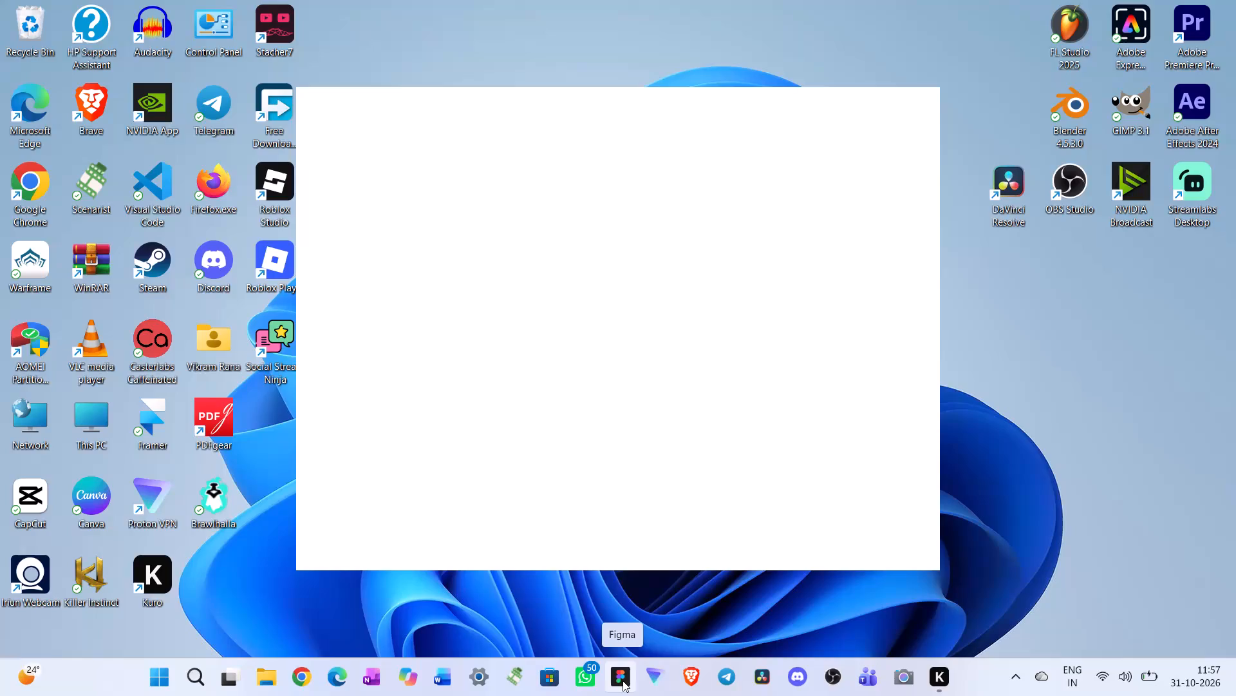
# Switch to Figma with the Spotify Case study file.
pyautogui.click(623, 681)
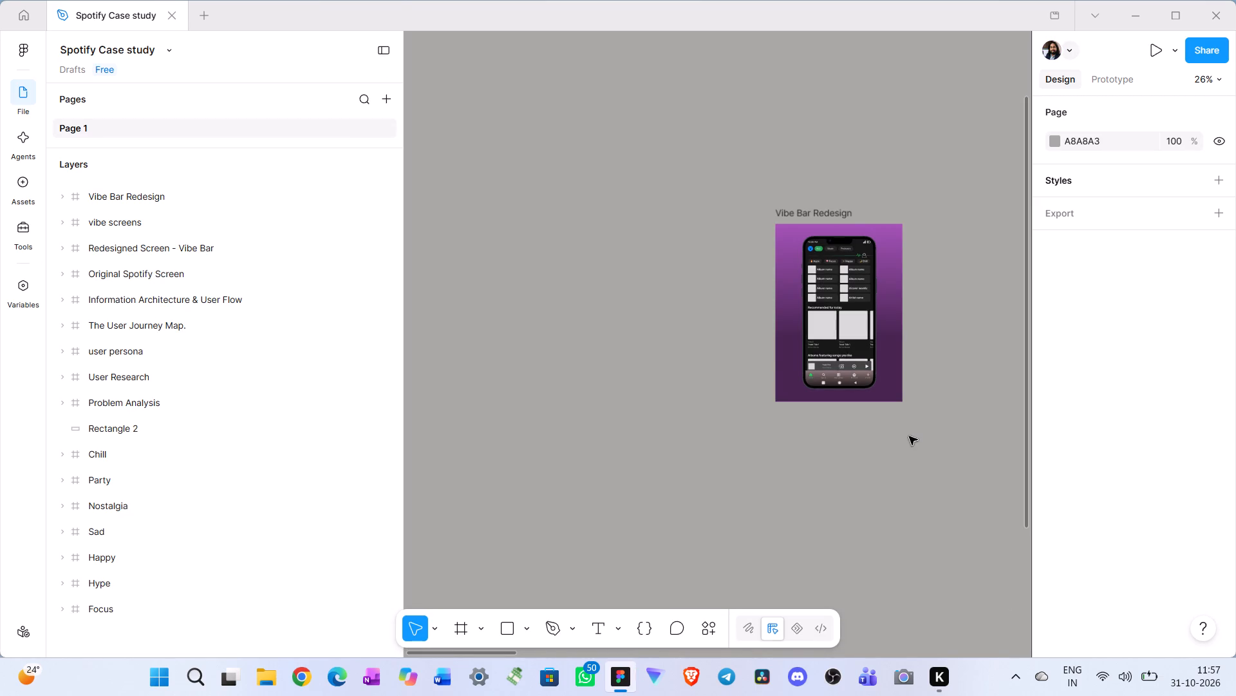
# Move the Vibe Bar Redesign frame down beside the vibe screens frame, to about X -8458, Y 3081.
pyautogui.hscroll(-3, 908, 436)
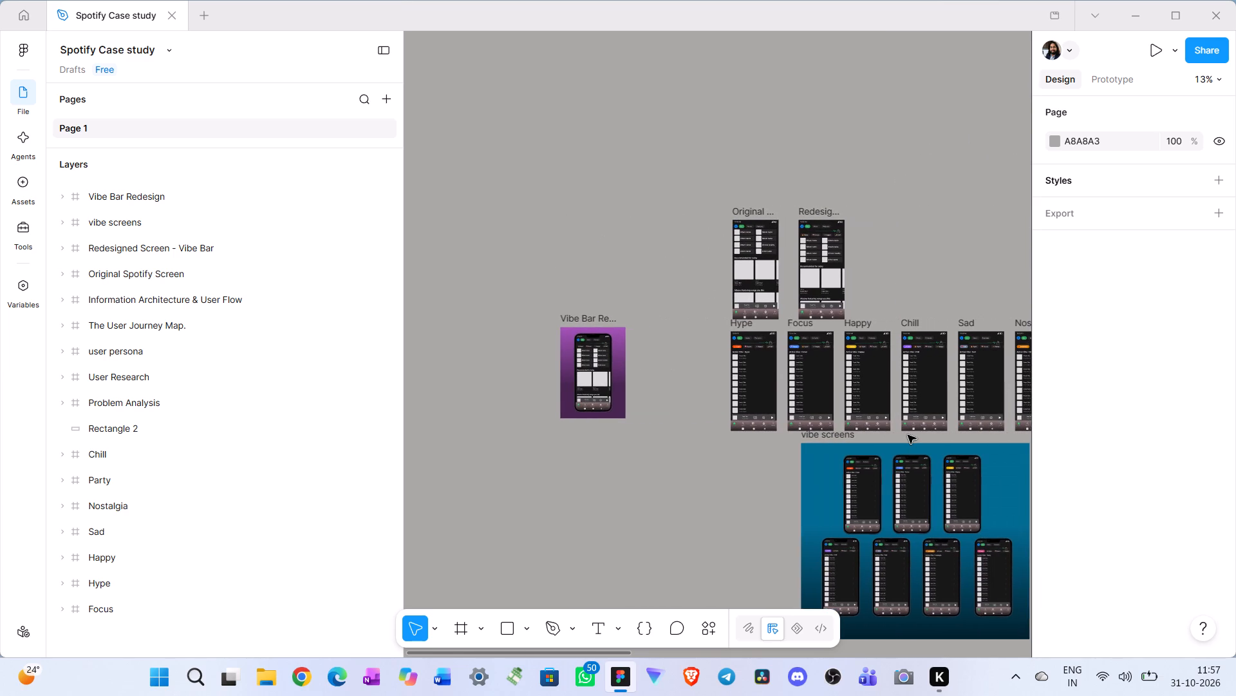
pyautogui.hscroll(-3, 908, 435)
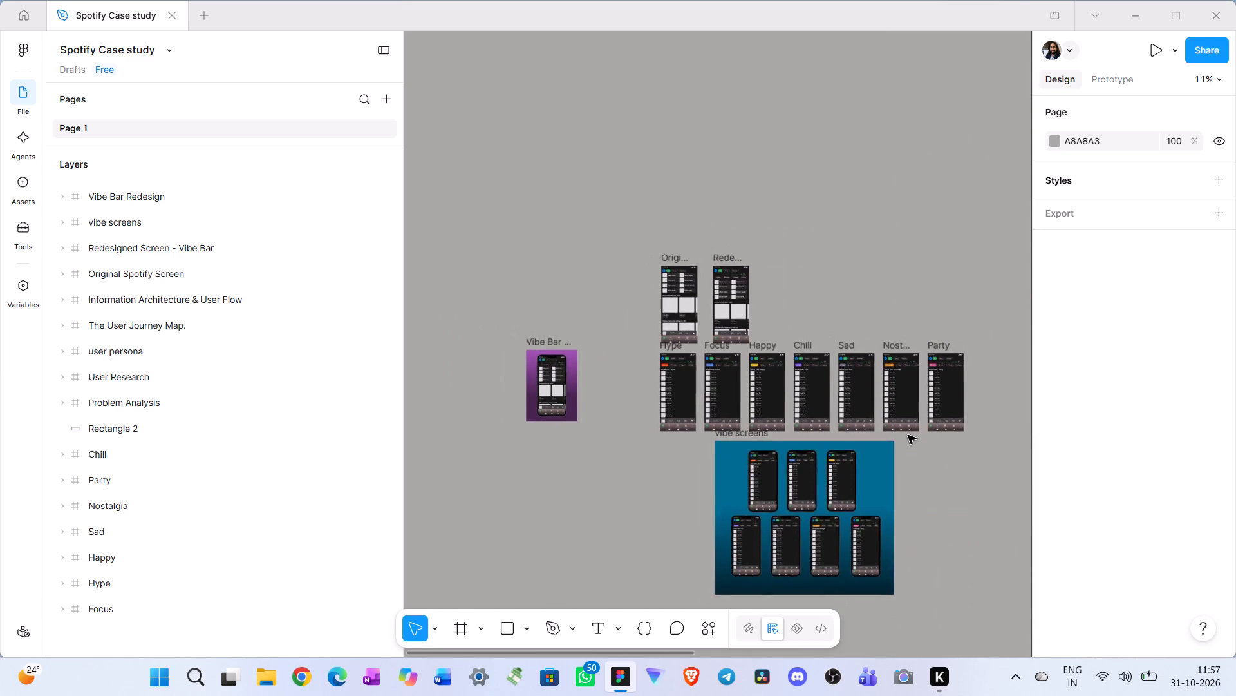
pyautogui.scroll(-1, 908, 435)
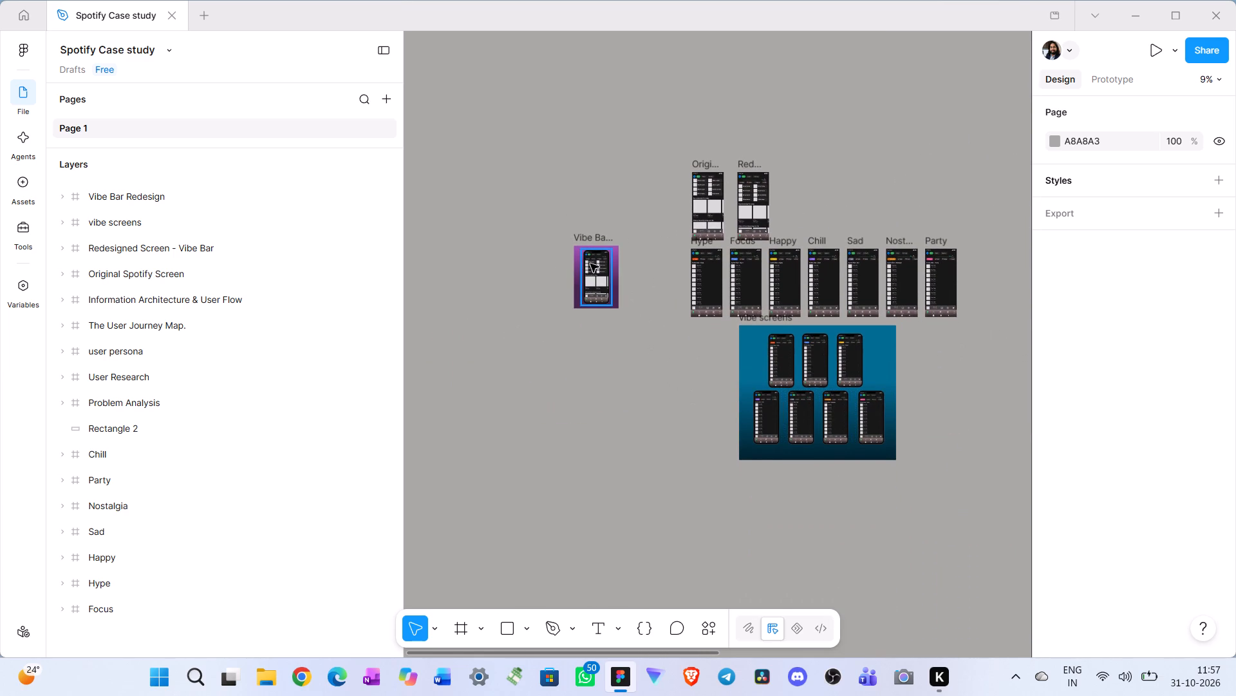
pyautogui.moveTo(594, 237); pyautogui.dragTo(655, 420)
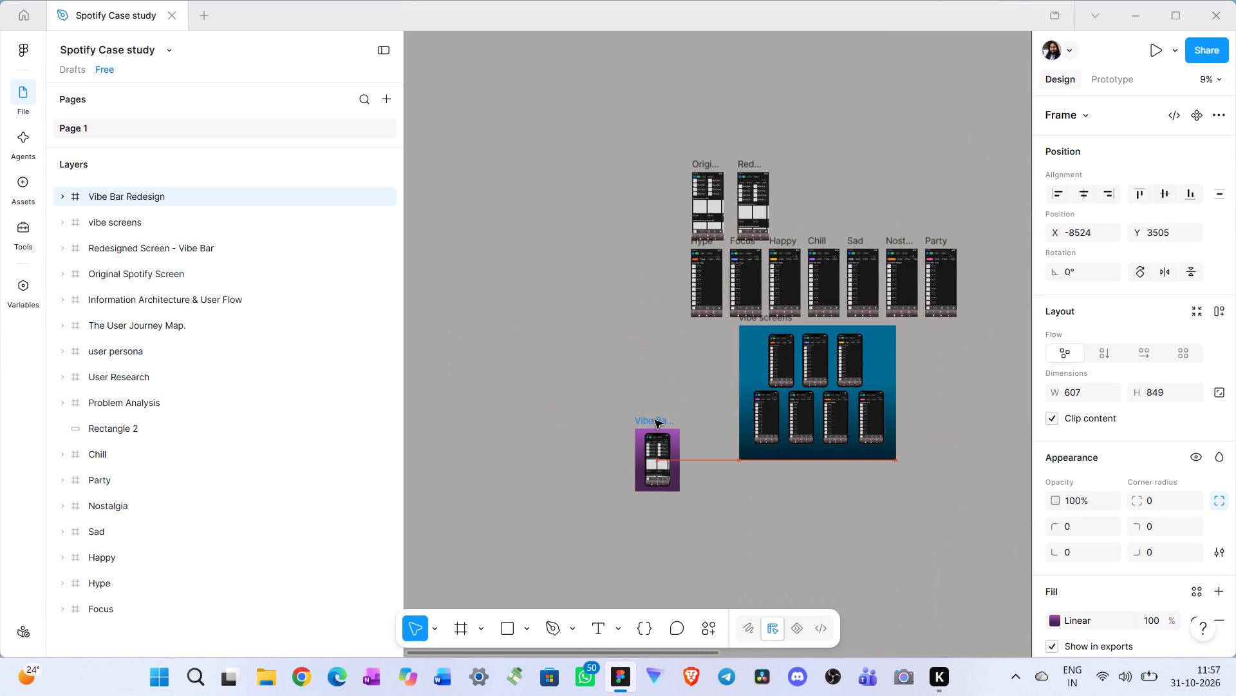
pyautogui.moveTo(655, 420); pyautogui.dragTo(660, 387)
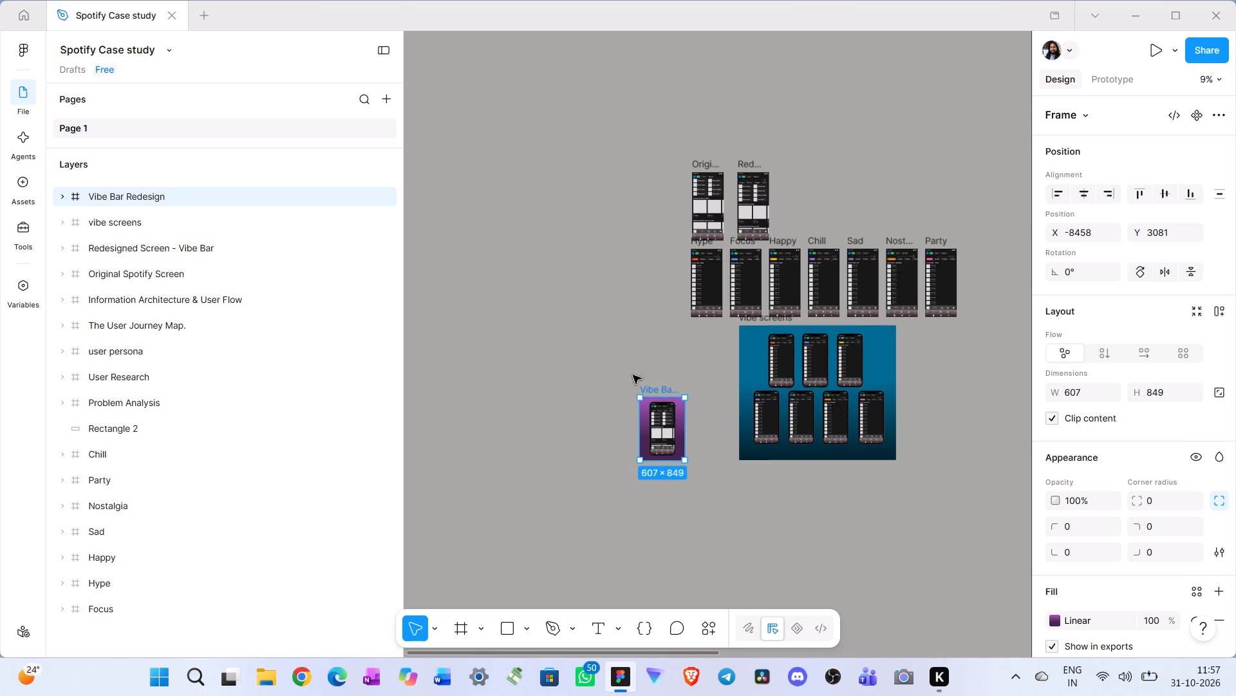
# Move the Vibe Bar Redesign and vibe screens frames together, down and slightly right, to leave a clear gap below the vibe screen row.
pyautogui.moveTo(536, 362); pyautogui.dragTo(834, 445)
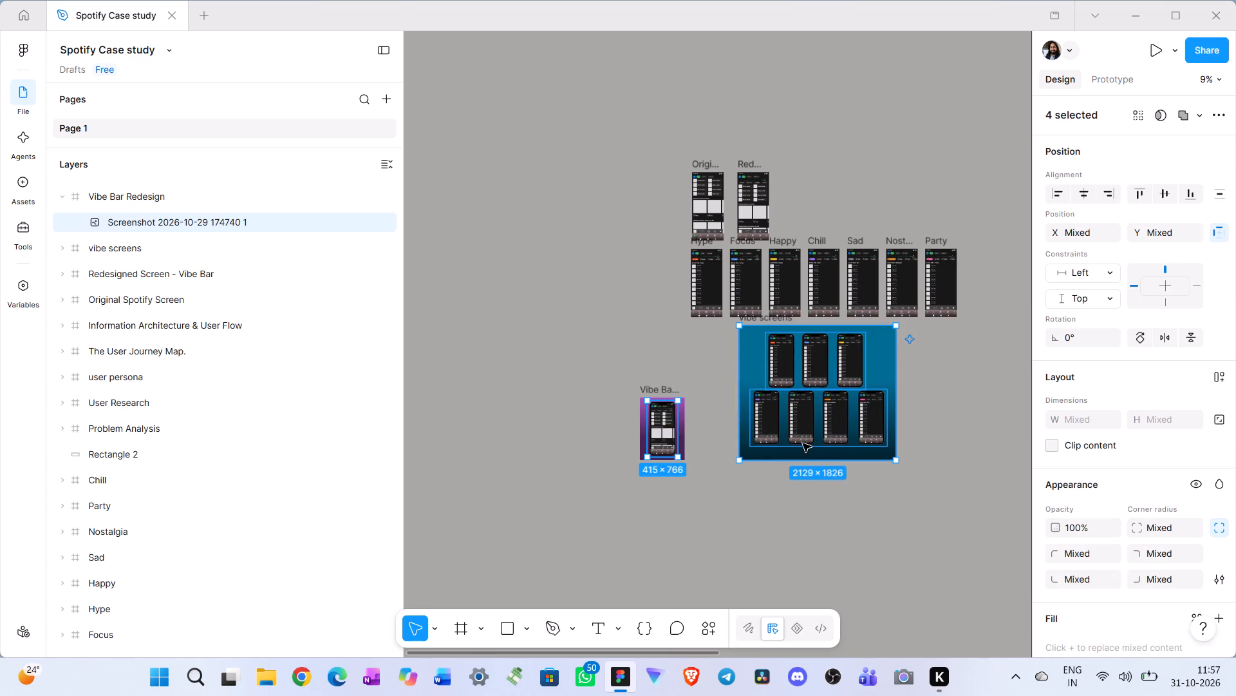
pyautogui.moveTo(701, 397); pyautogui.dragTo(733, 464)
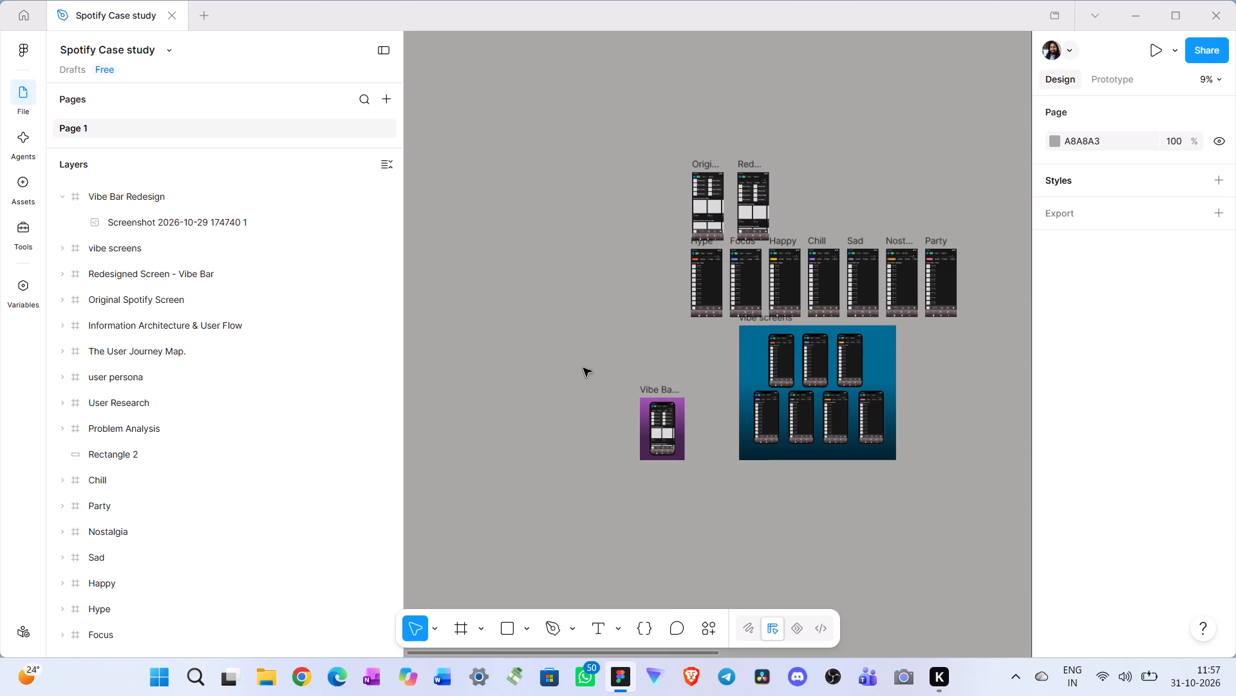
pyautogui.moveTo(600, 342); pyautogui.dragTo(930, 472)
pyautogui.moveTo(687, 366); pyautogui.dragTo(720, 480)
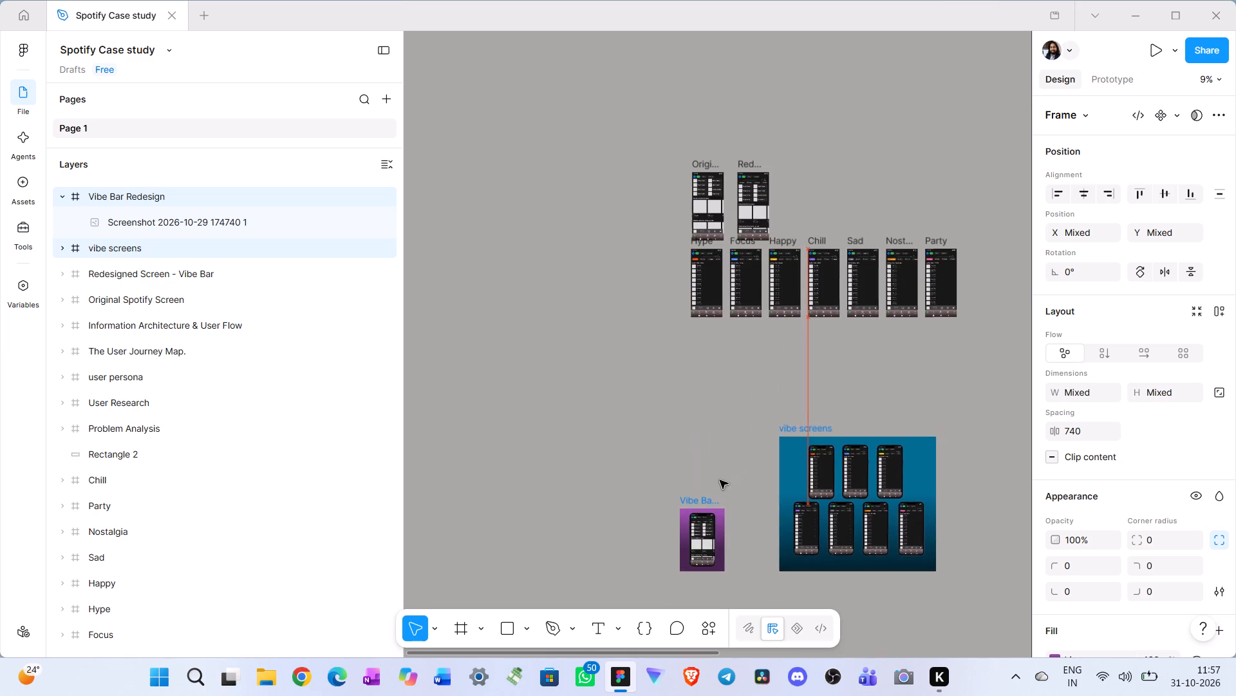
pyautogui.moveTo(720, 480); pyautogui.dragTo(759, 440)
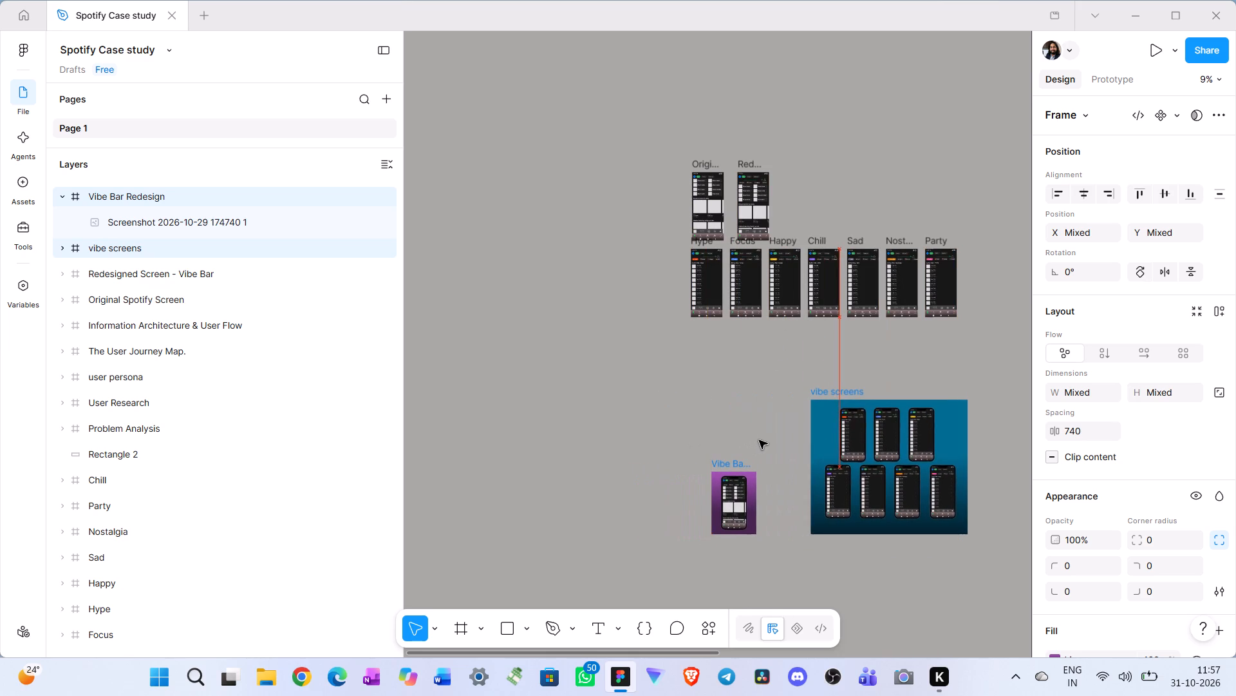
pyautogui.moveTo(759, 440); pyautogui.dragTo(747, 440)
pyautogui.click(593, 411)
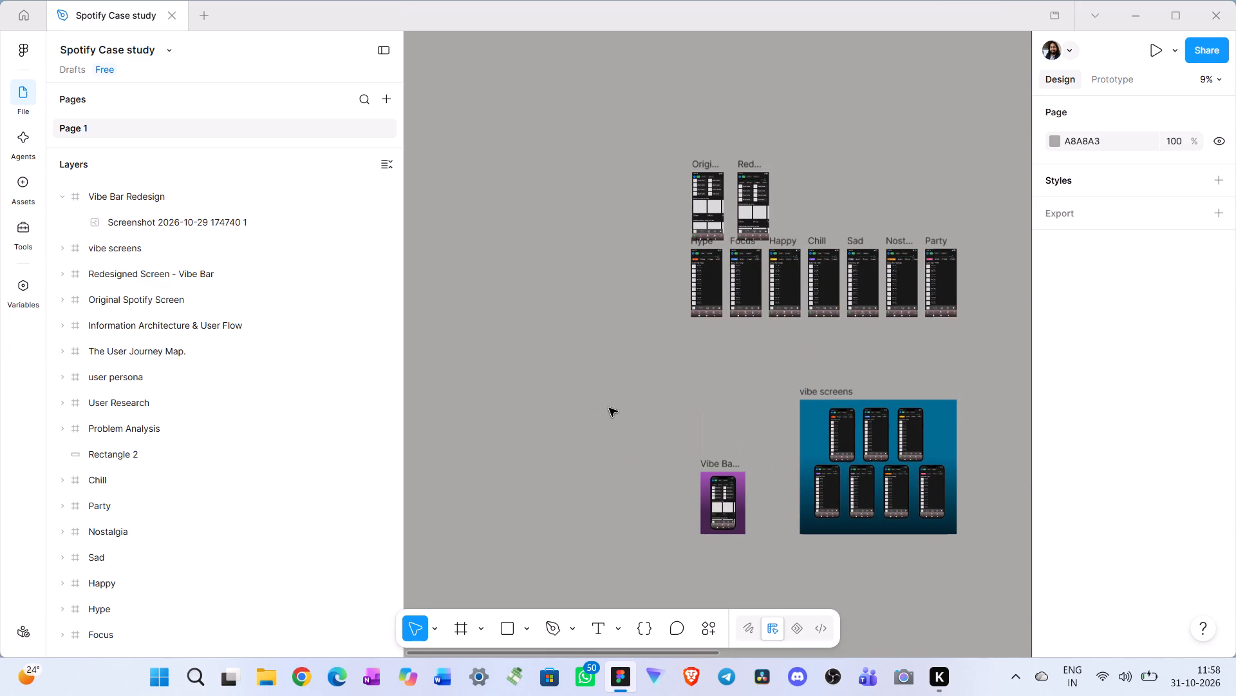
# Move the Vibe Bar Redesign frame up and closer to the vibe screens frame, to about X -7022, Y 3109.
pyautogui.scroll(-1, 677, 456)
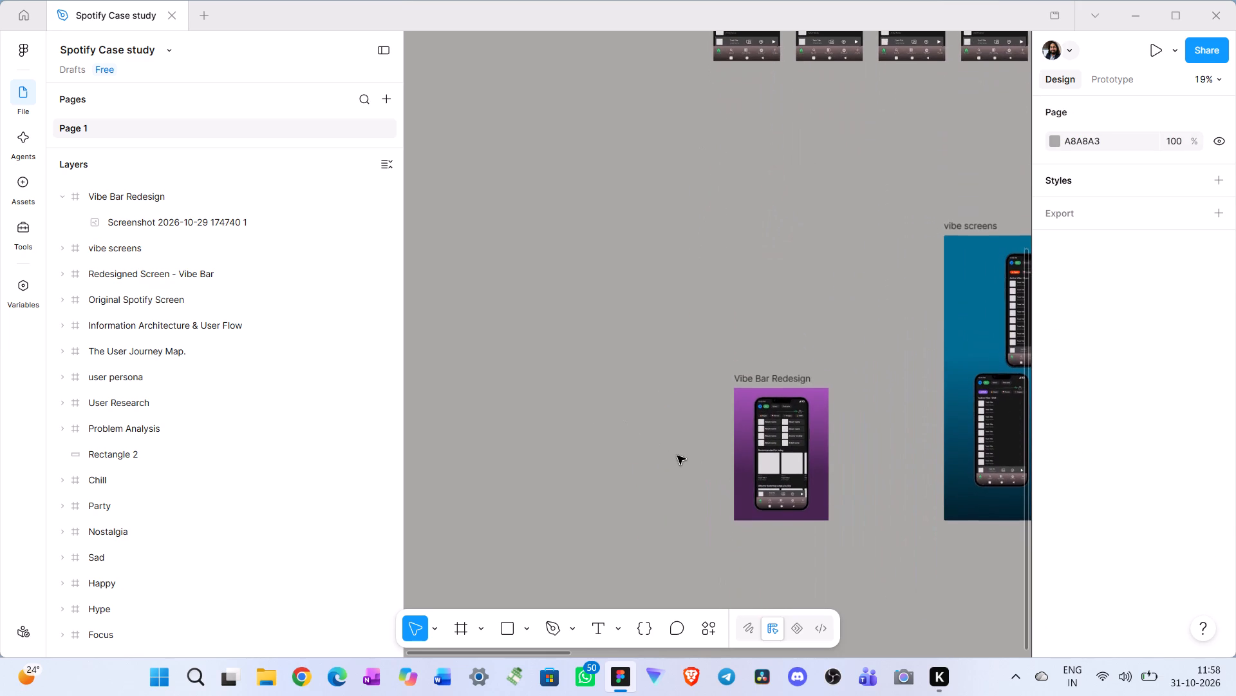
pyautogui.scroll(-1, 677, 456)
pyautogui.moveTo(783, 361); pyautogui.dragTo(845, 247)
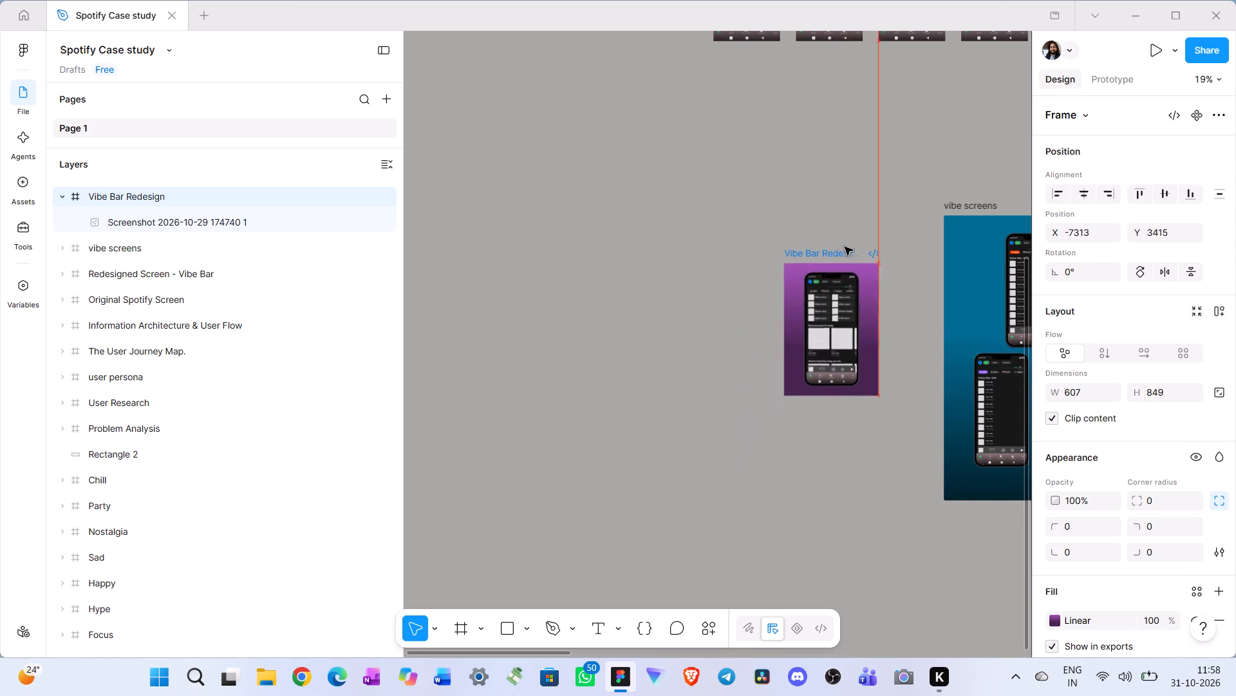
pyautogui.moveTo(845, 247); pyautogui.dragTo(876, 211)
pyautogui.scroll(4, 842, 255)
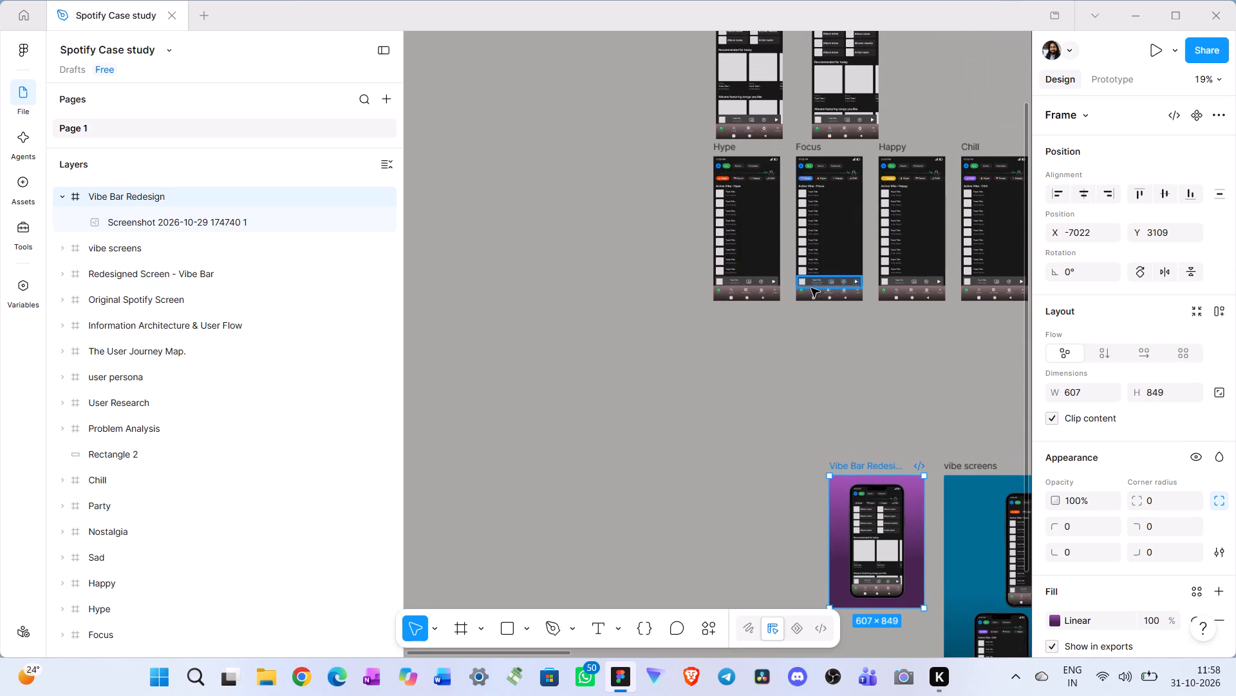
pyautogui.click(700, 415)
# Move the vibe chip row out of Redesigned Screen - Vibe Bar onto the canvas above Original Spotify Screen, about X -7786, Y -181.
pyautogui.scroll(3, 700, 415)
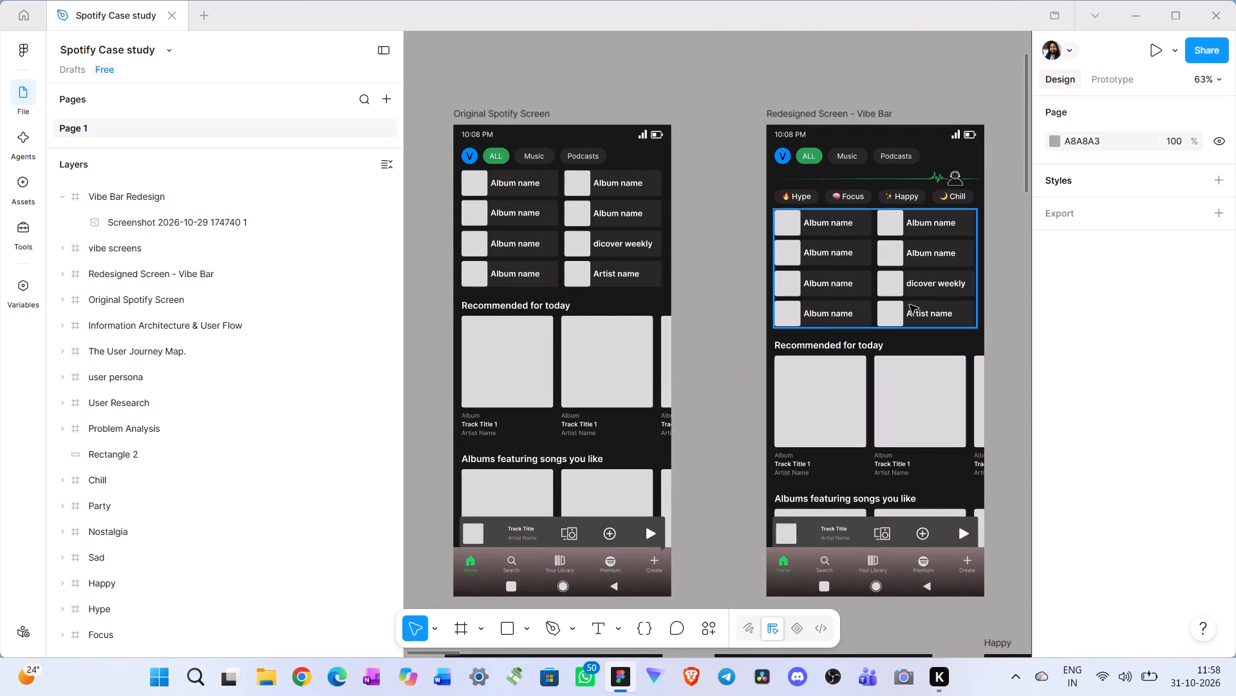
pyautogui.scroll(-1, 879, 252)
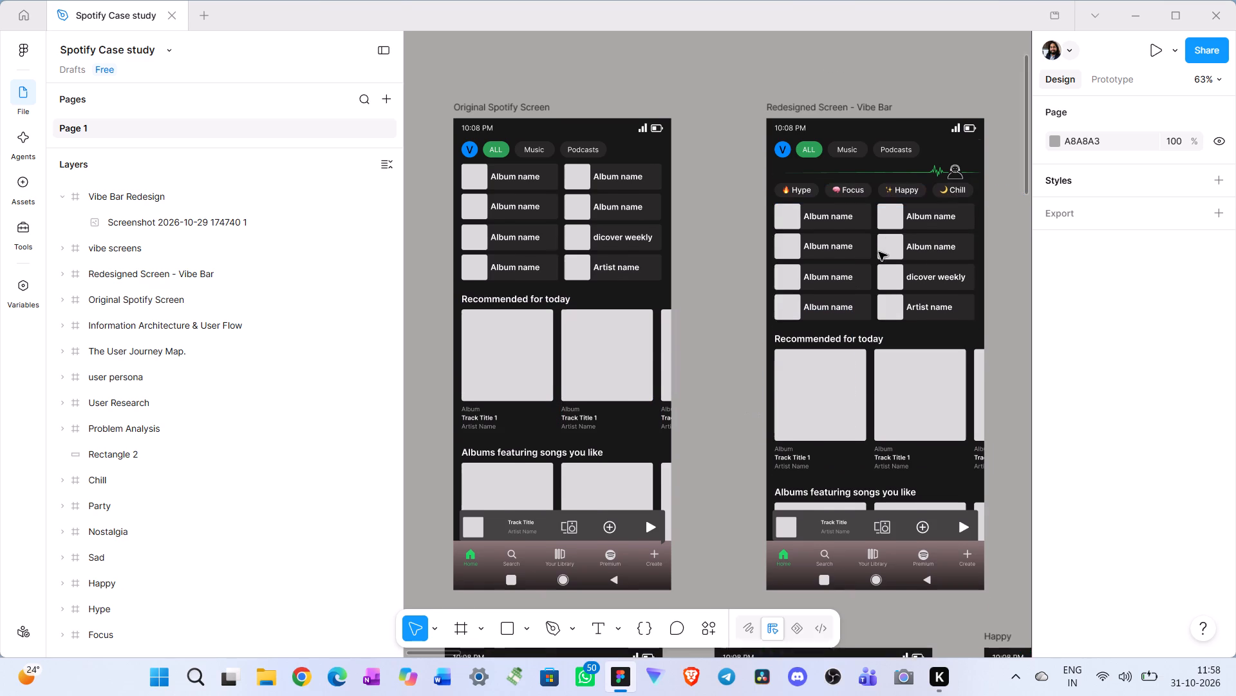
pyautogui.scroll(-3, 879, 252)
pyautogui.scroll(1, 831, 279)
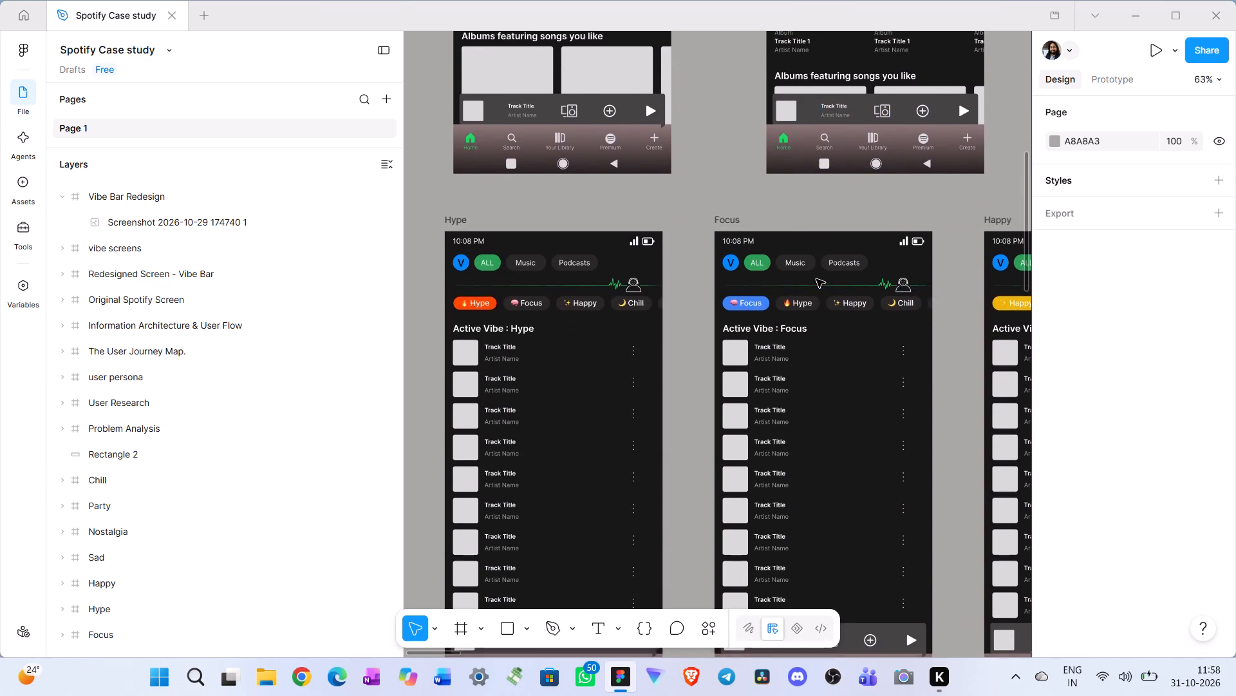
pyautogui.scroll(4, 816, 279)
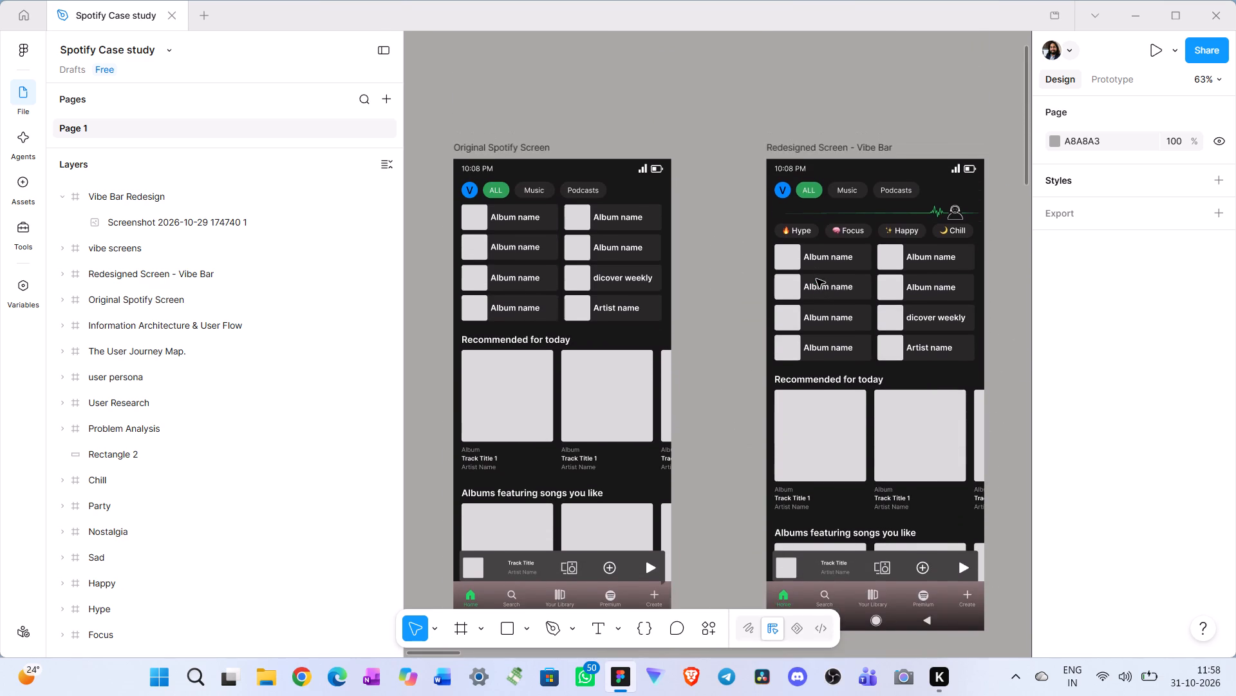
pyautogui.scroll(1, 816, 279)
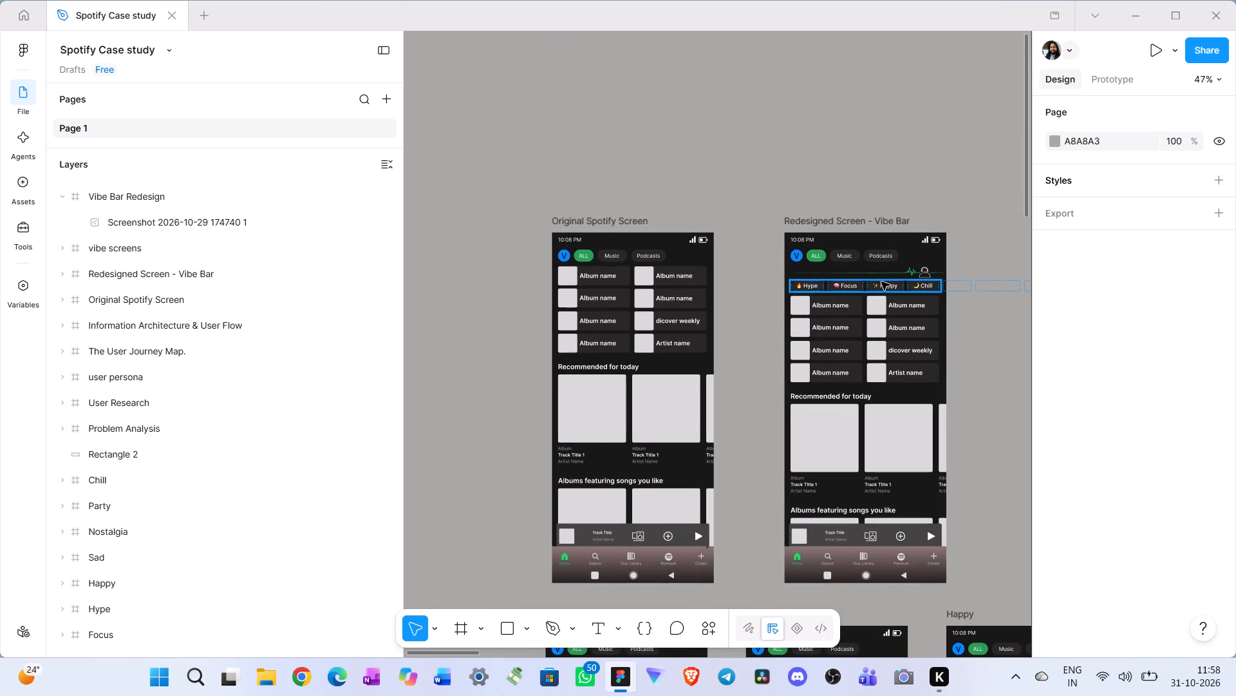
pyautogui.click(883, 286)
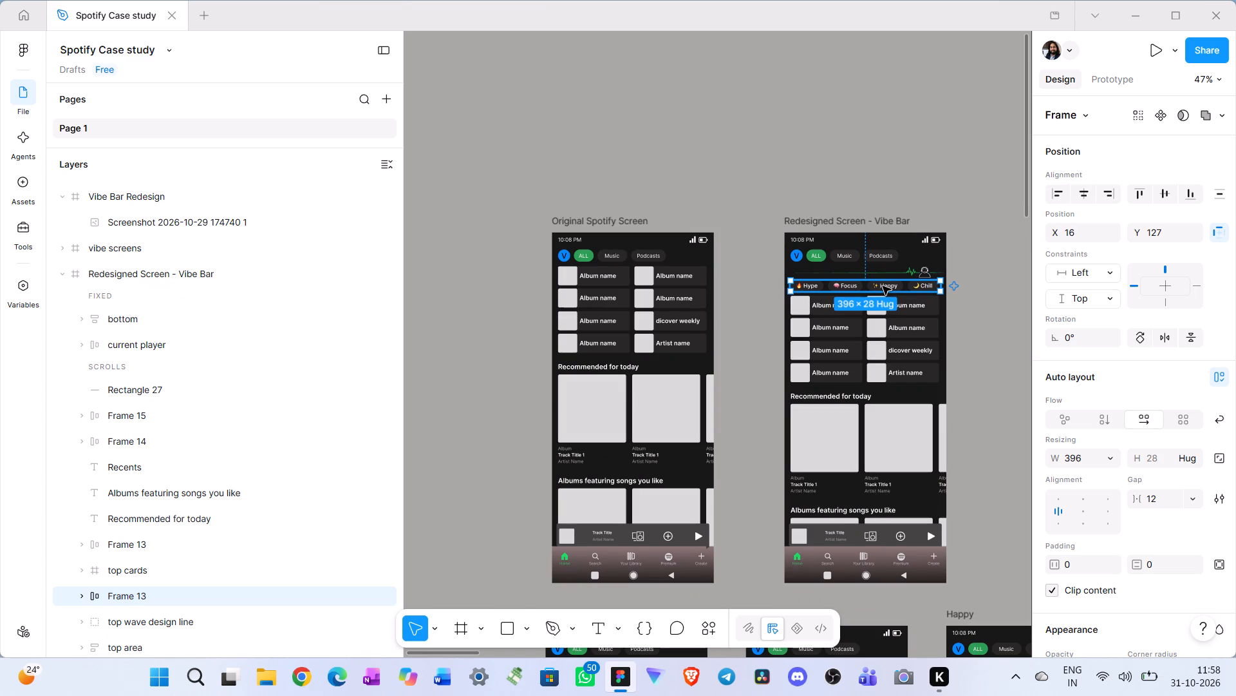
pyautogui.moveTo(883, 286); pyautogui.dragTo(881, 286)
pyautogui.moveTo(881, 286); pyautogui.dragTo(477, 206)
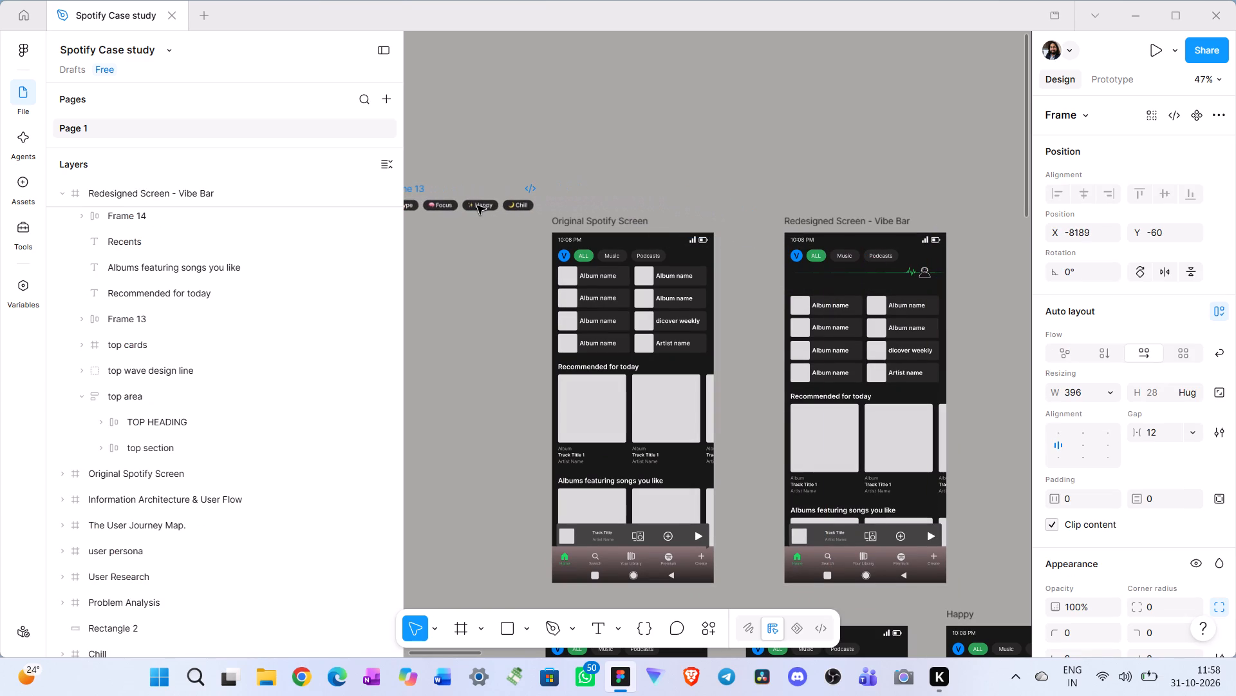
pyautogui.moveTo(477, 206); pyautogui.dragTo(630, 159)
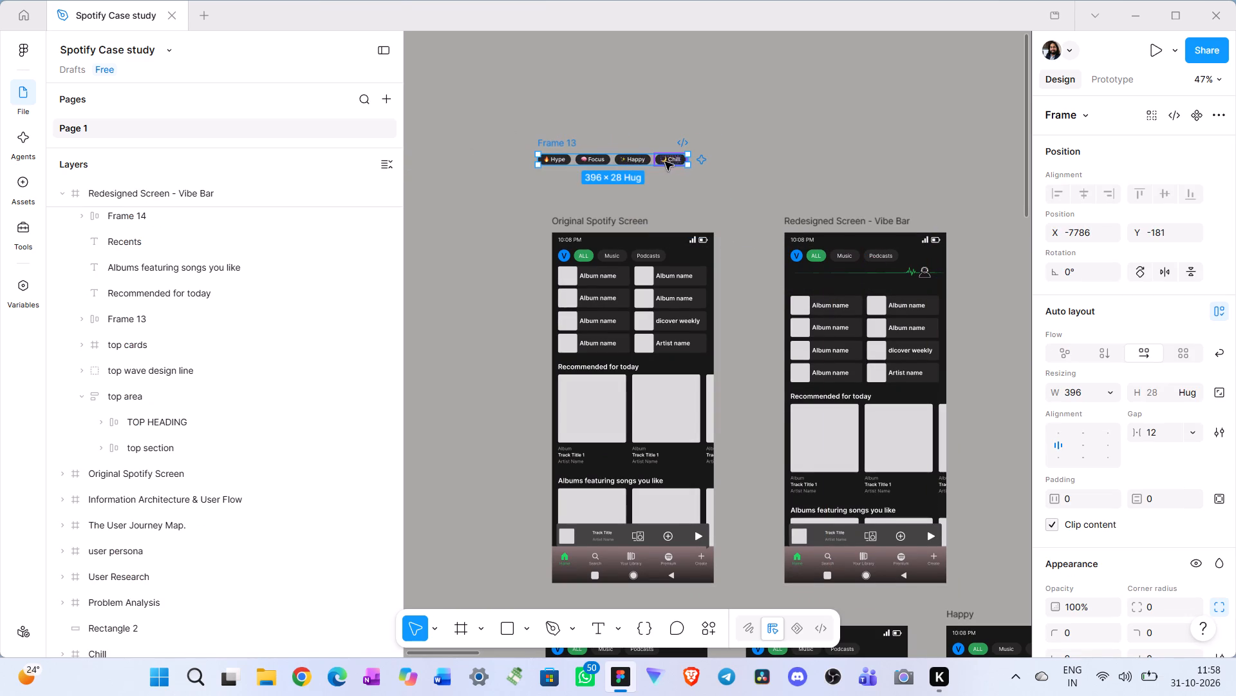
# Widen the detached vibe chip frame so all seven chips from Hype to Party fit inside it.
pyautogui.moveTo(690, 160); pyautogui.dragTo(854, 167)
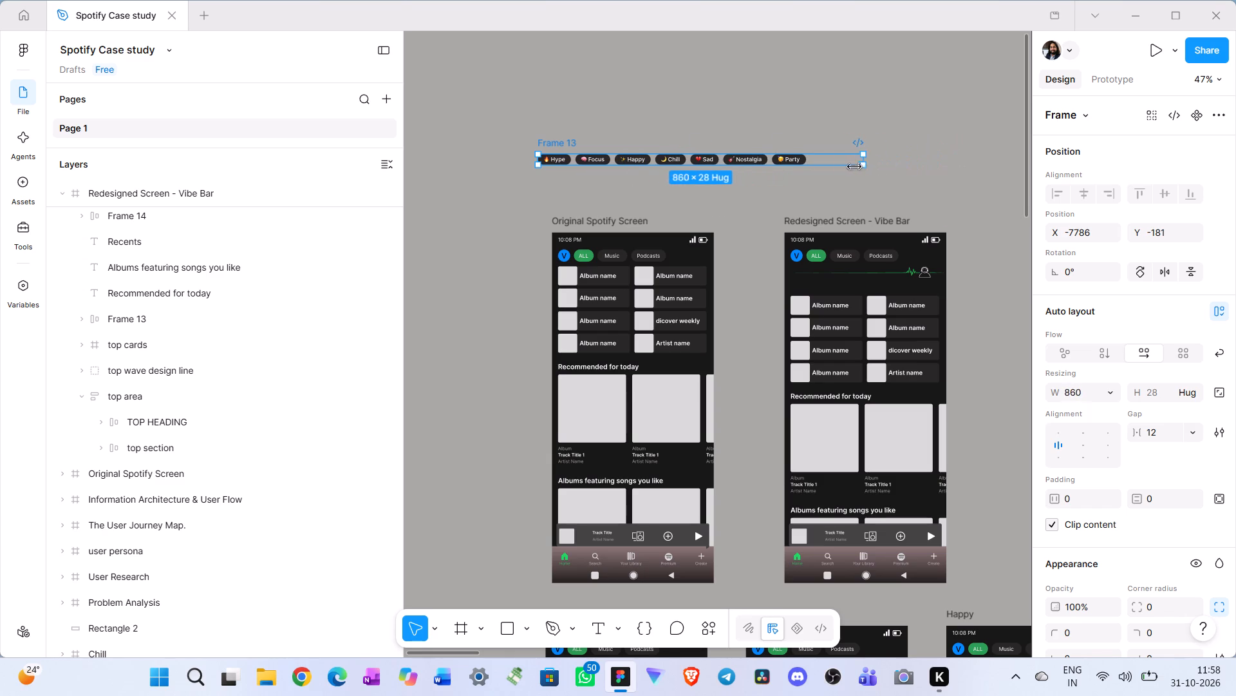
pyautogui.moveTo(854, 167); pyautogui.dragTo(811, 168)
pyautogui.click(880, 159)
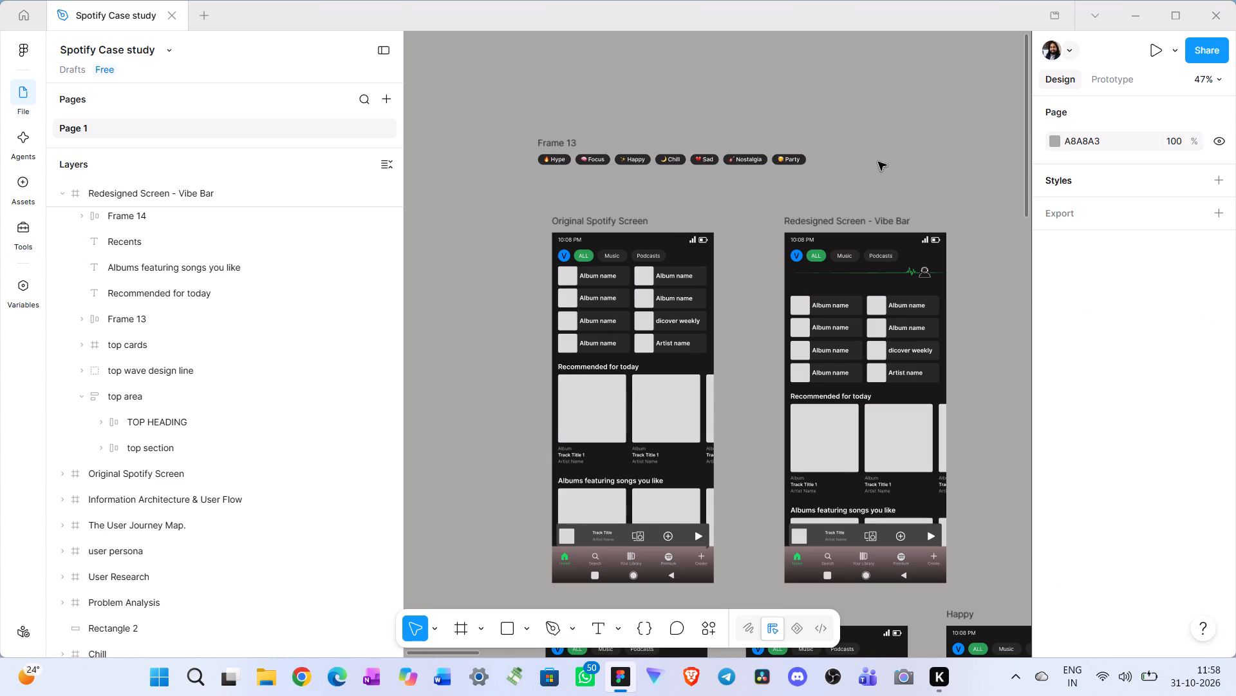
# Delete the vibe chip rows from the Hype and Focus screens.
pyautogui.scroll(-4, 874, 176)
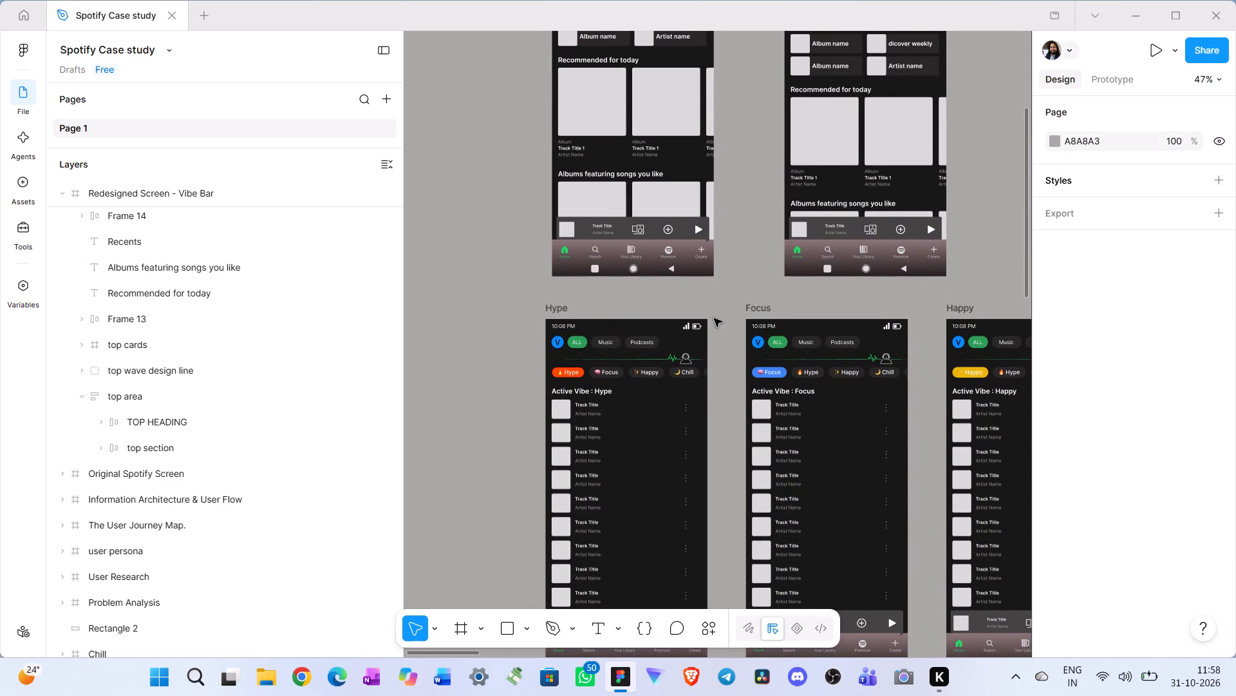
pyautogui.click(673, 372)
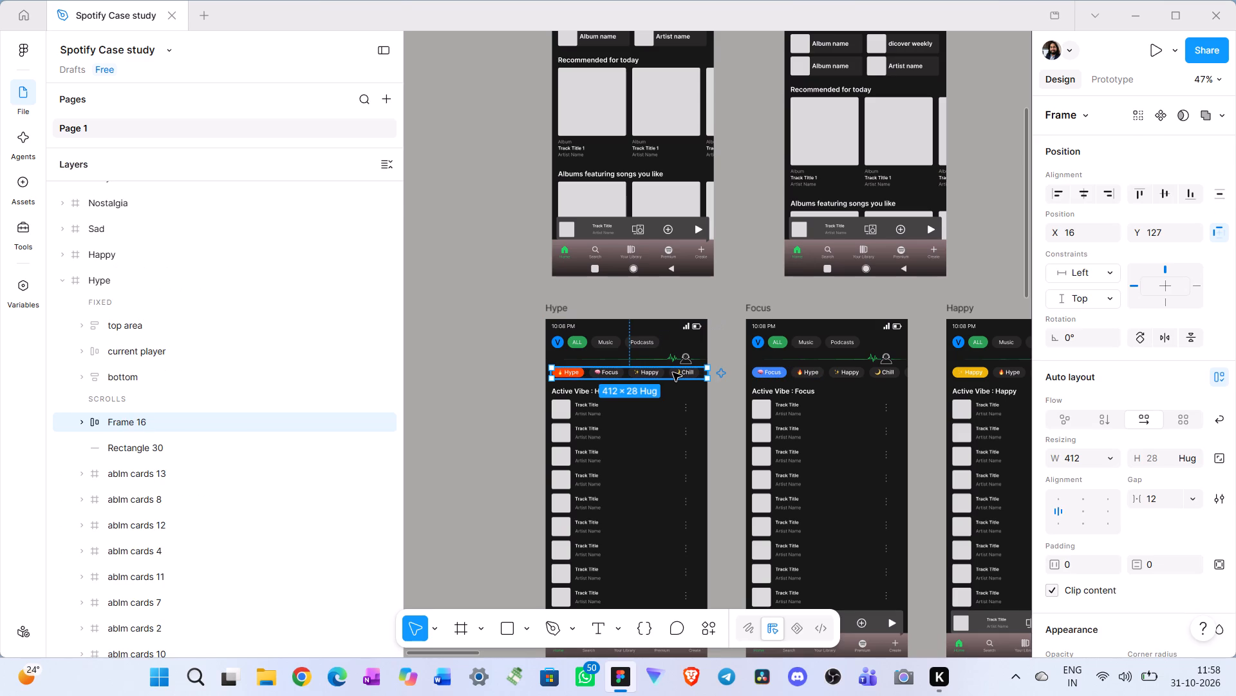
pyautogui.press('Delete')
pyautogui.click(774, 376)
pyautogui.press('Delete')
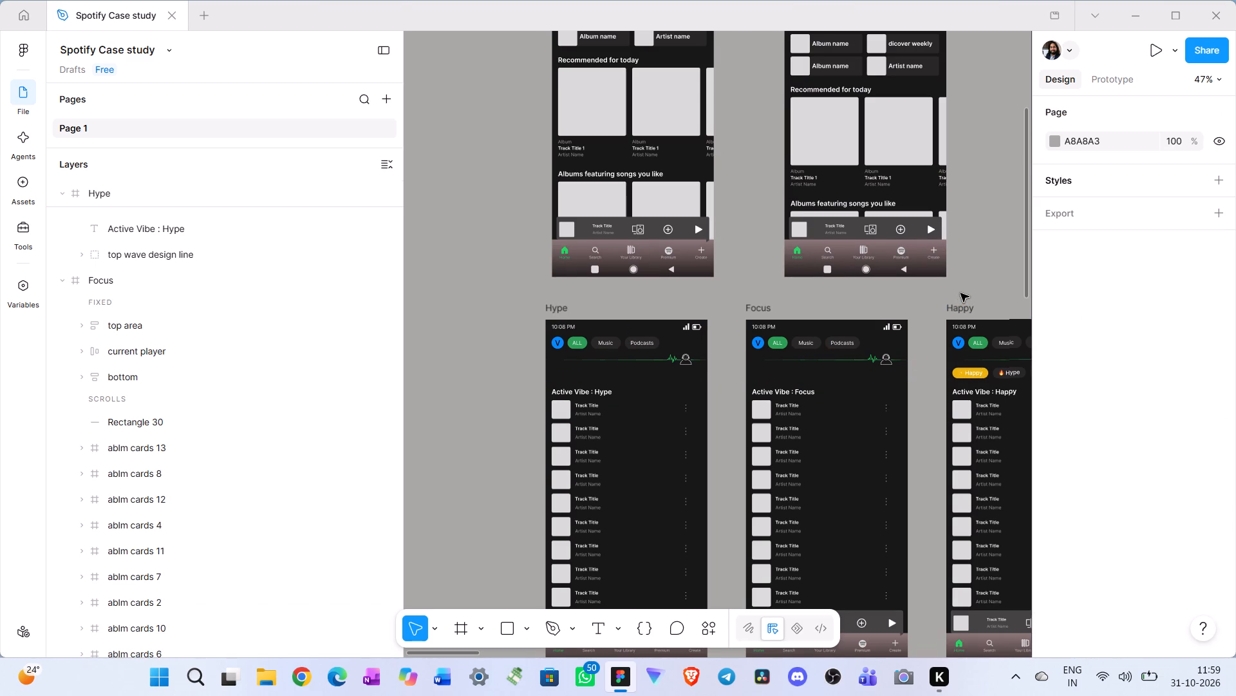
# Delete the vibe chip rows from the Party, Nostalgia and Sad screens.
pyautogui.hscroll(-3, 960, 293)
pyautogui.hscroll(9, 686, 371)
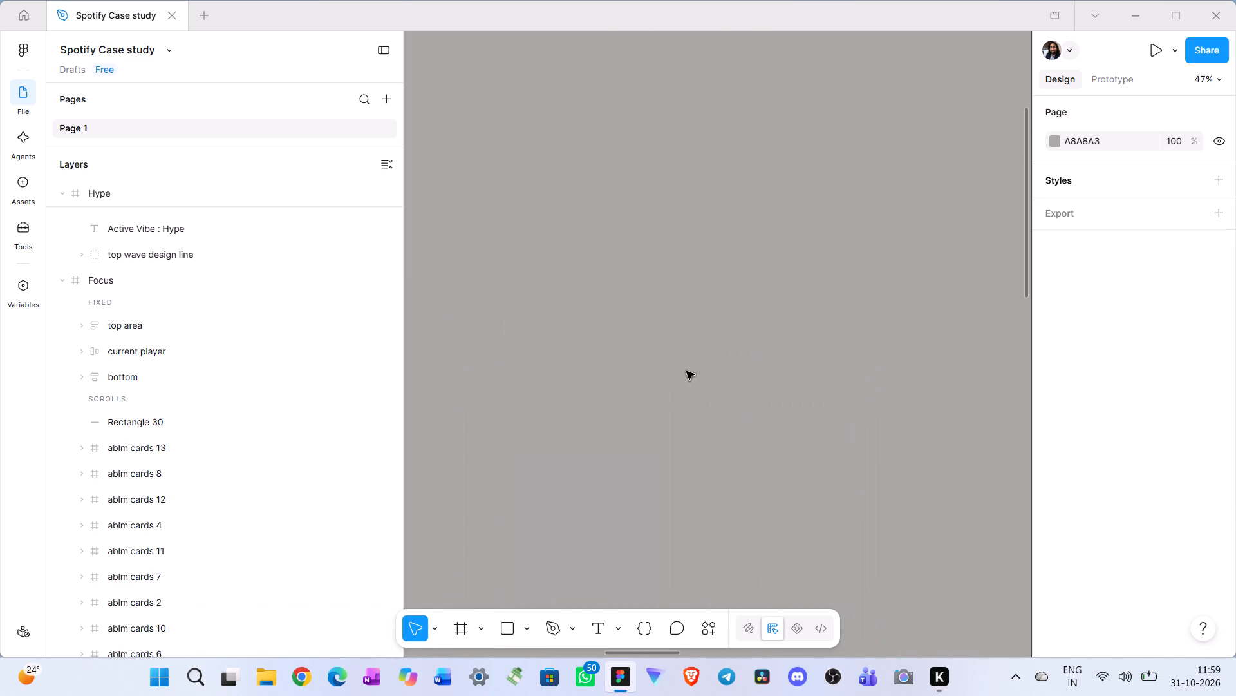
pyautogui.hscroll(4, 686, 371)
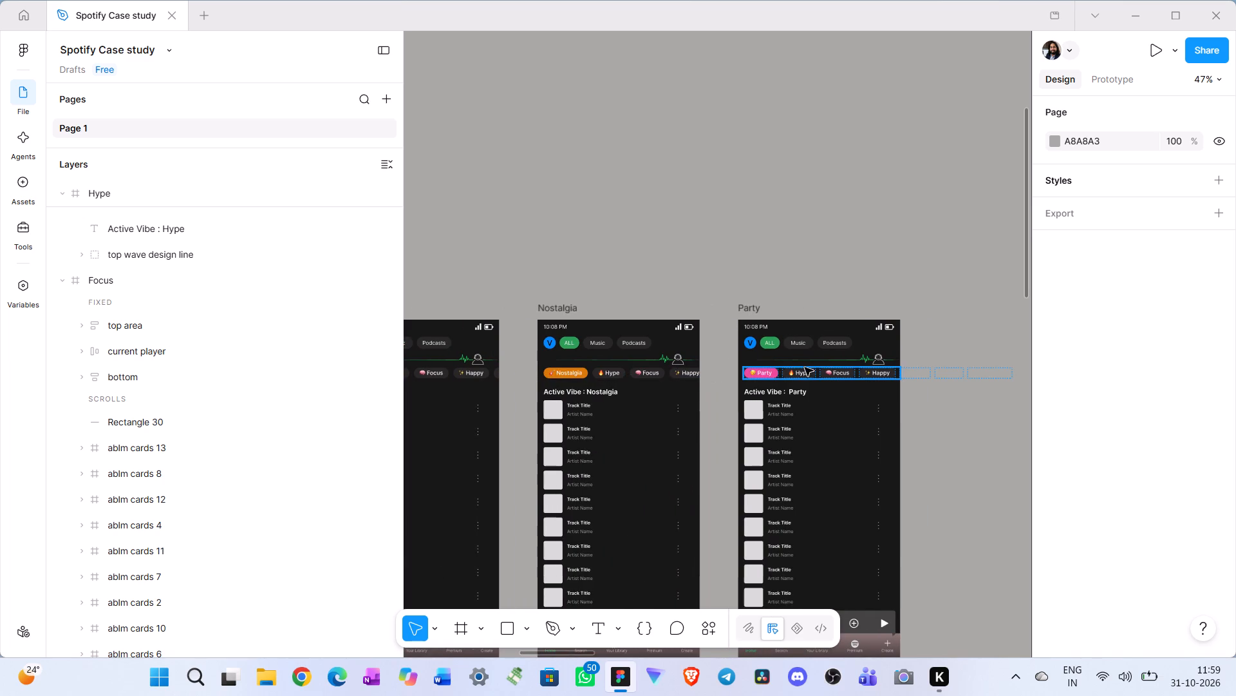
pyautogui.click(803, 372)
pyautogui.press('Delete')
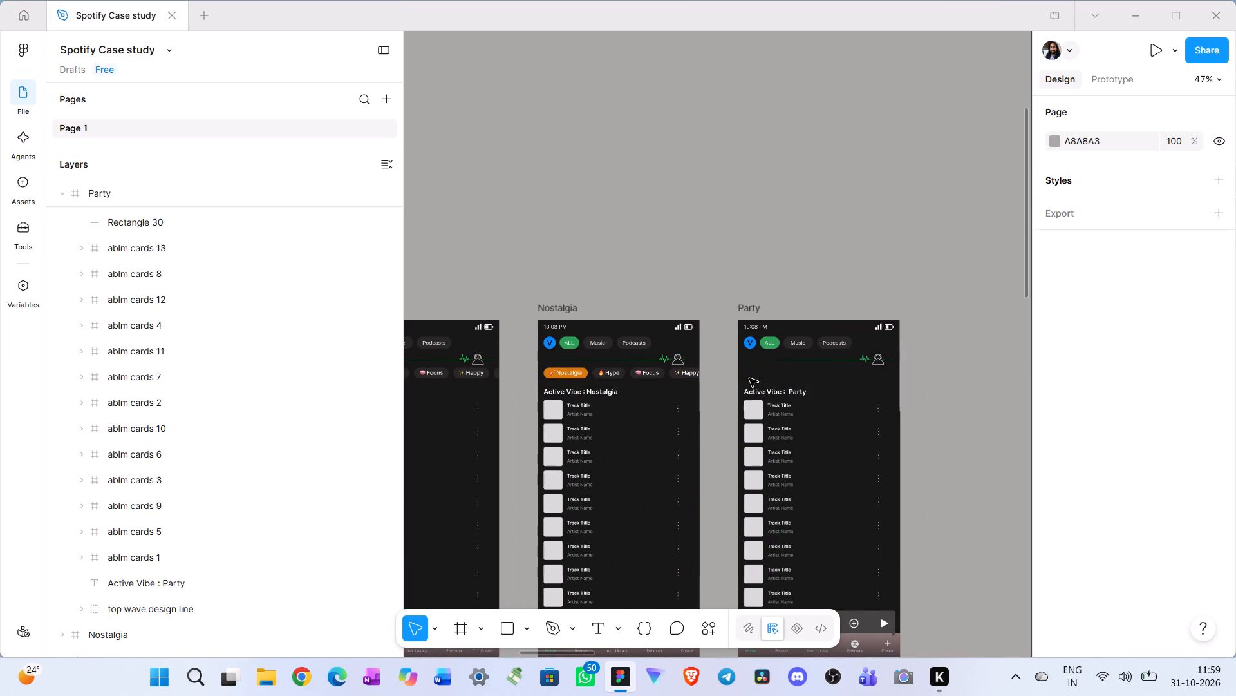
pyautogui.click(659, 374)
pyautogui.press('Delete')
pyautogui.click(475, 373)
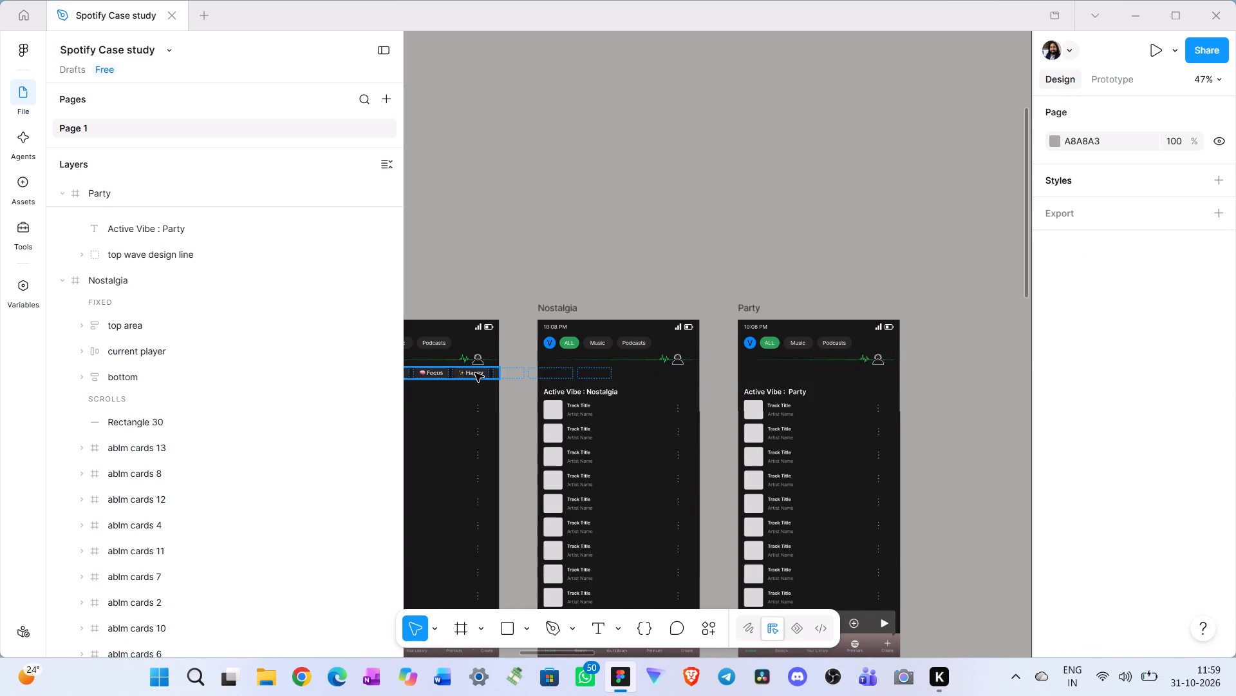
pyautogui.press('Delete')
# Delete the vibe chip rows from the Chill and Happy screens.
pyautogui.hscroll(4, 475, 373)
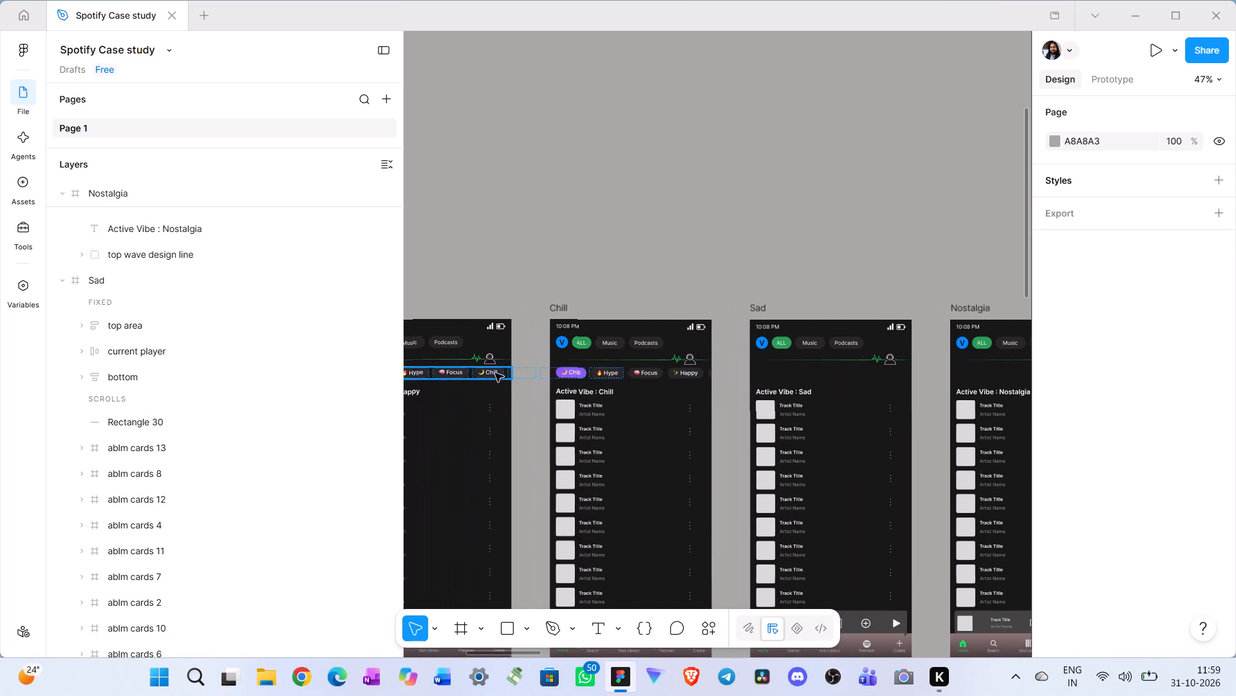
pyautogui.hscroll(1, 495, 373)
pyautogui.click(574, 369)
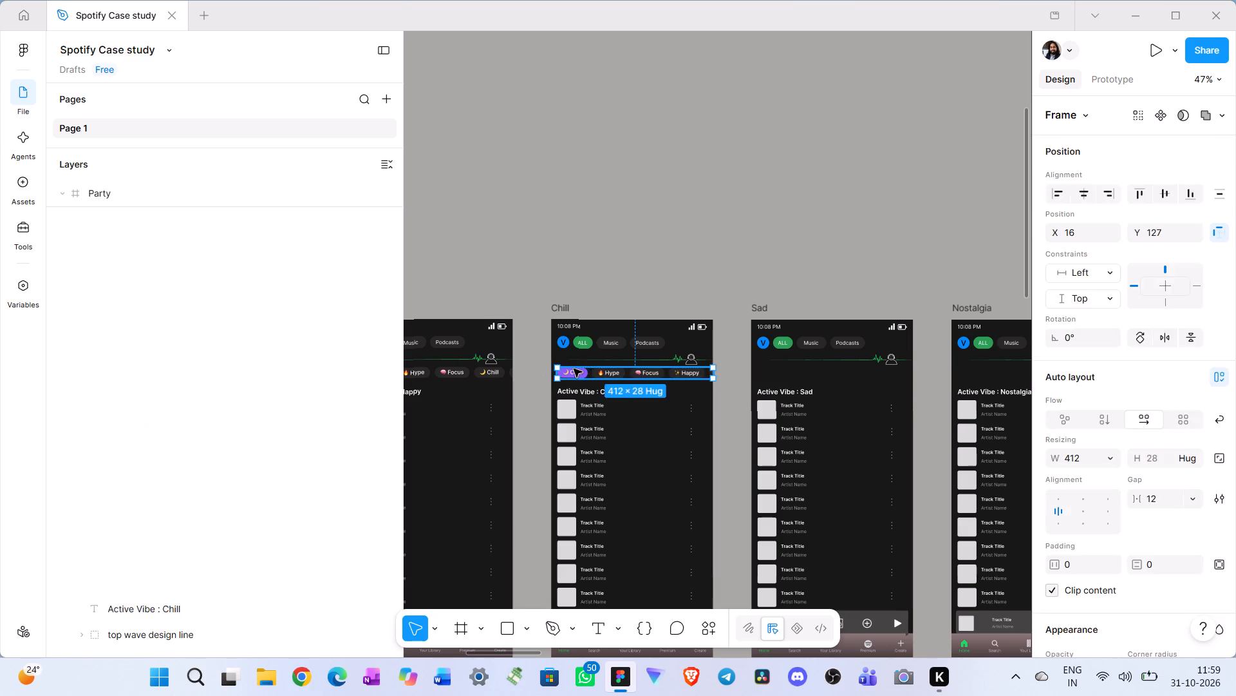
pyautogui.press('Delete')
pyautogui.click(493, 373)
pyautogui.press('Delete')
pyautogui.hscroll(1, 493, 373)
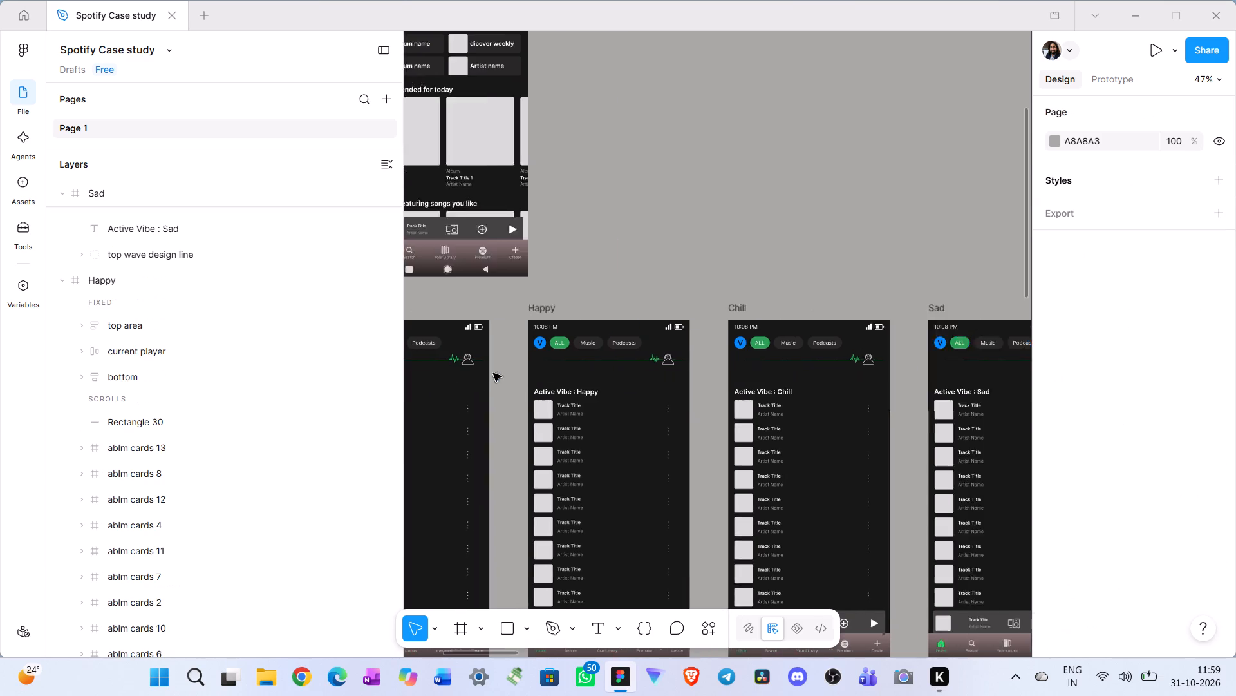
# Draw a rectangle about 87 × 37 over the Hype chip in the detached vibe chip row.
pyautogui.hscroll(5, 493, 373)
pyautogui.scroll(3, 493, 373)
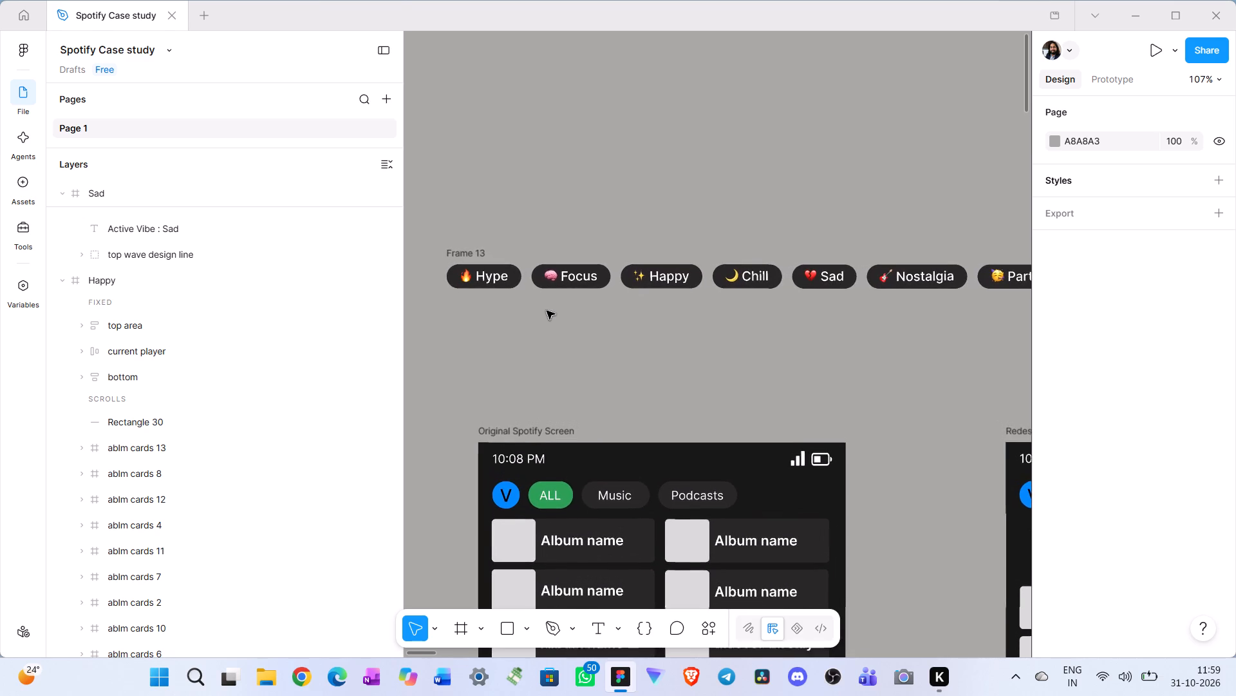
pyautogui.hscroll(-1, 547, 311)
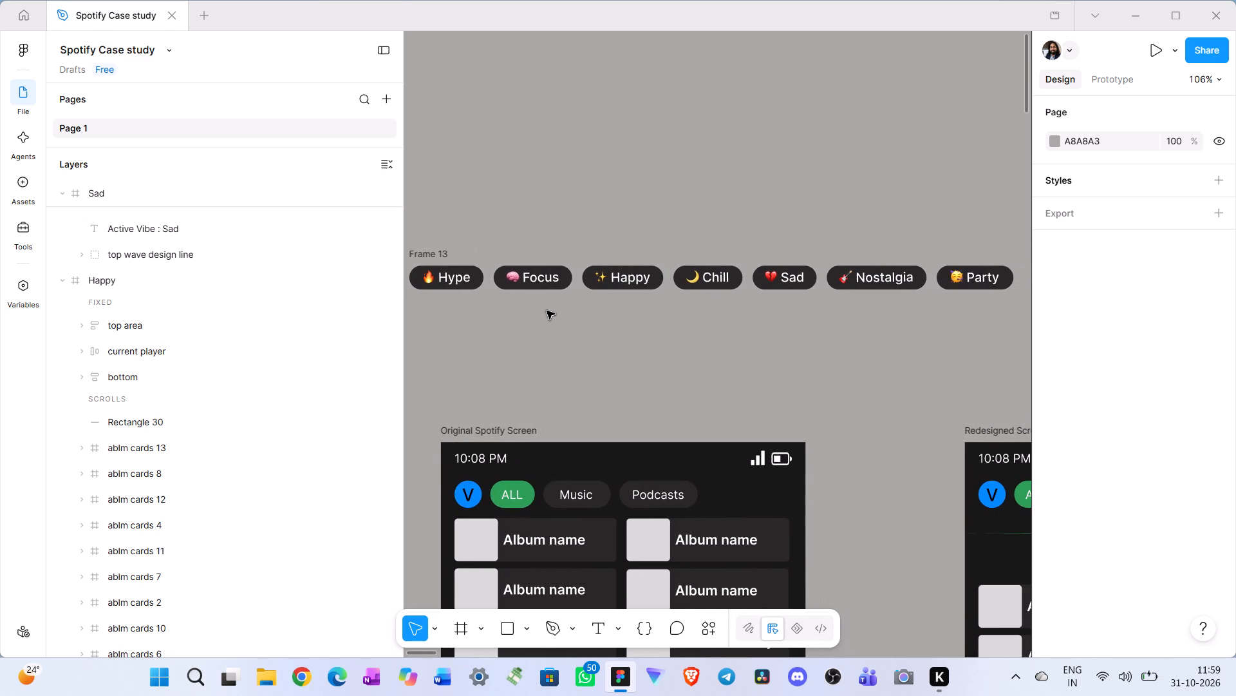
pyautogui.hscroll(-1, 547, 311)
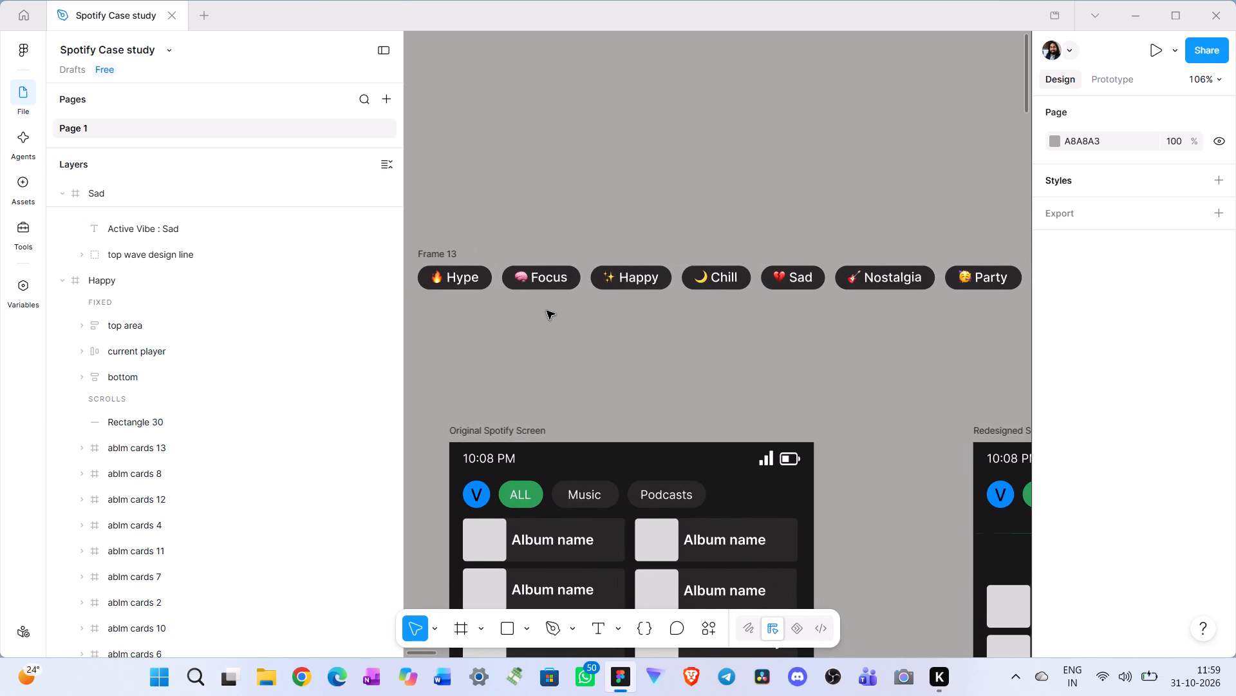
pyautogui.click(525, 629)
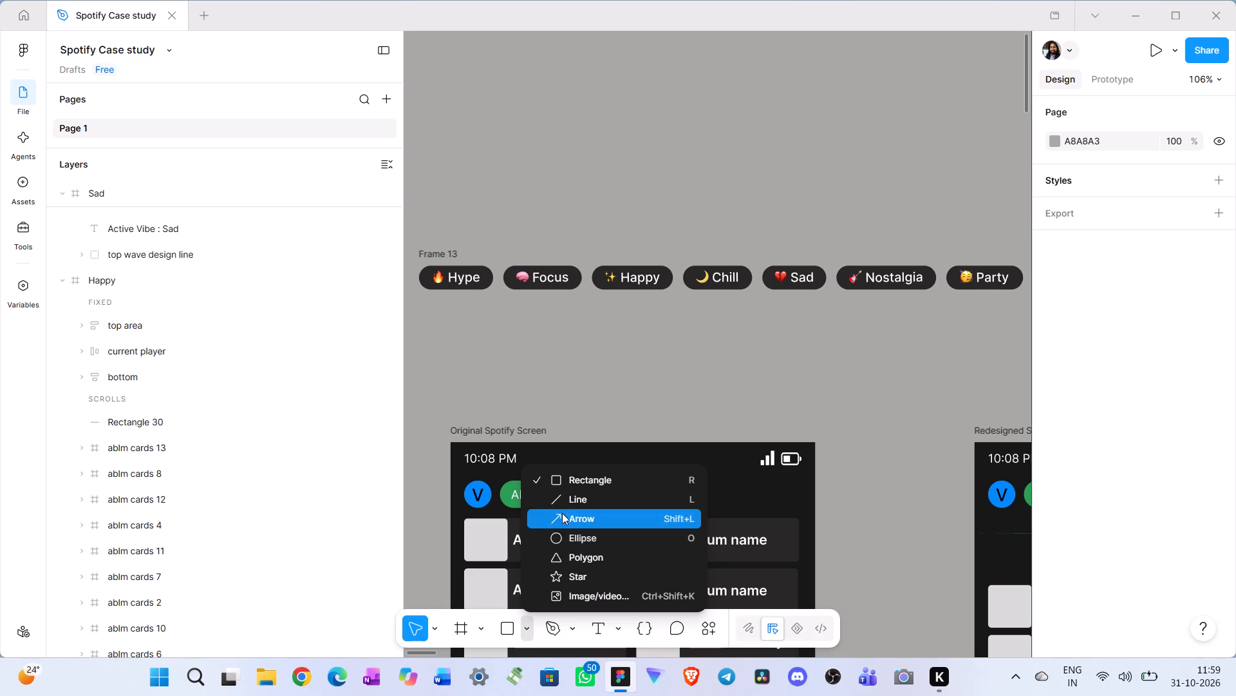
pyautogui.click(565, 480)
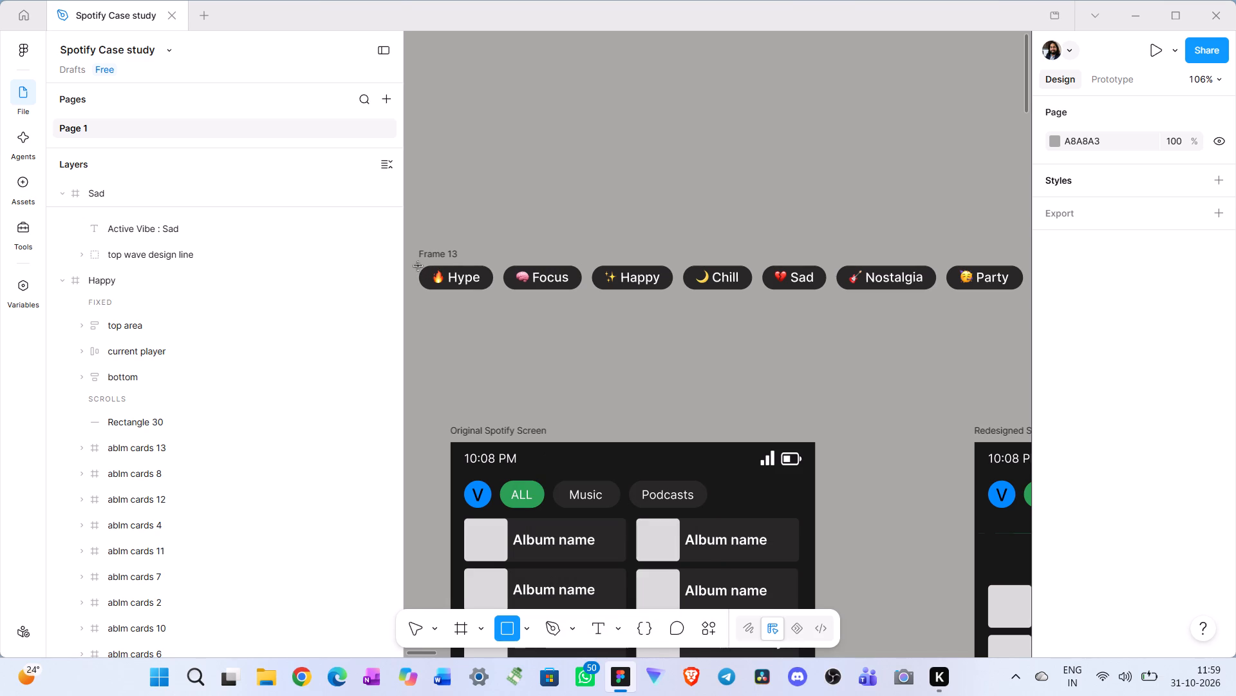
pyautogui.moveTo(421, 267); pyautogui.dragTo(429, 298)
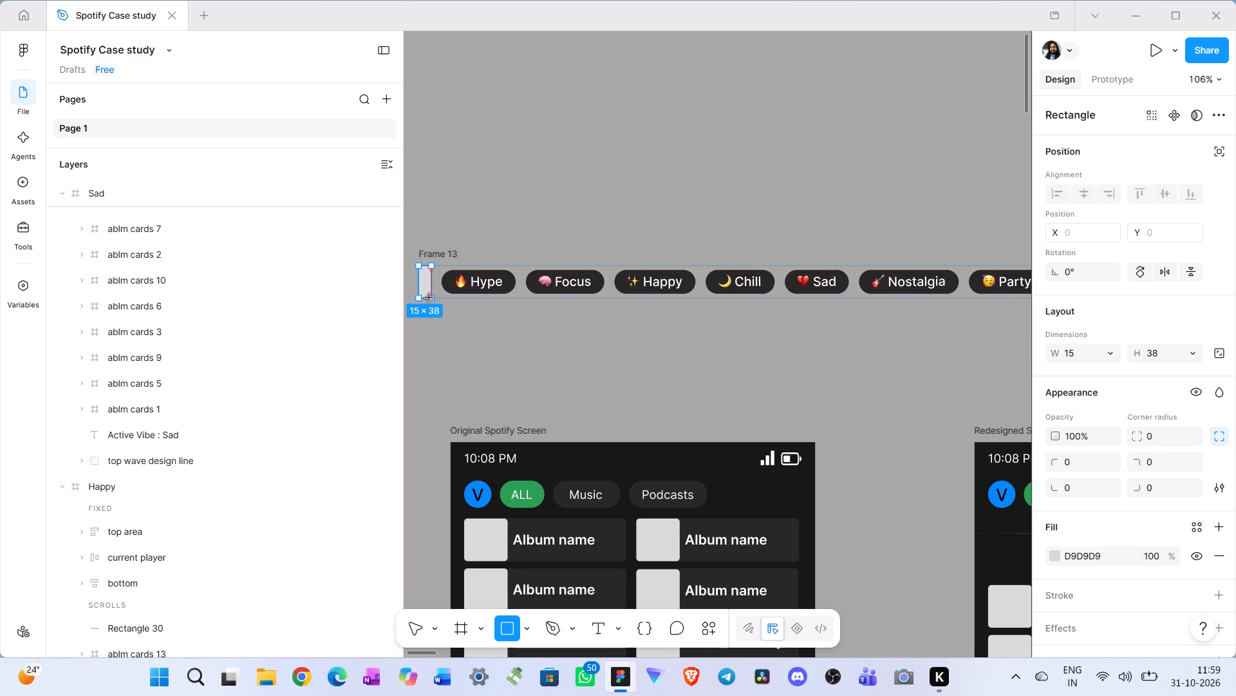
pyautogui.moveTo(429, 298); pyautogui.dragTo(490, 297)
pyautogui.click(464, 275)
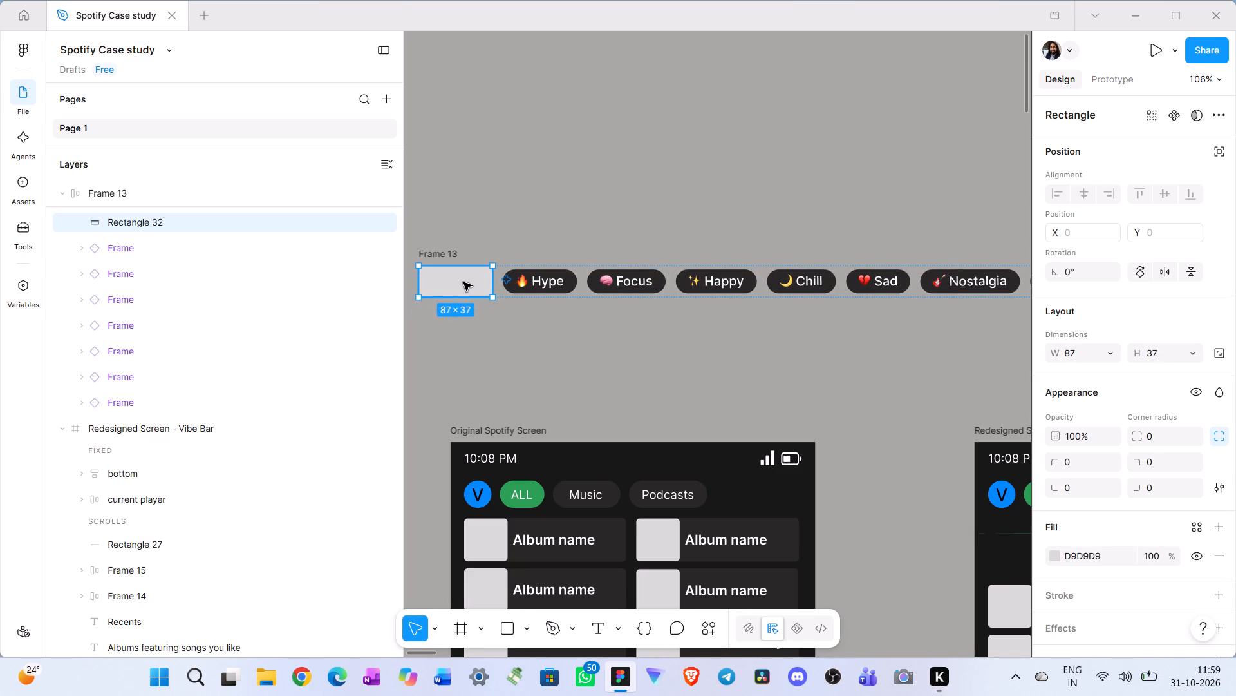
# Move the new rectangle out of the chip row frame and place it directly beneath the Hype chip.
pyautogui.moveTo(464, 282); pyautogui.dragTo(536, 323)
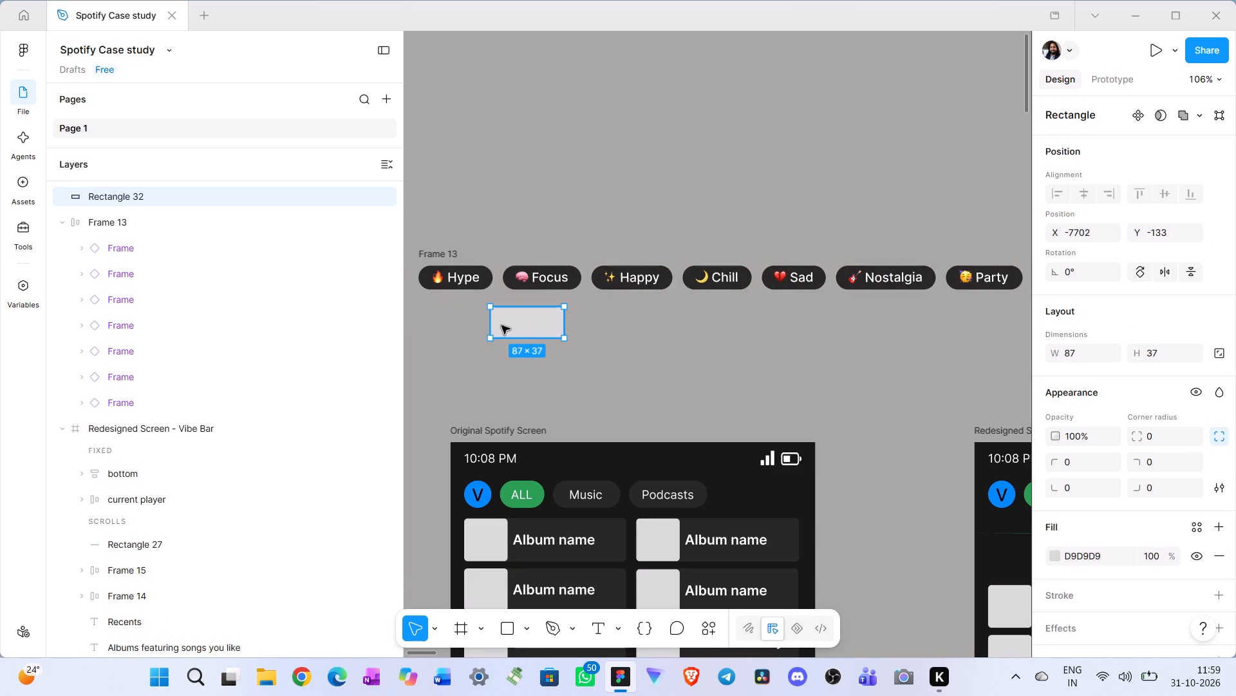
pyautogui.moveTo(527, 318); pyautogui.dragTo(458, 302)
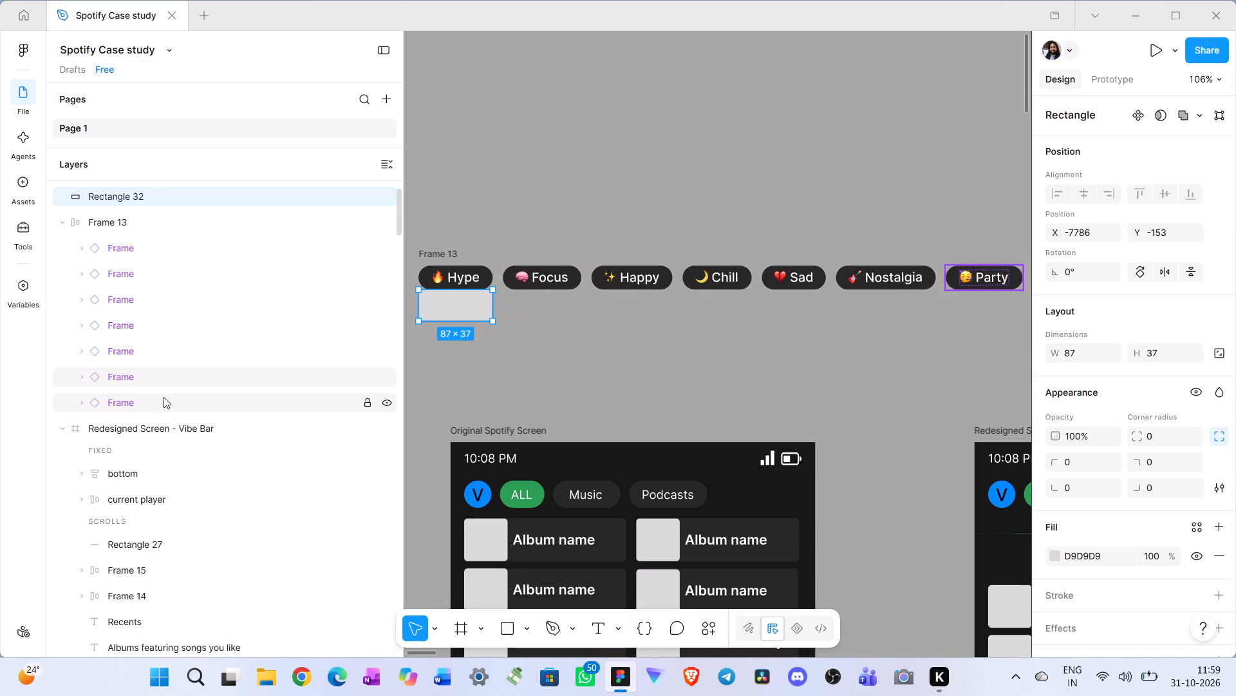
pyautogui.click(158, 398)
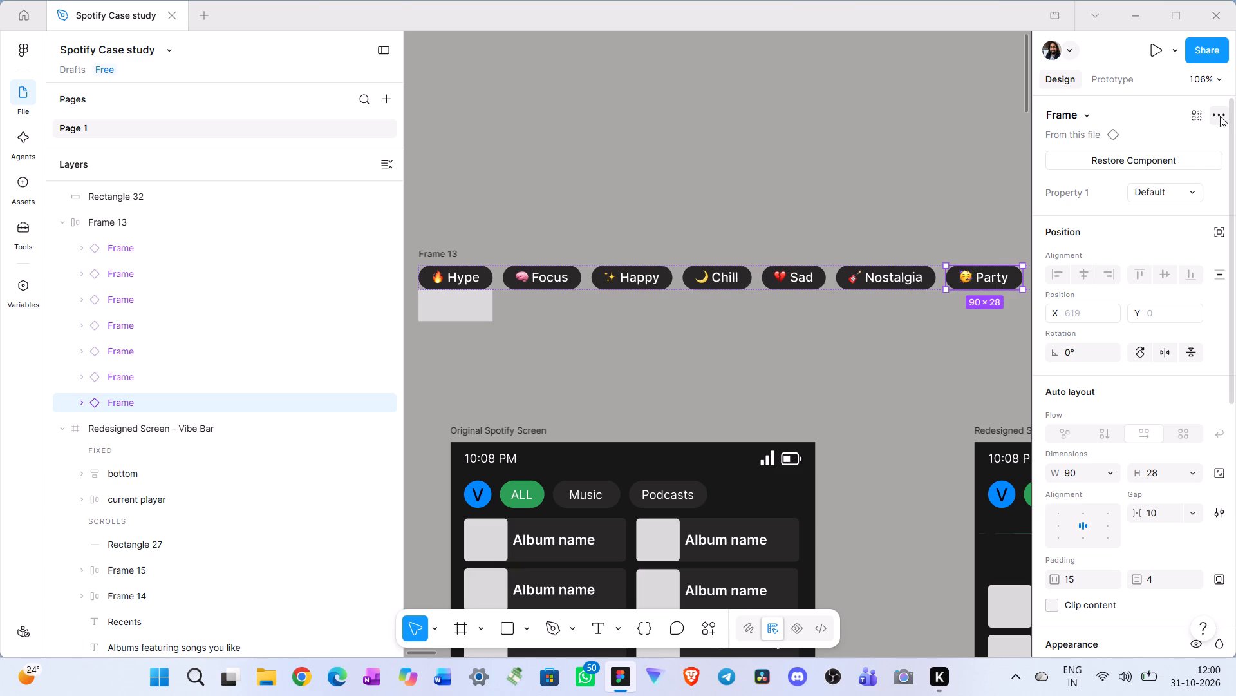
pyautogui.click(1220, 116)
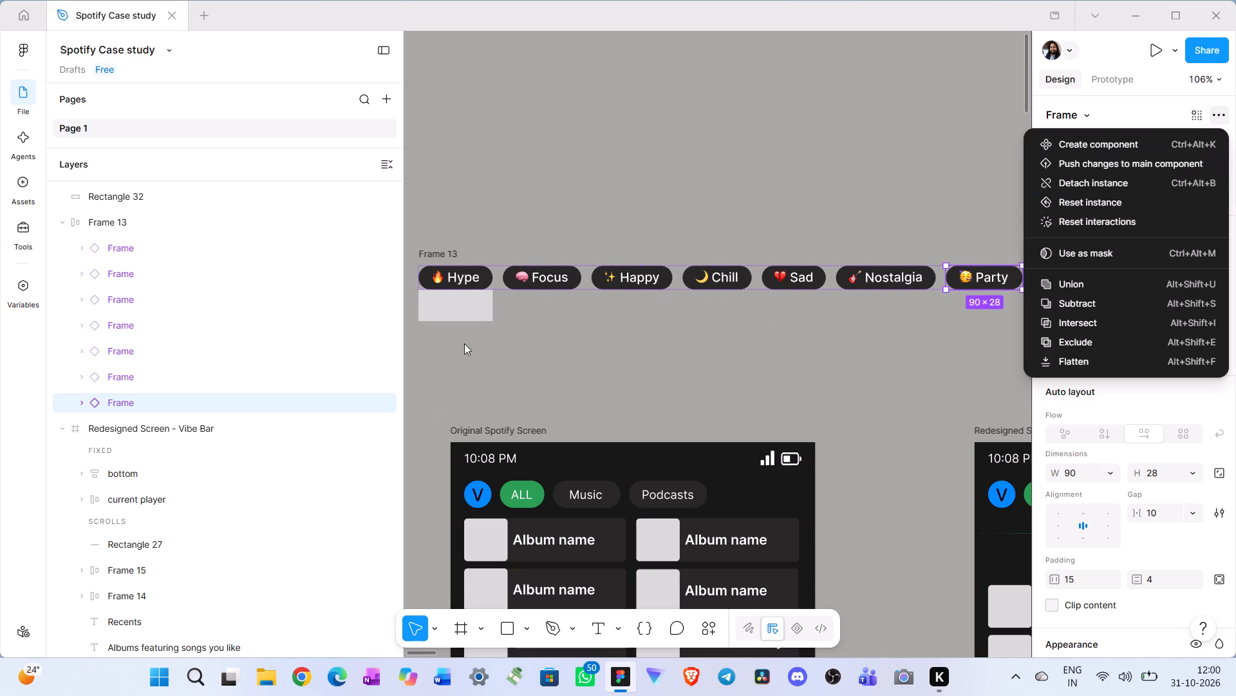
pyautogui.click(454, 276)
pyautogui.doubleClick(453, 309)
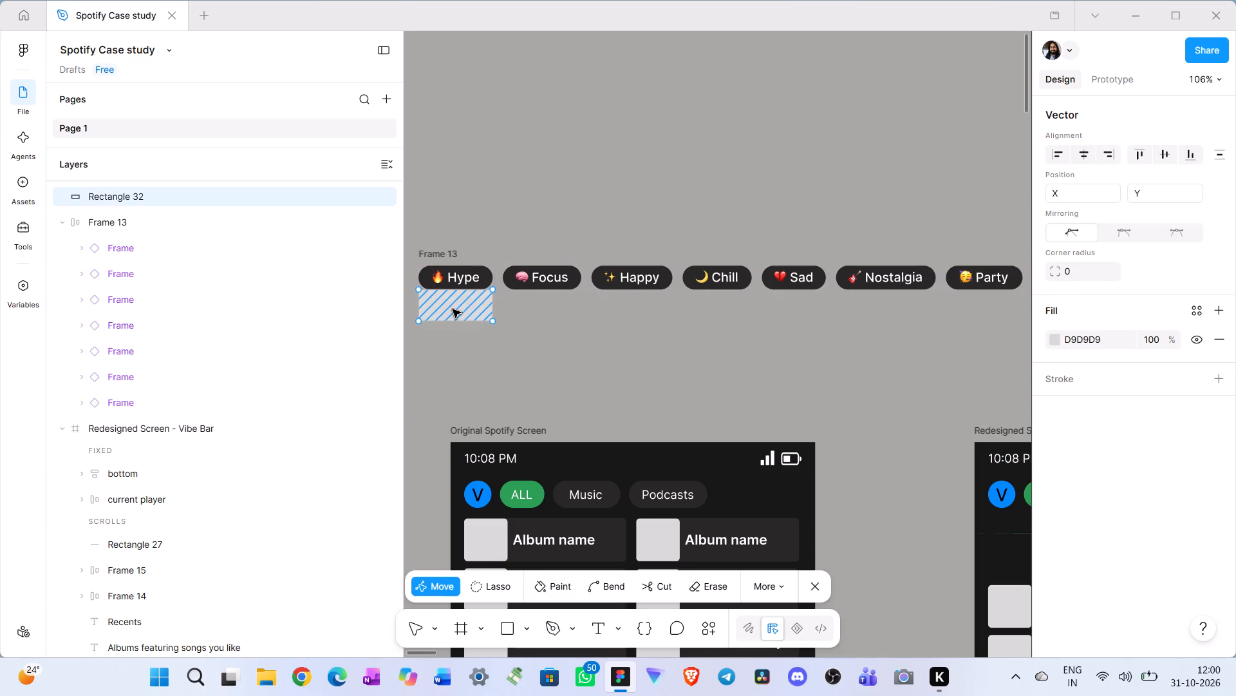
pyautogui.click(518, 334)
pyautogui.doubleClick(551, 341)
# Shift the rectangle slightly clear of the chip row and set its height to 28 to match the Hype chip.
pyautogui.moveTo(463, 308); pyautogui.dragTo(476, 327)
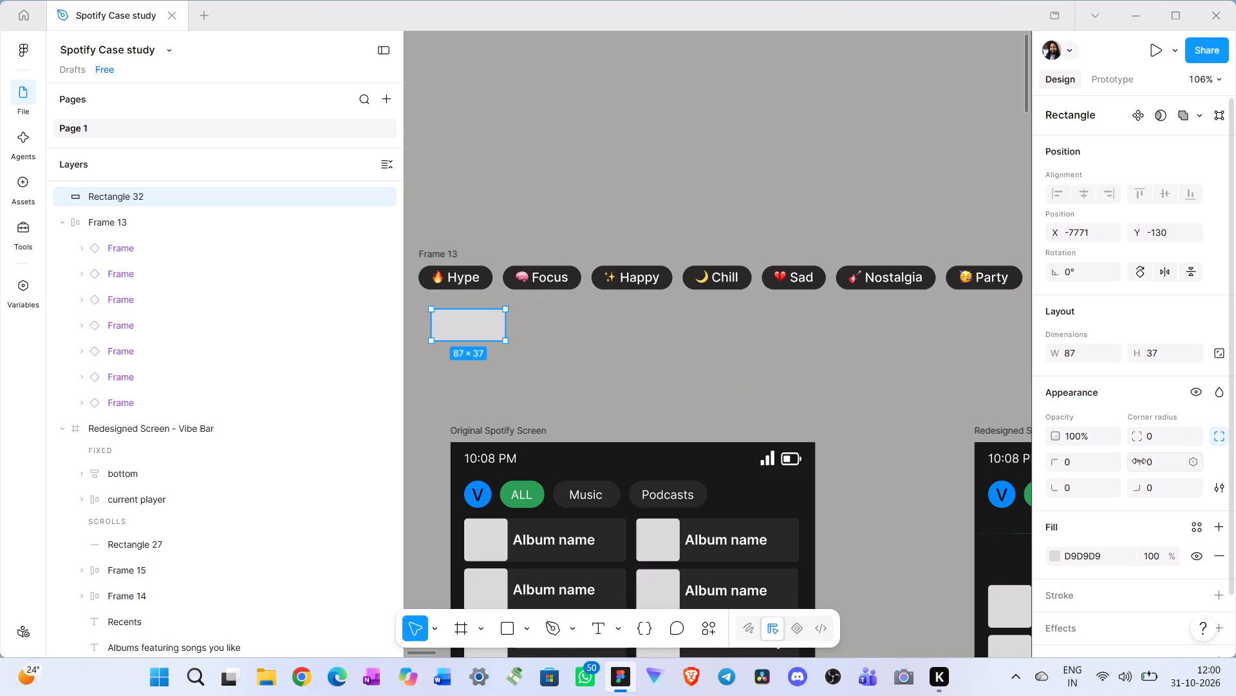
pyautogui.doubleClick(476, 273)
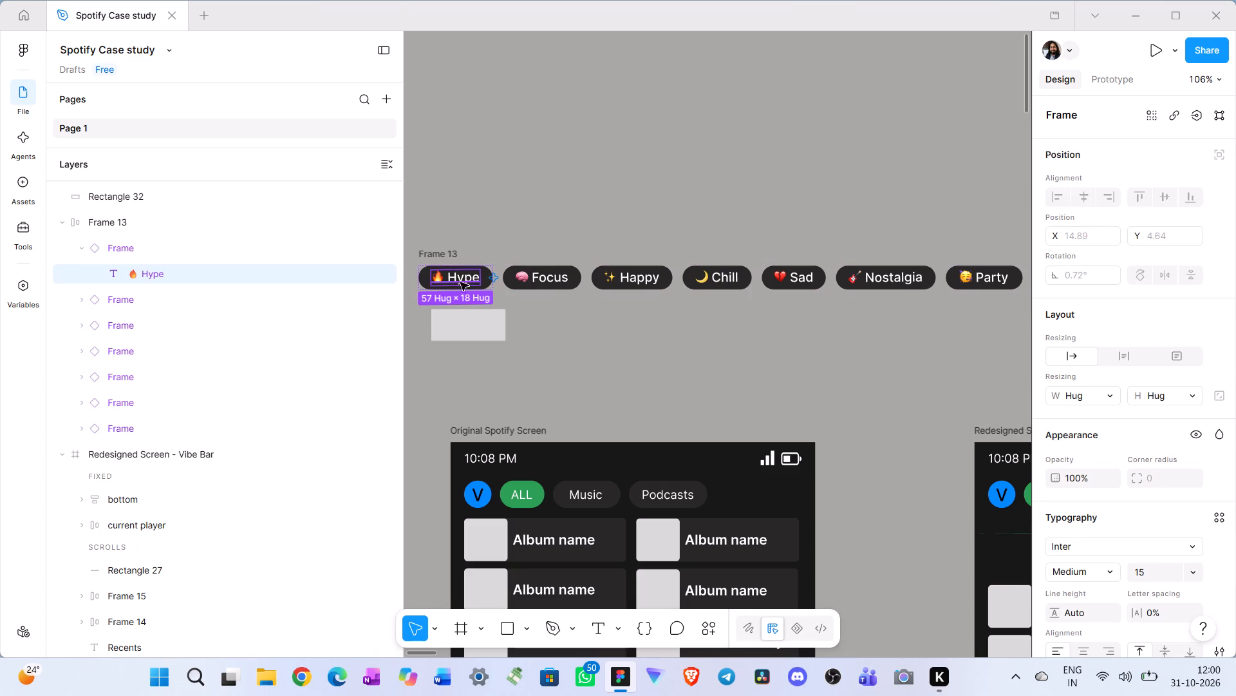
pyautogui.click(426, 282)
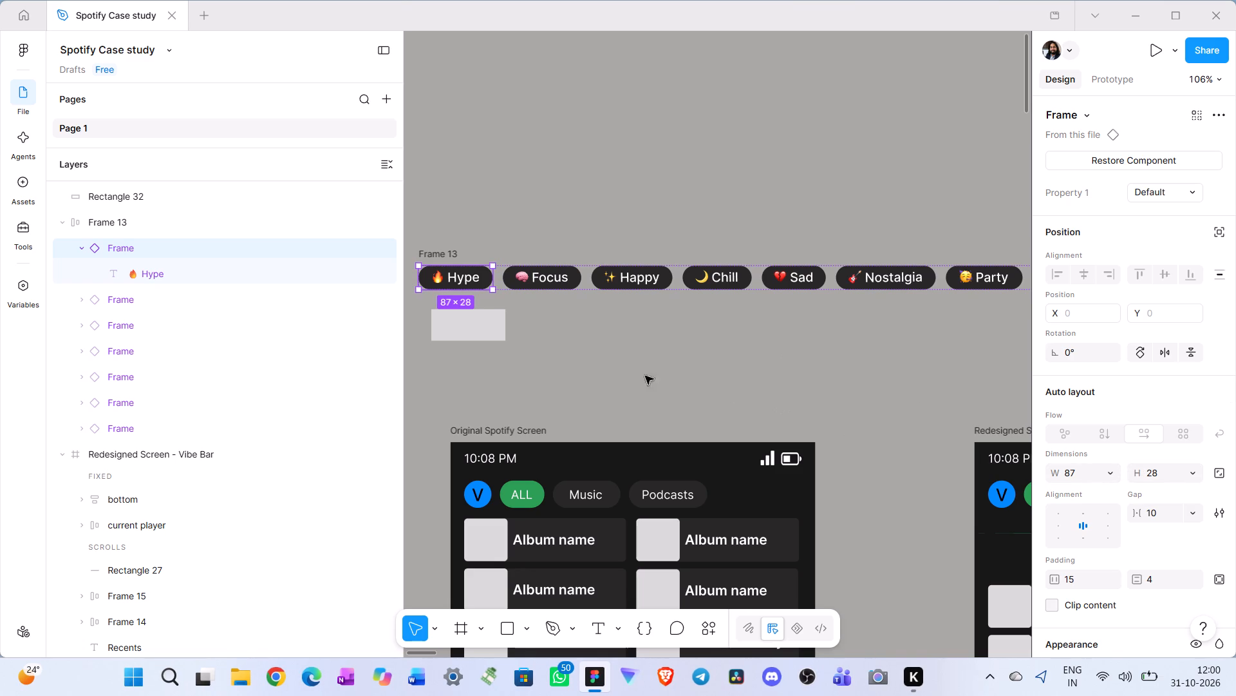
pyautogui.click(480, 332)
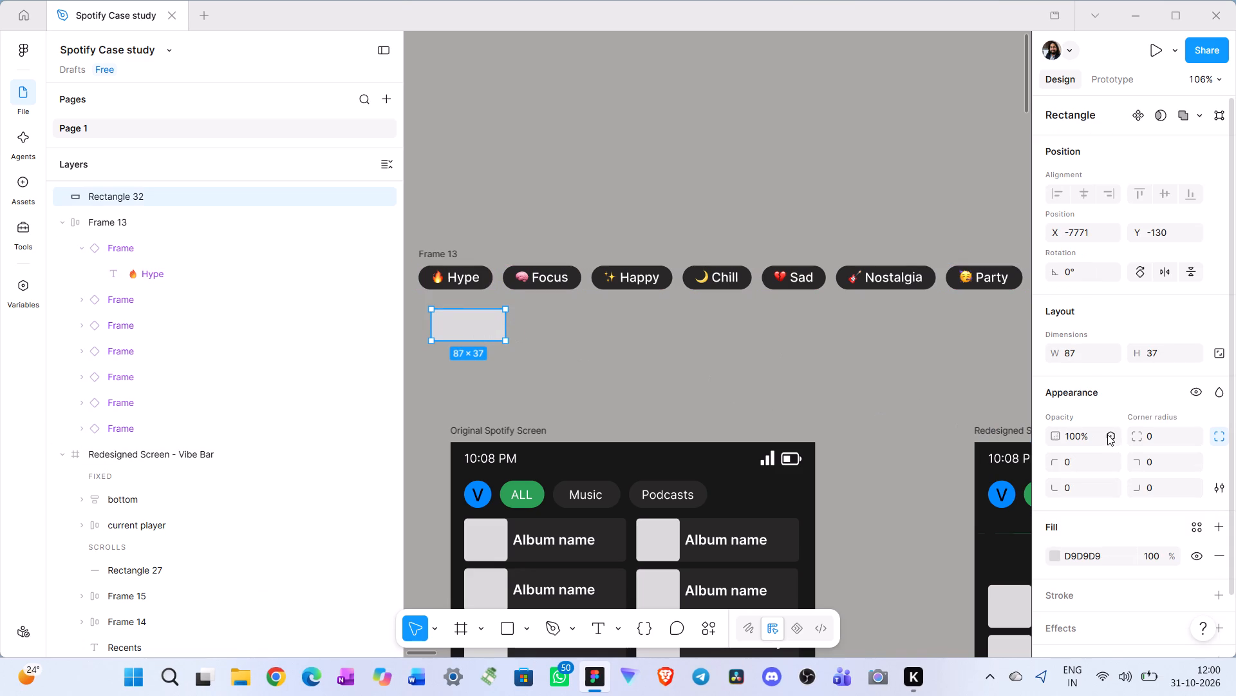
pyautogui.click(1156, 353)
pyautogui.write('28')
pyautogui.press('Return')
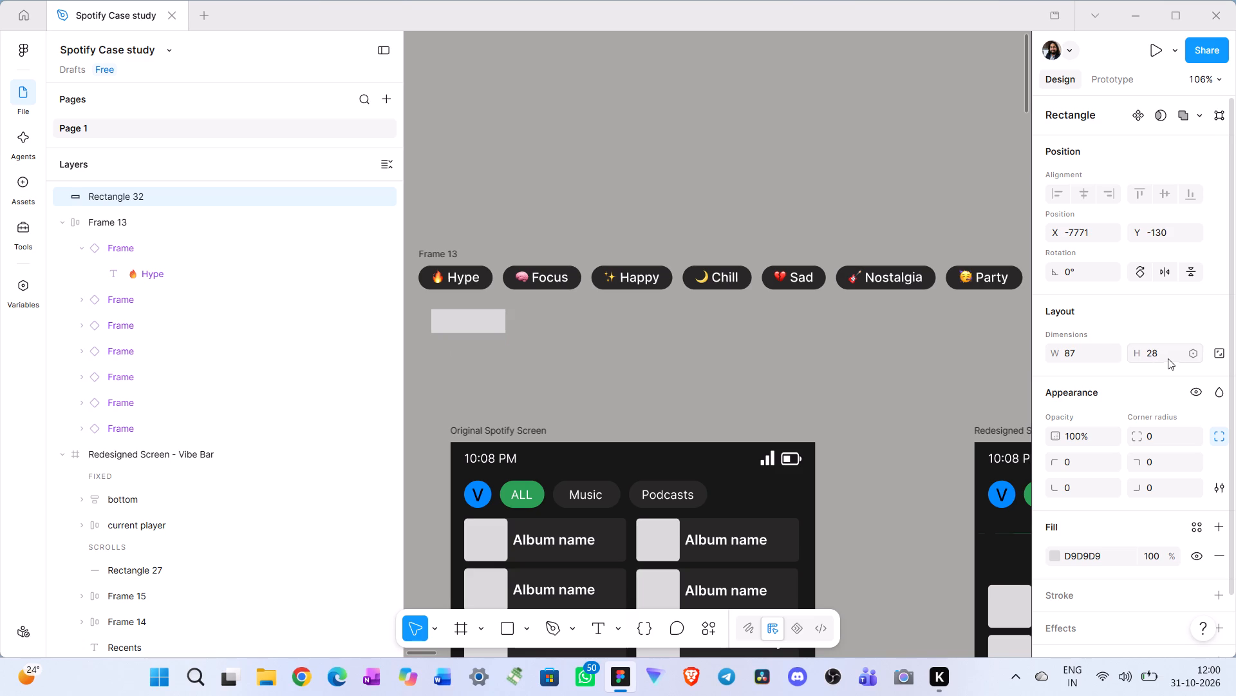
# Compare the rectangle with the Hype chip and set the rectangle's corner radius to 10.
pyautogui.click(477, 282)
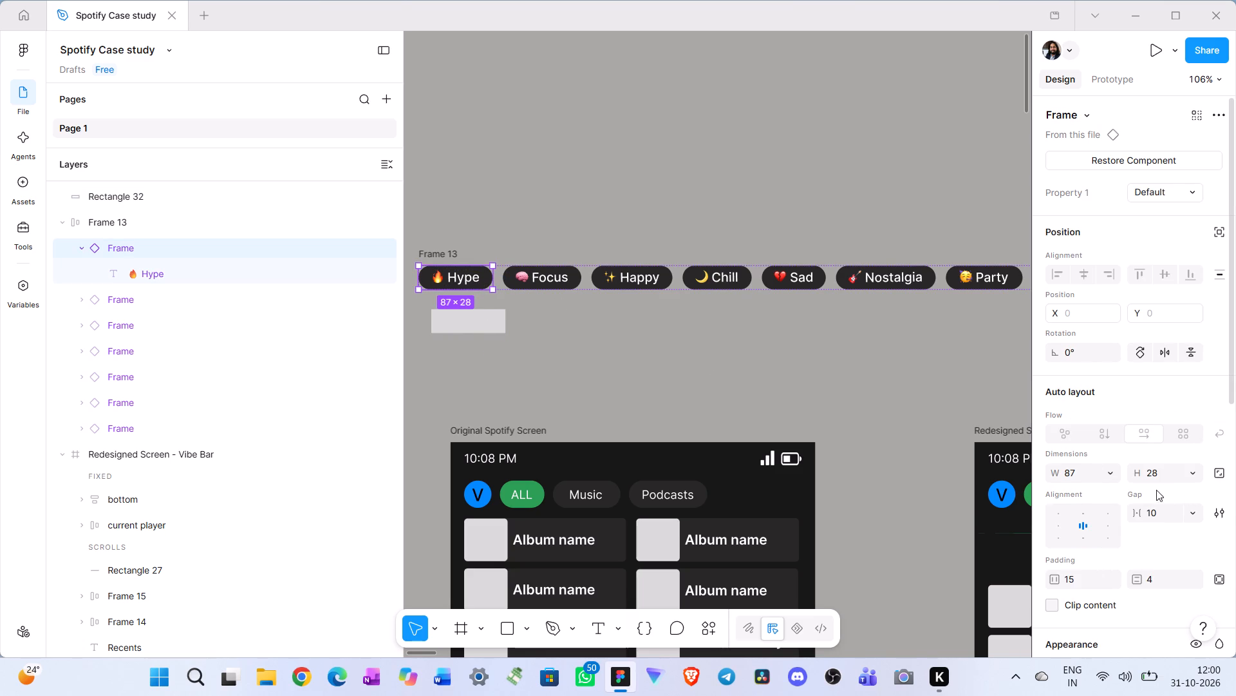
pyautogui.click(473, 327)
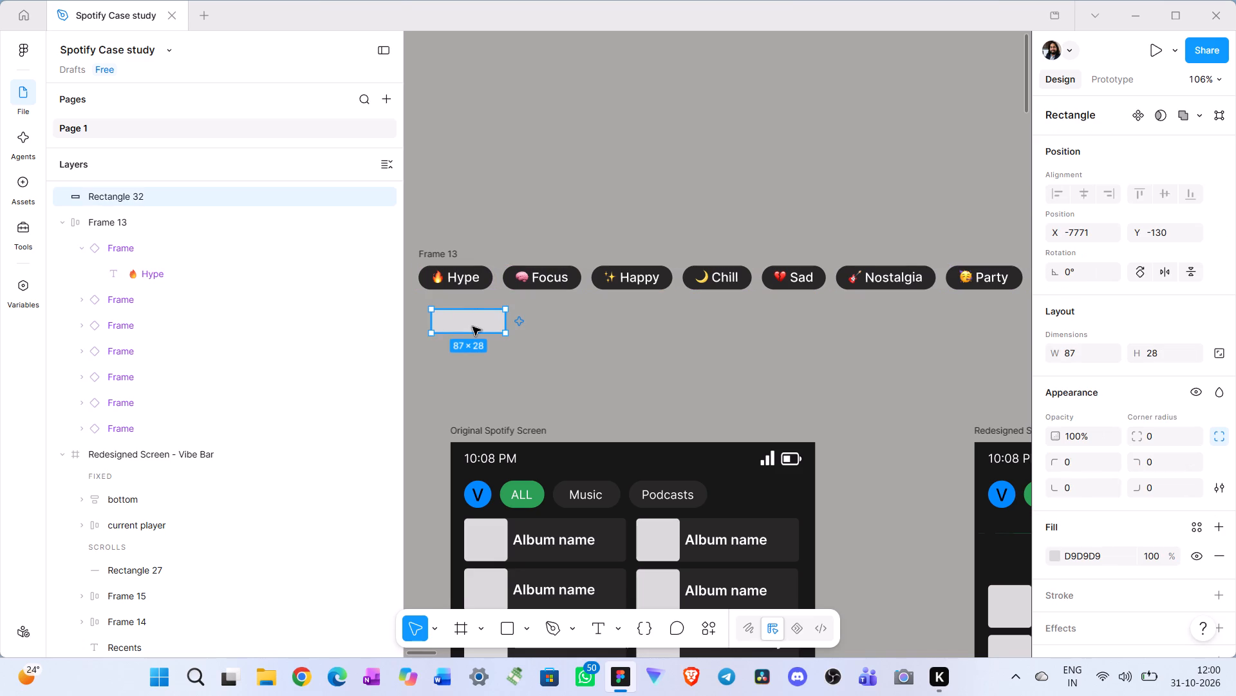
pyautogui.click(478, 280)
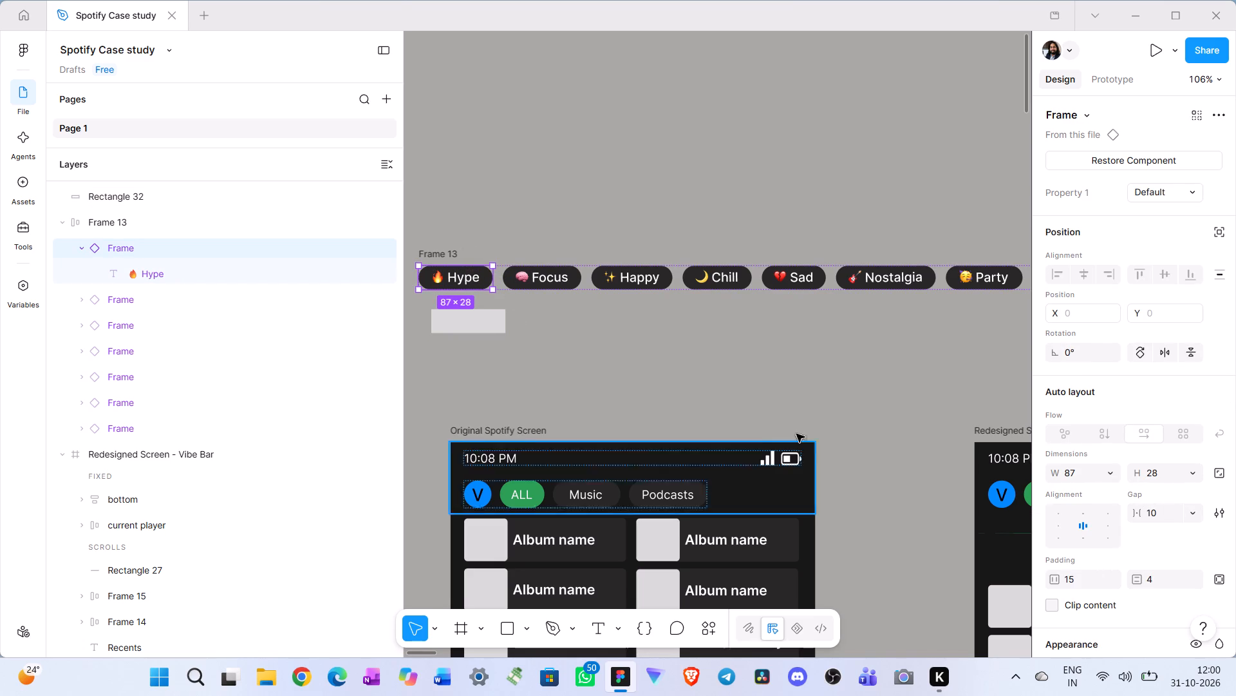
pyautogui.click(494, 324)
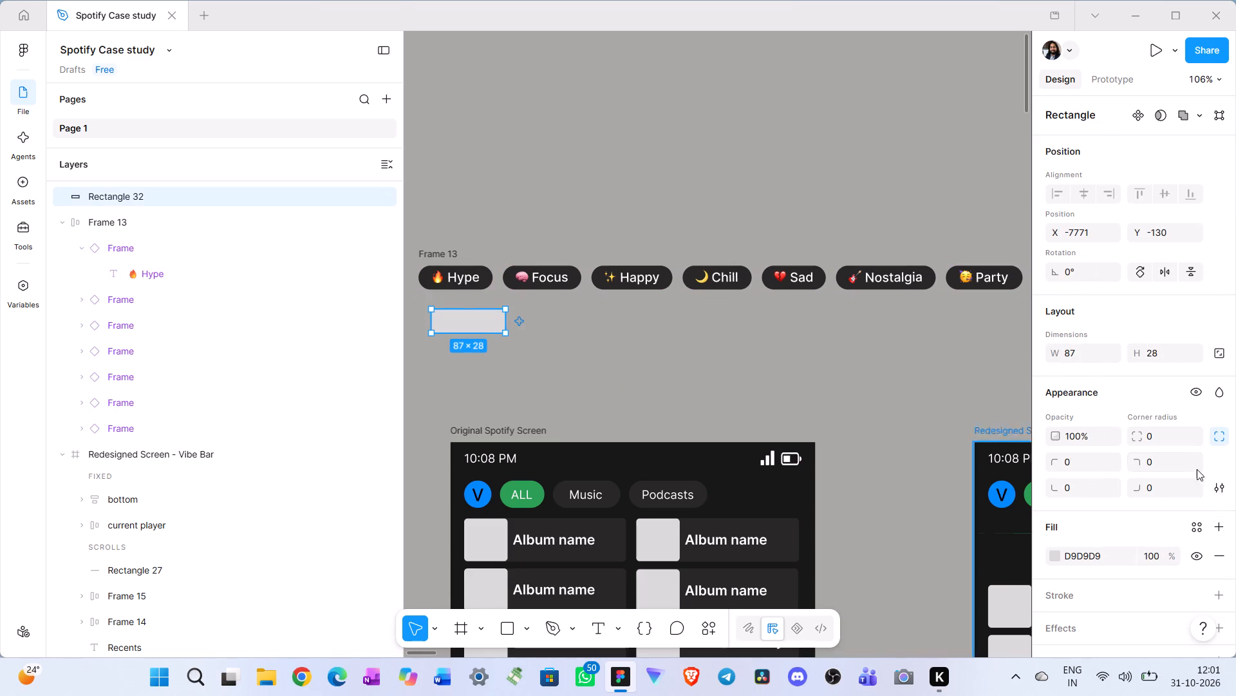
pyautogui.click(487, 280)
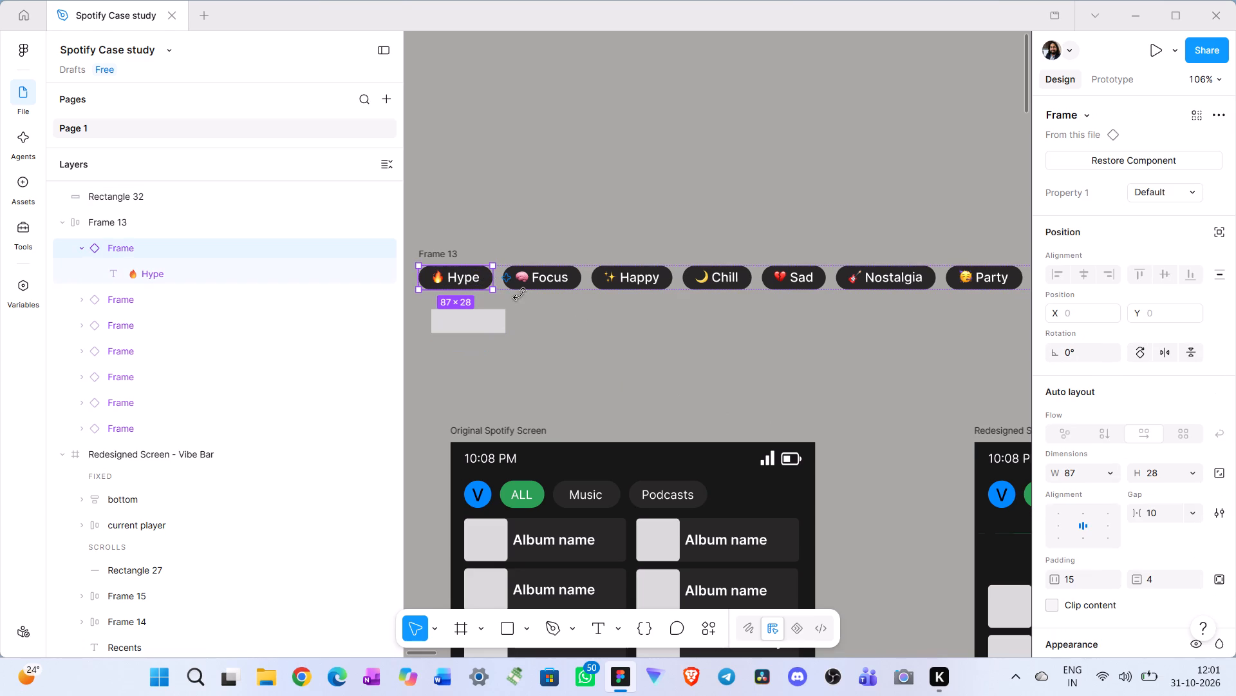
pyautogui.click(489, 325)
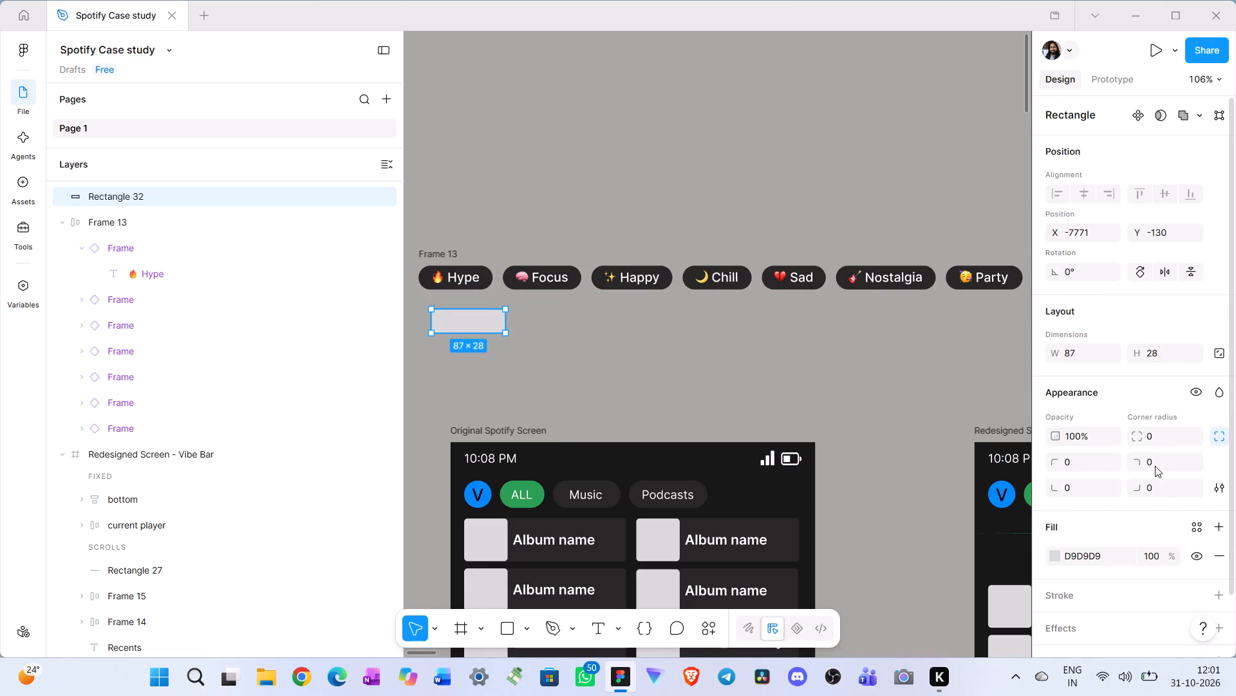
pyautogui.click(1165, 439)
pyautogui.press('1')
pyautogui.press('0')
pyautogui.press('Return')
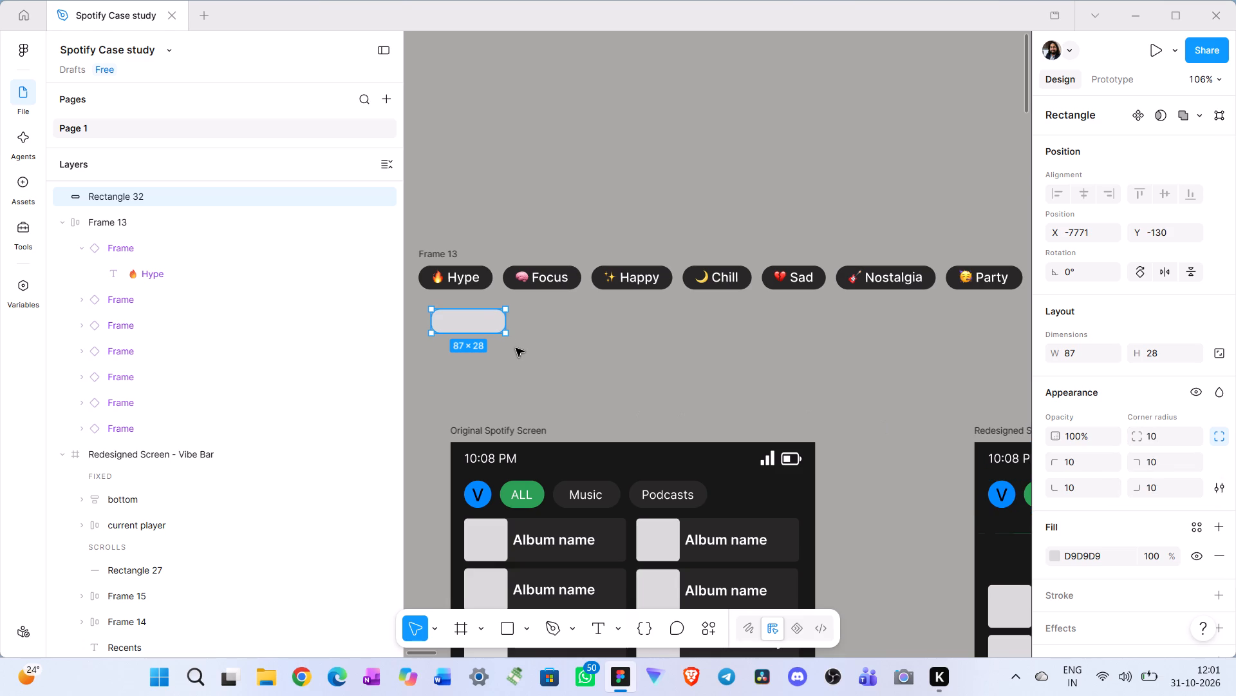
# Align the rounded rectangle with the Hype chip's left edge just below it, at about X -7786, Y -141.
pyautogui.click(517, 354)
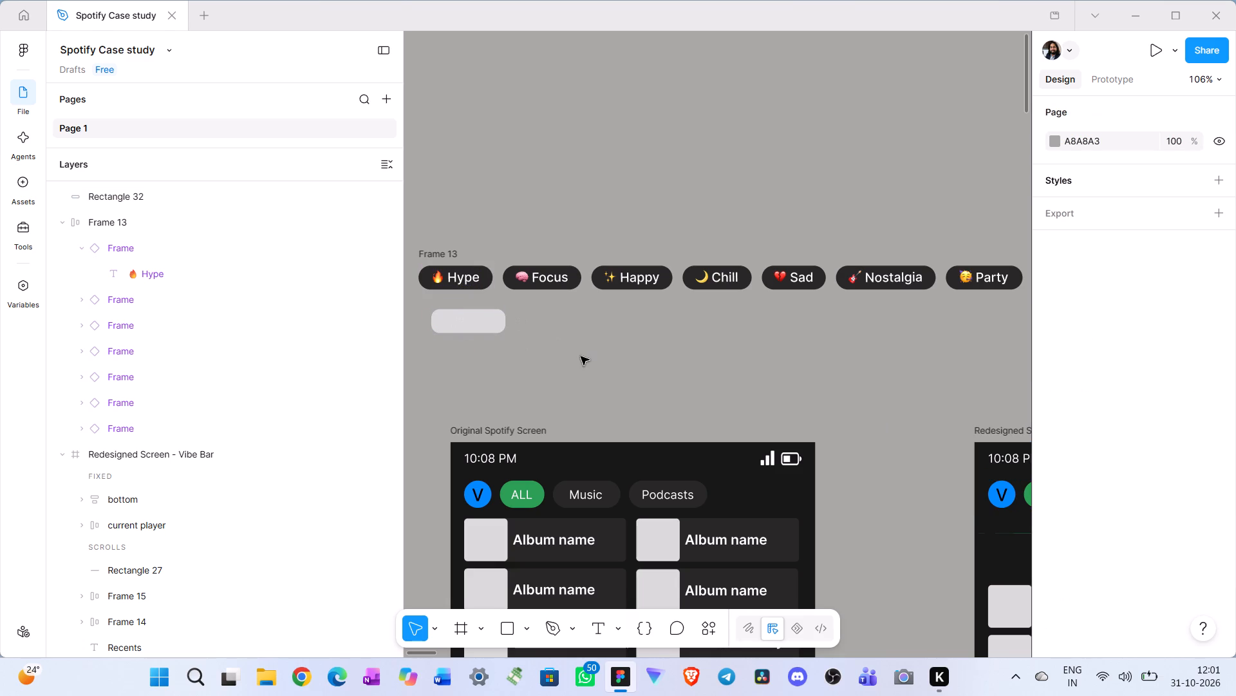
pyautogui.scroll(1, 580, 356)
pyautogui.hscroll(3, 581, 358)
pyautogui.hscroll(-1, 581, 358)
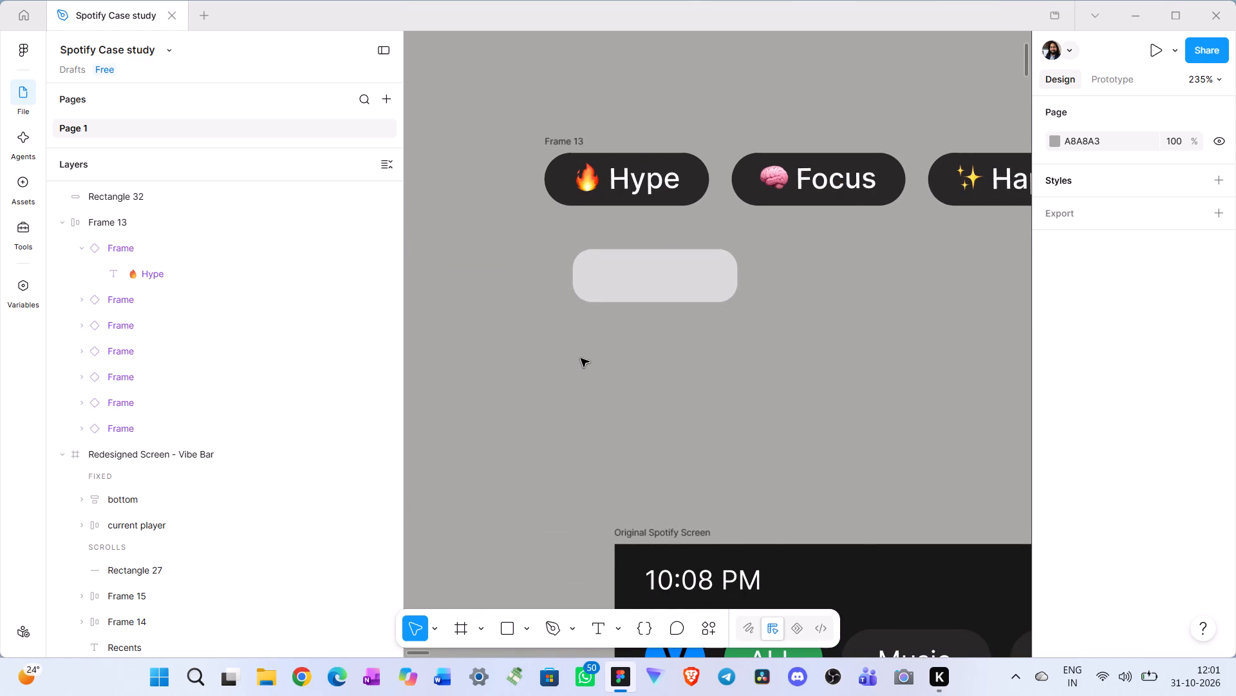
pyautogui.click(654, 284)
pyautogui.moveTo(680, 286); pyautogui.dragTo(679, 287)
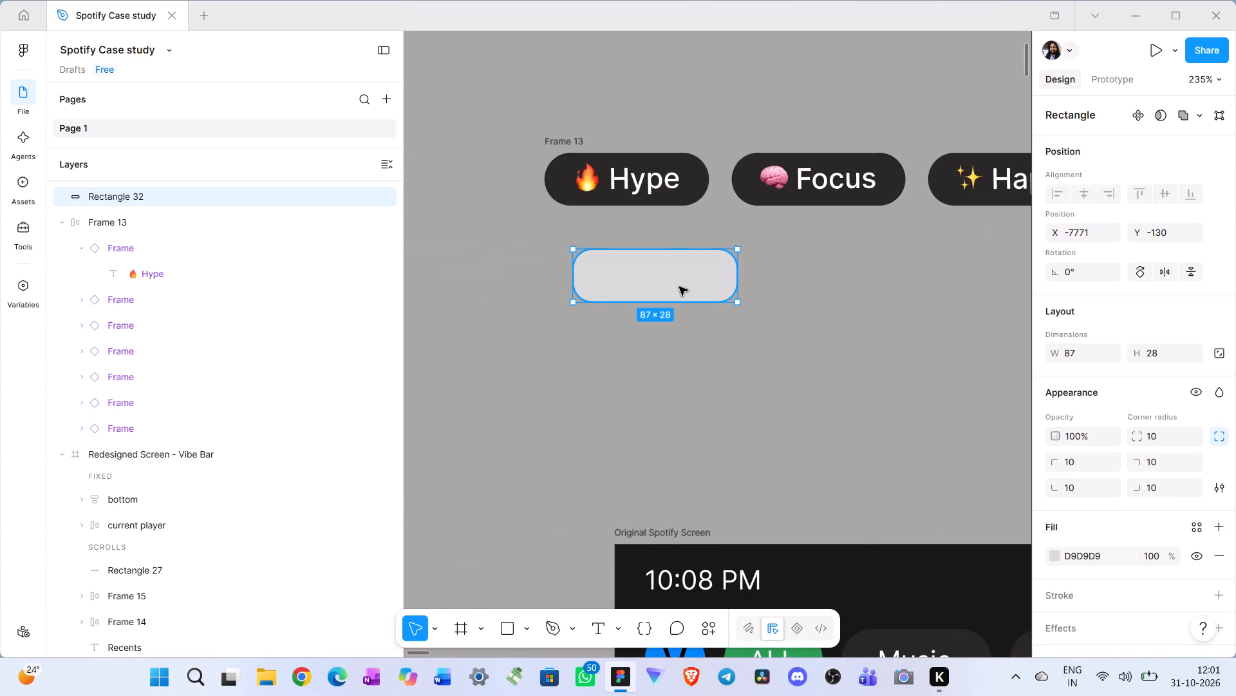
pyautogui.moveTo(679, 287); pyautogui.dragTo(658, 266)
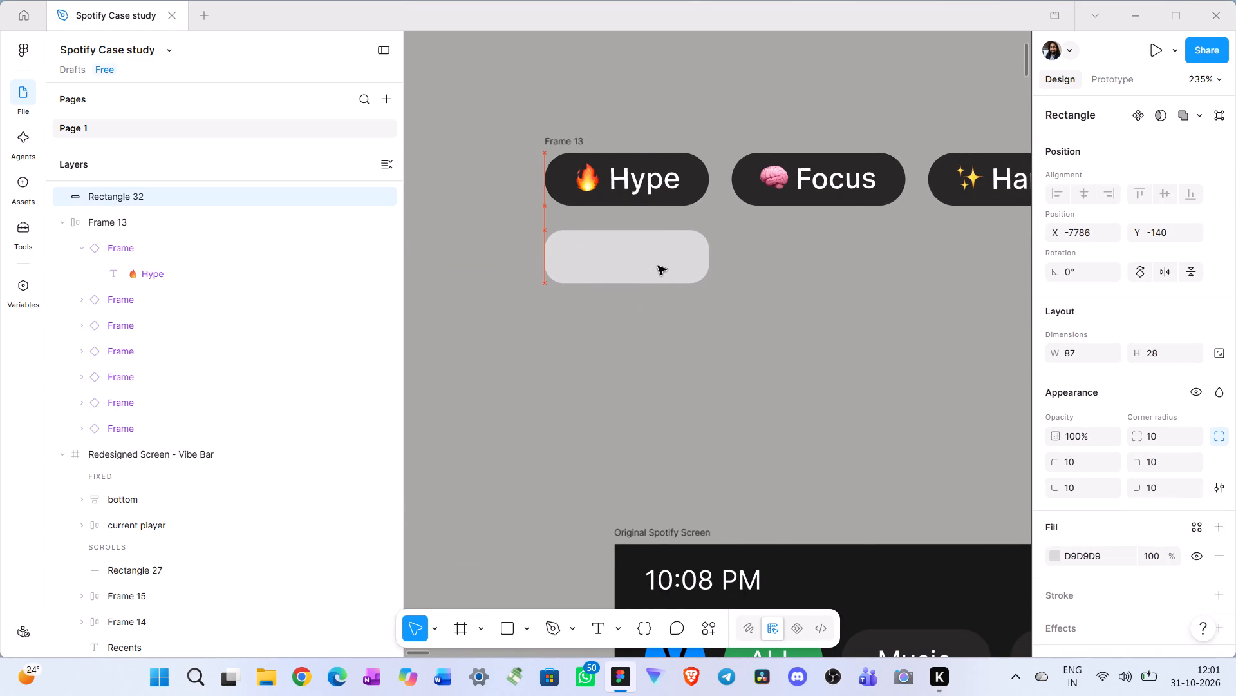
pyautogui.moveTo(658, 266); pyautogui.dragTo(655, 266)
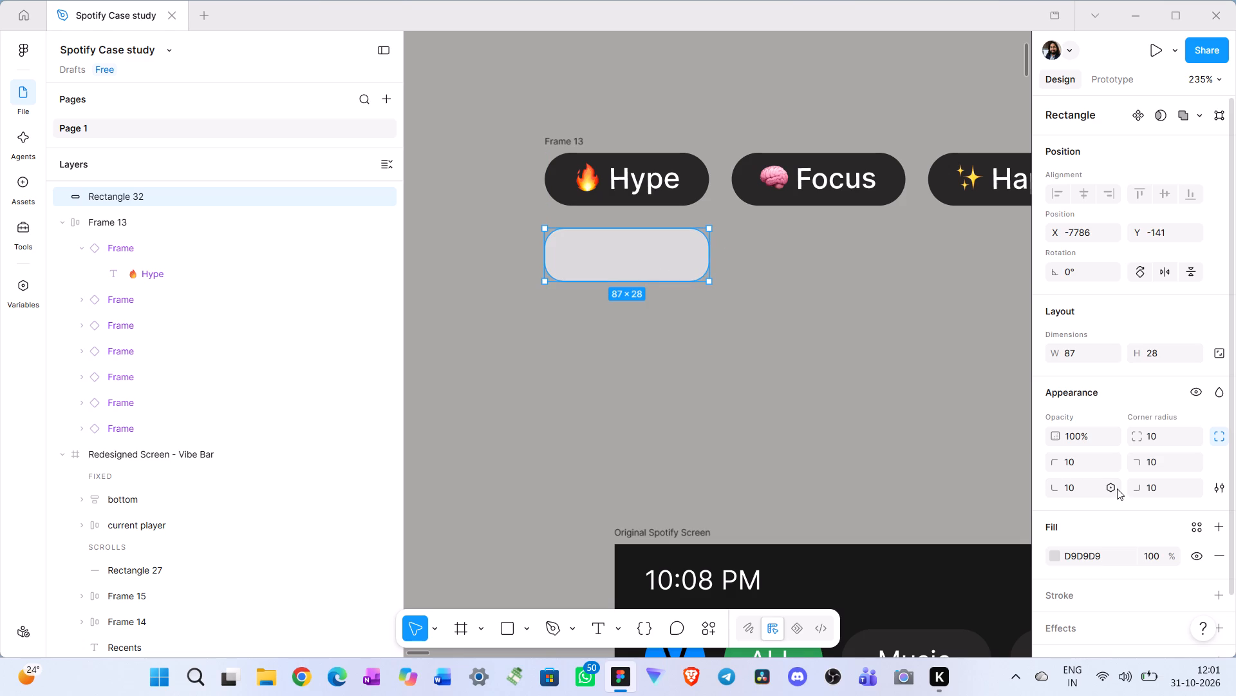
# Check the Hype chip's corner settings and set the rounded rectangle's corner radius to 12.
pyautogui.scroll(-2, 1155, 511)
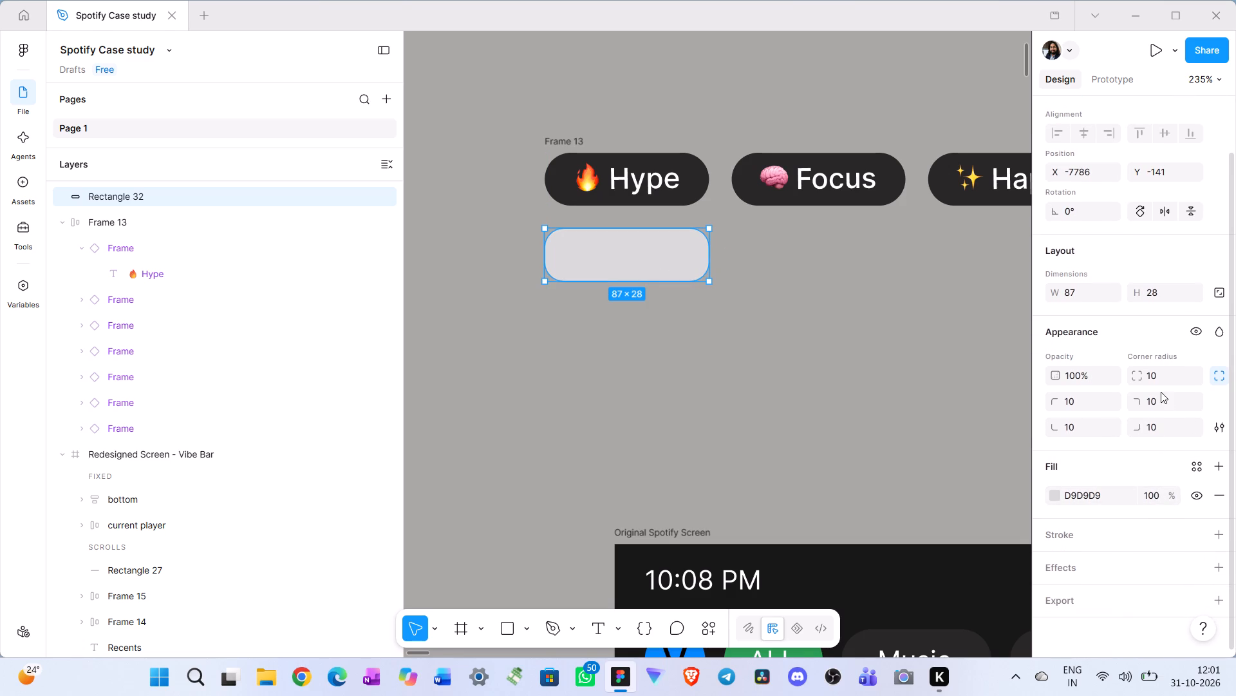
pyautogui.click(693, 195)
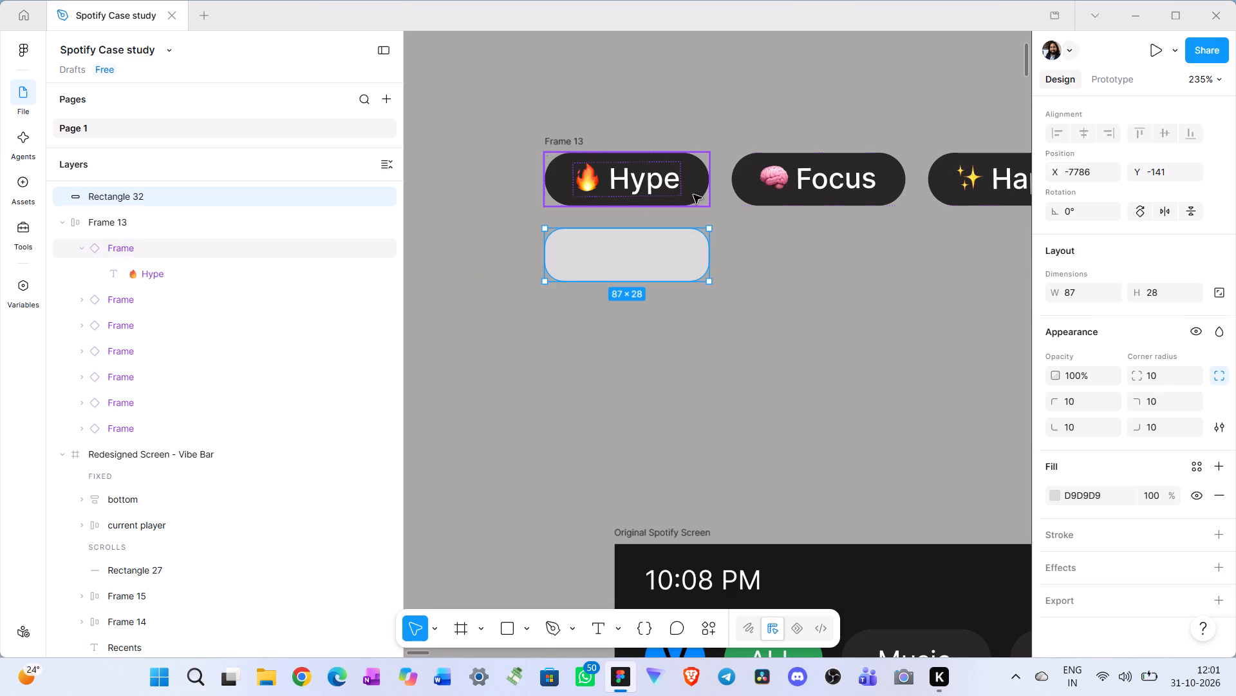
pyautogui.doubleClick(693, 195)
pyautogui.doubleClick(693, 195)
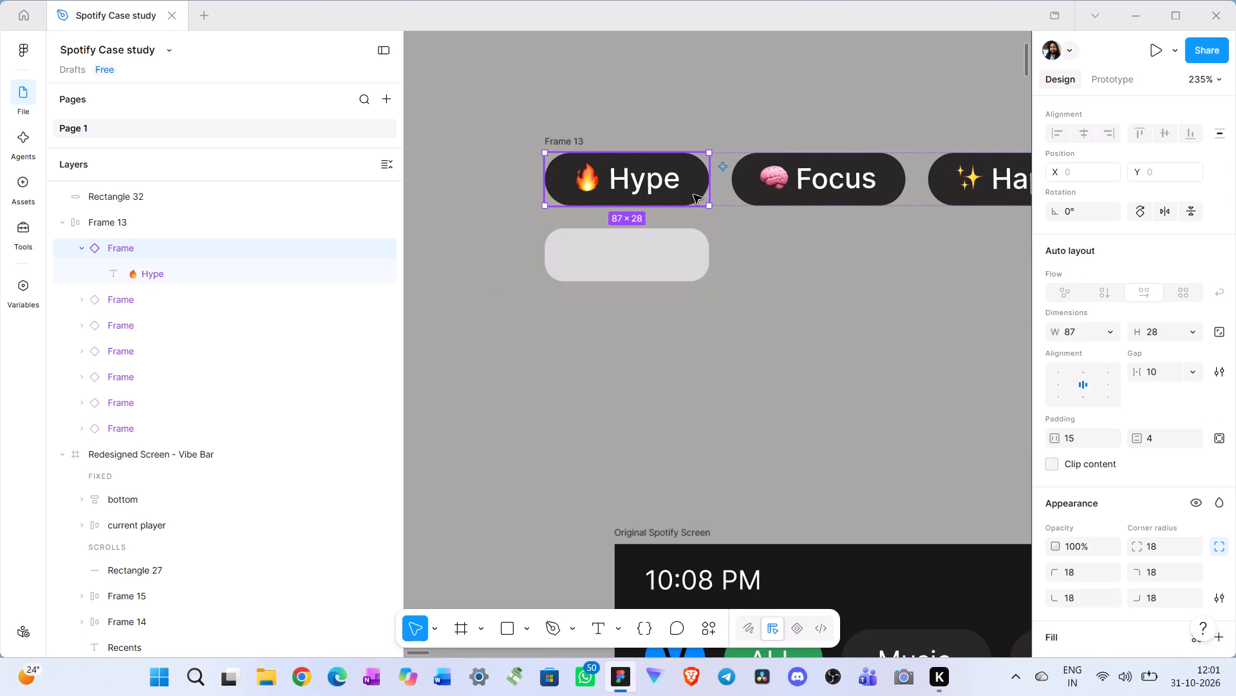
pyautogui.doubleClick(687, 183)
pyautogui.doubleClick(566, 177)
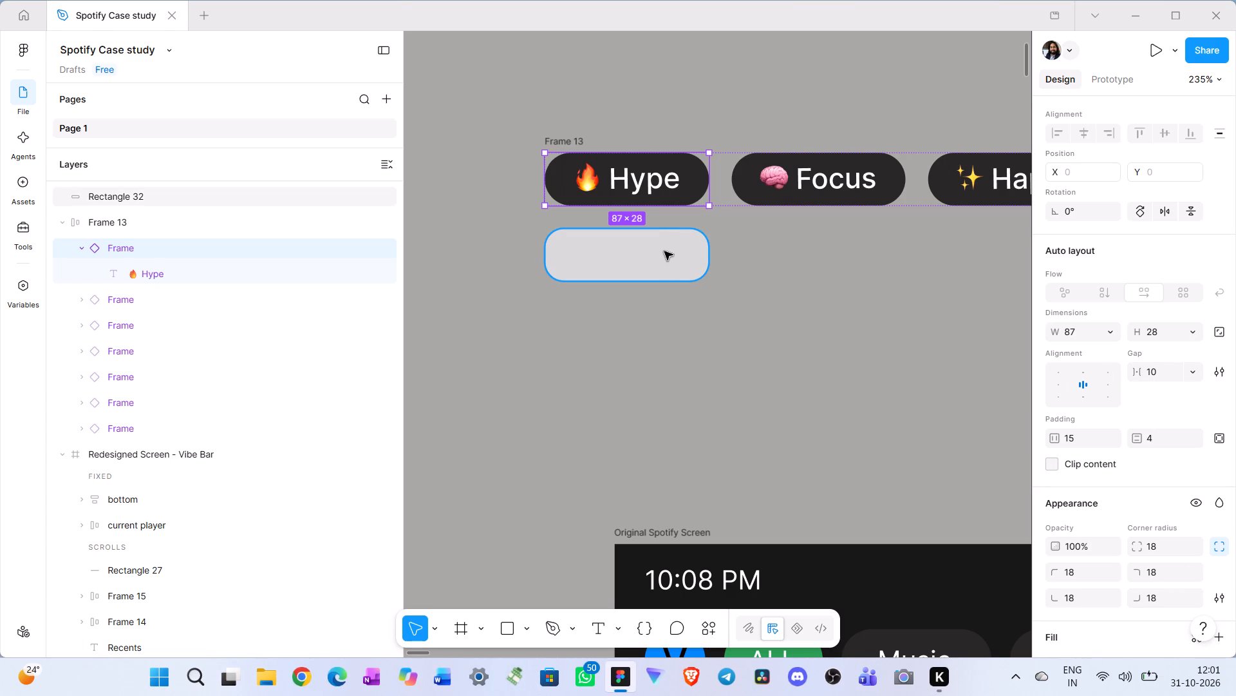
pyautogui.click(671, 267)
pyautogui.click(1159, 376)
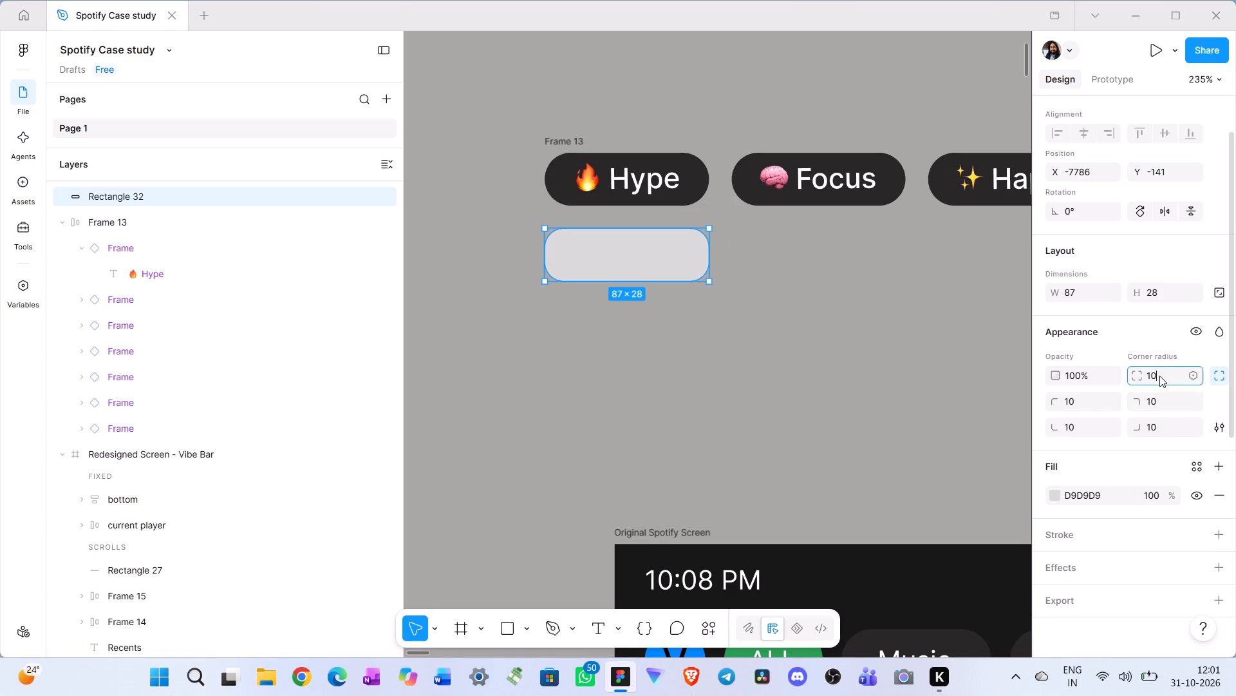
pyautogui.write('12')
pyautogui.press('Return')
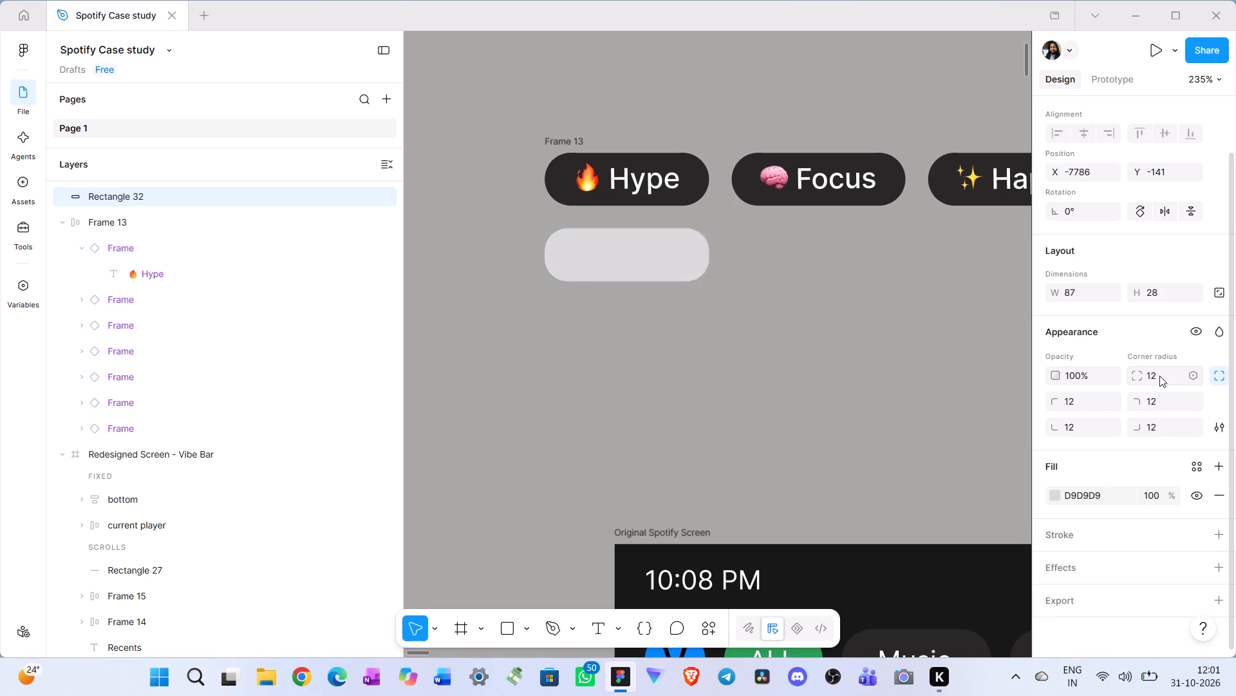
pyautogui.click(623, 351)
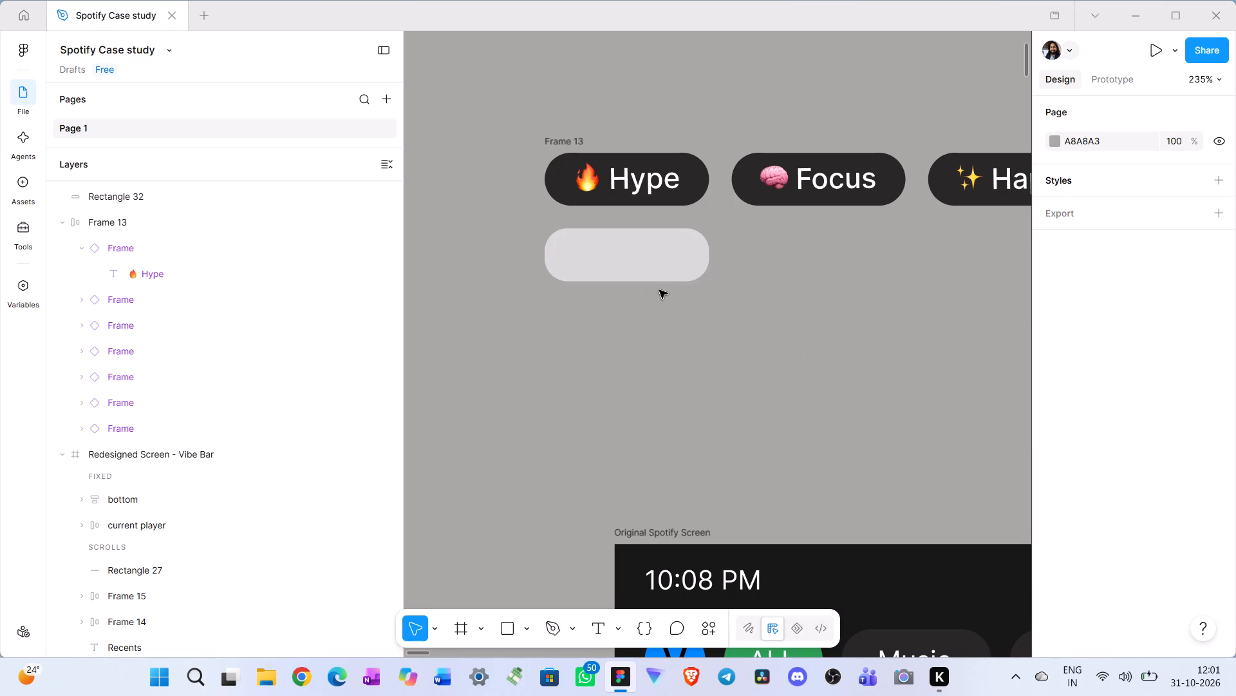
# Nudge the rounded rectangle beneath the Hype chip up to Y -142.
pyautogui.click(646, 270)
pyautogui.click(650, 270)
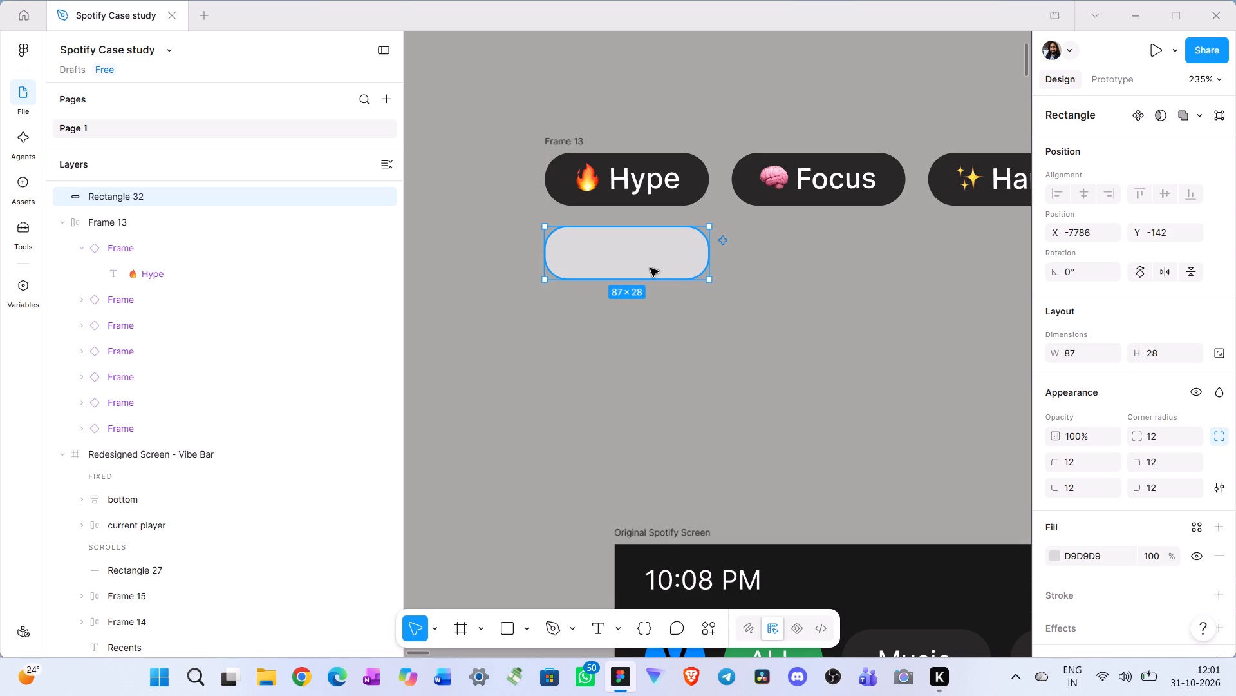
# Duplicate the rounded rectangle and place the copy beneath the Focus chip at about X -7684, Y -142.
pyautogui.click(646, 268)
pyautogui.hotkey('ctrl', 'd')
pyautogui.moveTo(646, 268); pyautogui.dragTo(848, 264)
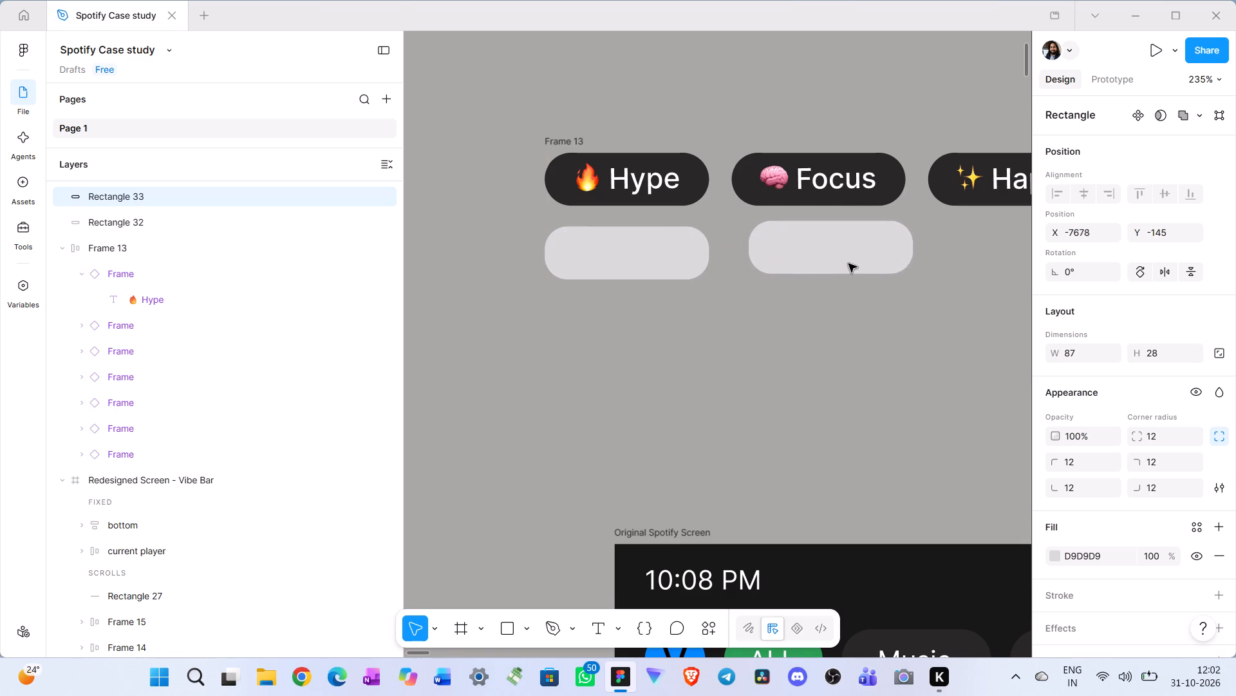
pyautogui.moveTo(848, 264); pyautogui.dragTo(827, 266)
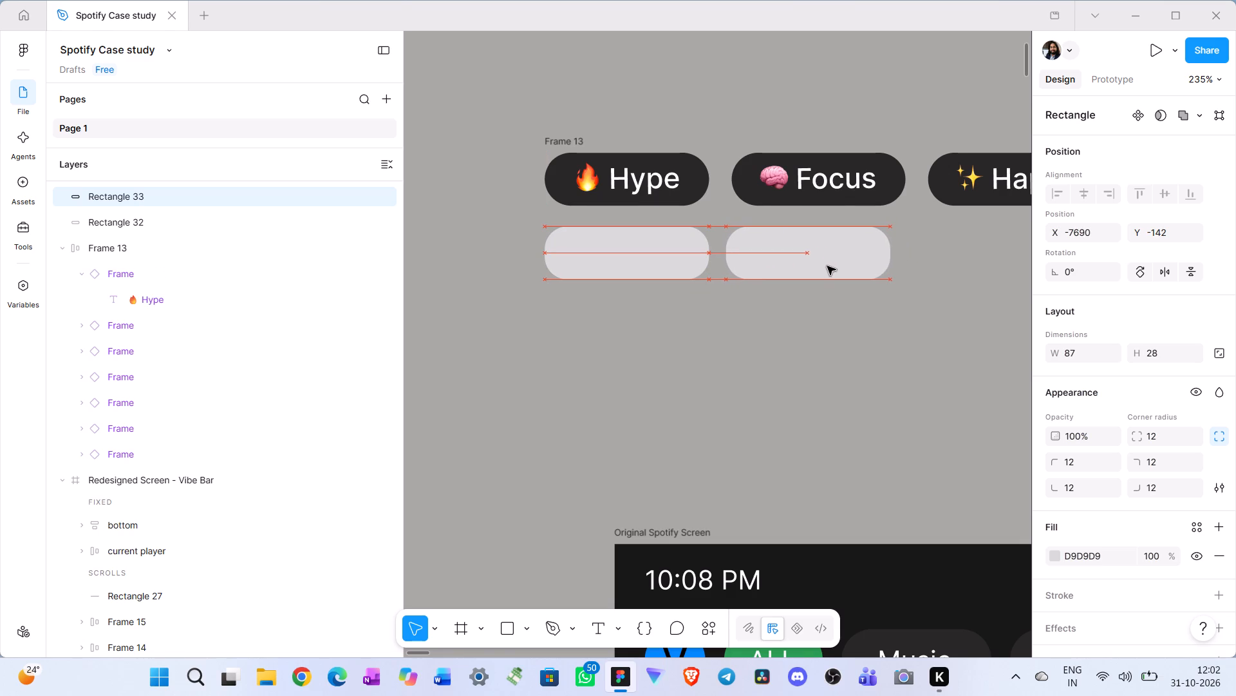
pyautogui.moveTo(827, 266); pyautogui.dragTo(847, 264)
pyautogui.moveTo(846, 258); pyautogui.dragTo(838, 260)
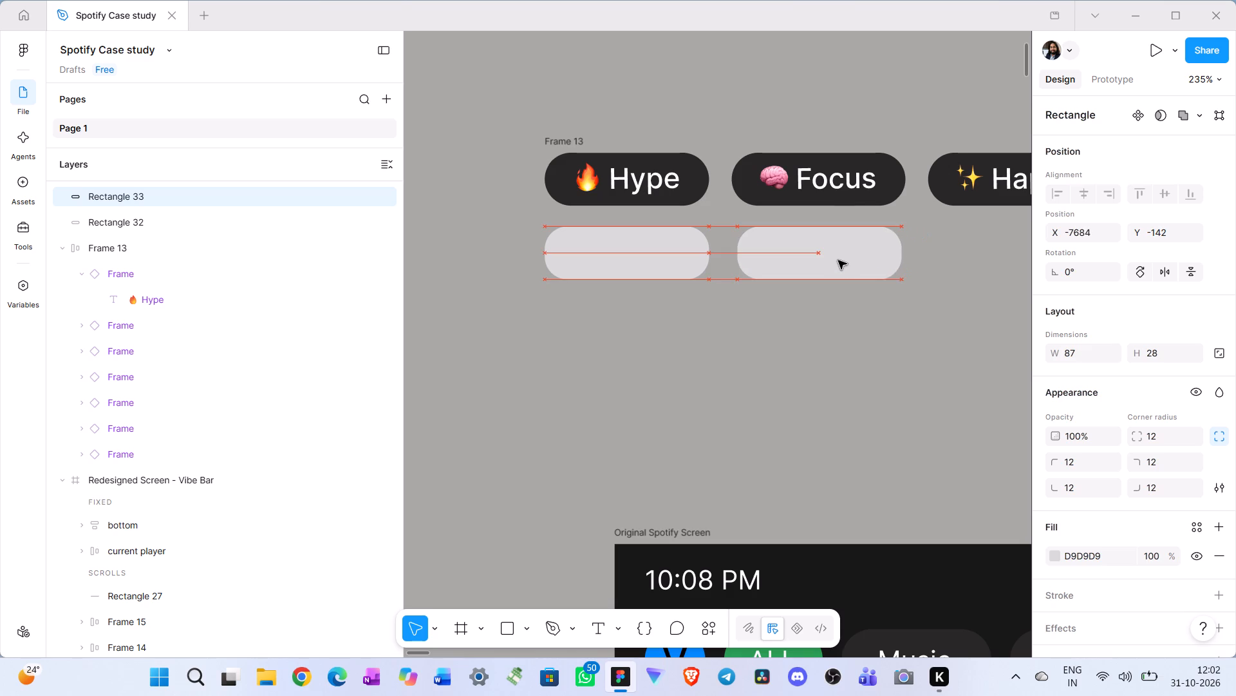
pyautogui.moveTo(838, 260); pyautogui.dragTo(838, 260)
# Set the second rectangle's width to 92 to match the Focus chip and shift it to about X -7686.
pyautogui.click(743, 192)
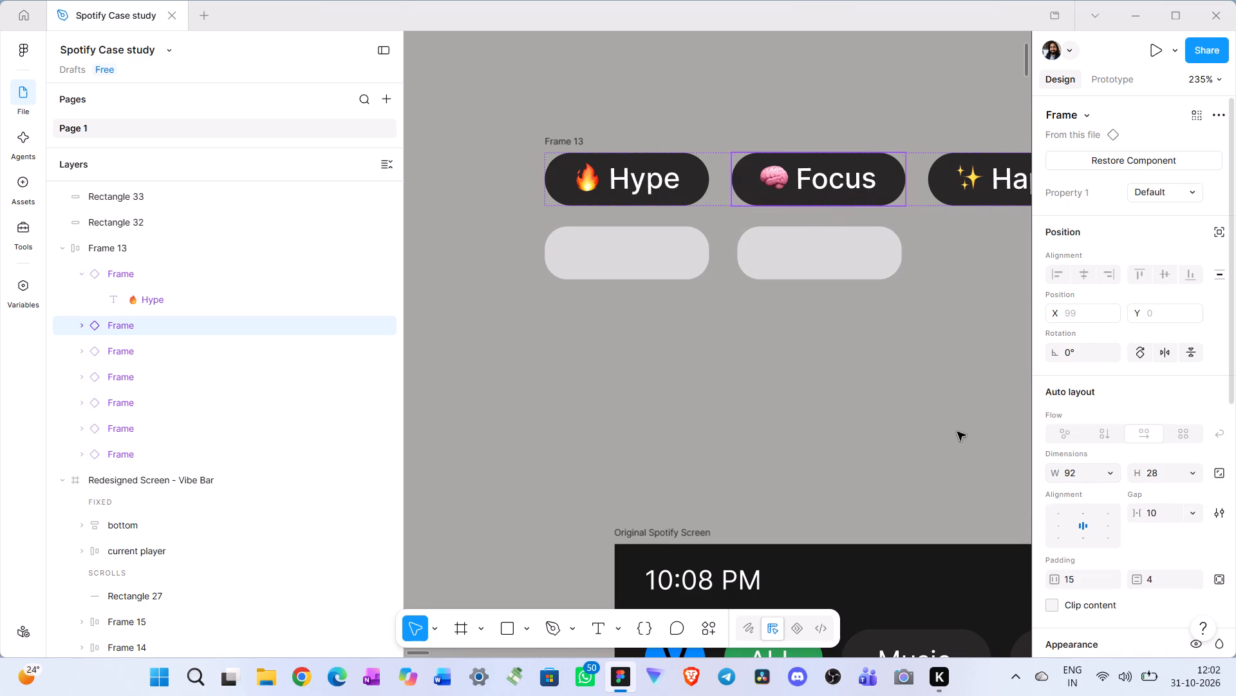
pyautogui.click(857, 260)
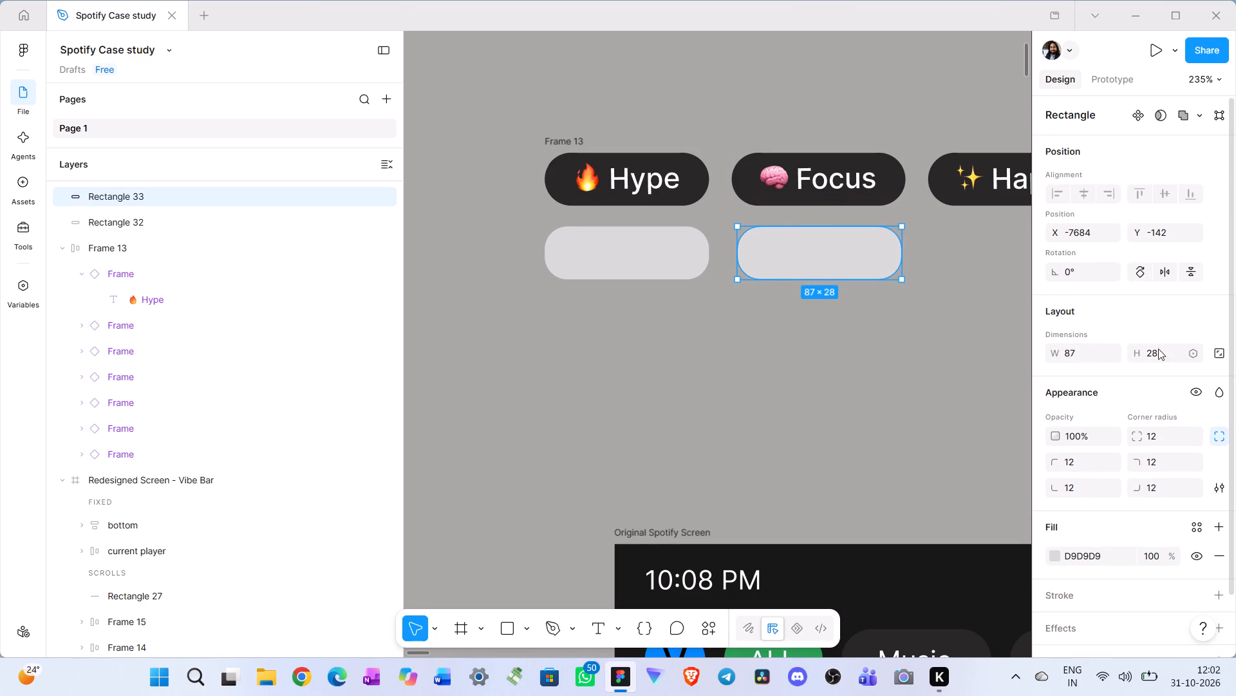
pyautogui.click(1079, 353)
pyautogui.write('92')
pyautogui.press('Return')
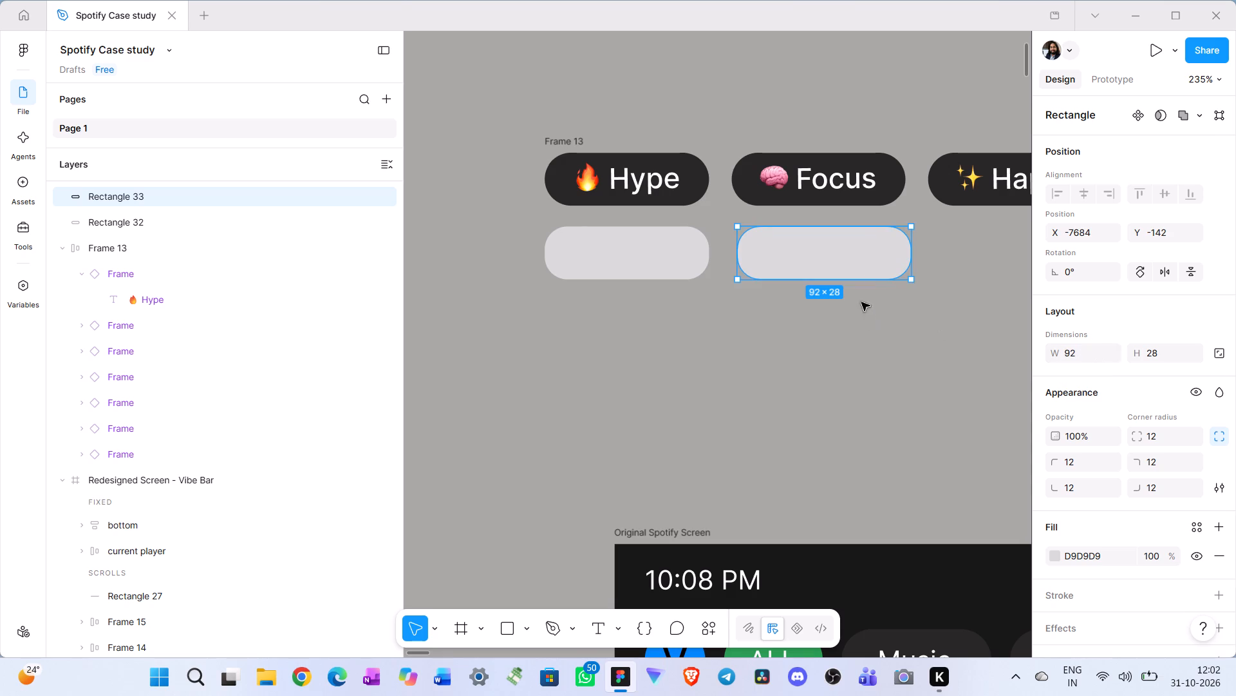
pyautogui.click(880, 256)
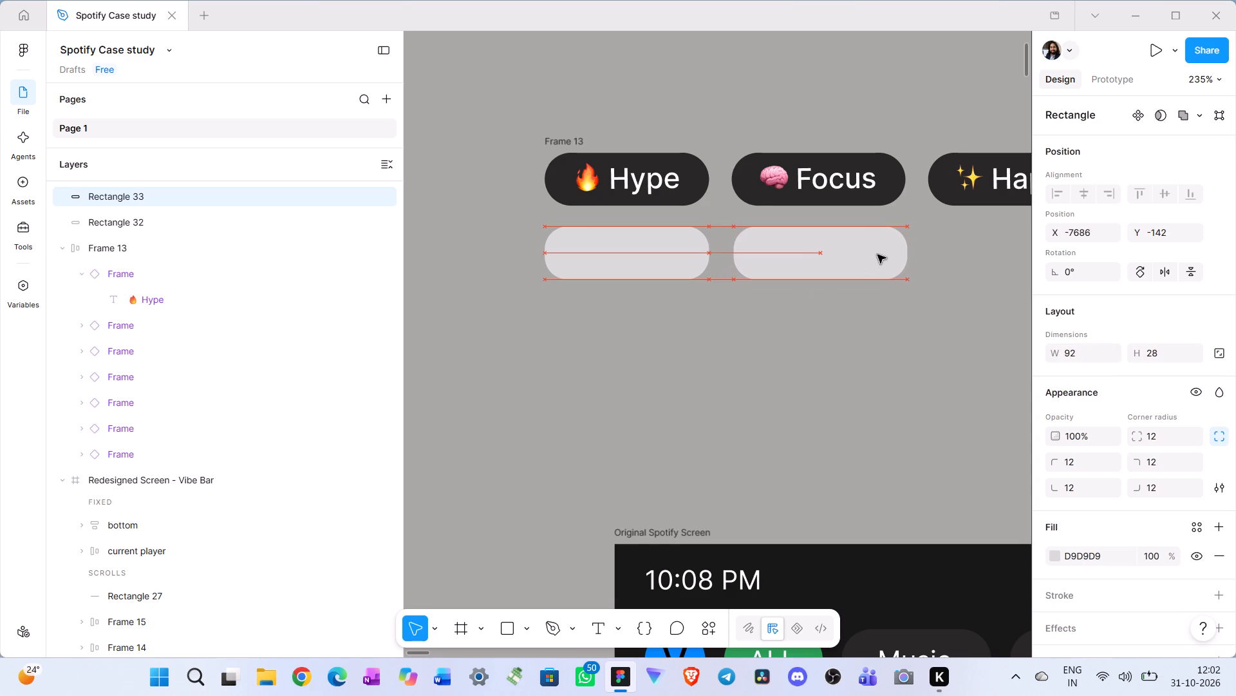
pyautogui.click(913, 354)
# Duplicate the 92-wide rectangle and place the copy beneath the Happy chip at about X -7585, Y -142.
pyautogui.hscroll(-1, 913, 354)
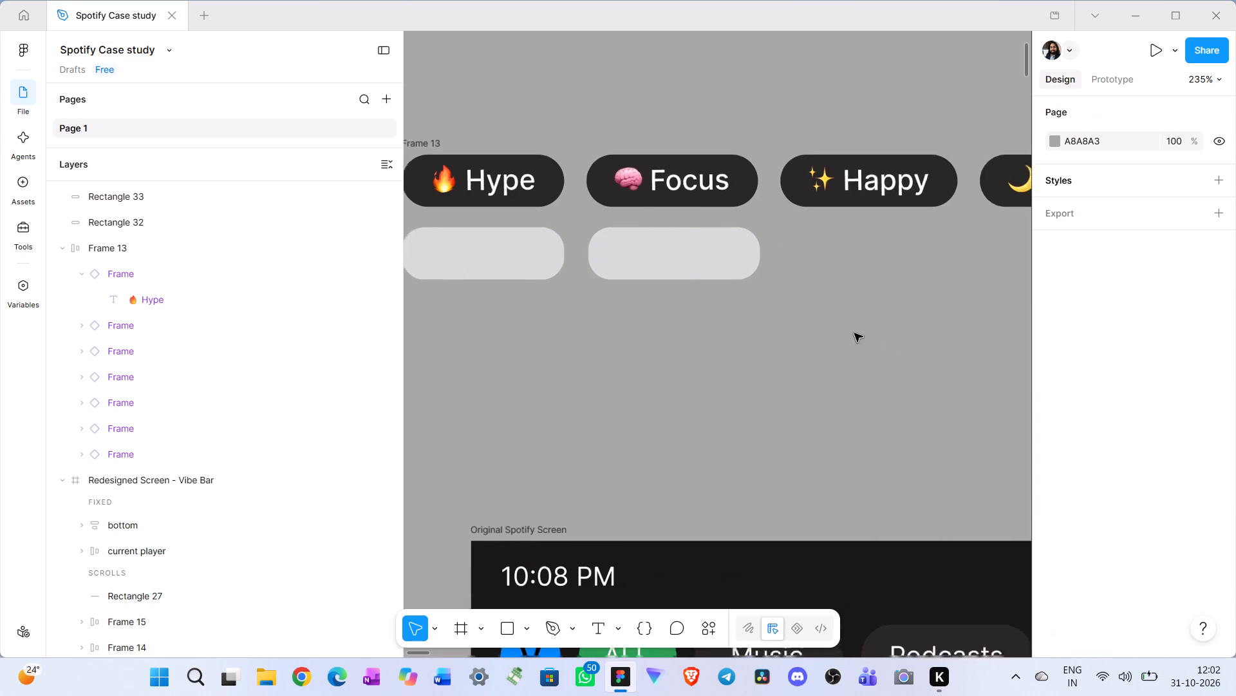
pyautogui.click(749, 280)
pyautogui.hscroll(-1, 749, 280)
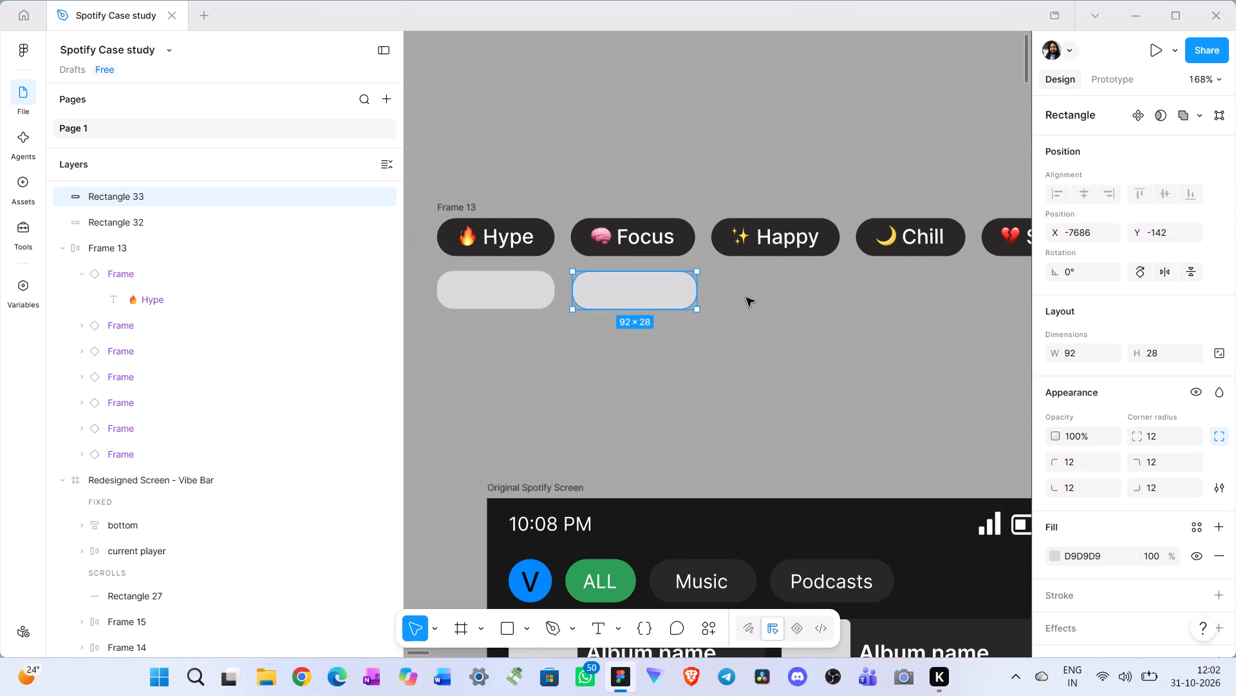
pyautogui.hotkey('ctrl', 'd')
pyautogui.moveTo(655, 299); pyautogui.dragTo(703, 304)
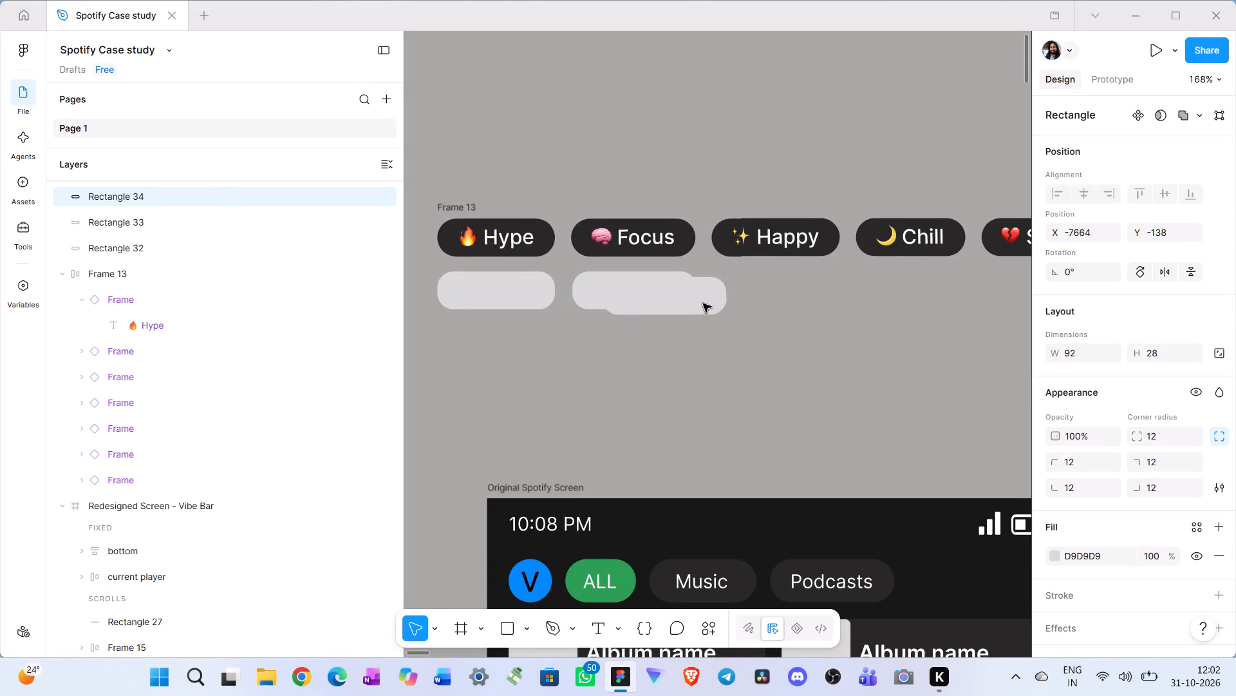
pyautogui.moveTo(703, 304); pyautogui.dragTo(792, 298)
# Duplicate the Happy rectangle to put a copy beneath Chill, and move the original beneath Sad at about X -7380.
pyautogui.click(791, 298)
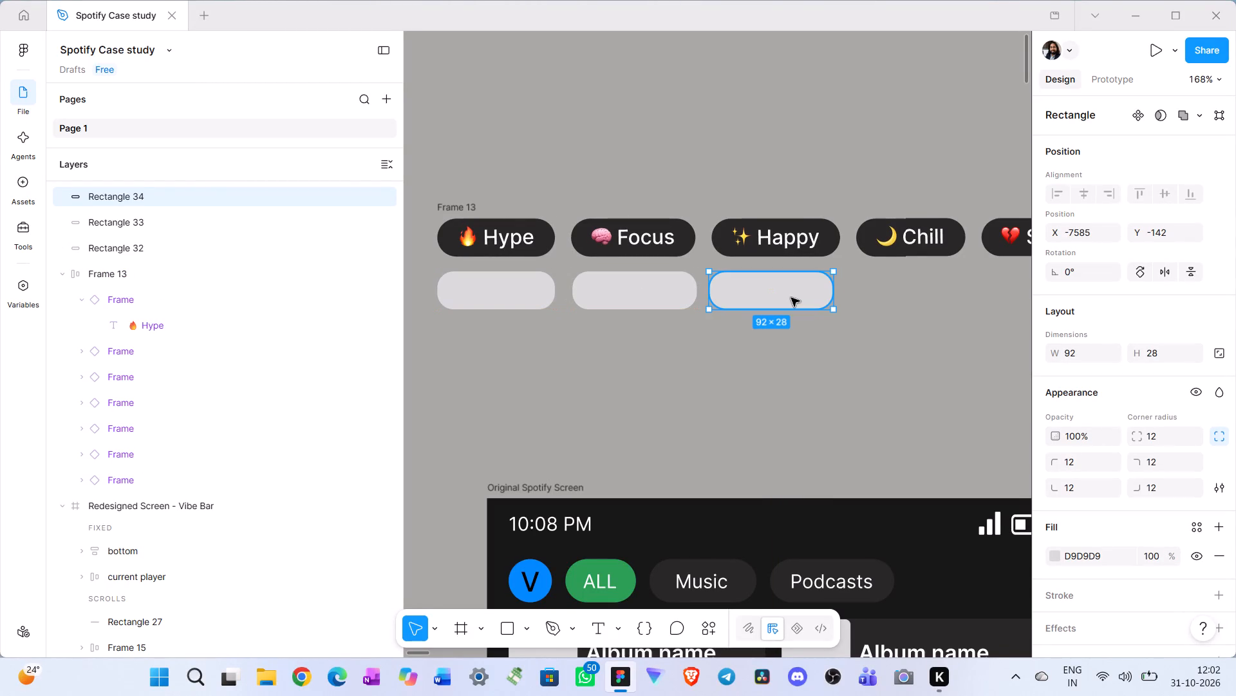
pyautogui.hotkey('ctrl', 'd')
pyautogui.moveTo(790, 298); pyautogui.dragTo(1006, 298)
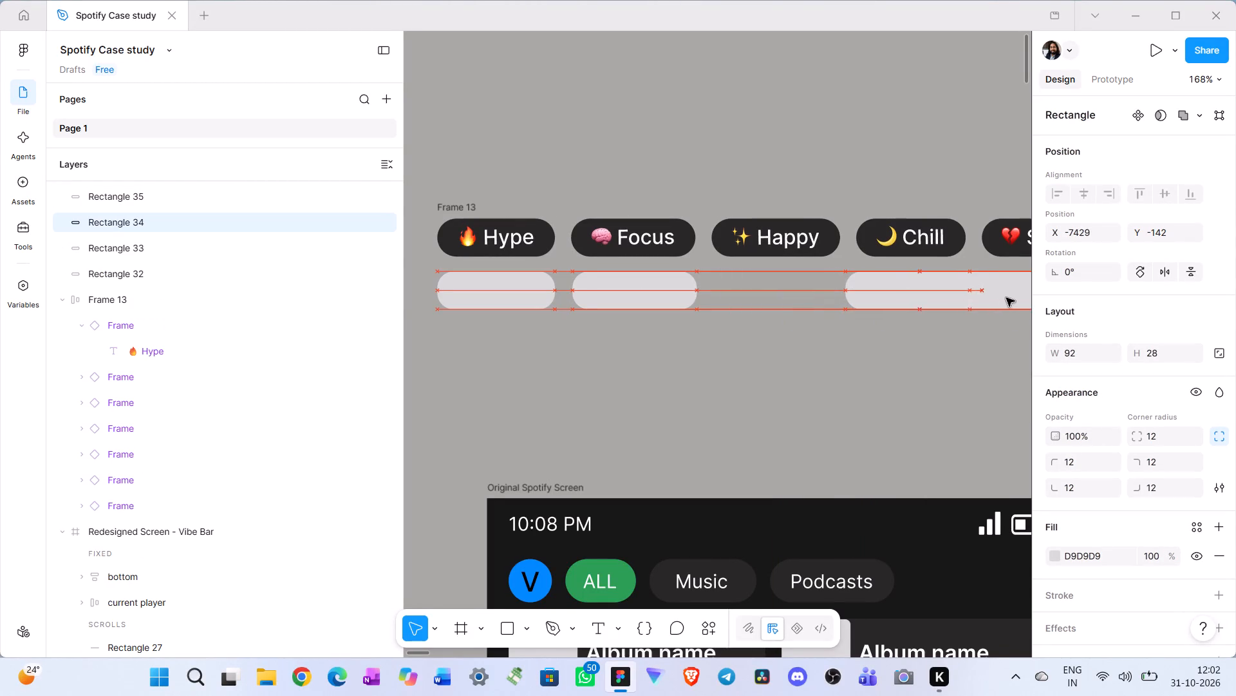
pyautogui.moveTo(1006, 298); pyautogui.dragTo(871, 301)
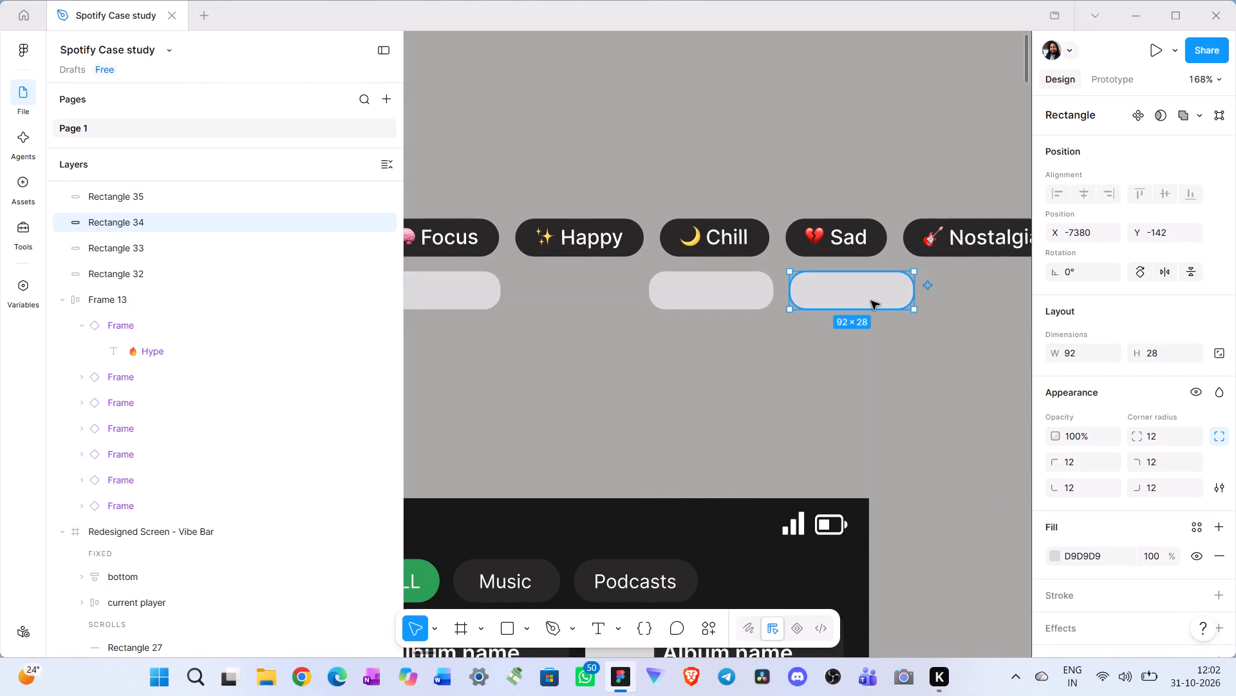
# Duplicate the rectangle beneath Sad and place the copy in the gap beneath the Happy chip at about X -7585.
pyautogui.hotkey('ctrl', 'd')
pyautogui.moveTo(871, 301); pyautogui.dragTo(592, 304)
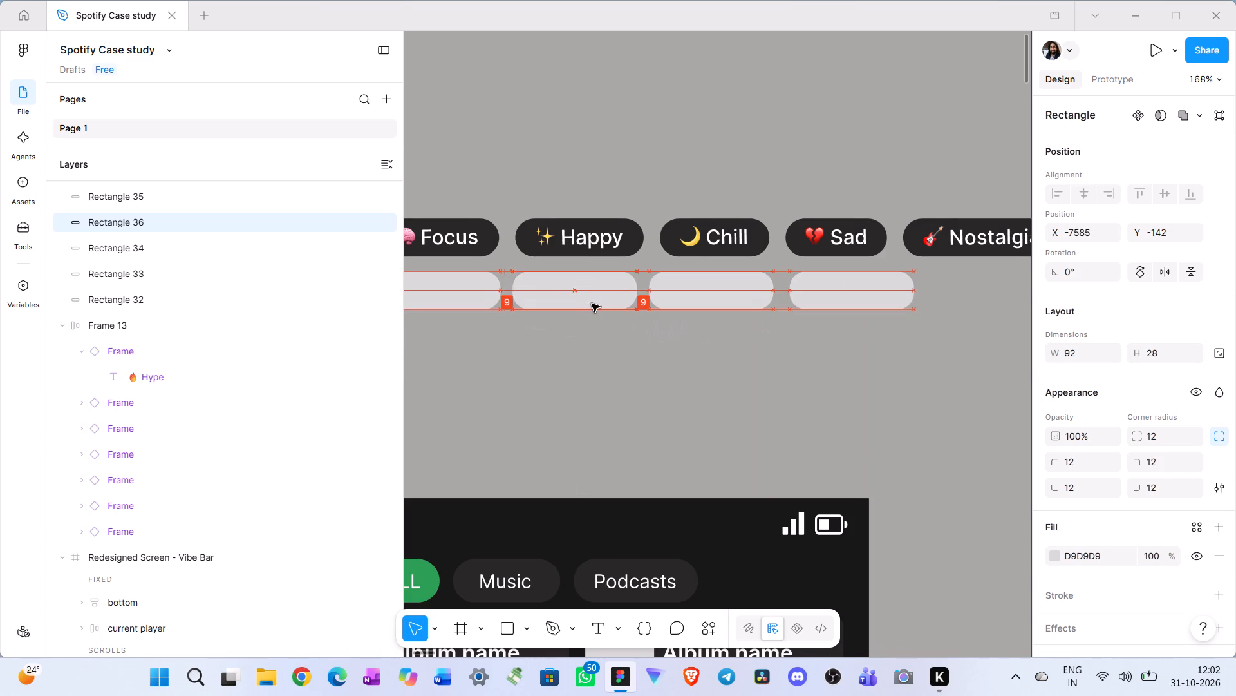
pyautogui.moveTo(592, 304); pyautogui.dragTo(592, 304)
# Duplicate the rectangle beneath Sad and place the copy beneath the Nostalgia chip at about X -7276, Y -142.
pyautogui.click(829, 298)
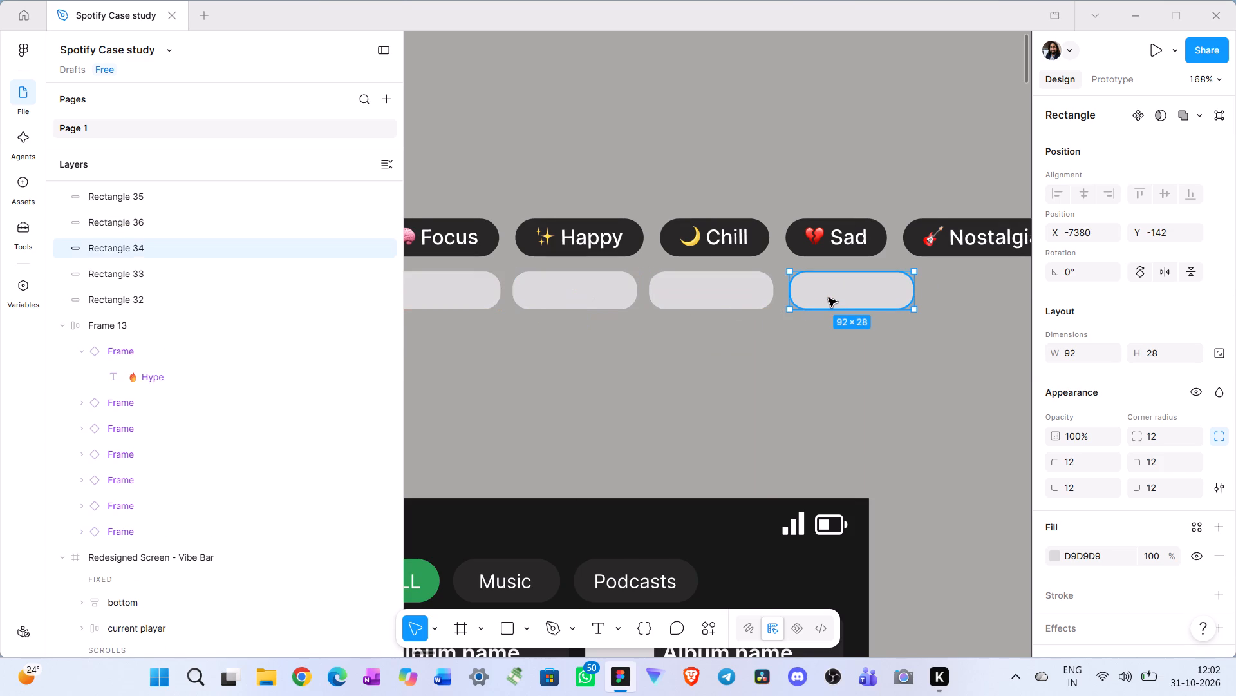
pyautogui.hotkey('ctrl', 'd')
pyautogui.moveTo(826, 298); pyautogui.dragTo(1078, 280)
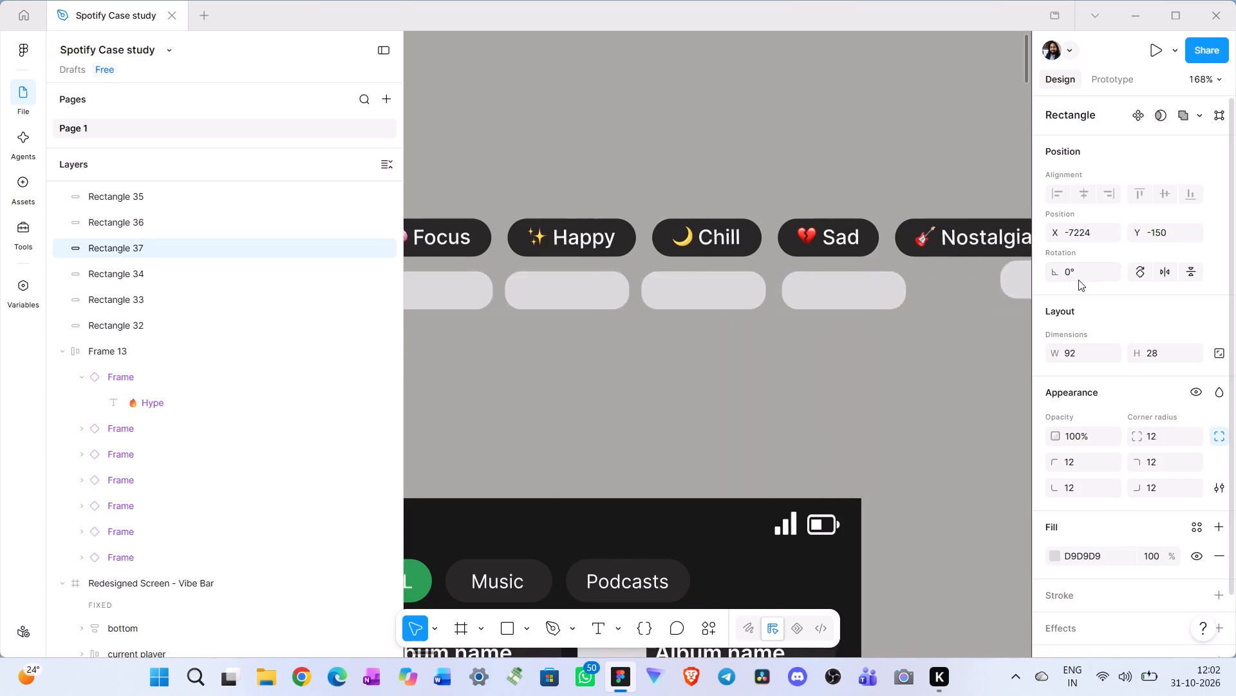
pyautogui.moveTo(1078, 280); pyautogui.dragTo(787, 300)
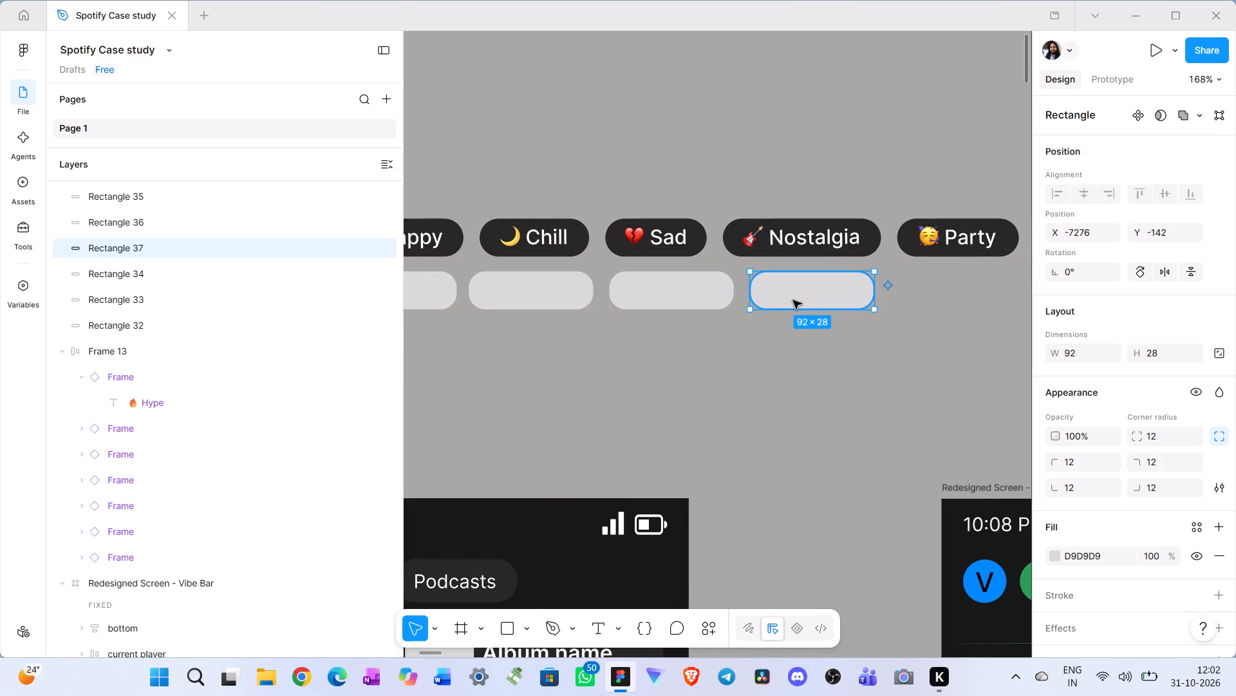
# Duplicate the Nostalgia rectangle and align the copy beneath the Party chip at about X -7167, Y -142.
pyautogui.click(793, 300)
pyautogui.hotkey('ctrl', 'd')
pyautogui.moveTo(793, 300); pyautogui.dragTo(797, 300)
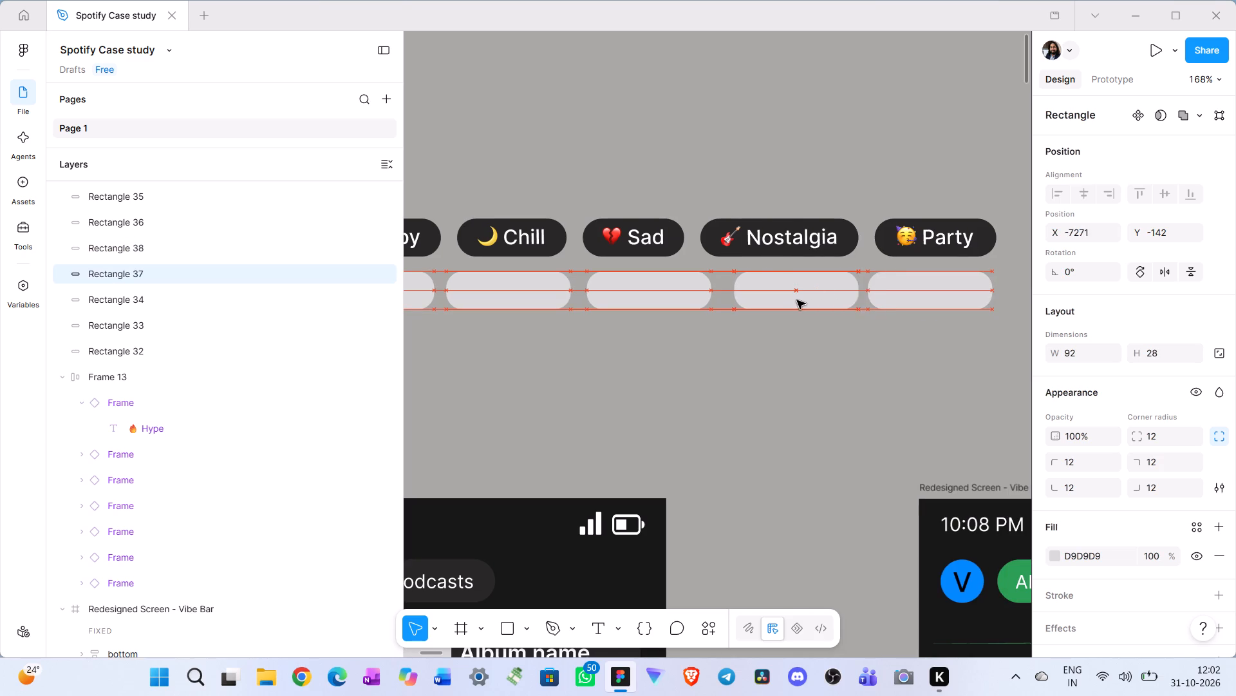
pyautogui.moveTo(797, 300); pyautogui.dragTo(786, 300)
pyautogui.click(921, 302)
pyautogui.moveTo(942, 287); pyautogui.dragTo(944, 287)
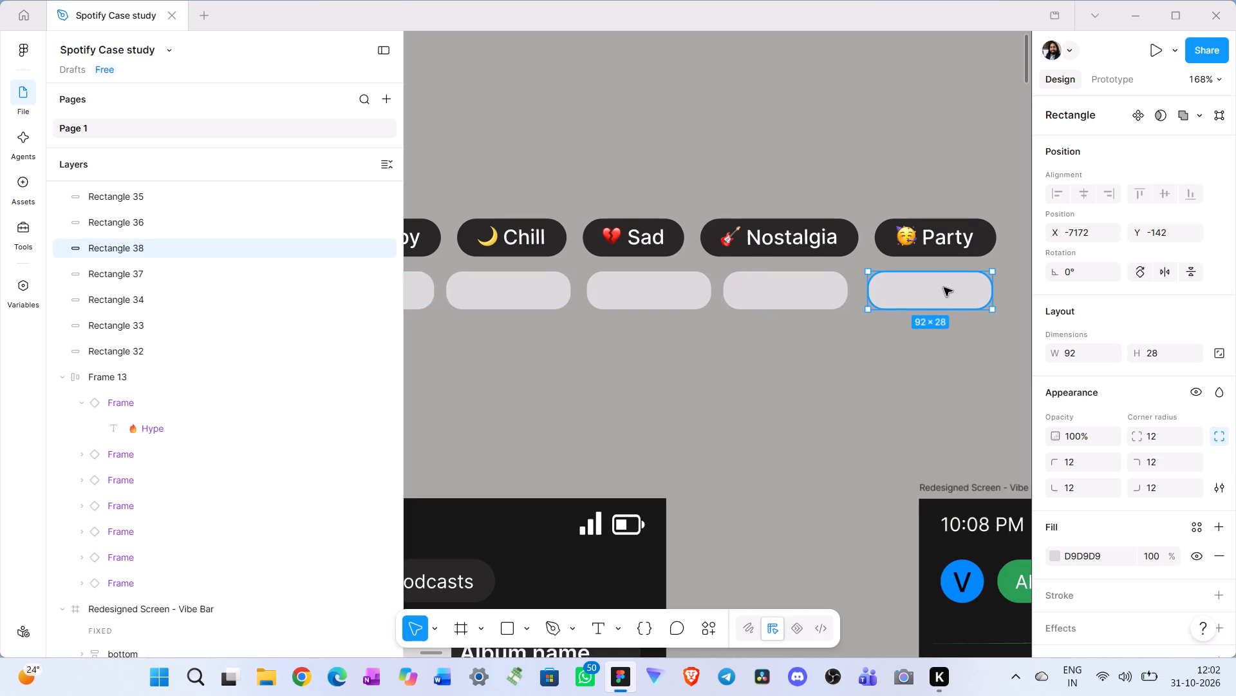
pyautogui.moveTo(944, 287); pyautogui.dragTo(948, 285)
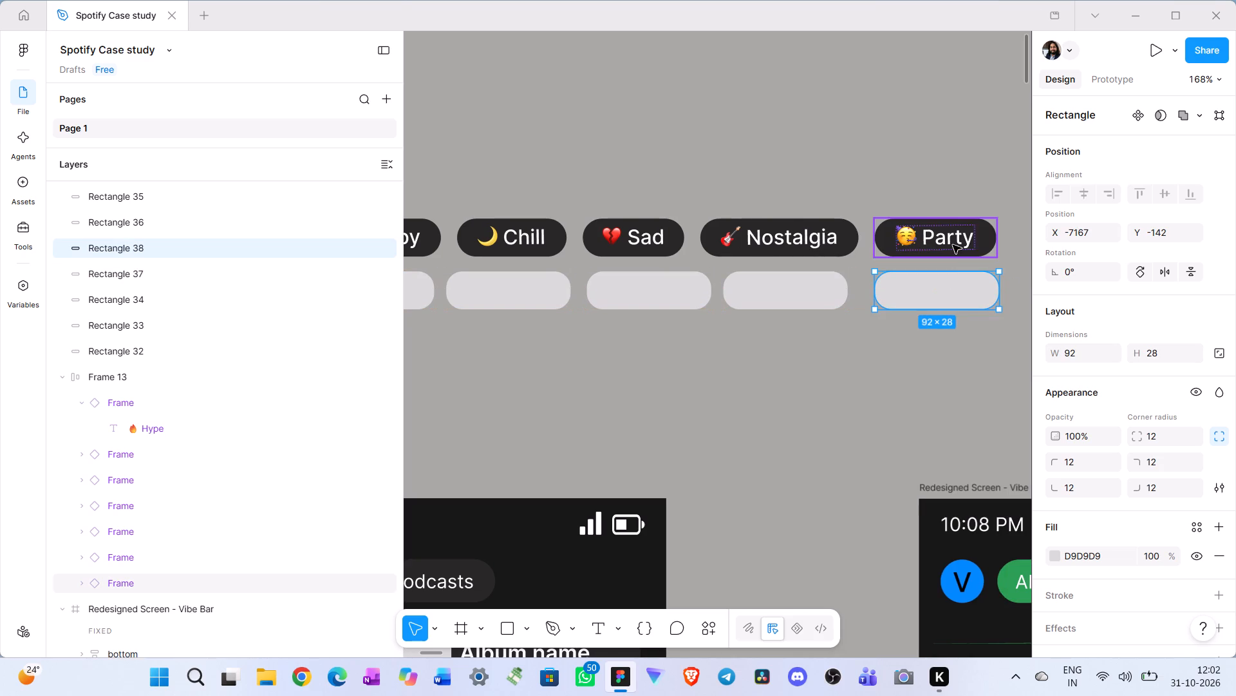
# Check the Party chip's dimensions and set the width of the rectangle beneath it to 90.
pyautogui.click(955, 246)
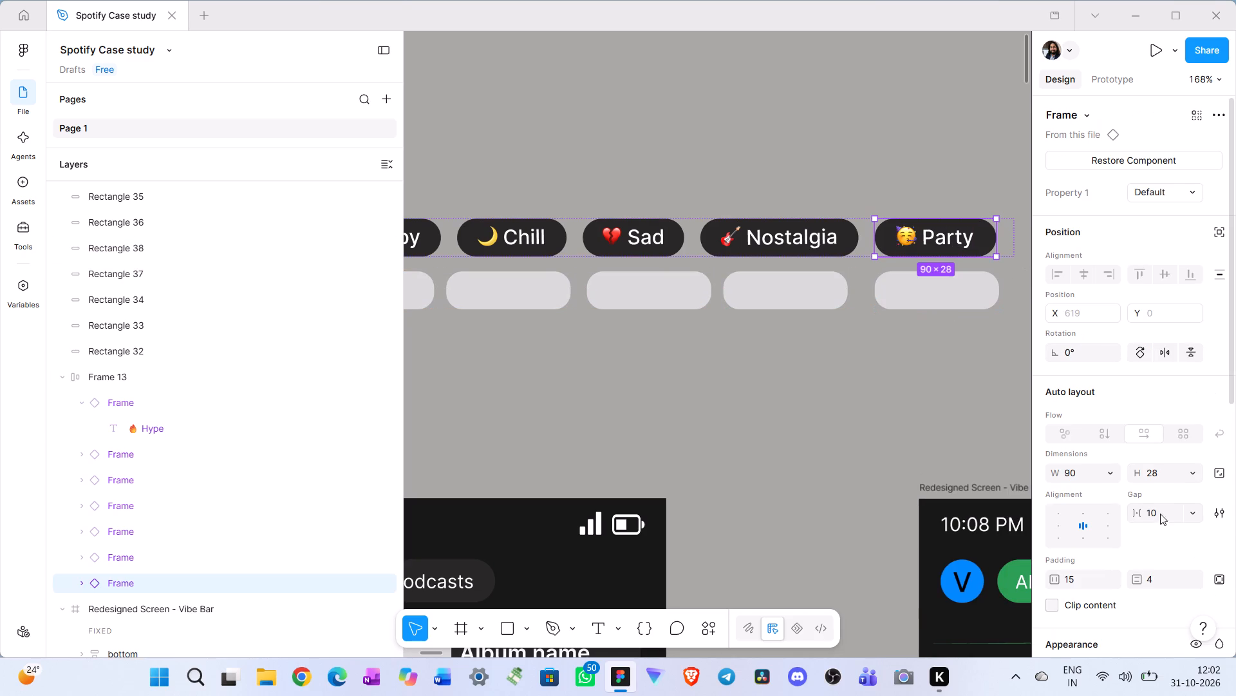
pyautogui.moveTo(1158, 474); pyautogui.dragTo(1145, 474)
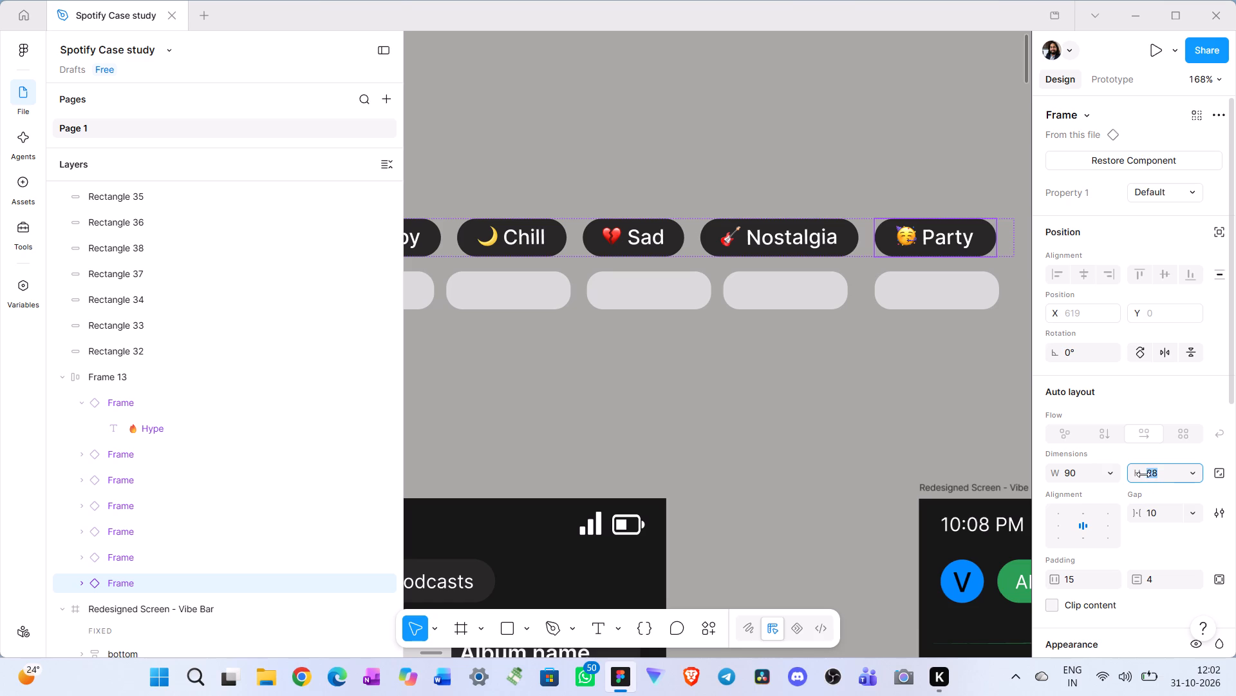
pyautogui.hotkey('ctrl', 'c')
pyautogui.click(960, 302)
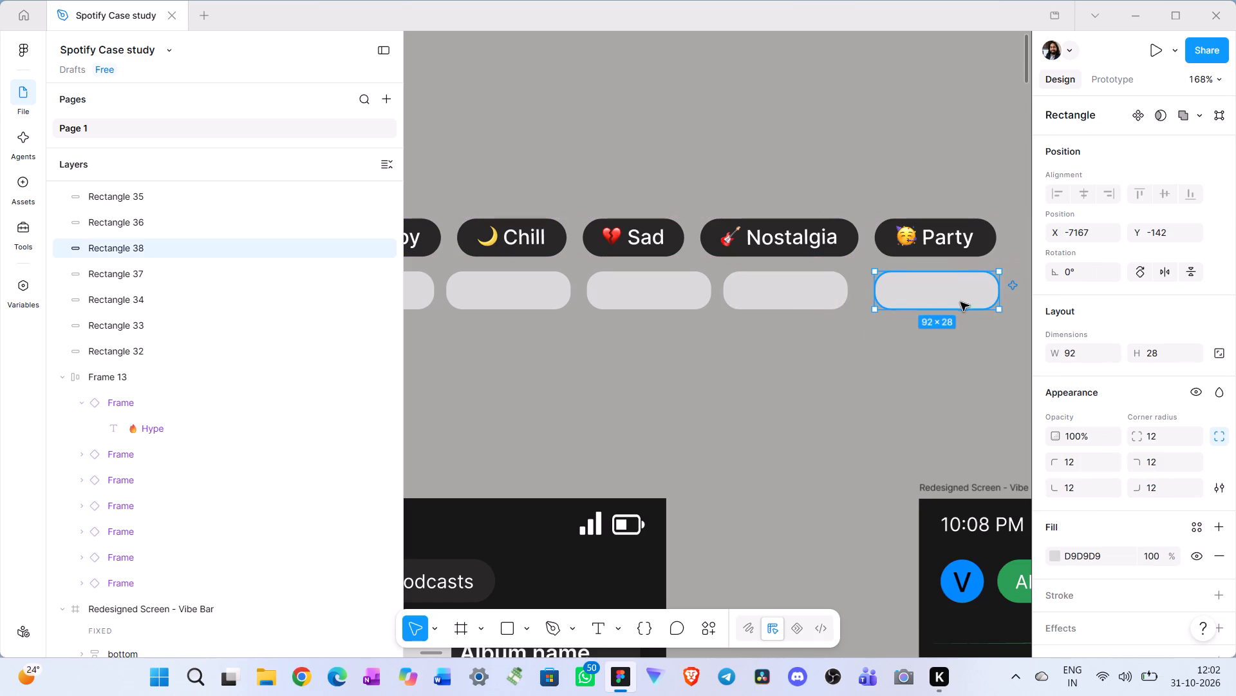
pyautogui.click(1079, 352)
pyautogui.write('90')
pyautogui.press('Return')
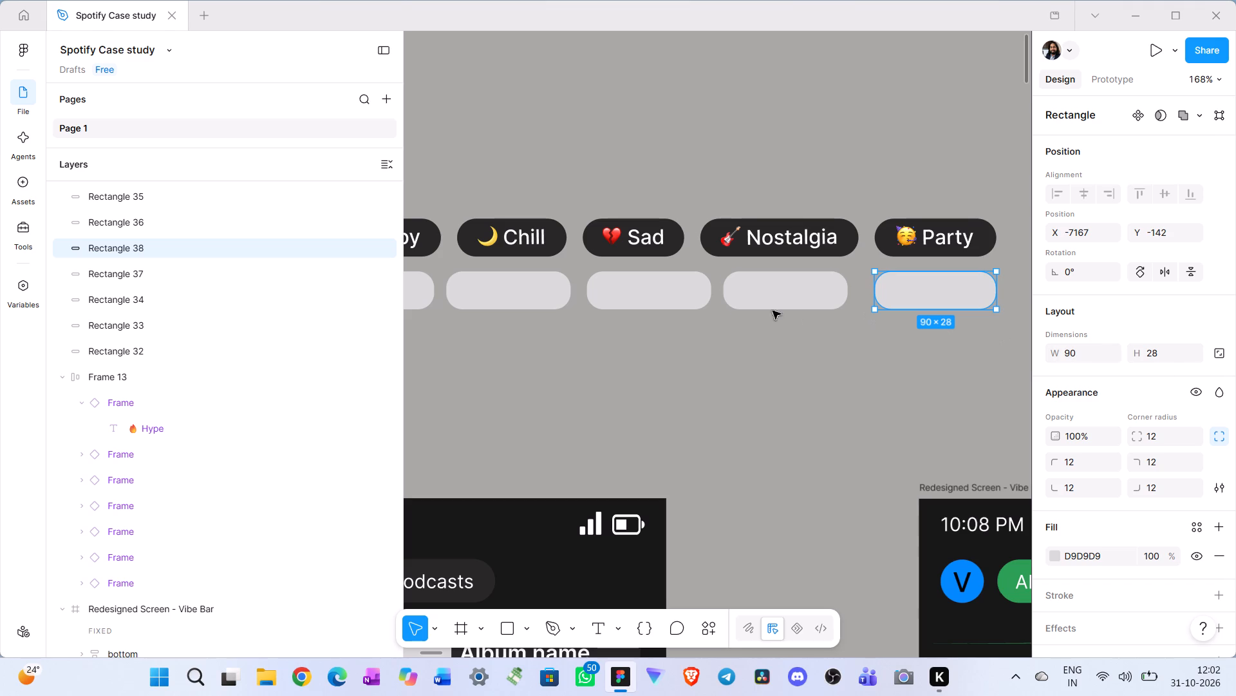
# Check the Nostalgia chip's dimensions and set the width of the rectangle beneath it to 117.
pyautogui.click(834, 232)
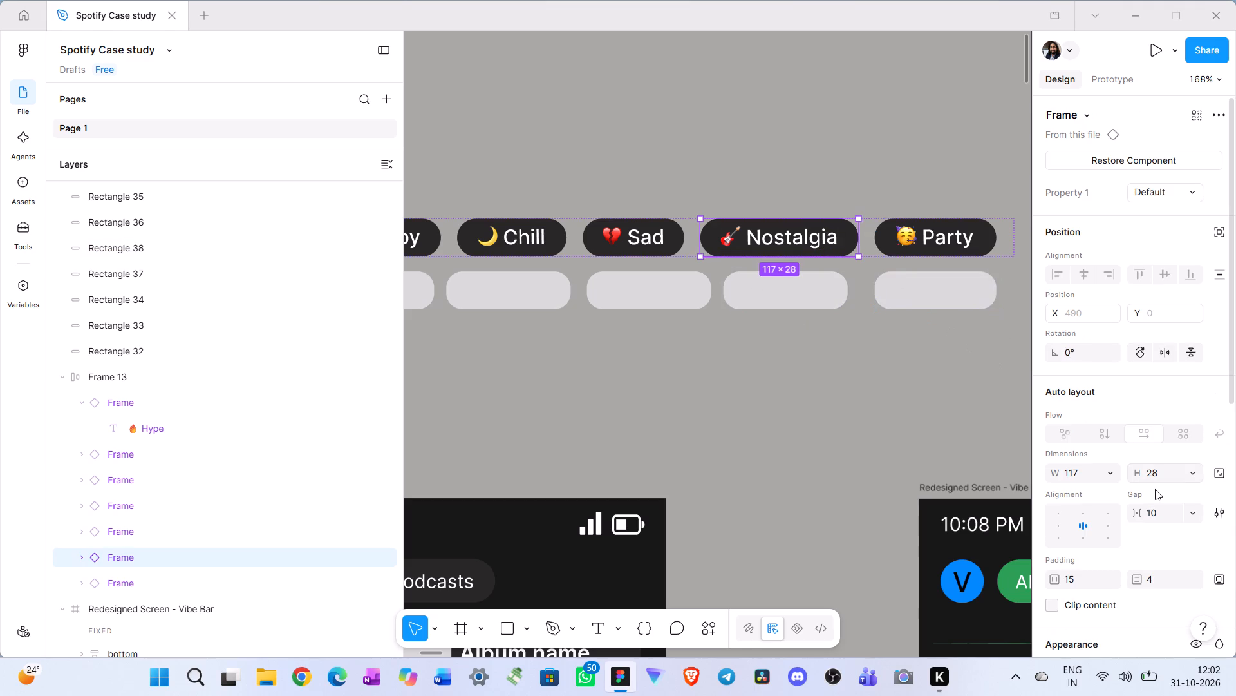
pyautogui.click(813, 283)
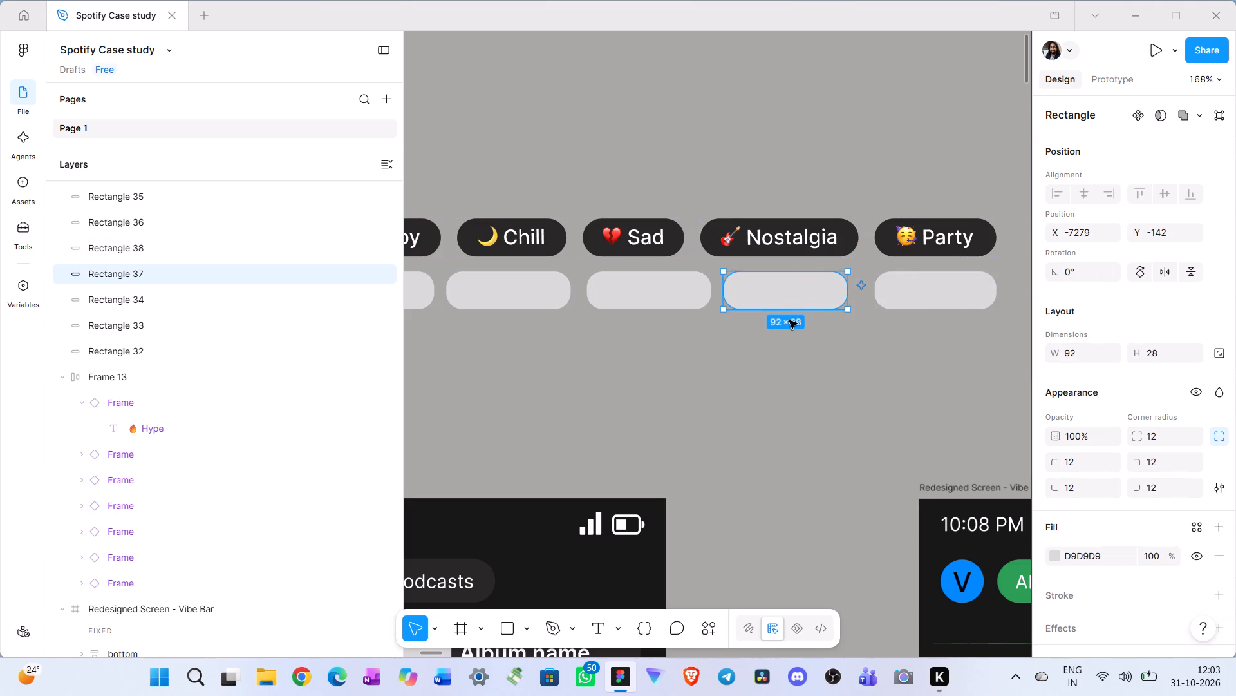
pyautogui.click(1078, 354)
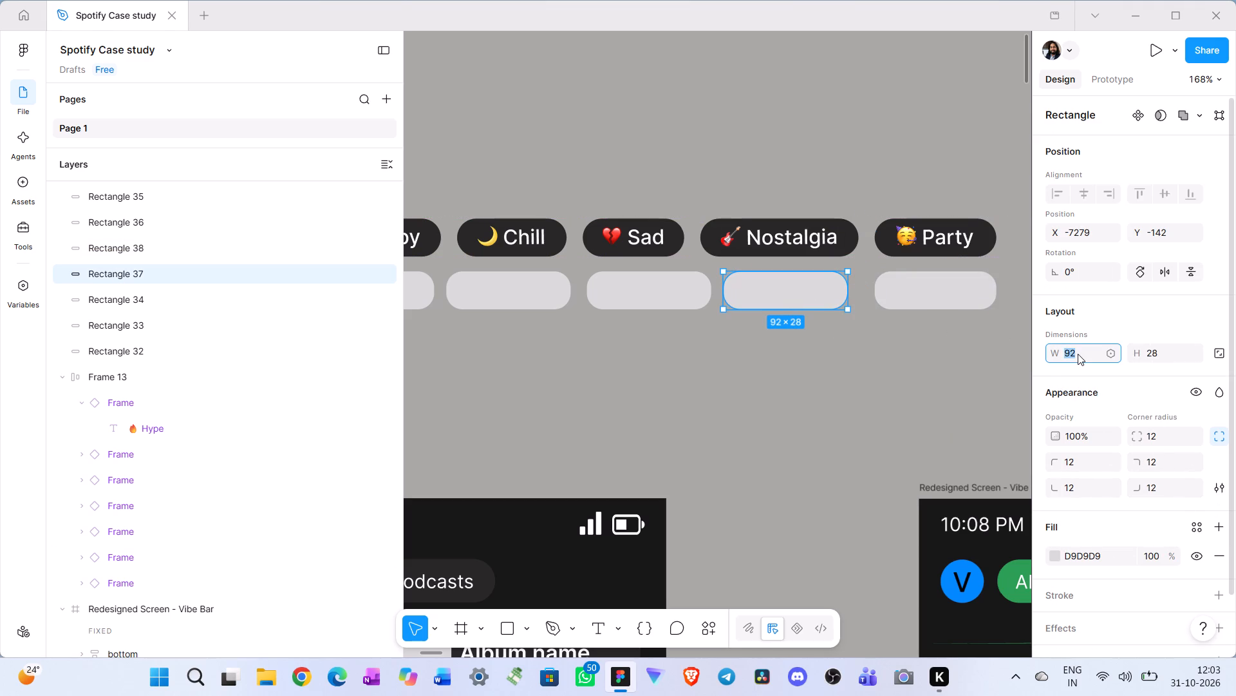
pyautogui.write('11')
pyautogui.press('7')
pyautogui.press('Return')
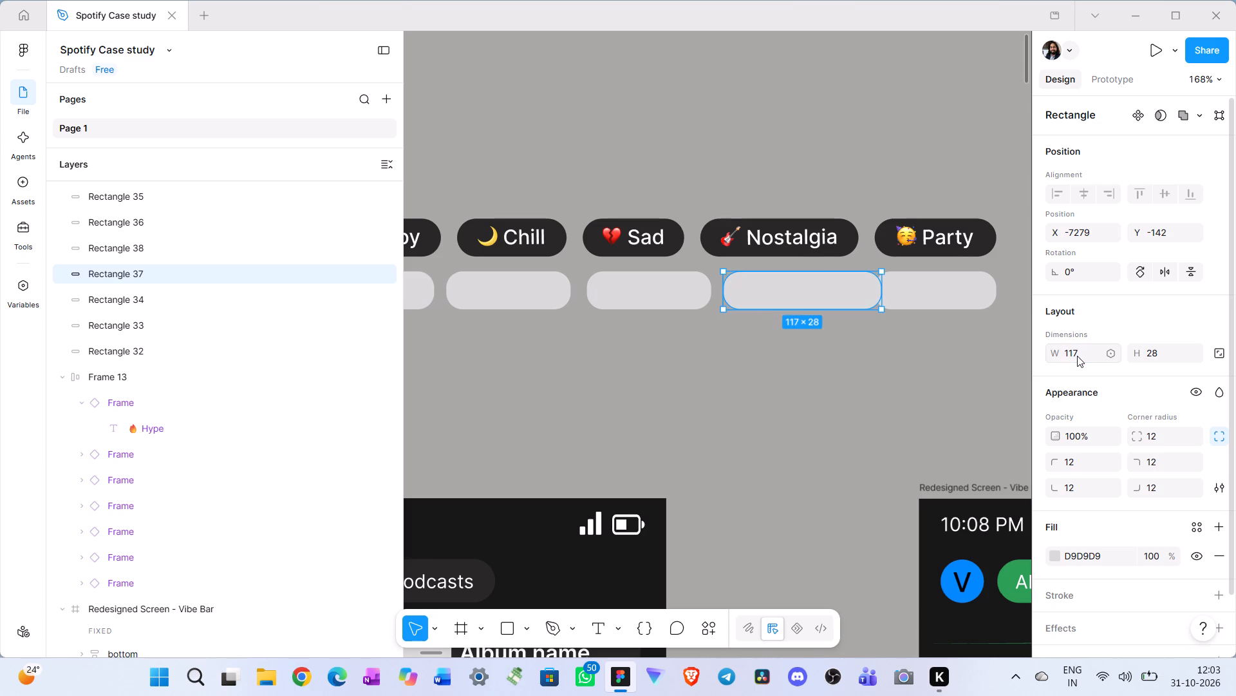
# Move the Nostalgia rectangle down out of the row, to about X -7288, Y -105.
pyautogui.hscroll(3, 863, 400)
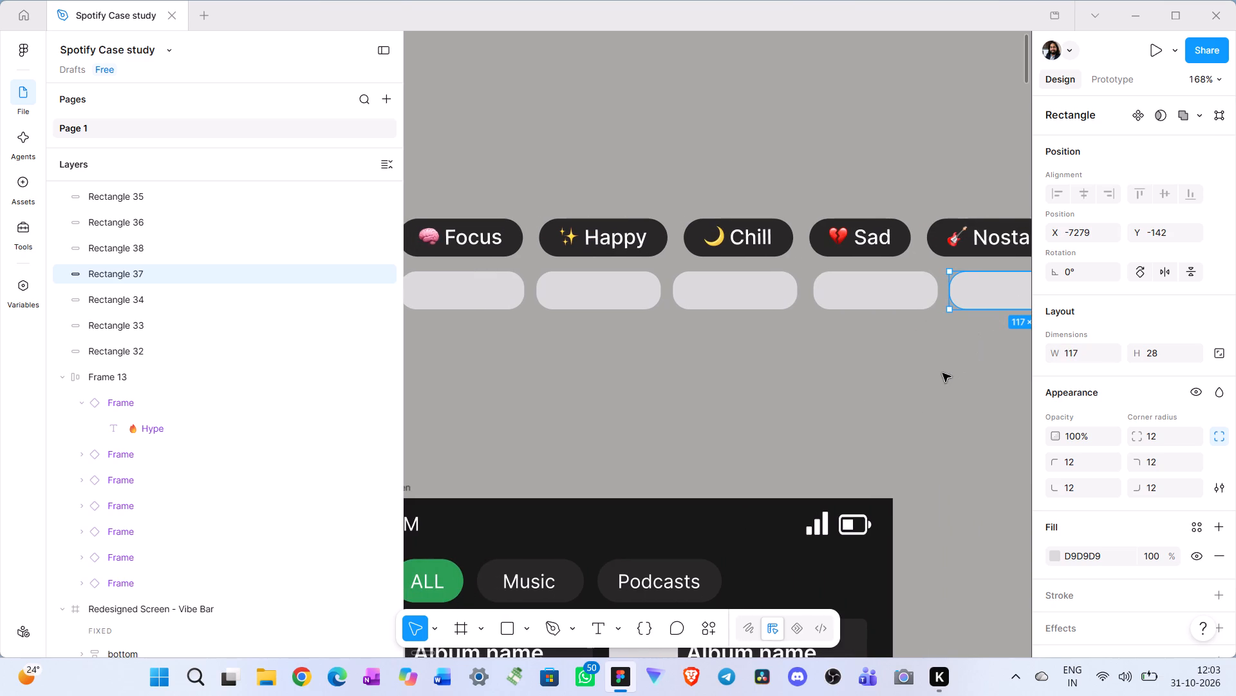
pyautogui.hscroll(-3, 942, 373)
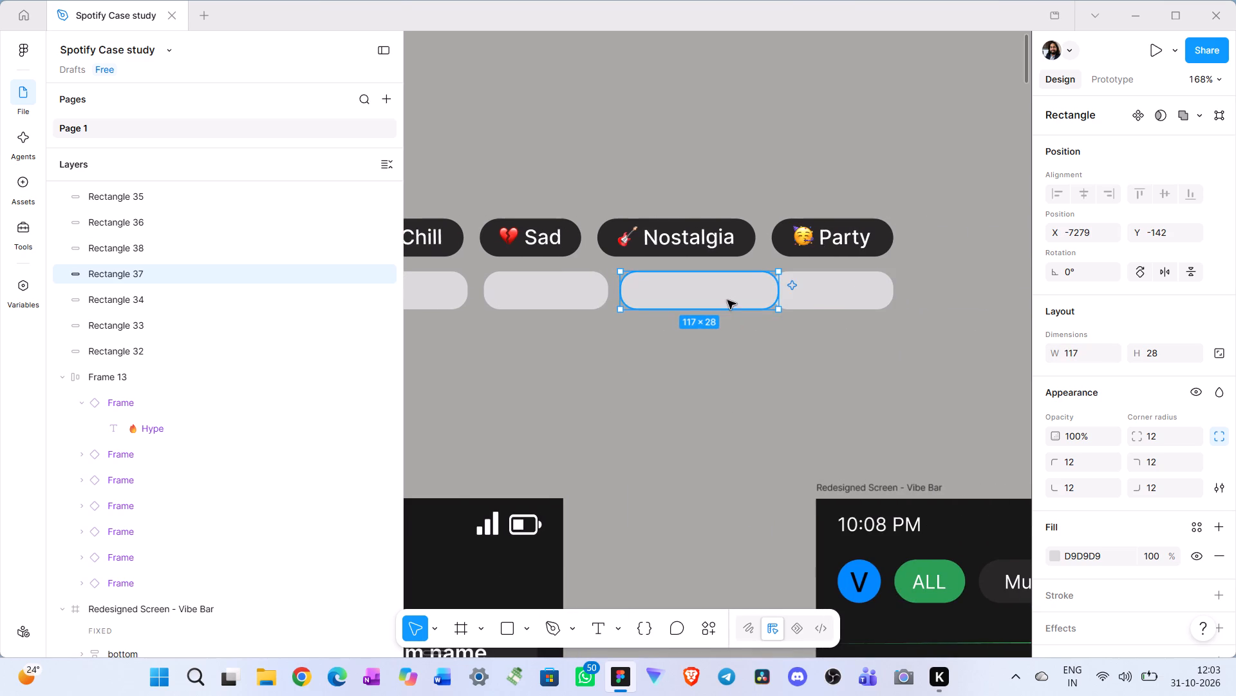
pyautogui.moveTo(726, 298); pyautogui.dragTo(698, 302)
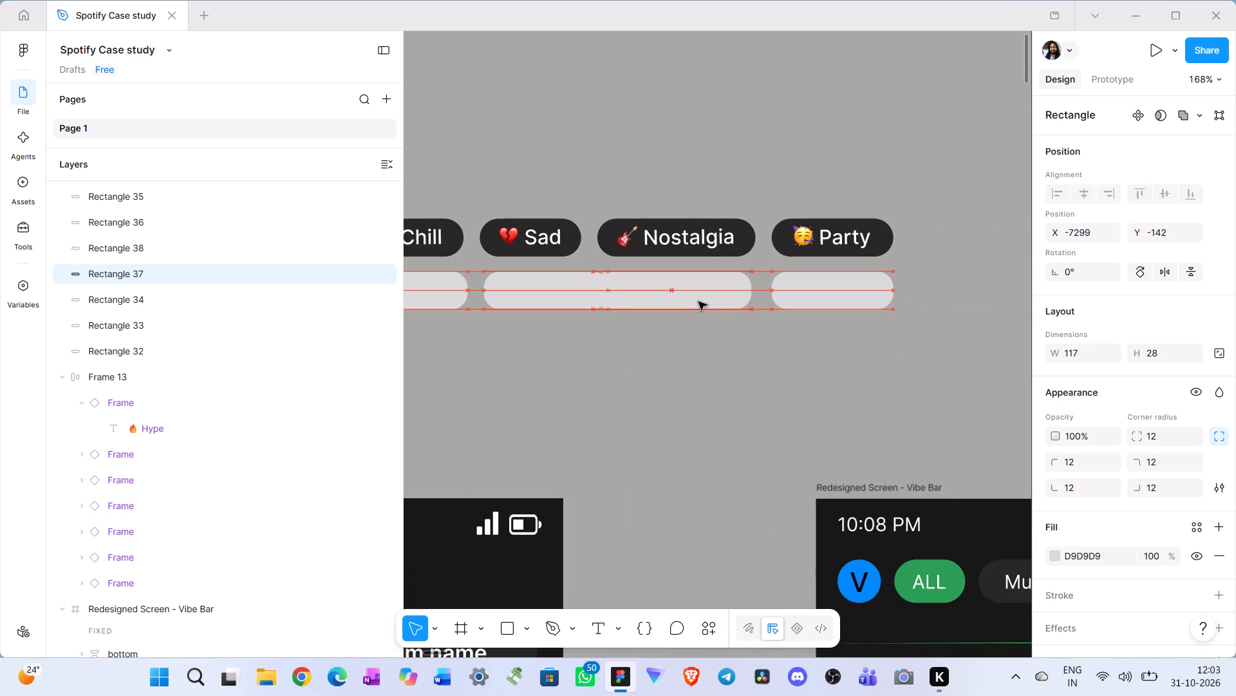
pyautogui.moveTo(698, 302); pyautogui.dragTo(706, 347)
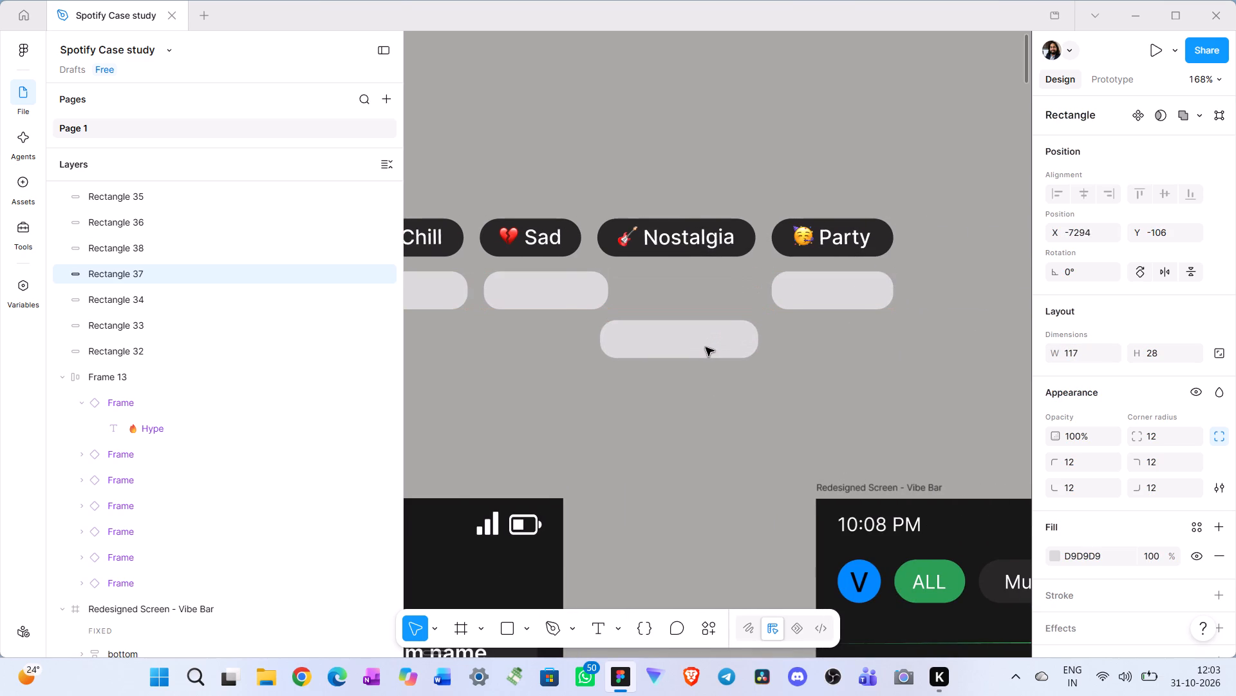
pyautogui.moveTo(706, 347); pyautogui.dragTo(710, 348)
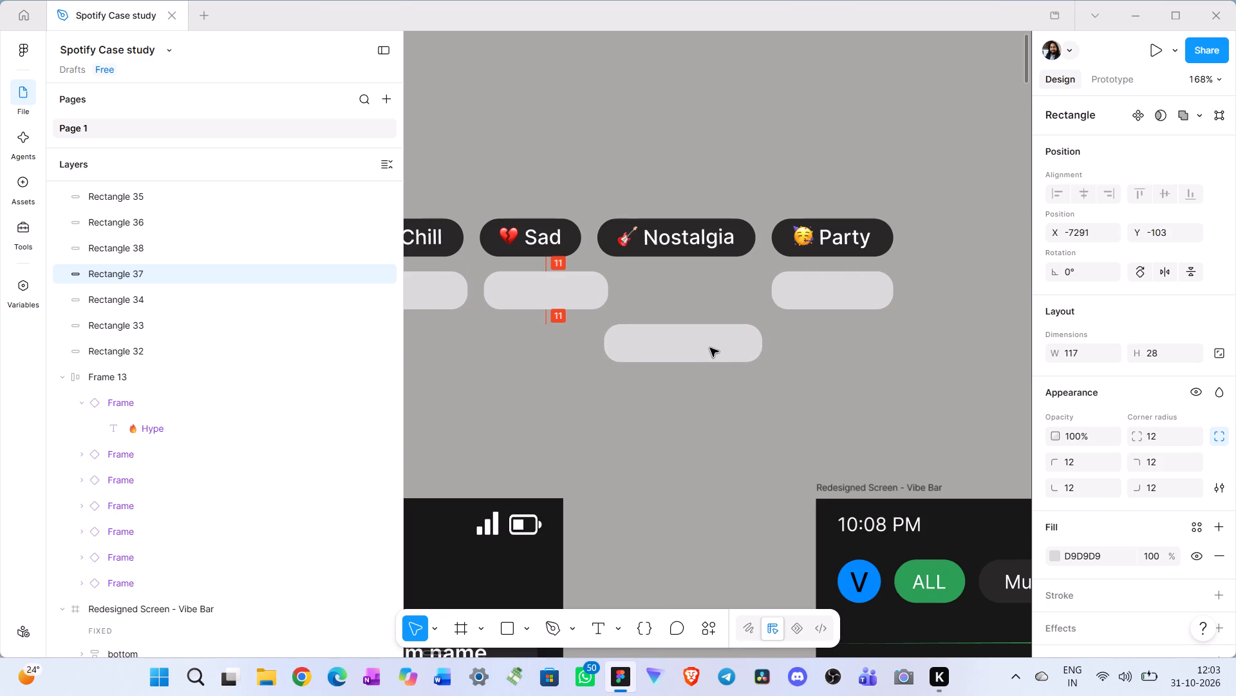
pyautogui.moveTo(710, 348); pyautogui.dragTo(714, 348)
# Set the width of the Sad chip's rectangle to 75 and align it beneath the chip at about X -7383, Y -142.
pyautogui.hscroll(3, 714, 348)
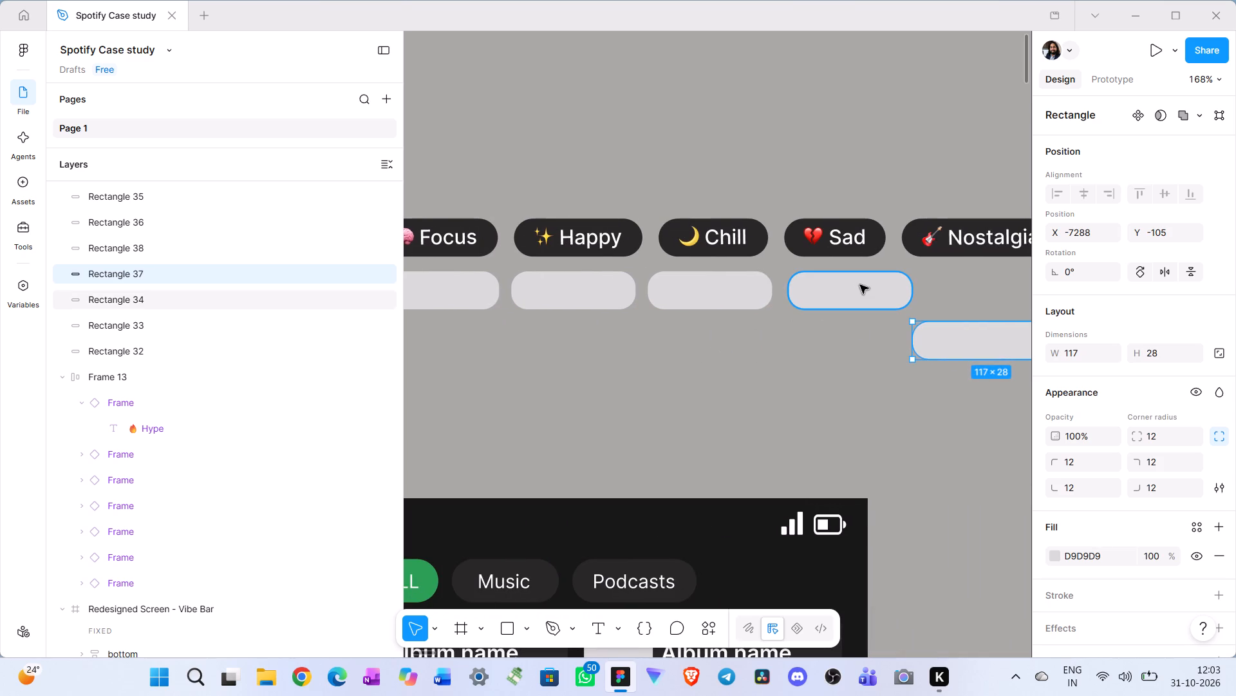
pyautogui.moveTo(860, 285); pyautogui.dragTo(849, 284)
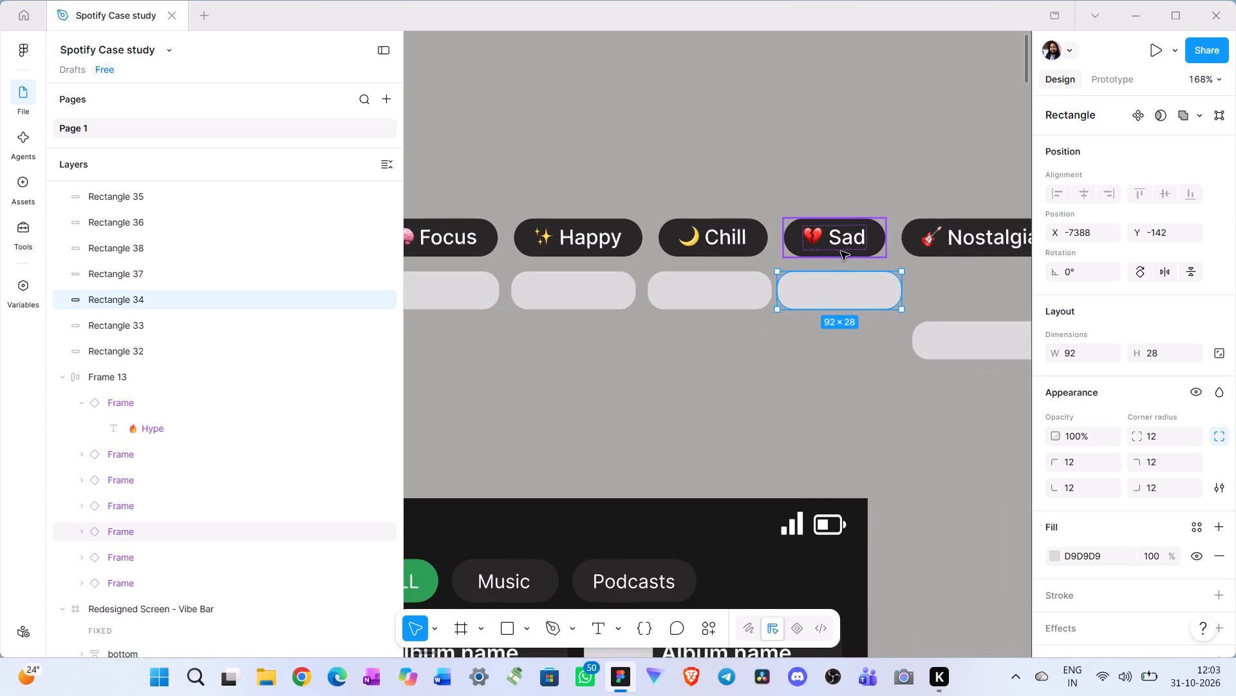
pyautogui.click(841, 251)
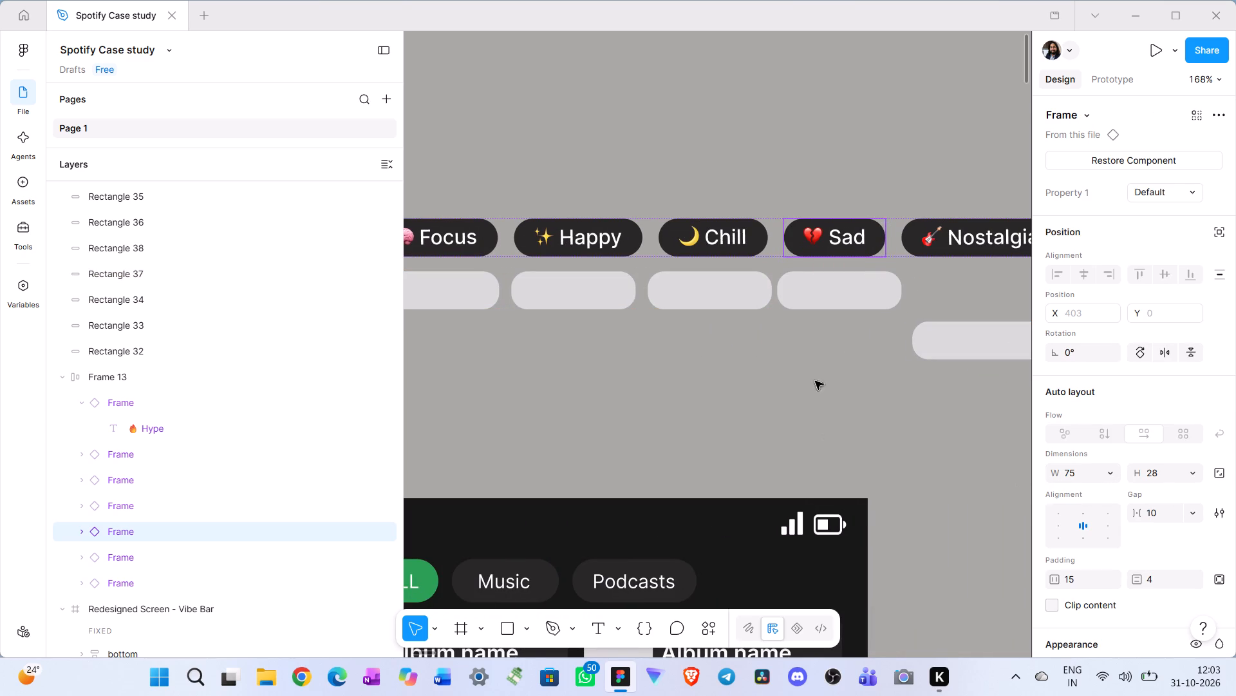
pyautogui.click(861, 278)
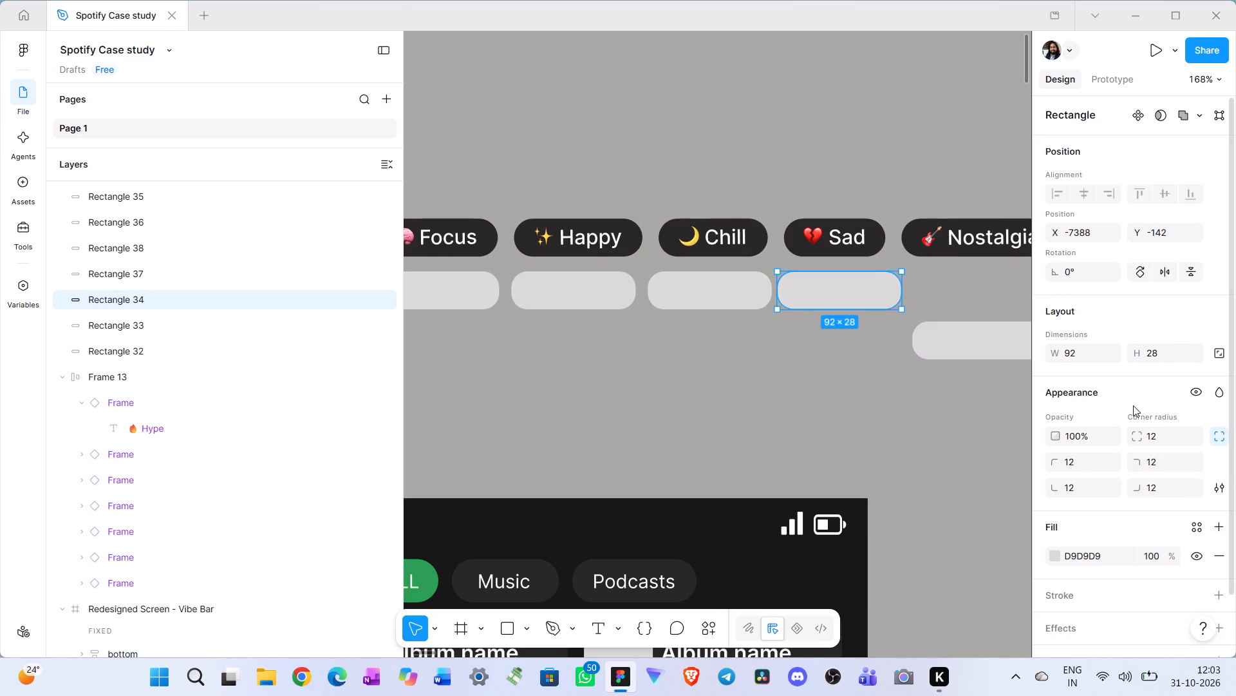
pyautogui.click(1069, 353)
pyautogui.press('7')
pyautogui.press('5')
pyautogui.press('Return')
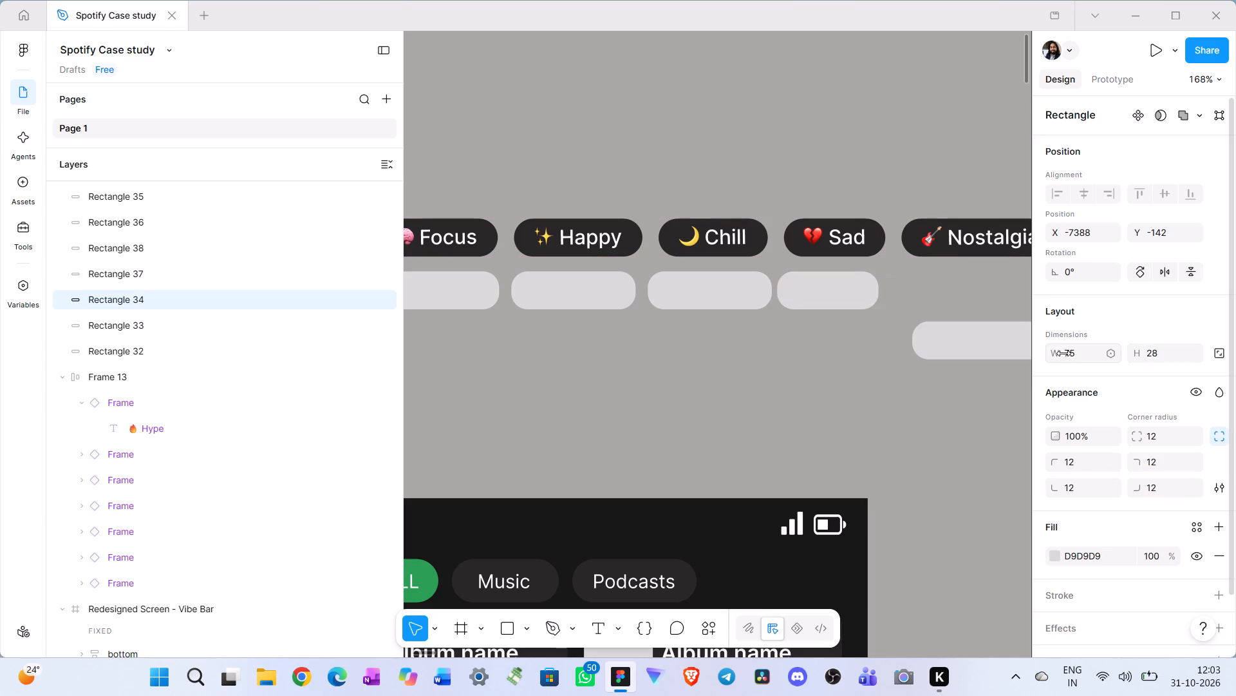
pyautogui.moveTo(850, 295); pyautogui.dragTo(859, 292)
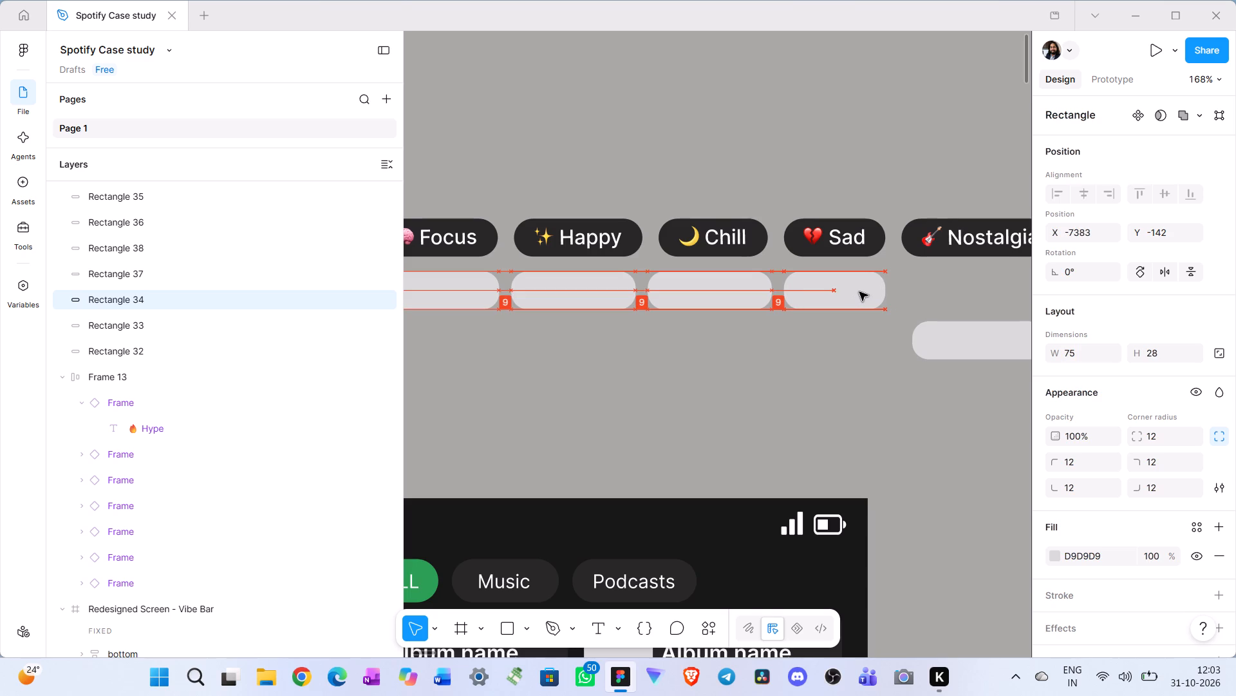
pyautogui.moveTo(859, 292); pyautogui.dragTo(857, 292)
pyautogui.click(816, 363)
# Check the Chill chip's dimensions and set the width of the rectangle beneath it to 81.
pyautogui.hscroll(1, 816, 363)
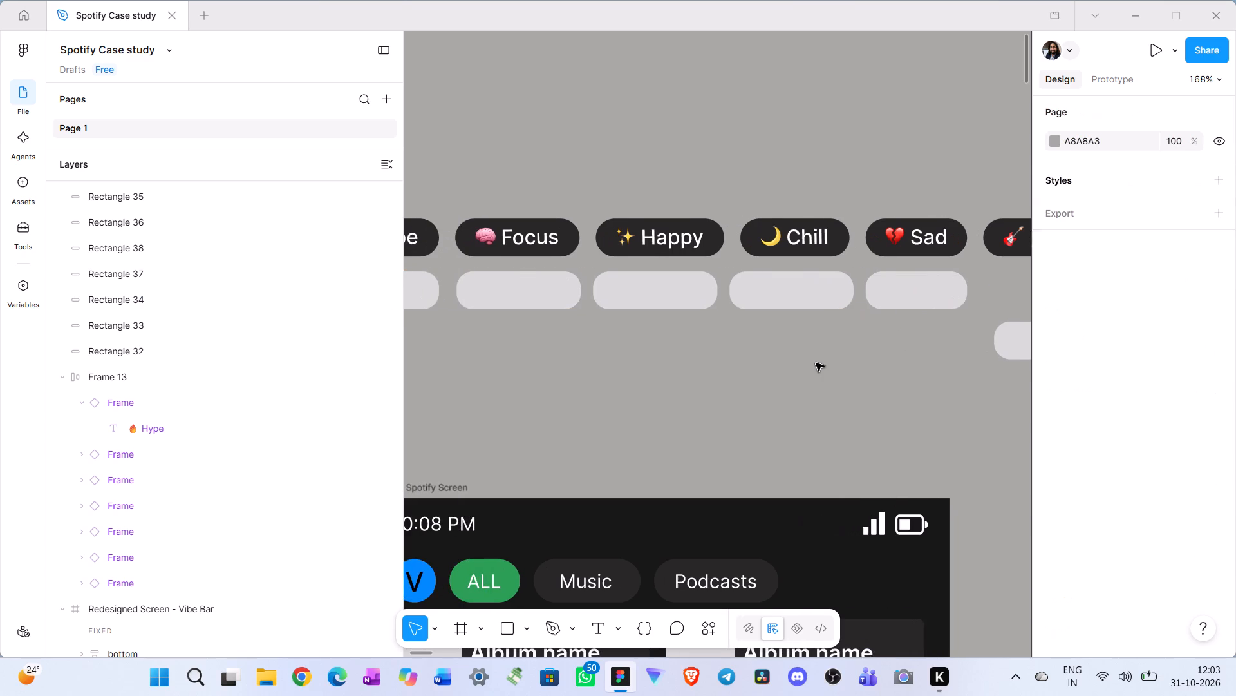
pyautogui.hscroll(1, 816, 363)
pyautogui.click(816, 287)
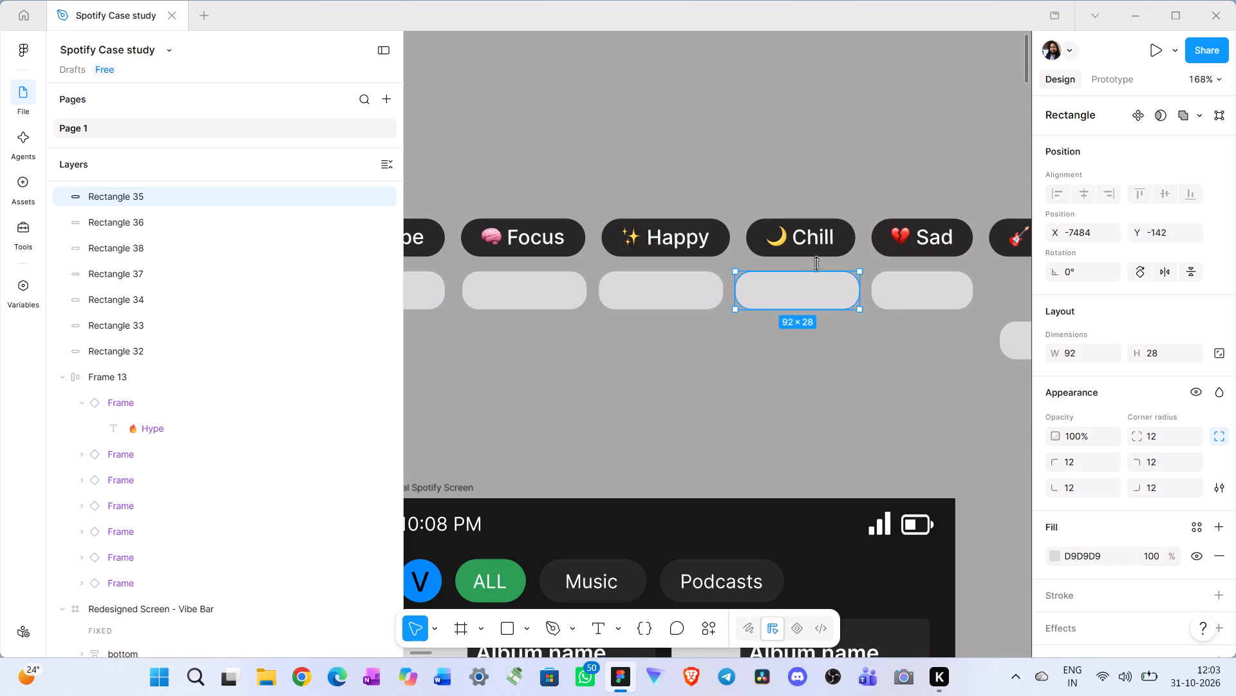
pyautogui.click(843, 244)
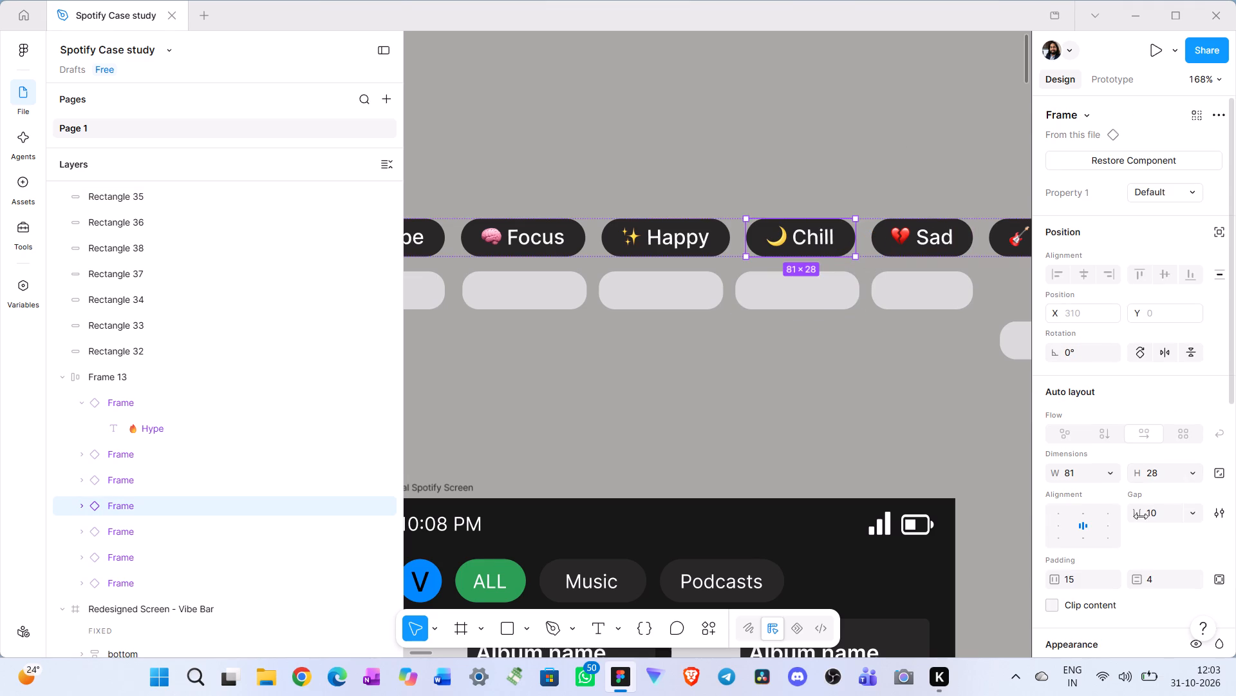
pyautogui.click(801, 303)
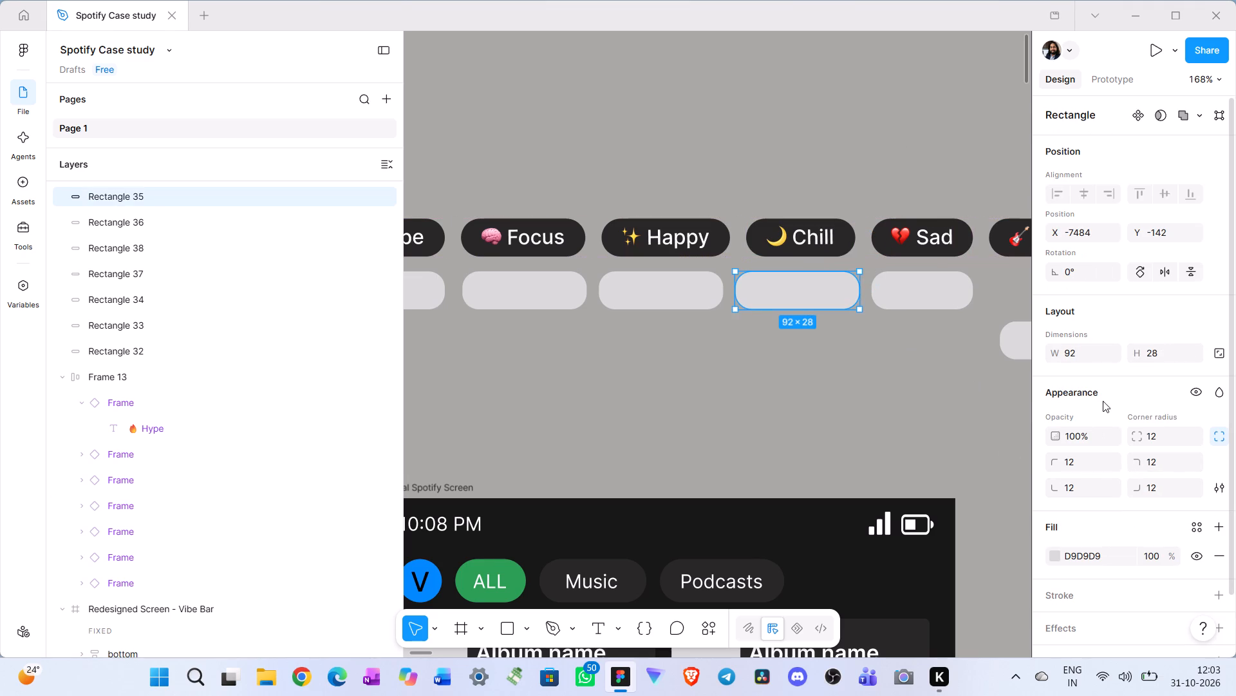
pyautogui.moveTo(1079, 354); pyautogui.dragTo(1045, 349)
pyautogui.write('81')
pyautogui.press('Return')
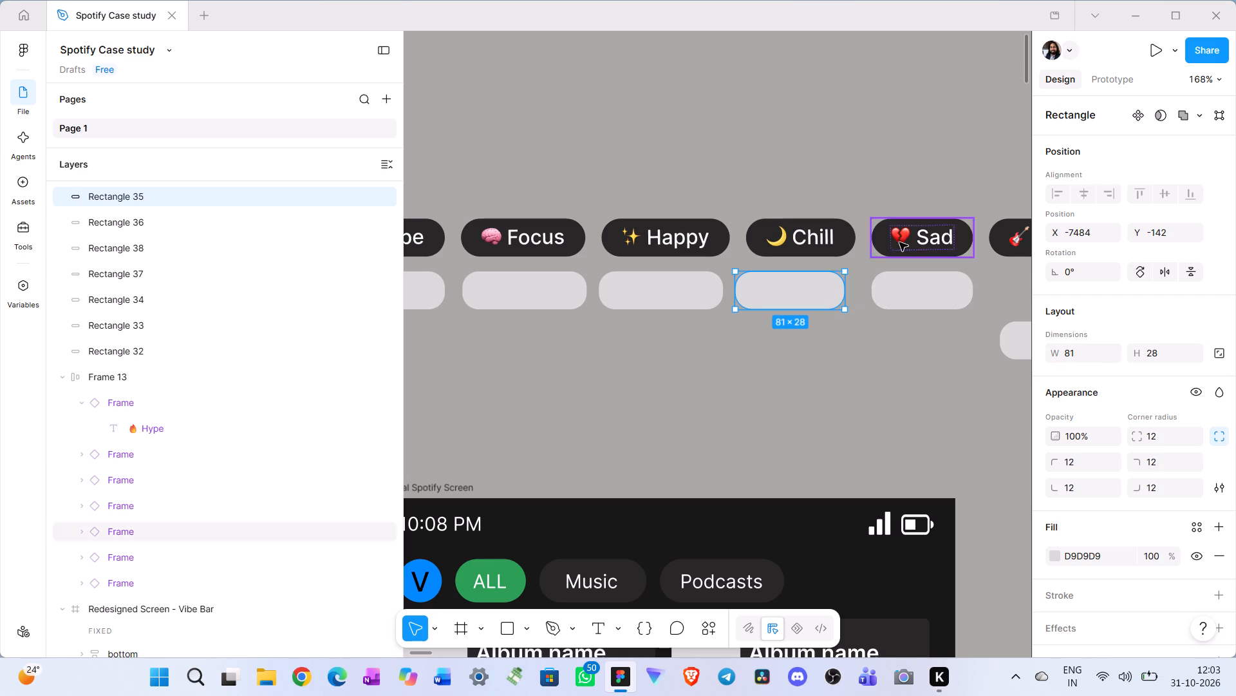
# Check the Happy chip's dimensions and set the width of the rectangle beneath it to 95.
pyautogui.click(650, 242)
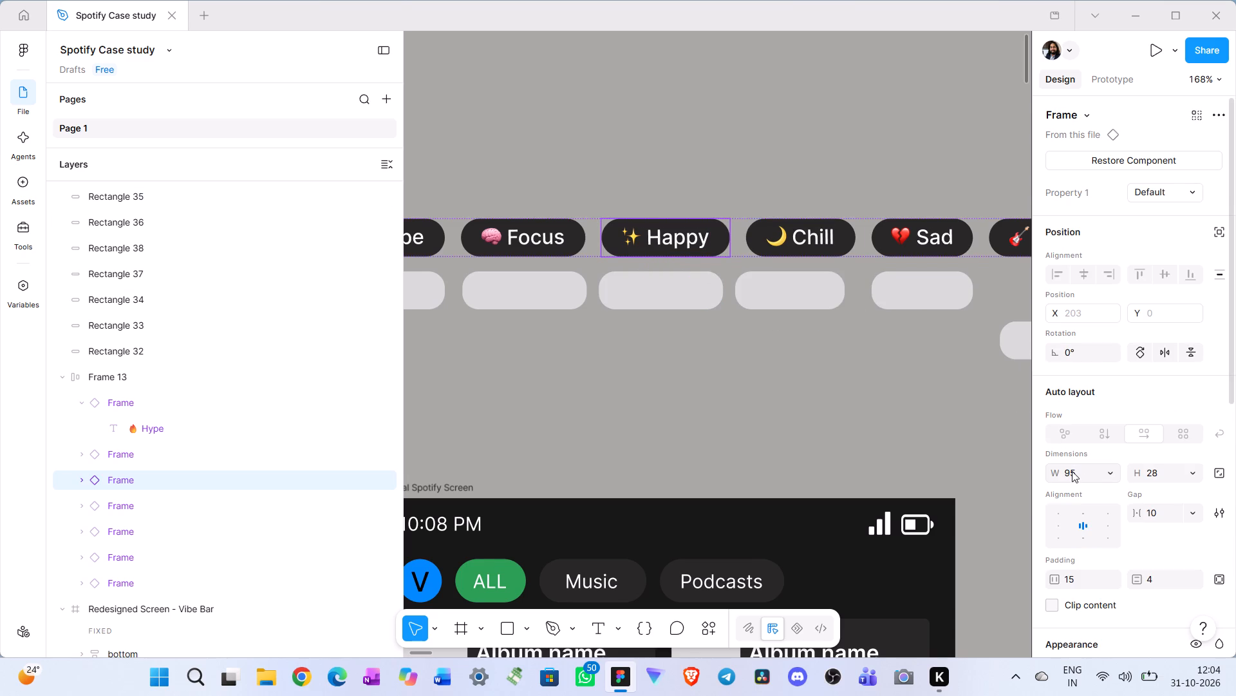
pyautogui.click(680, 287)
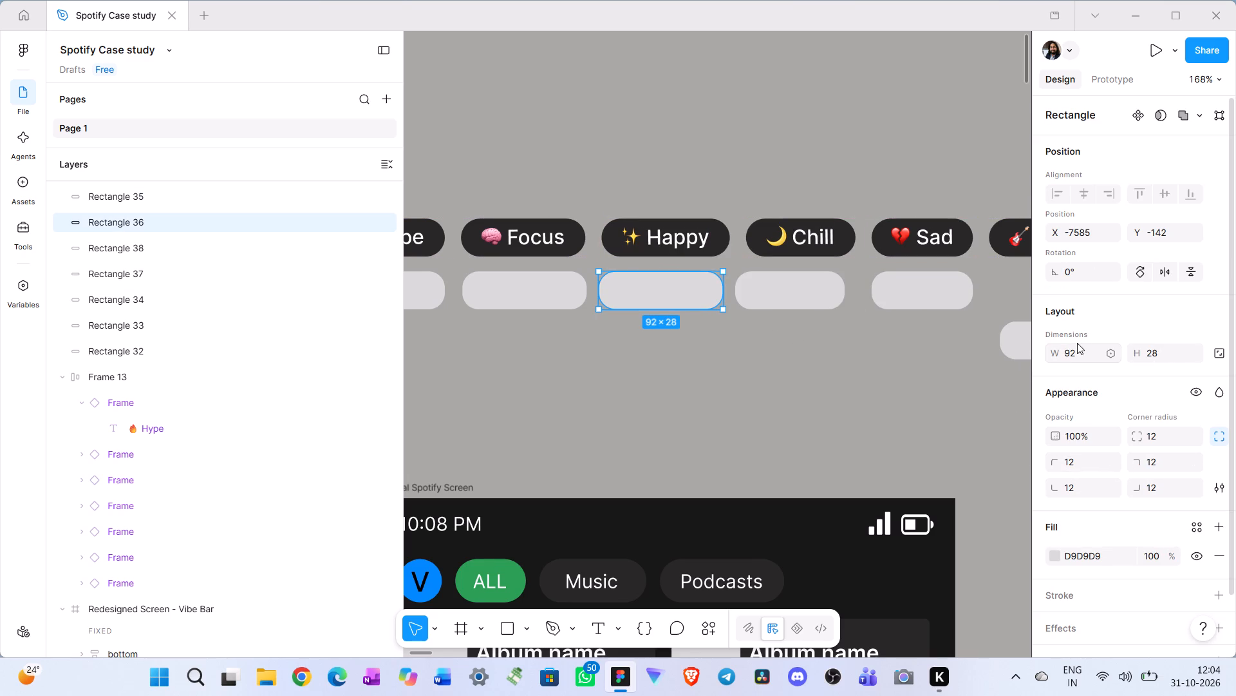
pyautogui.moveTo(1082, 352); pyautogui.dragTo(1045, 353)
pyautogui.write('95')
pyautogui.press('Return')
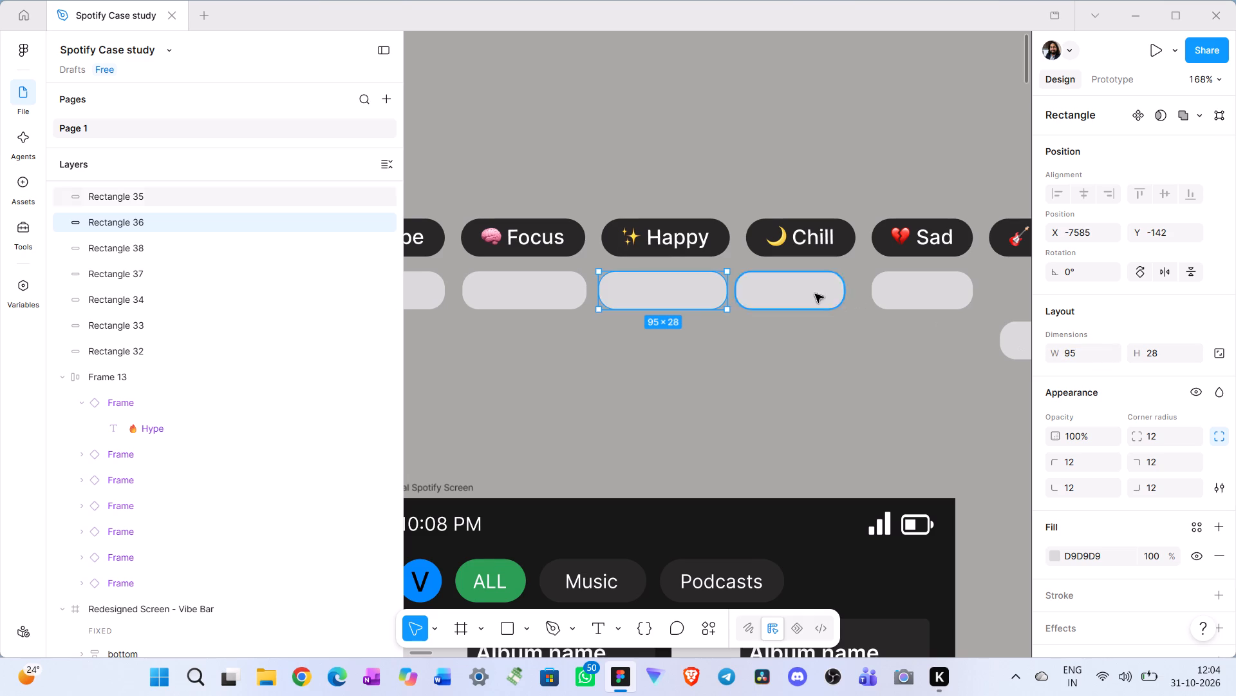
# Compare the Focus chip's dimensions with those of the rectangle beneath it.
pyautogui.click(516, 294)
pyautogui.click(528, 228)
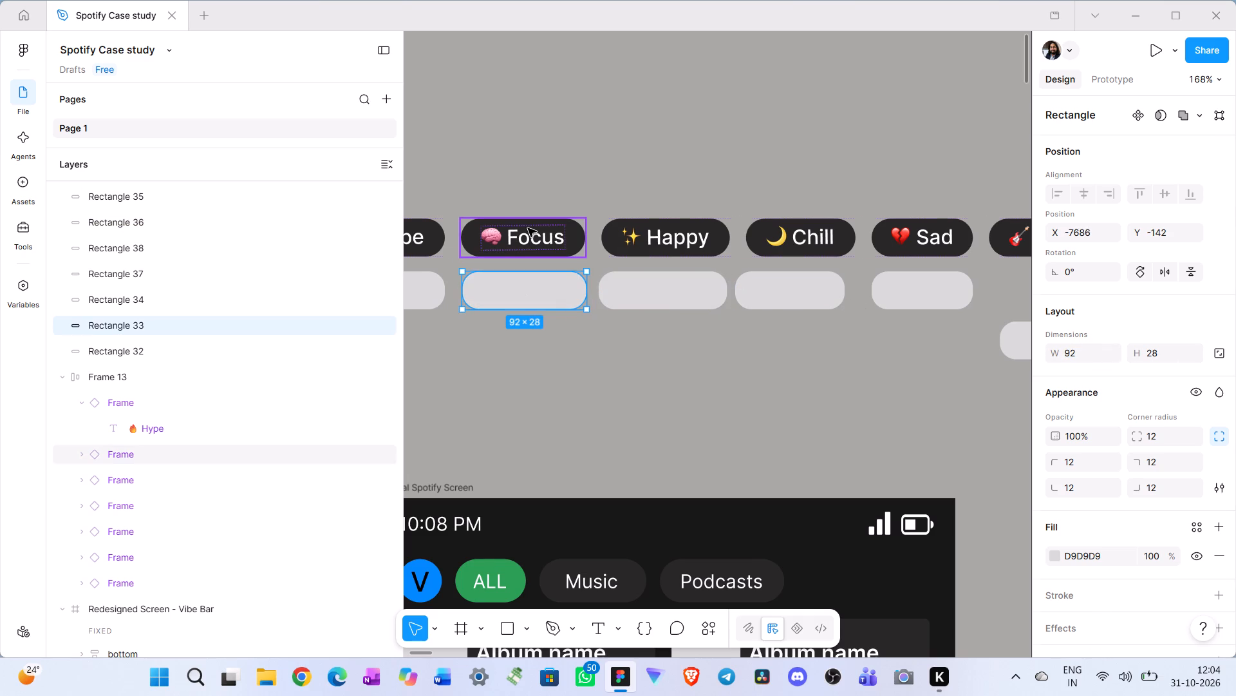
pyautogui.hscroll(2, 530, 229)
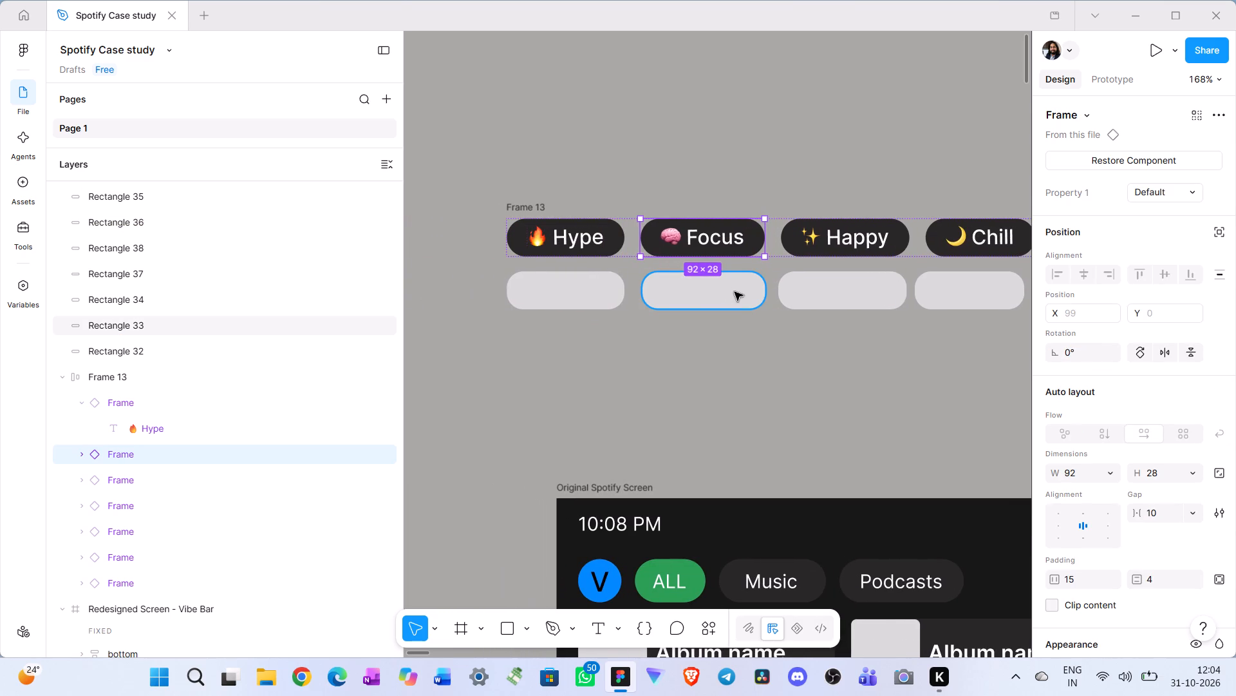
pyautogui.click(679, 298)
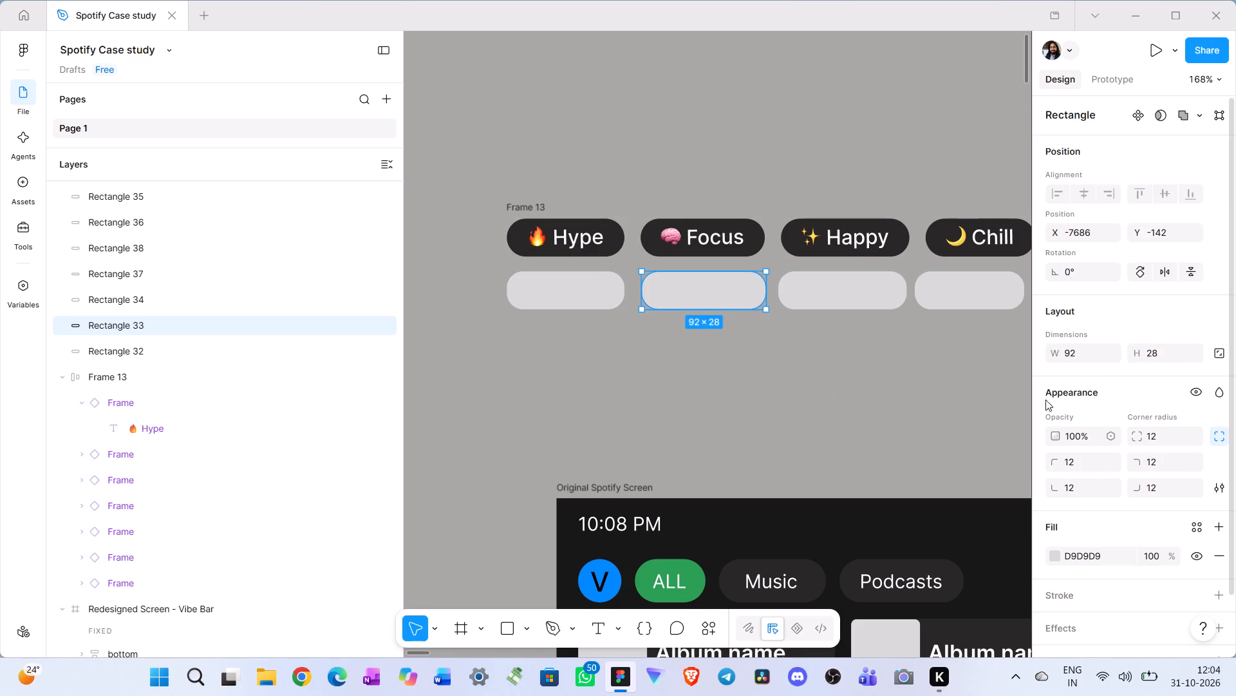
pyautogui.click(714, 360)
# Copy the Hype chip's emoji label and place the copy below the Hype rectangle at about X -7771, Y -85.
pyautogui.hscroll(1, 713, 367)
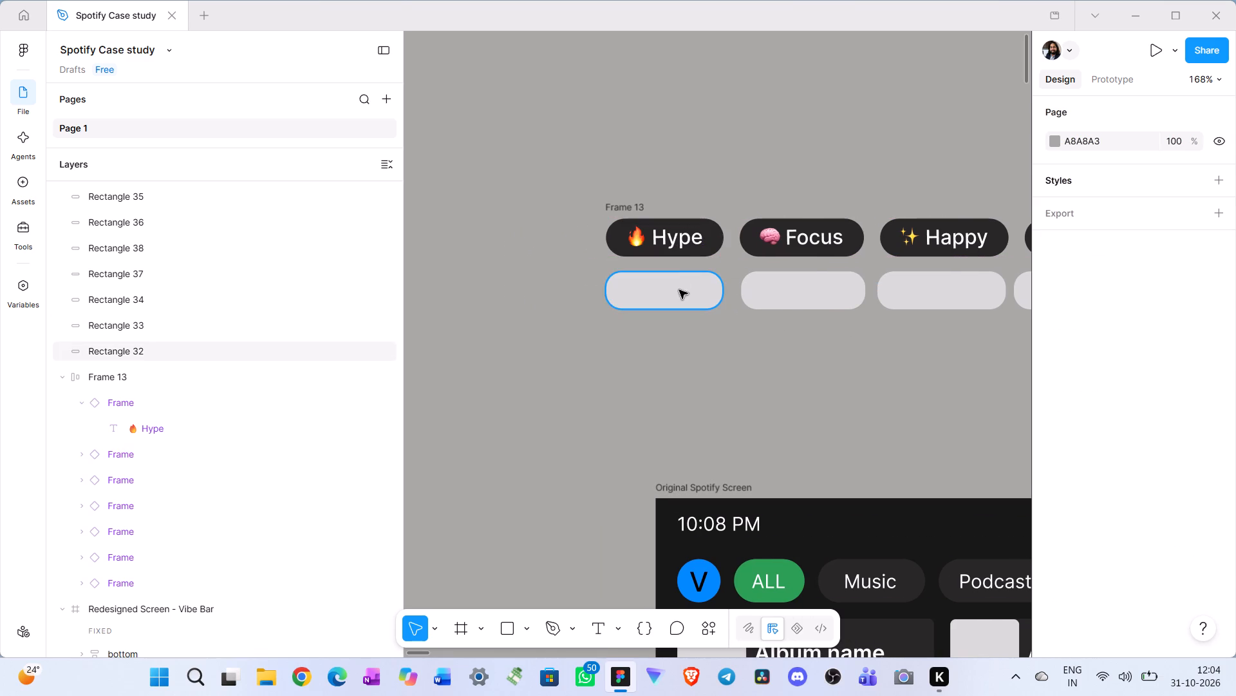
pyautogui.click(668, 239)
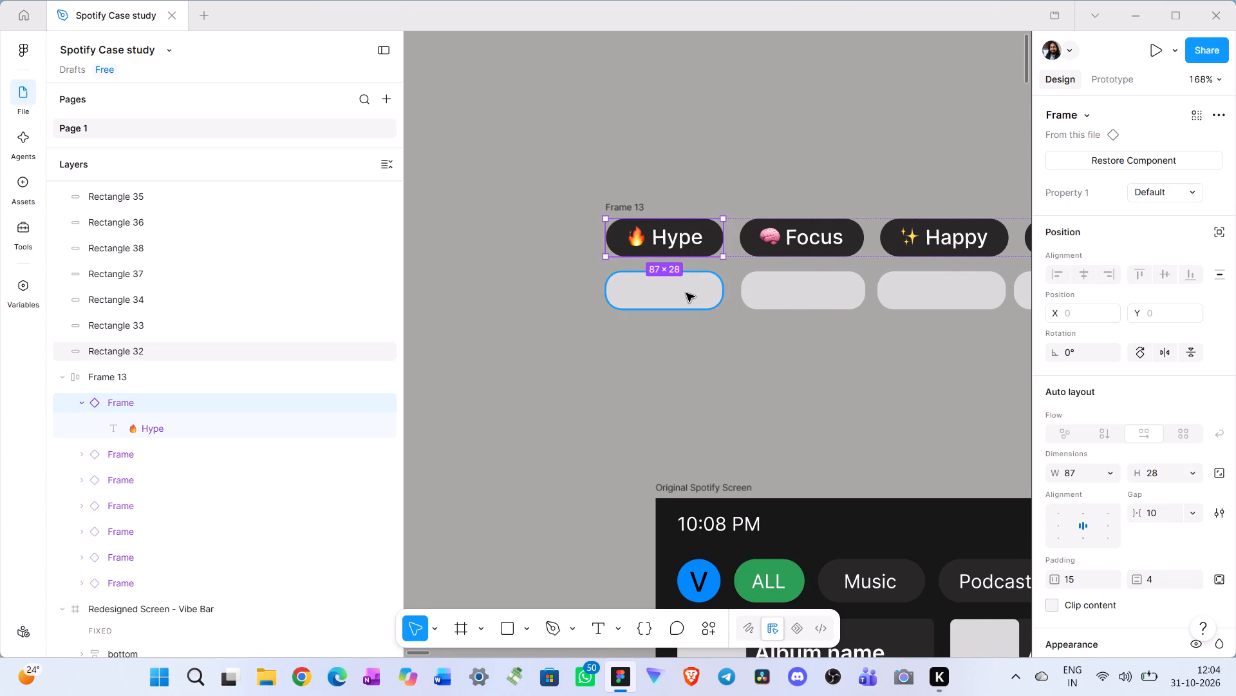
pyautogui.doubleClick(676, 237)
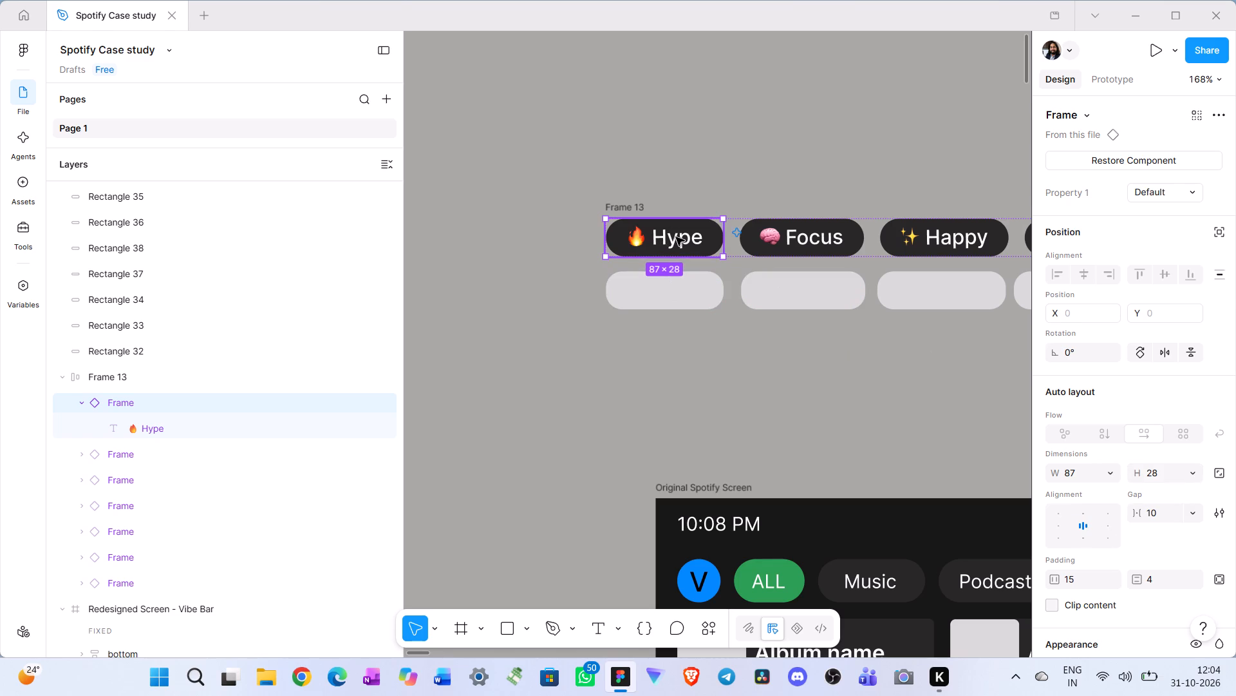
pyautogui.doubleClick(676, 237)
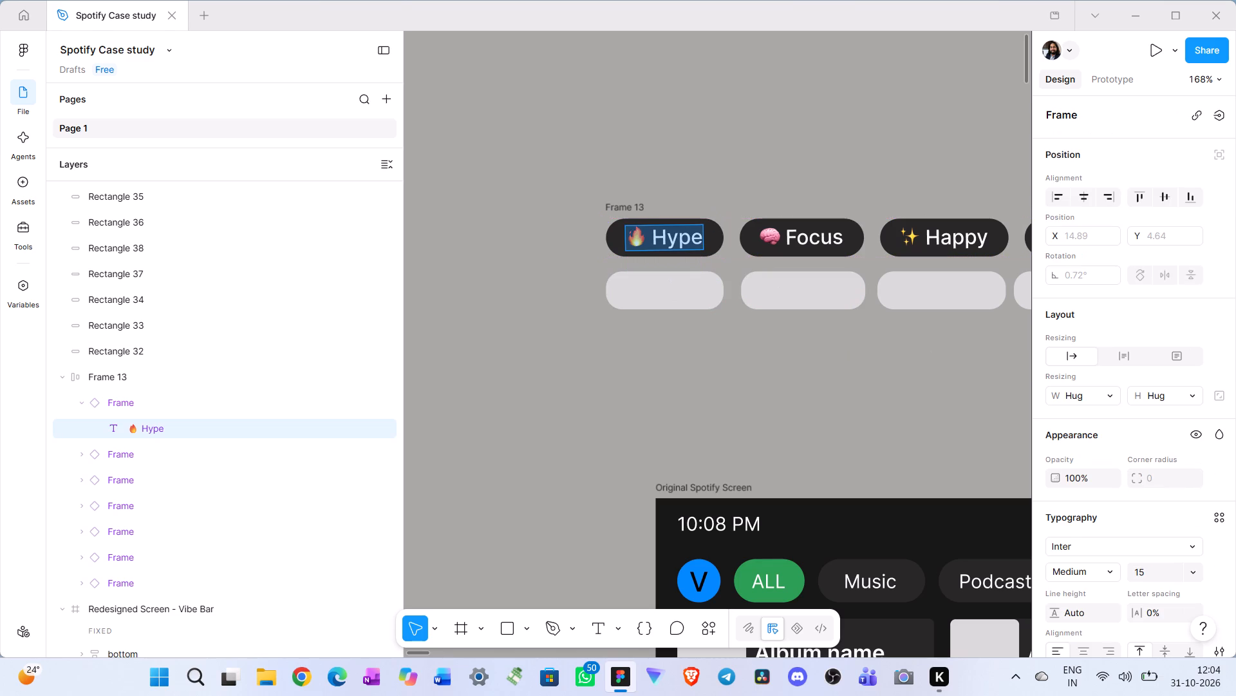
pyautogui.hotkey('ctrl', 'c')
pyautogui.keyDown('ctrl'); pyautogui.scroll(3, 686, 325); pyautogui.keyUp('ctrl')
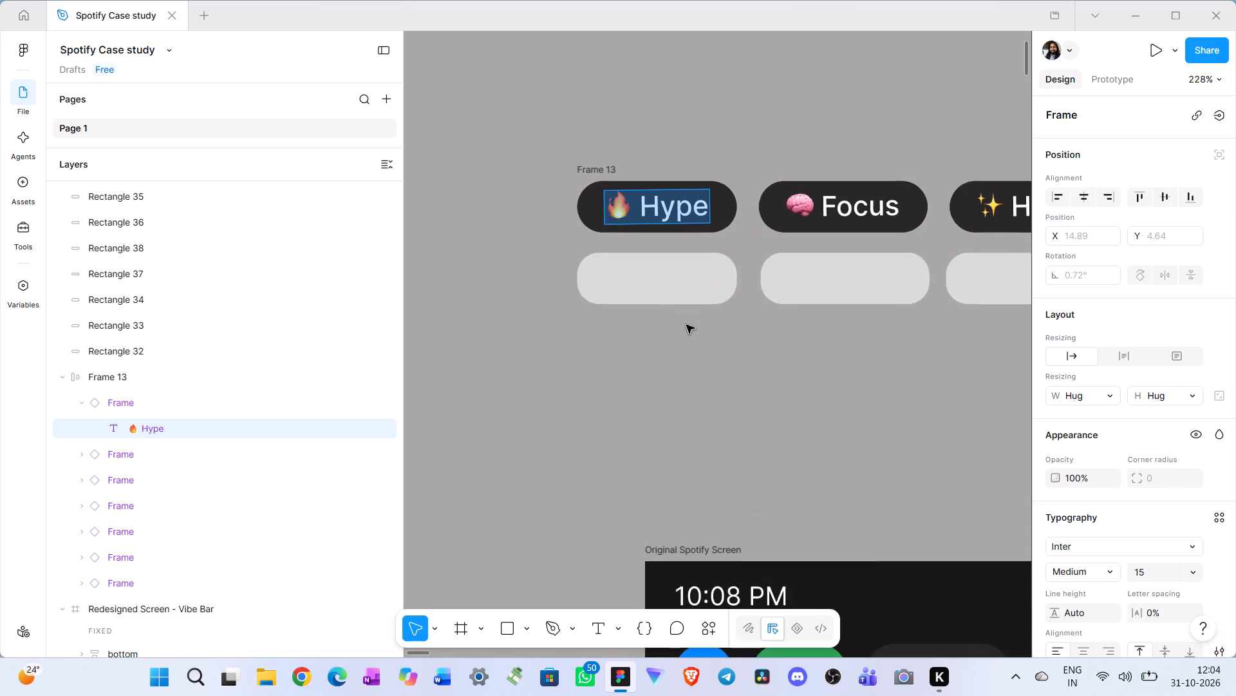
pyautogui.keyDown('ctrl'); pyautogui.scroll(2, 686, 325); pyautogui.keyUp('ctrl')
pyautogui.click(612, 365)
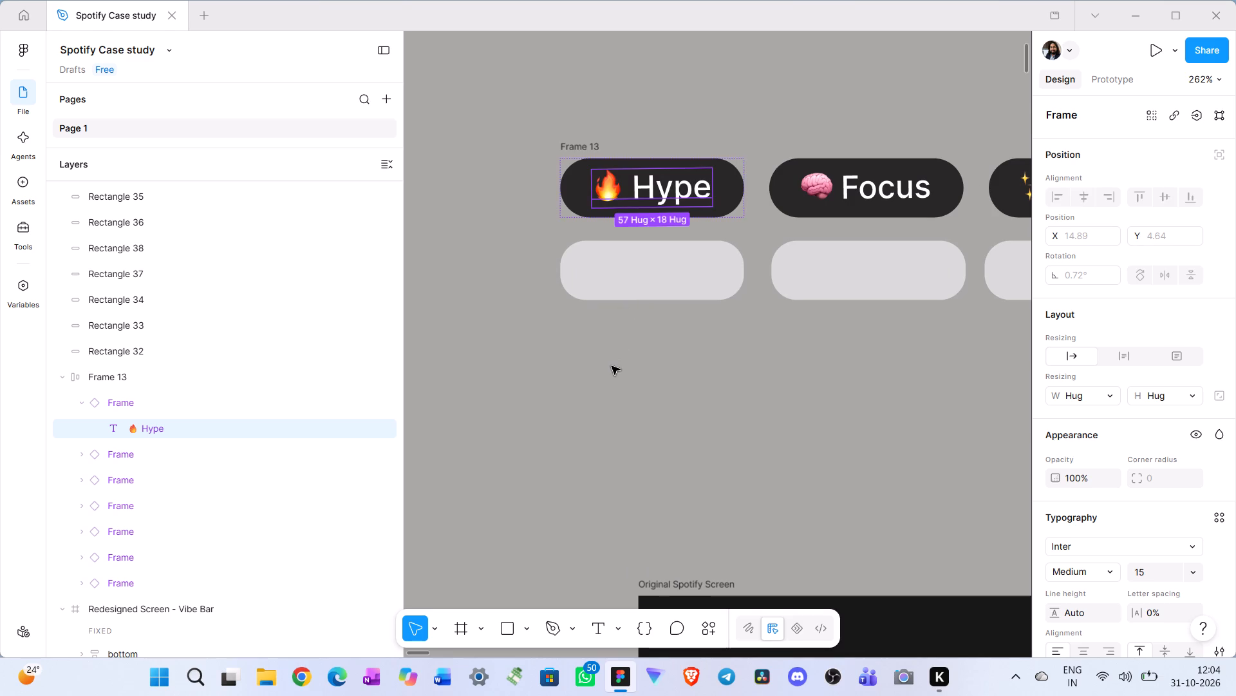
pyautogui.hotkey('ctrl', 'v')
pyautogui.moveTo(822, 187); pyautogui.dragTo(670, 324)
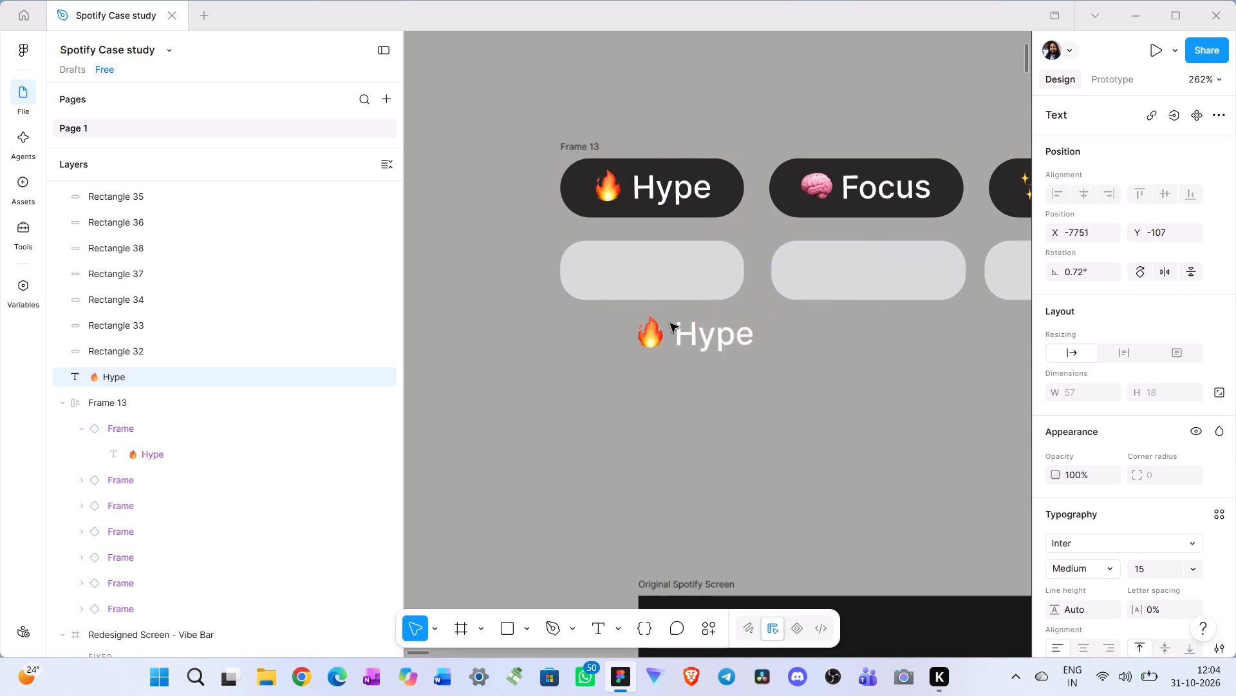
pyautogui.moveTo(670, 324); pyautogui.dragTo(646, 380)
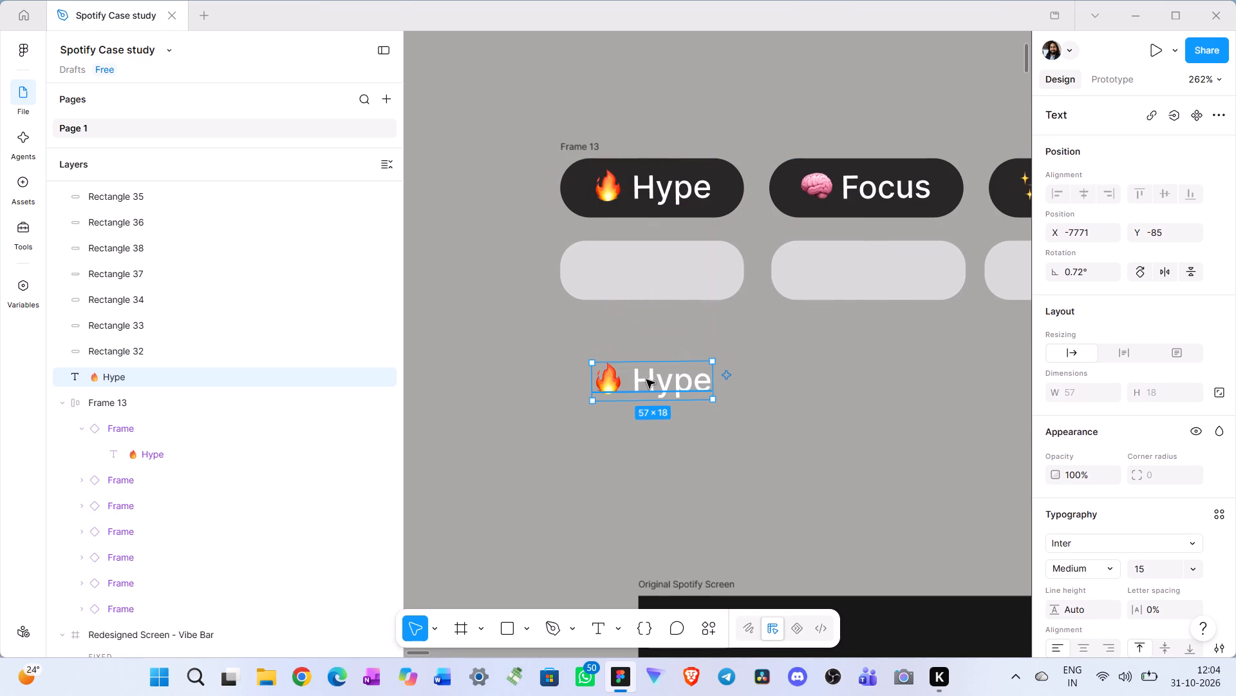
# Move the copied Hype label's layer above Rectangle 32 and centre the label on that rectangle at about X -7772, Y -137.
pyautogui.click(641, 288)
pyautogui.moveTo(106, 374); pyautogui.dragTo(106, 346)
pyautogui.moveTo(648, 392); pyautogui.dragTo(649, 391)
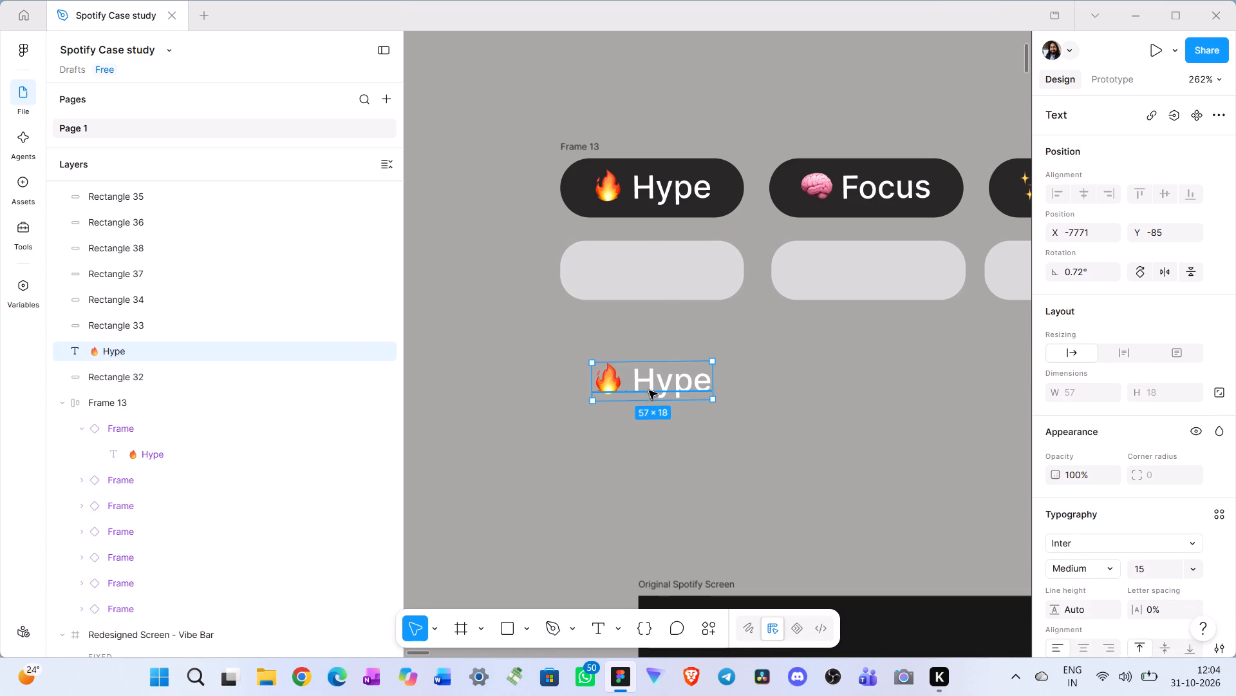
pyautogui.moveTo(649, 391); pyautogui.dragTo(641, 281)
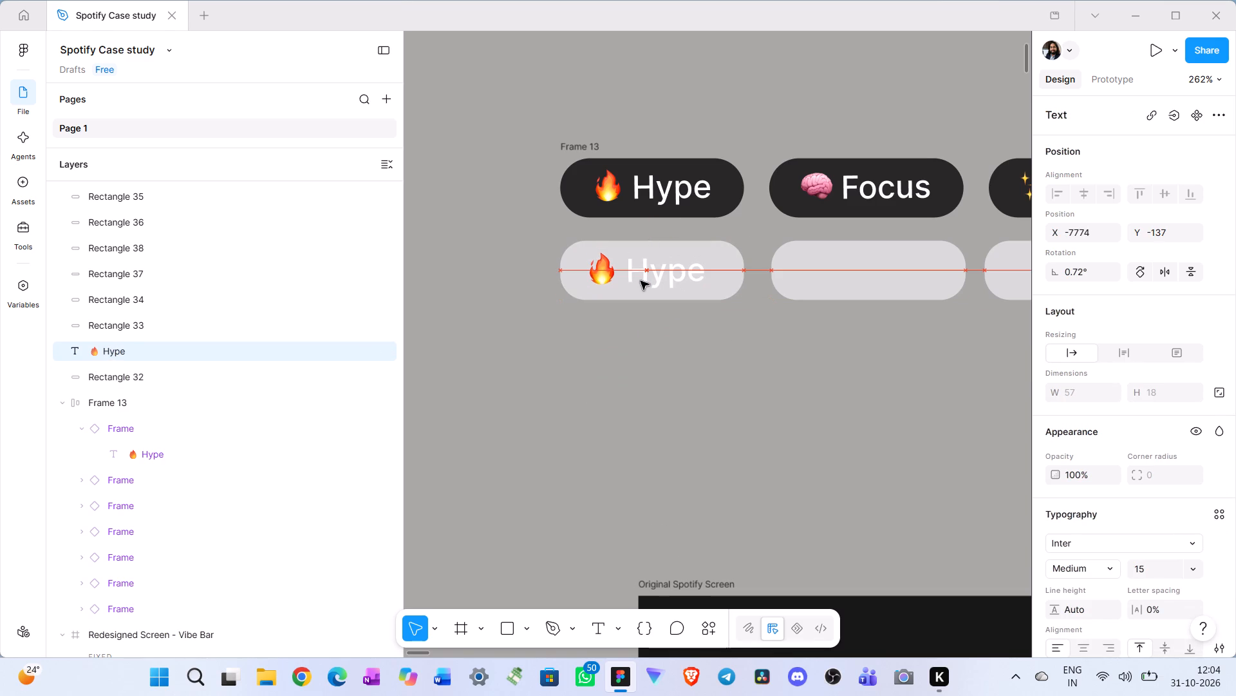
pyautogui.moveTo(641, 281); pyautogui.dragTo(648, 283)
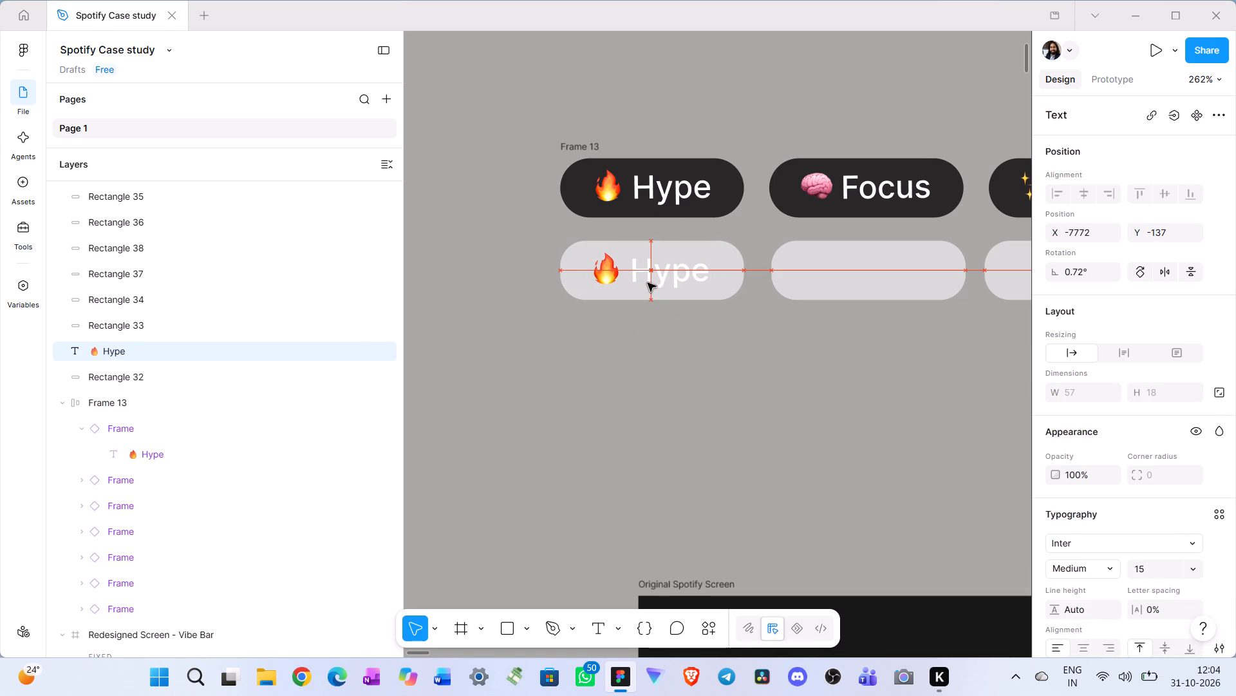
pyautogui.moveTo(648, 283); pyautogui.dragTo(647, 283)
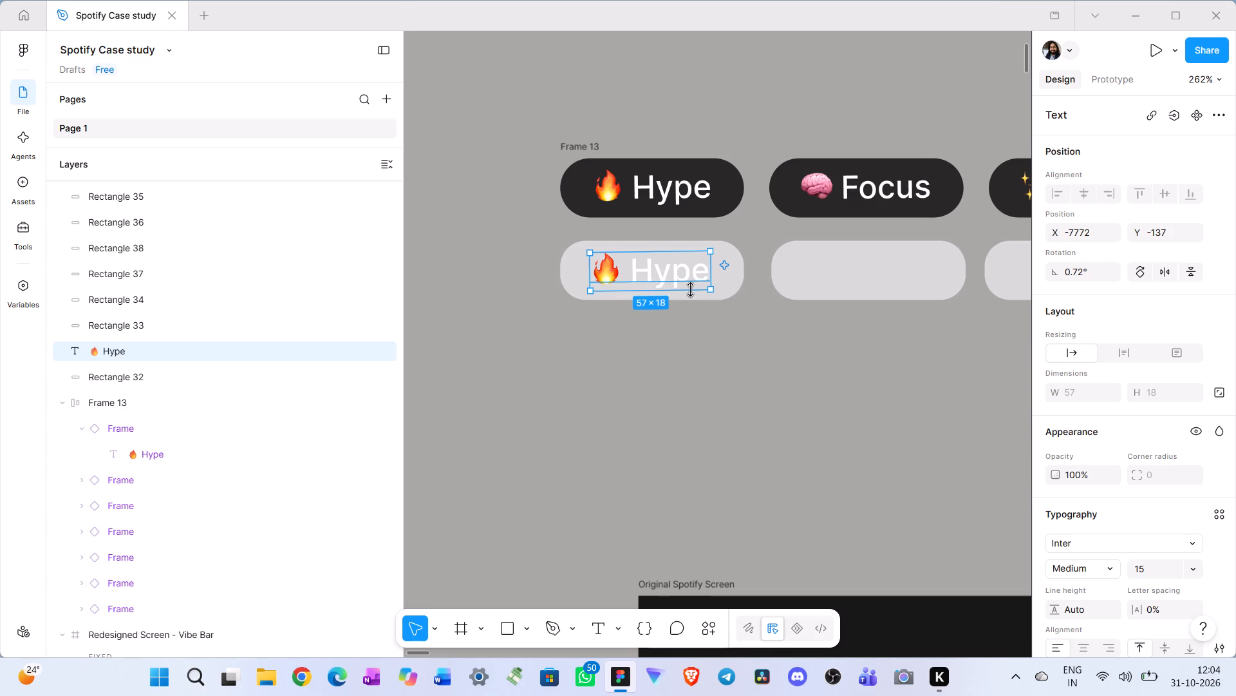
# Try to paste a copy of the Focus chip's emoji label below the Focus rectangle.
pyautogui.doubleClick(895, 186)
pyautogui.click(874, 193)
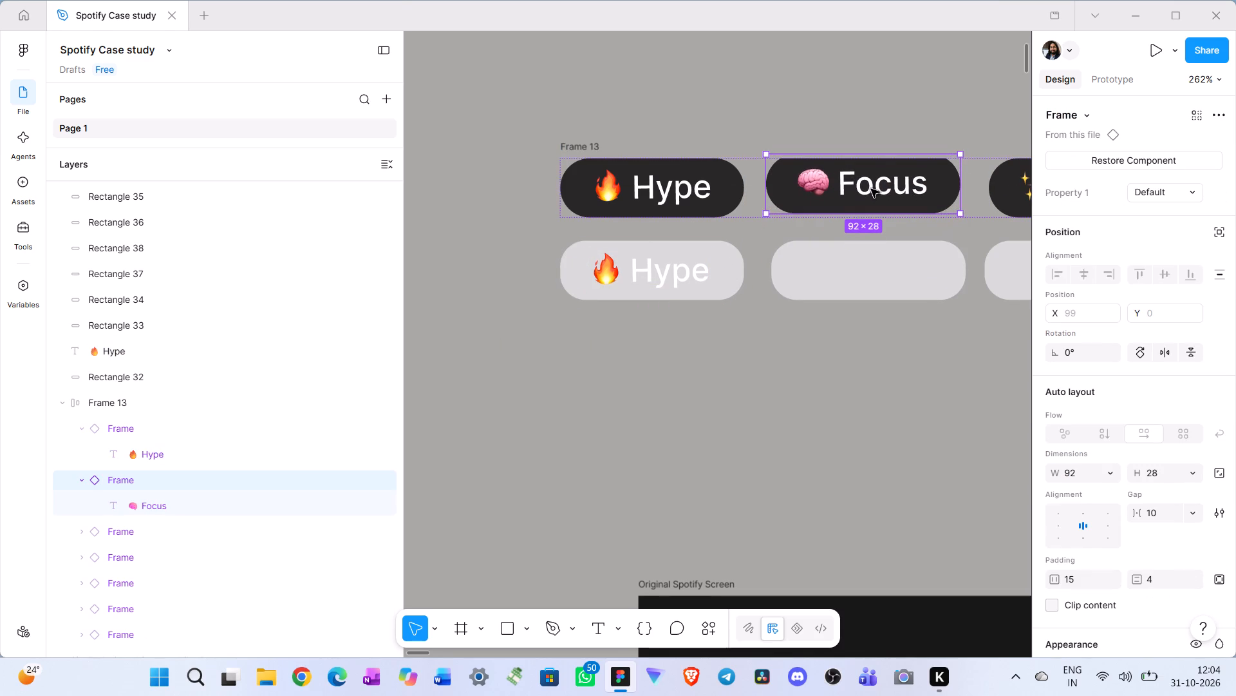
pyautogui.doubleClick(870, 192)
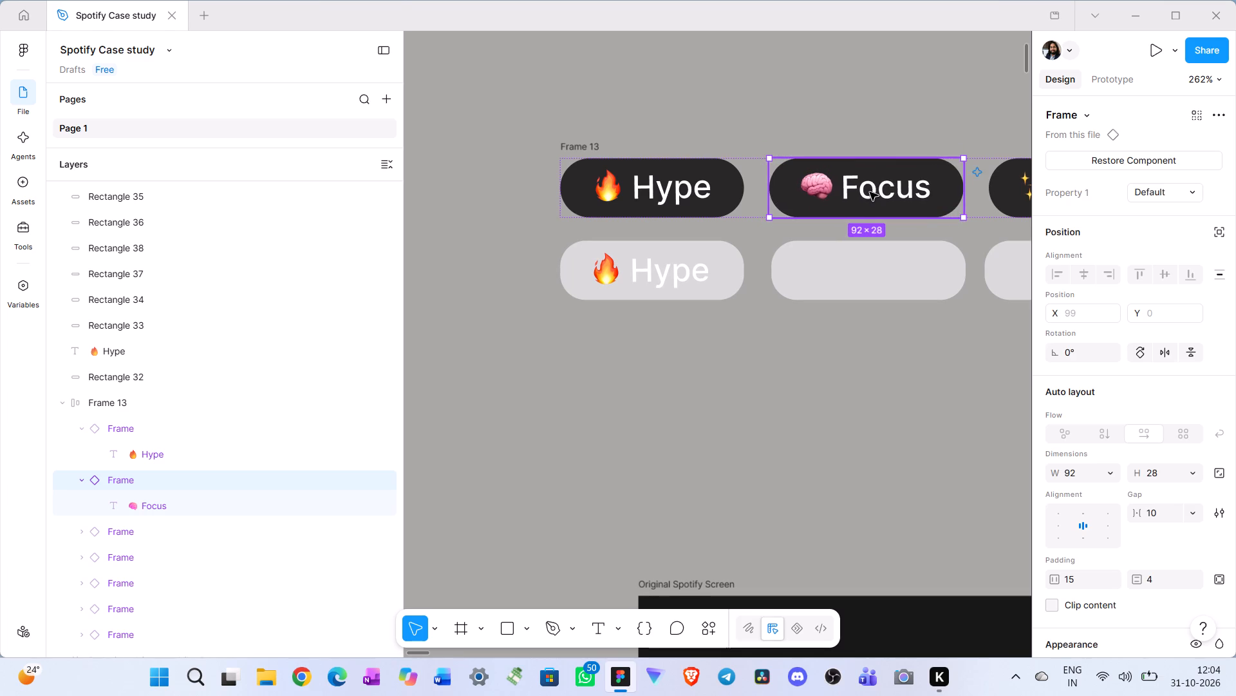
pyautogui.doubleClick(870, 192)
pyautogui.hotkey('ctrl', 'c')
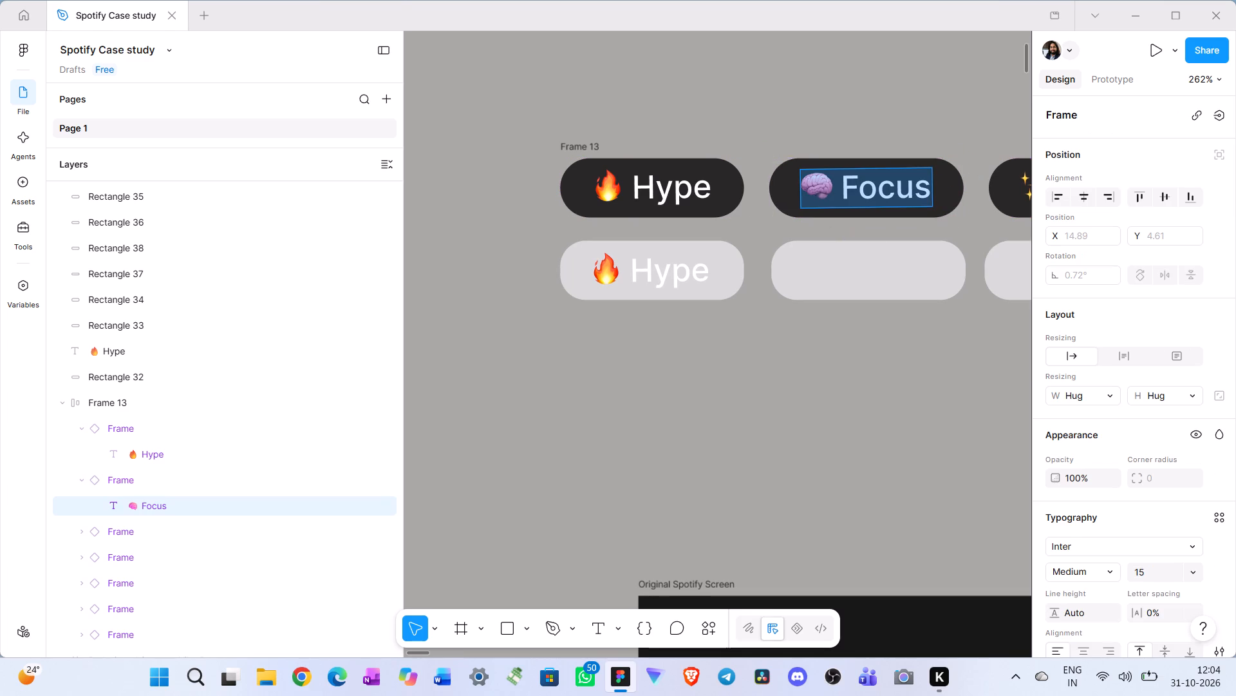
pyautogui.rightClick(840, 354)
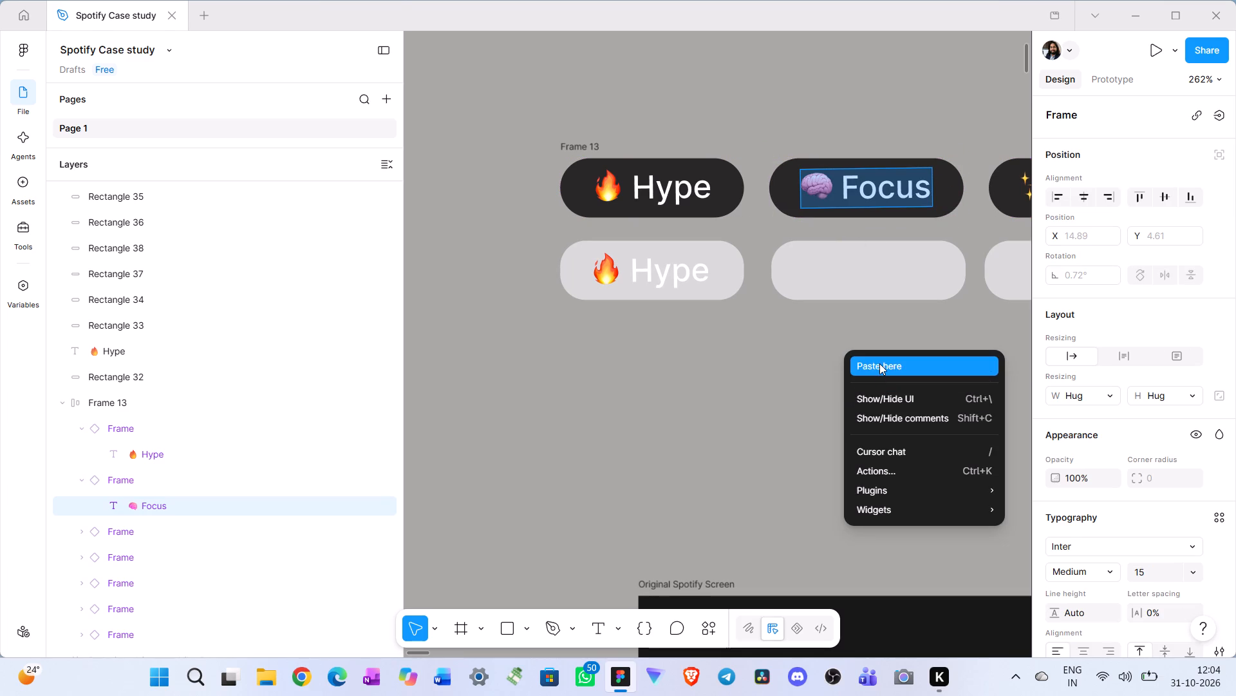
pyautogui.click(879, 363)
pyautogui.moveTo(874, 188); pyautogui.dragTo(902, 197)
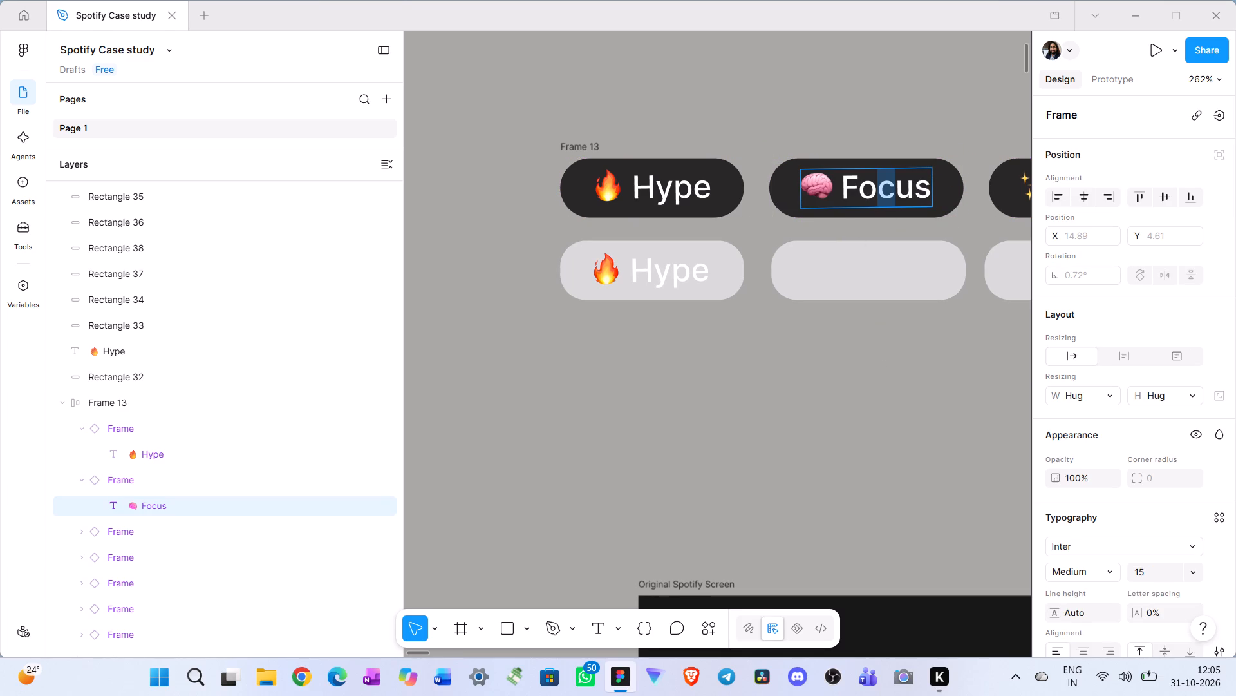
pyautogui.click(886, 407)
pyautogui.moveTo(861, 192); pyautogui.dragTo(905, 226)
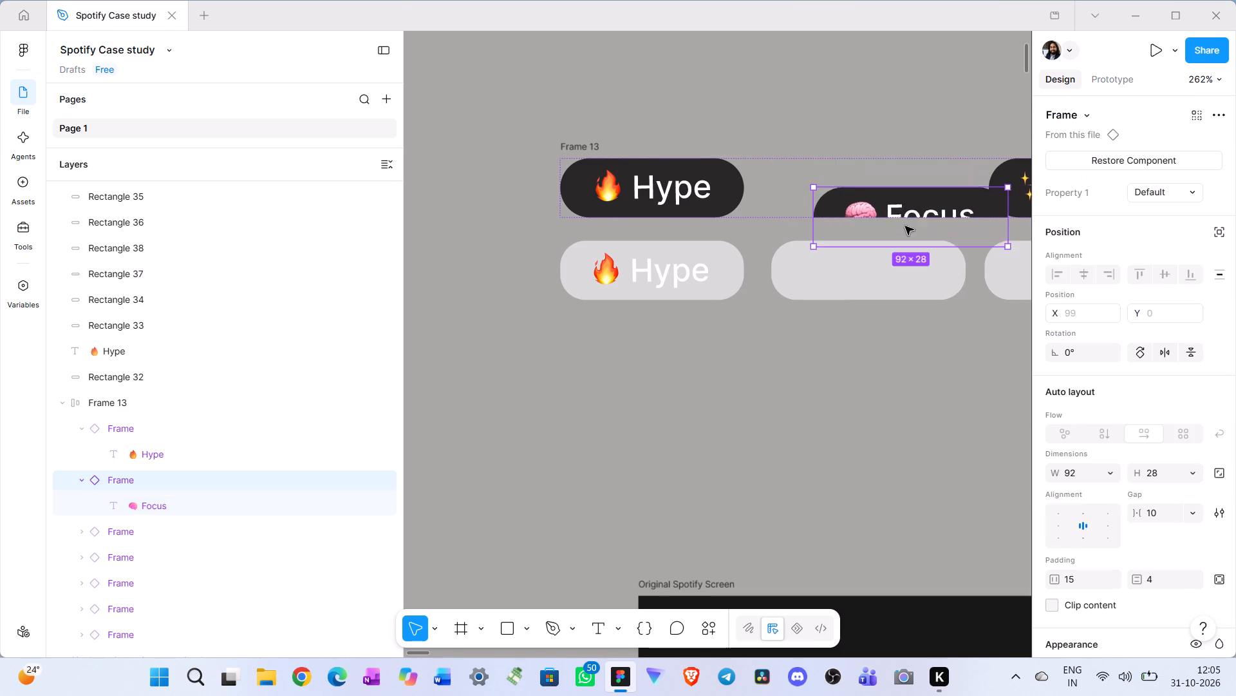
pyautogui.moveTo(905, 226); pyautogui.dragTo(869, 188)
# Copy the Focus chip's emoji label and place the copy just below the Focus rectangle at about X -7672, Y -111.
pyautogui.doubleClick(870, 188)
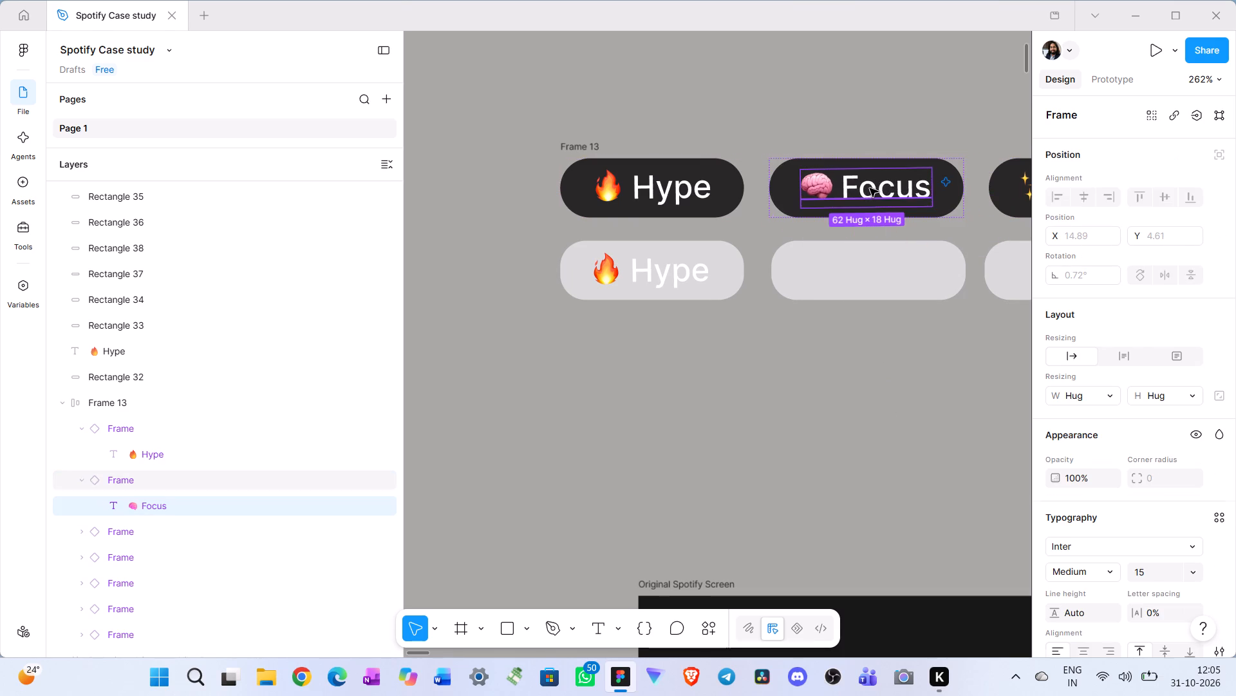
pyautogui.doubleClick(870, 188)
pyautogui.hotkey('ctrl', 'c')
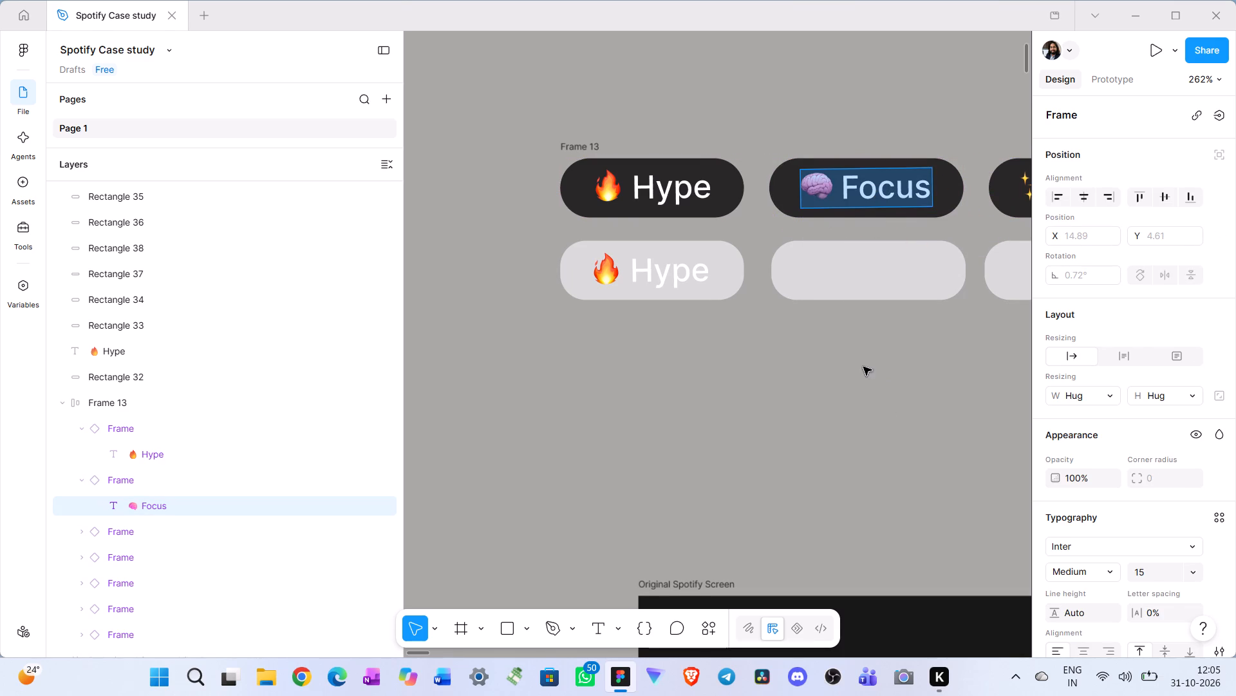
pyautogui.click(863, 367)
pyautogui.hotkey('ctrl', 'v')
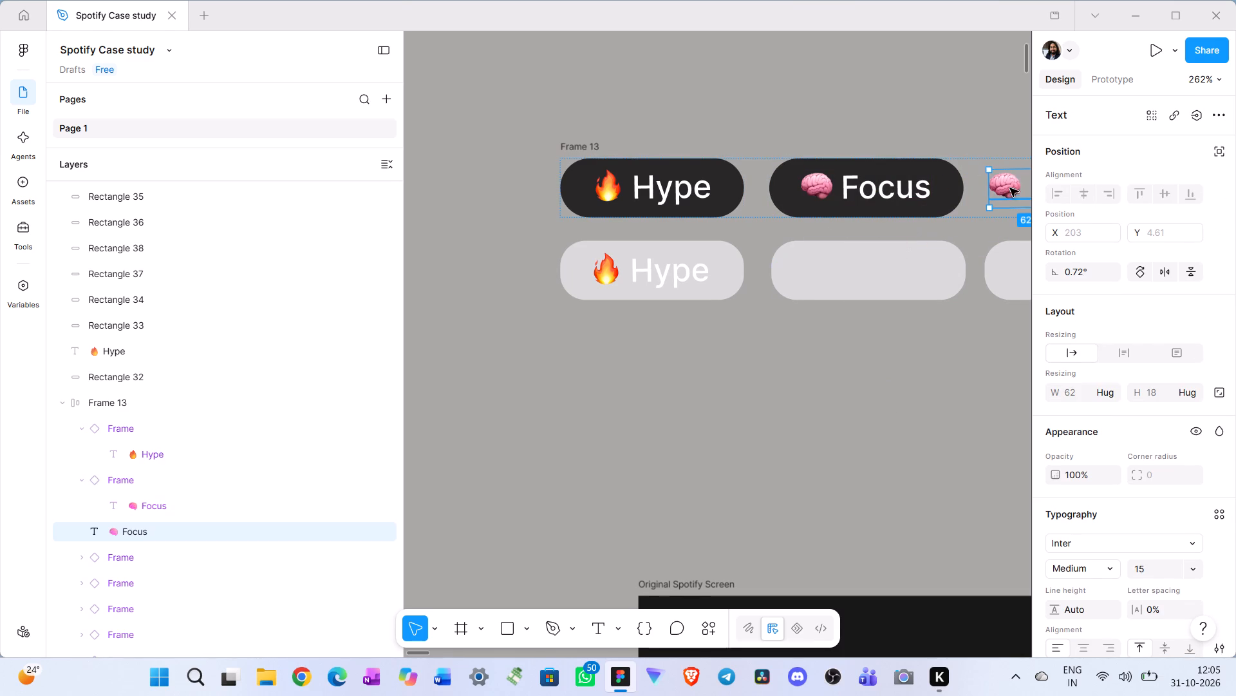
pyautogui.moveTo(1010, 191); pyautogui.dragTo(819, 329)
# Move the copied Focus label's layer directly above Rectangle 33.
pyautogui.moveTo(174, 397); pyautogui.dragTo(167, 320)
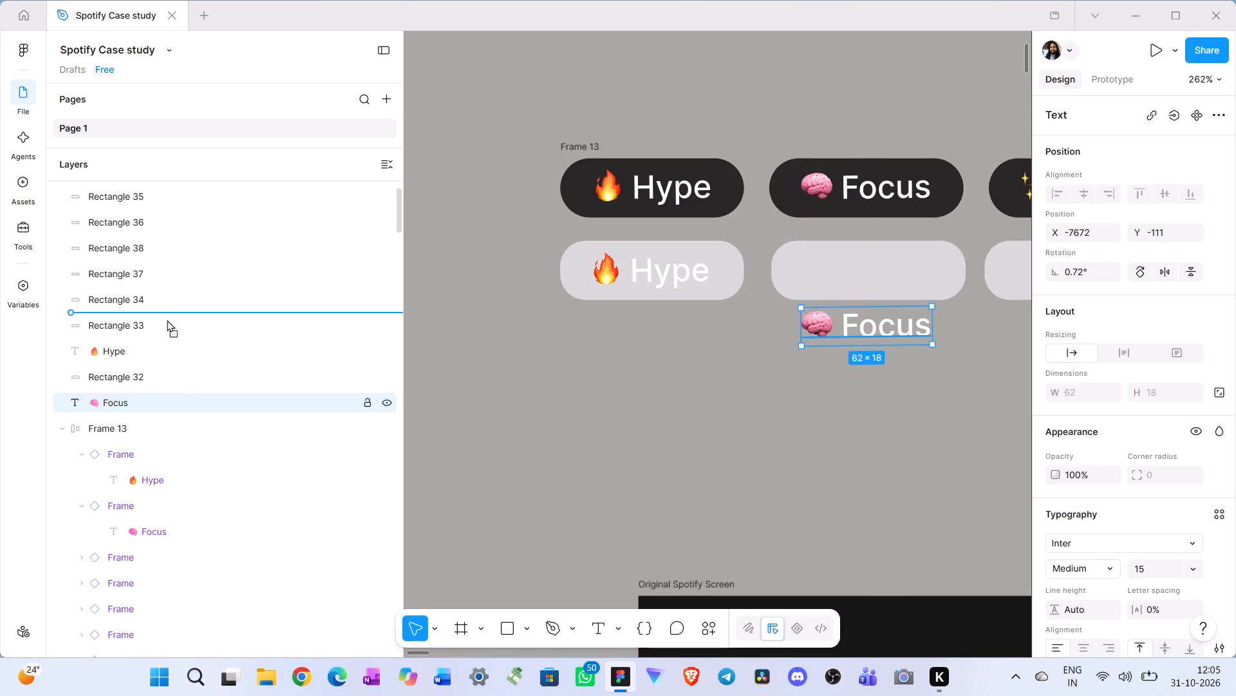
pyautogui.moveTo(167, 320); pyautogui.dragTo(167, 316)
# Copy the Happy chip's emoji label and place the copy below the Happy rectangle, level with the copied Focus label.
pyautogui.hscroll(-1, 717, 425)
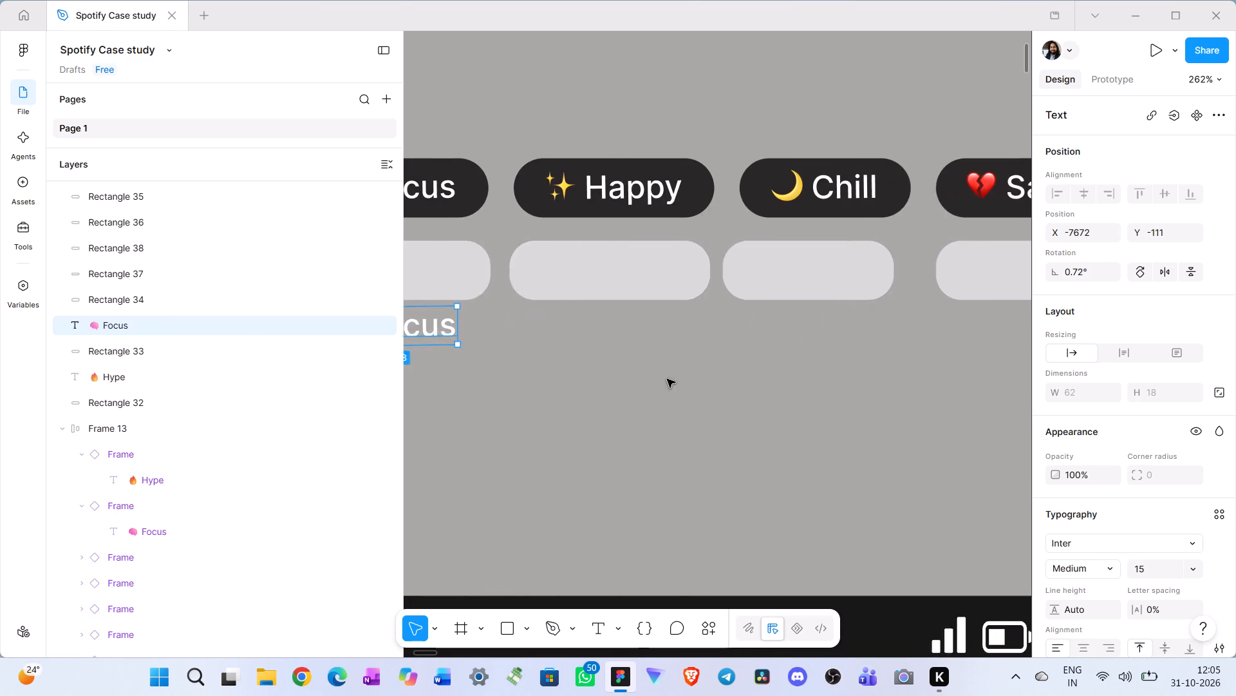
pyautogui.hscroll(-1, 667, 379)
pyautogui.doubleClick(731, 183)
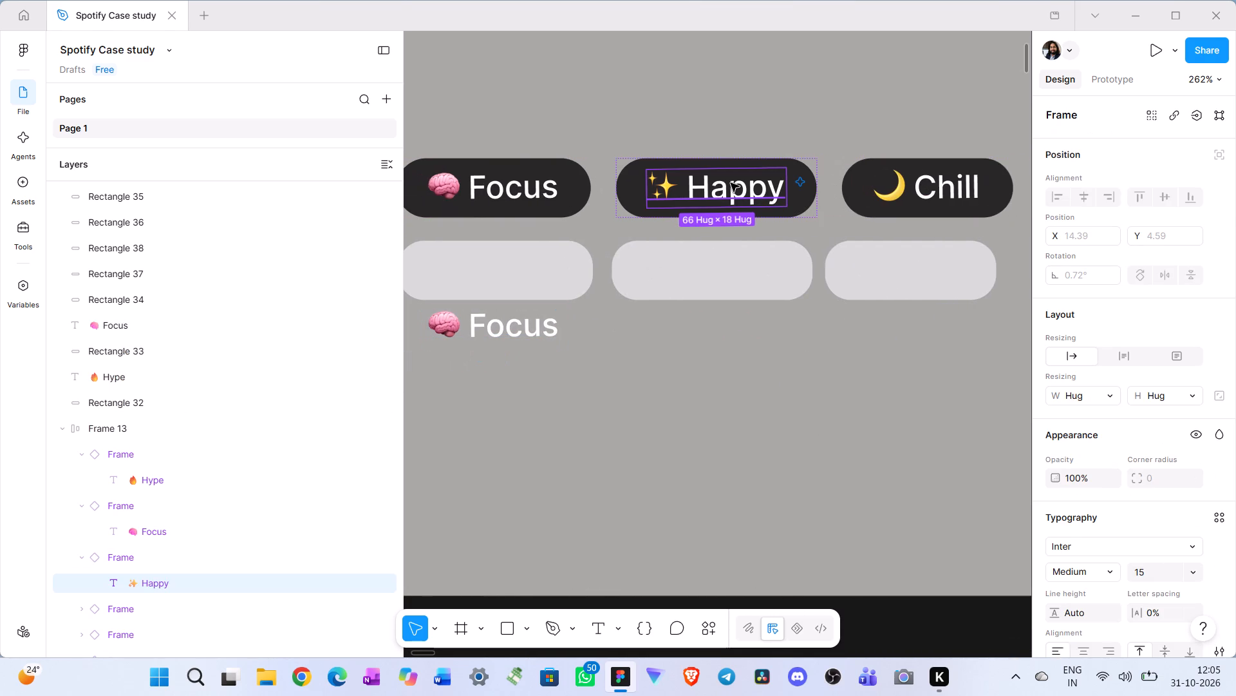
pyautogui.doubleClick(731, 183)
pyautogui.hotkey('ctrl', 'c')
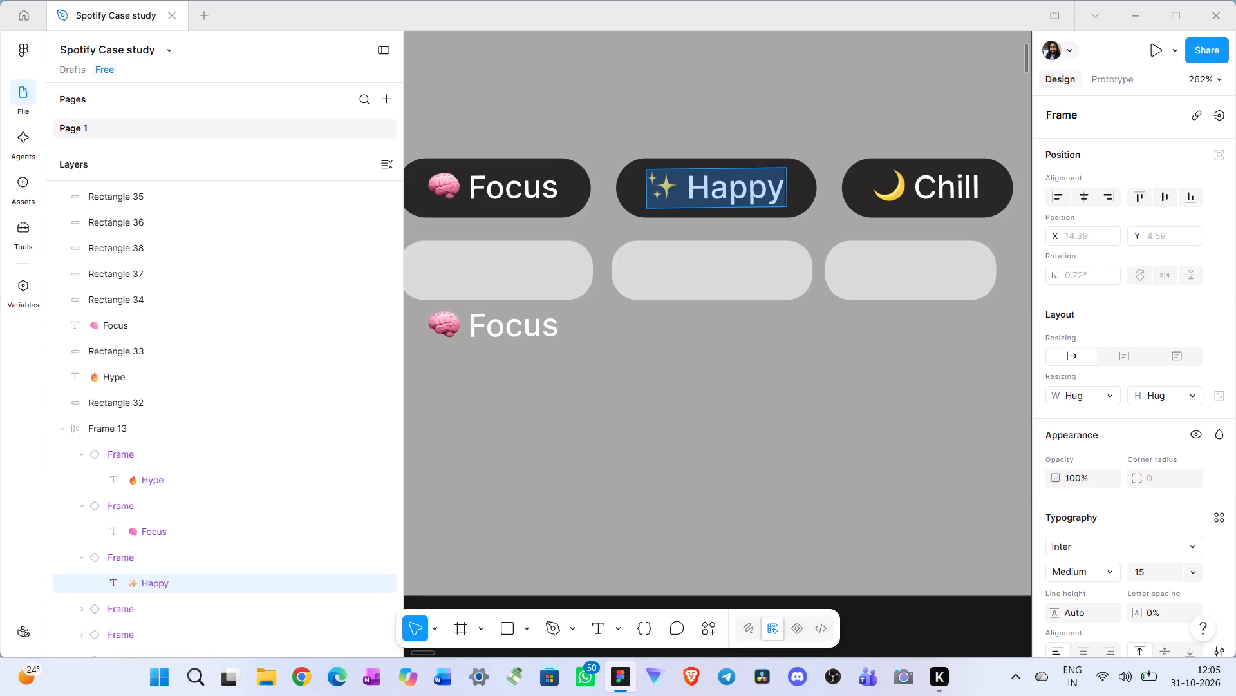
pyautogui.hotkey('ctrl', 'v')
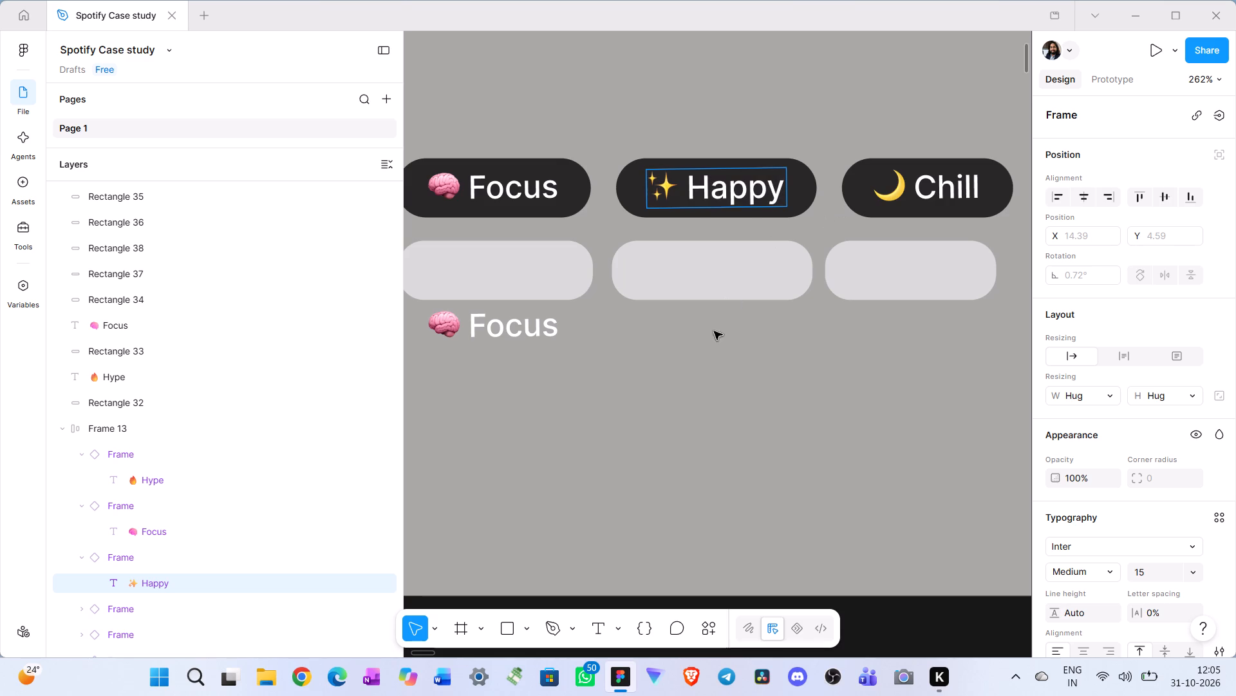
pyautogui.click(709, 366)
pyautogui.click(740, 191)
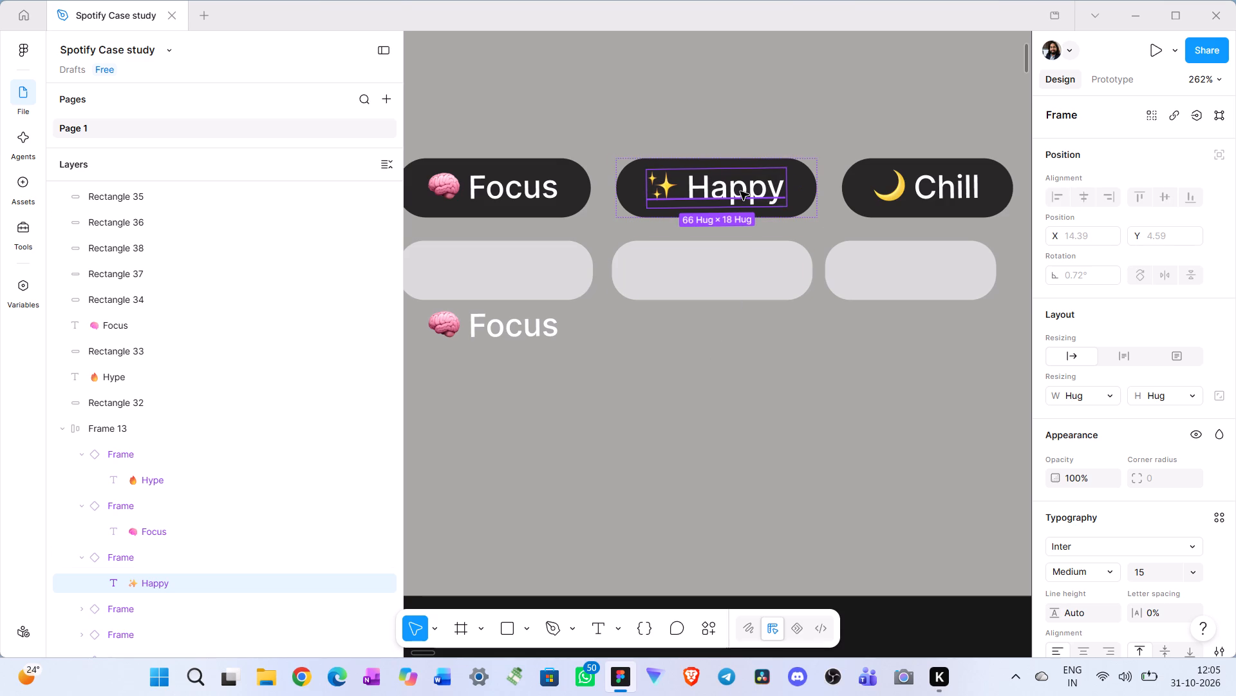
pyautogui.hotkey('ctrl', 'c')
pyautogui.hotkey('ctrl', 'v')
pyautogui.moveTo(927, 191); pyautogui.dragTo(716, 334)
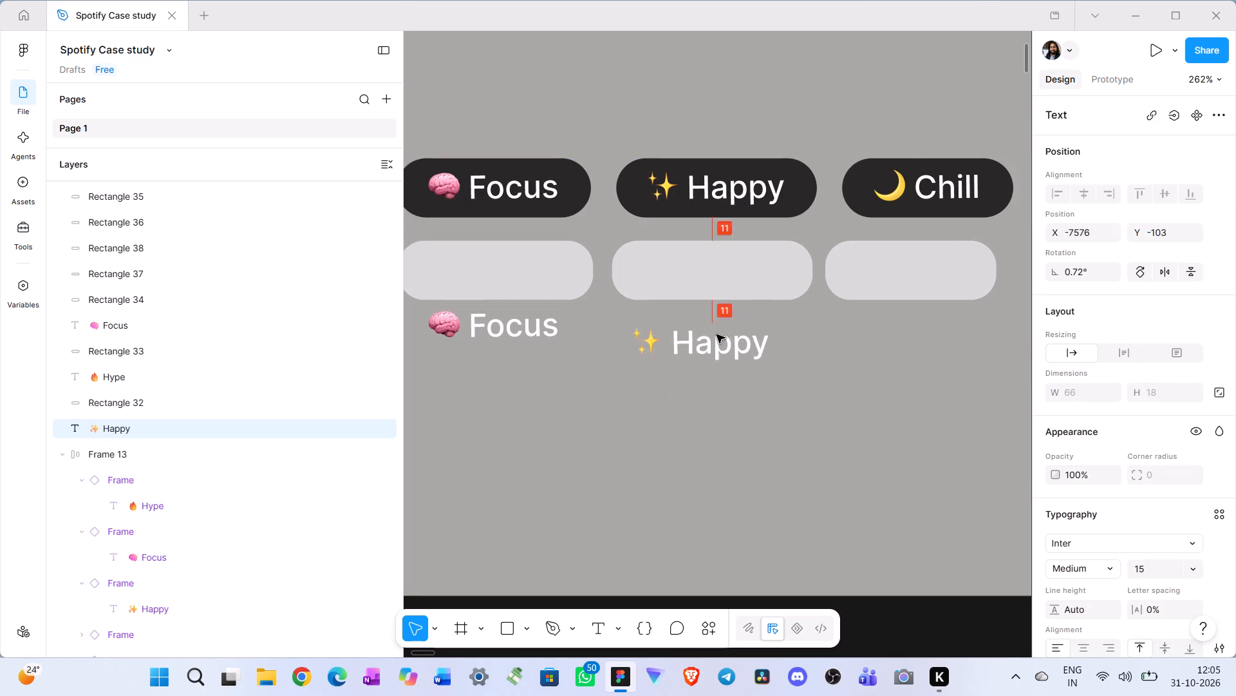
pyautogui.moveTo(716, 334); pyautogui.dragTo(716, 329)
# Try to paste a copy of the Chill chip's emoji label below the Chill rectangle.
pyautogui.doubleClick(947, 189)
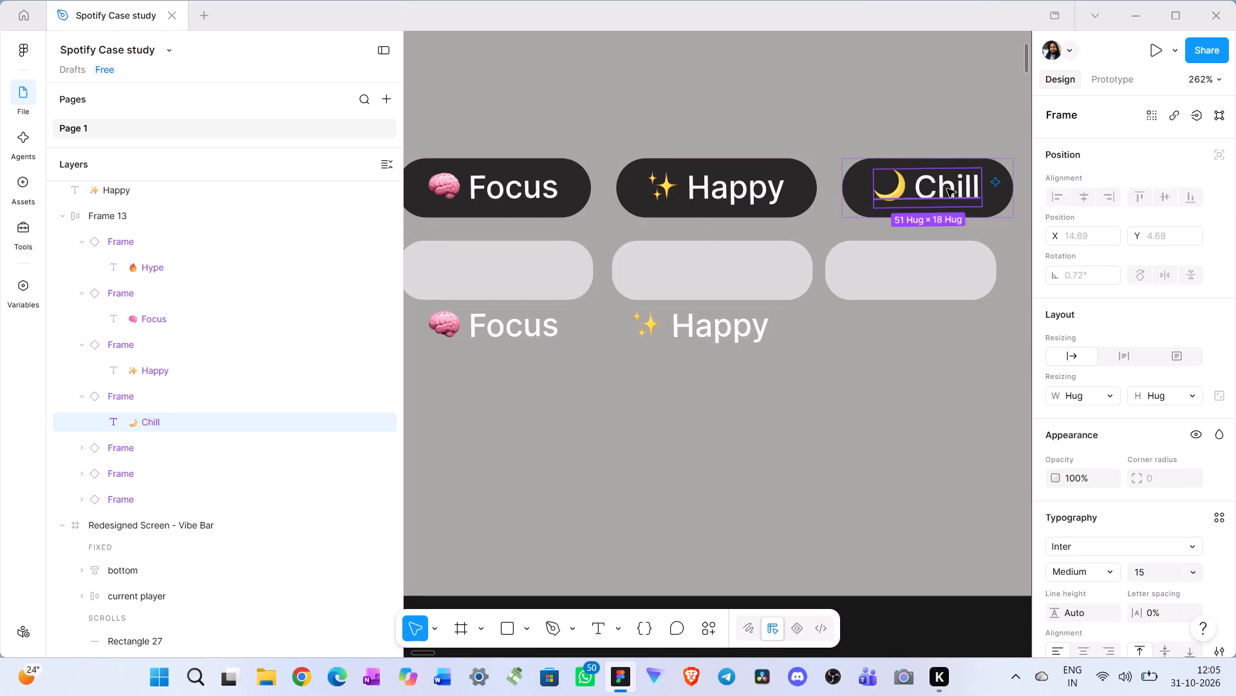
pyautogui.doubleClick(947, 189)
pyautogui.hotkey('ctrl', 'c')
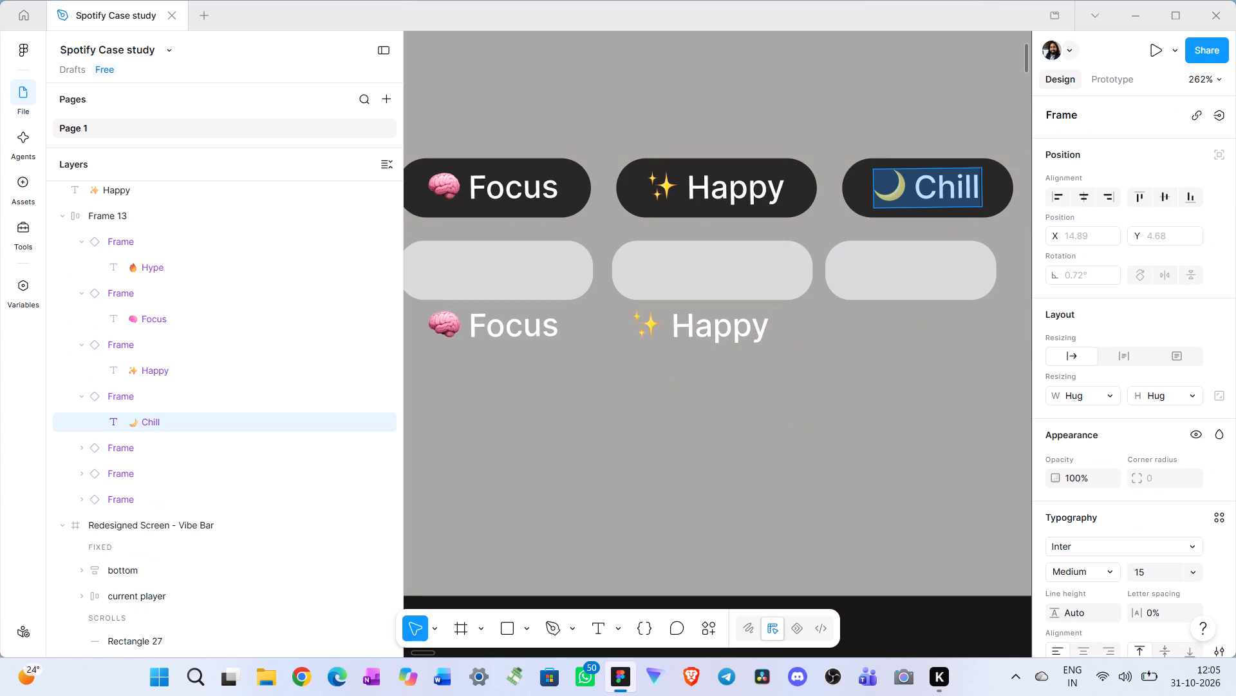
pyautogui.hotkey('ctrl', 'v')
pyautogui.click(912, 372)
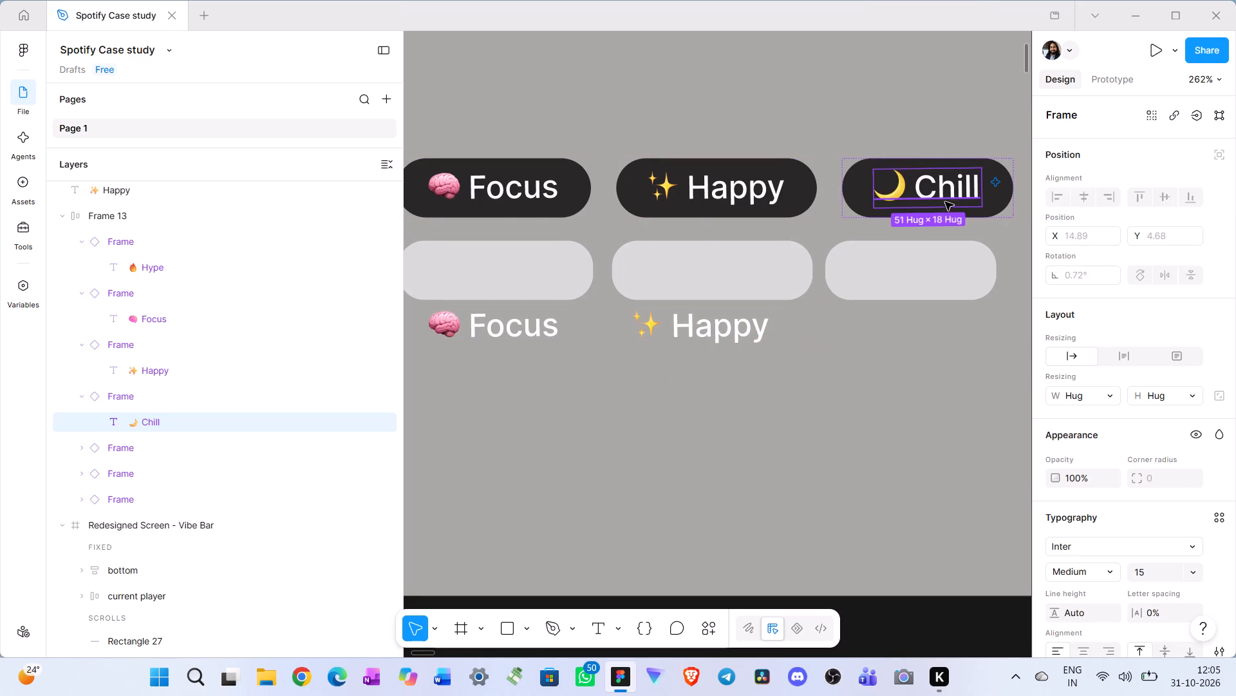
# Copy the Chill chip's emoji label and place the copy just below the Chill rectangle, roughly level with the copied Happy label.
pyautogui.click(938, 189)
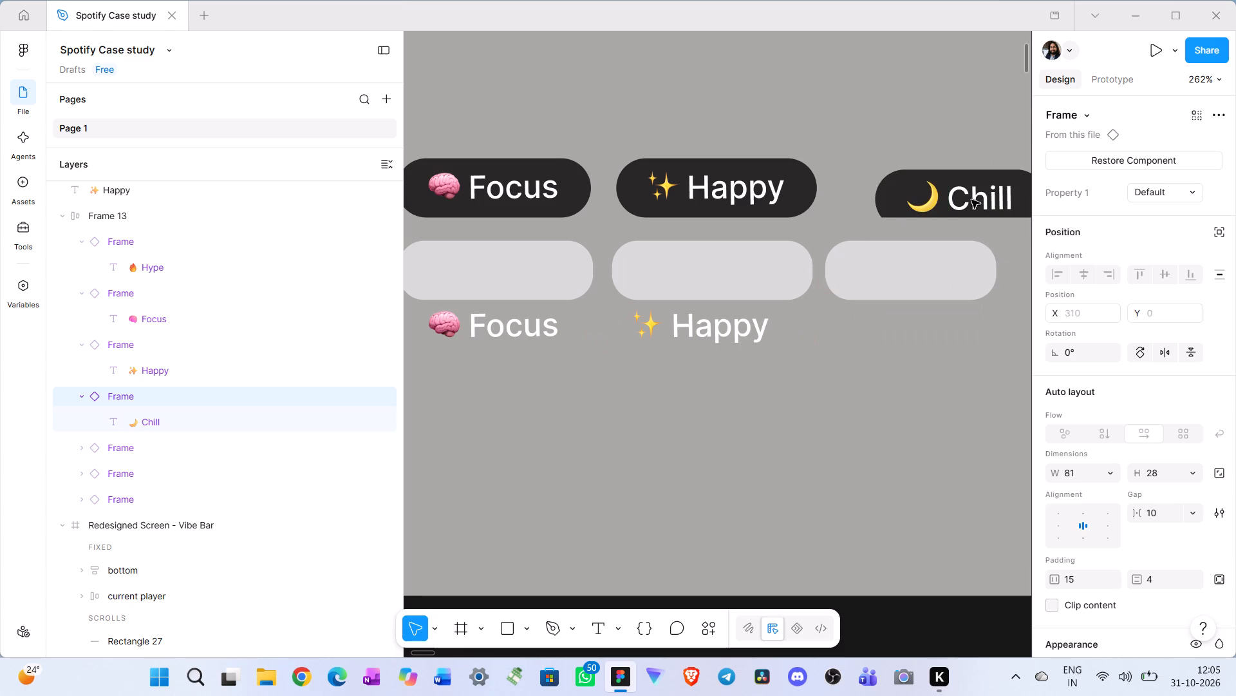
pyautogui.doubleClick(942, 190)
pyautogui.doubleClick(942, 190)
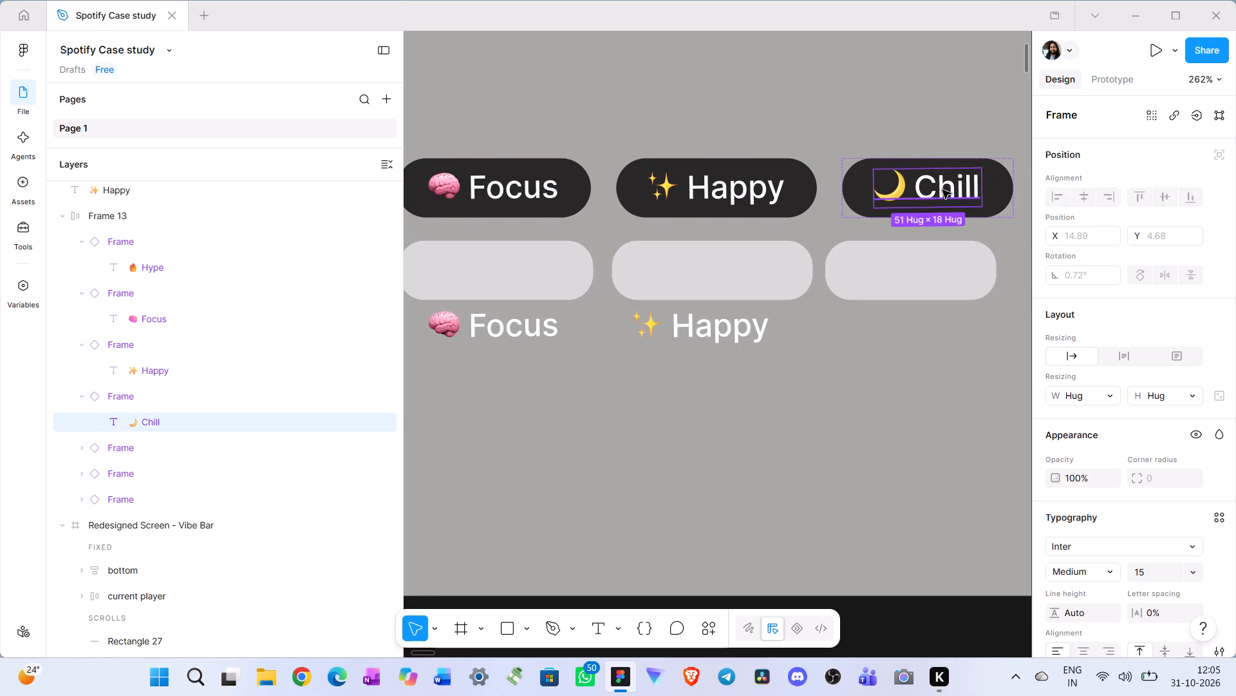
pyautogui.hotkey('ctrl', 'c')
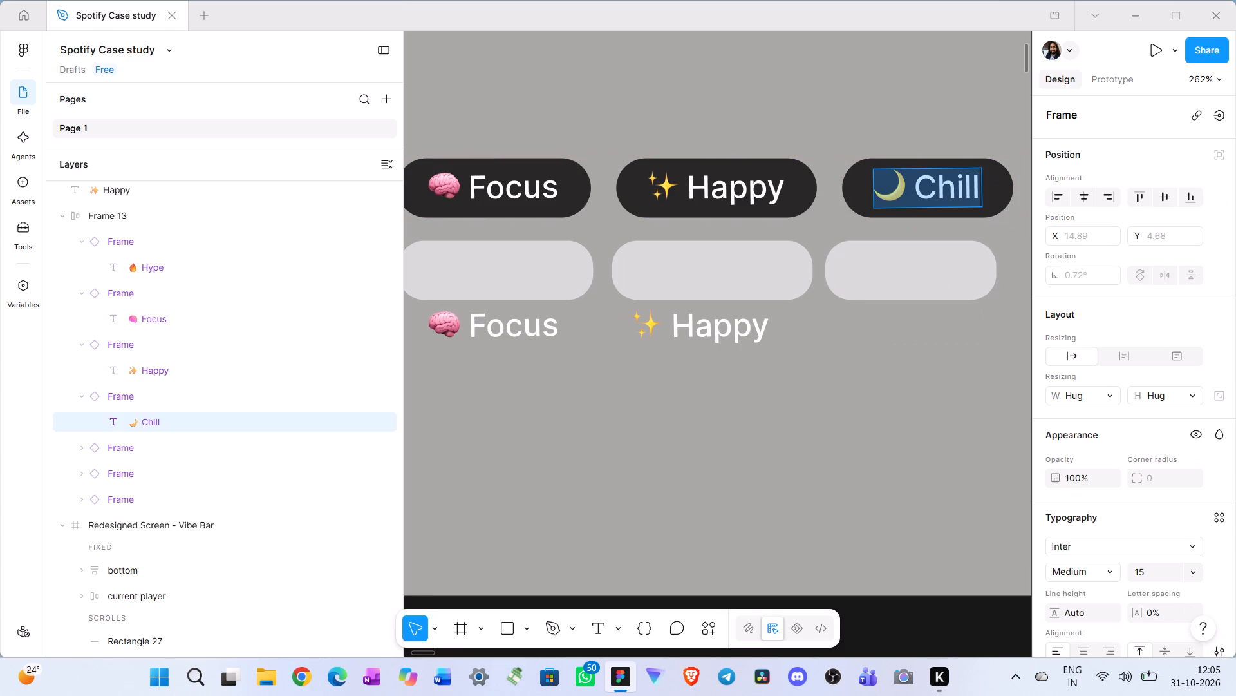
pyautogui.click(910, 365)
pyautogui.hotkey('ctrl', 'v')
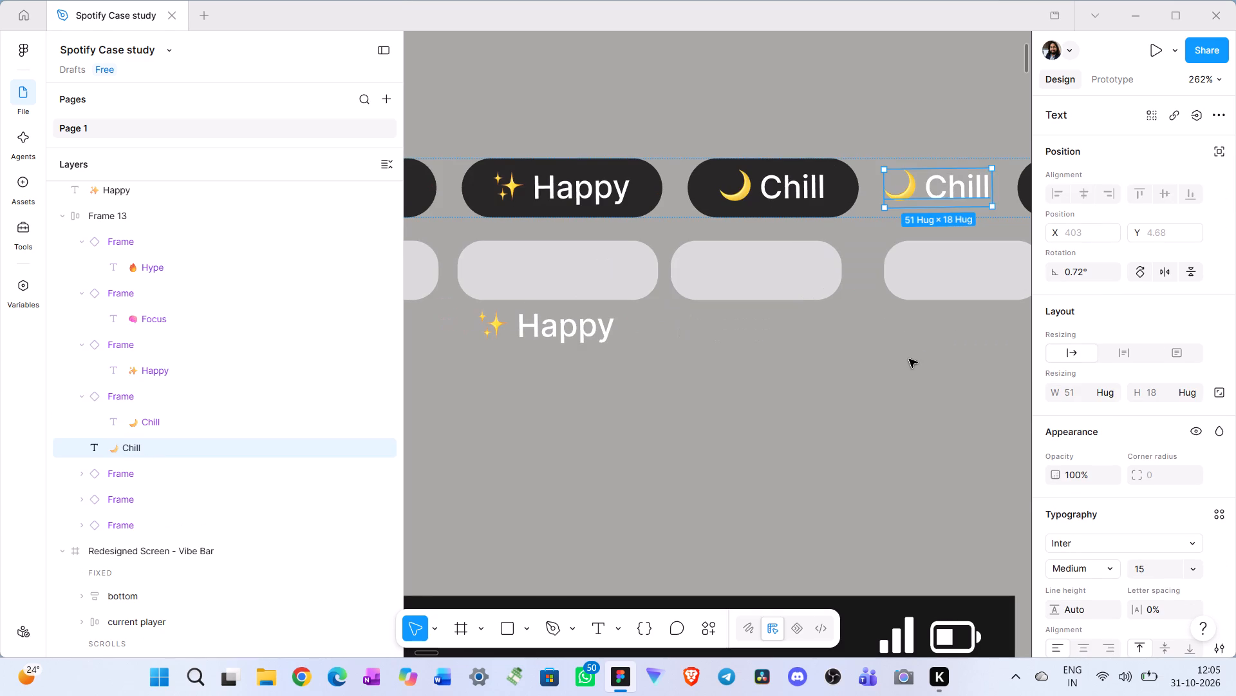
pyautogui.moveTo(938, 185); pyautogui.dragTo(742, 336)
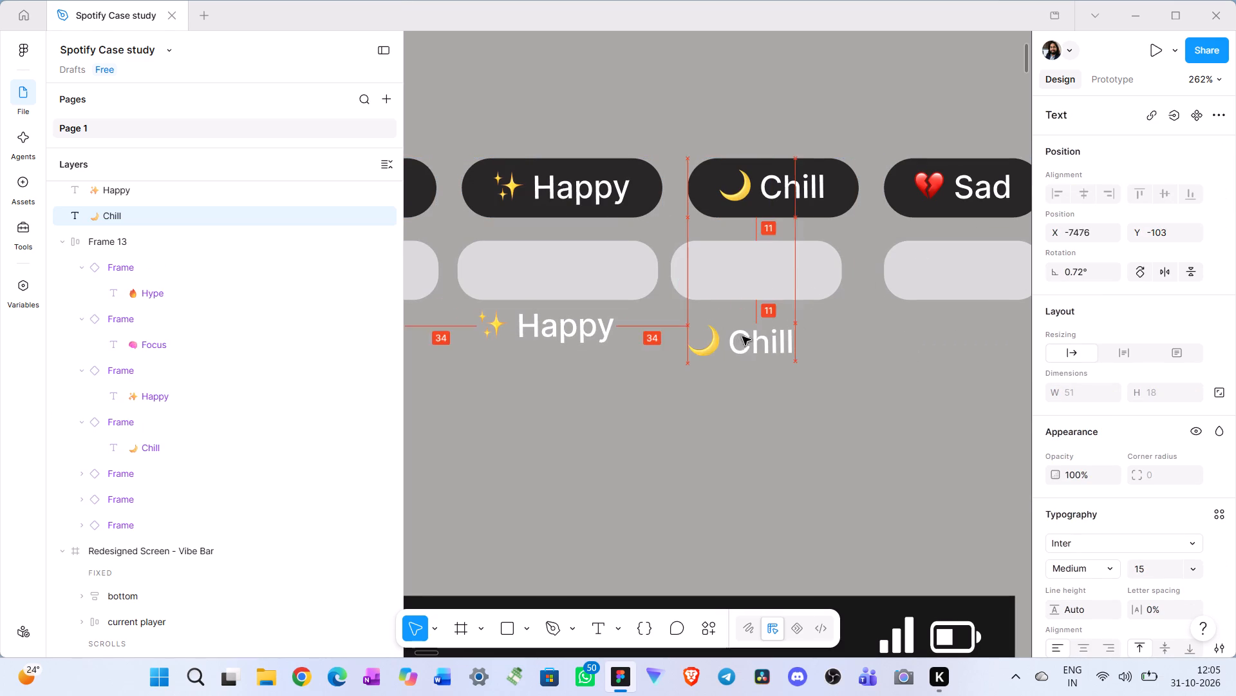
pyautogui.moveTo(742, 336); pyautogui.dragTo(746, 327)
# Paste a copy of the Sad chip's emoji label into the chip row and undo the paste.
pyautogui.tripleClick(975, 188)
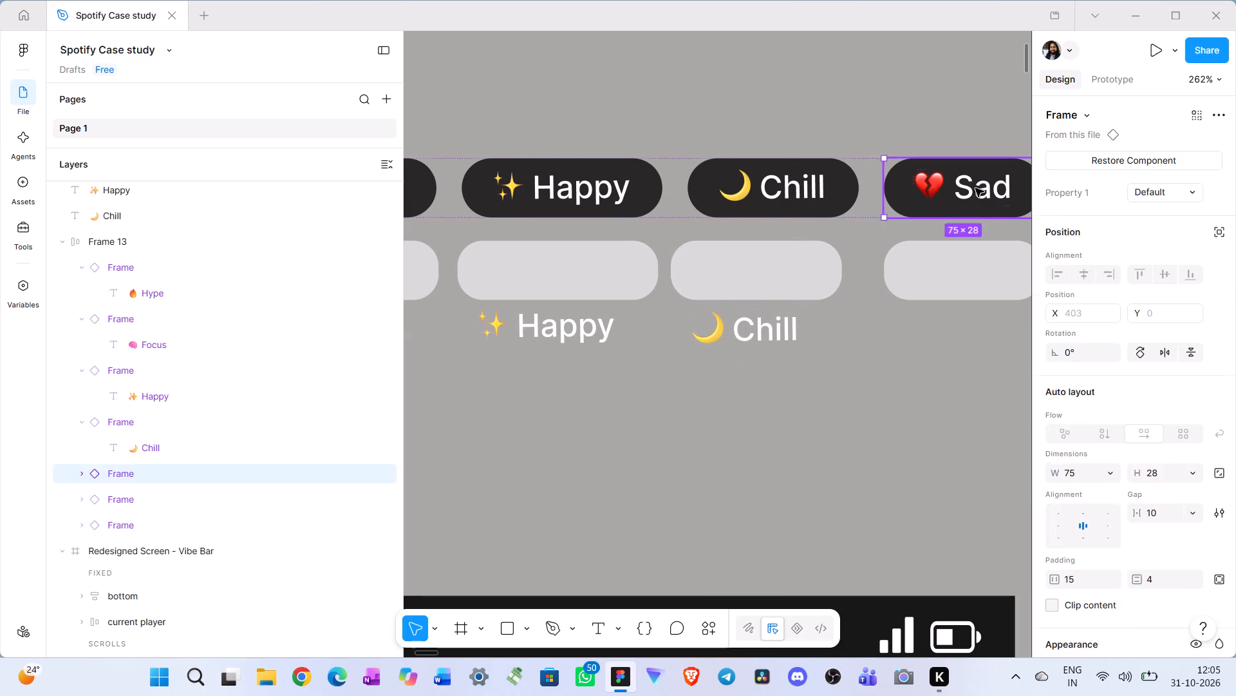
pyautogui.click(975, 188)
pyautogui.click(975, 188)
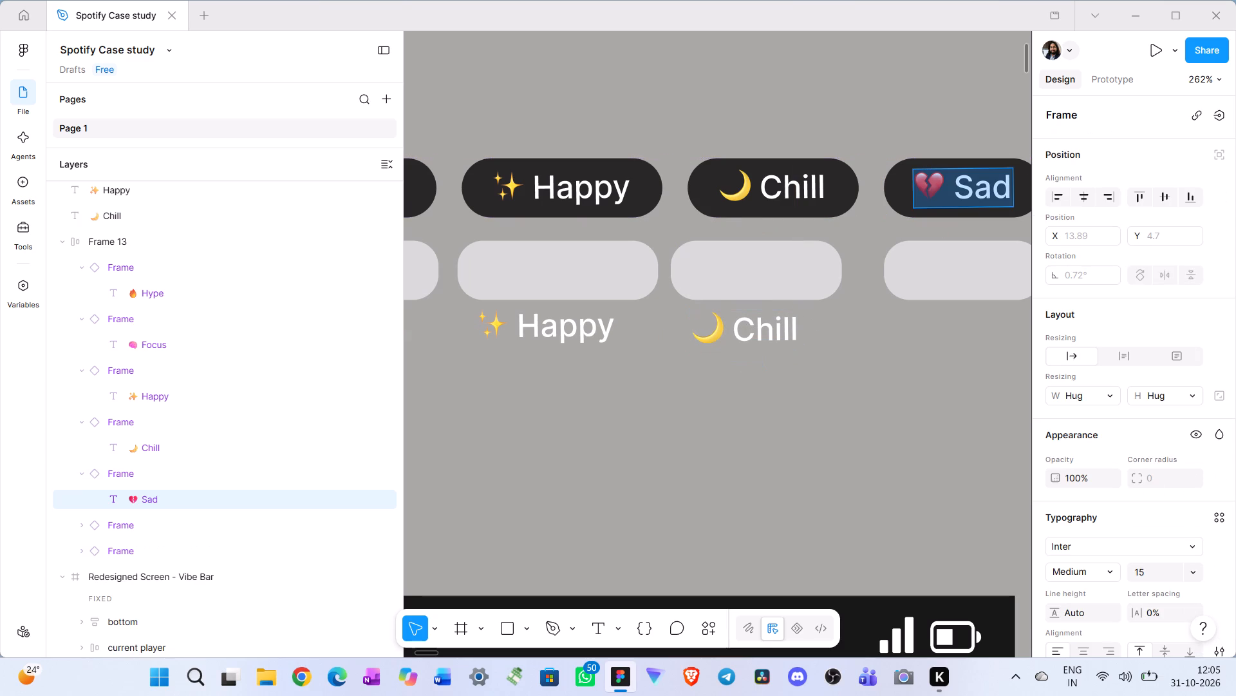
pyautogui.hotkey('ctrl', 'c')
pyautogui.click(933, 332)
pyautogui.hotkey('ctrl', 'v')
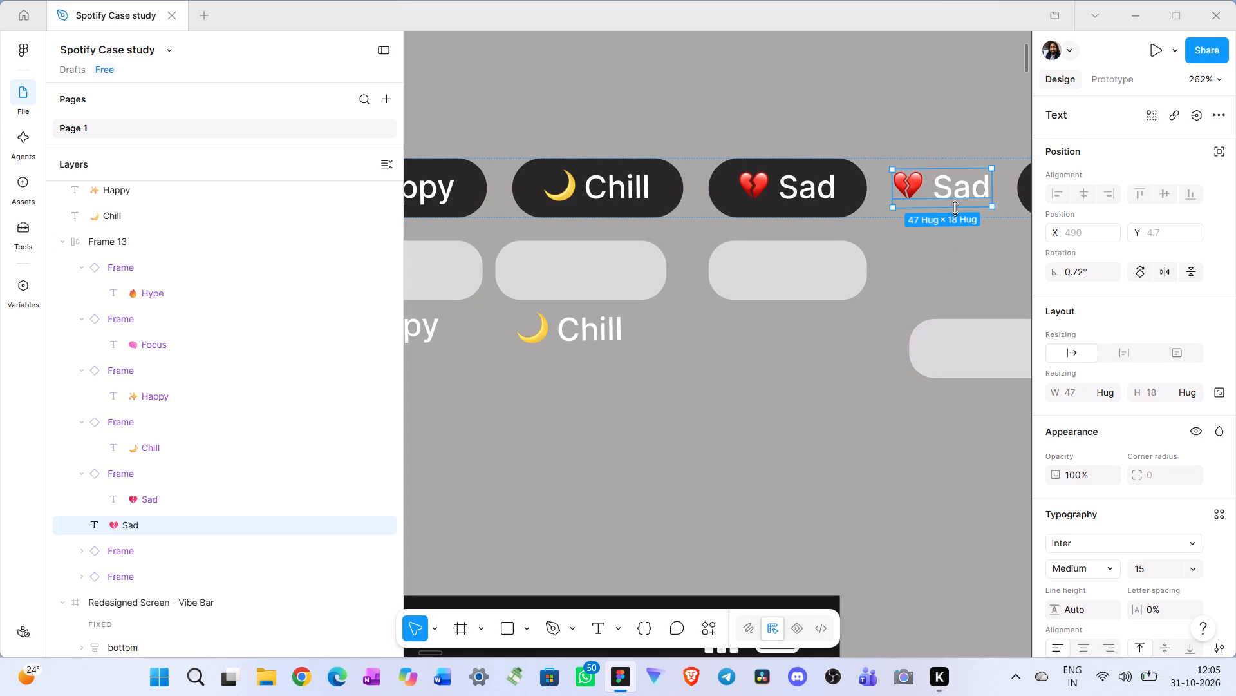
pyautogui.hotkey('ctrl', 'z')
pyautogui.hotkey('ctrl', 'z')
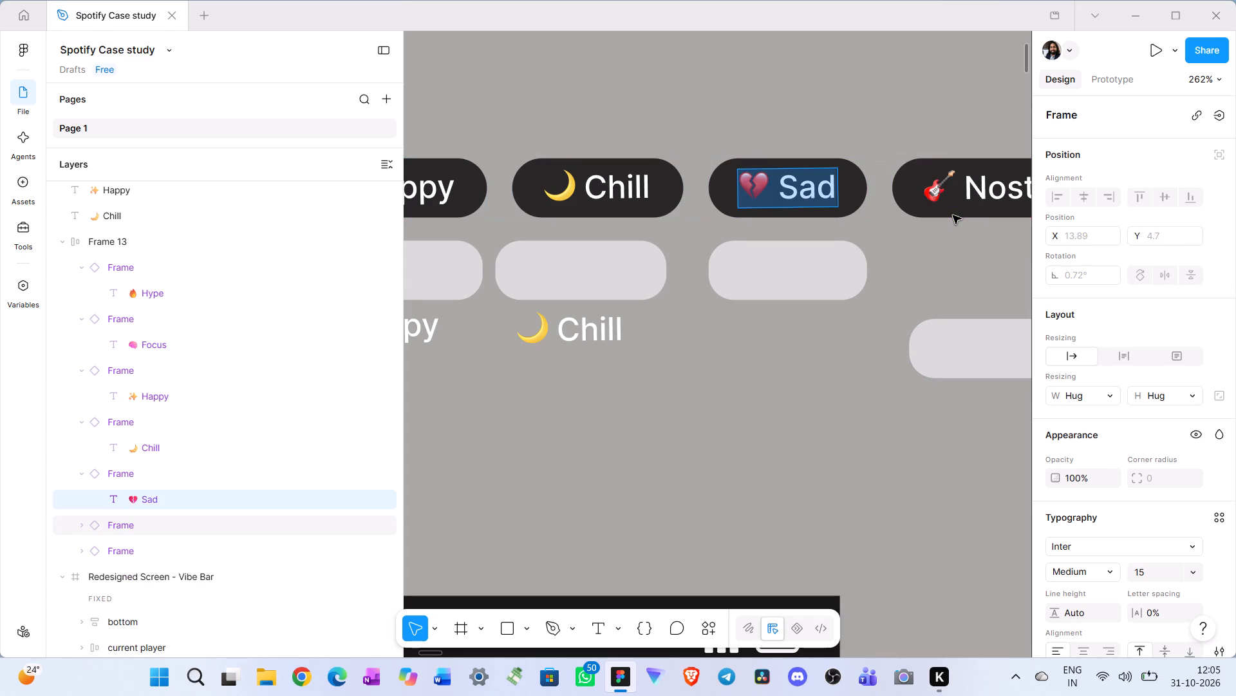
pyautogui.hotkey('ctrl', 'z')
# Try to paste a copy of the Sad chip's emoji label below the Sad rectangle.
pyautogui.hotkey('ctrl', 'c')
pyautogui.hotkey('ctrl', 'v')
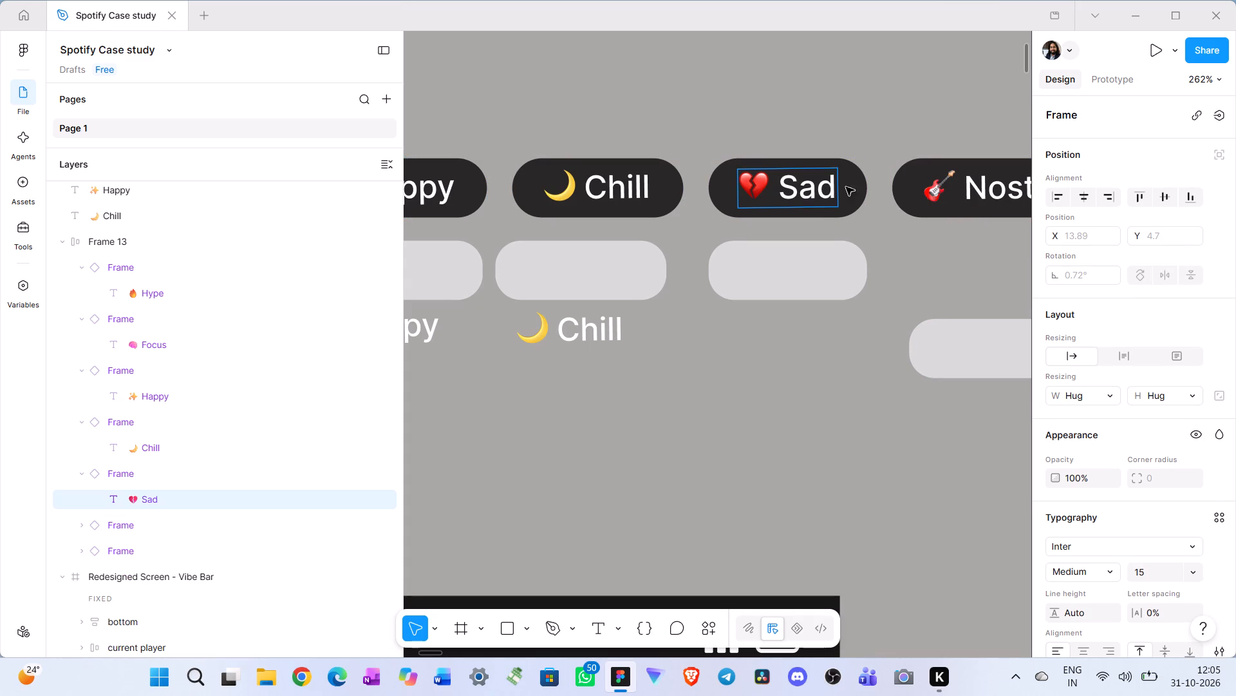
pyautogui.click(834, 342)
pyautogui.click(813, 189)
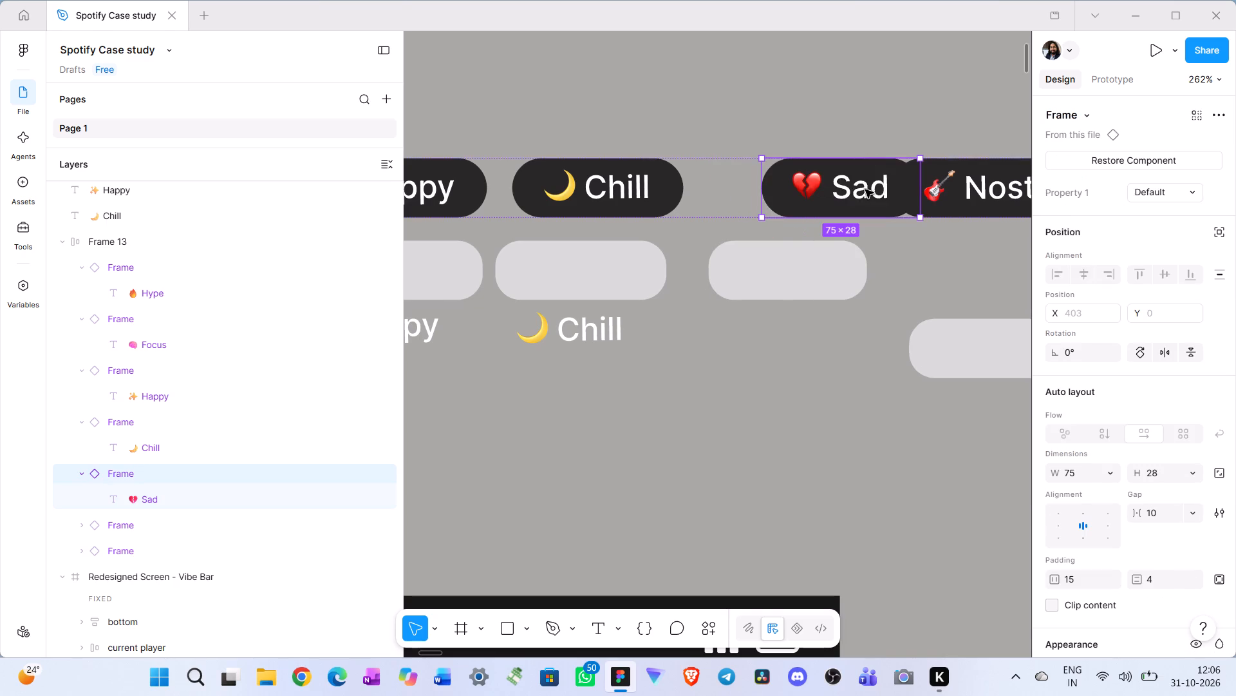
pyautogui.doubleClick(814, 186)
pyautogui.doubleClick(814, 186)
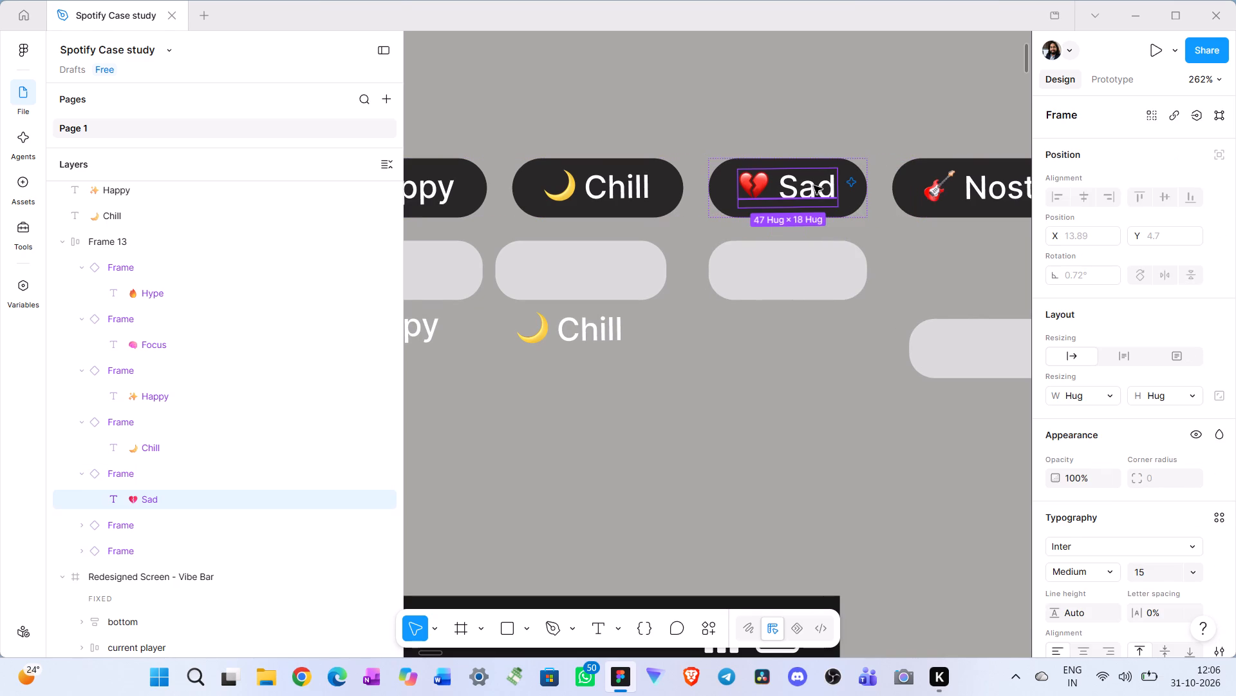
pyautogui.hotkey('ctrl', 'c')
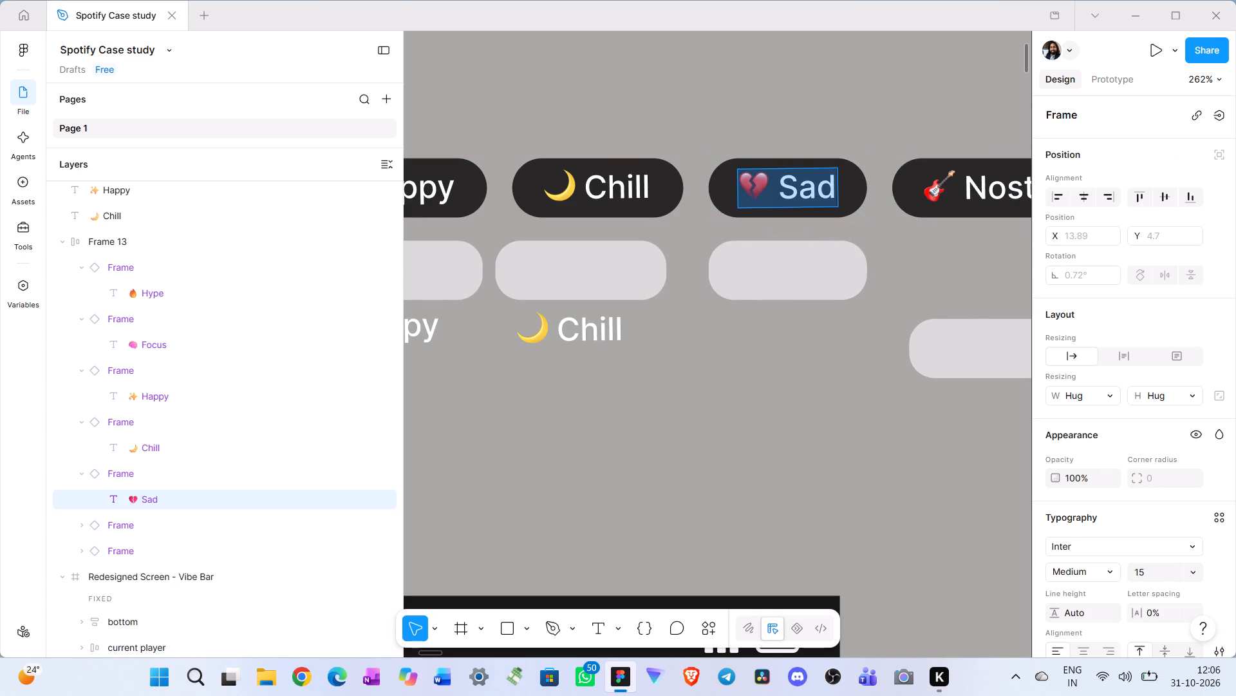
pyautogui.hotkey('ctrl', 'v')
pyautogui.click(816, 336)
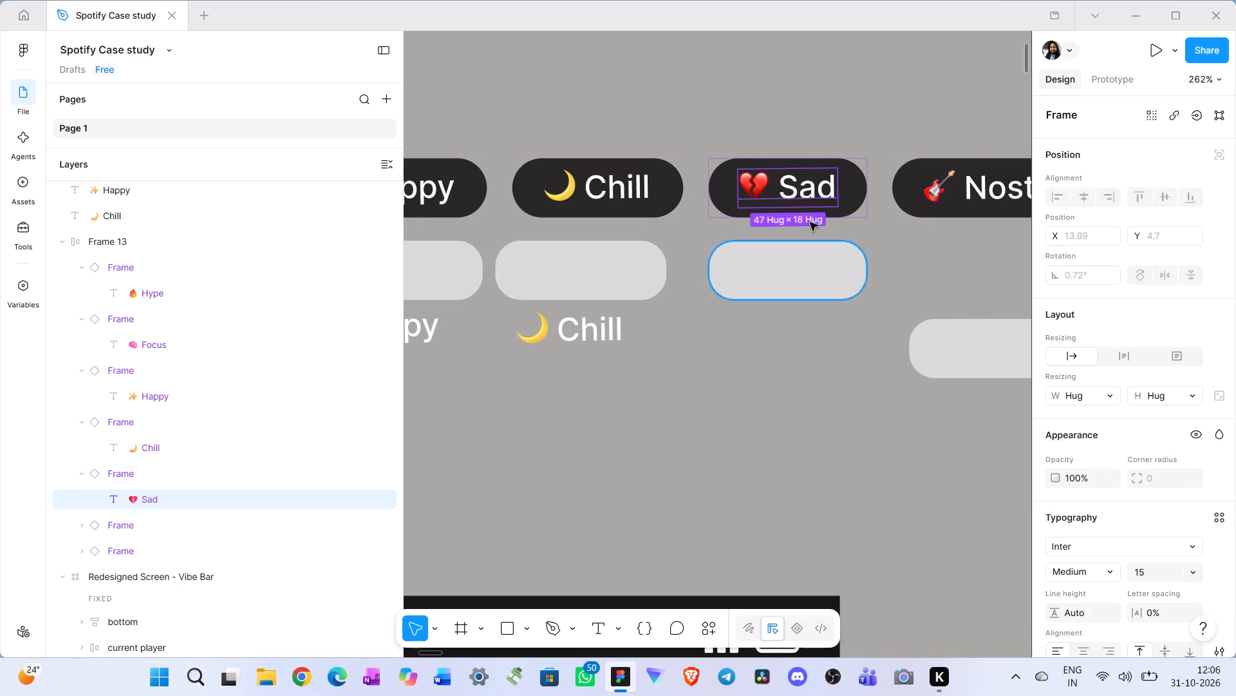
# Copy the Sad chip's emoji label and place the copy below the Sad rectangle at about X -7370, Y -103.
pyautogui.click(803, 181)
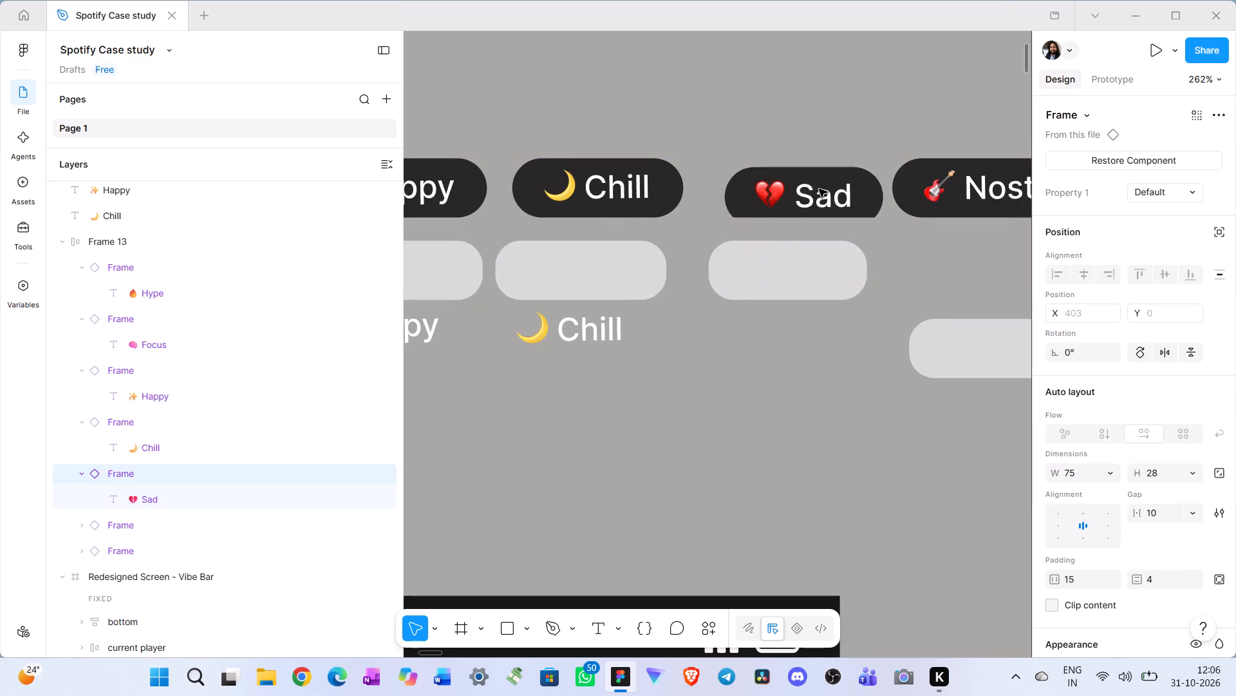
pyautogui.tripleClick(803, 187)
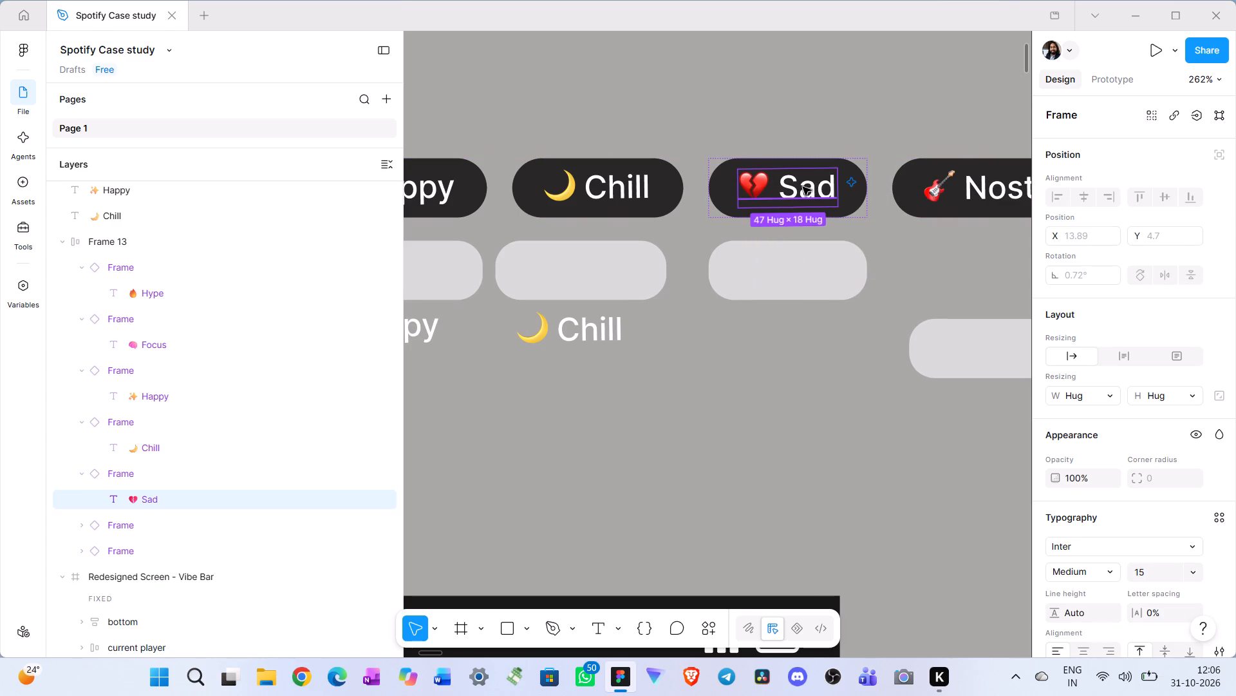
pyautogui.doubleClick(803, 187)
pyautogui.doubleClick(803, 187)
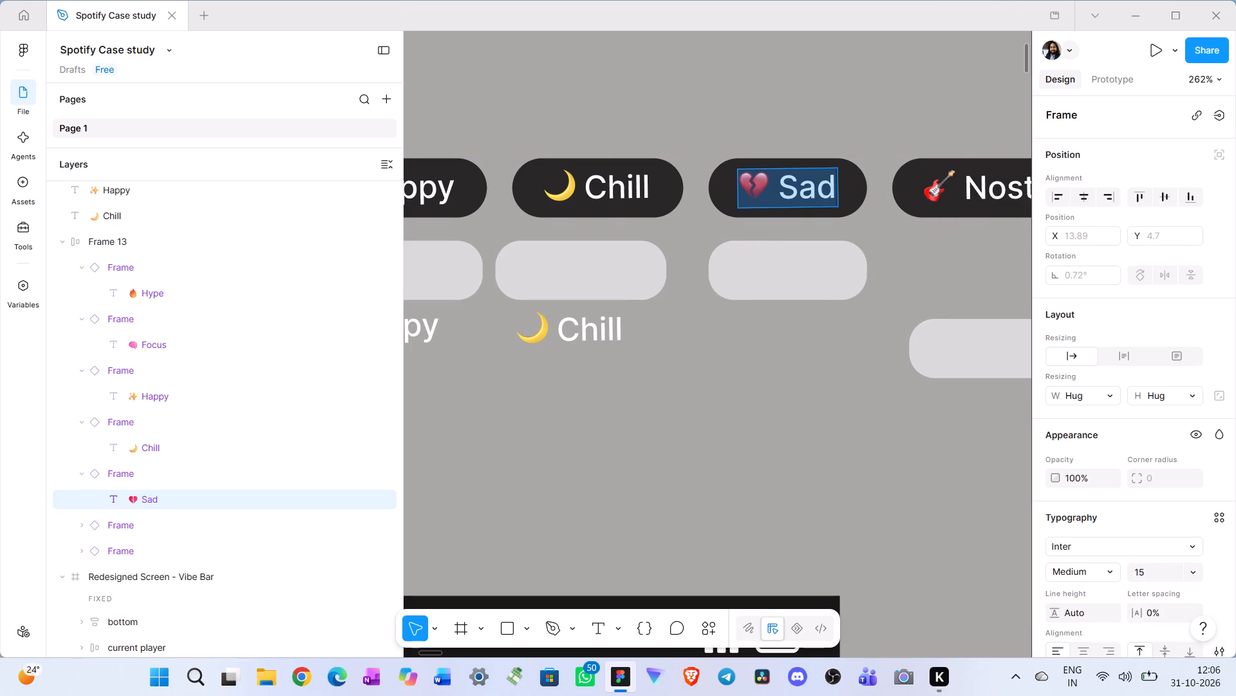
pyautogui.hotkey('ctrl', 'c')
pyautogui.click(724, 372)
pyautogui.doubleClick(722, 363)
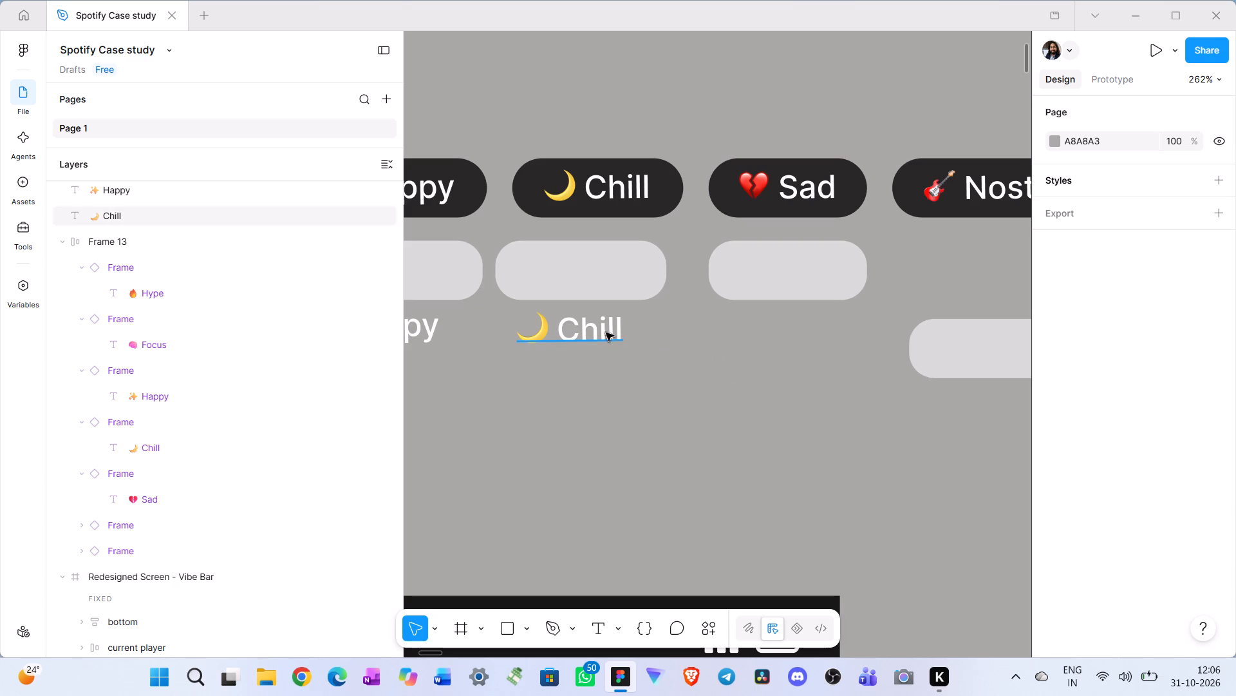
pyautogui.hotkey('ctrl', 'v')
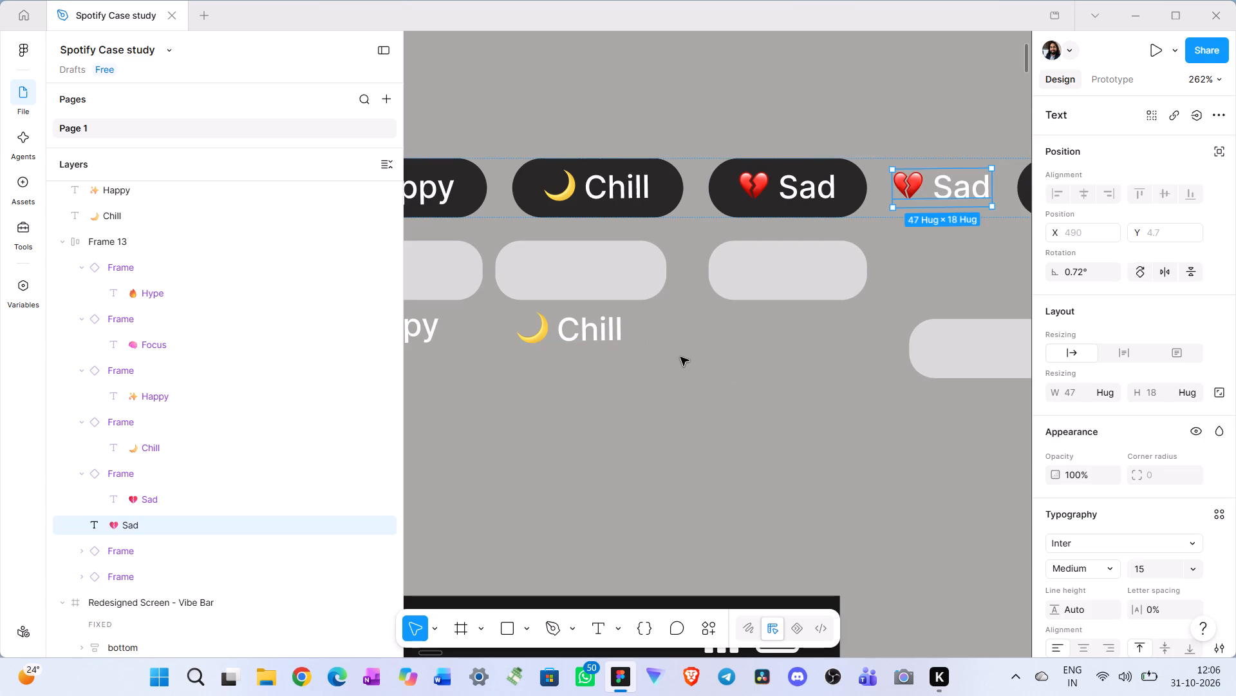
pyautogui.moveTo(964, 191); pyautogui.dragTo(807, 333)
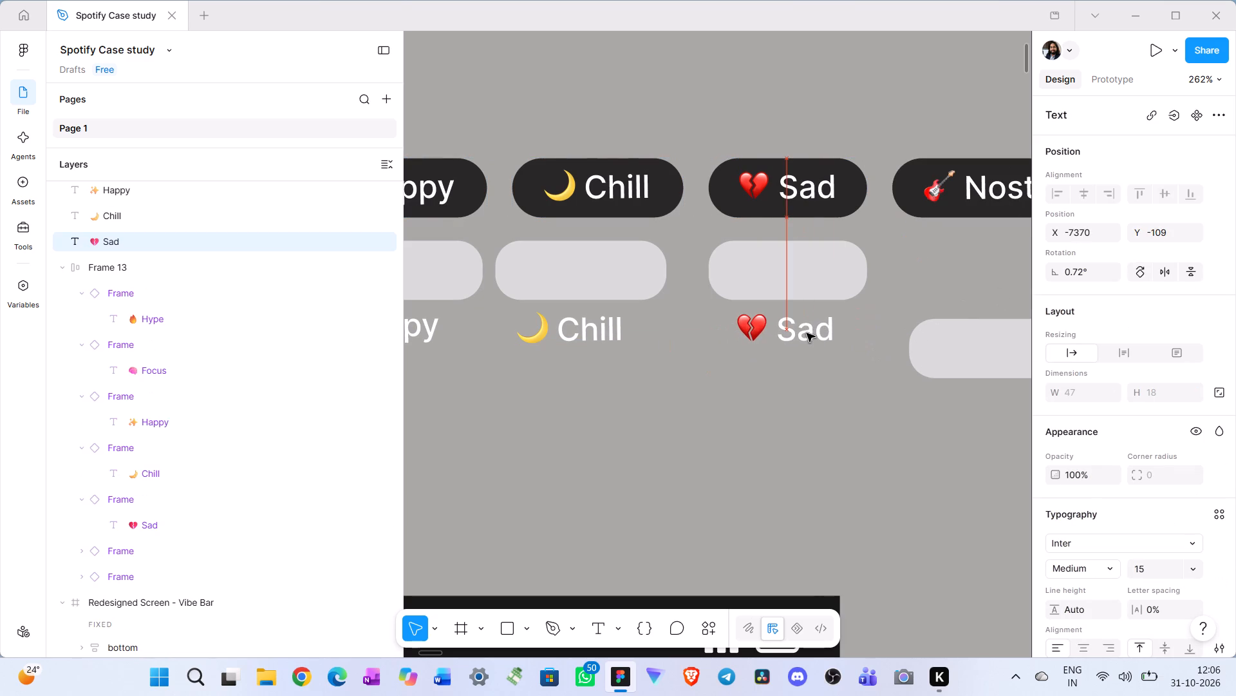
pyautogui.moveTo(807, 333); pyautogui.dragTo(807, 343)
# Copy the Nostalgia chip's emoji label and place the copy between the Nostalgia chip and its rectangle at about X -7286, Y -136.
pyautogui.hscroll(-2, 807, 343)
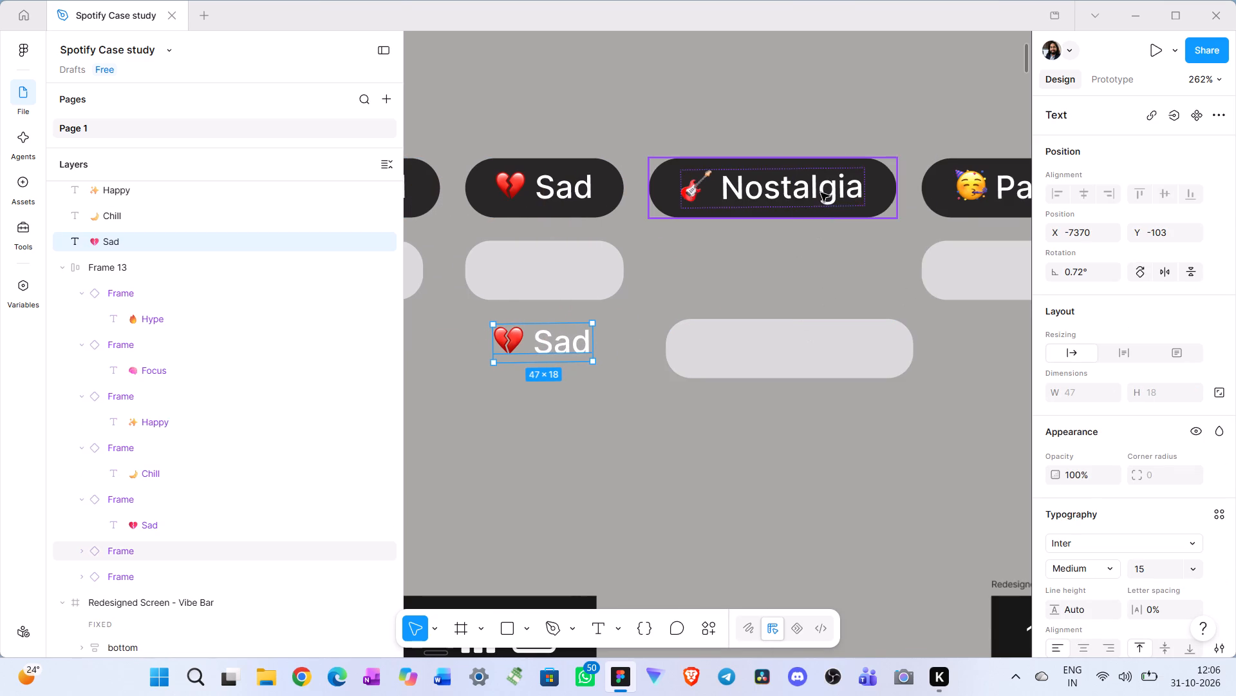
pyautogui.tripleClick(821, 191)
pyautogui.tripleClick(821, 191)
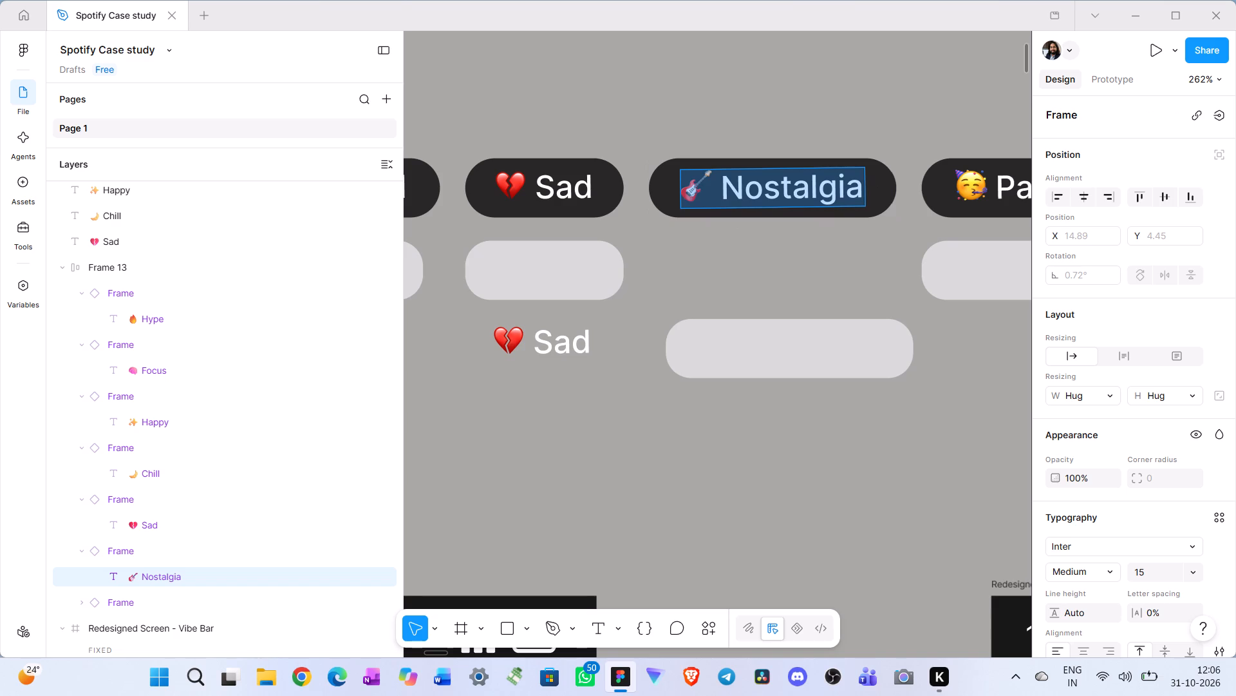
pyautogui.hotkey('ctrl', 'c')
pyautogui.hotkey('ctrl', 'v')
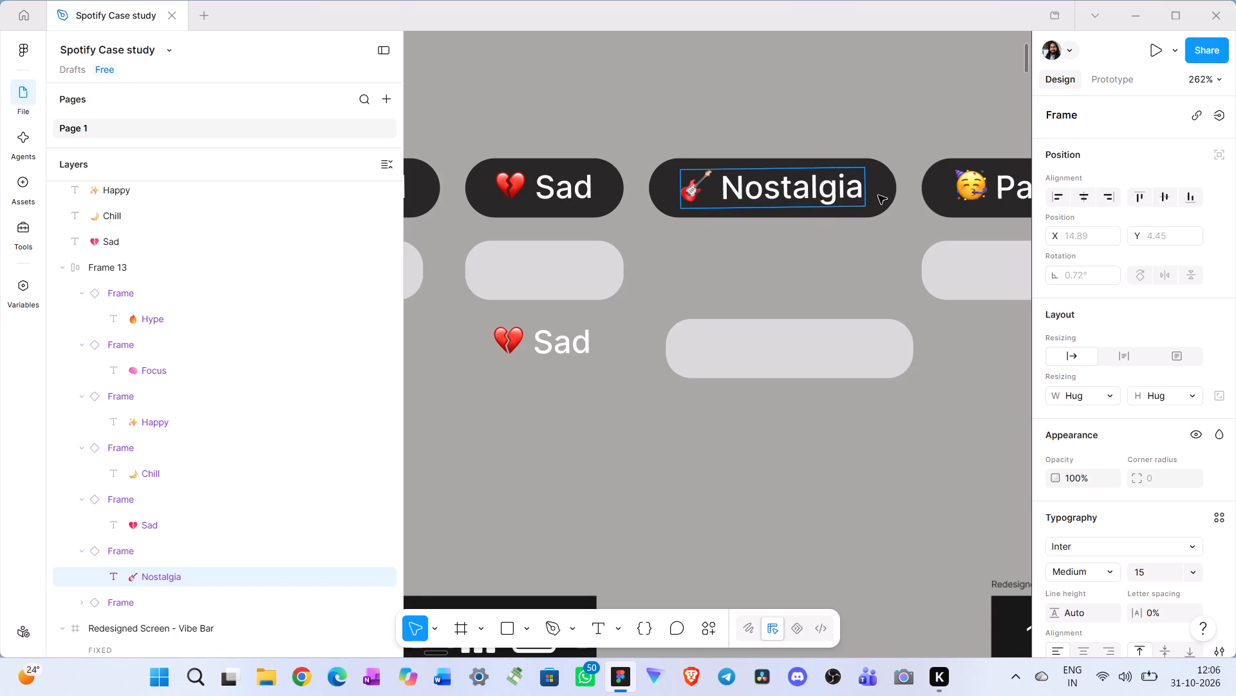
pyautogui.click(769, 305)
pyautogui.click(774, 193)
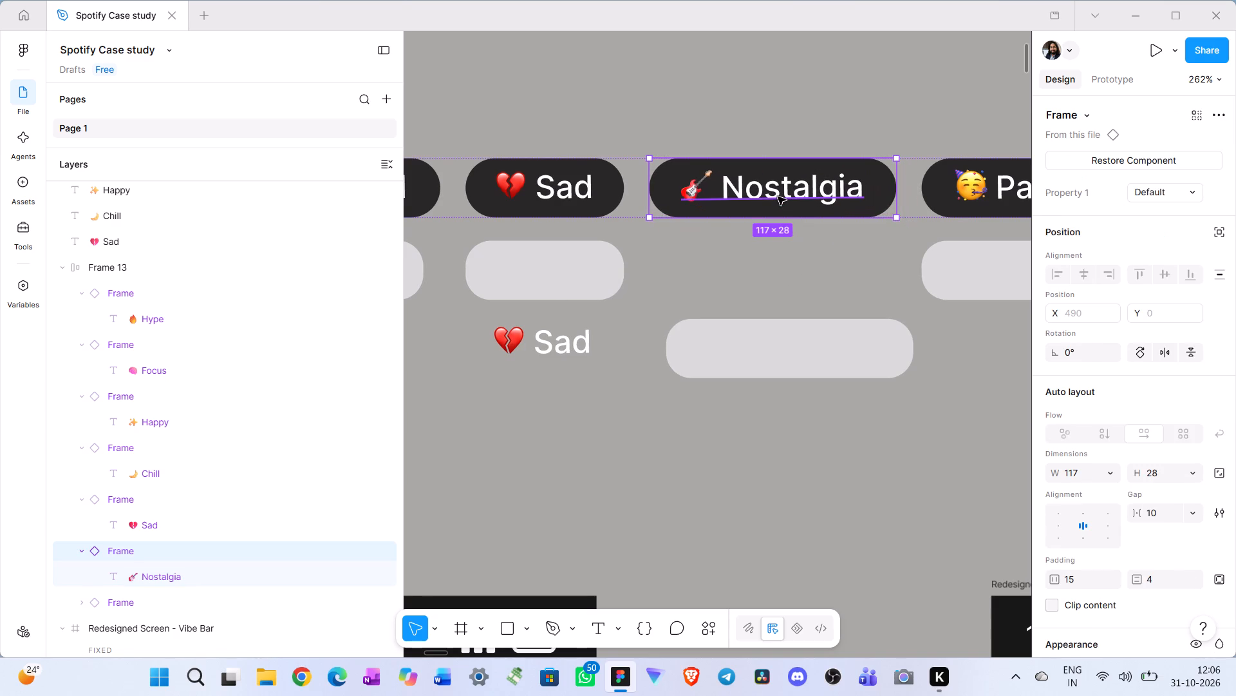
pyautogui.hotkey('ctrl', 'v')
pyautogui.moveTo(744, 346); pyautogui.dragTo(799, 261)
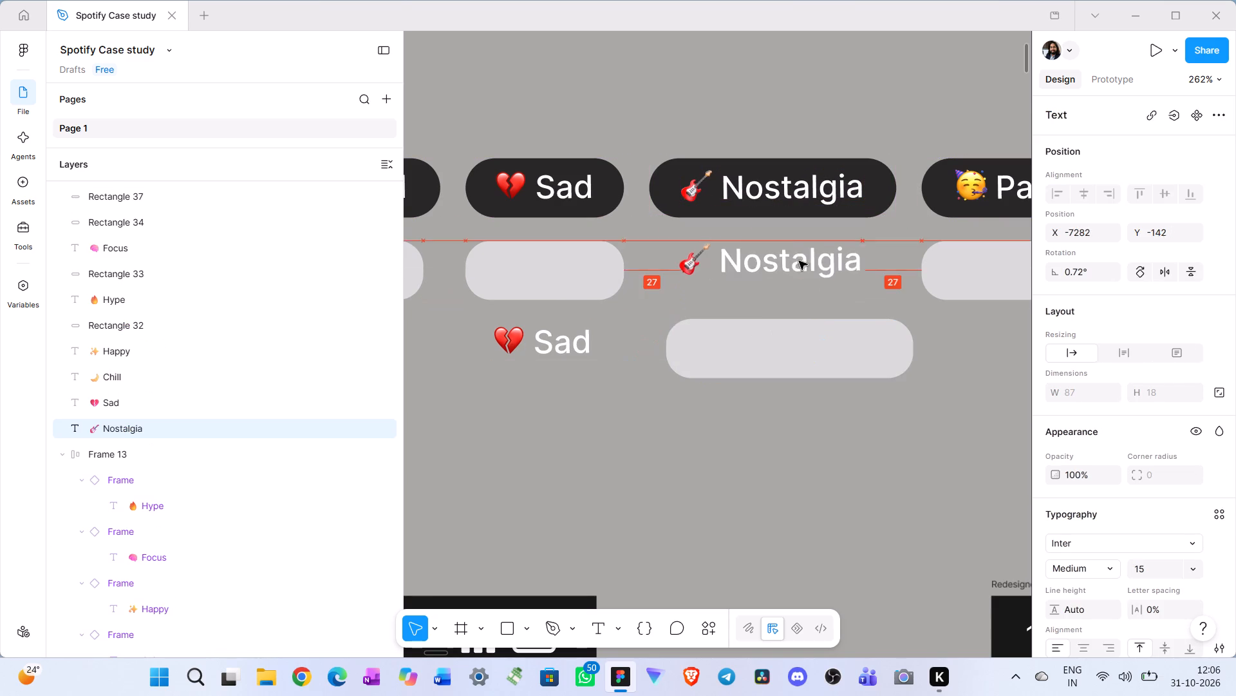
pyautogui.moveTo(799, 261); pyautogui.dragTo(788, 276)
# Copy the Party chip's emoji label and place the copy below the Party rectangle at about X -7138, Y -106.
pyautogui.hscroll(-2, 788, 276)
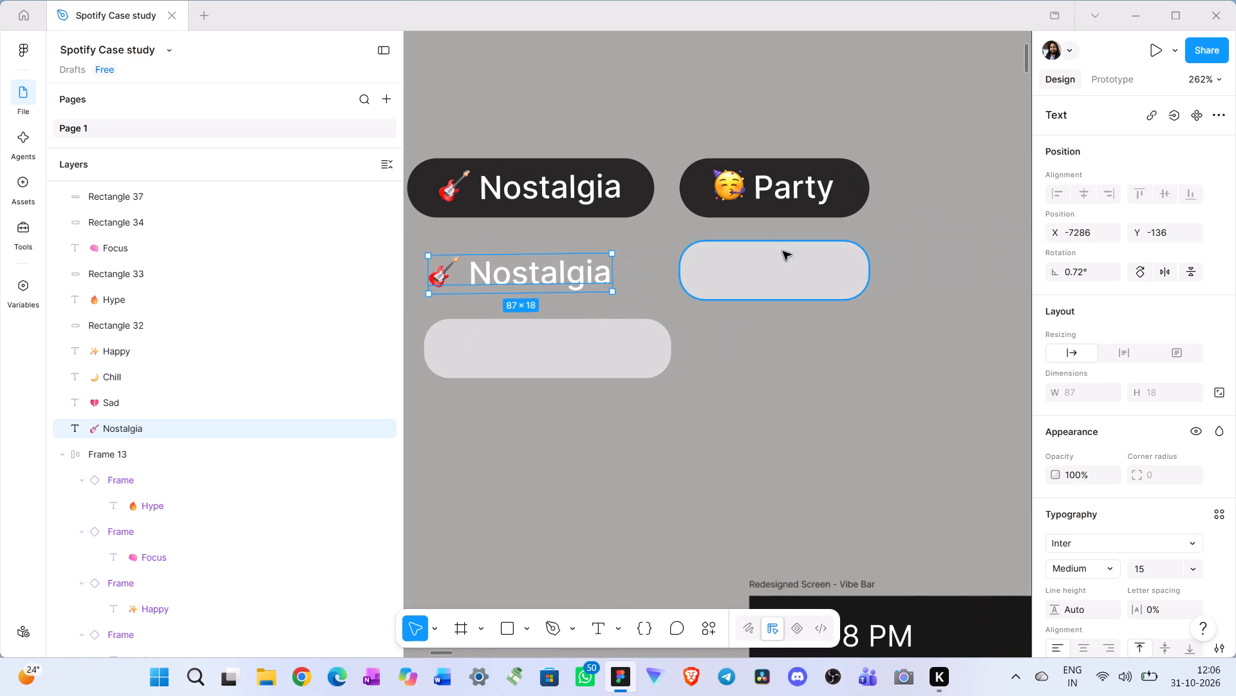
pyautogui.doubleClick(796, 179)
pyautogui.doubleClick(789, 188)
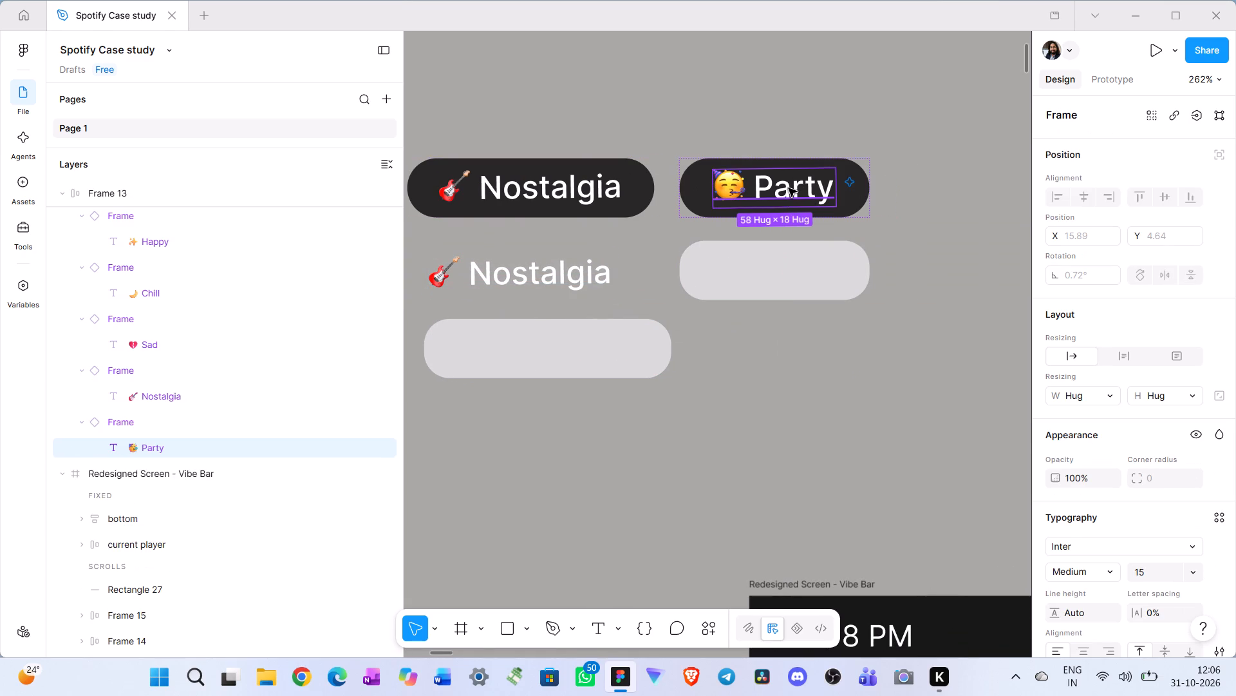
pyautogui.hotkey('ctrl', 'c')
pyautogui.hotkey('ctrl', 'v')
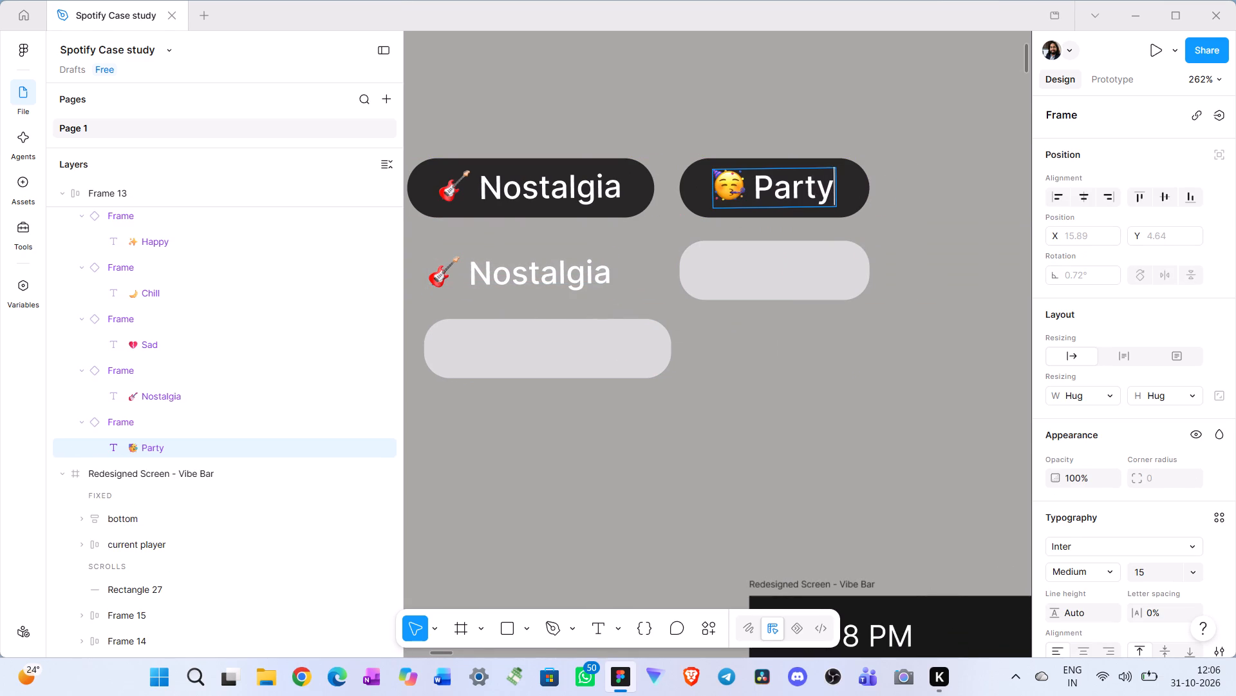
pyautogui.click(799, 353)
pyautogui.click(776, 192)
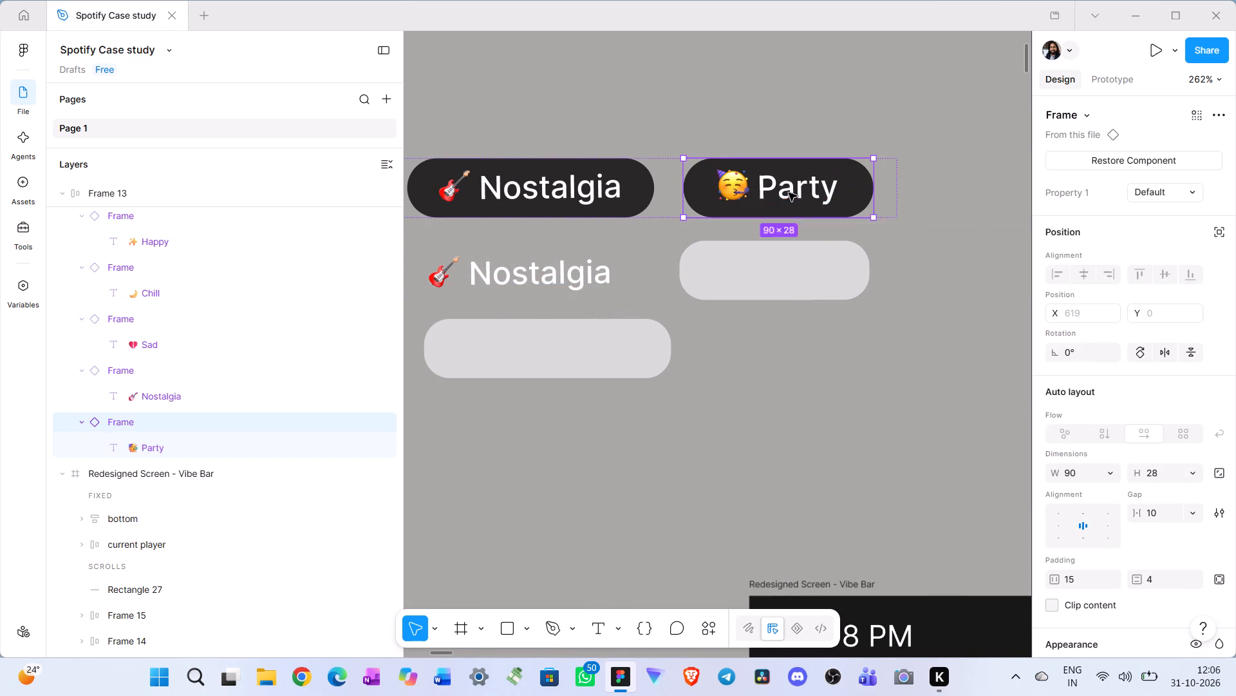
pyautogui.click(780, 192)
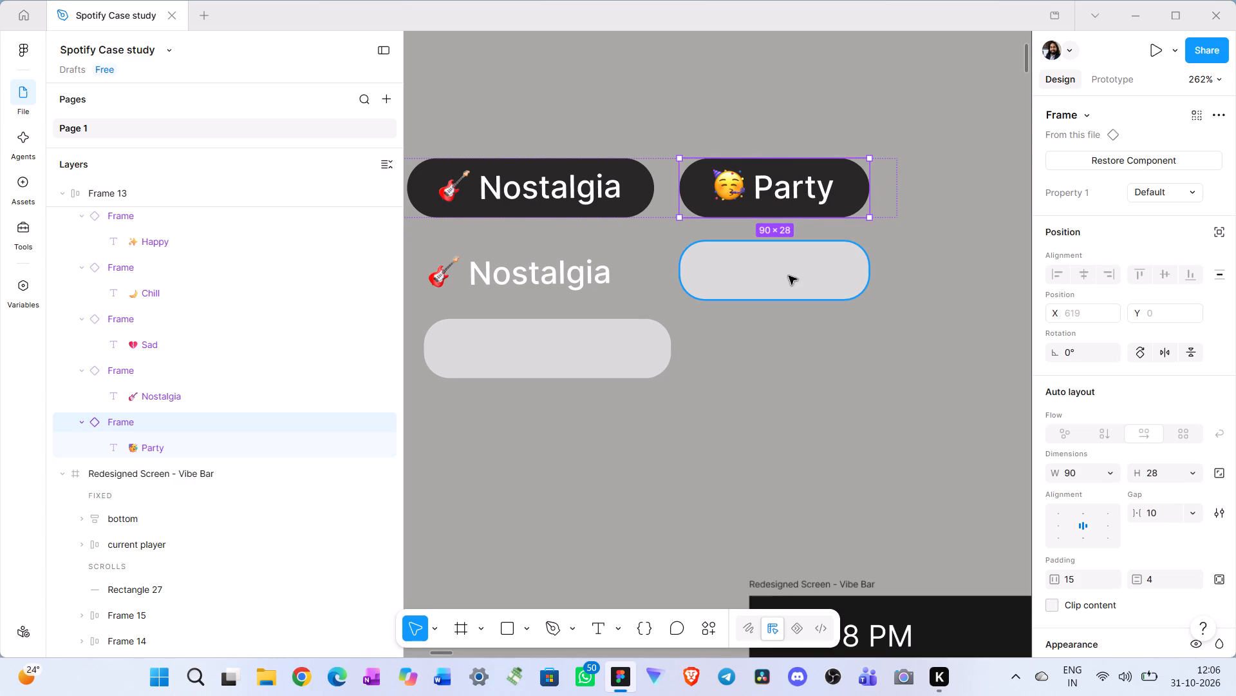
pyautogui.hotkey('ctrl', 'v')
pyautogui.moveTo(742, 345); pyautogui.dragTo(815, 336)
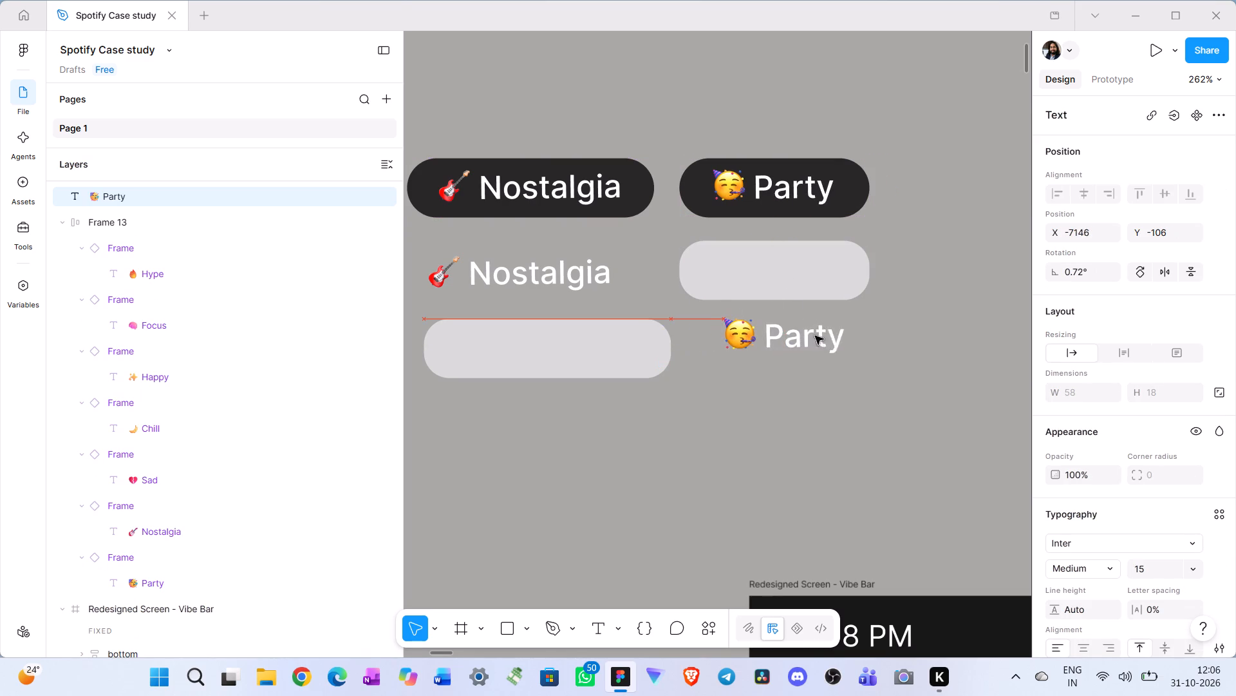
pyautogui.moveTo(815, 336); pyautogui.dragTo(825, 336)
# Move the copied Focus label onto the centre of the Focus rectangle at about X -7671, Y -137.
pyautogui.hscroll(5, 820, 336)
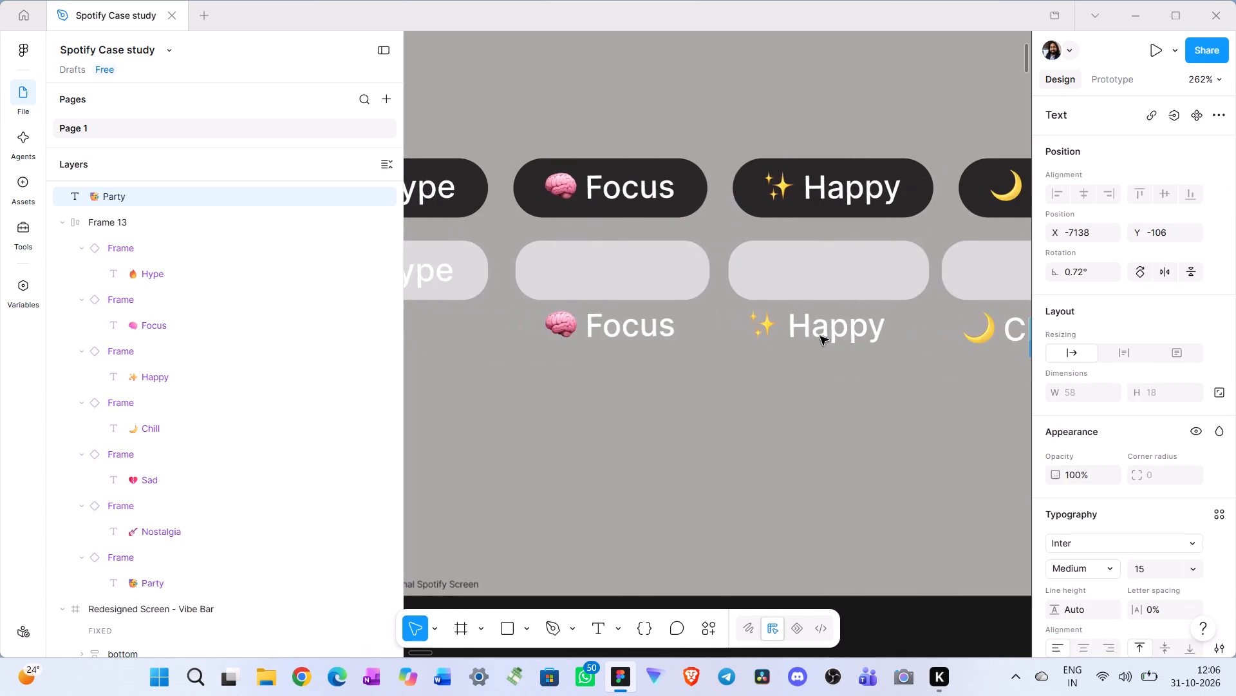
pyautogui.hscroll(4, 820, 336)
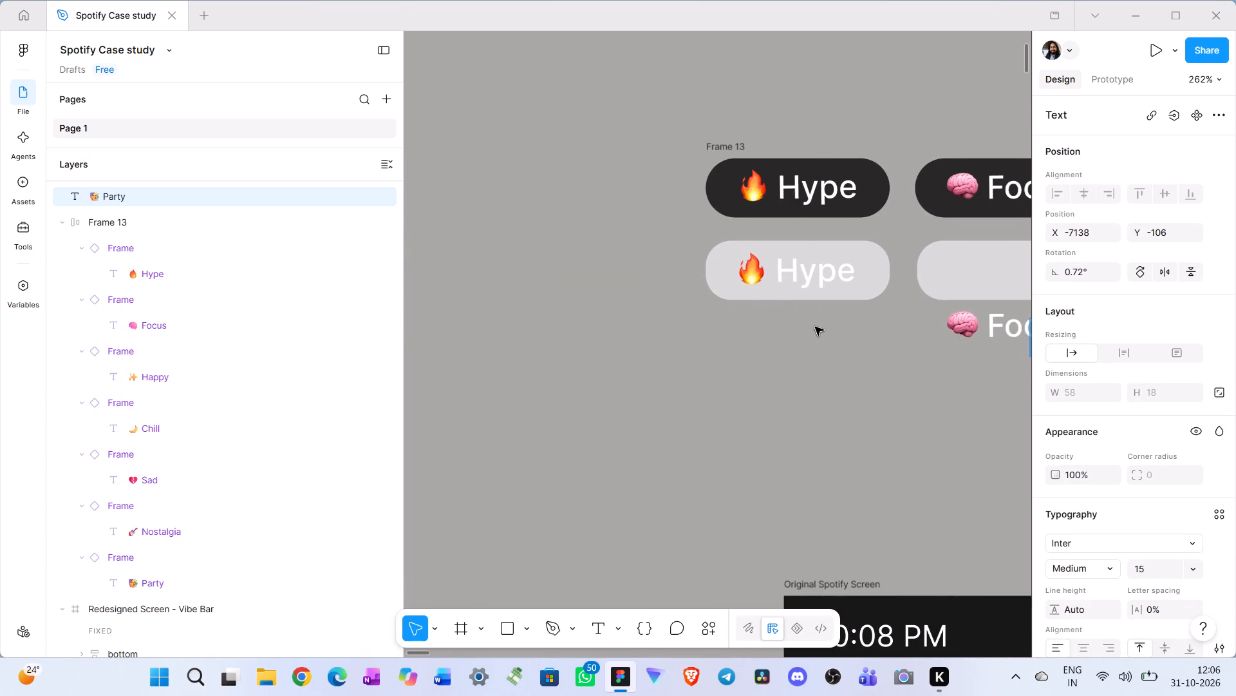
pyautogui.hscroll(-1, 800, 320)
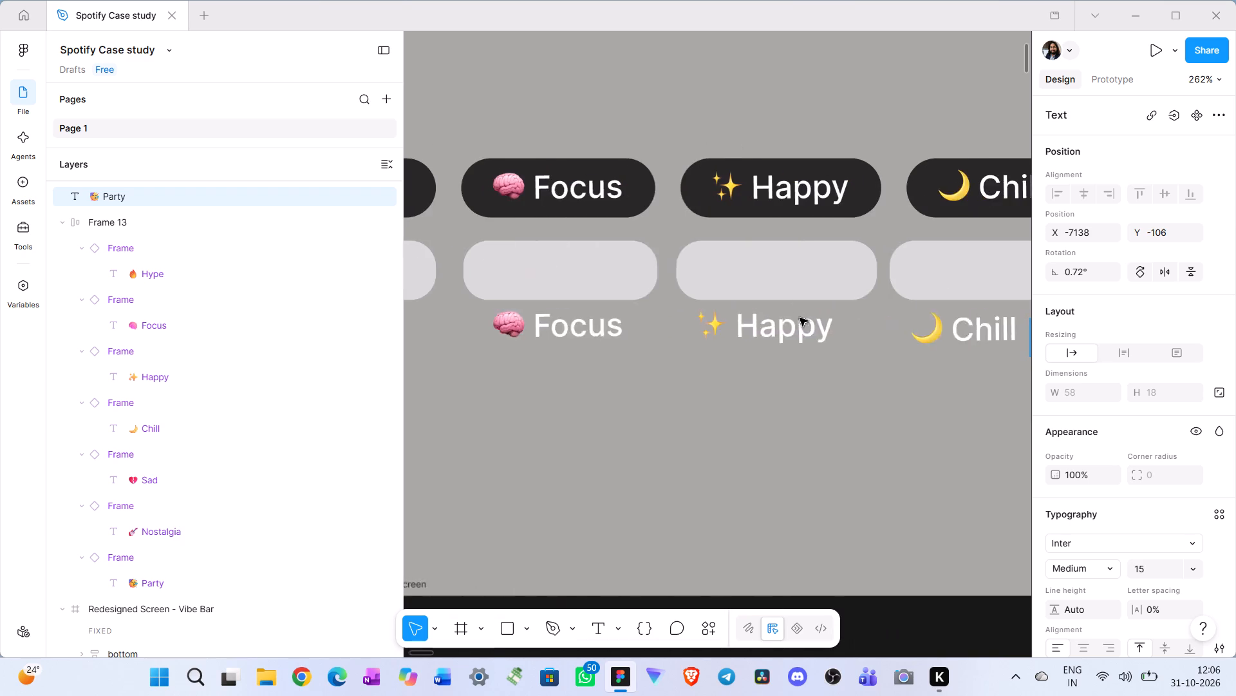
pyautogui.hscroll(-1, 800, 318)
pyautogui.click(803, 329)
pyautogui.moveTo(807, 330); pyautogui.dragTo(814, 307)
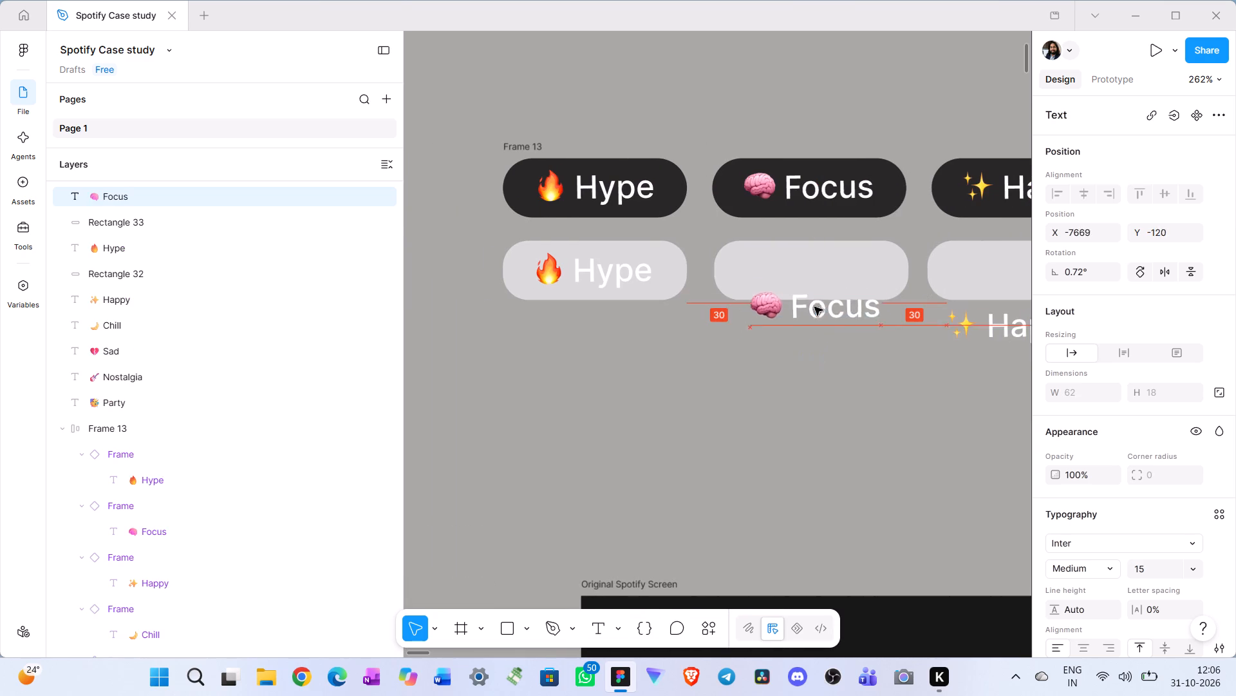
pyautogui.moveTo(814, 307); pyautogui.dragTo(807, 280)
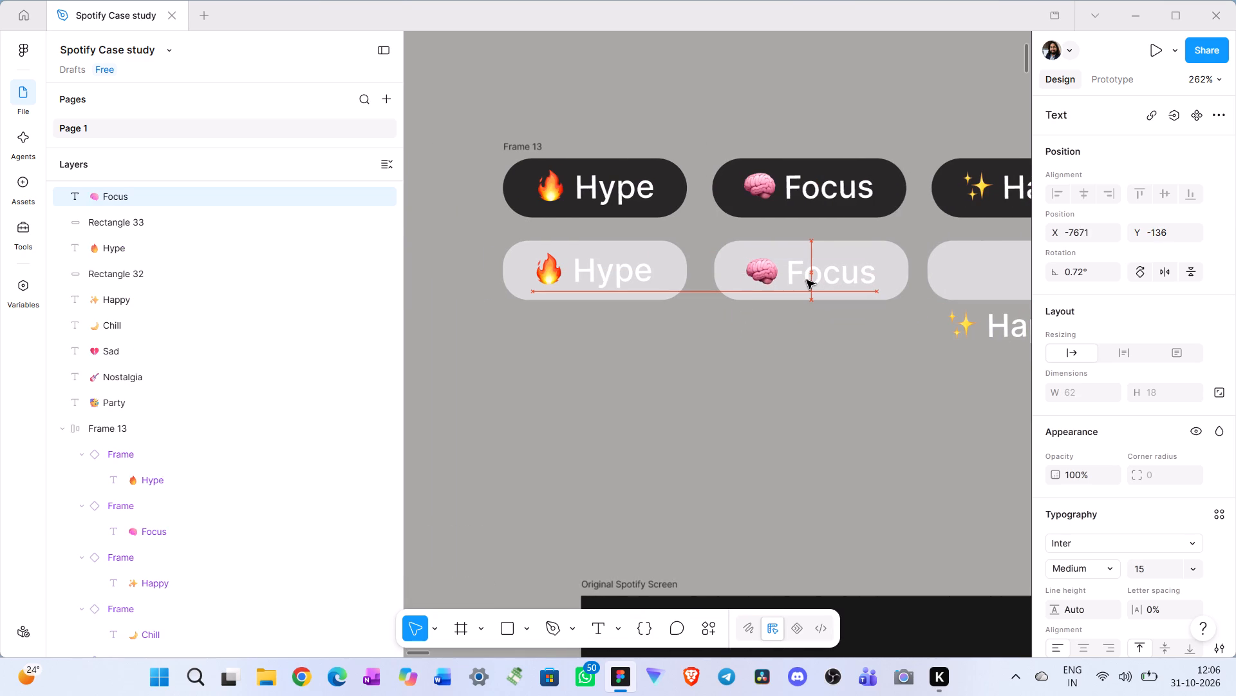
pyautogui.moveTo(807, 280); pyautogui.dragTo(812, 273)
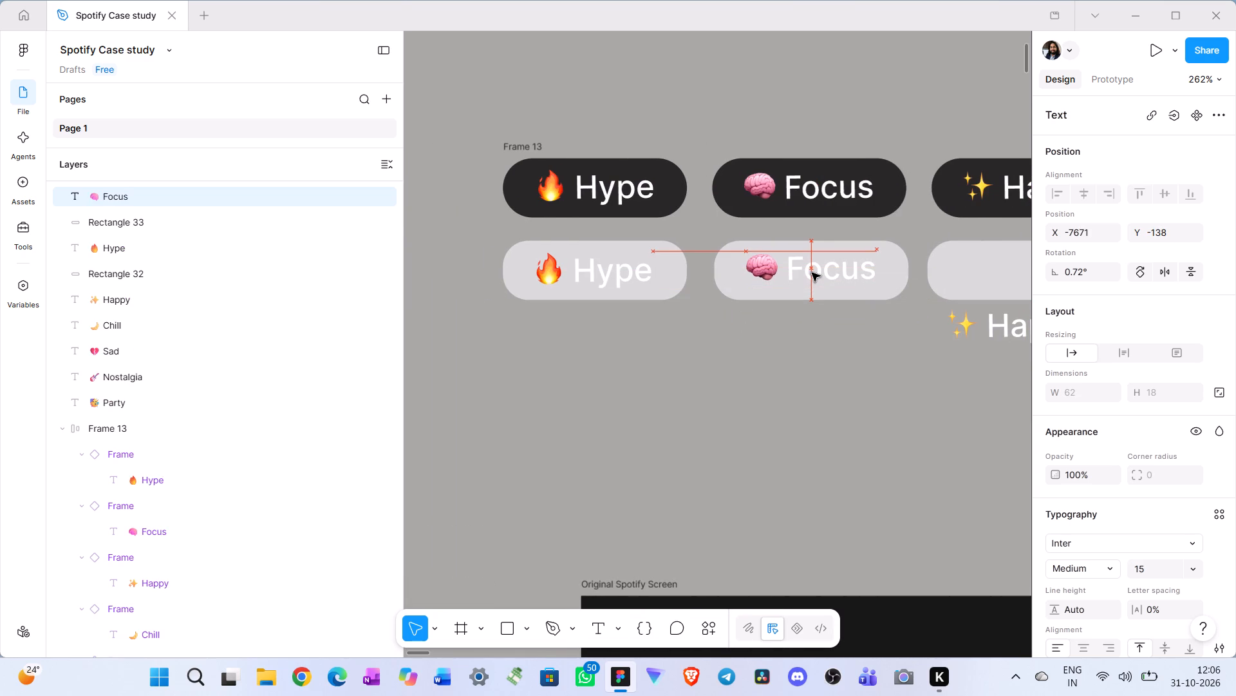
pyautogui.moveTo(812, 273); pyautogui.dragTo(812, 276)
# Collapse Frame 13 in the layer list and move the copied Happy label's layer directly above Rectangle 34.
pyautogui.hscroll(-1, 820, 329)
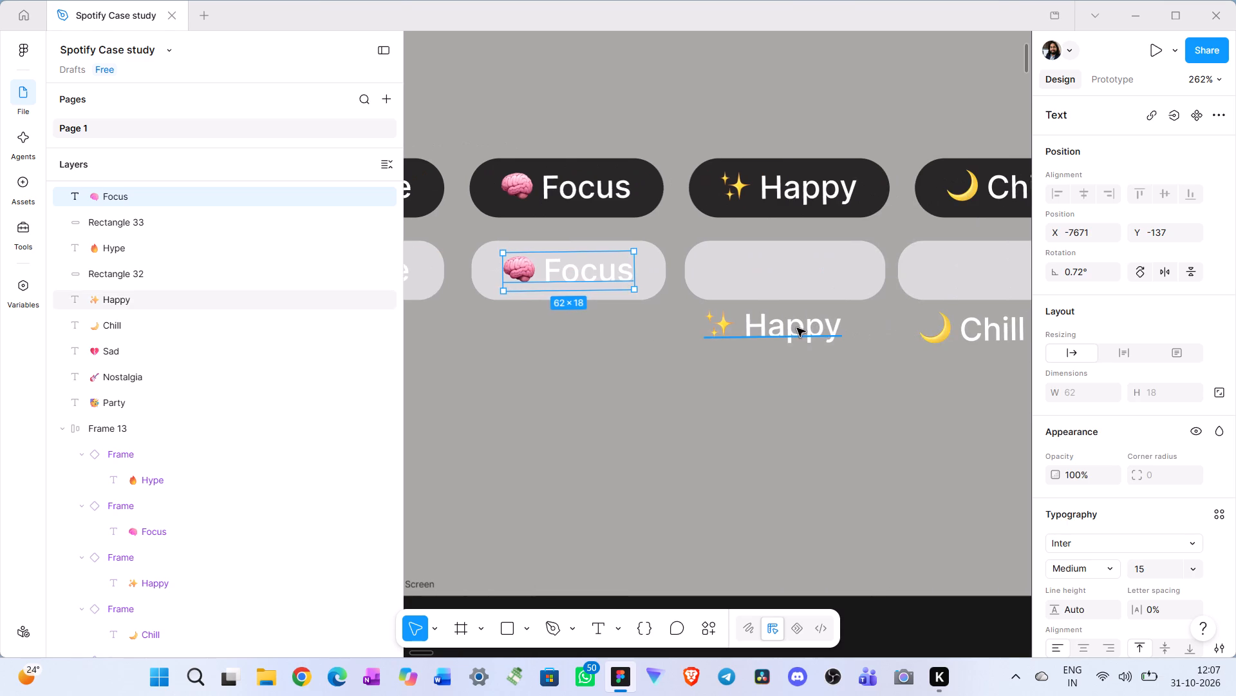
pyautogui.hscroll(-1, 797, 328)
pyautogui.click(796, 328)
pyautogui.click(786, 331)
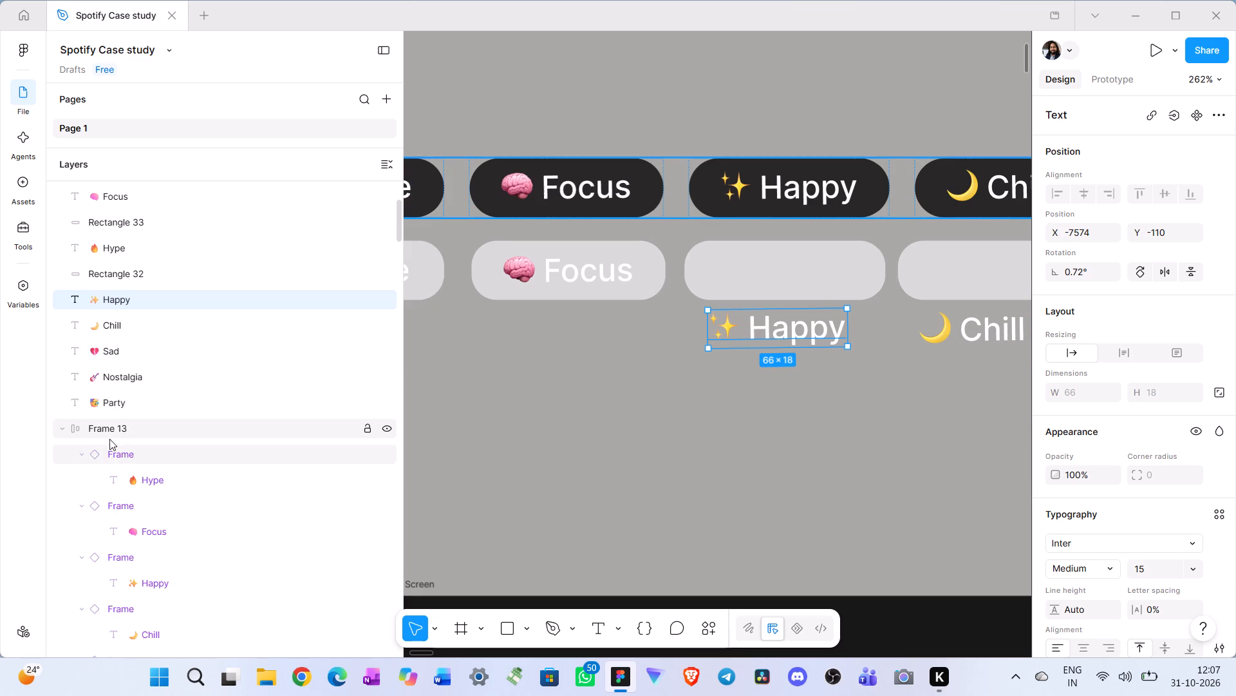
pyautogui.click(58, 425)
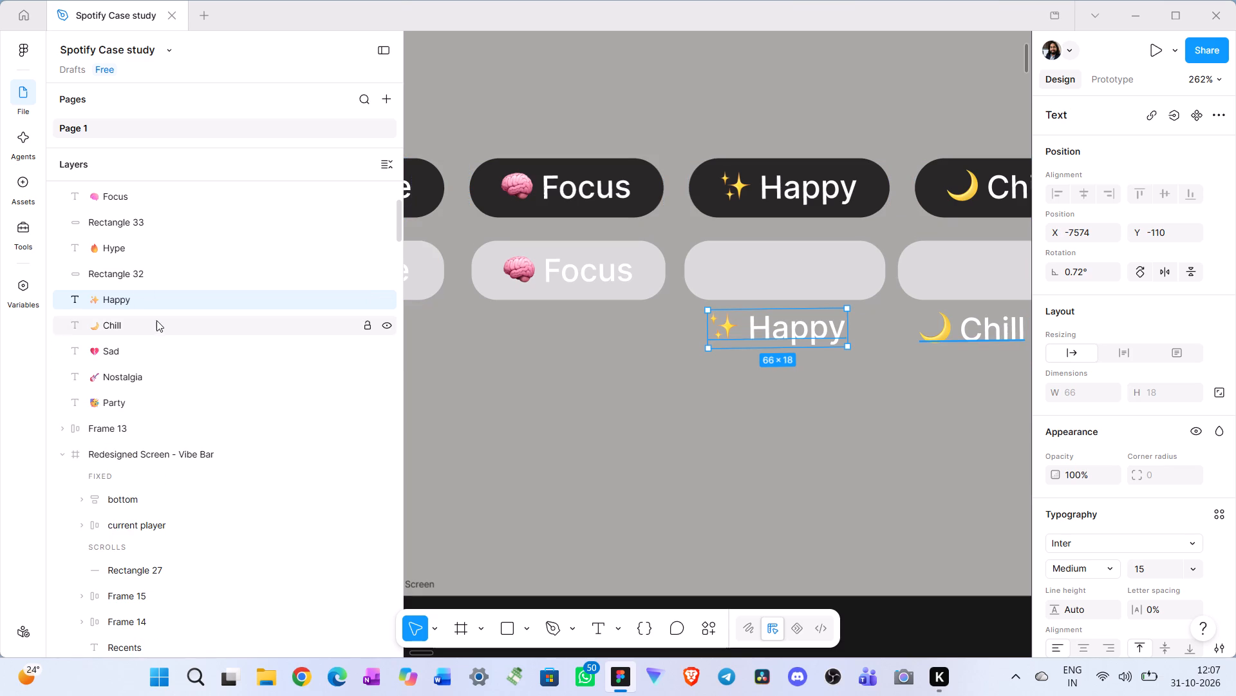
pyautogui.scroll(2, 157, 320)
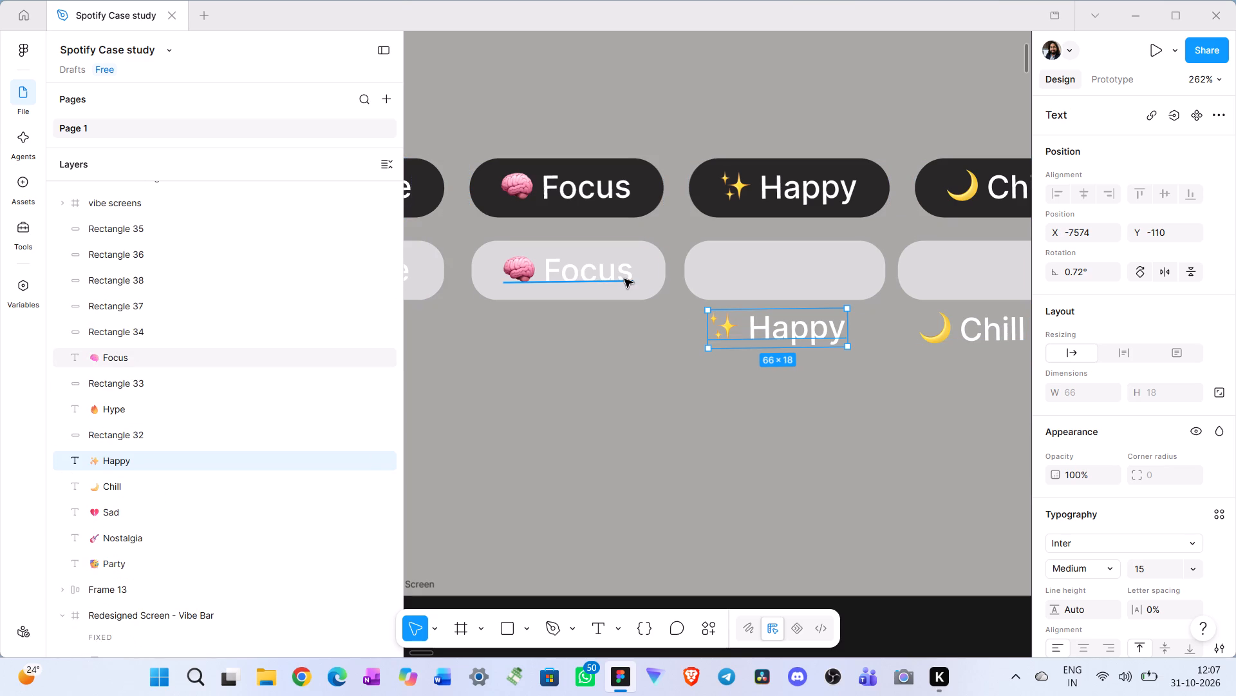
pyautogui.click(588, 272)
pyautogui.moveTo(588, 272); pyautogui.dragTo(581, 272)
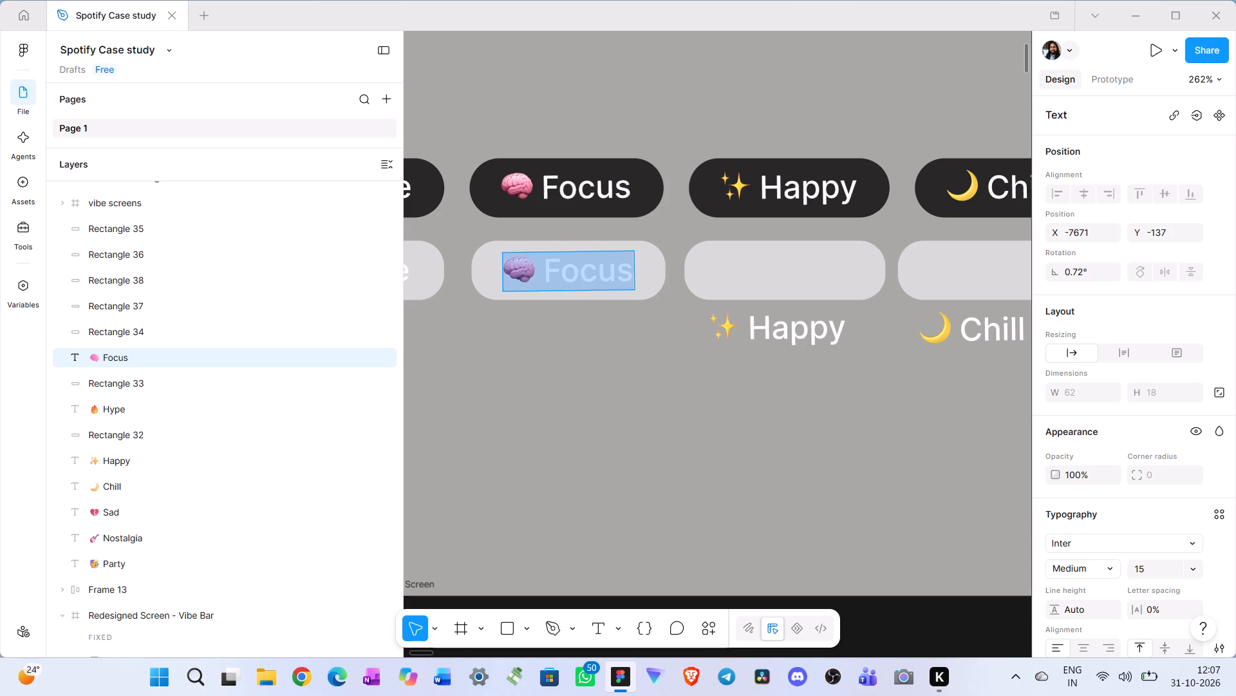
pyautogui.click(597, 350)
pyautogui.click(582, 275)
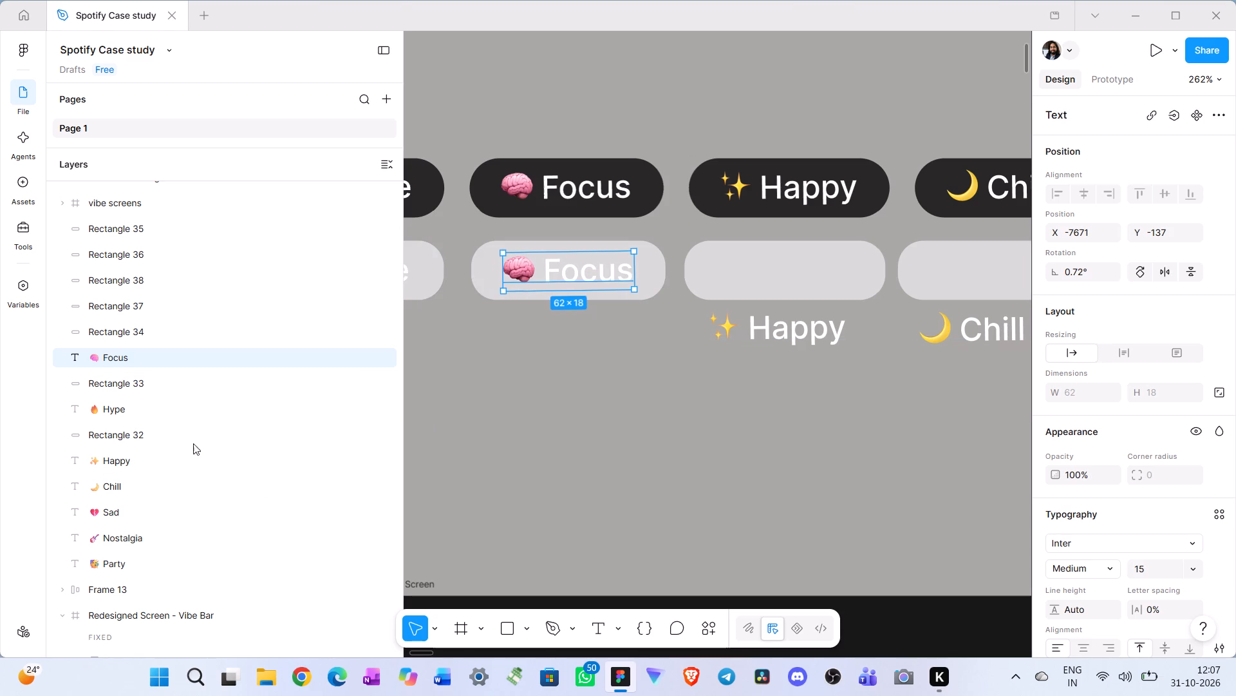
pyautogui.click(160, 463)
pyautogui.moveTo(158, 458); pyautogui.dragTo(153, 434)
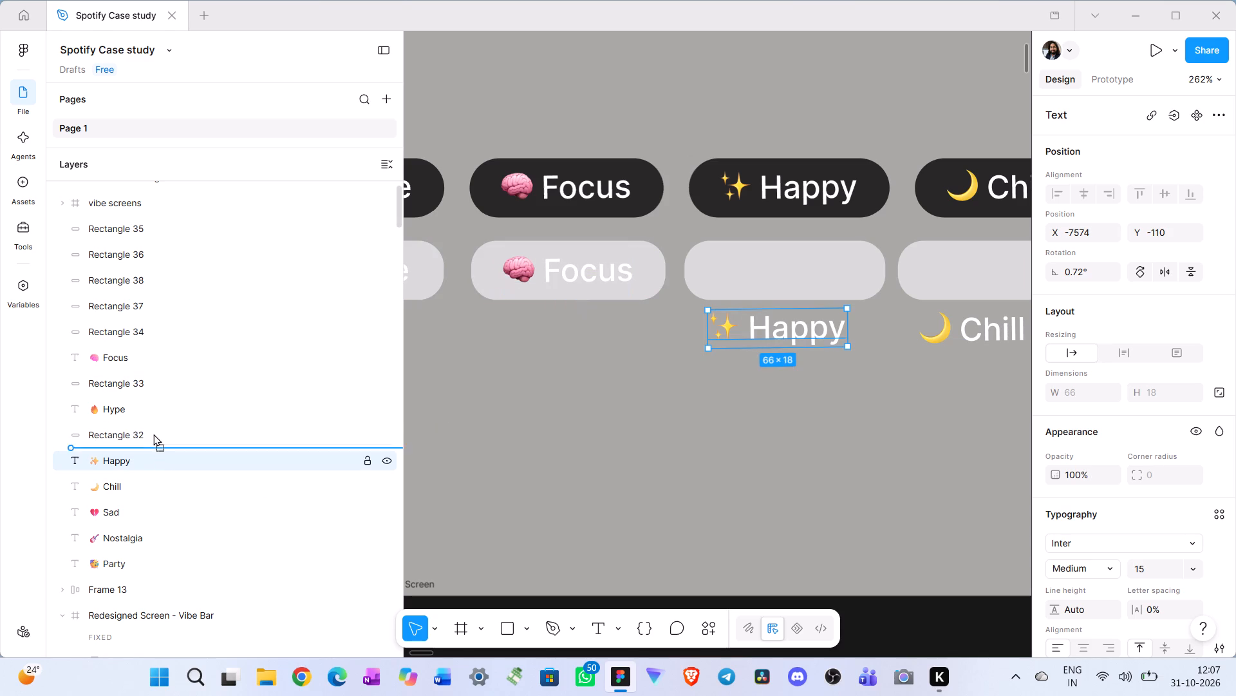
pyautogui.moveTo(153, 434); pyautogui.dragTo(169, 319)
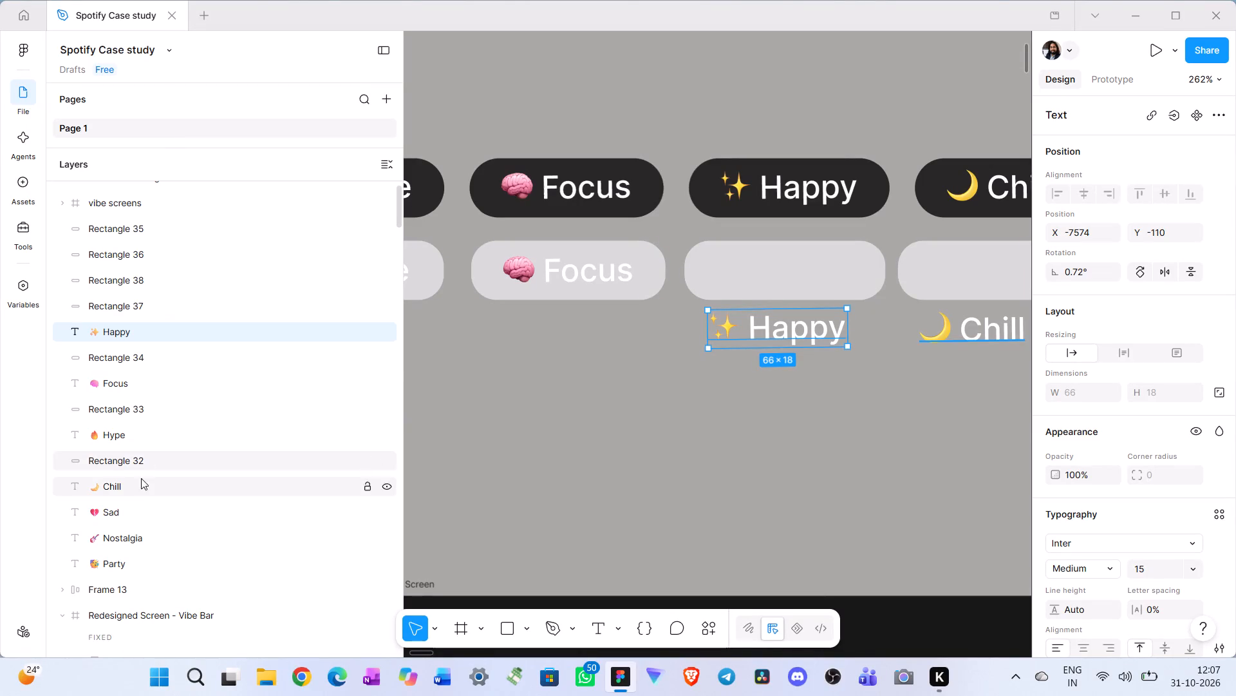
# Reorder the copied label layers so Chill sits directly above Rectangle 37 and Sad directly above Rectangle 38.
pyautogui.moveTo(133, 485); pyautogui.dragTo(171, 294)
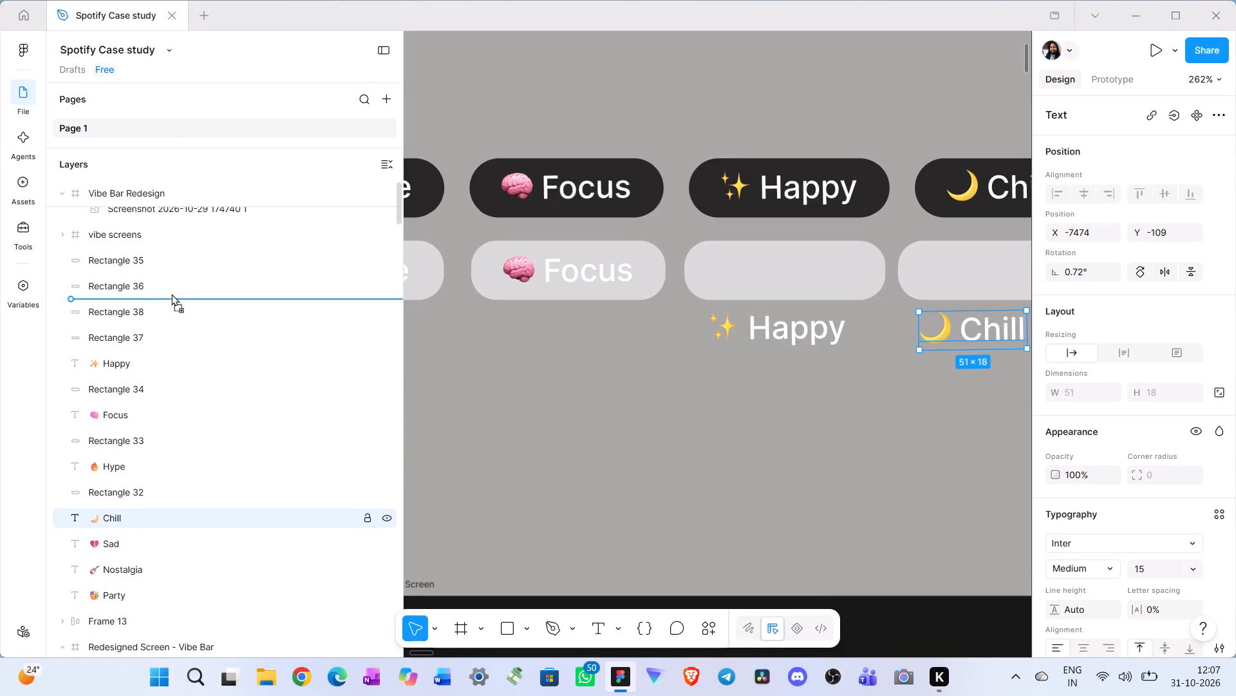
pyautogui.moveTo(171, 294); pyautogui.dragTo(173, 340)
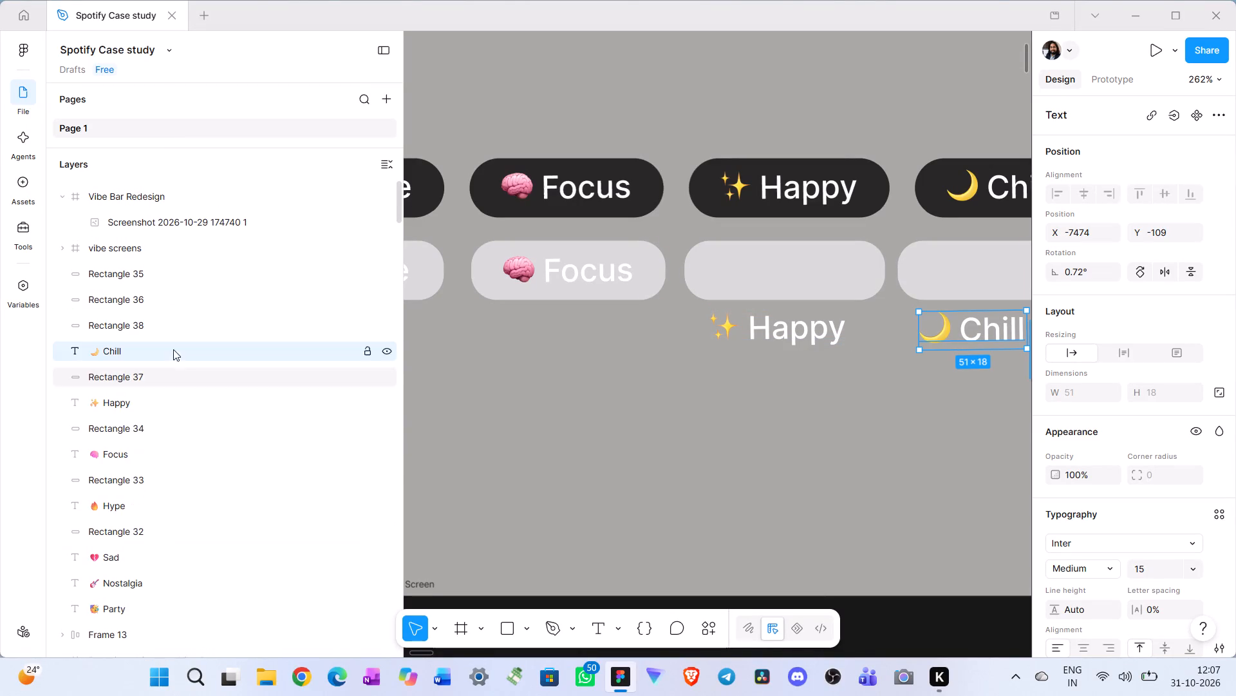
pyautogui.scroll(-1, 196, 439)
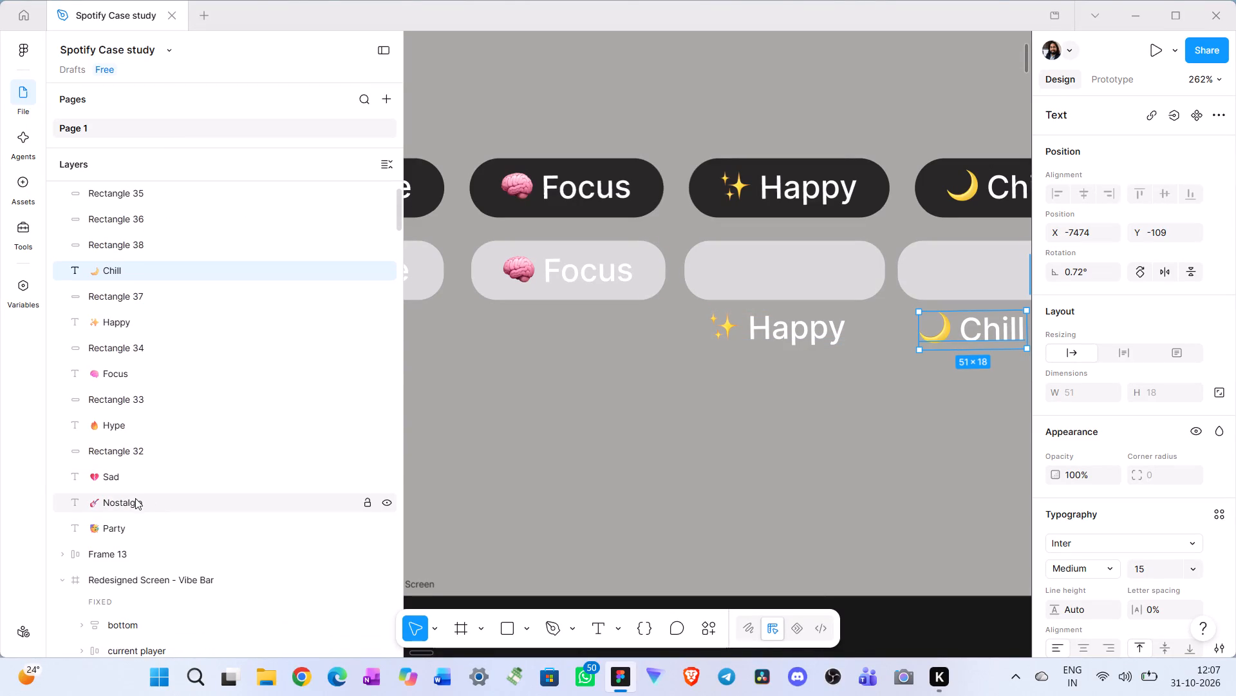
pyautogui.moveTo(133, 479); pyautogui.dragTo(182, 324)
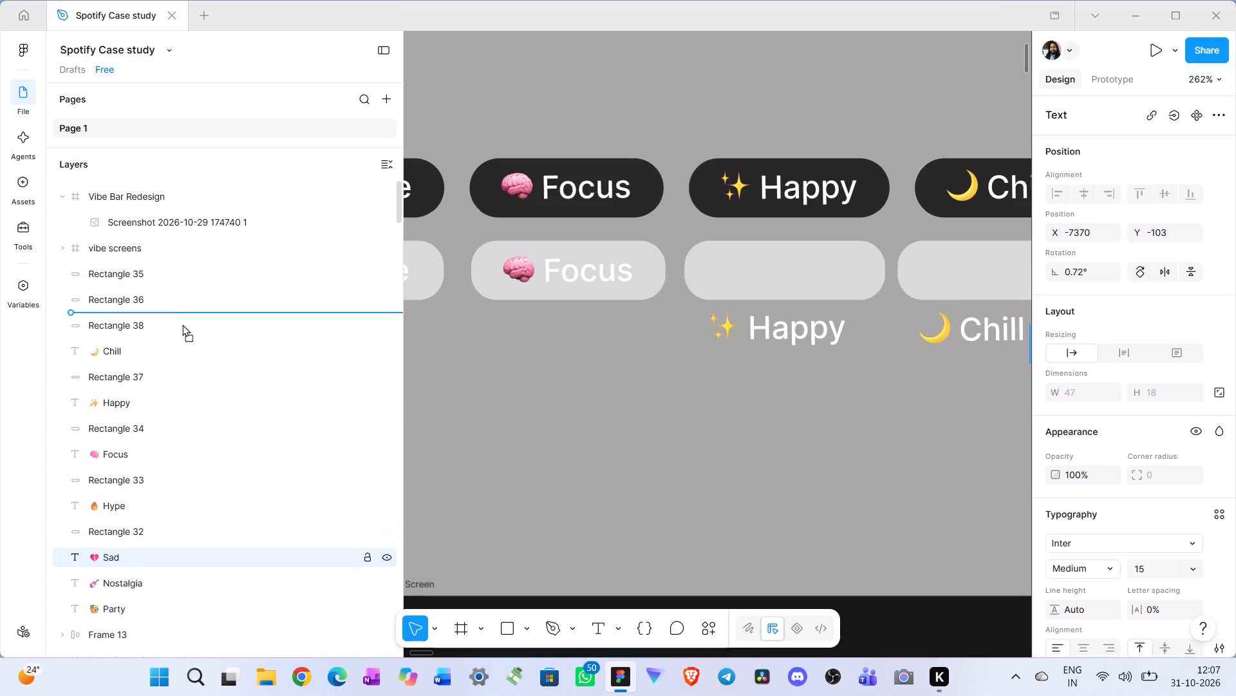
pyautogui.moveTo(182, 324); pyautogui.dragTo(185, 309)
# Reorder the copied label layers so Nostalgia sits directly above Rectangle 36 and Party directly above Rectangle 35.
pyautogui.scroll(-2, 207, 424)
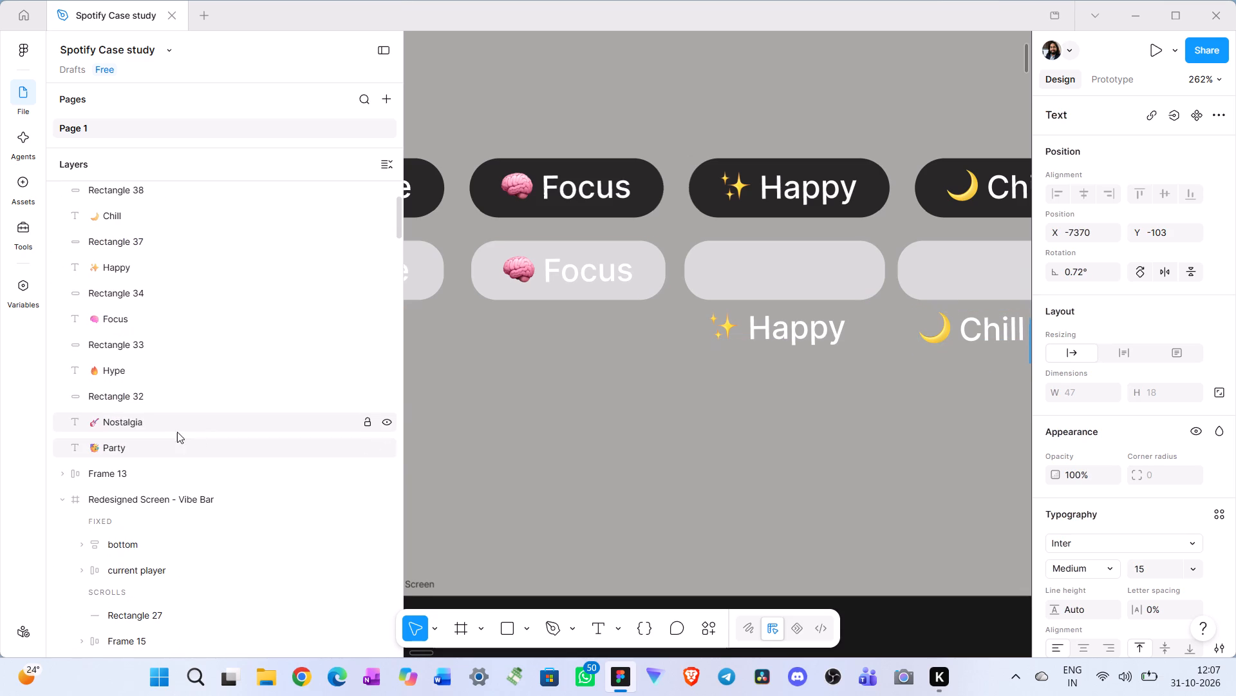
pyautogui.moveTo(164, 421); pyautogui.dragTo(209, 403)
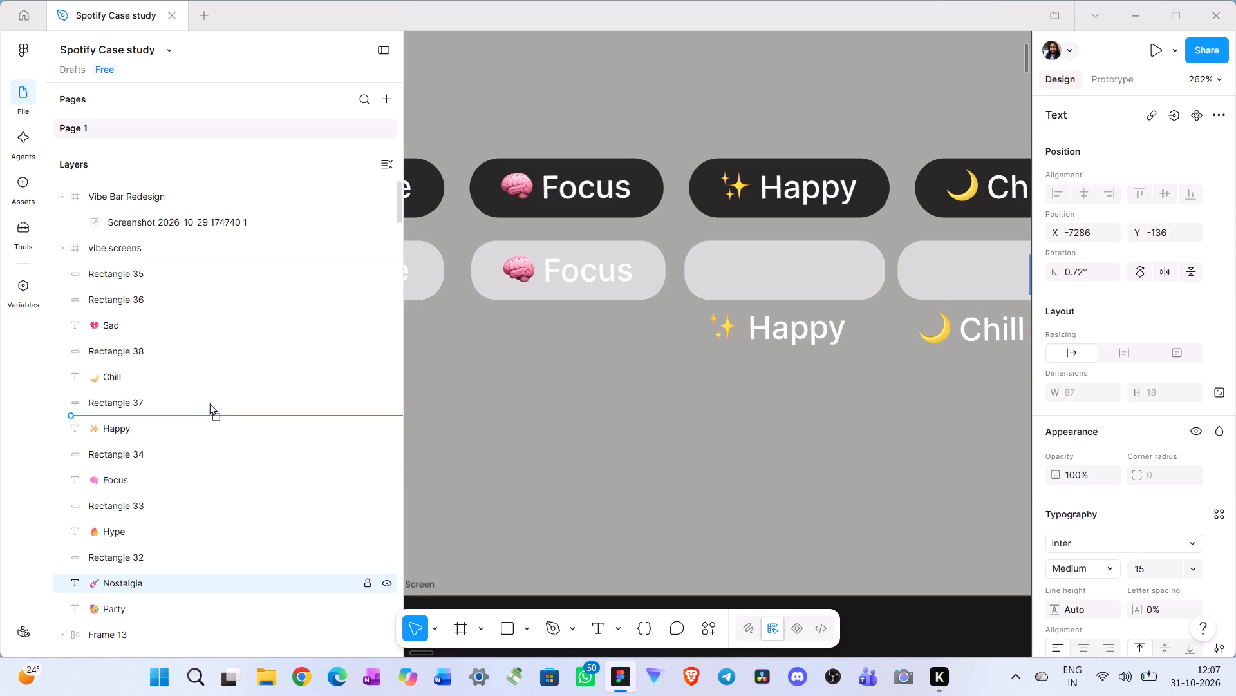
pyautogui.moveTo(209, 403); pyautogui.dragTo(205, 396)
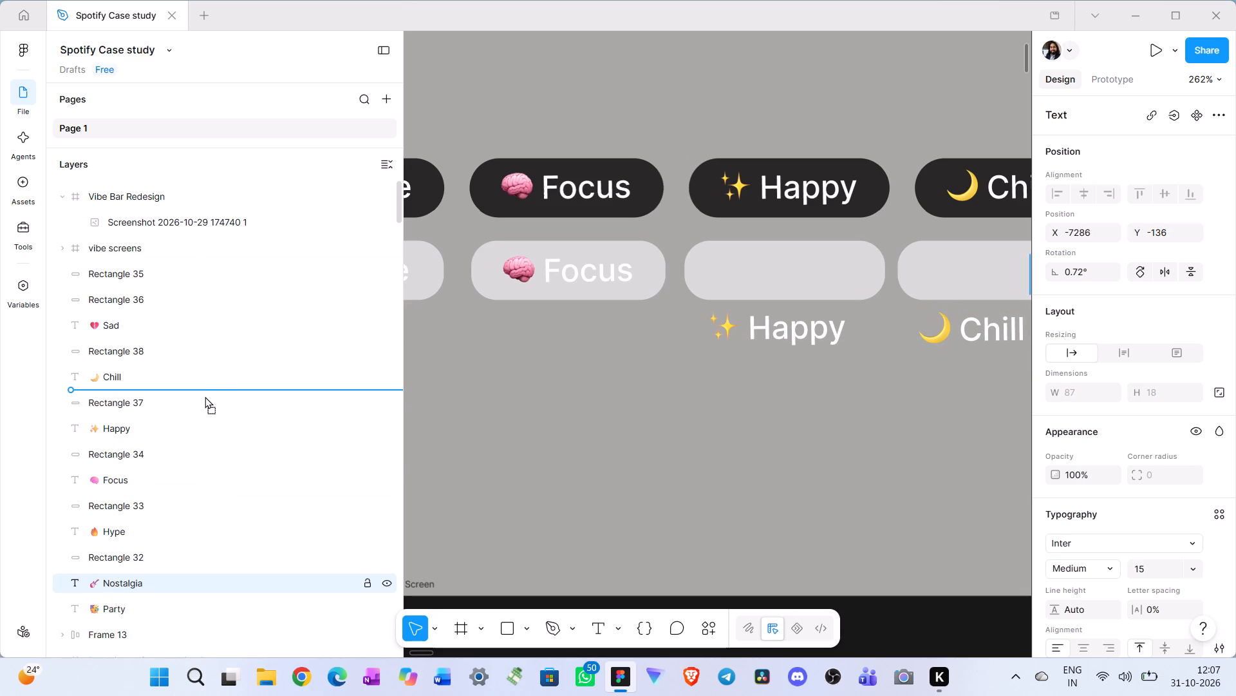
pyautogui.moveTo(205, 396); pyautogui.dragTo(236, 297)
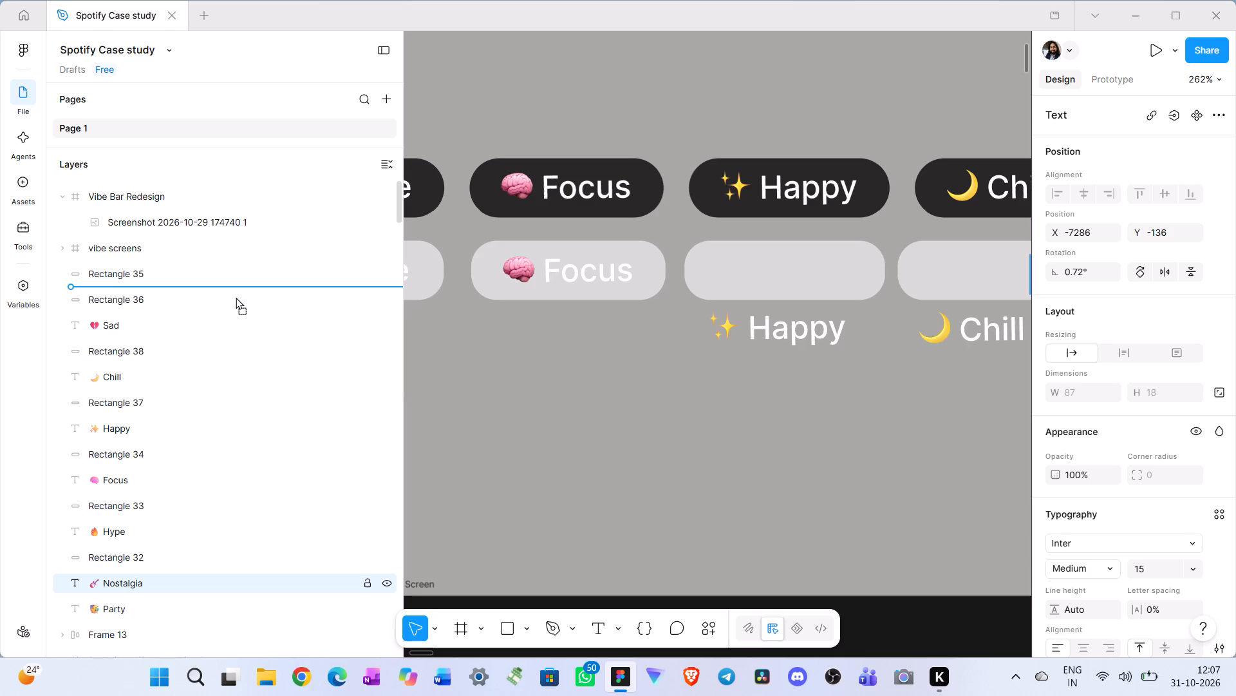
pyautogui.moveTo(236, 297); pyautogui.dragTo(240, 286)
pyautogui.scroll(-3, 236, 416)
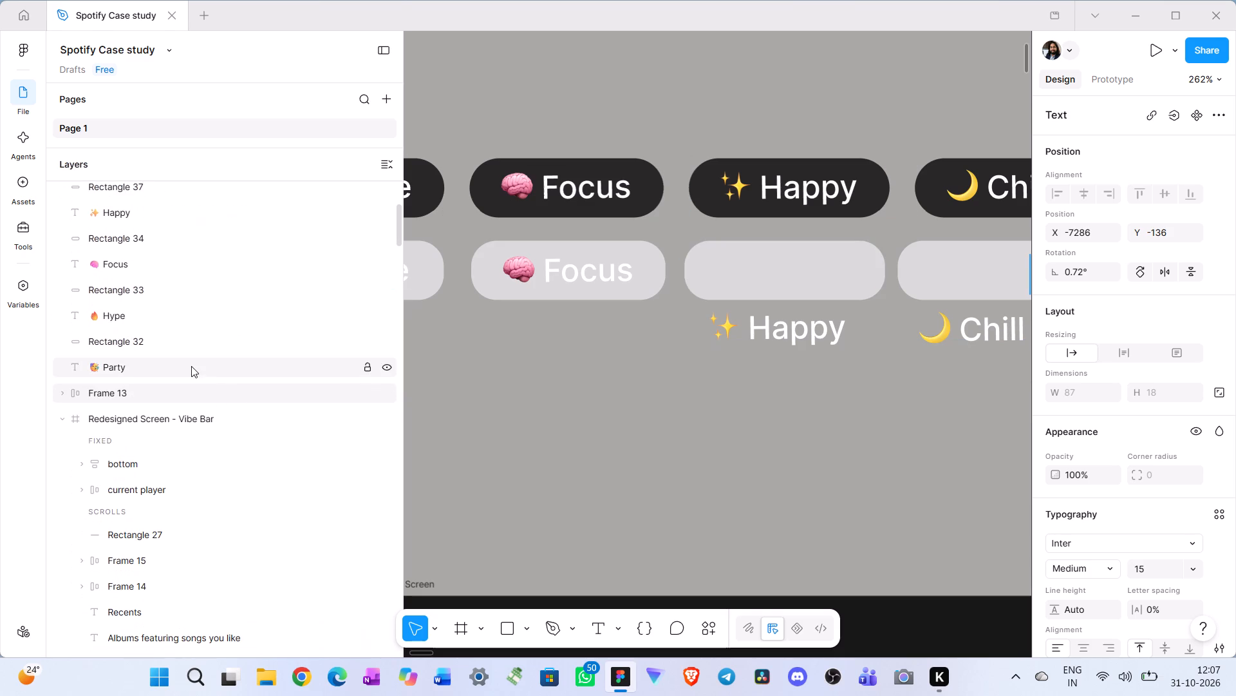
pyautogui.moveTo(183, 371); pyautogui.dragTo(225, 258)
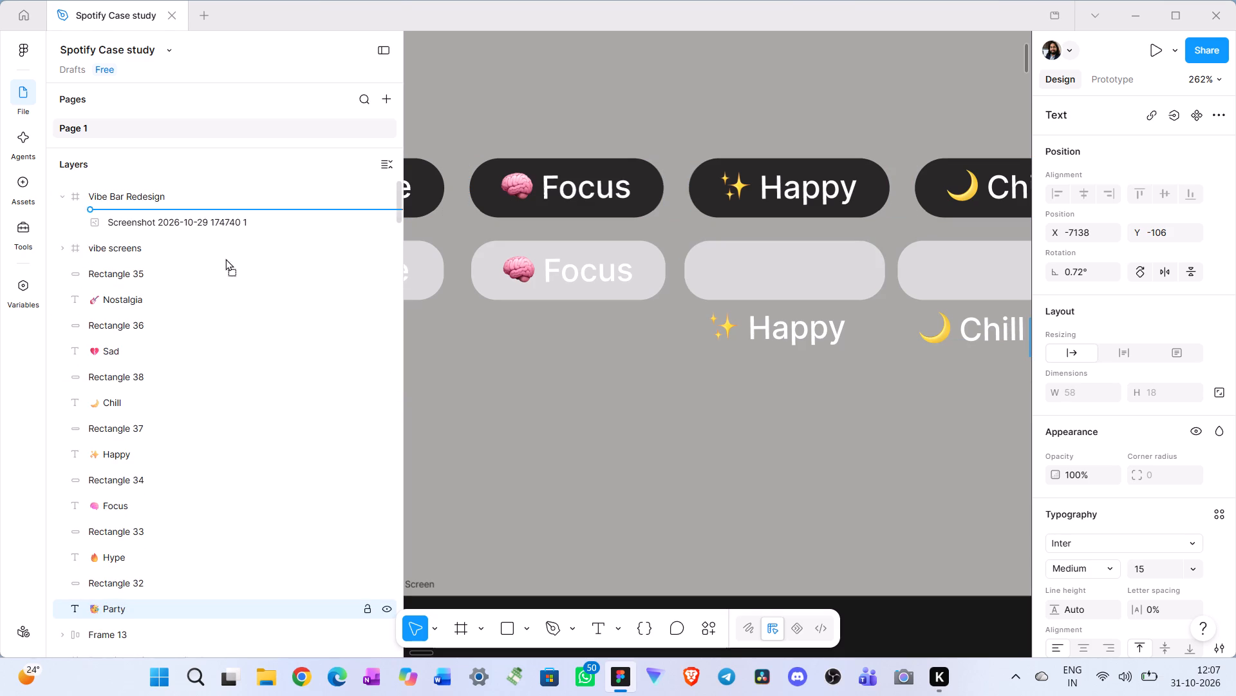
pyautogui.moveTo(225, 258); pyautogui.dragTo(245, 266)
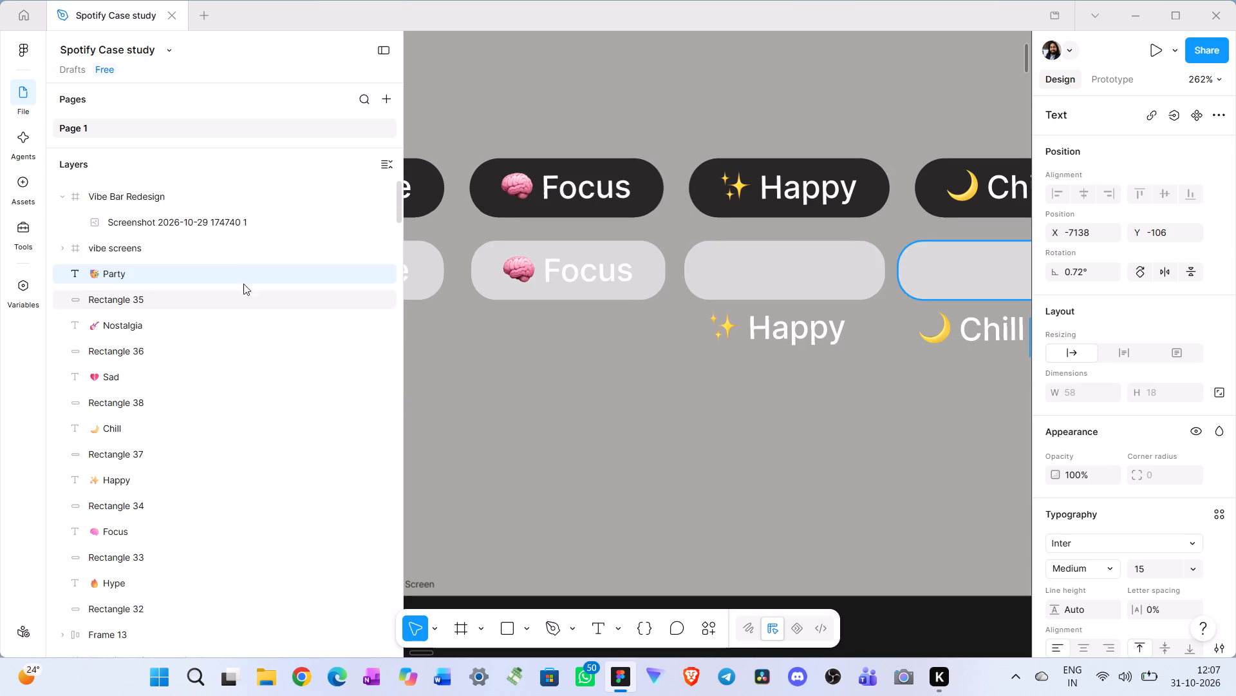
# Move the copied Happy label onto its empty rectangle and bring the label to the front.
pyautogui.hscroll(-1, 761, 467)
pyautogui.click(700, 333)
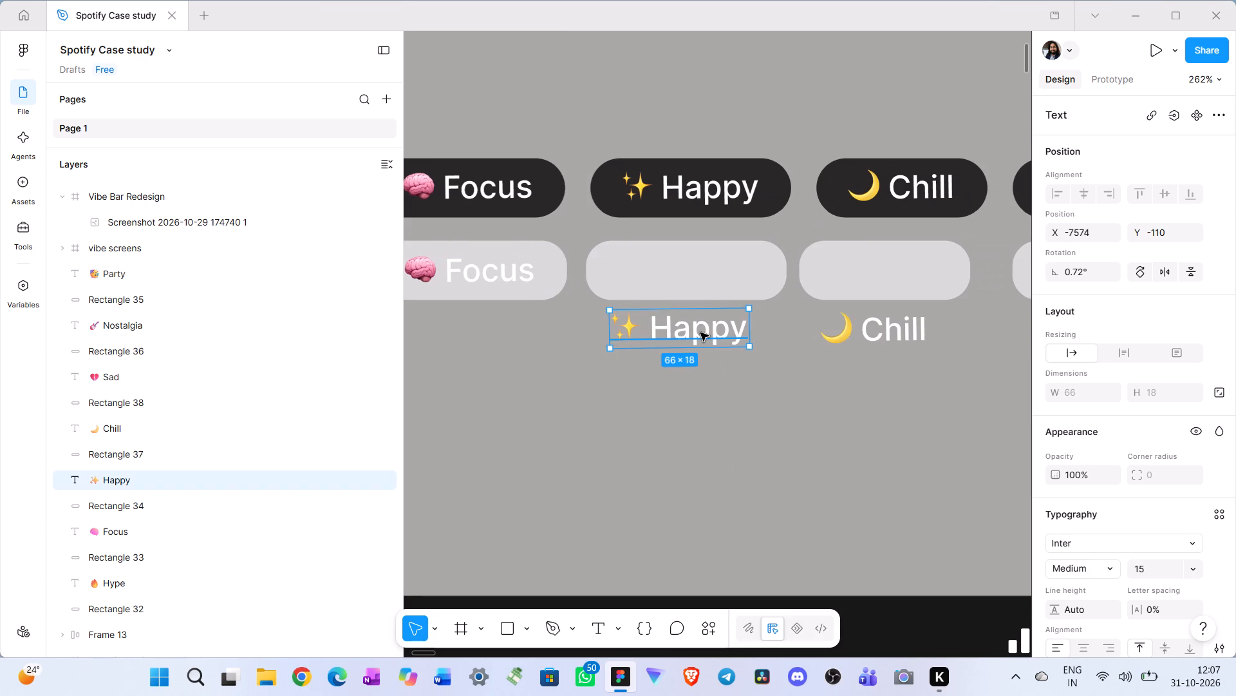
pyautogui.click(700, 333)
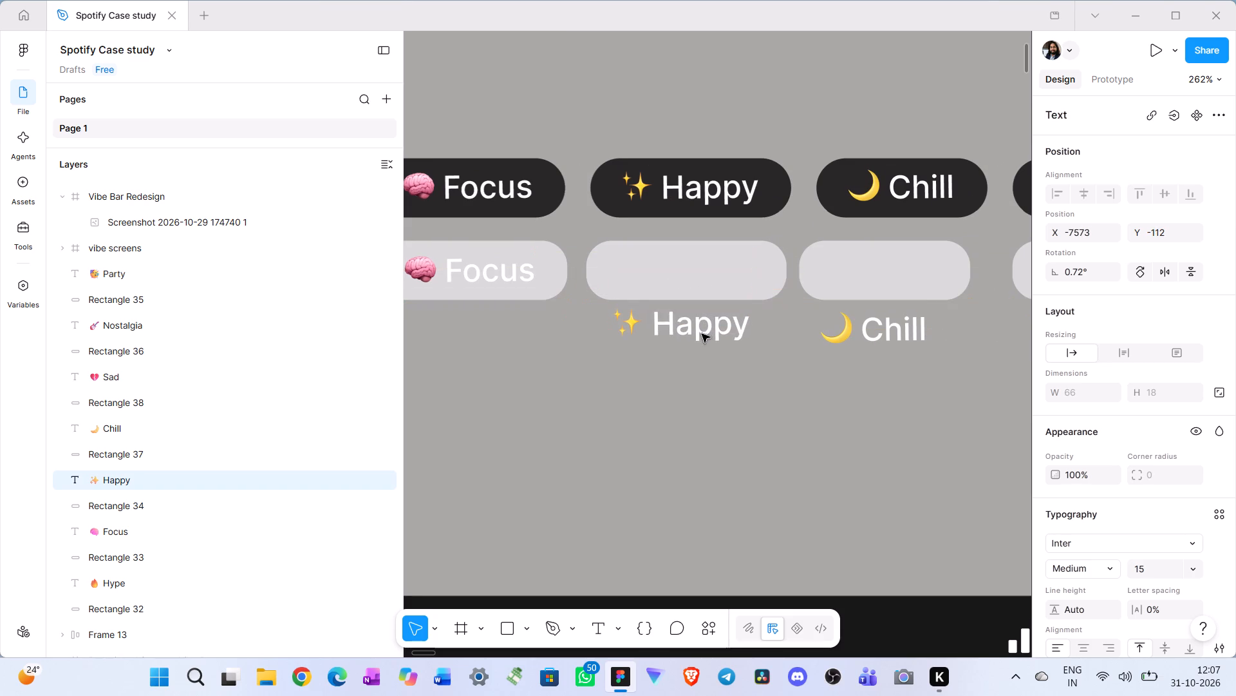
pyautogui.moveTo(695, 330); pyautogui.dragTo(698, 301)
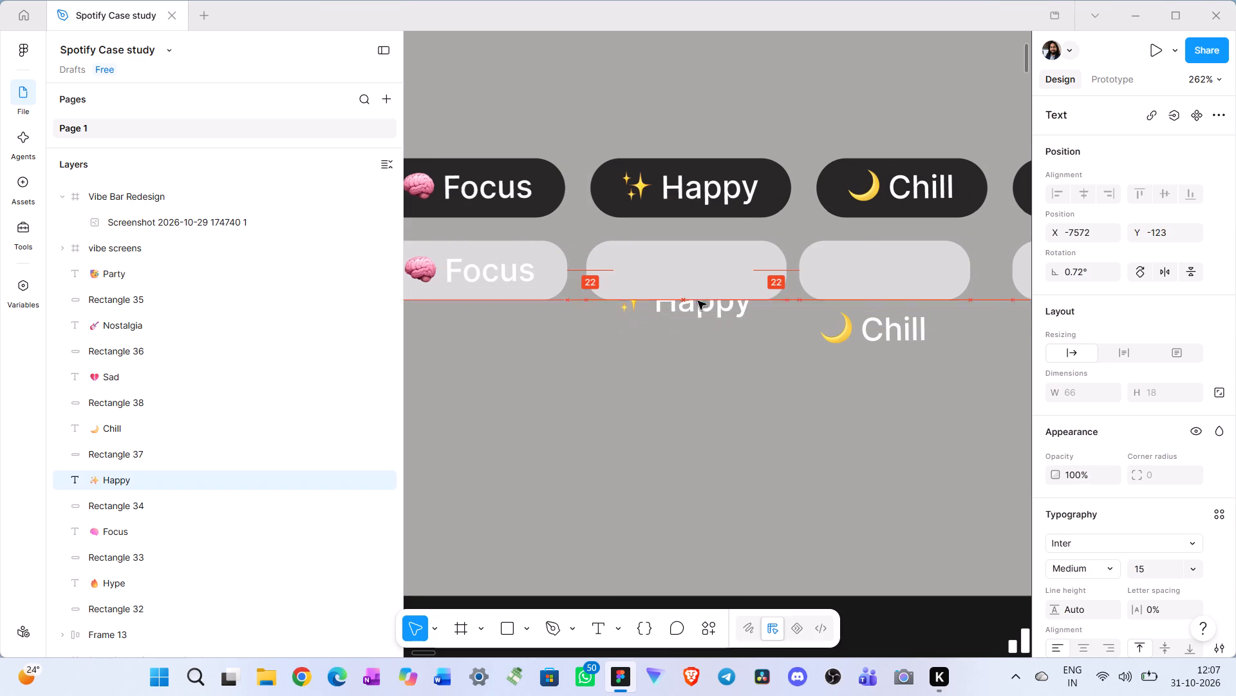
pyautogui.moveTo(698, 301); pyautogui.dragTo(698, 280)
pyautogui.rightClick(698, 280)
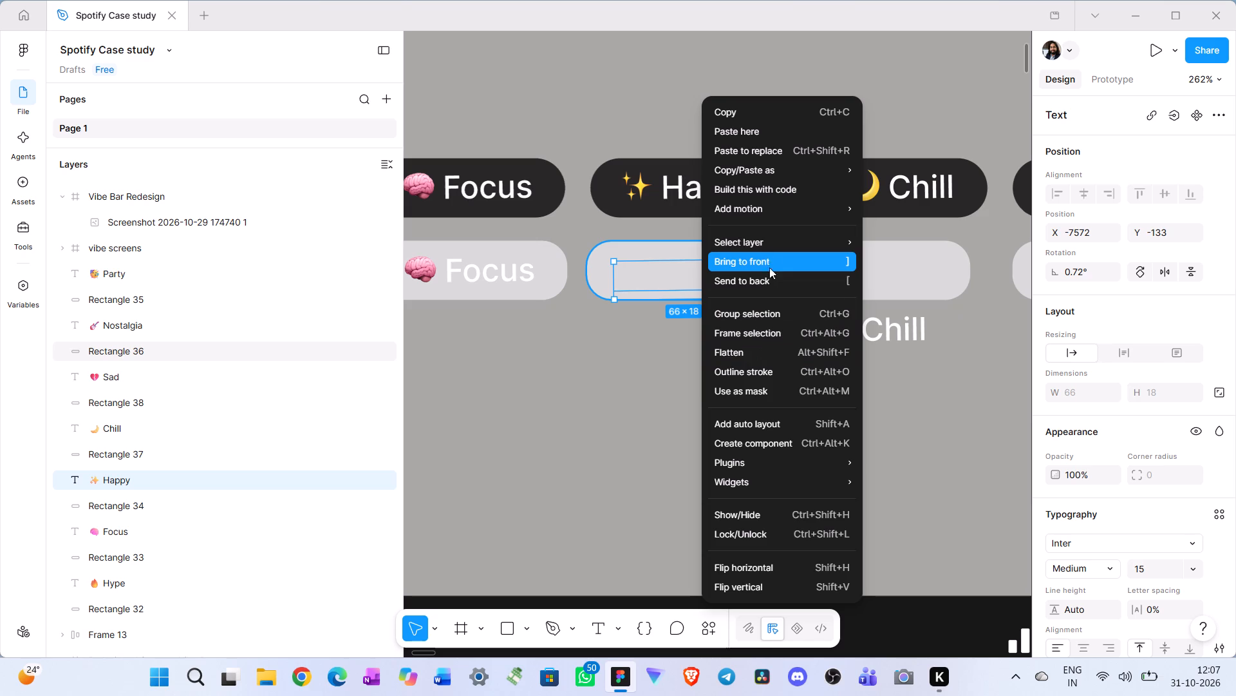
pyautogui.scroll(-2, 769, 285)
pyautogui.scroll(-1, 765, 474)
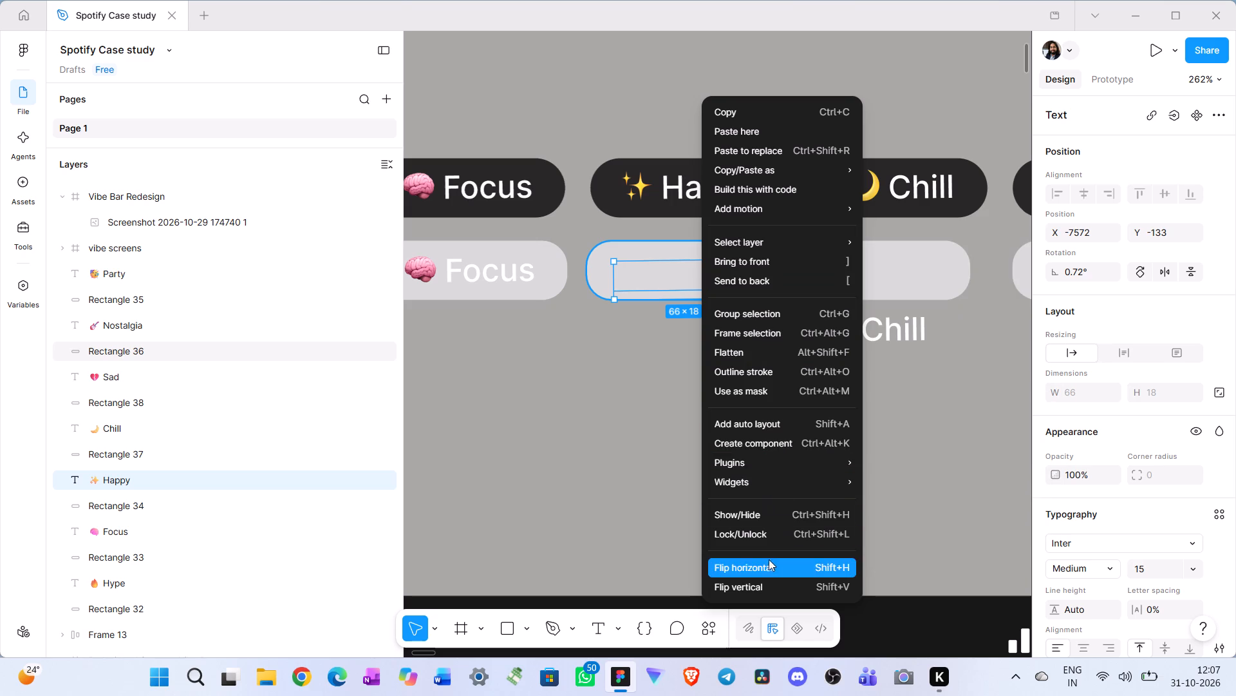
pyautogui.click(774, 260)
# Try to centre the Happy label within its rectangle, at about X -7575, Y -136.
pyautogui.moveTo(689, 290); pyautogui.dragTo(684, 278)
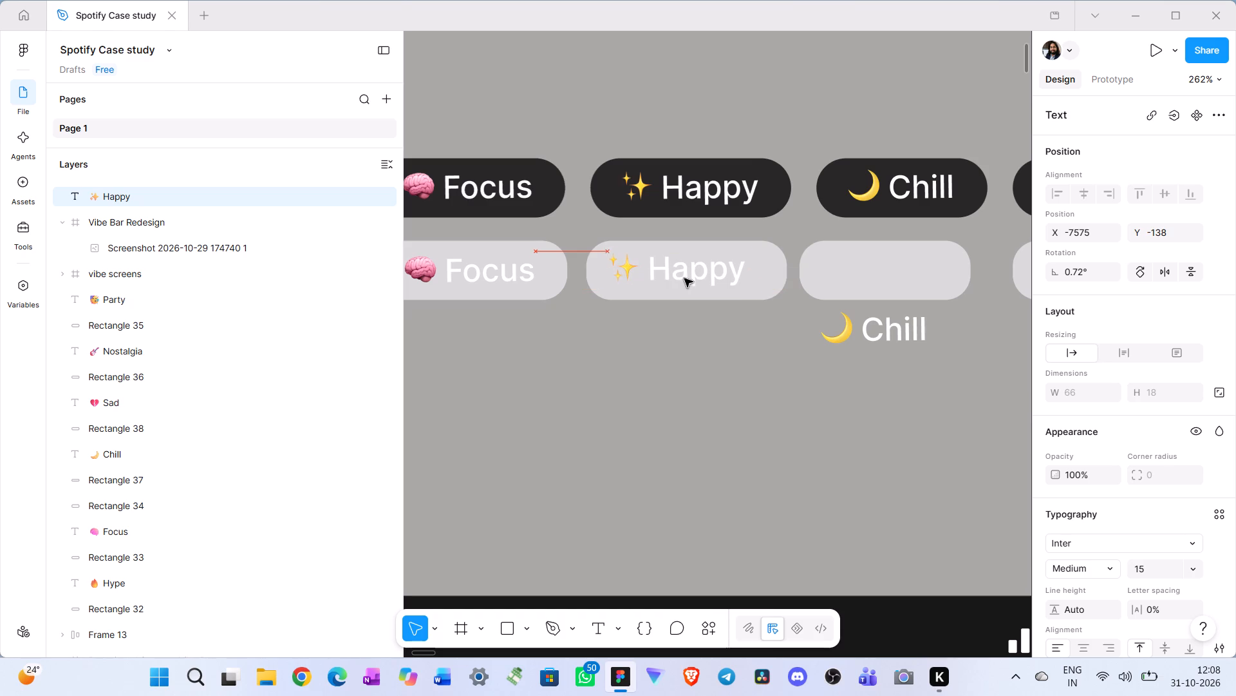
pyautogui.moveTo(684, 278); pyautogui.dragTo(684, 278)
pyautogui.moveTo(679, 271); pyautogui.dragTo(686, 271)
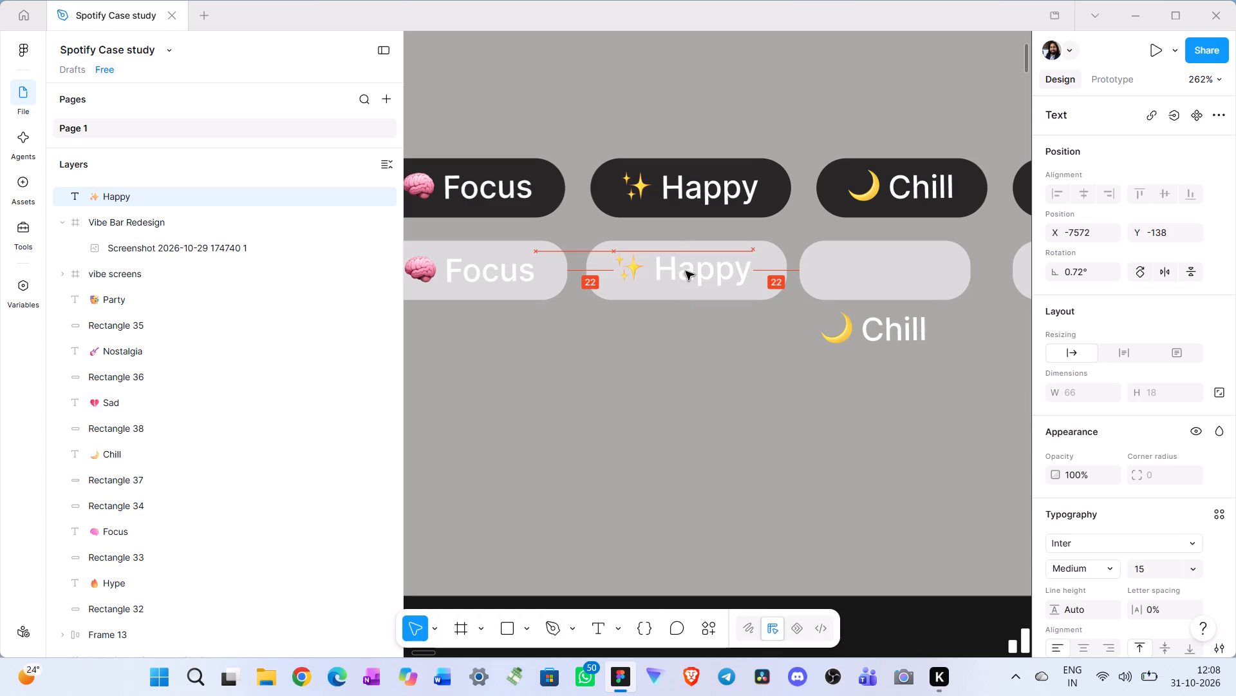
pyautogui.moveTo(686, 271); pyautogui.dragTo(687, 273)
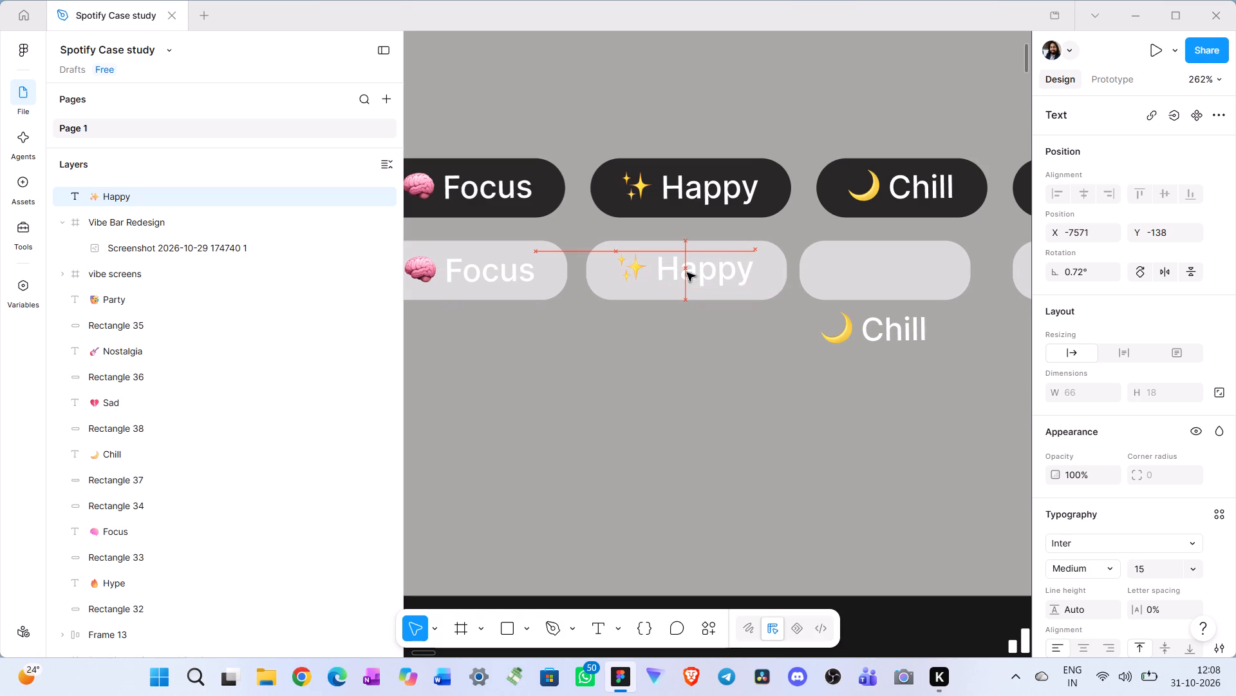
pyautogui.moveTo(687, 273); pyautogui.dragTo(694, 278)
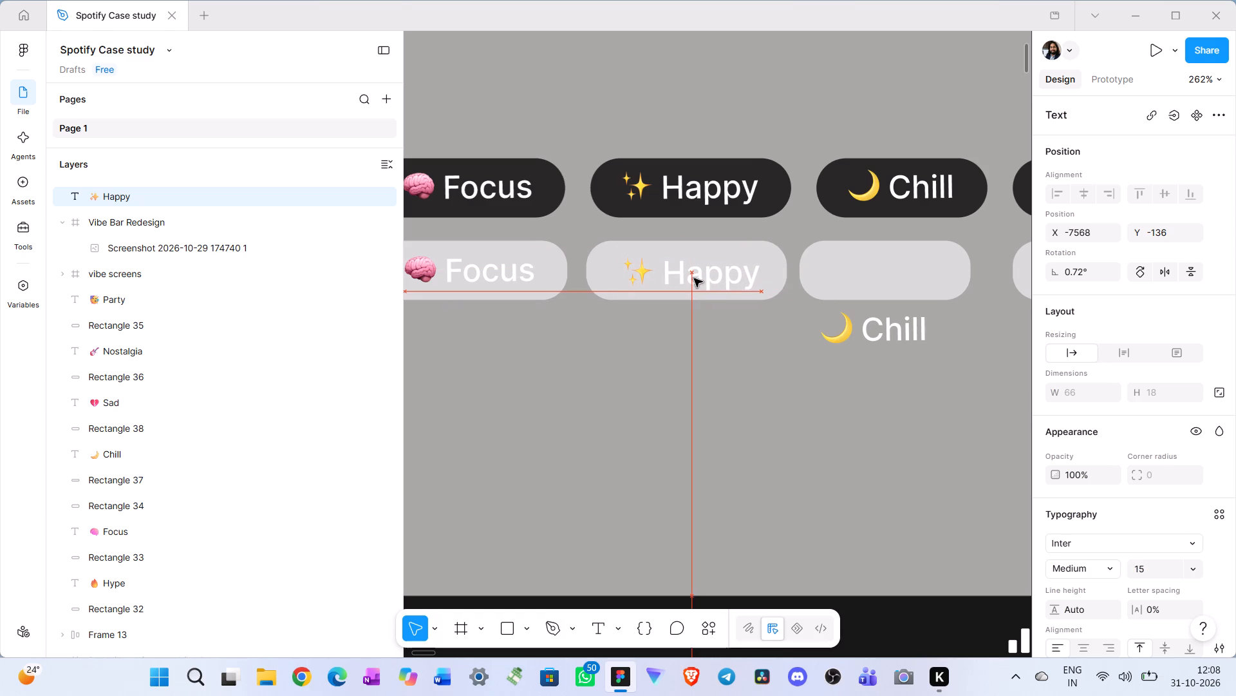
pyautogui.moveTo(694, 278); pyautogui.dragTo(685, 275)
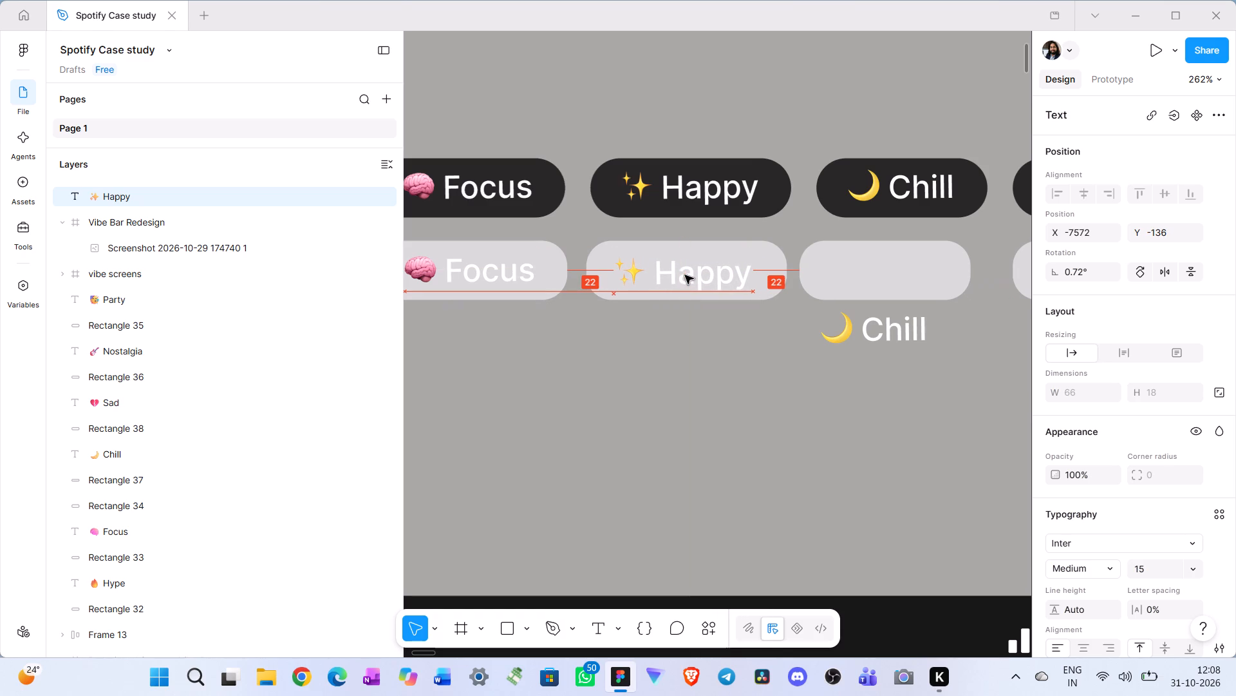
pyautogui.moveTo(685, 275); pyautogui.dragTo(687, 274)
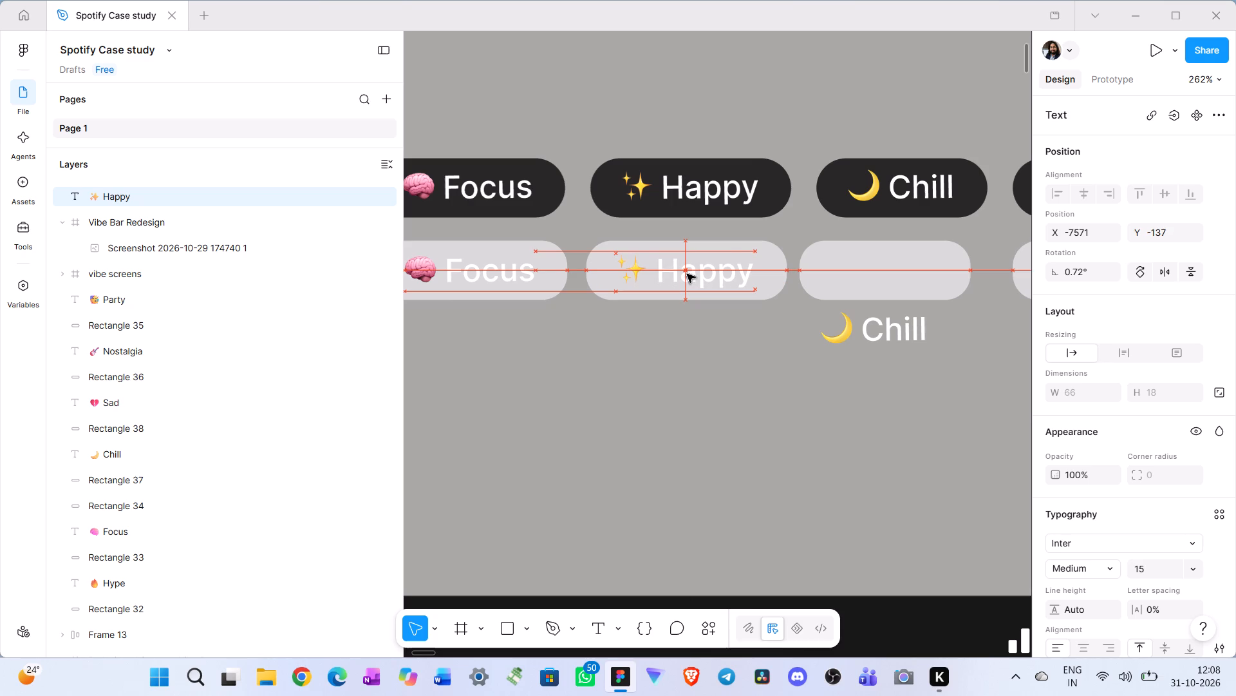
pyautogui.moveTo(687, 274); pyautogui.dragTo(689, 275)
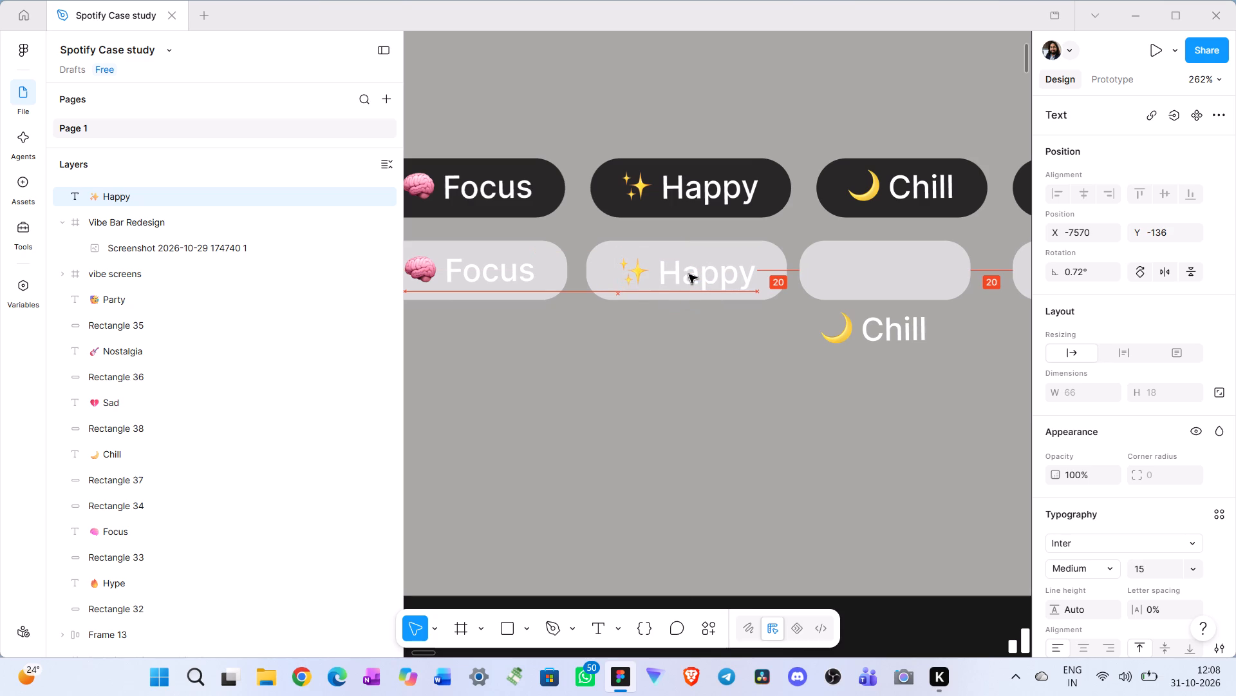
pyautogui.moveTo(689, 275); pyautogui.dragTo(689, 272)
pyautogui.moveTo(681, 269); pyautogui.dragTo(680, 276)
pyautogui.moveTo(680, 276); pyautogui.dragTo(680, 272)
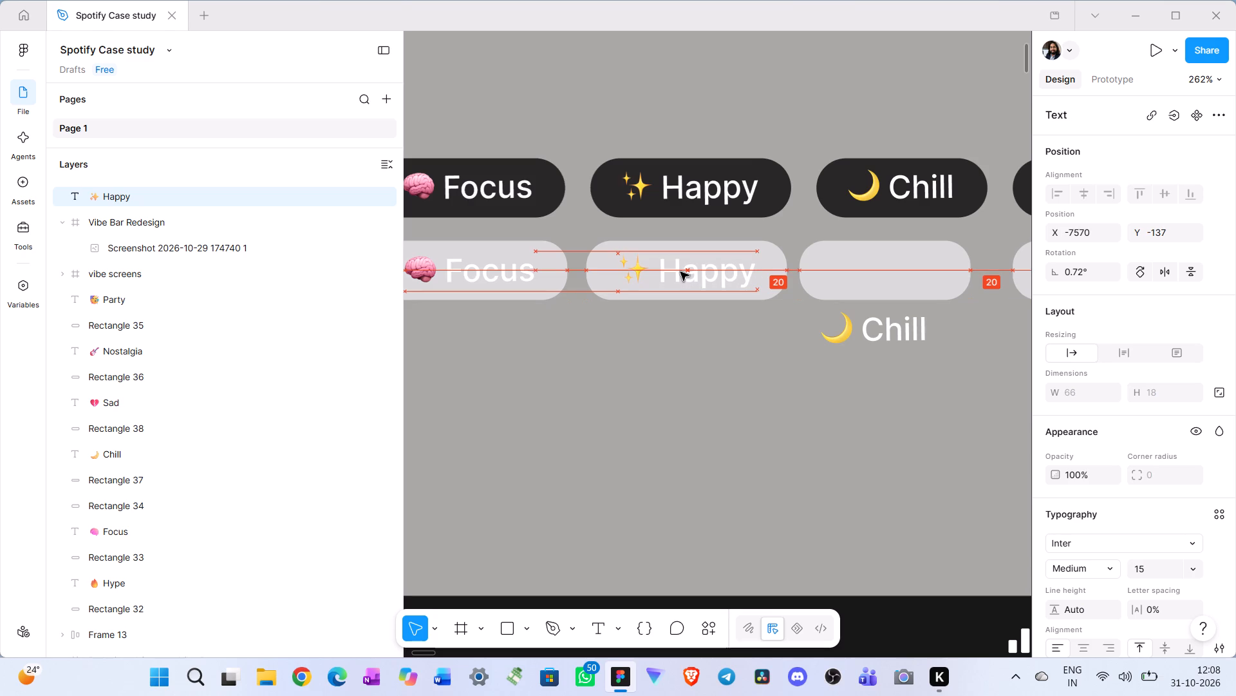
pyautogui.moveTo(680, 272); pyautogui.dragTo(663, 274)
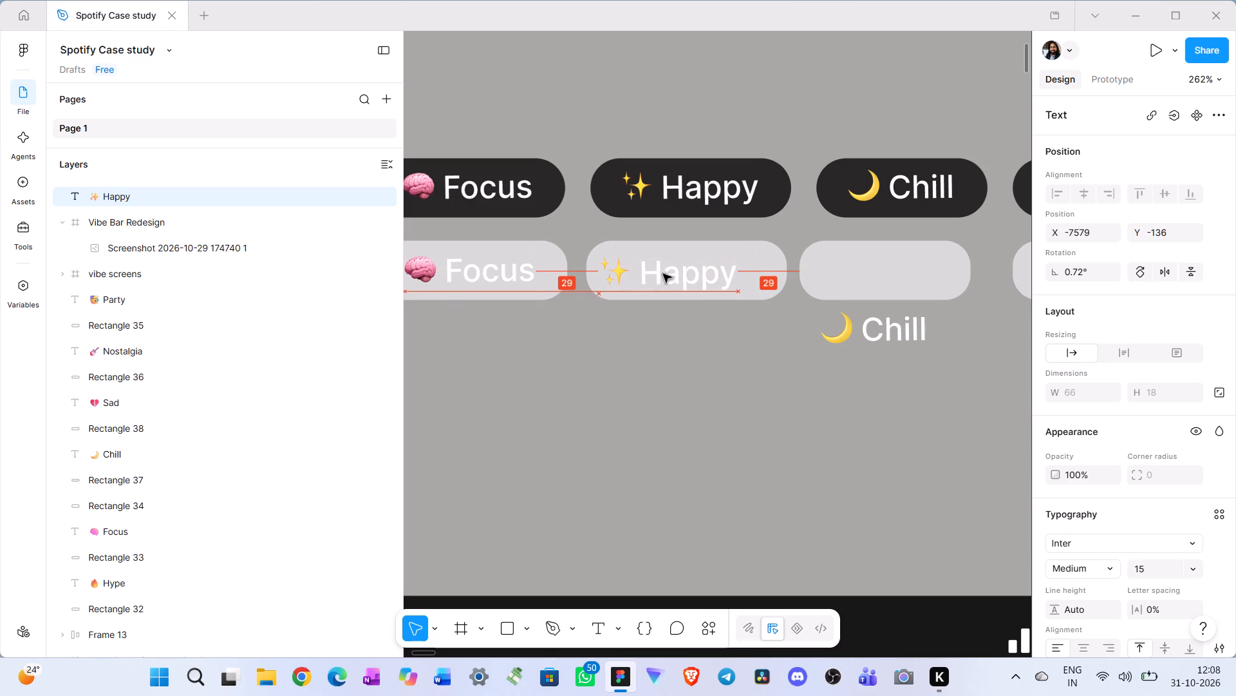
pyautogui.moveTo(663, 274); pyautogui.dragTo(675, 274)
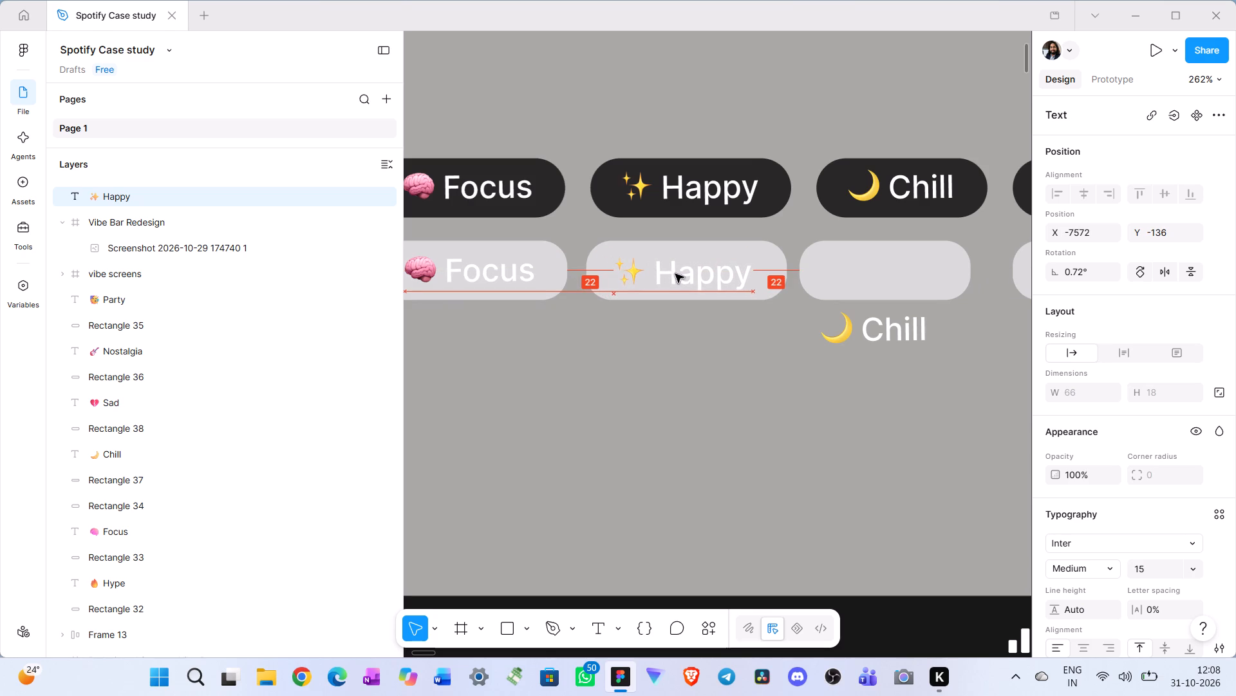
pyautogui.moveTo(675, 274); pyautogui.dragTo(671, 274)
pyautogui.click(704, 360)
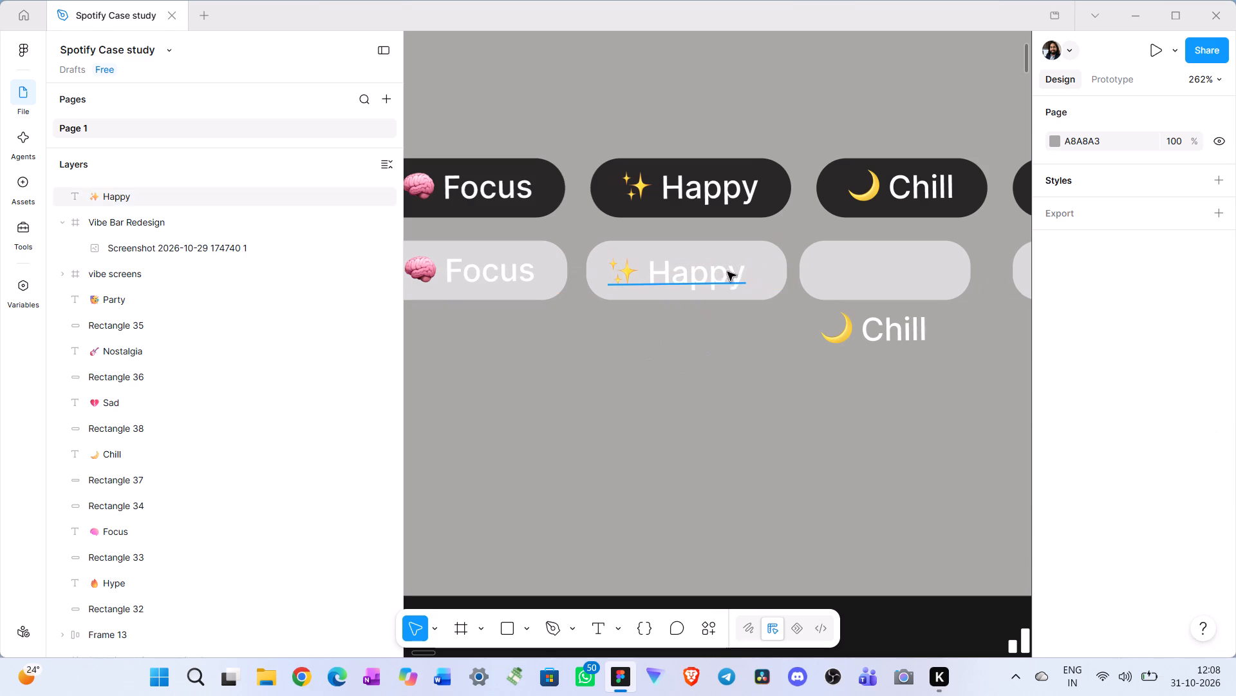
# Move the Happy rectangle out below the chip row and centre the Happy label on it, at about Y -91.
pyautogui.moveTo(755, 267); pyautogui.dragTo(738, 364)
pyautogui.click(707, 272)
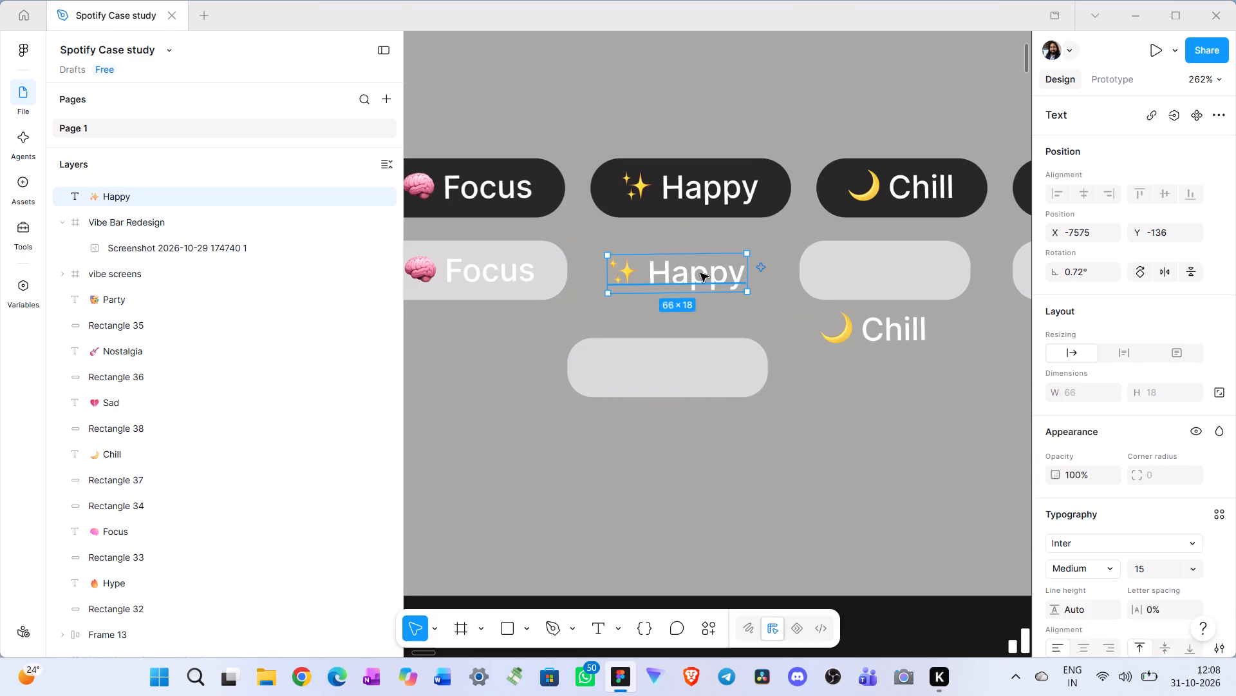
pyautogui.moveTo(694, 275); pyautogui.dragTo(673, 371)
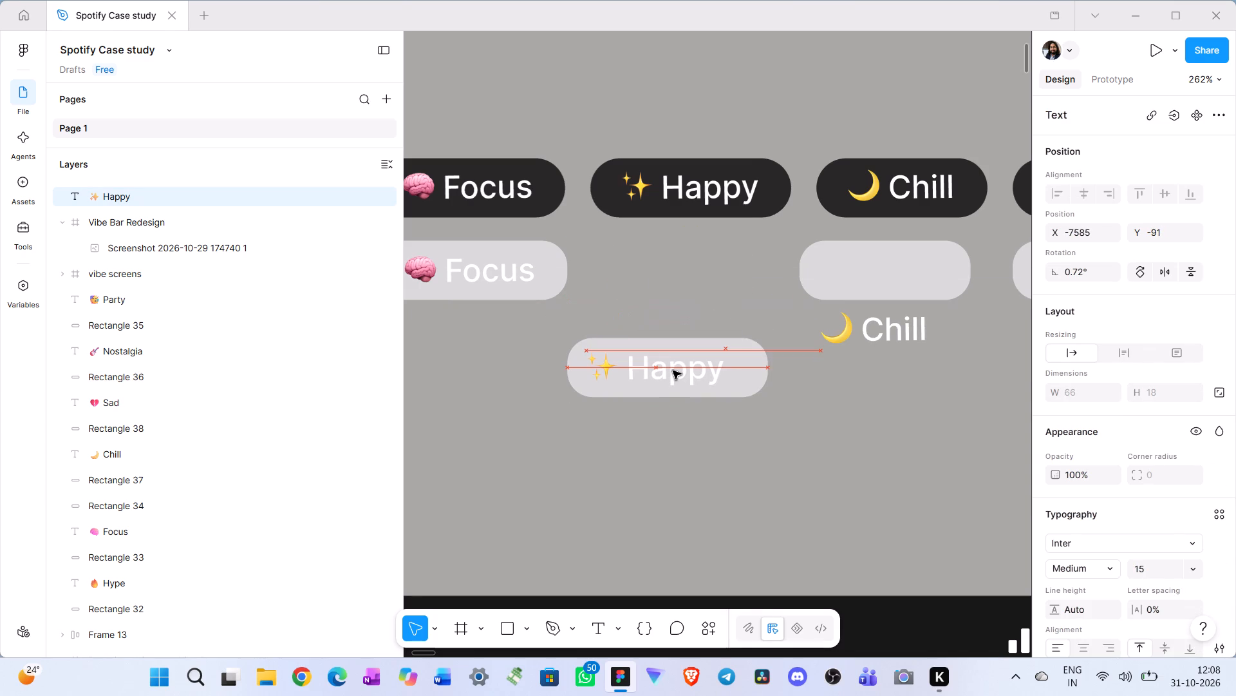
pyautogui.moveTo(673, 371); pyautogui.dragTo(679, 370)
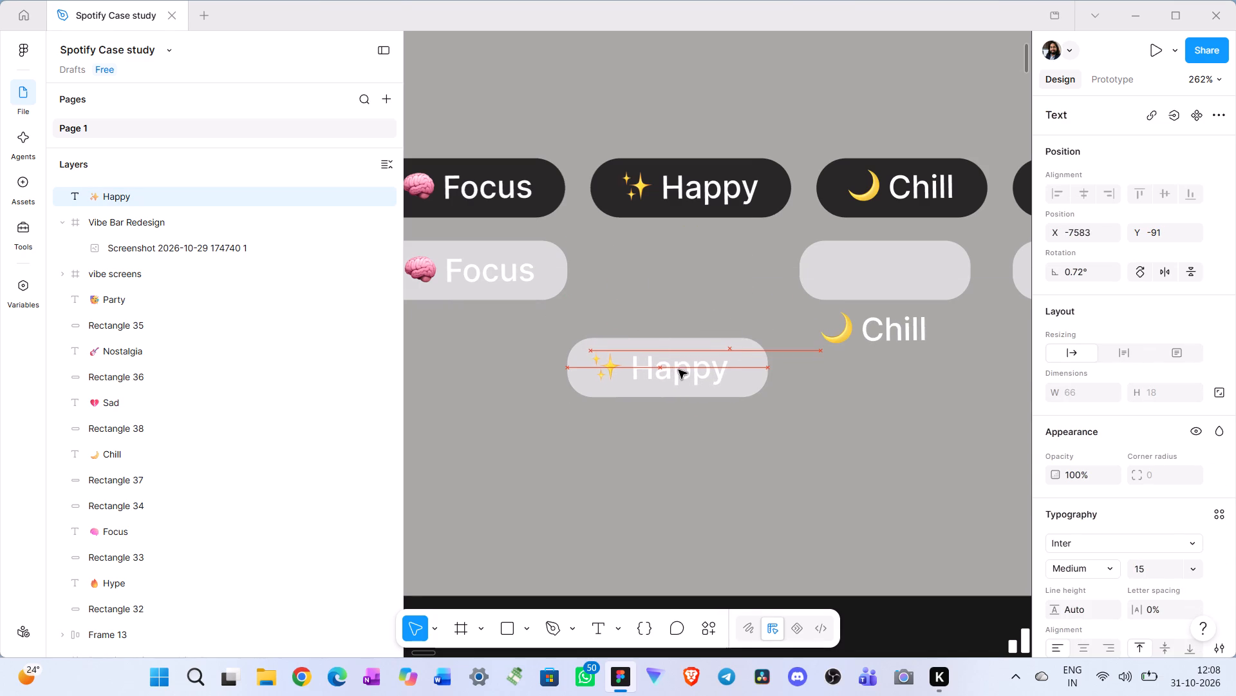
pyautogui.moveTo(679, 370); pyautogui.dragTo(682, 370)
pyautogui.click(896, 384)
# Move the copied Chill label onto its rectangle, bring it to the front and centre it at about X -7468, Y -137.
pyautogui.hscroll(-1, 894, 384)
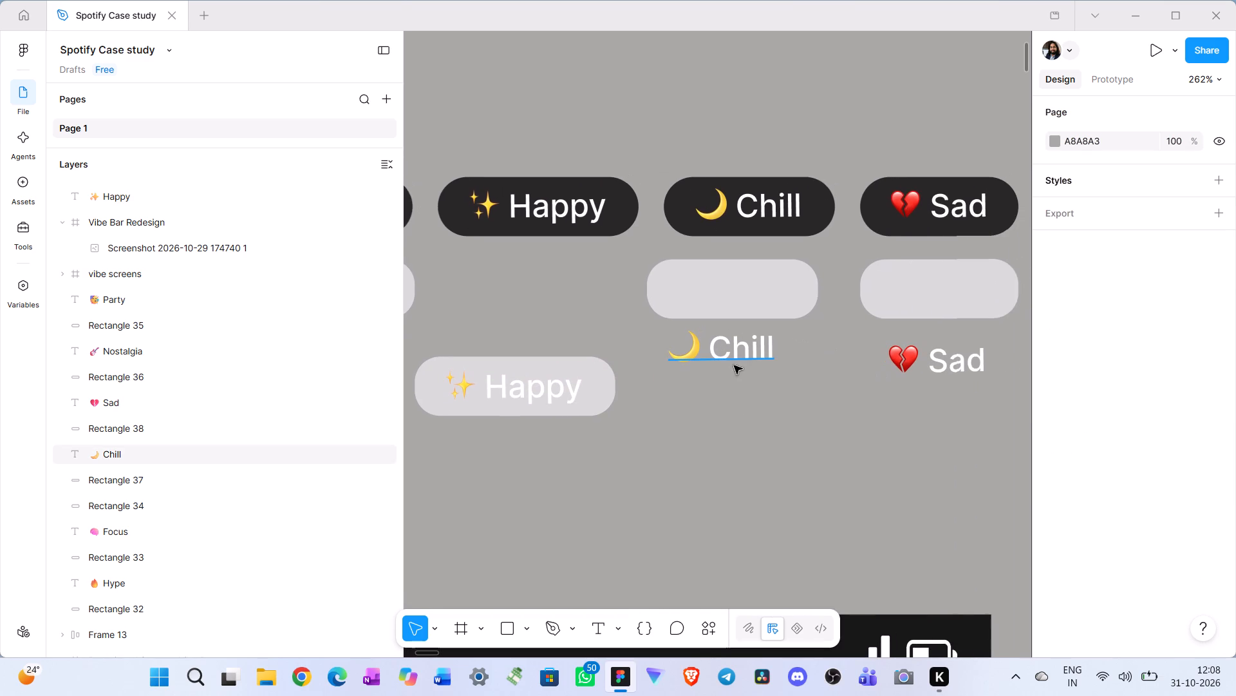
pyautogui.click(738, 349)
pyautogui.moveTo(740, 345); pyautogui.dragTo(745, 287)
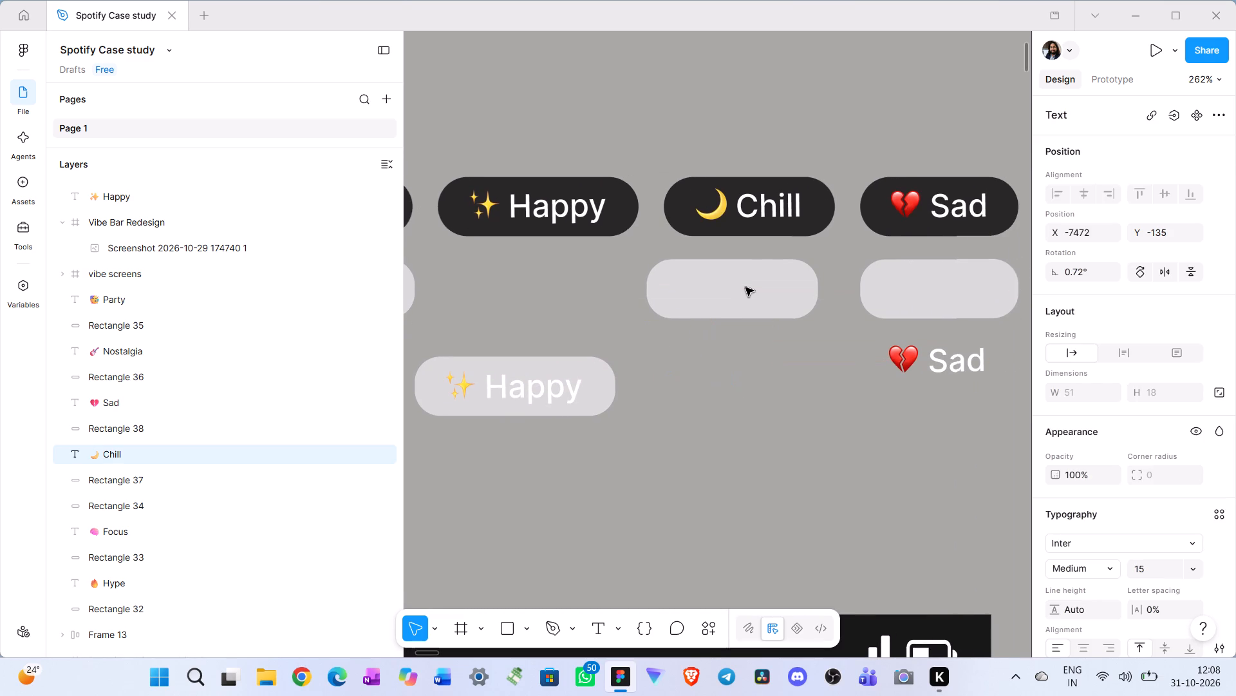
pyautogui.moveTo(745, 287); pyautogui.dragTo(745, 285)
pyautogui.rightClick(745, 285)
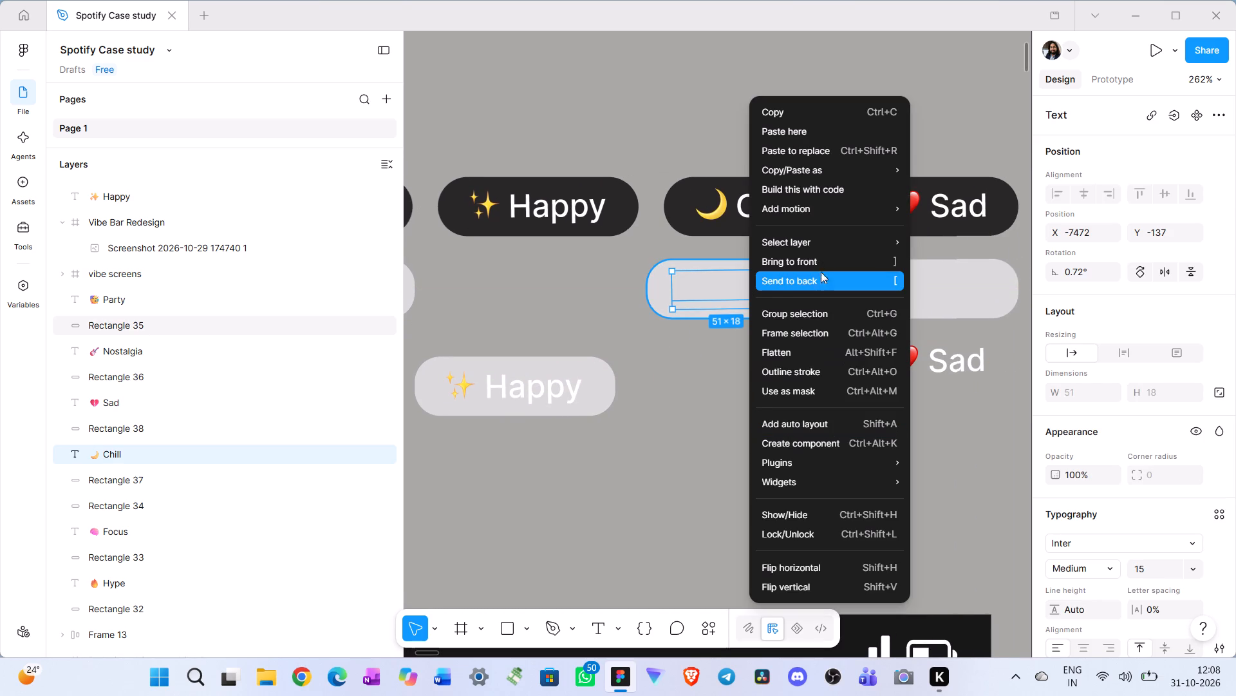
pyautogui.click(821, 262)
pyautogui.click(729, 290)
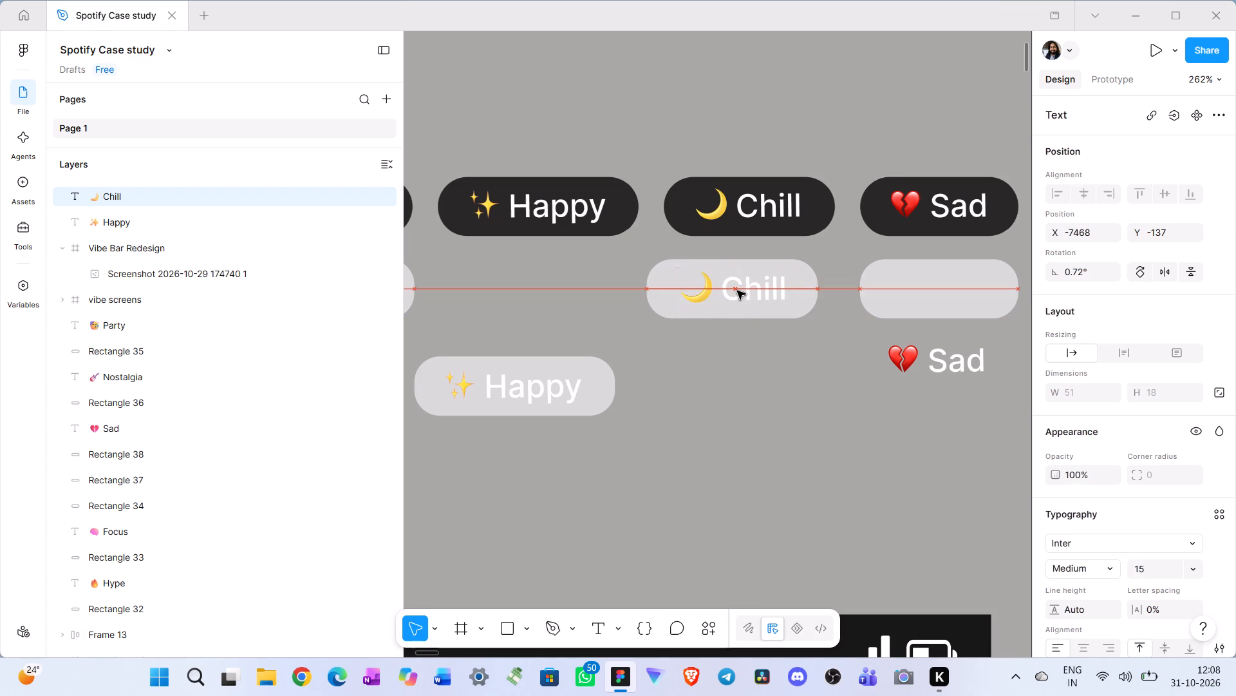
# Move the copied Sad label onto the centre of its rectangle at about X -7370, Y -137.
pyautogui.hscroll(-2, 801, 383)
pyautogui.click(686, 372)
pyautogui.moveTo(680, 360); pyautogui.dragTo(689, 290)
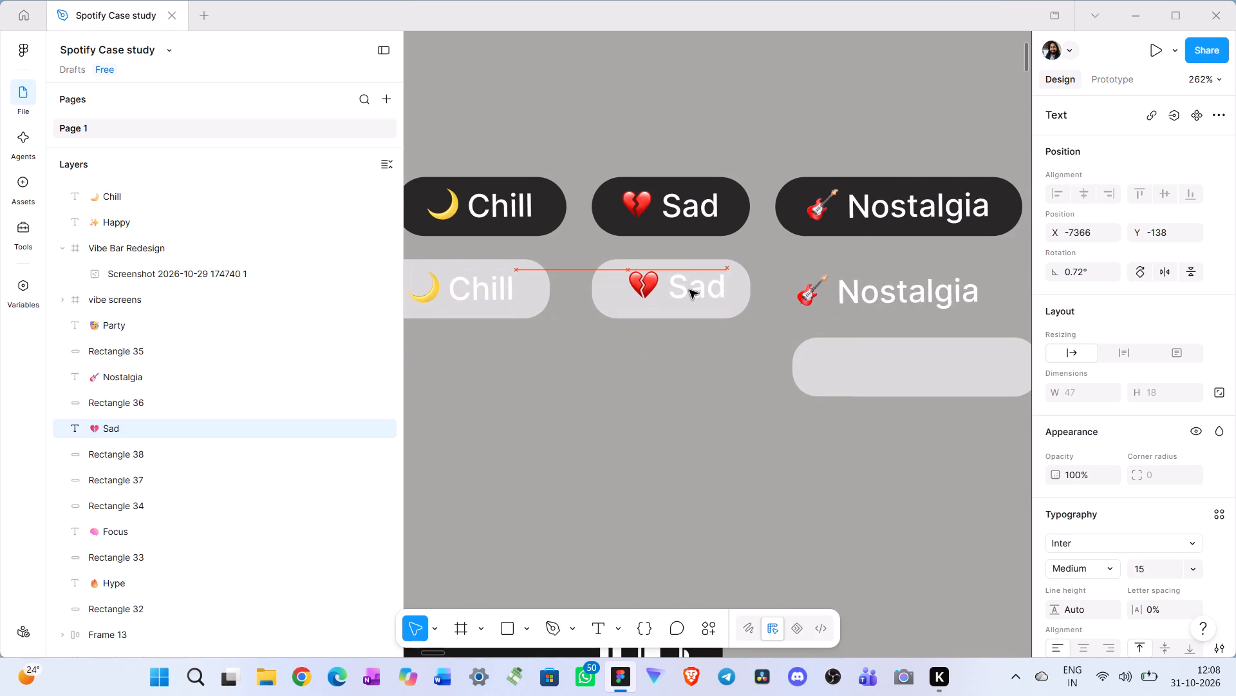
pyautogui.moveTo(689, 290); pyautogui.dragTo(687, 295)
pyautogui.rightClick(687, 295)
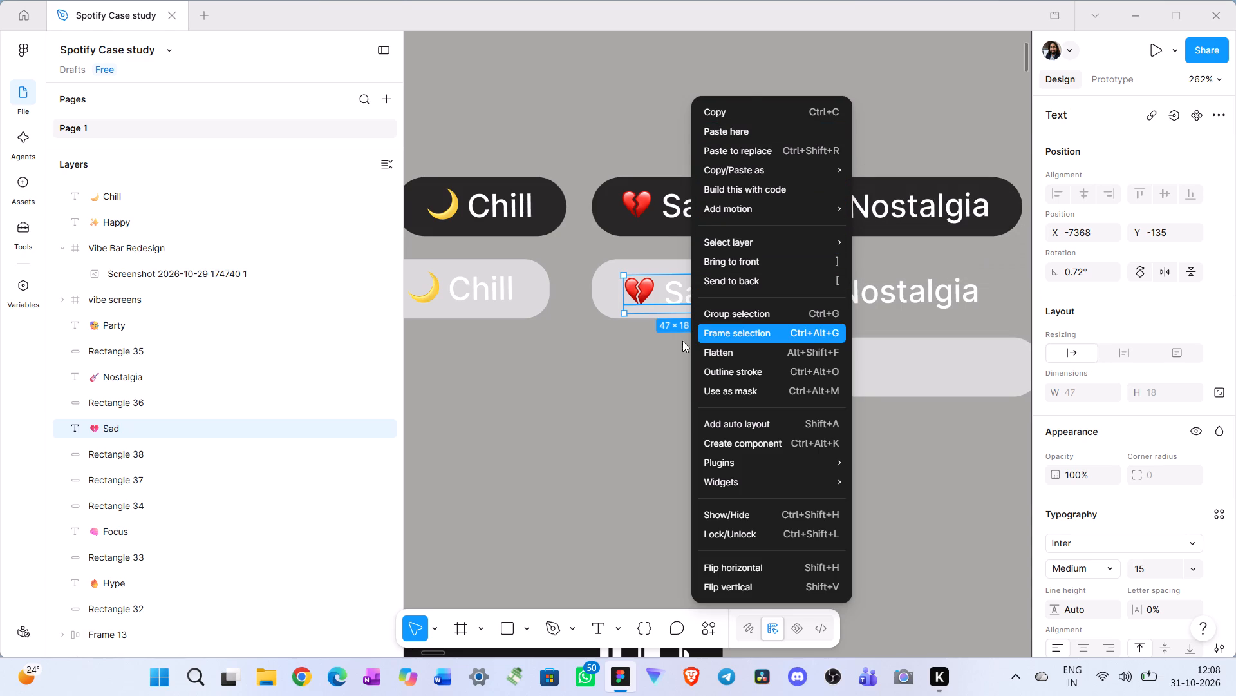
pyautogui.click(626, 356)
pyautogui.click(679, 297)
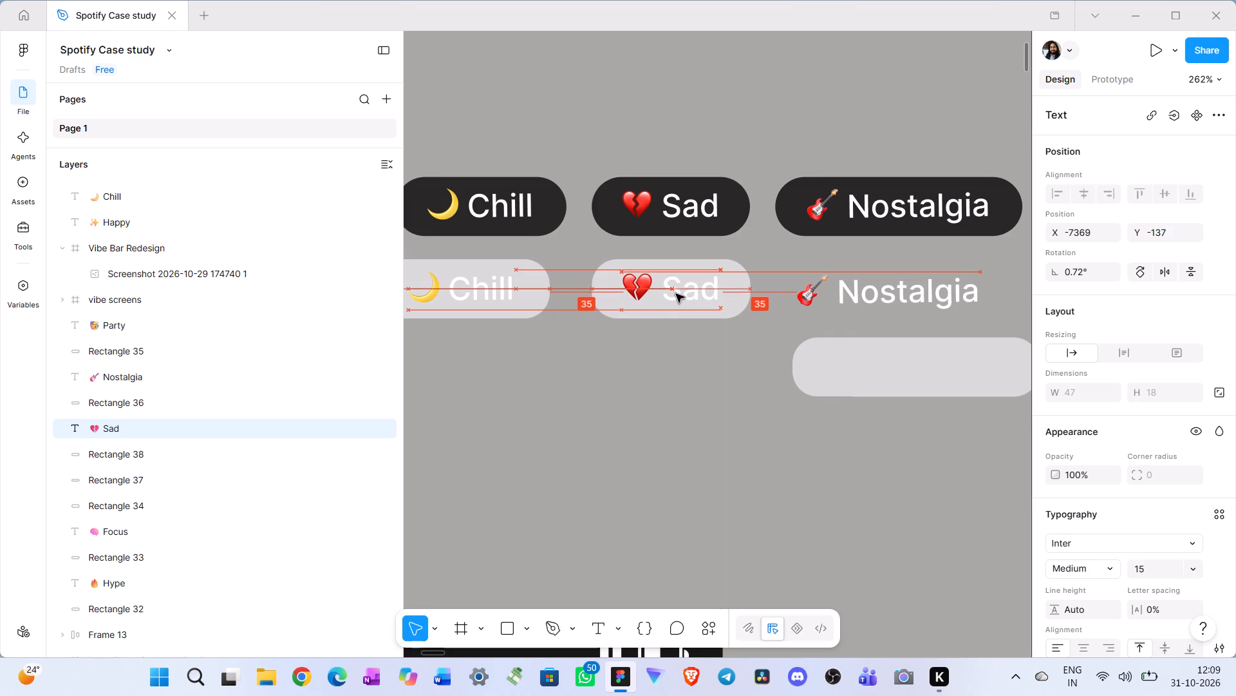
pyautogui.click(690, 352)
# Move the copied Nostalgia label onto the centre of its lowered rectangle at about X -7274, Y -101.
pyautogui.hscroll(-3, 690, 352)
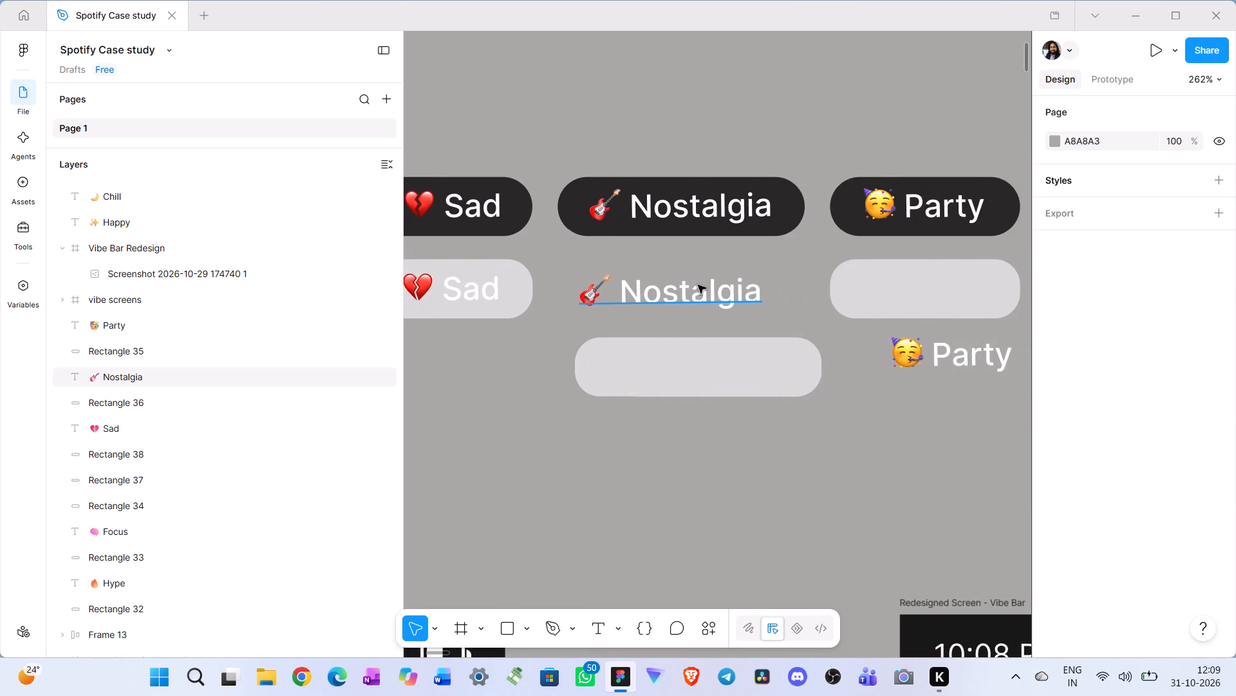
pyautogui.click(698, 293)
pyautogui.moveTo(696, 293); pyautogui.dragTo(713, 372)
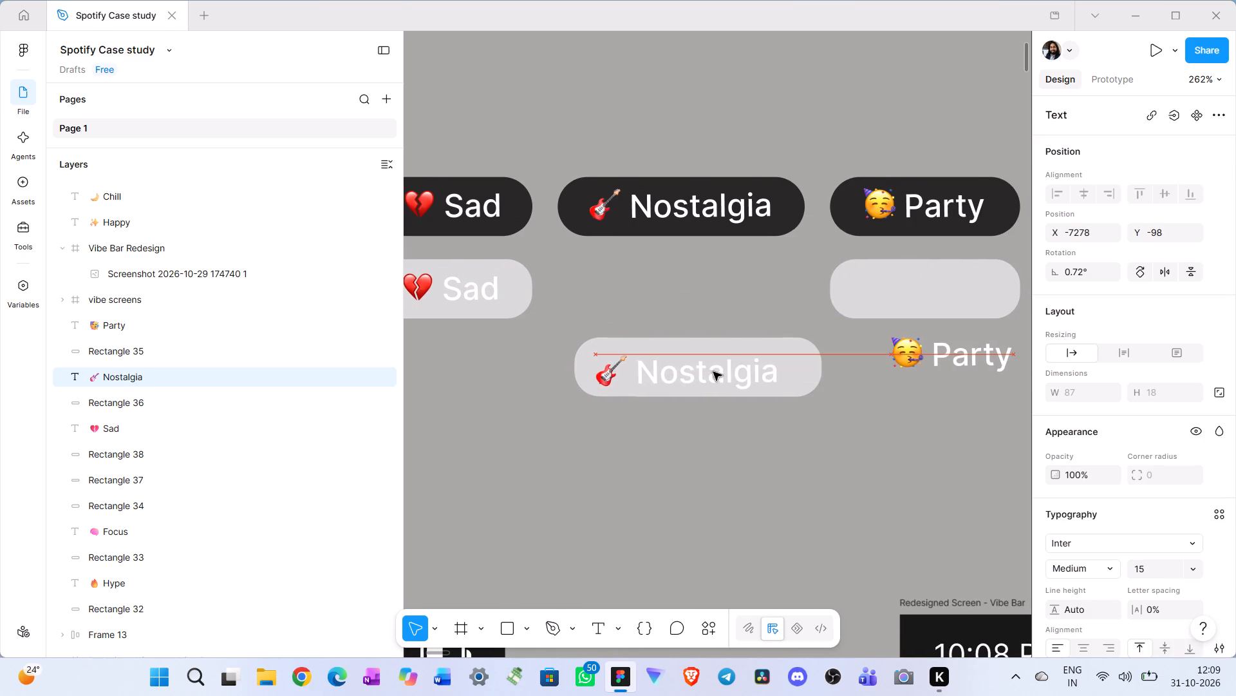
pyautogui.moveTo(713, 372); pyautogui.dragTo(716, 369)
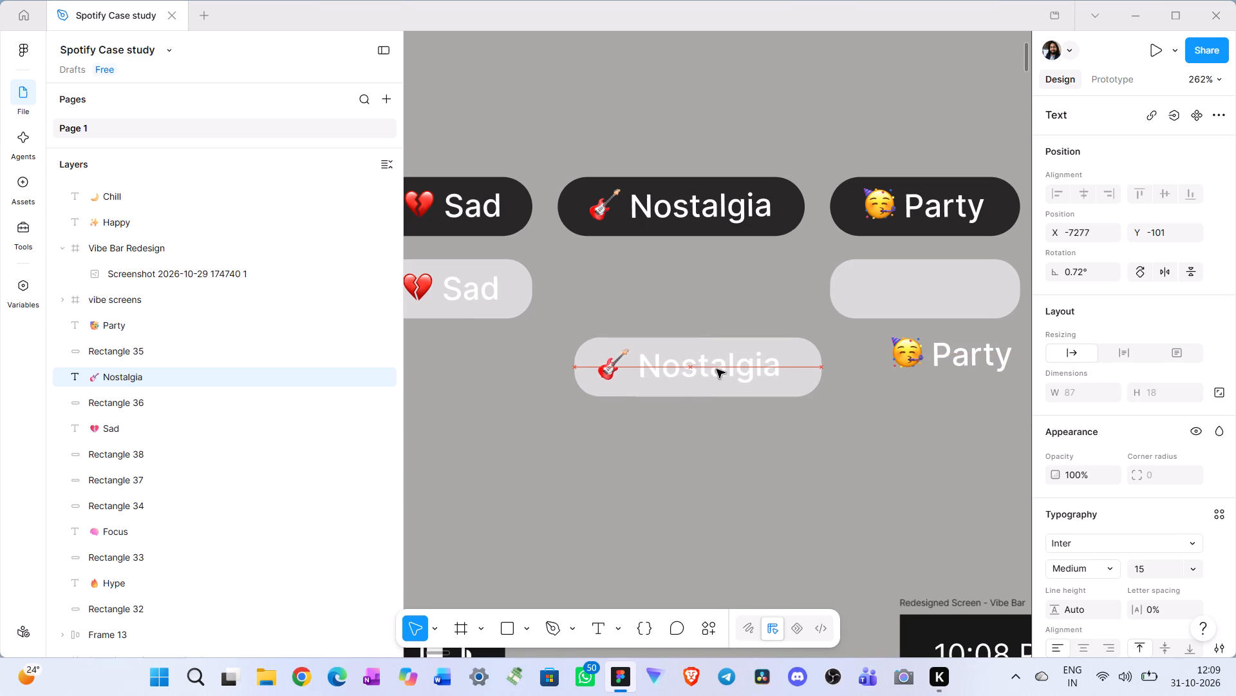
pyautogui.moveTo(716, 369); pyautogui.dragTo(722, 369)
# Move the copied Party label onto the centre of its rectangle at about Y -137.
pyautogui.hscroll(-2, 722, 369)
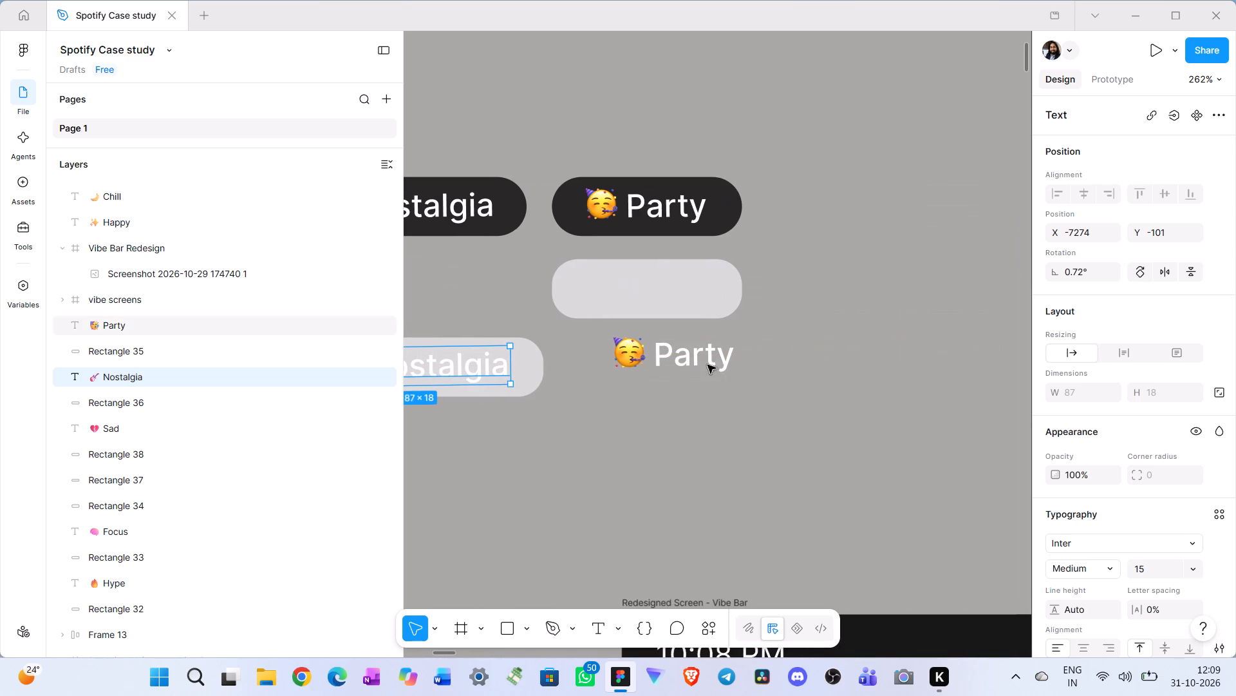
pyautogui.click(688, 352)
pyautogui.moveTo(697, 355); pyautogui.dragTo(680, 292)
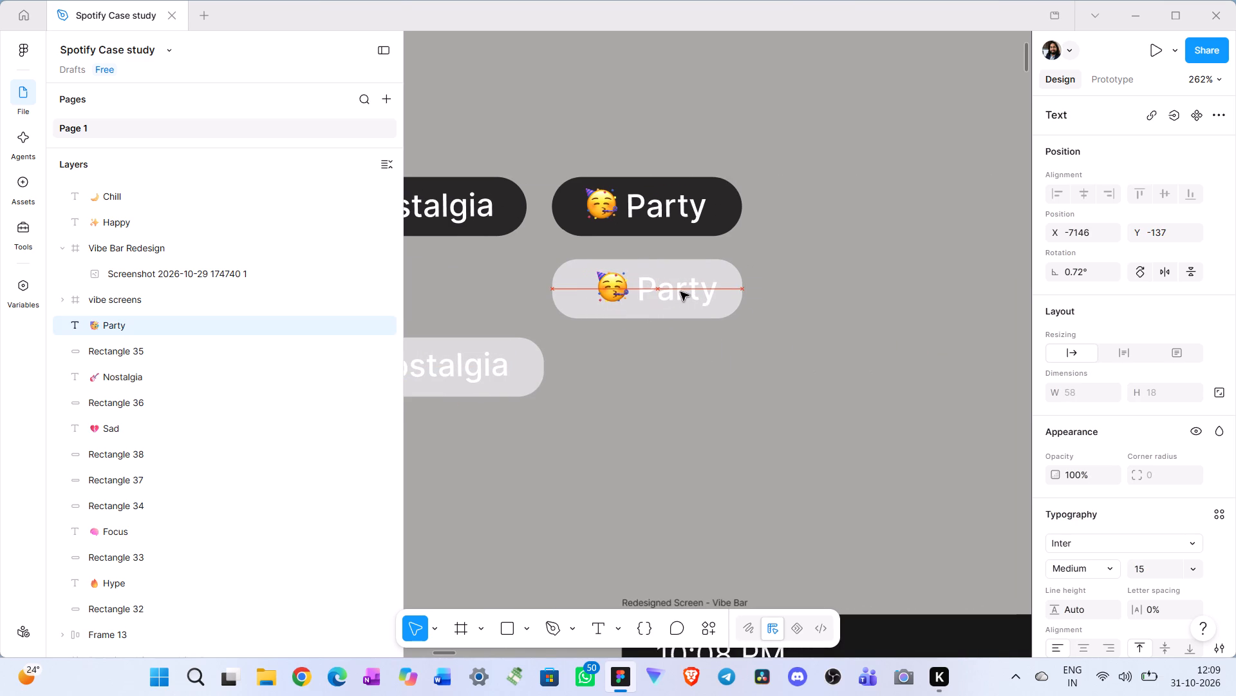
pyautogui.moveTo(680, 292); pyautogui.dragTo(669, 292)
pyautogui.click(674, 358)
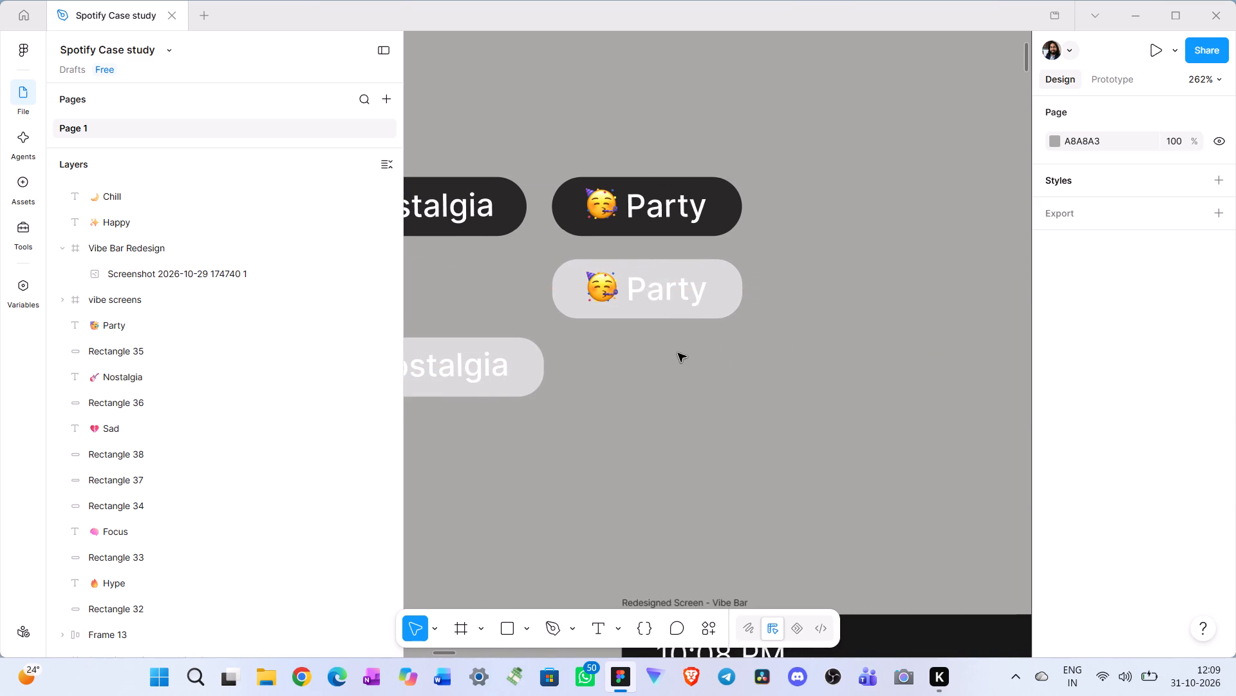
# Copy the dark fill colour 282727 from the original Hype chip.
pyautogui.hscroll(3, 700, 345)
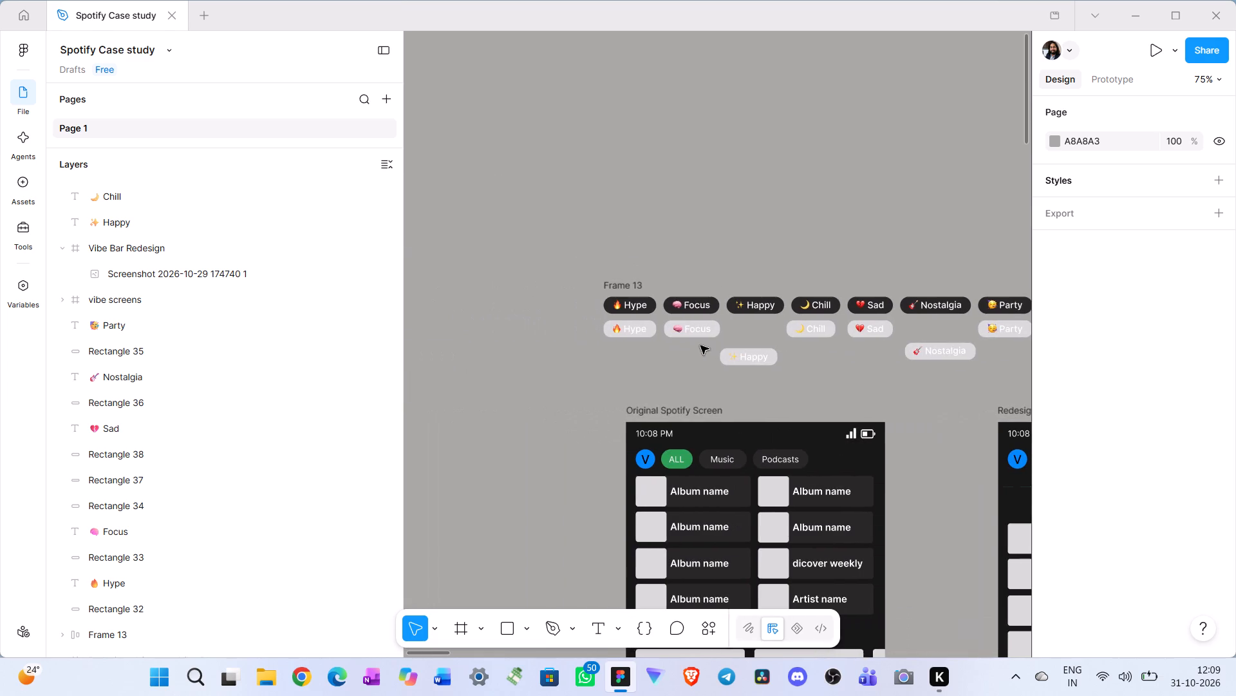
pyautogui.click(540, 210)
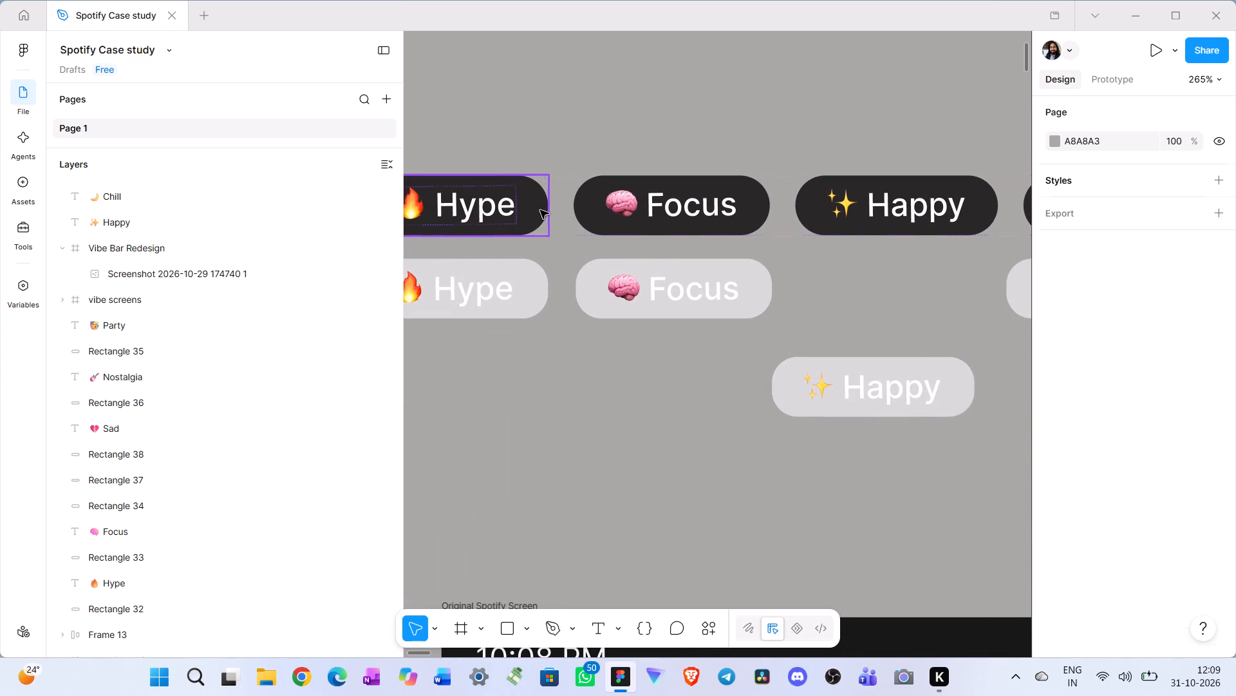
pyautogui.scroll(-5, 1086, 545)
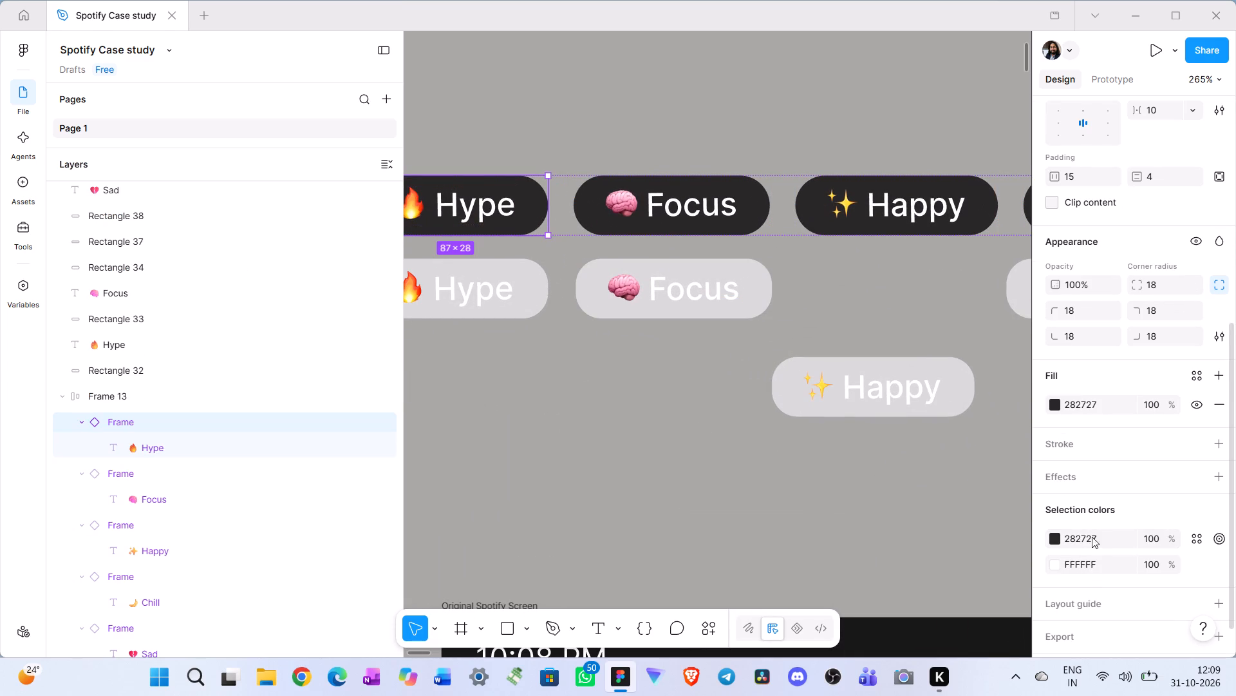
pyautogui.moveTo(1102, 537); pyautogui.dragTo(1063, 541)
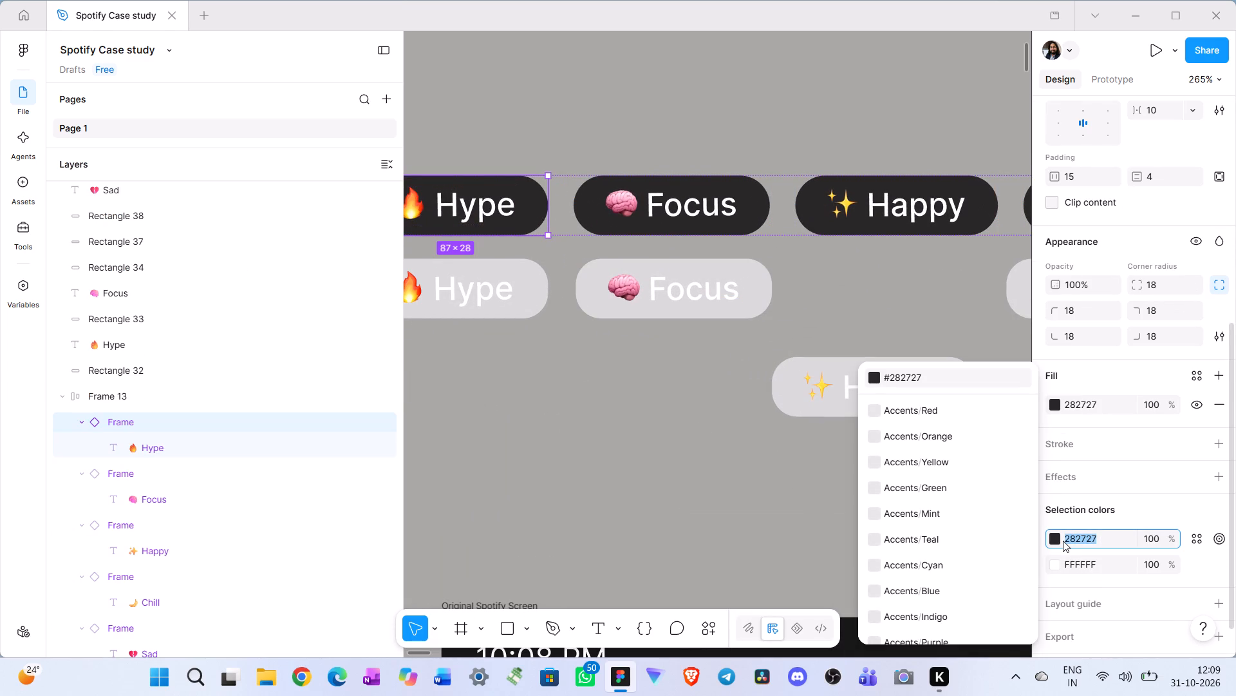
pyautogui.hotkey('ctrl', 'c')
pyautogui.click(729, 400)
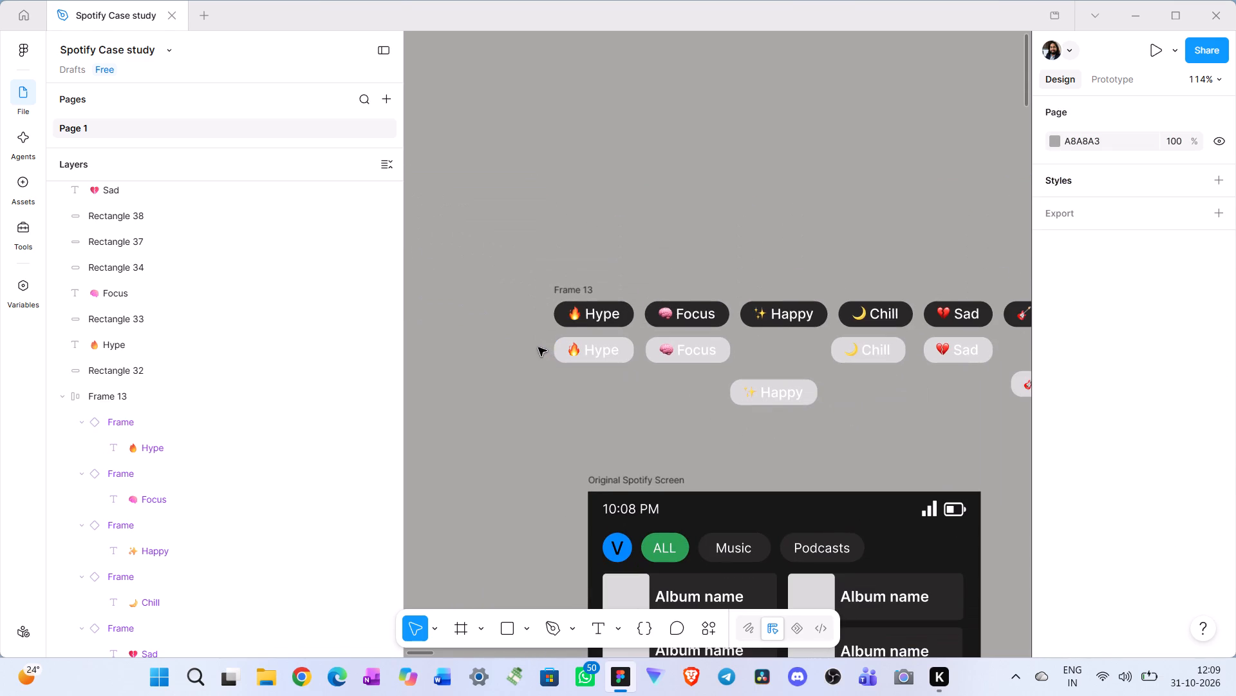
# Select all seven rebuilt chips with their labels and change their D9D9D9 rectangle colour to 282727.
pyautogui.moveTo(530, 343); pyautogui.dragTo(987, 398)
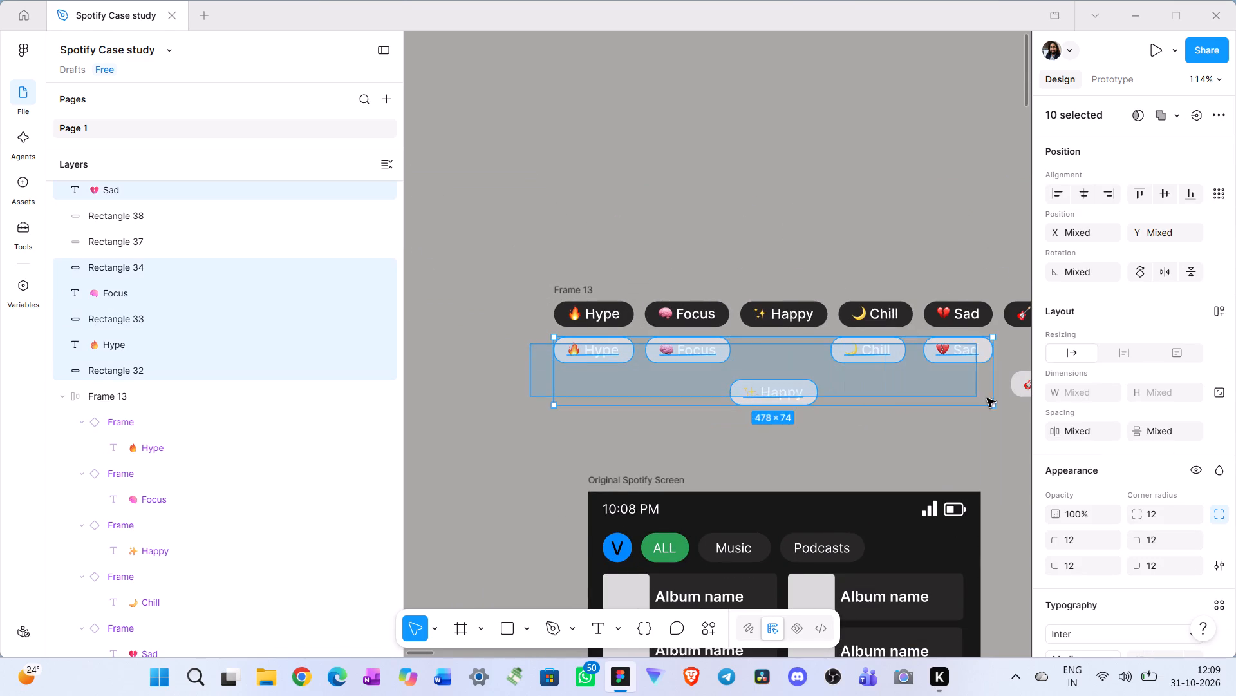
pyautogui.moveTo(987, 398); pyautogui.dragTo(1007, 396)
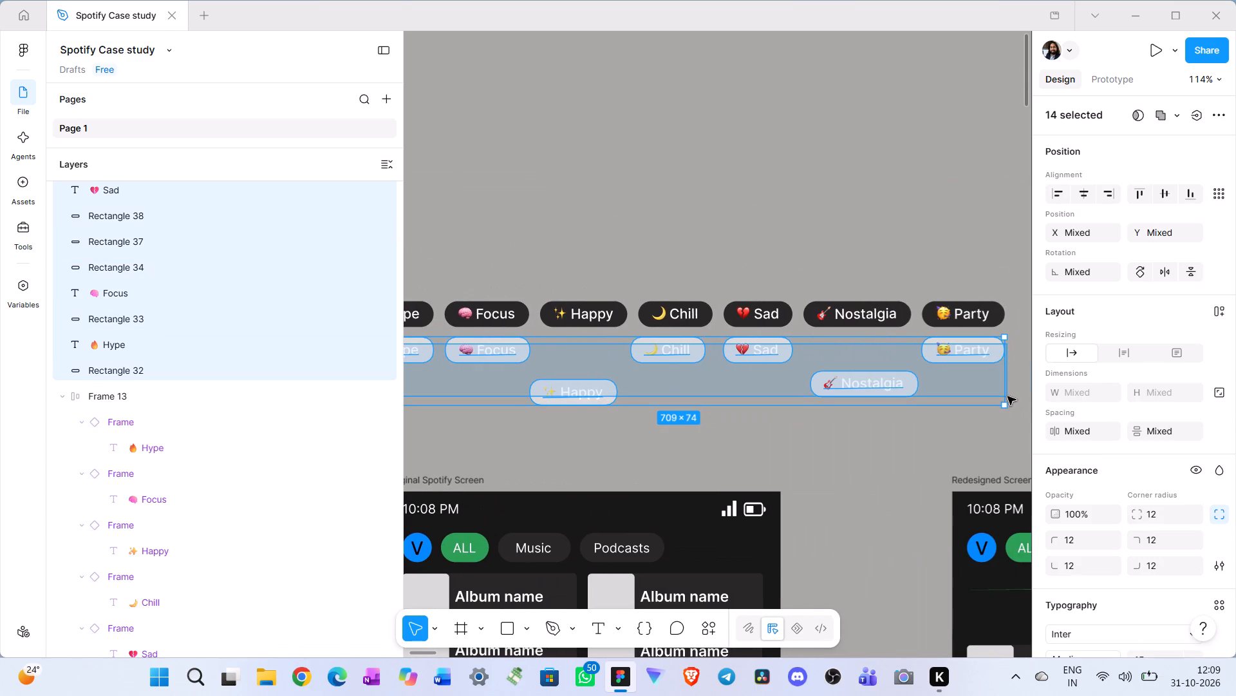
pyautogui.moveTo(1007, 396); pyautogui.dragTo(1013, 400)
pyautogui.scroll(-4, 1099, 536)
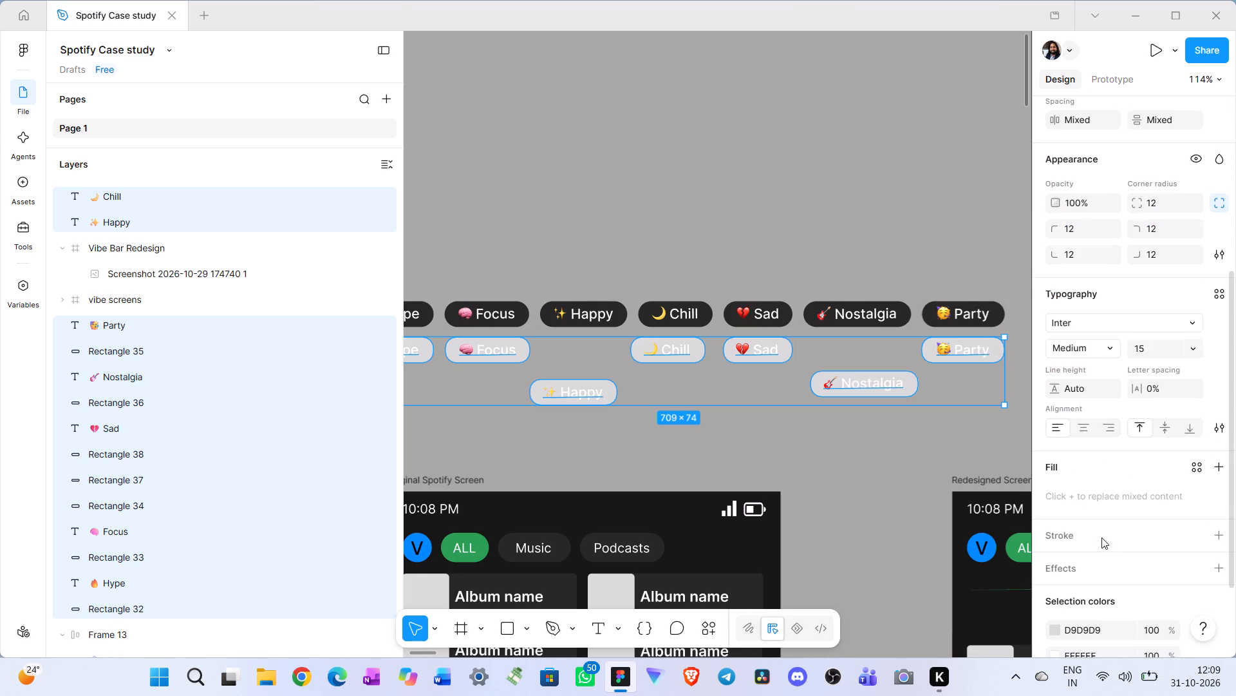
pyautogui.scroll(-3, 1097, 423)
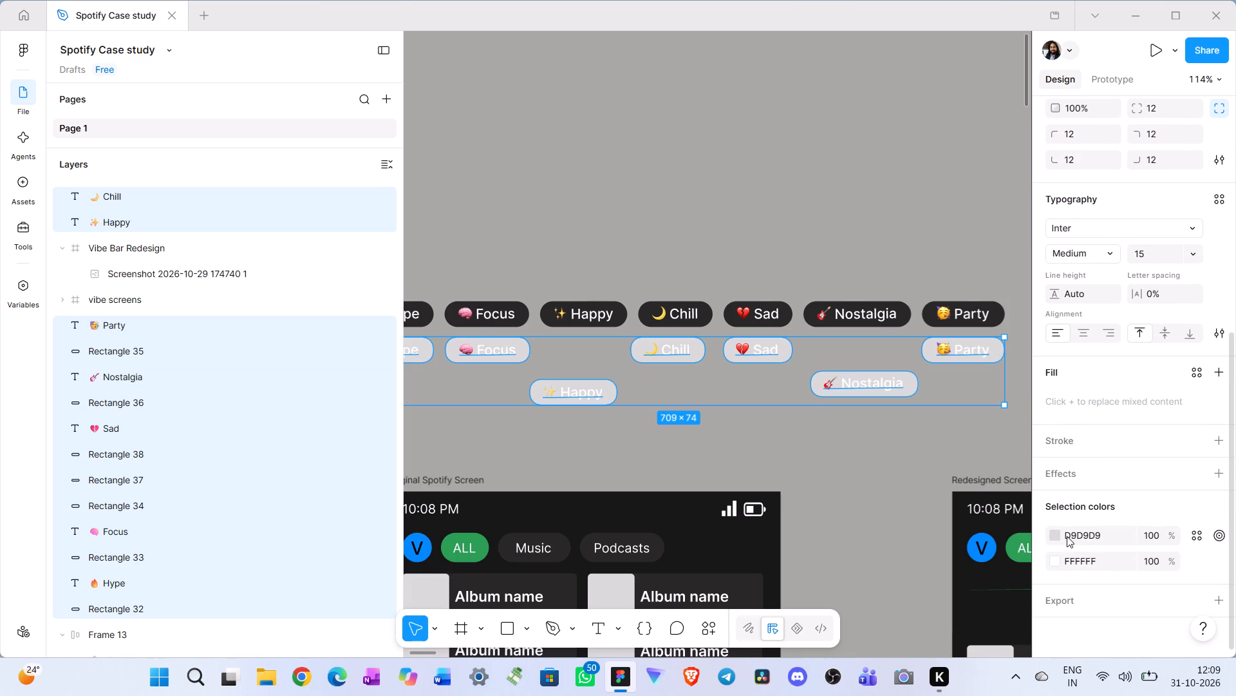
pyautogui.click(1098, 536)
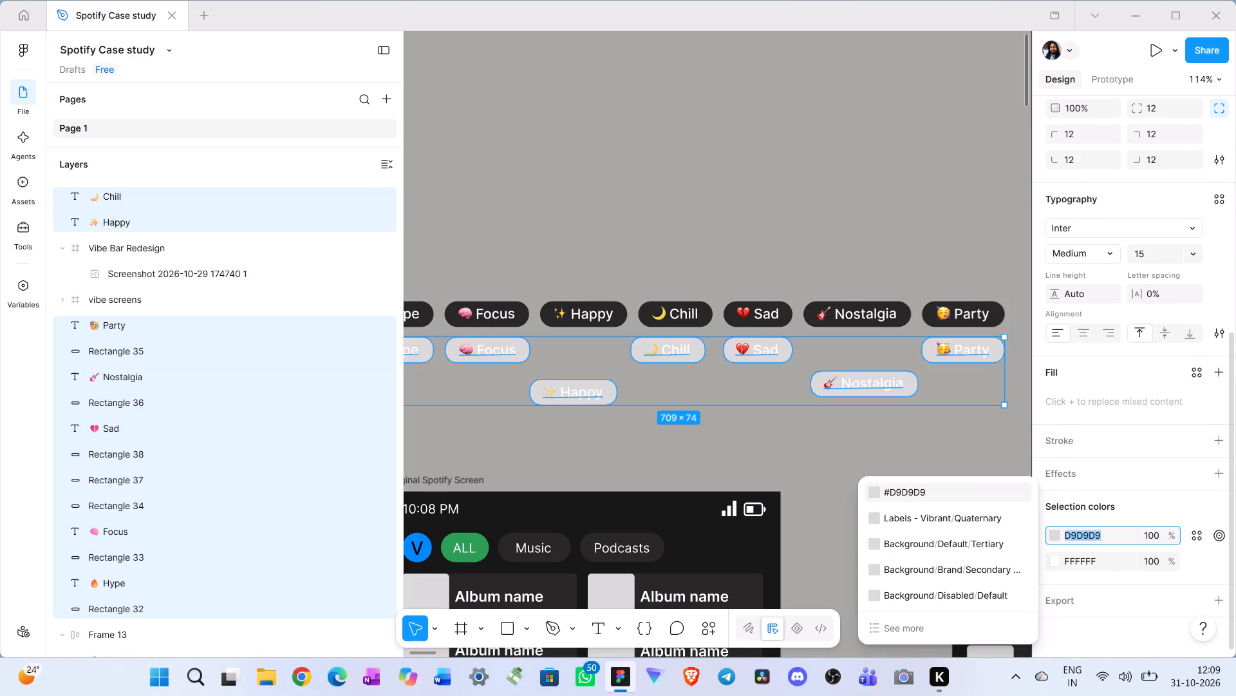
pyautogui.press('BackSpace')
pyautogui.hotkey('ctrl', 'v')
pyautogui.press('Return')
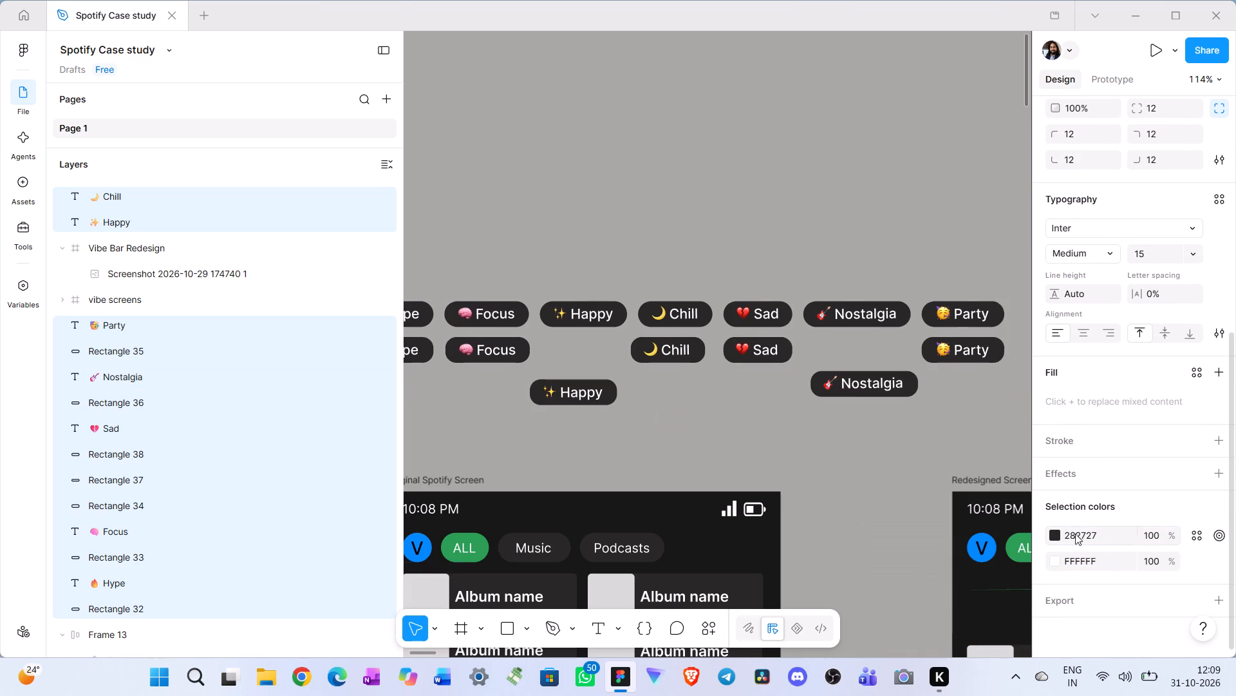
pyautogui.click(703, 453)
# Delete the original chip row above the rebuilt chips, including its emptied container Frame 13.
pyautogui.hscroll(1, 702, 451)
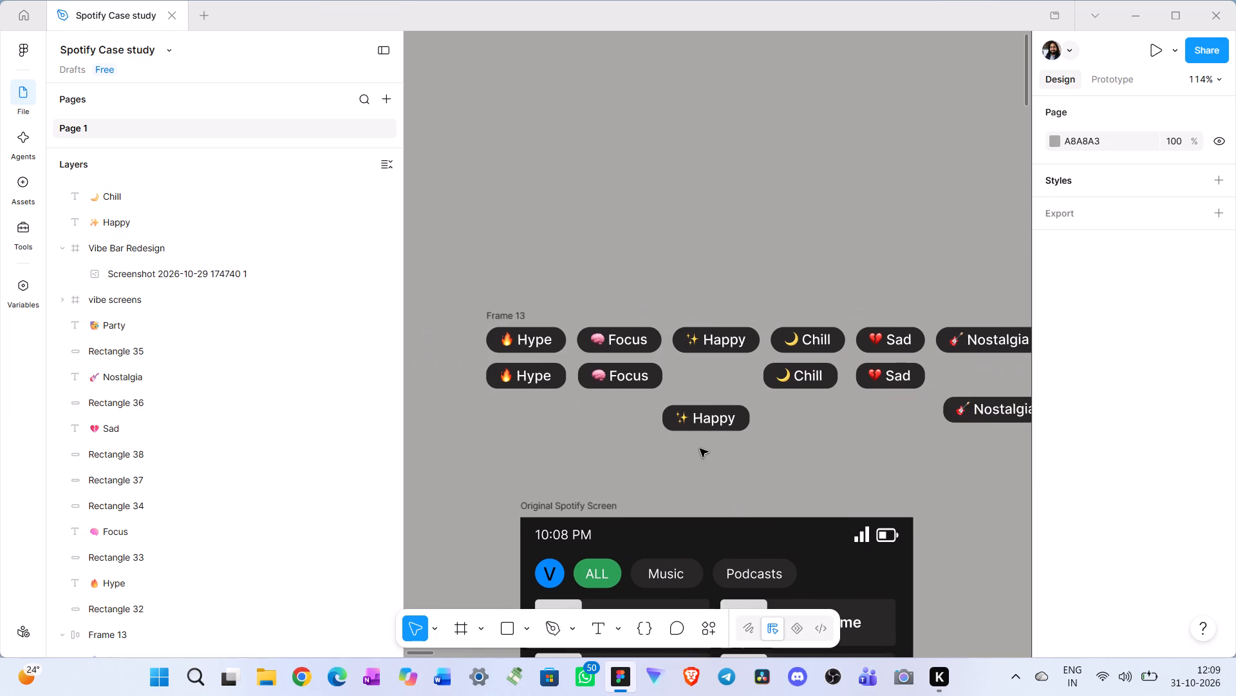
pyautogui.hscroll(1, 700, 449)
pyautogui.moveTo(482, 279); pyautogui.dragTo(801, 333)
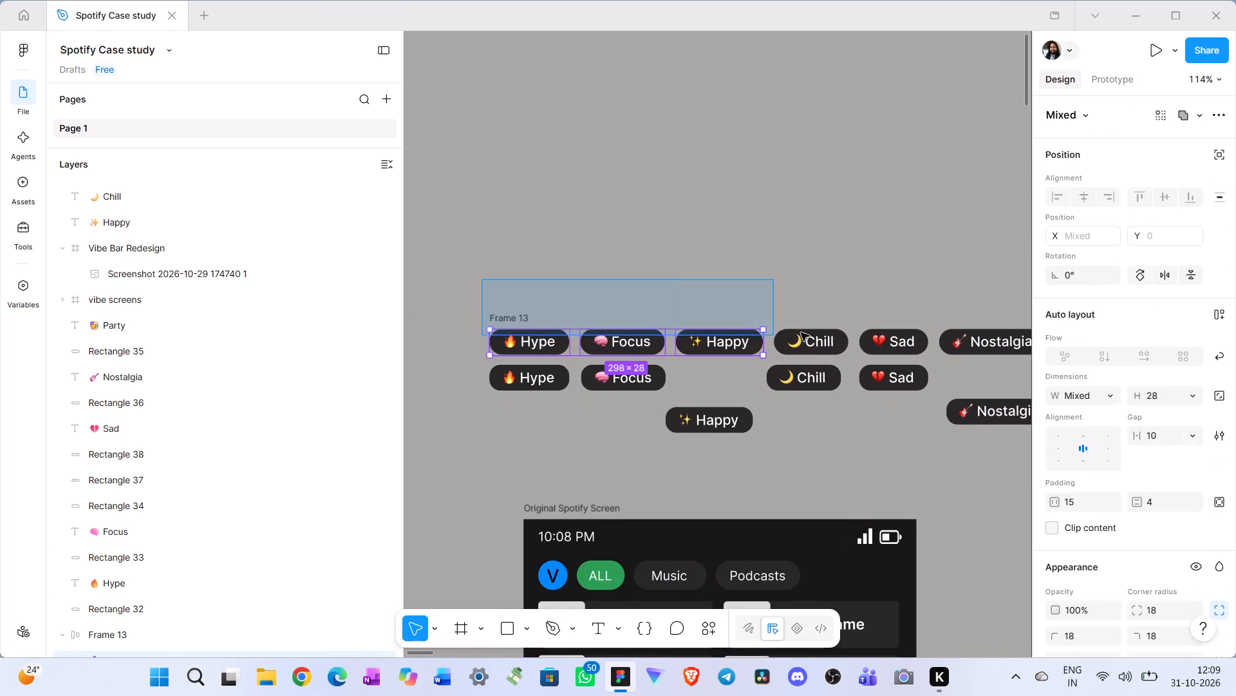
pyautogui.moveTo(801, 333); pyautogui.dragTo(837, 350)
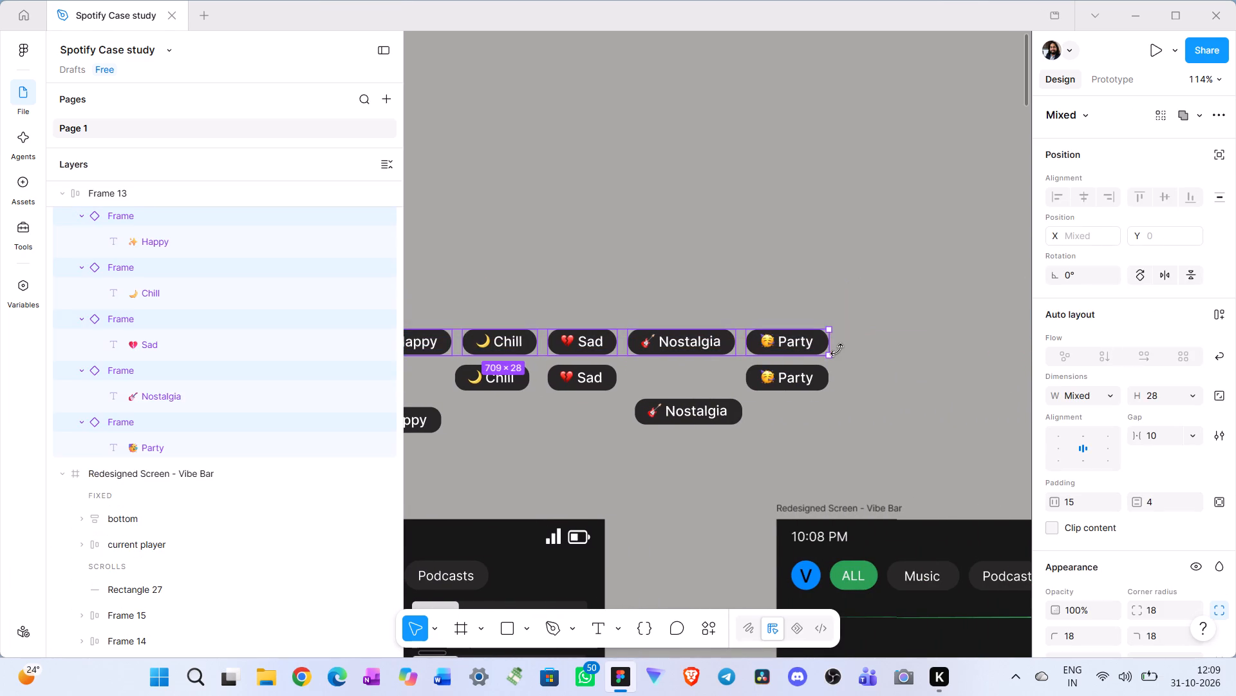
pyautogui.press('Delete')
pyautogui.click(770, 348)
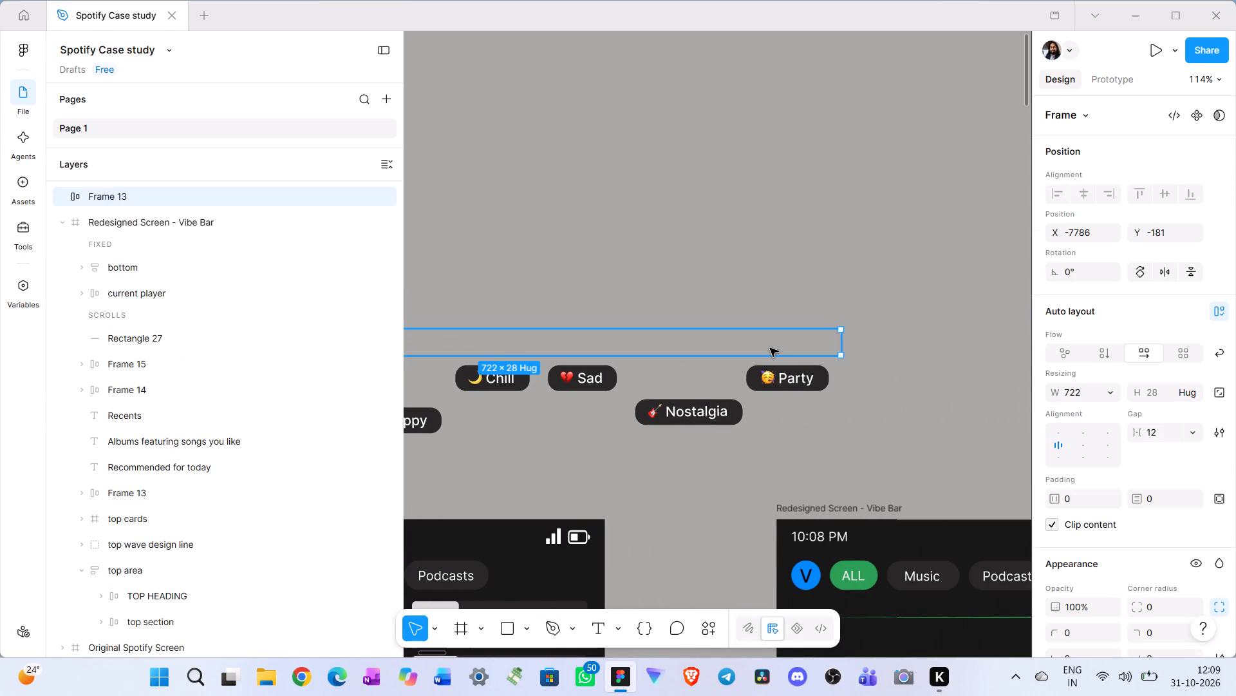
pyautogui.press('Delete')
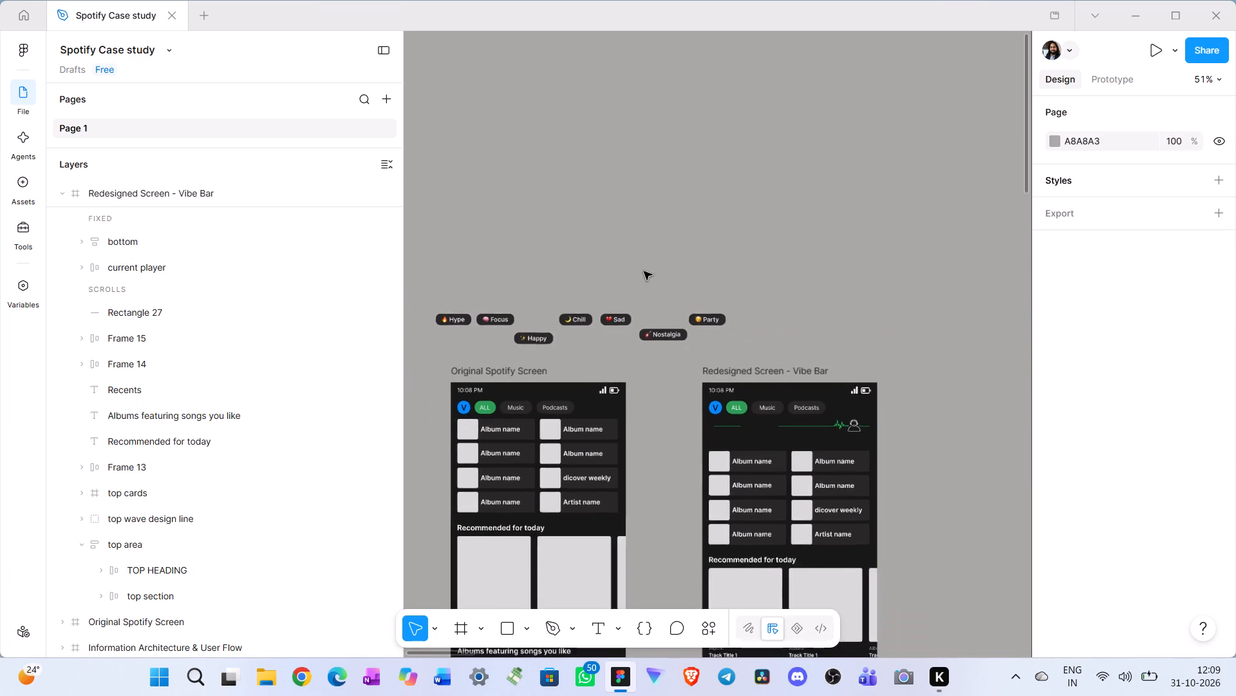
# Wrap the Hype label and rectangle in an auto layout frame, and do the same for the Focus chip.
pyautogui.hscroll(1, 644, 271)
pyautogui.scroll(-2, 644, 271)
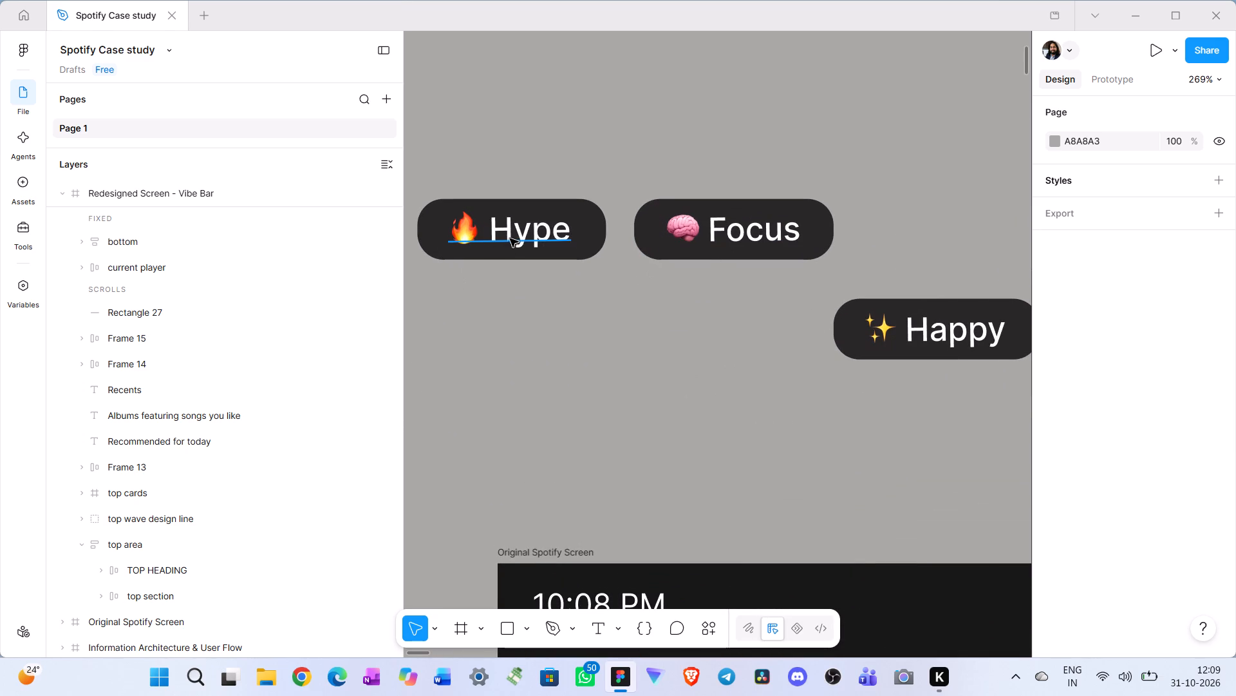
pyautogui.click(510, 237)
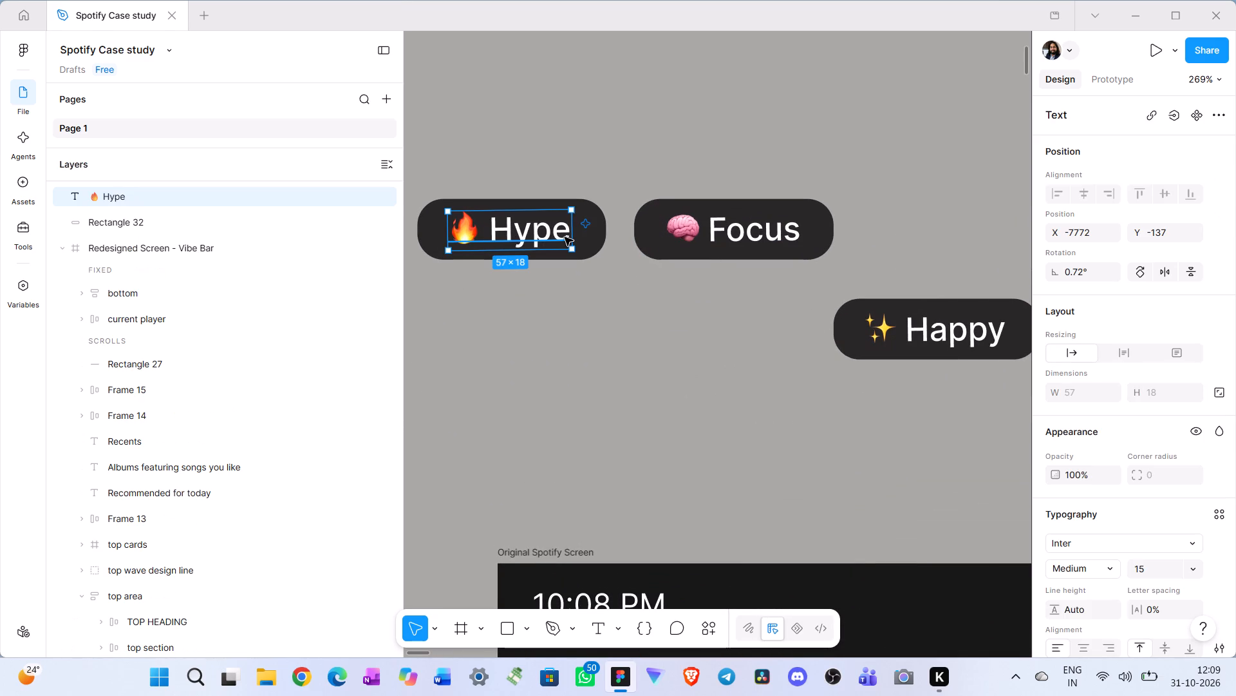
pyautogui.moveTo(442, 162); pyautogui.dragTo(538, 277)
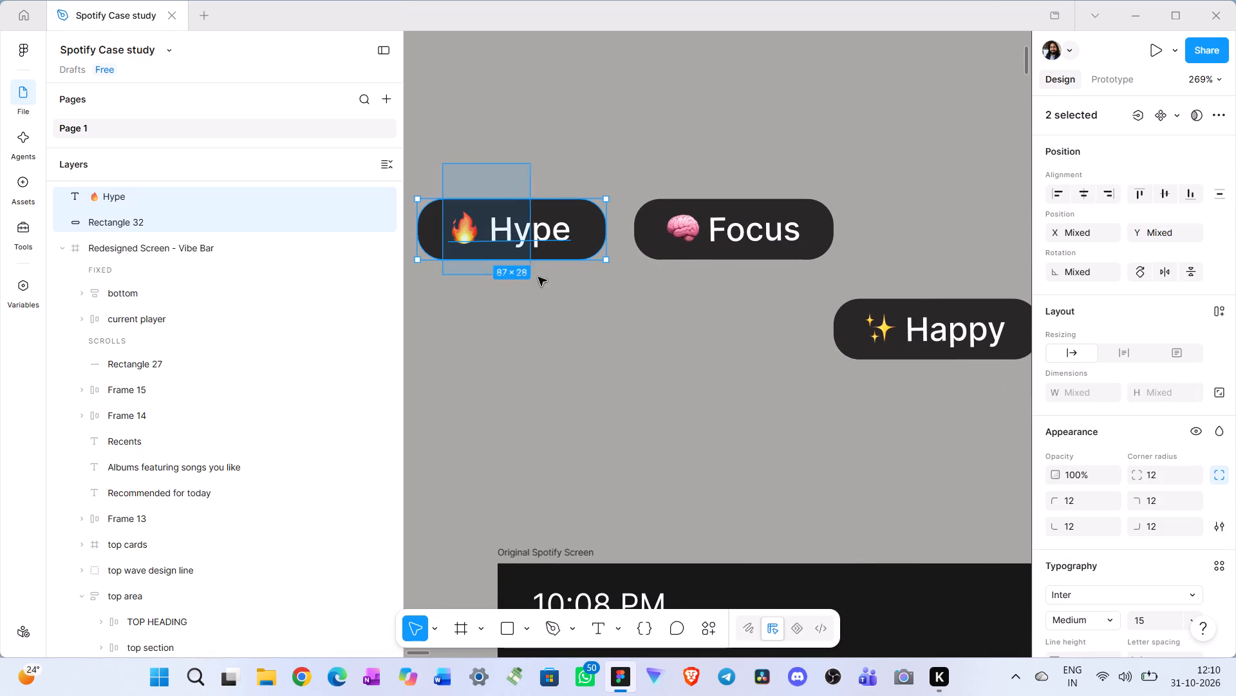
pyautogui.moveTo(538, 277); pyautogui.dragTo(575, 279)
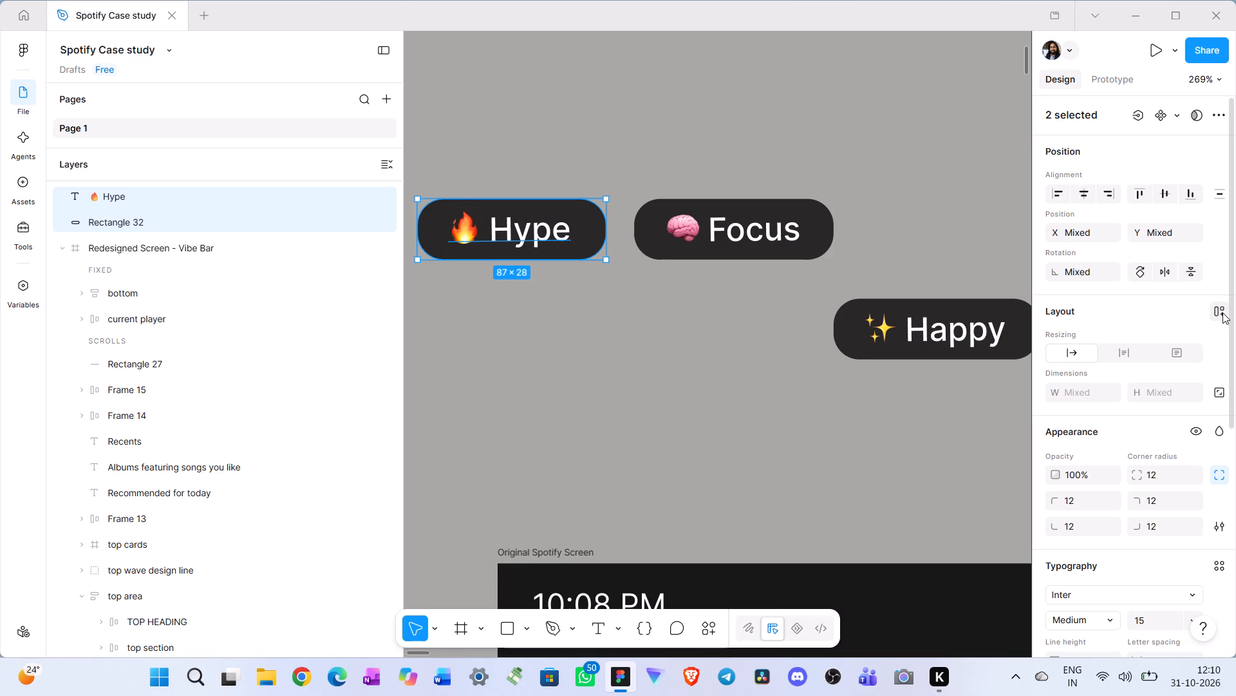
pyautogui.click(1222, 313)
pyautogui.moveTo(685, 182); pyautogui.dragTo(763, 273)
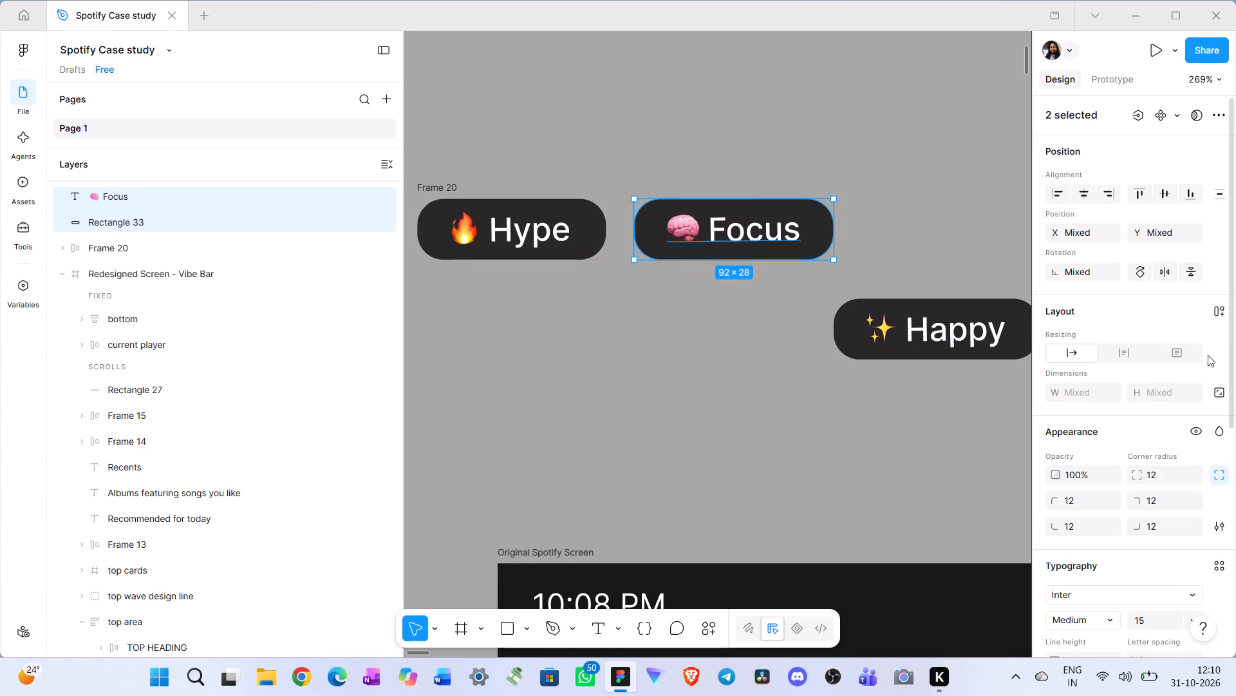
pyautogui.click(1224, 312)
# Combine the Happy label and rectangle into an auto layout frame, and the Chill label and rectangle into another.
pyautogui.moveTo(925, 273); pyautogui.dragTo(979, 376)
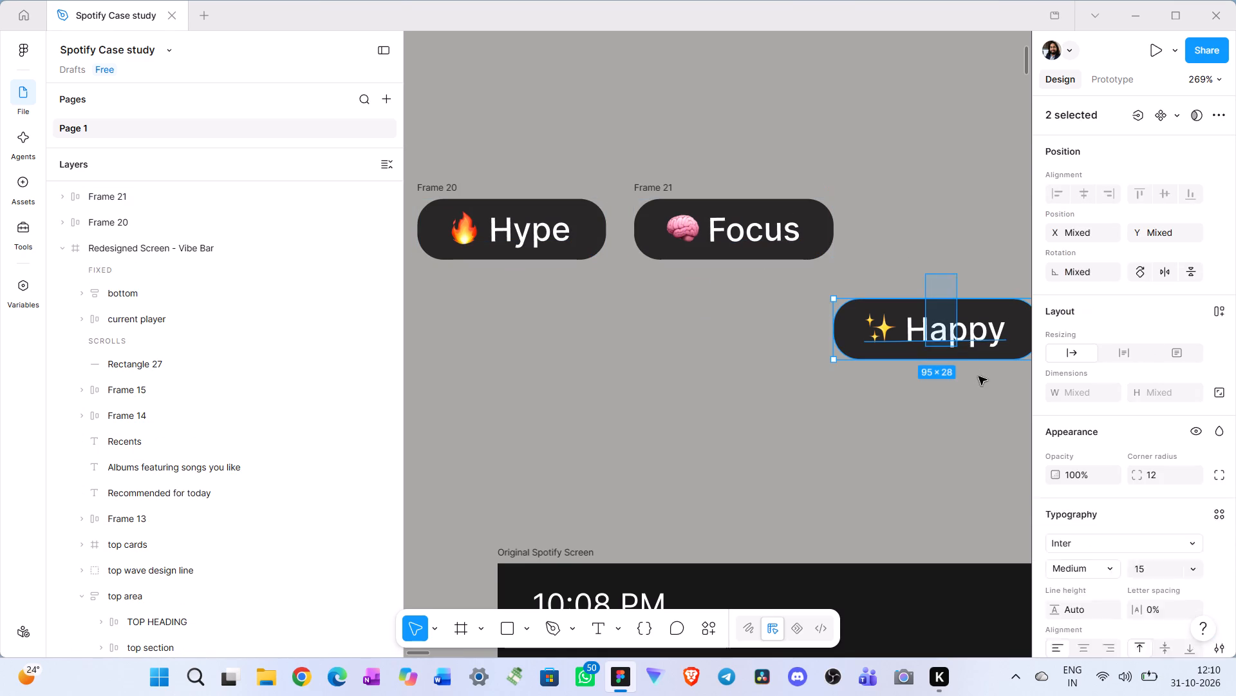
pyautogui.moveTo(979, 376); pyautogui.dragTo(983, 380)
pyautogui.hscroll(-3, 972, 382)
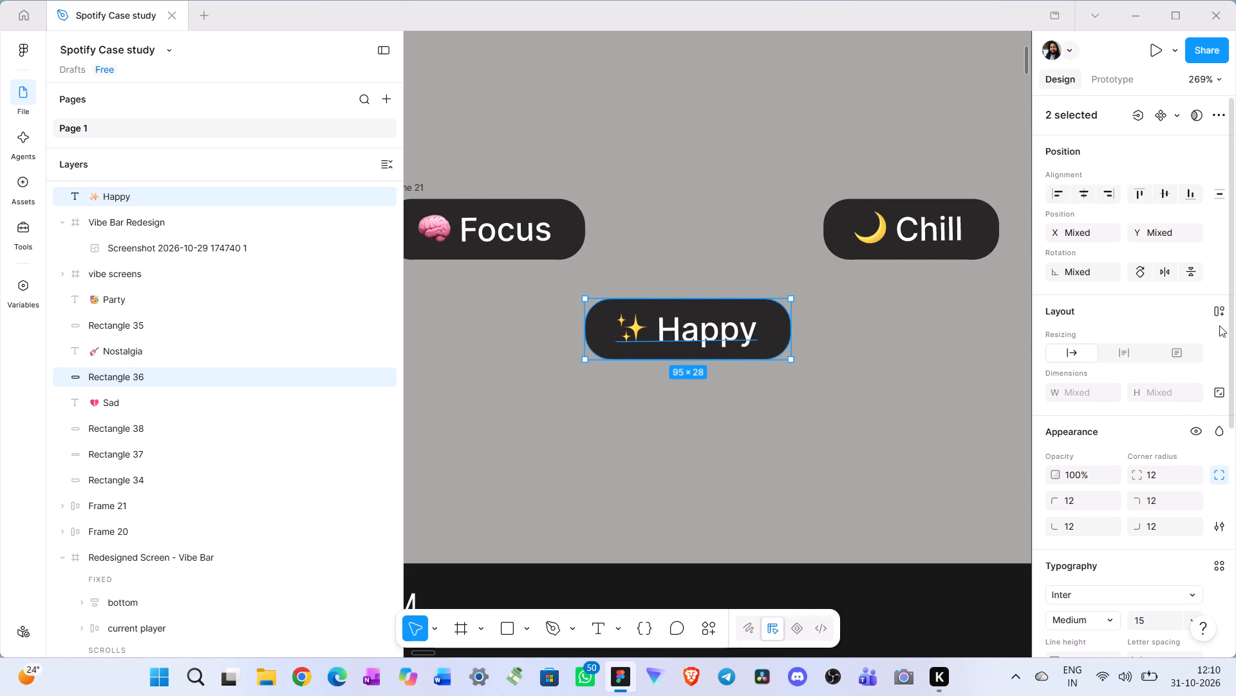
pyautogui.click(1221, 314)
pyautogui.hscroll(-1, 881, 221)
pyautogui.moveTo(749, 163); pyautogui.dragTo(839, 297)
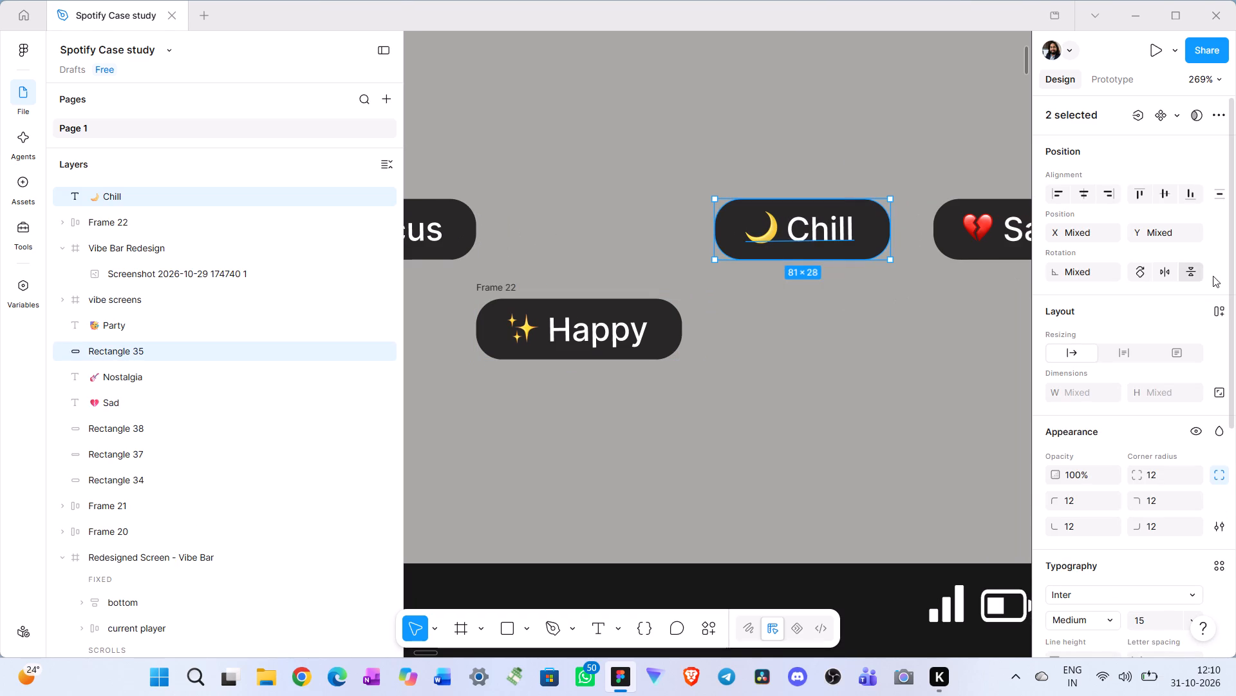
pyautogui.click(1224, 313)
# Turn the Sad chip and the Nostalgia chip, each with its label and rectangle, into separate auto layout frames.
pyautogui.hscroll(-1, 935, 240)
pyautogui.moveTo(829, 181); pyautogui.dragTo(875, 288)
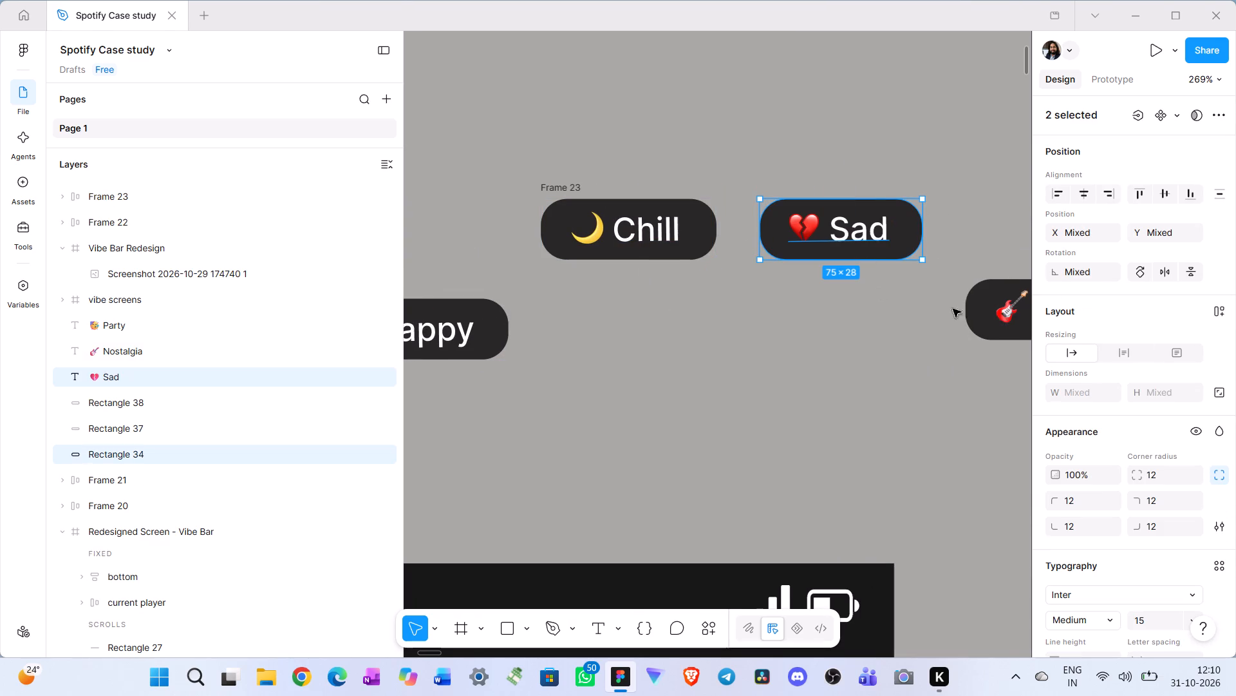
pyautogui.click(1217, 312)
pyautogui.hscroll(-2, 1005, 291)
pyautogui.moveTo(771, 258); pyautogui.dragTo(820, 338)
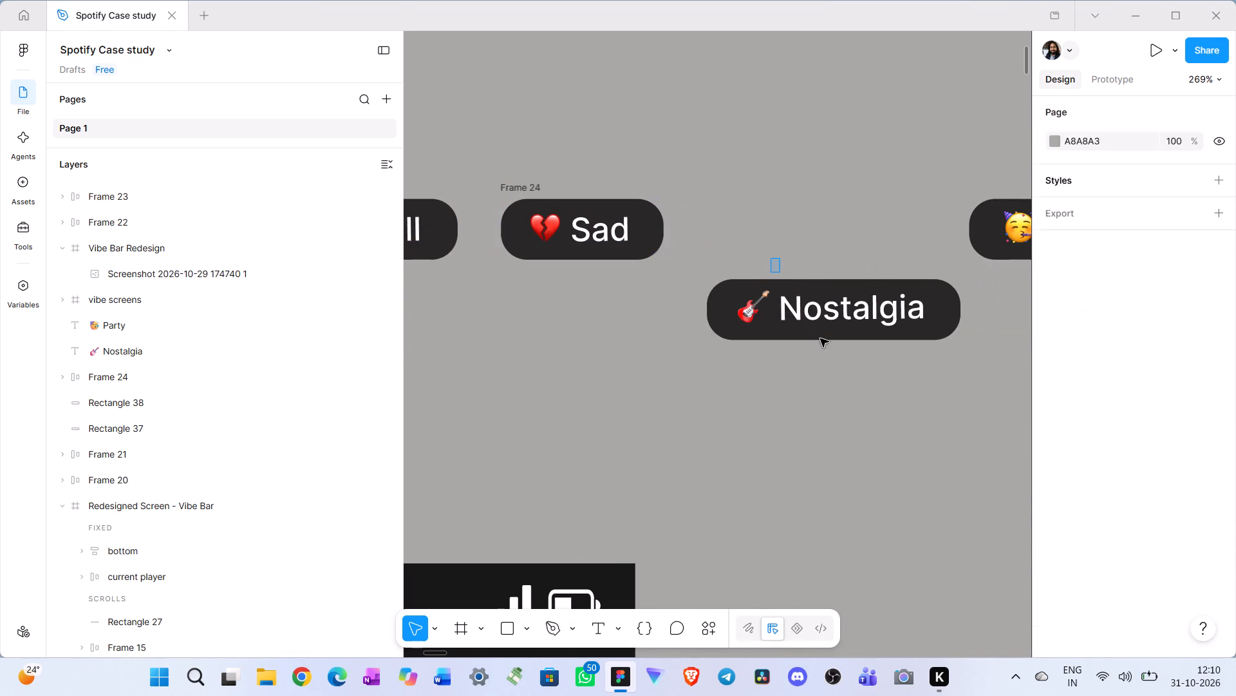
pyautogui.moveTo(820, 338); pyautogui.dragTo(878, 389)
pyautogui.click(1222, 315)
# Wrap the Party label and its rectangle in an auto layout frame.
pyautogui.hscroll(-1, 1083, 353)
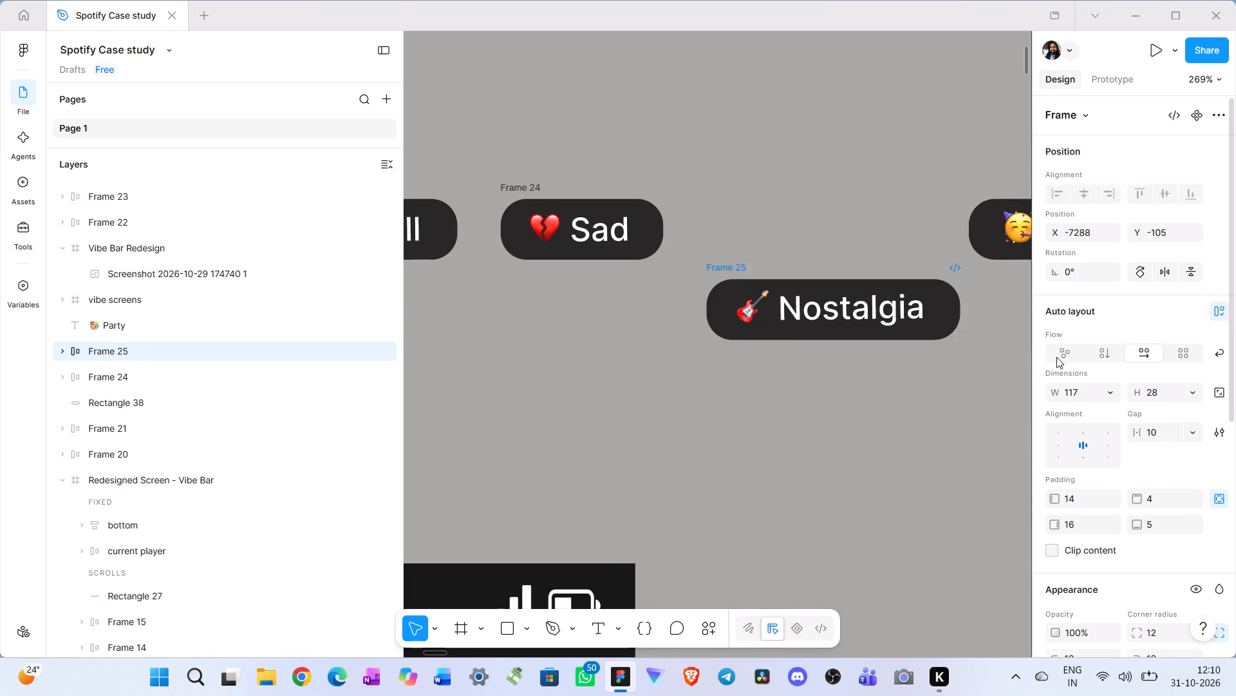
pyautogui.hscroll(-2, 1056, 357)
pyautogui.hscroll(-2, 754, 329)
pyautogui.moveTo(676, 175); pyautogui.dragTo(718, 206)
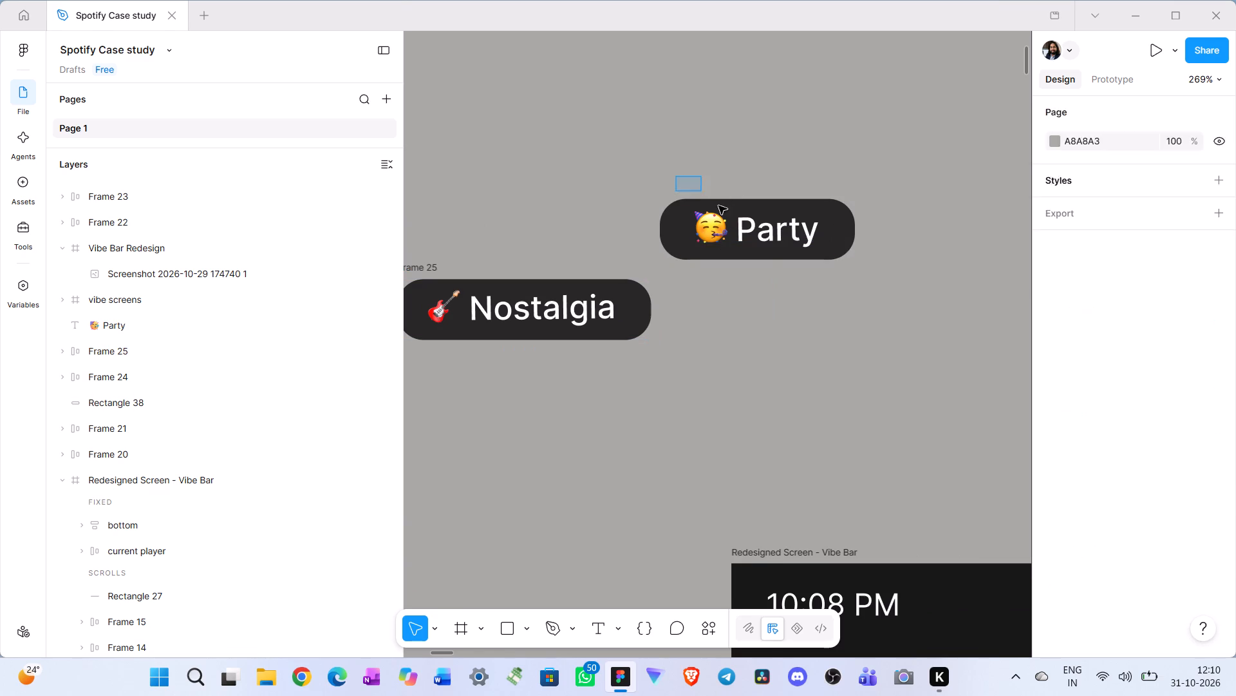
pyautogui.moveTo(718, 206); pyautogui.dragTo(857, 290)
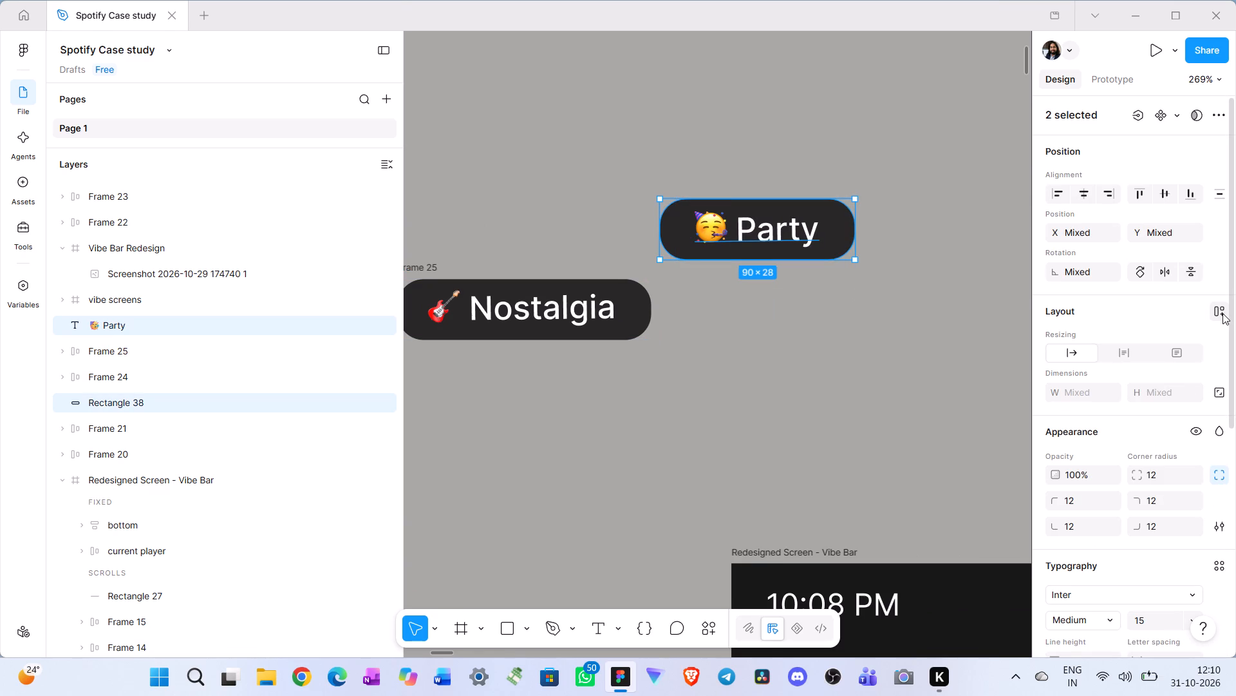
pyautogui.click(1222, 313)
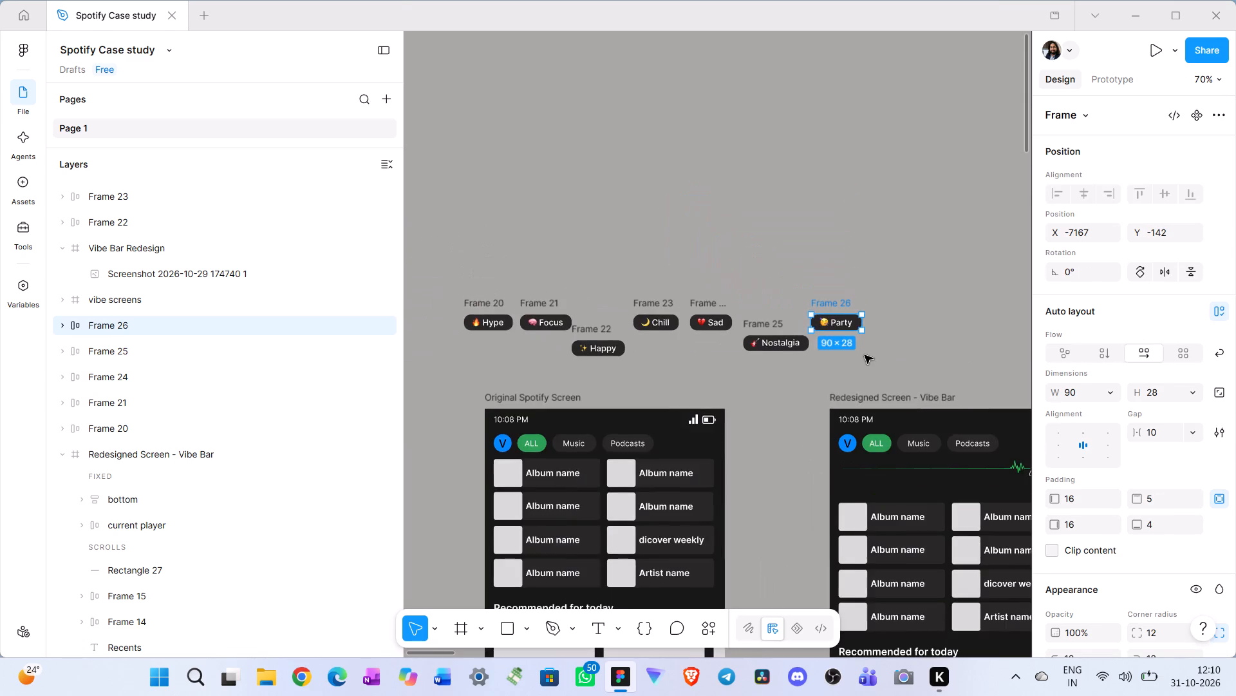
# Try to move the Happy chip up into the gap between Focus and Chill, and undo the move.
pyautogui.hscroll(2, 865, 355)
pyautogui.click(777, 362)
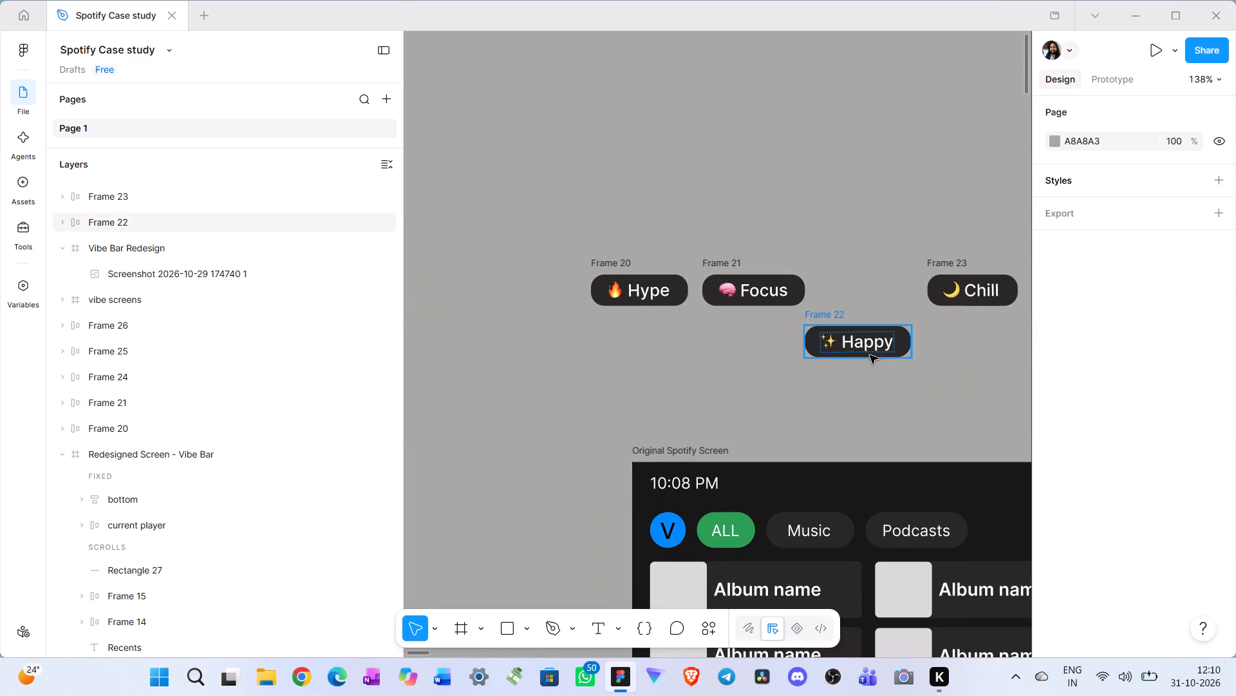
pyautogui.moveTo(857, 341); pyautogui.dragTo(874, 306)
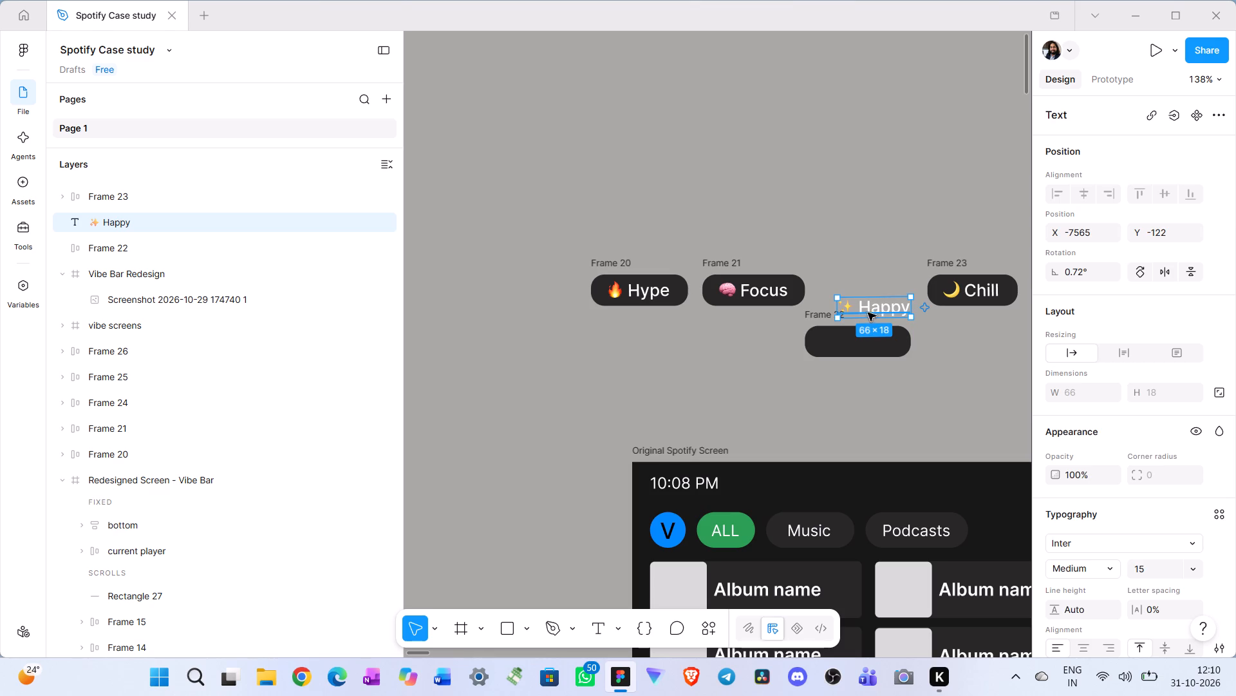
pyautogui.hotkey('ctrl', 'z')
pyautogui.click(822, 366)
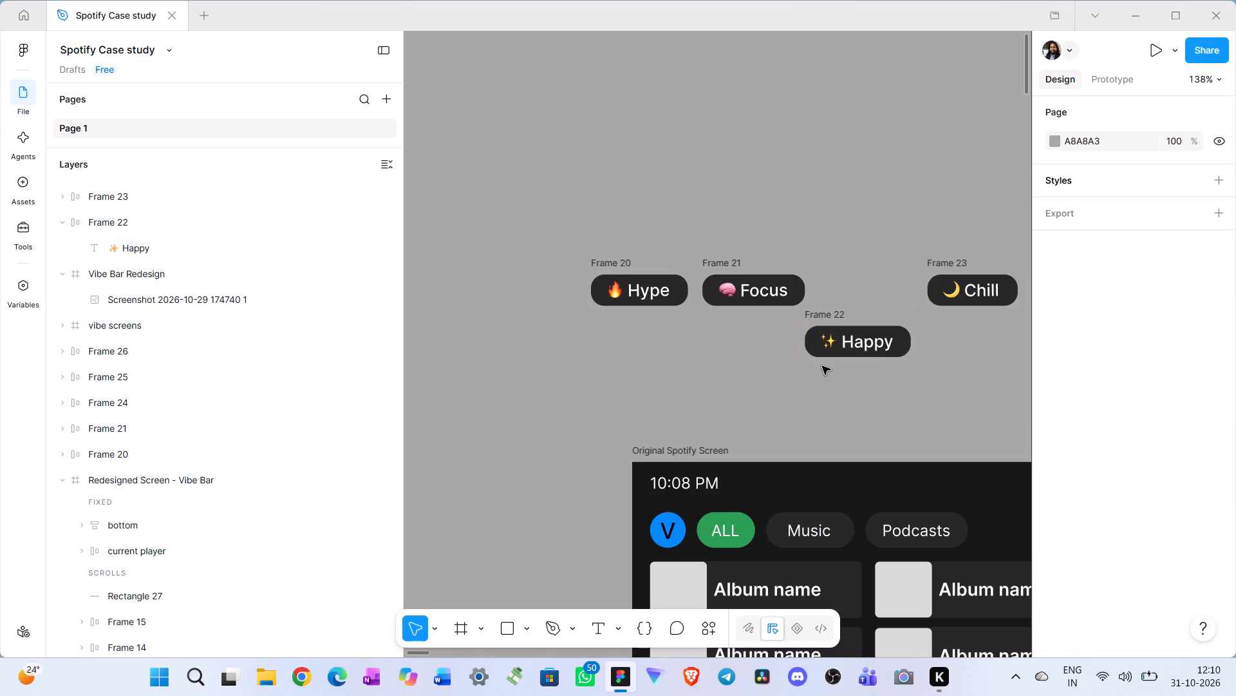
# Move the whole Happy chip frame up between Focus and Chill, at X -7586, Y -142.
pyautogui.click(724, 261)
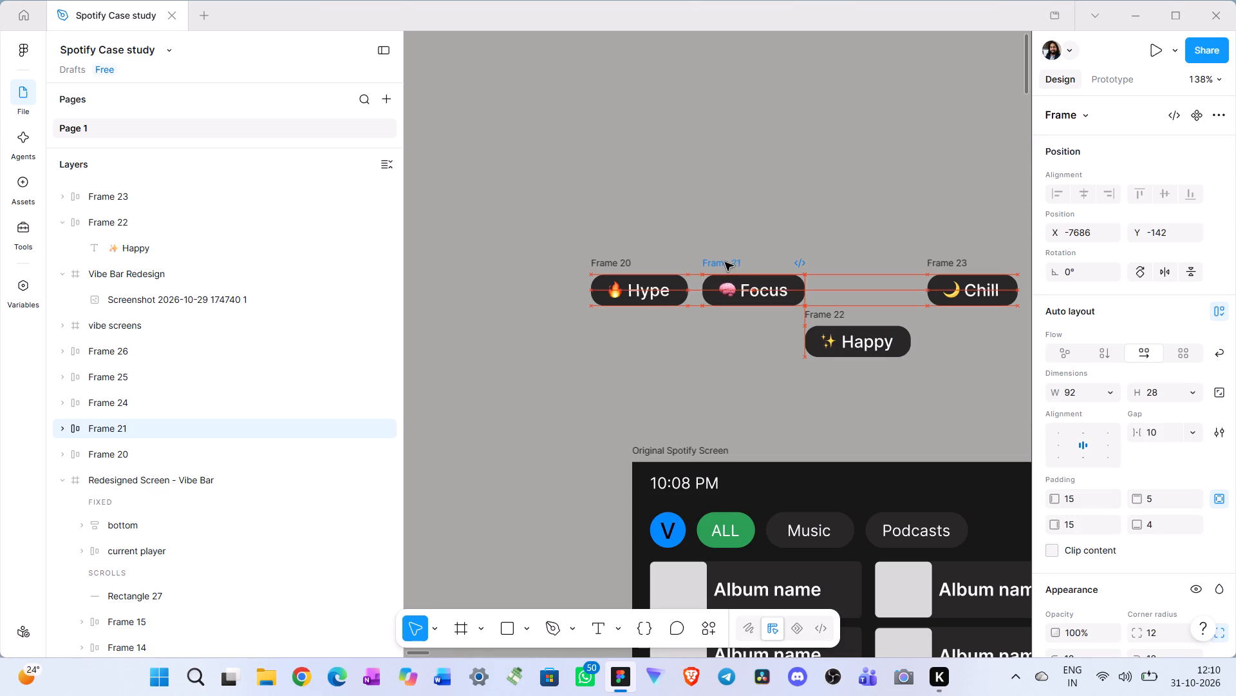
pyautogui.moveTo(825, 315); pyautogui.dragTo(831, 262)
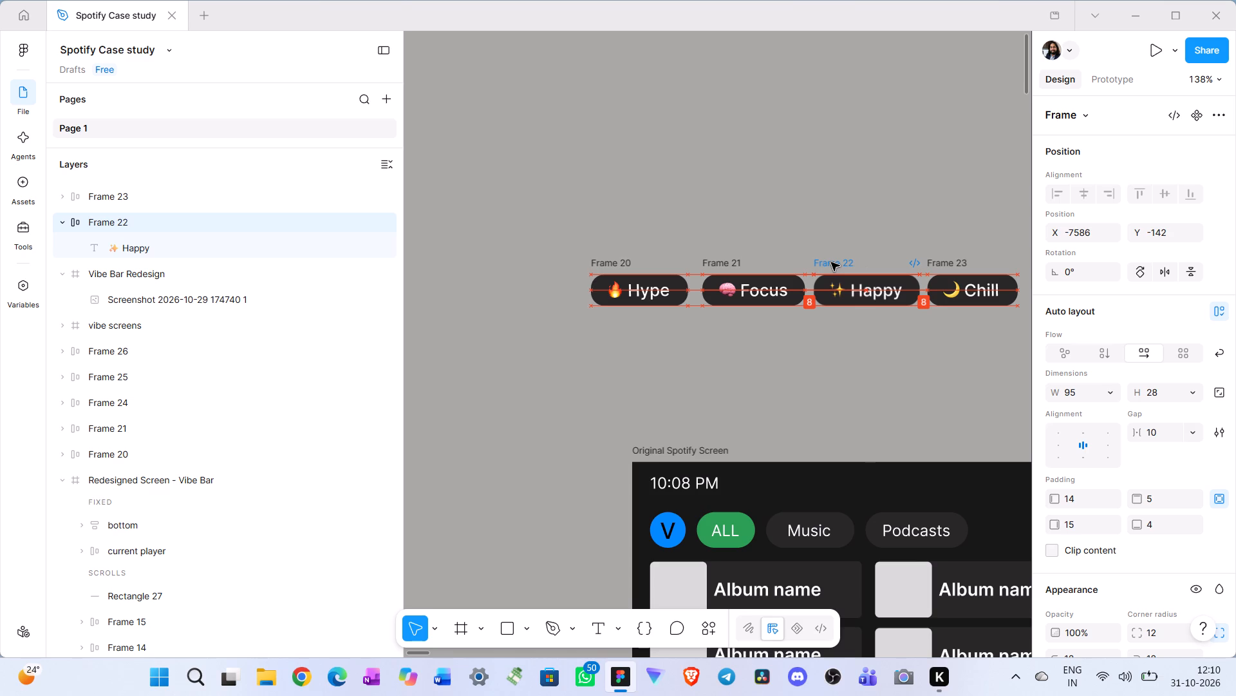
# Shift the Chill chip to X -7478 and nudge the Sad chip along the row to space them out.
pyautogui.moveTo(831, 262); pyautogui.dragTo(831, 263)
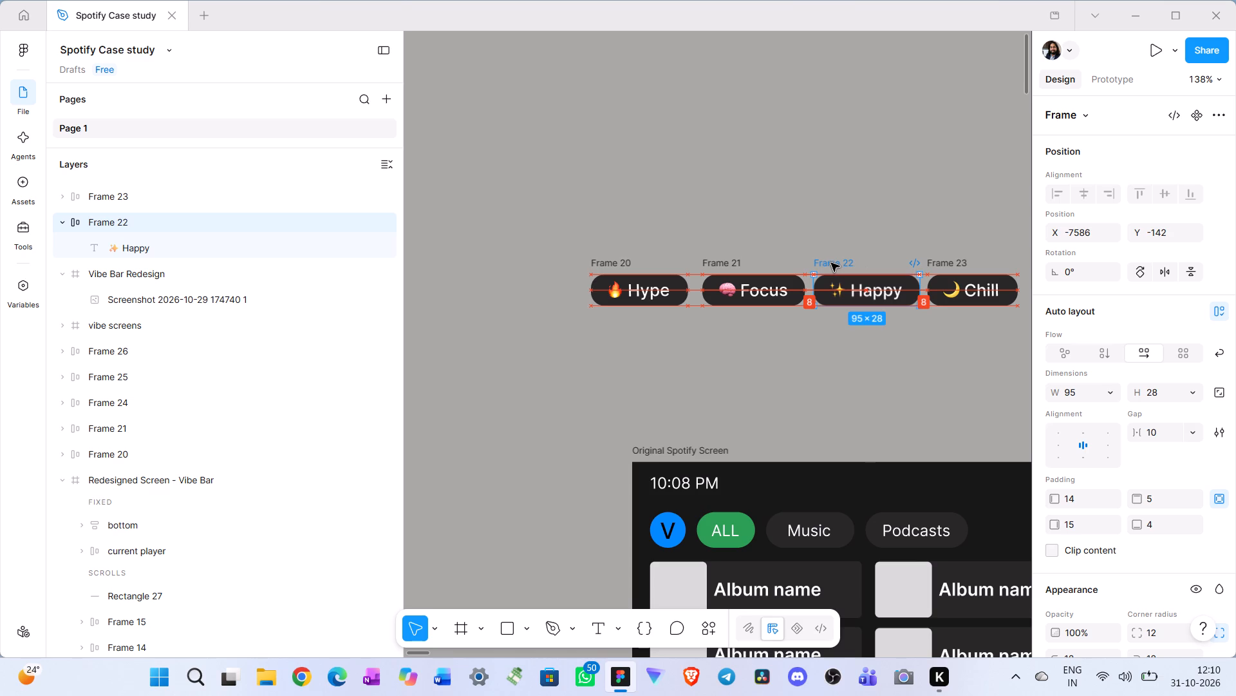
pyautogui.moveTo(831, 263); pyautogui.dragTo(831, 264)
pyautogui.click(945, 262)
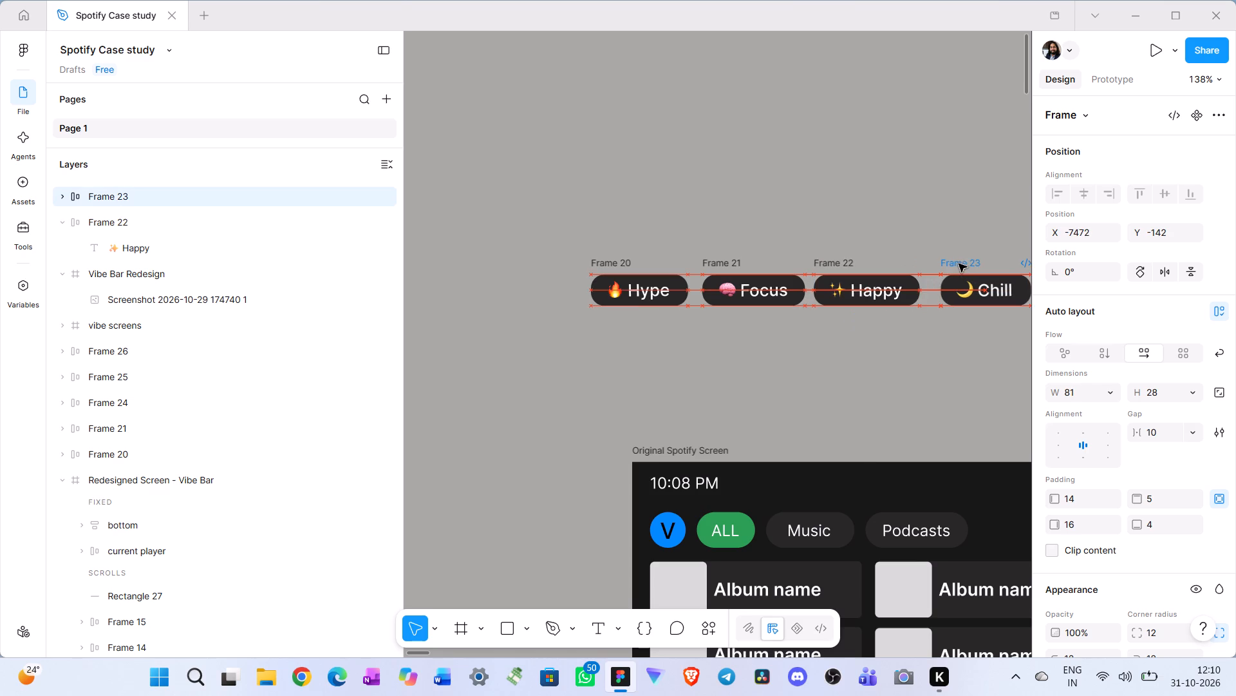
pyautogui.hscroll(-1, 937, 293)
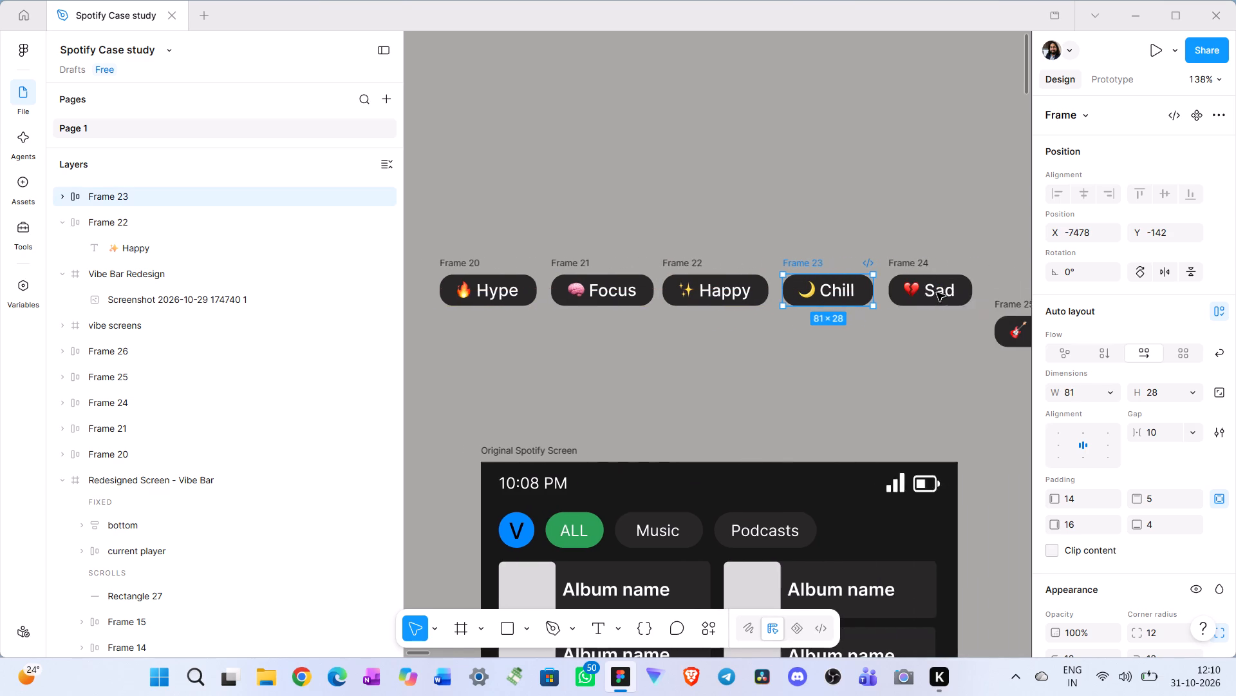
pyautogui.hscroll(-2, 937, 293)
pyautogui.click(764, 260)
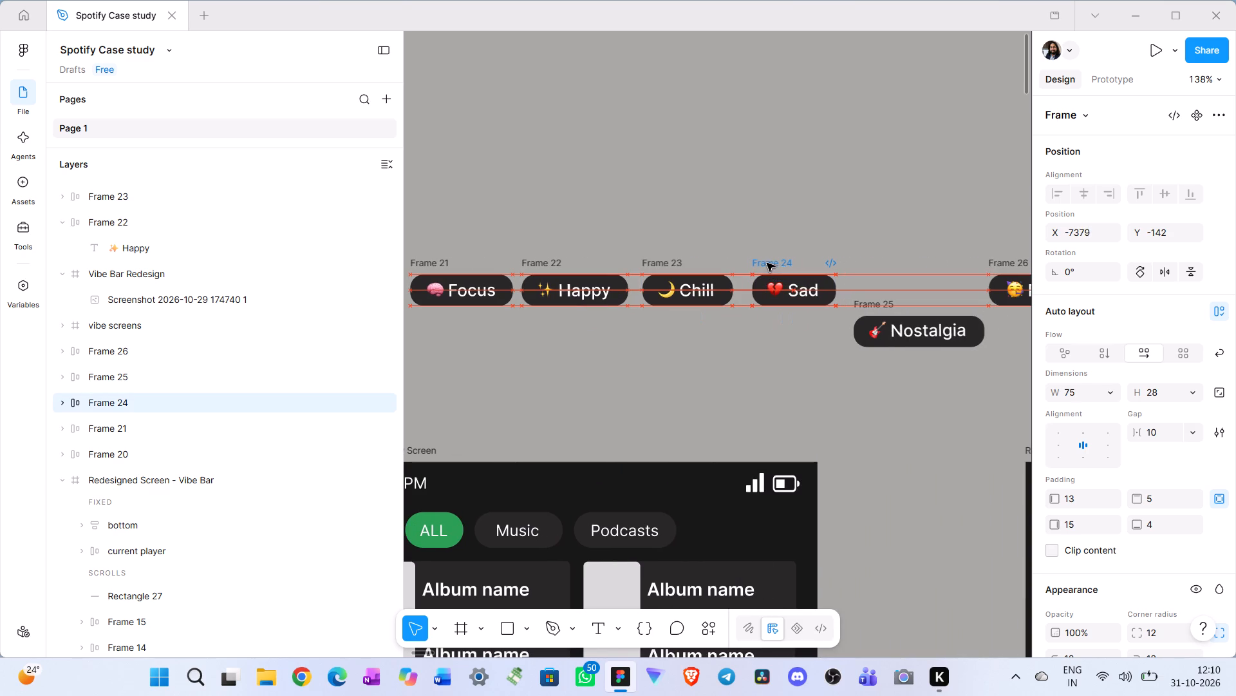
# Move the Nostalgia chip up into the row at X -7292, Y -142, and shift the Party chip along to X -7162.
pyautogui.moveTo(873, 306); pyautogui.dragTo(877, 272)
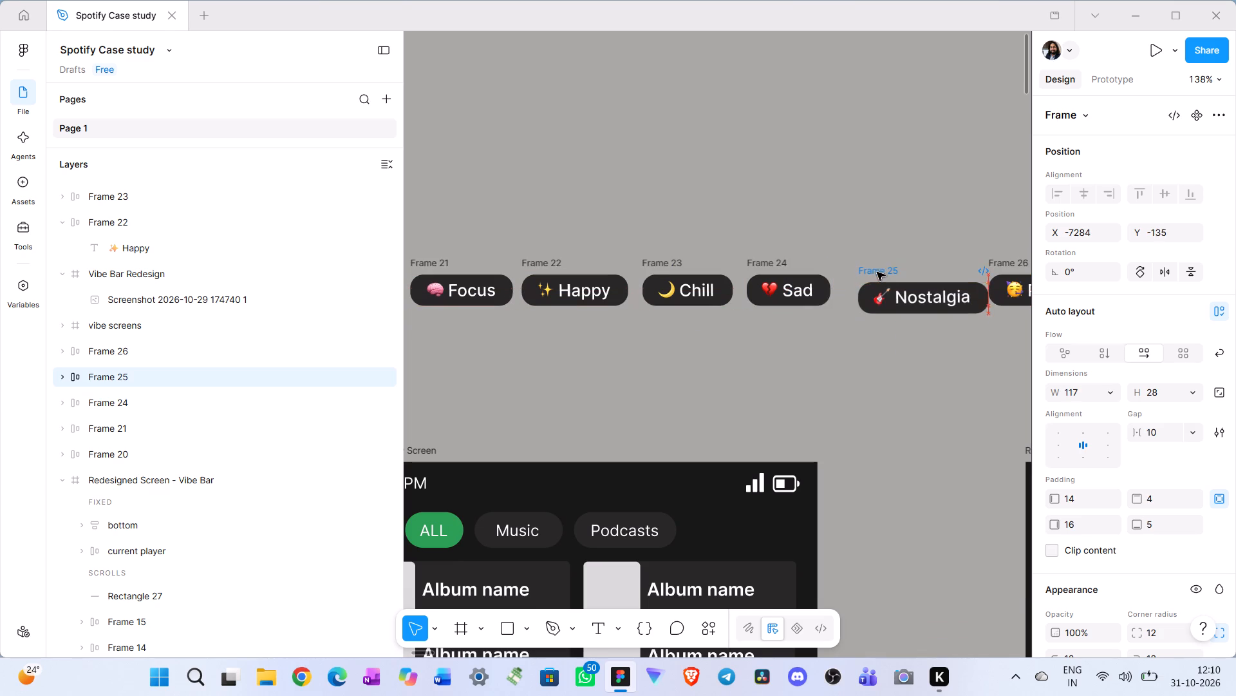
pyautogui.moveTo(877, 272); pyautogui.dragTo(868, 266)
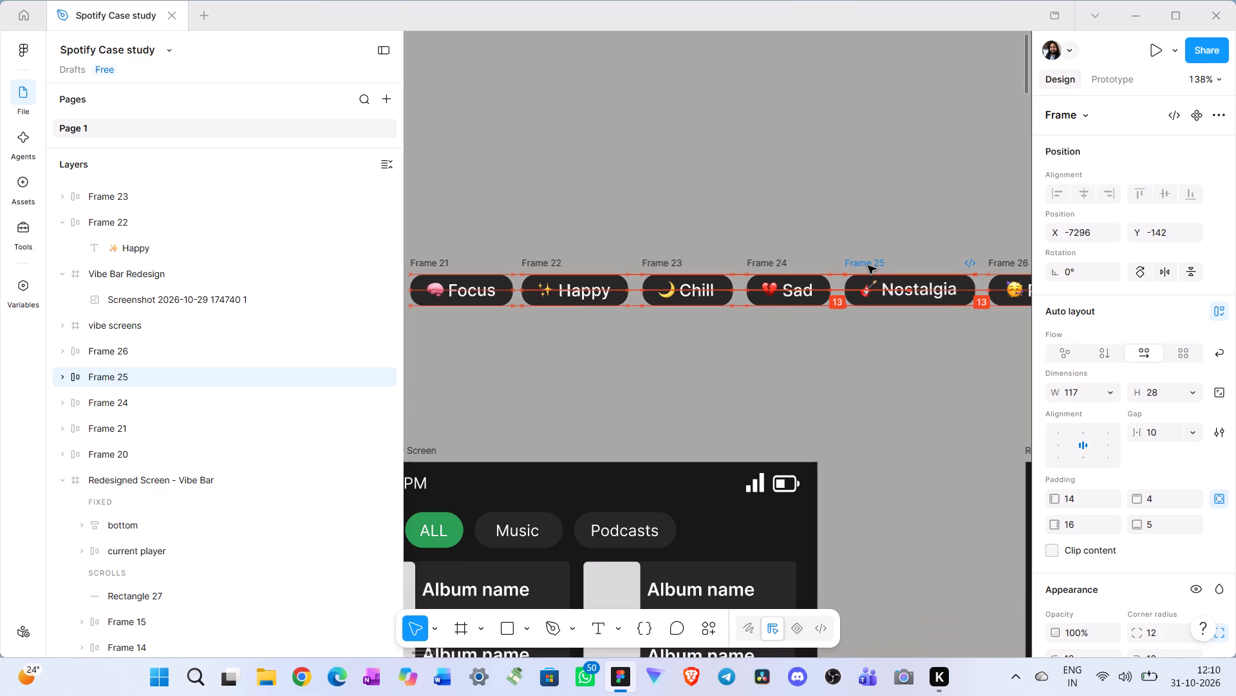
pyautogui.moveTo(868, 266); pyautogui.dragTo(868, 266)
pyautogui.hscroll(-1, 845, 343)
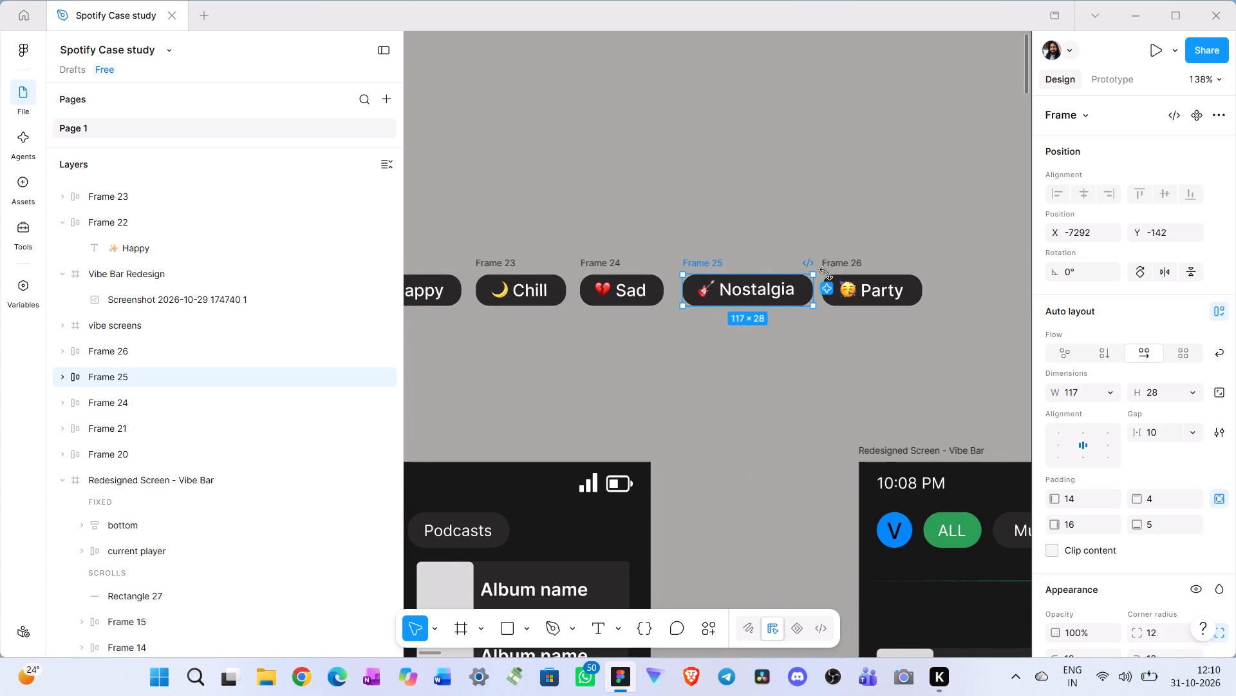
pyautogui.moveTo(850, 262); pyautogui.dragTo(857, 262)
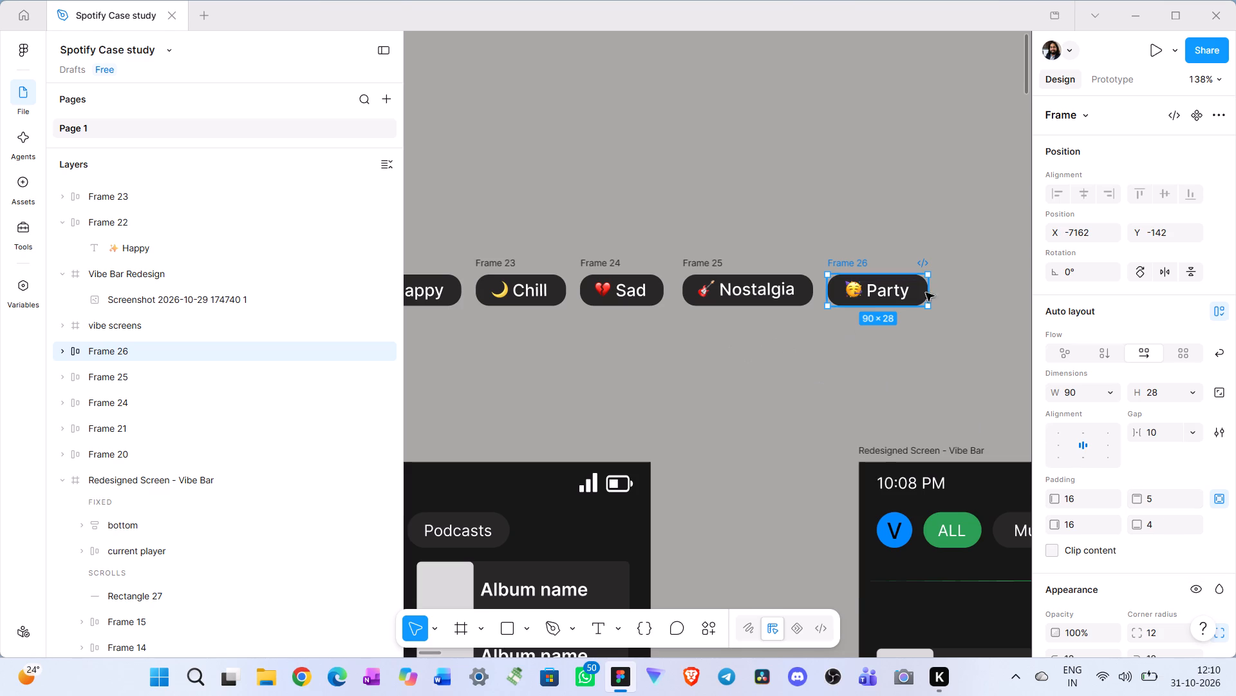
# Set the padding of all seven chip frames to 15 on the left and right and 4 on the top and bottom.
pyautogui.moveTo(949, 251); pyautogui.dragTo(883, 344)
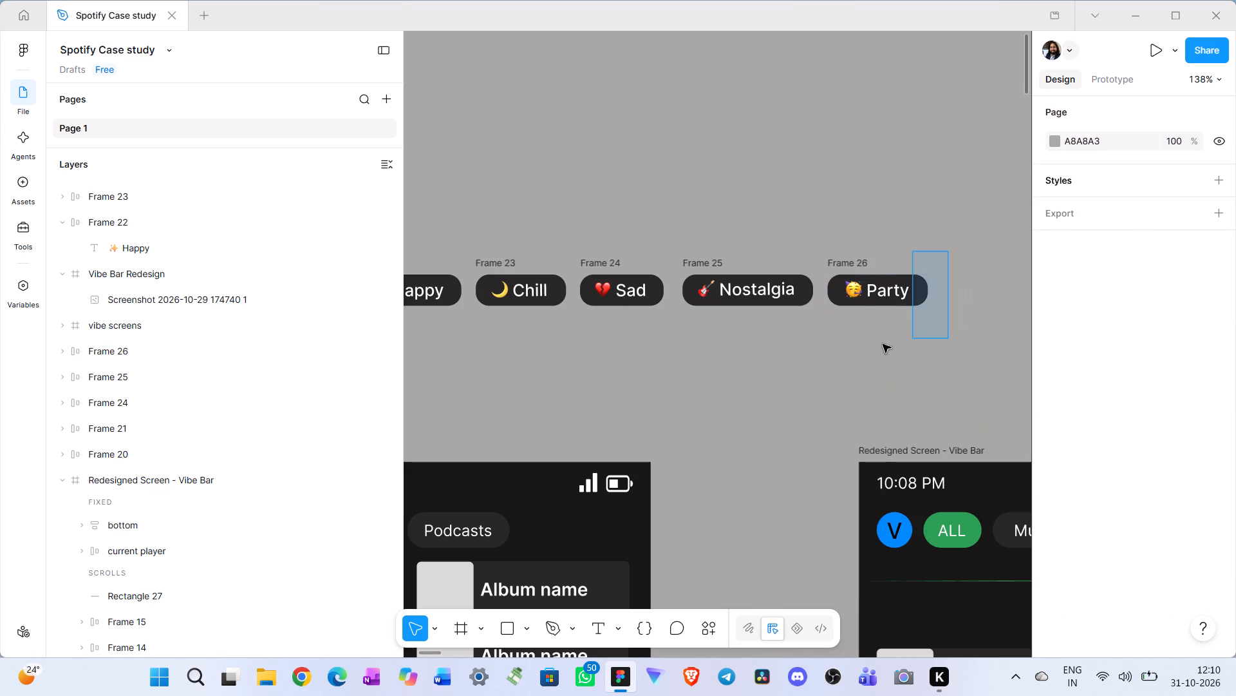
pyautogui.moveTo(883, 344); pyautogui.dragTo(435, 327)
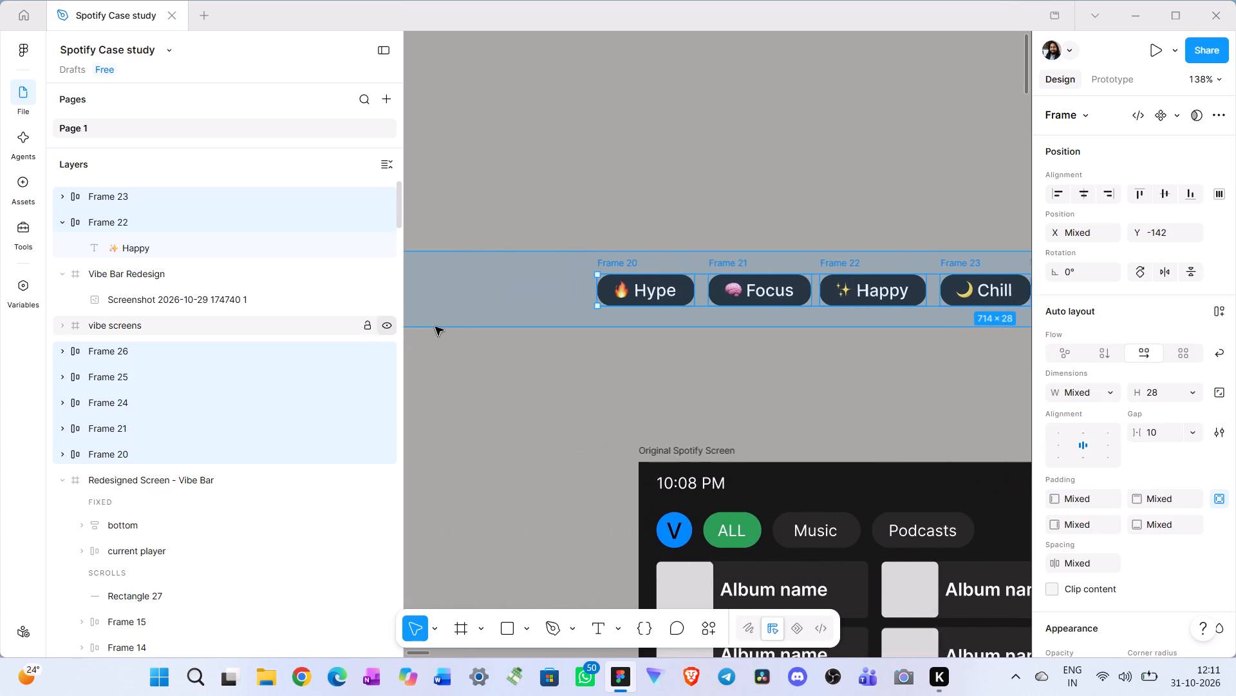
pyautogui.moveTo(435, 327); pyautogui.dragTo(597, 322)
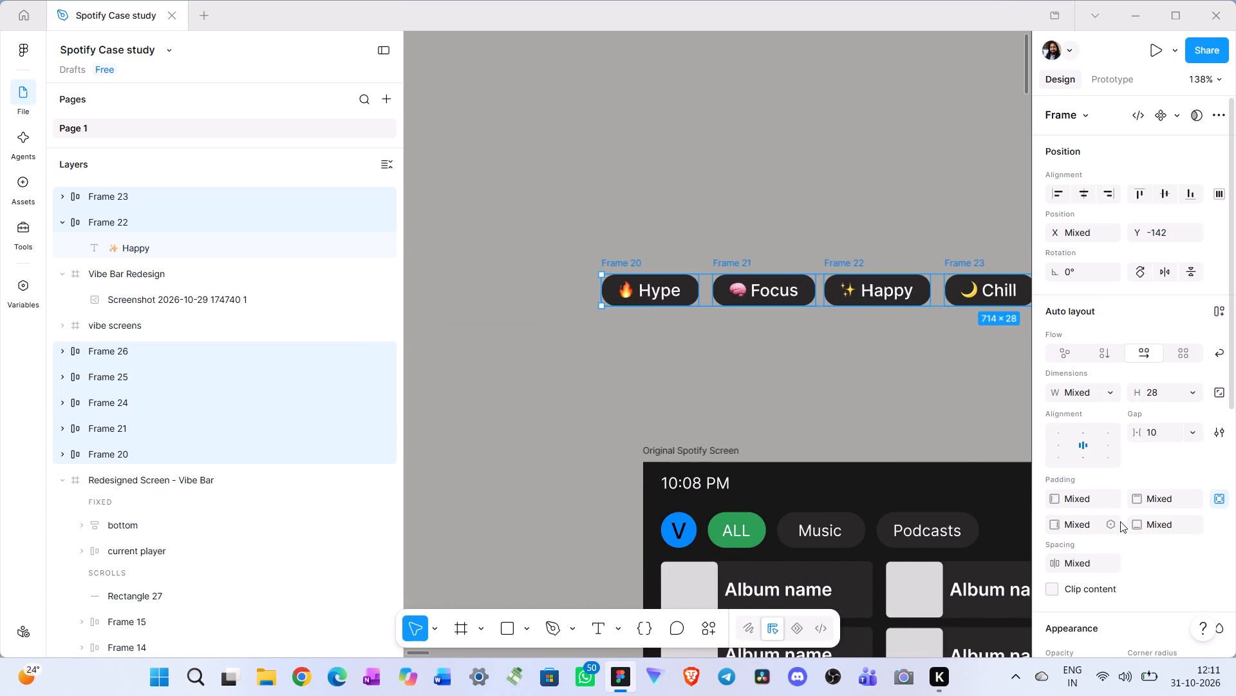
pyautogui.hscroll(-2, 1184, 511)
pyautogui.click(1079, 499)
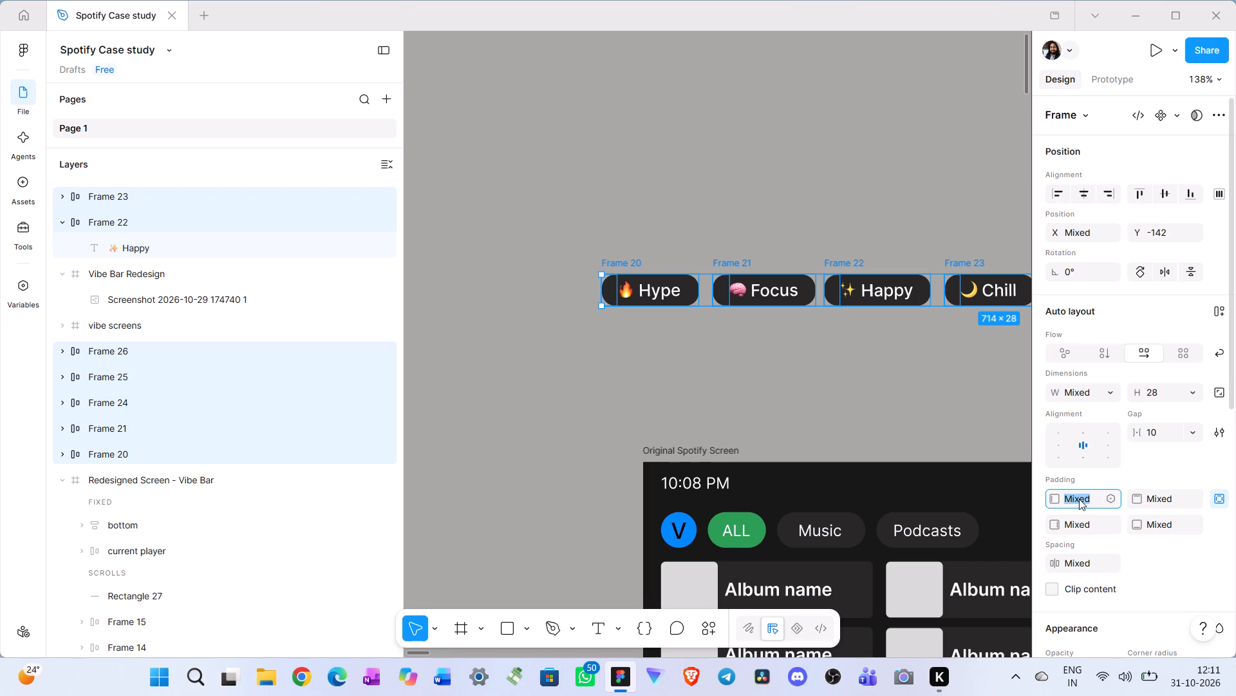
pyautogui.write('15')
pyautogui.click(1081, 523)
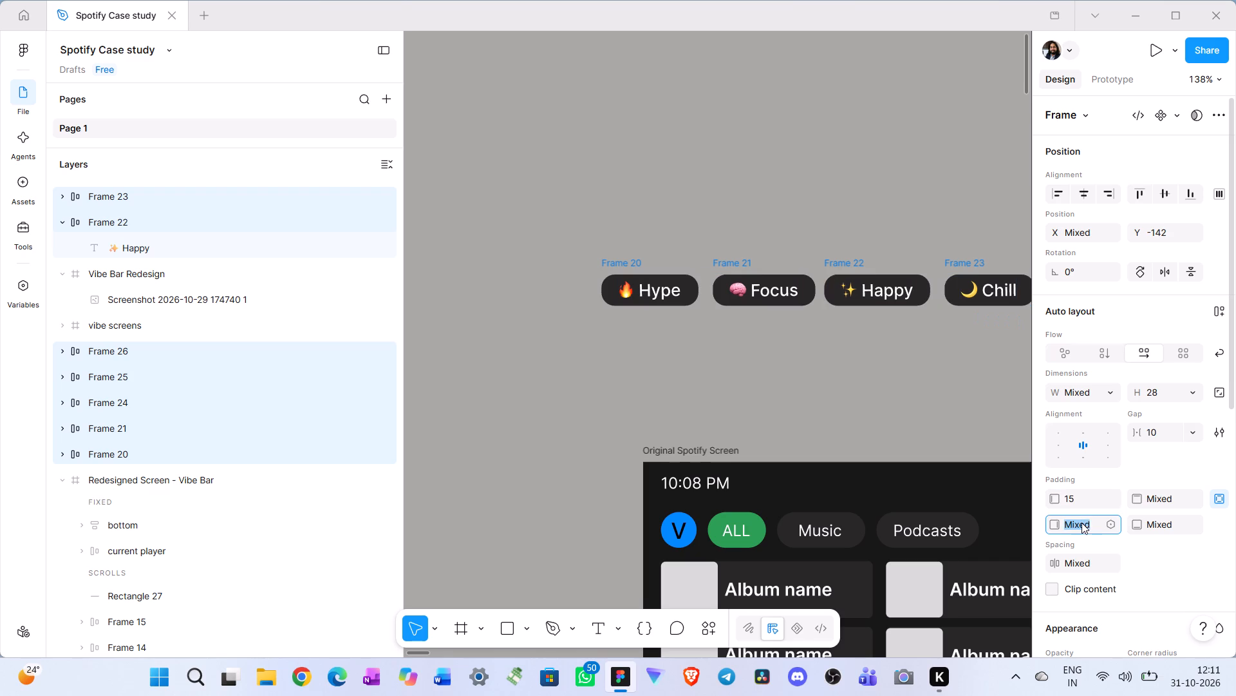
pyautogui.write('15')
pyautogui.press('Return')
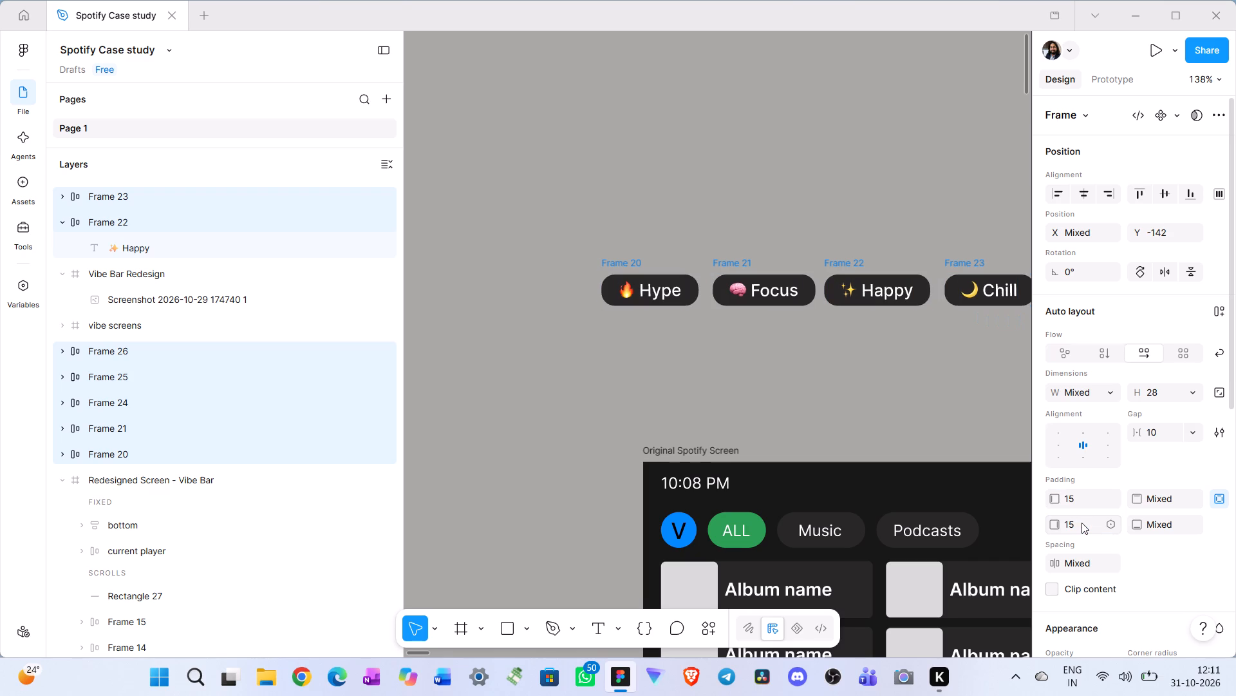
pyautogui.click(1166, 501)
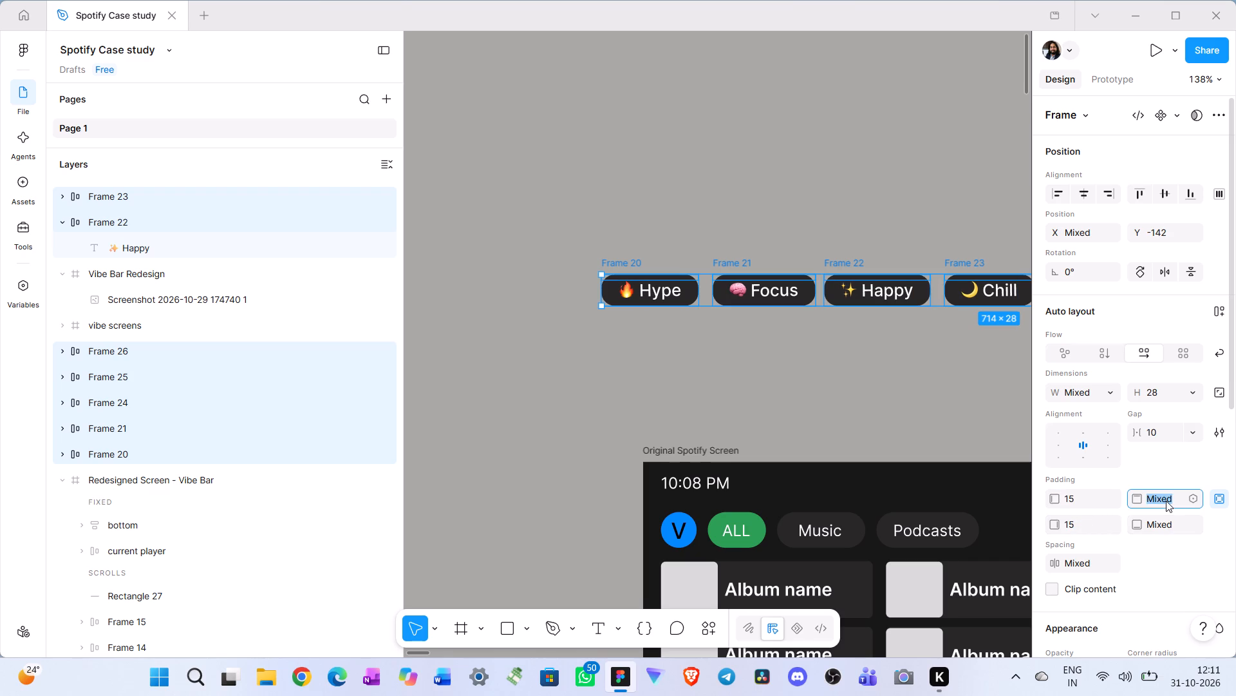
pyautogui.press('4')
pyautogui.click(1163, 523)
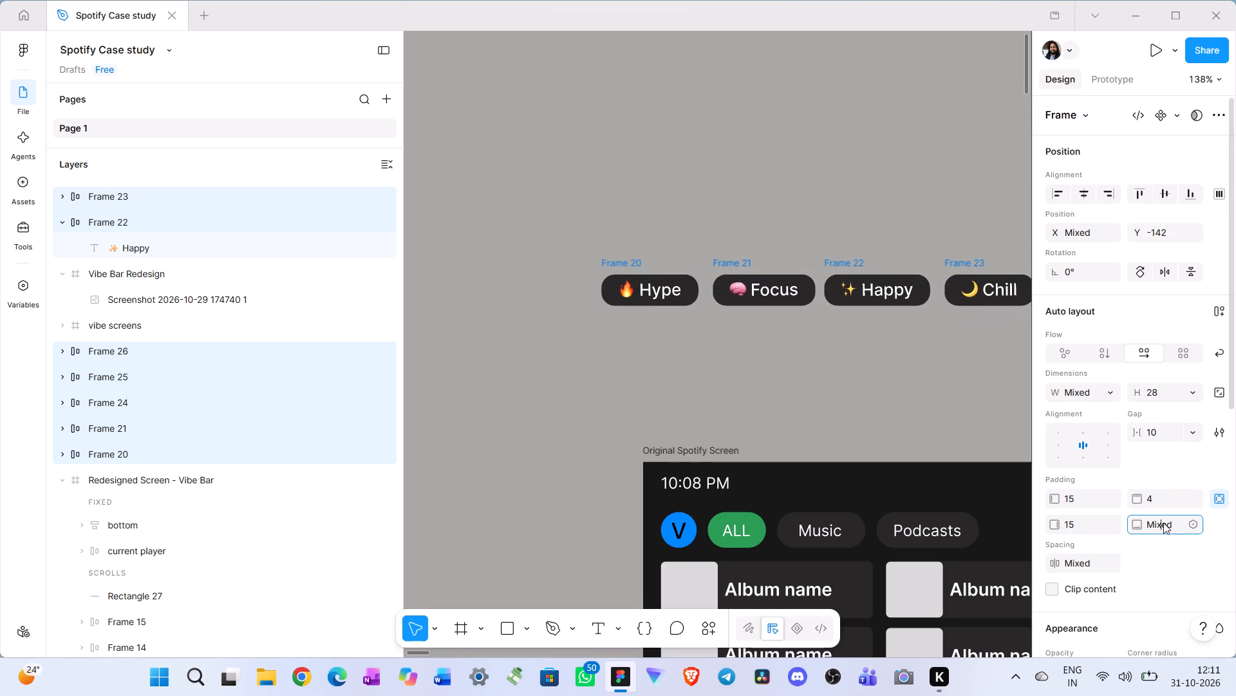
pyautogui.press('4')
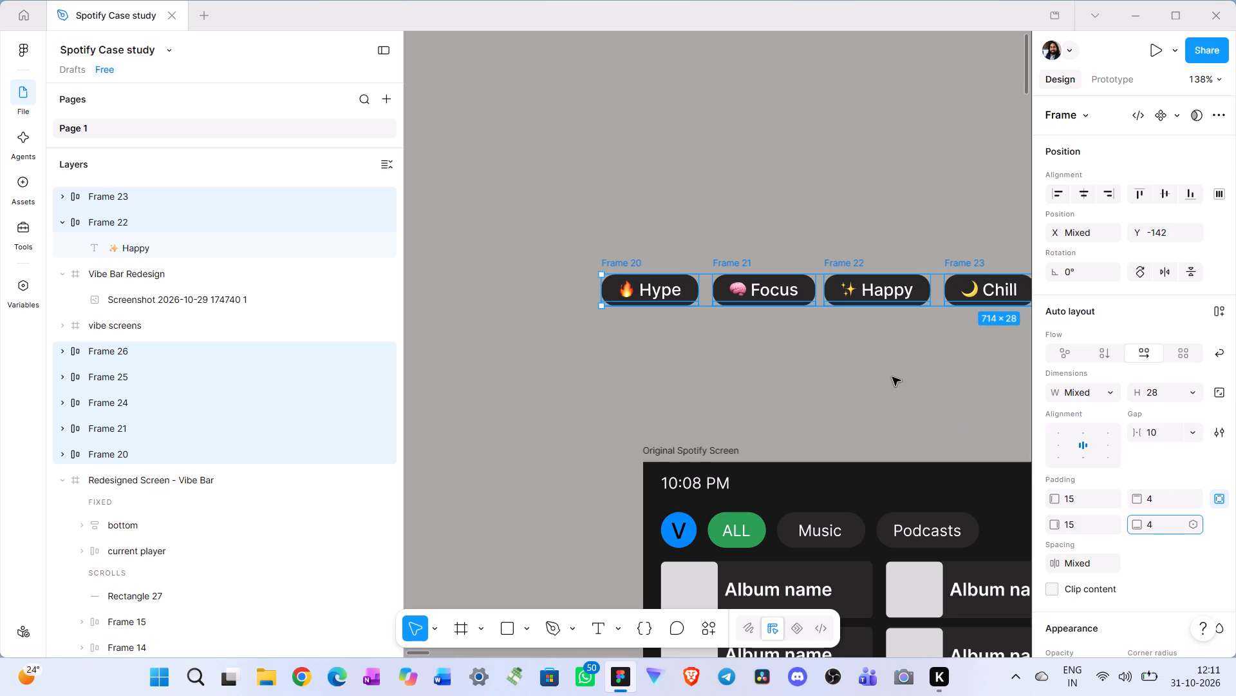
pyautogui.click(892, 377)
# Examine the padding and label placement of the Happy chip and compare it with the Focus chip.
pyautogui.hscroll(-1, 901, 378)
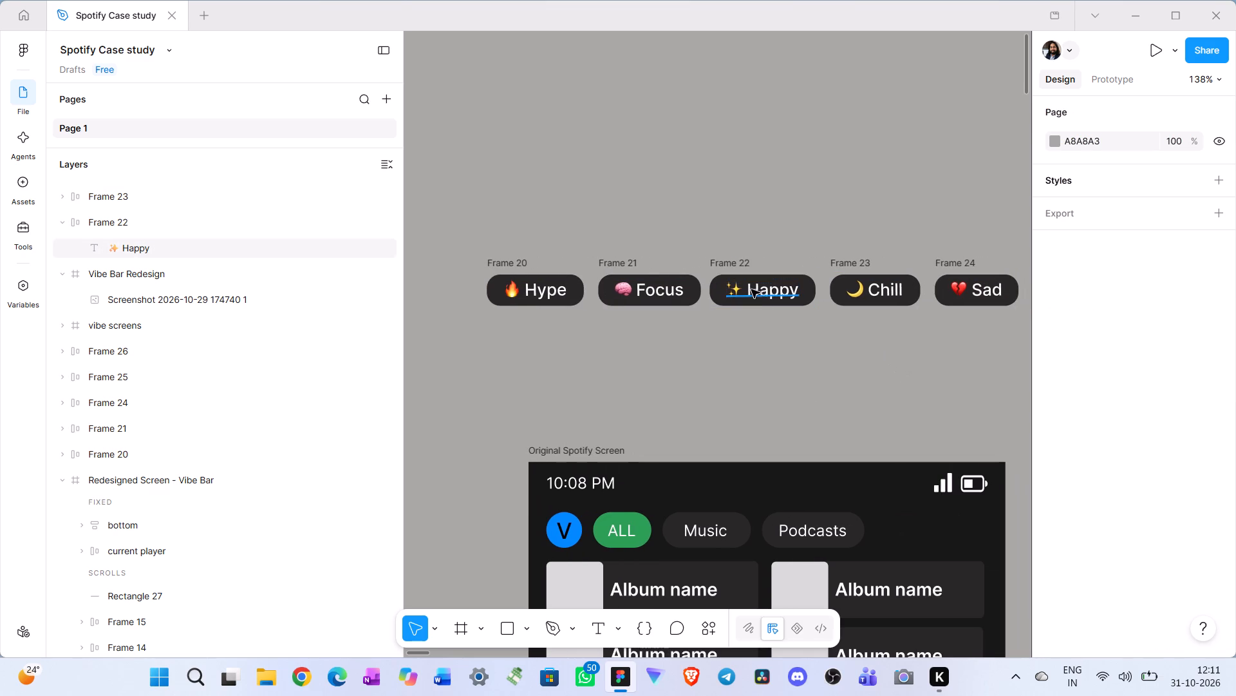
pyautogui.click(764, 296)
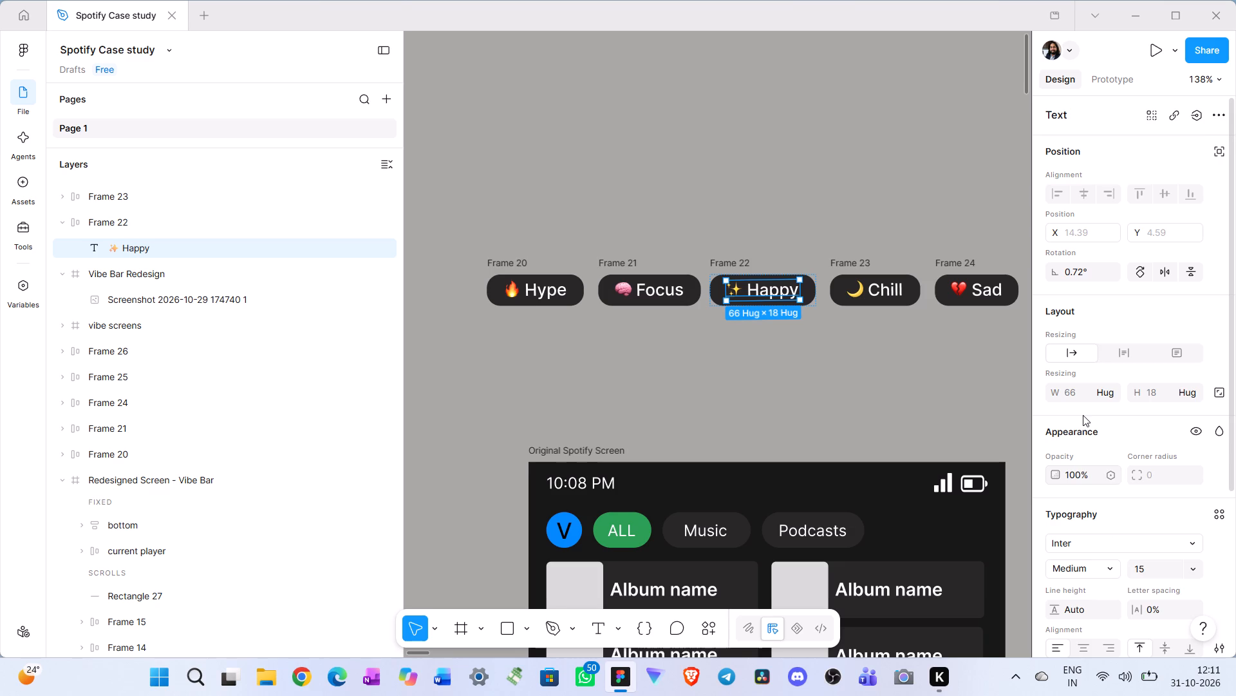
pyautogui.scroll(-2, 1110, 479)
pyautogui.click(730, 263)
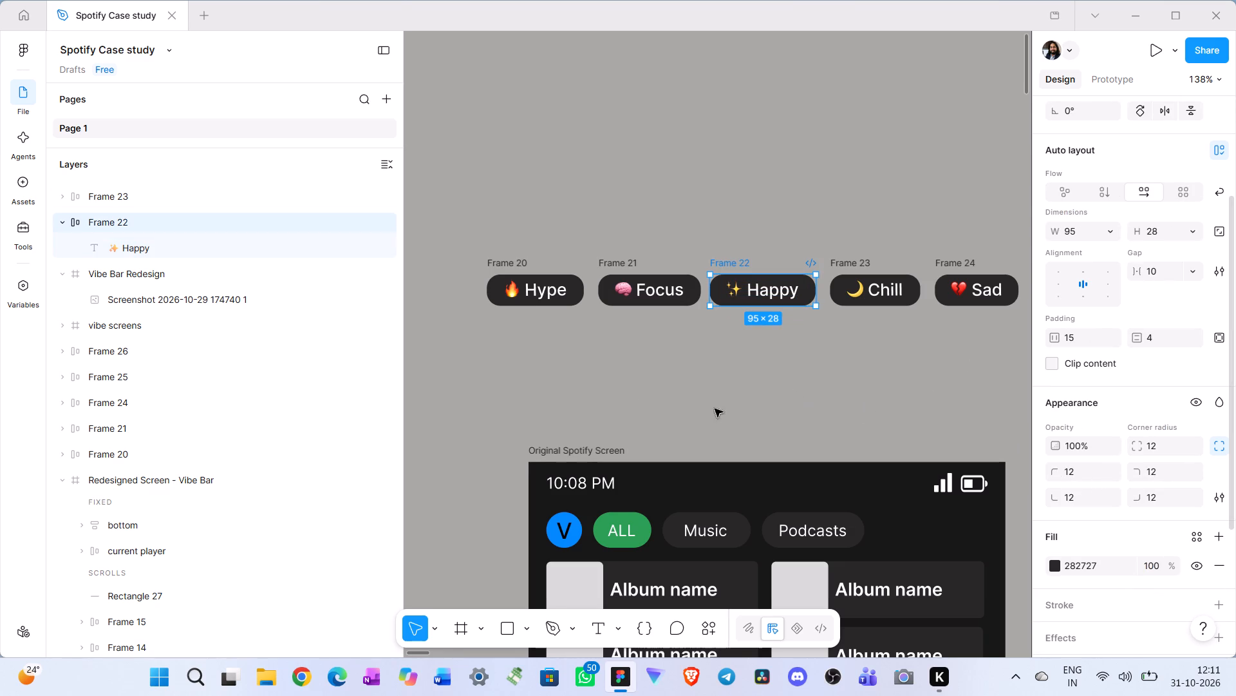
pyautogui.click(619, 265)
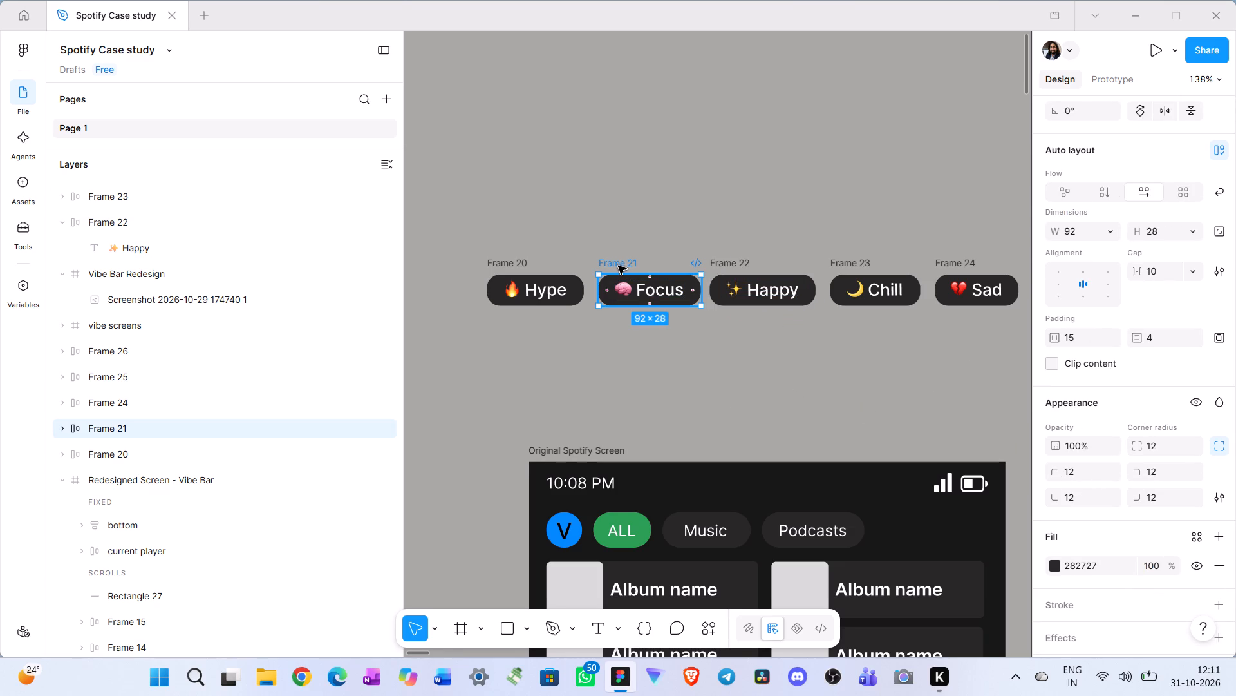
pyautogui.click(636, 330)
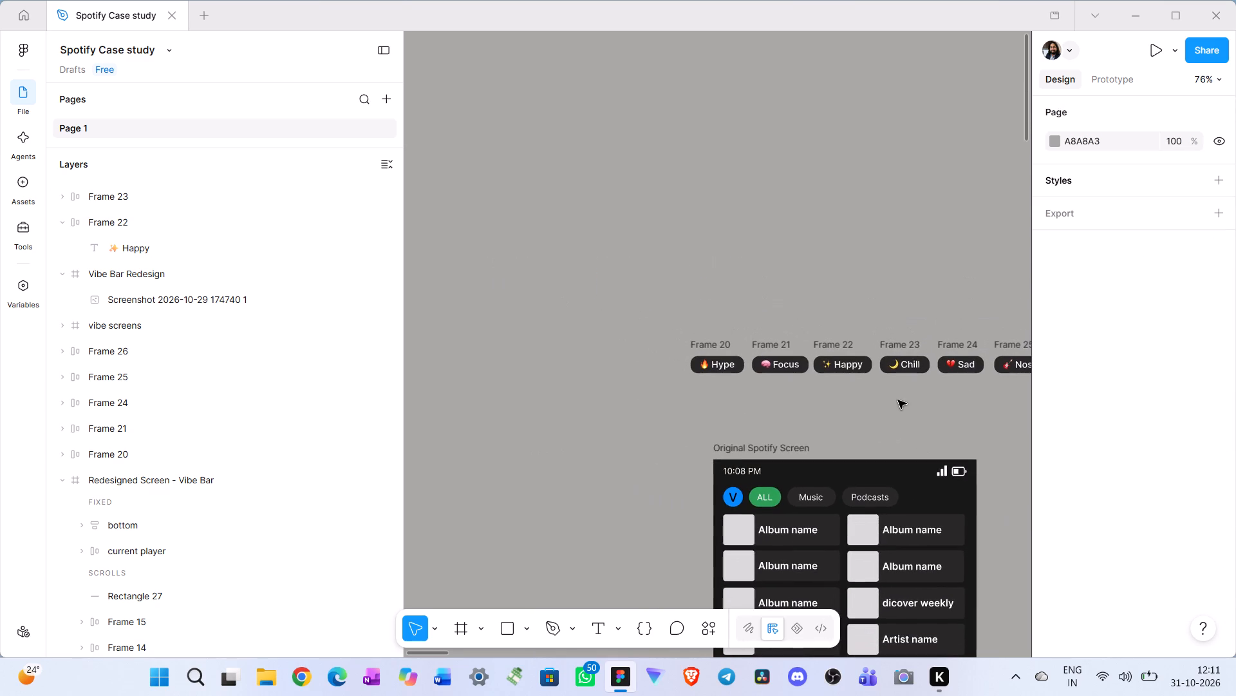
pyautogui.doubleClick(742, 318)
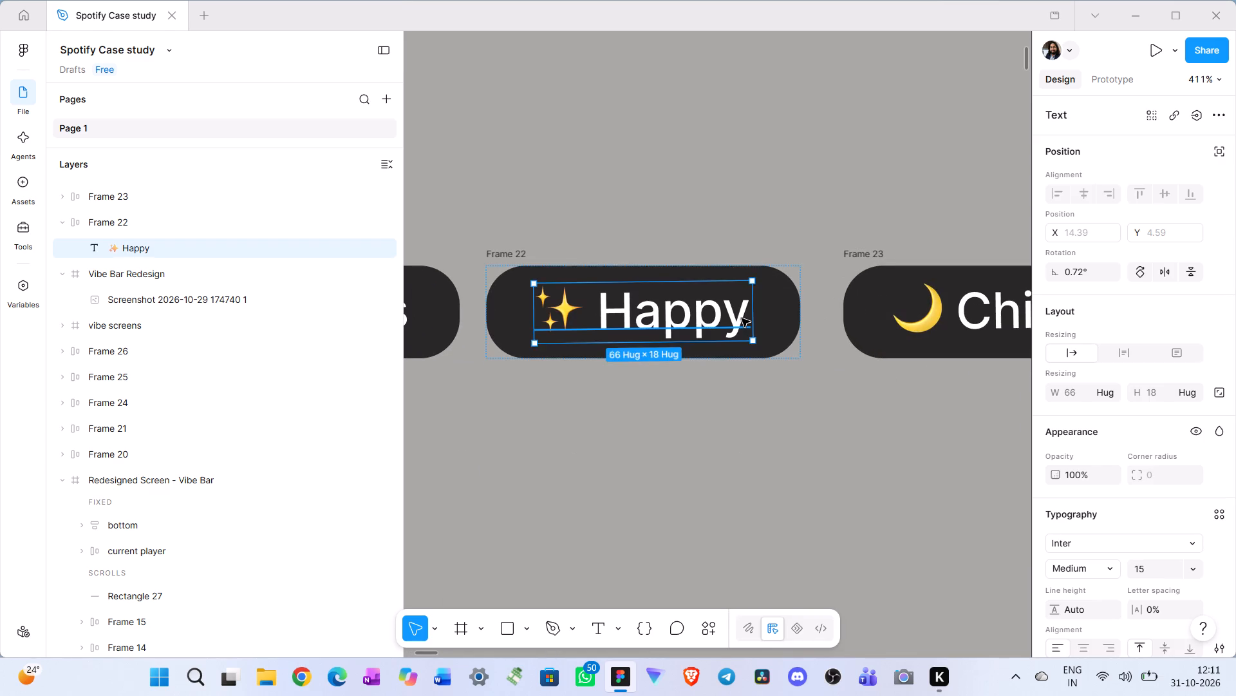
pyautogui.doubleClick(788, 319)
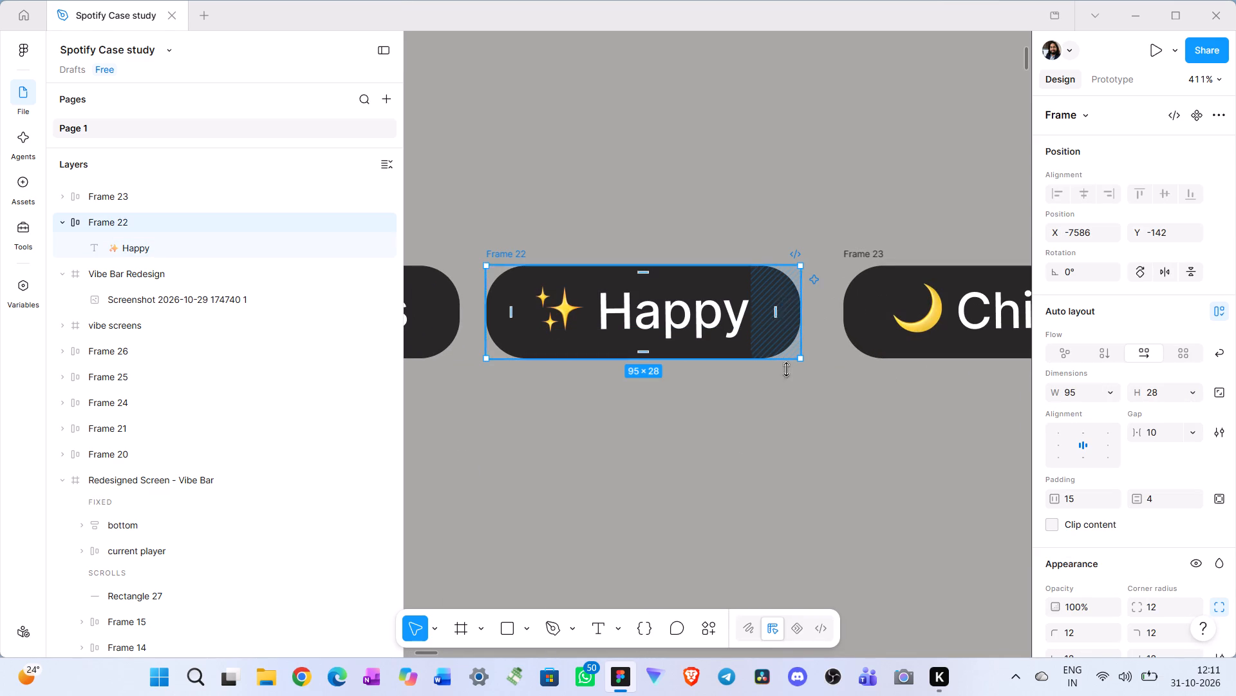
pyautogui.click(806, 441)
# Wrap all seven chips in one horizontal auto layout frame with a gap of 12.
pyautogui.hscroll(-1, 806, 441)
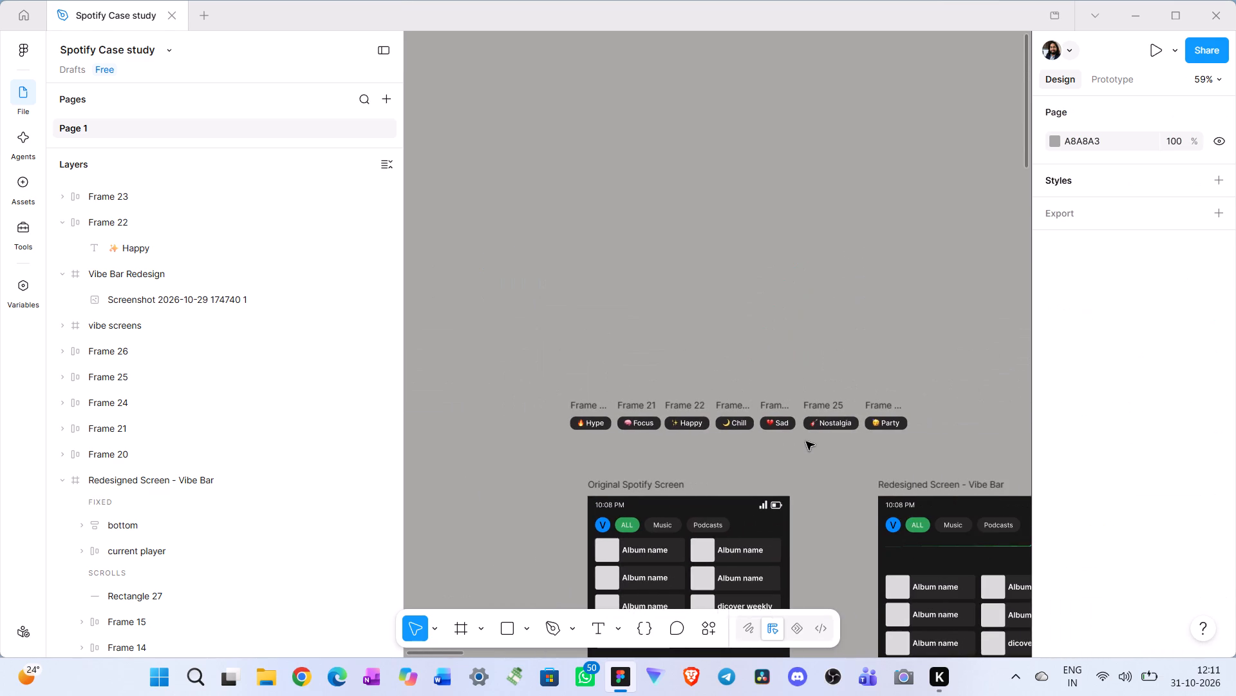
pyautogui.hscroll(-1, 806, 441)
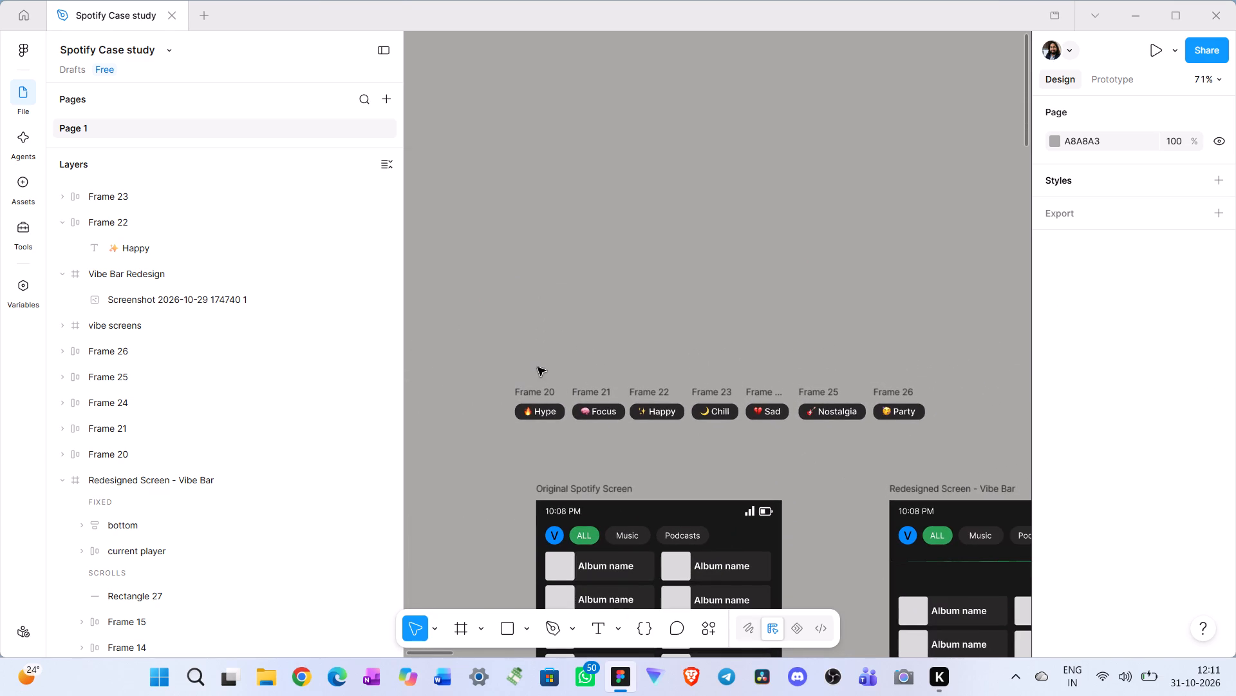
pyautogui.moveTo(490, 367); pyautogui.dragTo(958, 429)
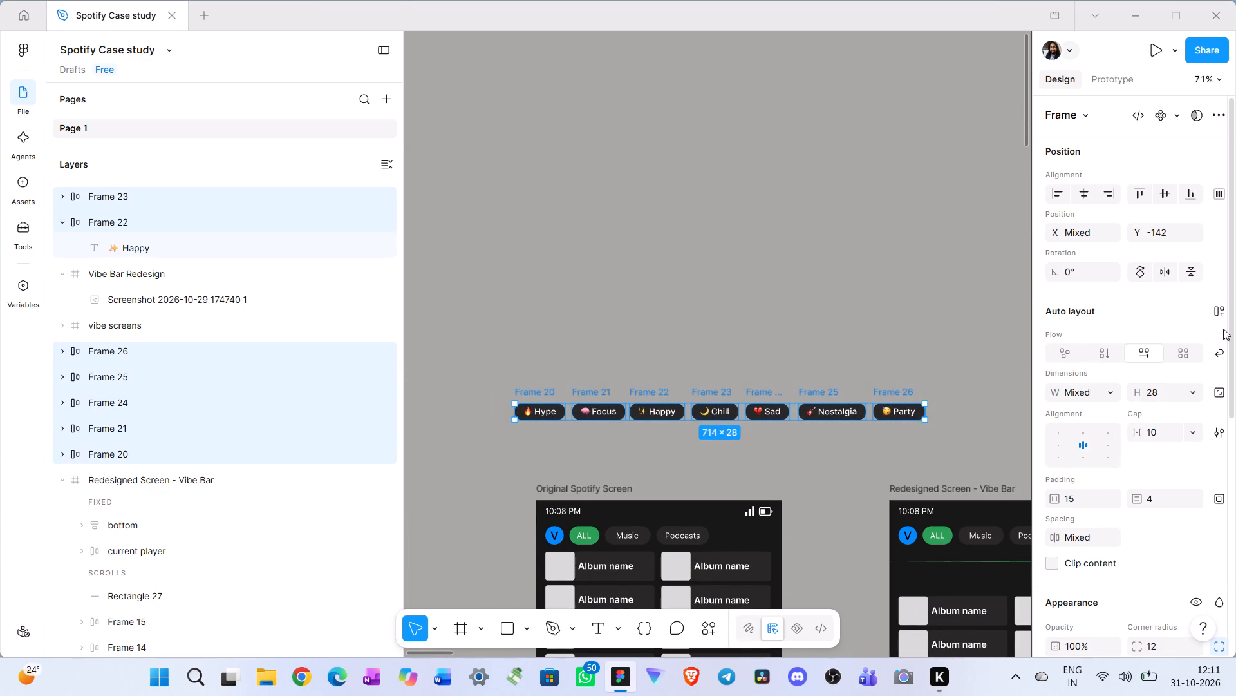
pyautogui.click(1222, 307)
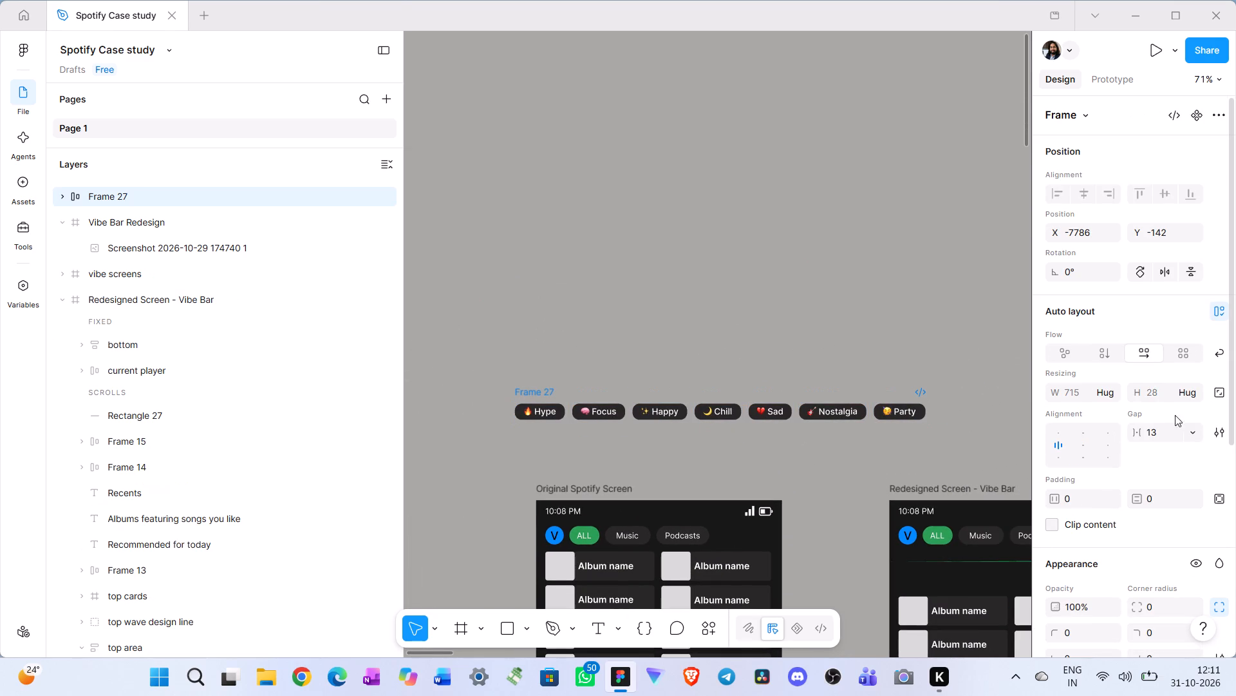
pyautogui.moveTo(1167, 434); pyautogui.dragTo(1125, 436)
pyautogui.write('12')
pyautogui.press('Return')
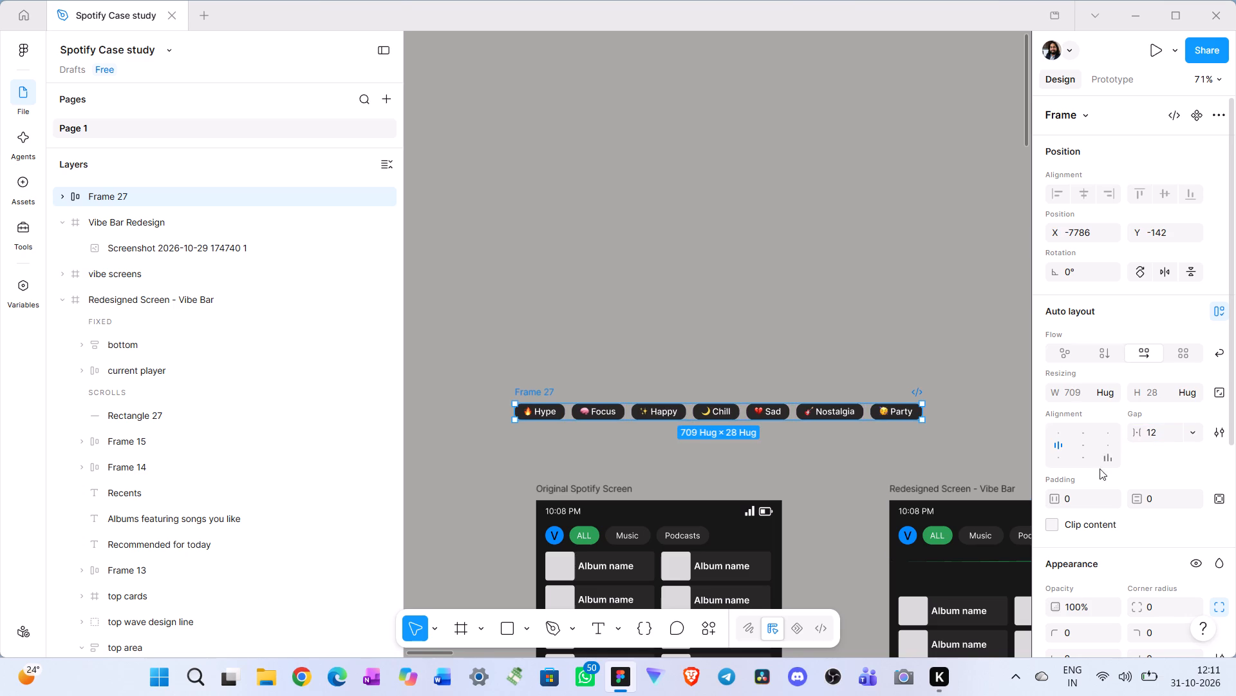
# Move the chip row into the Redesigned Screen - Vibe Bar frame, between the green wave line and the album cards.
pyautogui.hscroll(1, 635, 429)
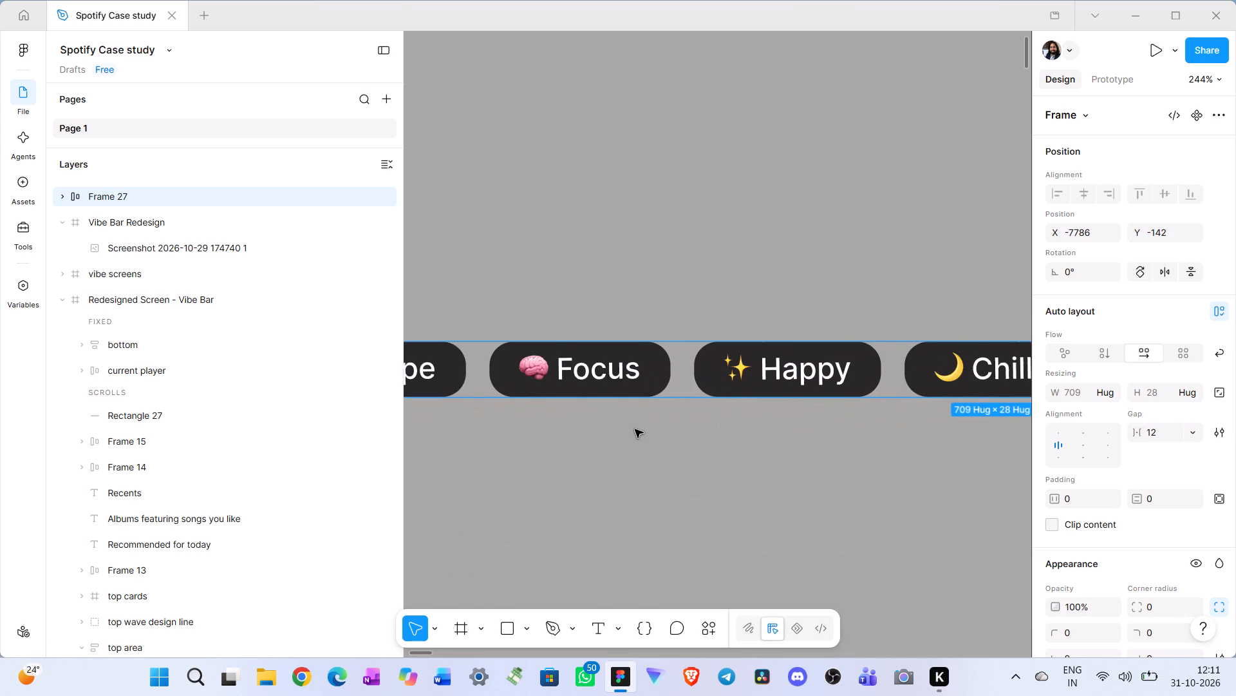
pyautogui.hscroll(1, 635, 429)
pyautogui.scroll(-1, 635, 429)
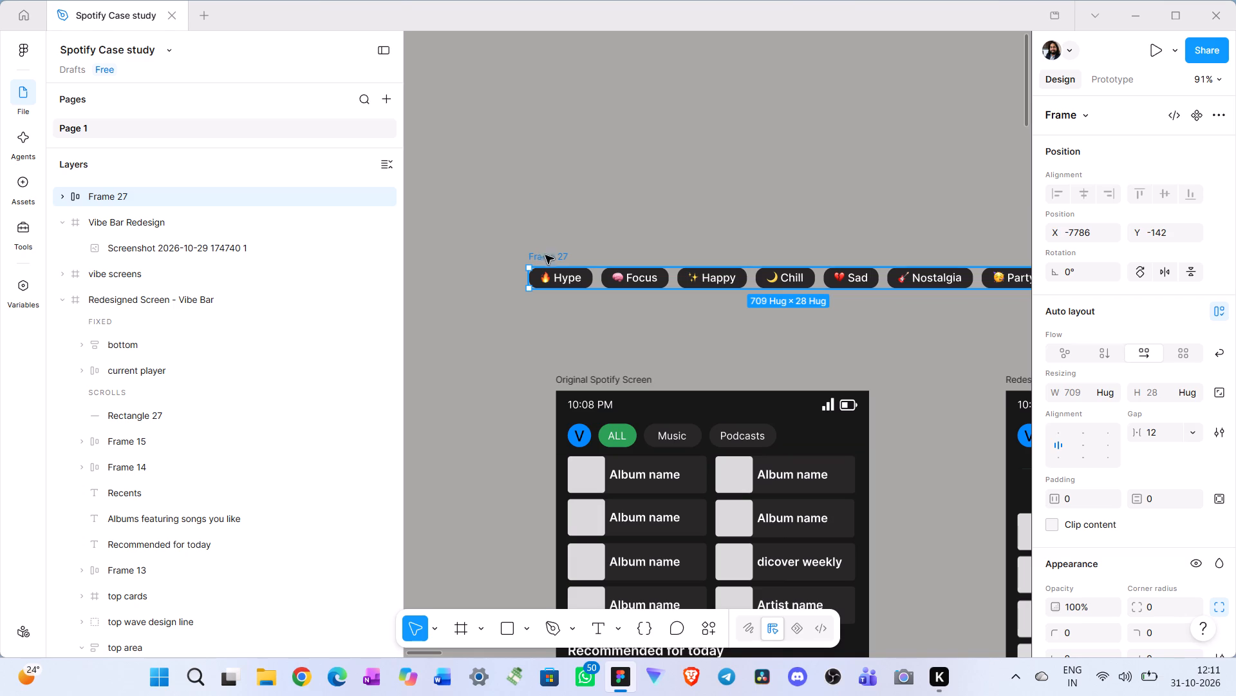
pyautogui.moveTo(545, 258); pyautogui.dragTo(873, 491)
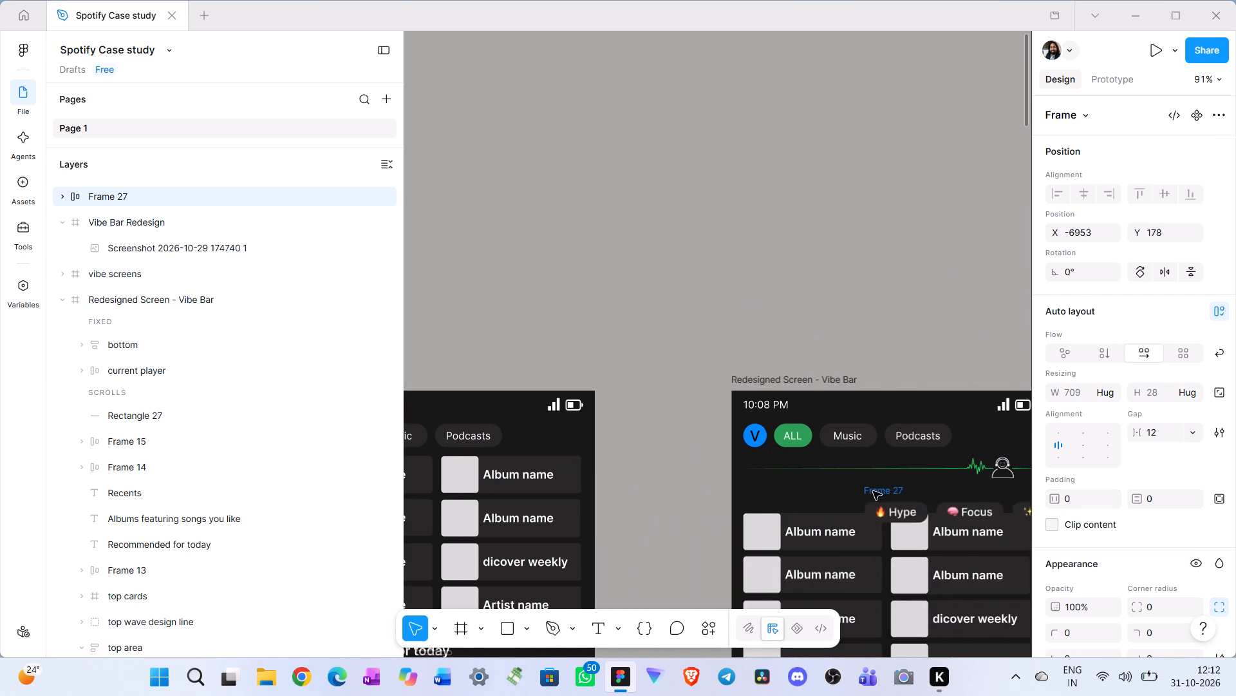
pyautogui.moveTo(873, 491); pyautogui.dragTo(763, 470)
# Show the four-column layout guide on the Redesigned Screen - Vibe Bar frame.
pyautogui.click(792, 378)
pyautogui.scroll(-2, 883, 421)
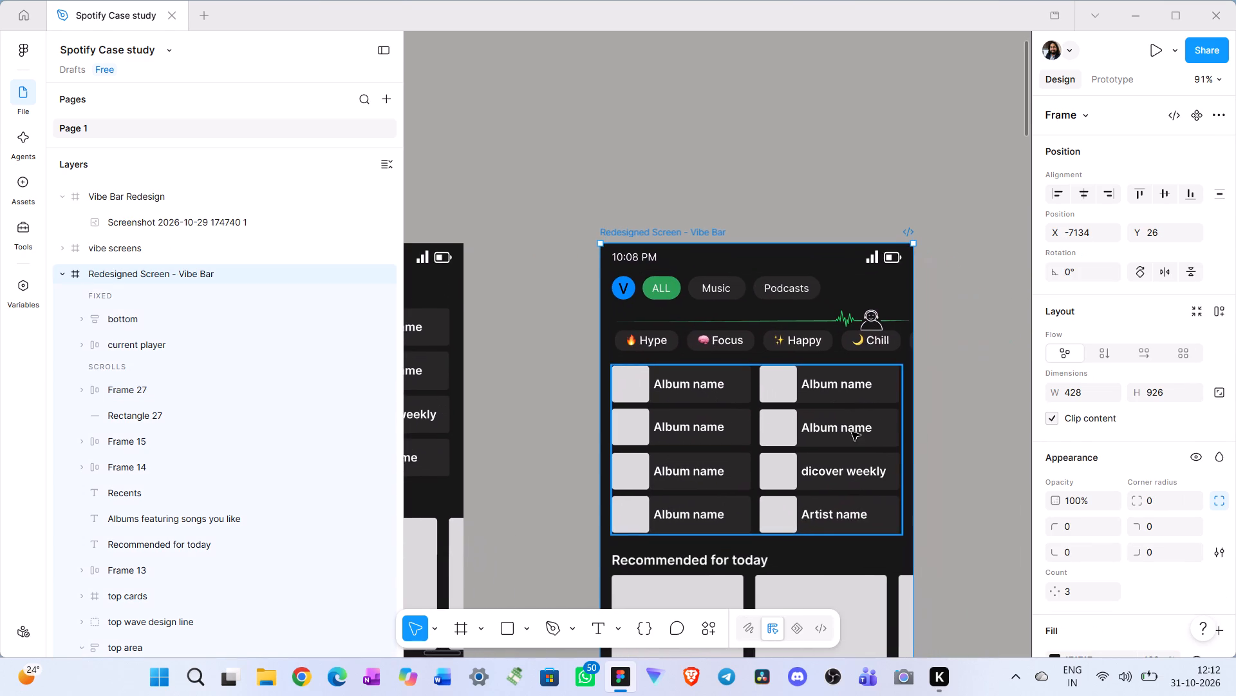
pyautogui.scroll(-14, 850, 434)
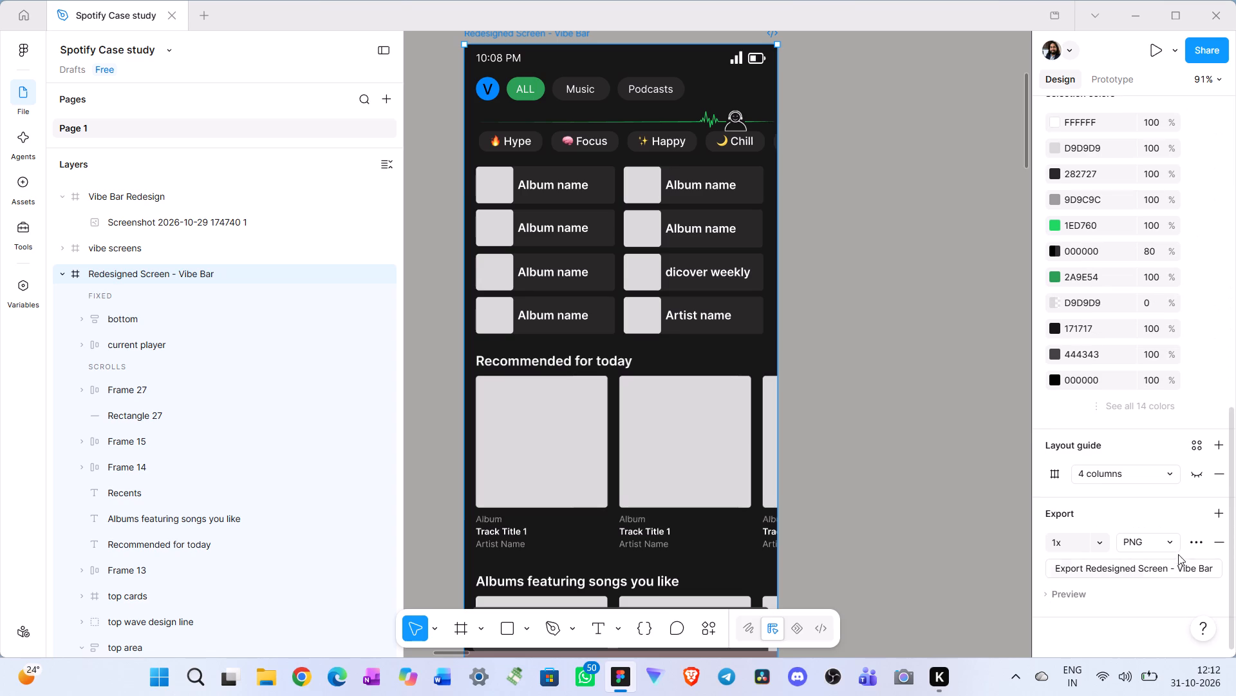
pyautogui.click(1195, 478)
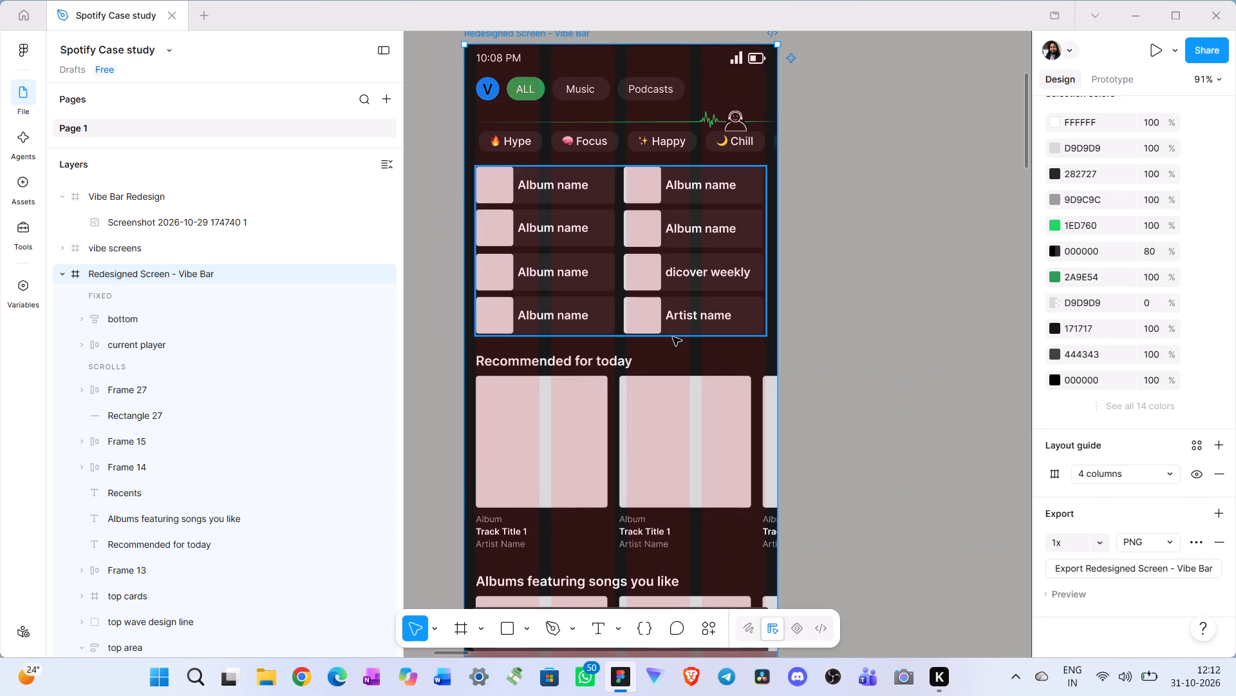
# Align the chip row's left edge with the first guide column of the redesigned screen, at X 16.
pyautogui.scroll(4, 673, 337)
pyautogui.hscroll(2, 673, 337)
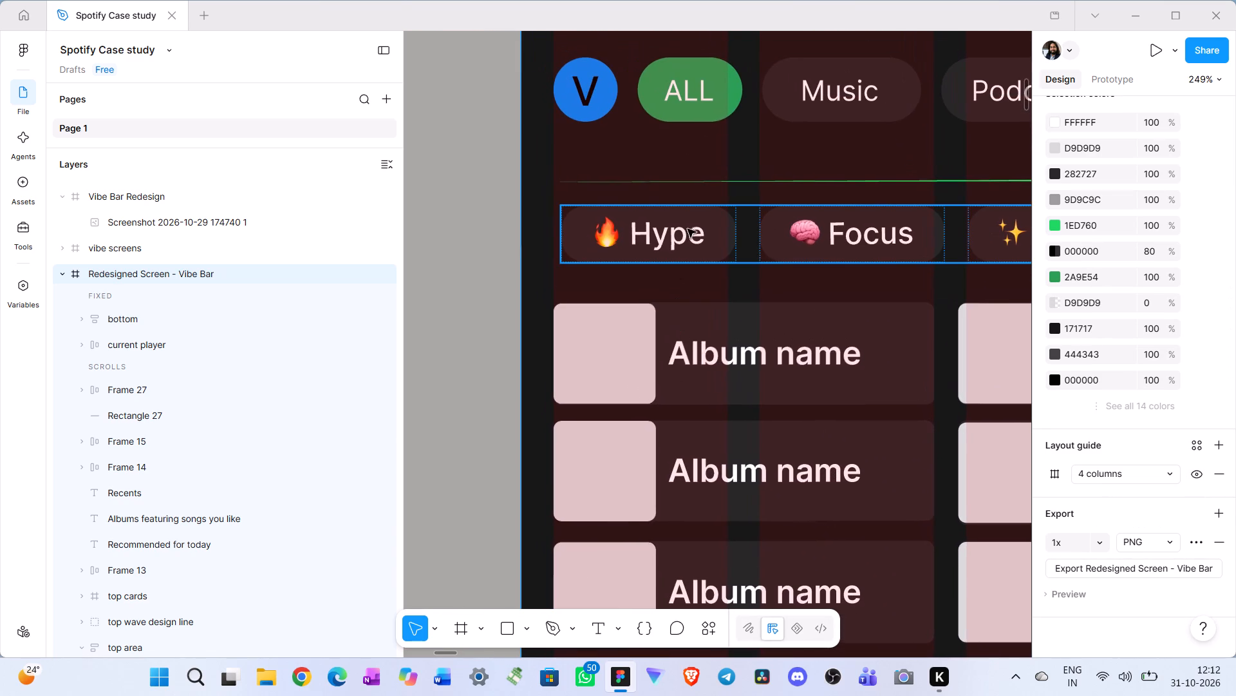
pyautogui.moveTo(688, 228); pyautogui.dragTo(700, 228)
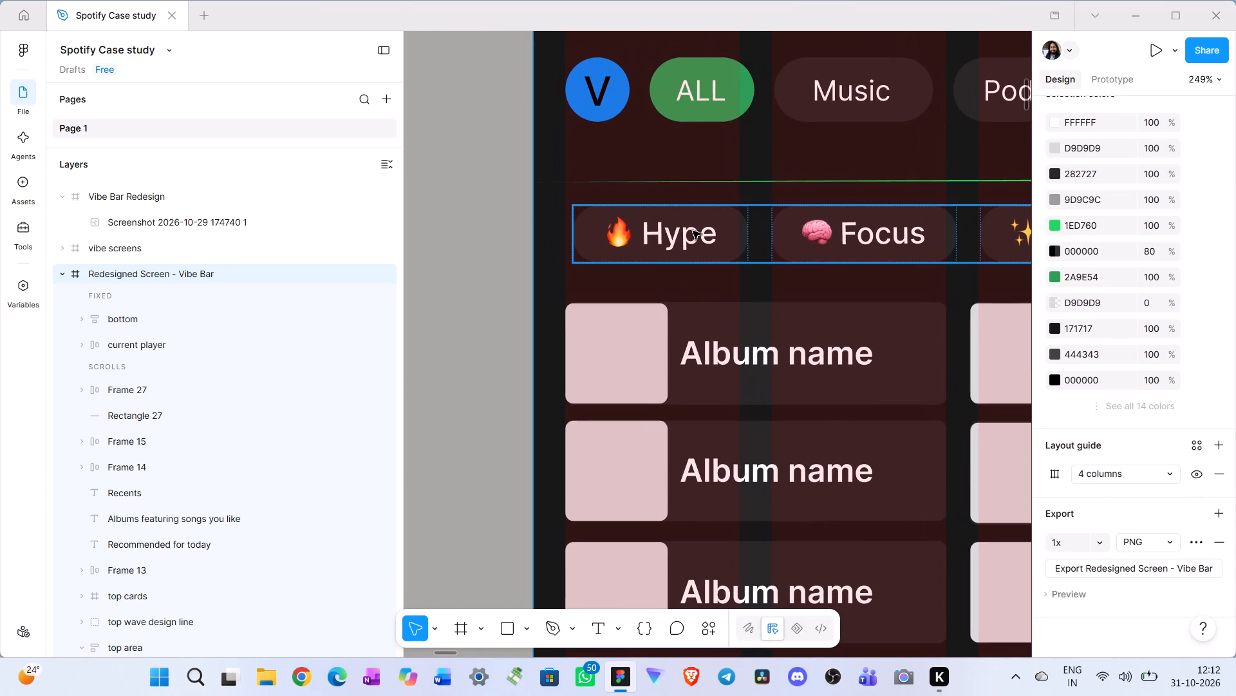
pyautogui.click(693, 231)
pyautogui.click(492, 255)
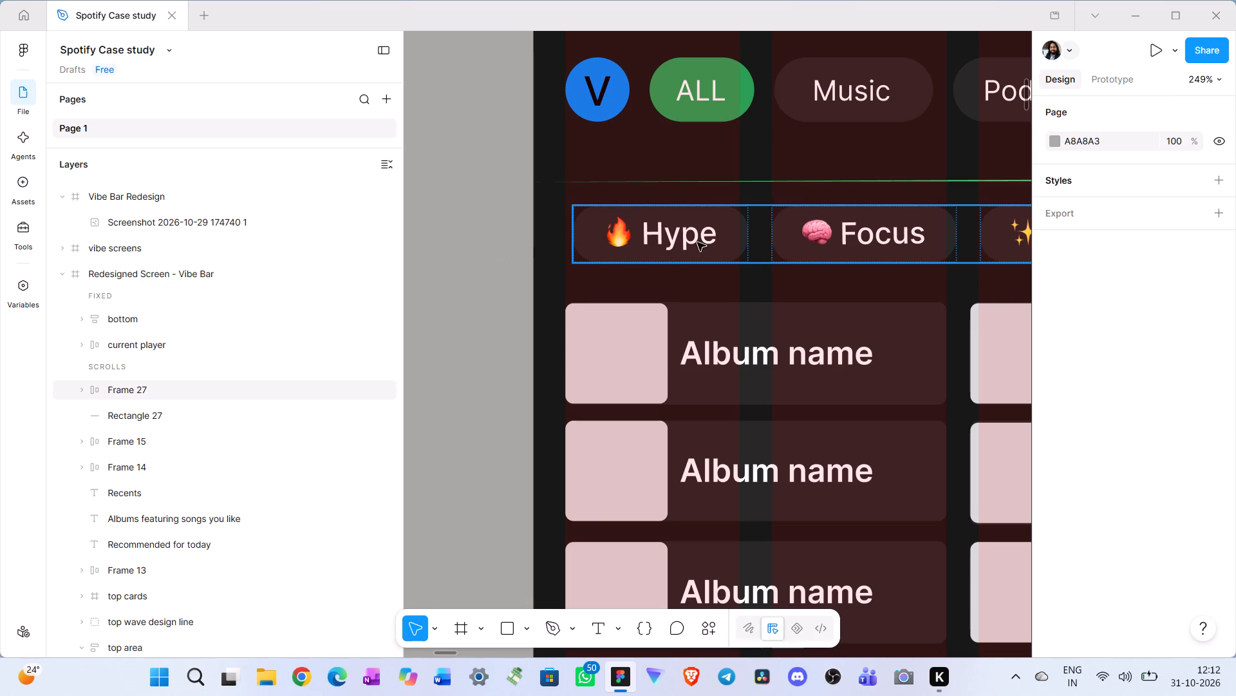
pyautogui.click(717, 242)
pyautogui.moveTo(727, 245); pyautogui.dragTo(724, 247)
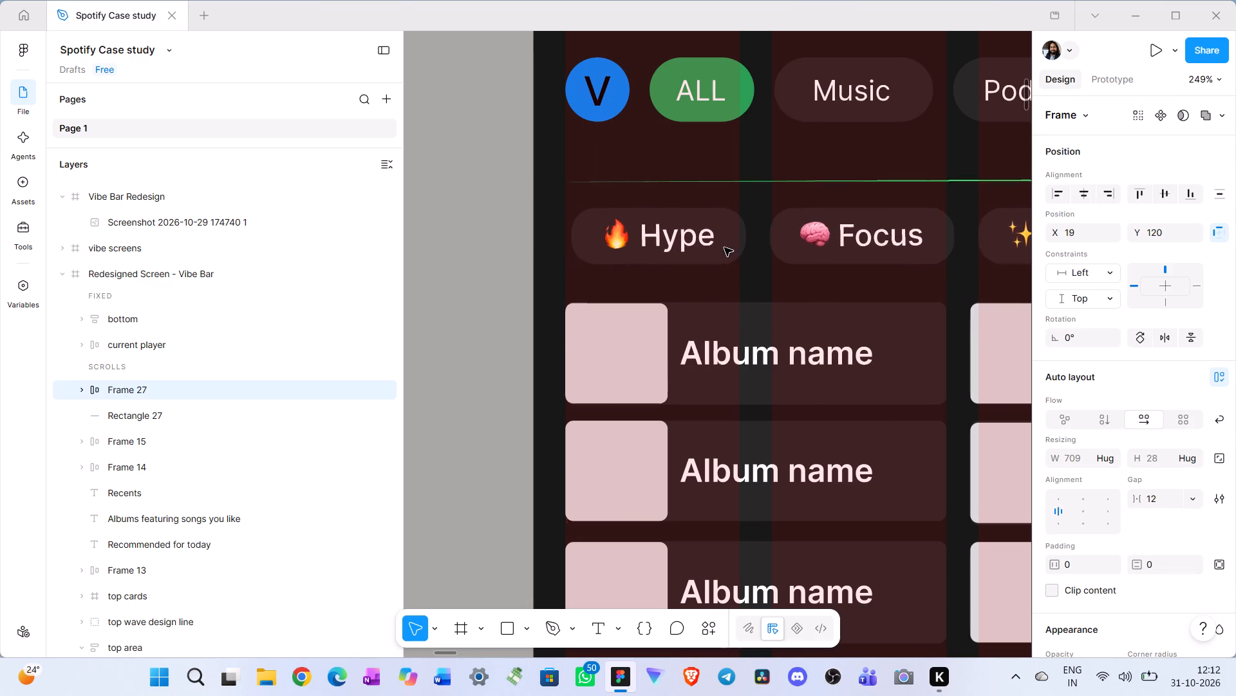
pyautogui.moveTo(724, 247); pyautogui.dragTo(717, 247)
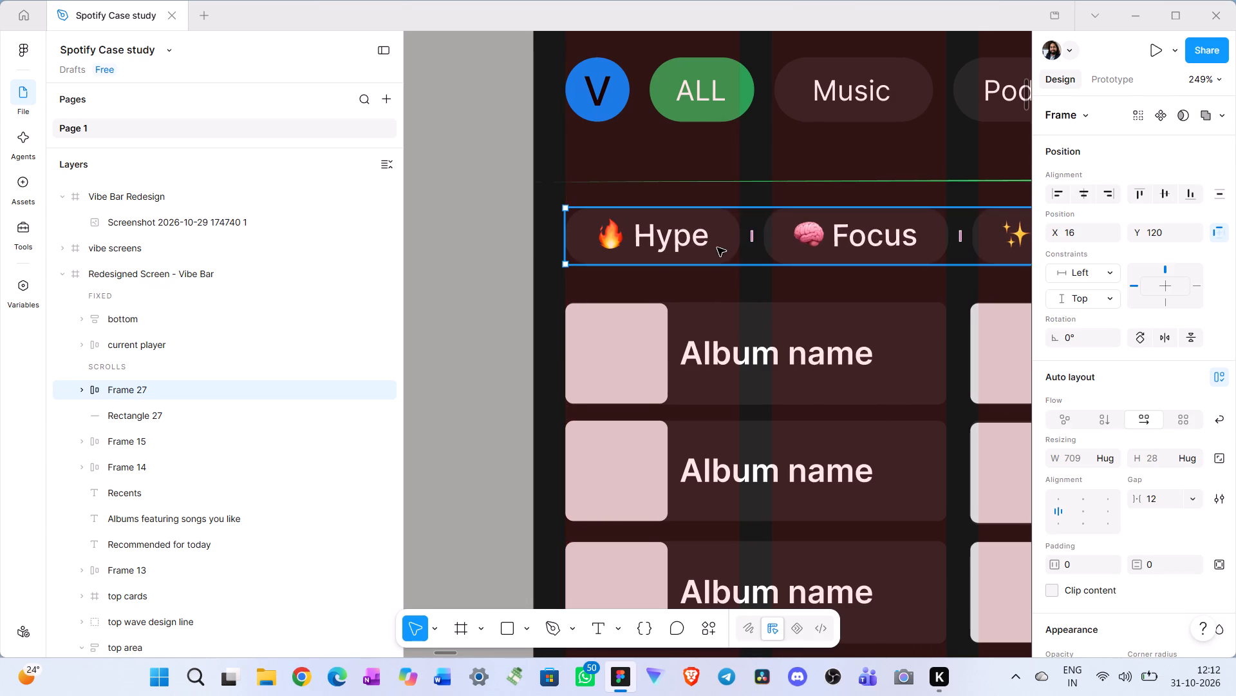
# Nudge the chip row down to Y 127, leaving a gap of 8 below the top wave design line.
pyautogui.hscroll(-2, 717, 247)
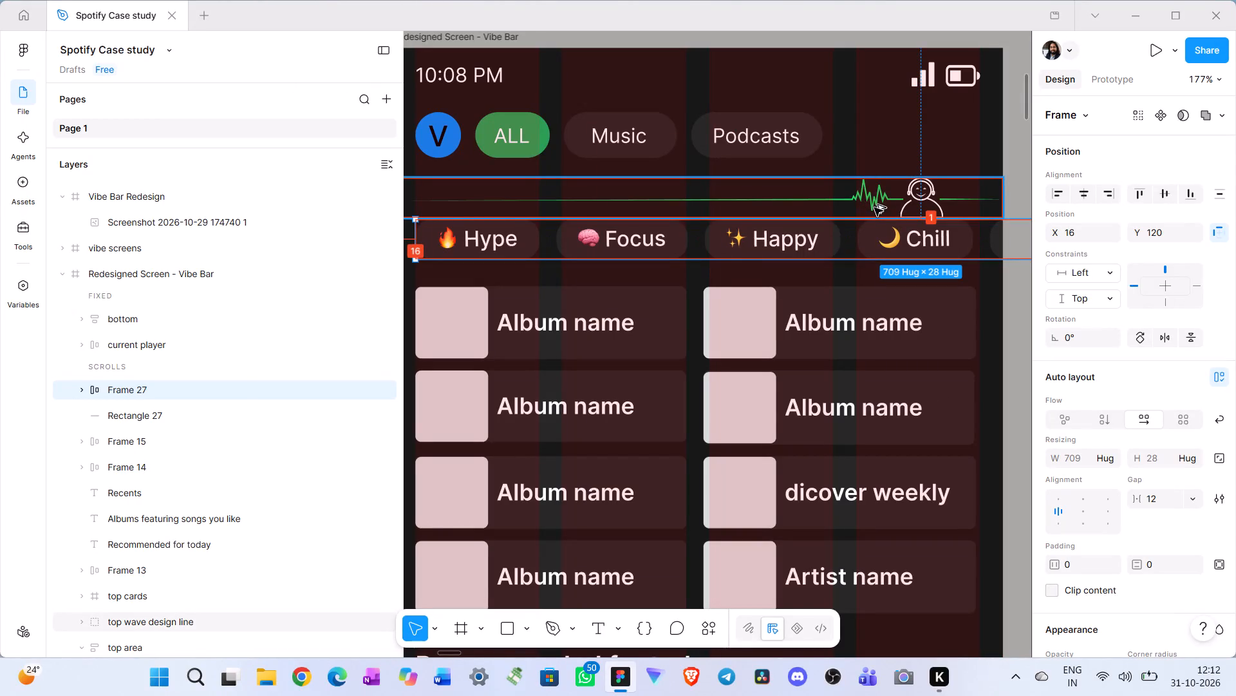
pyautogui.hotkey('alt', 'Down')
pyautogui.hotkey('alt', 'Down')
pyautogui.hotkey('alt', 'Down')
pyautogui.hotkey('alt', 'Down')
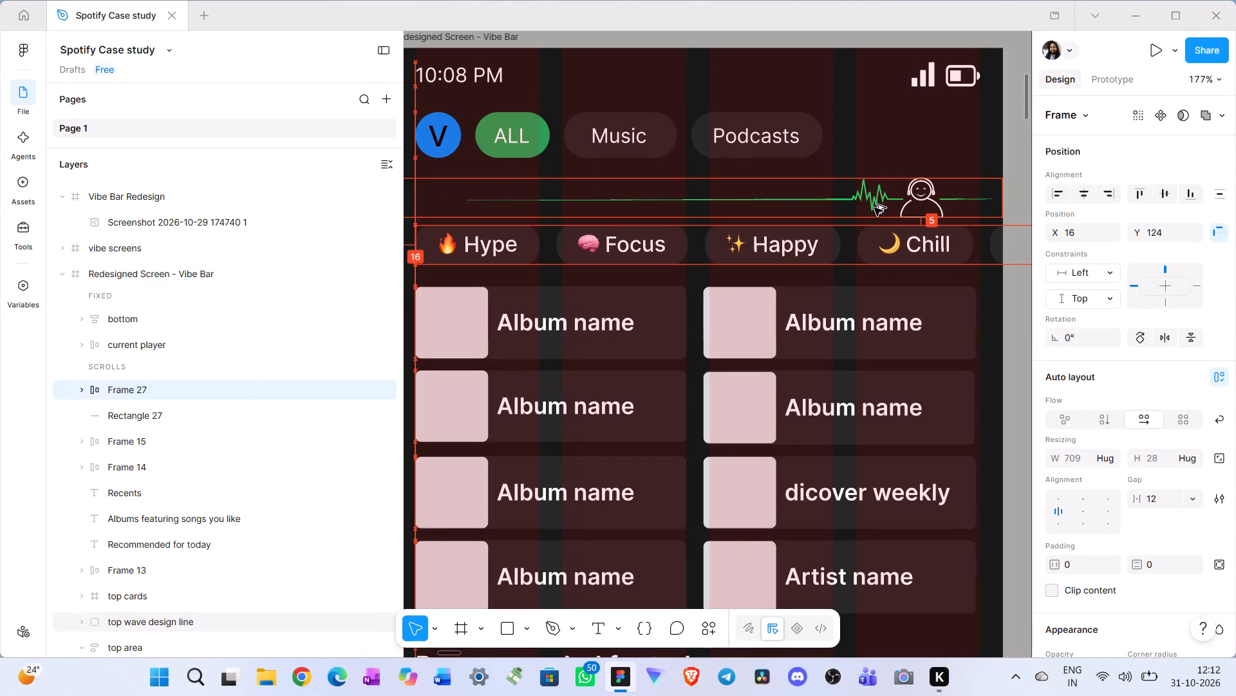
pyautogui.hotkey('alt', 'Down')
pyautogui.hotkey('alt', 'Down')
pyautogui.hotkey('alt', 'Down')
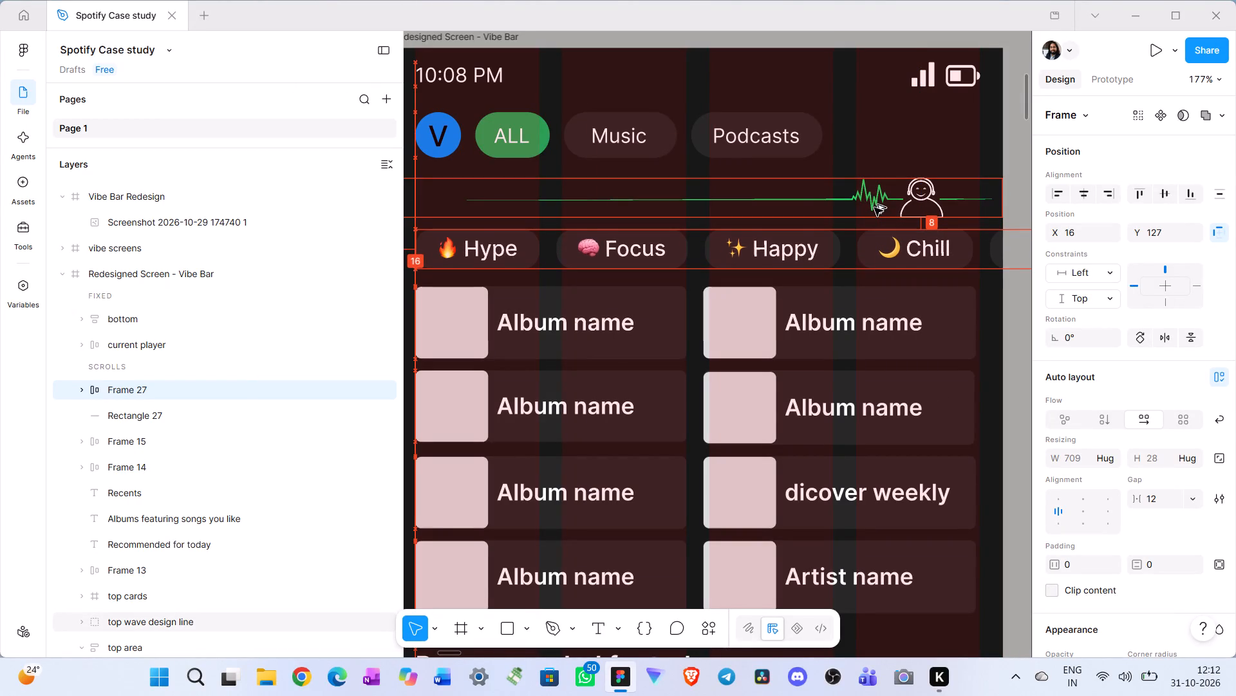
pyautogui.hotkey('alt', 'Down')
pyautogui.hotkey('alt', 'Down')
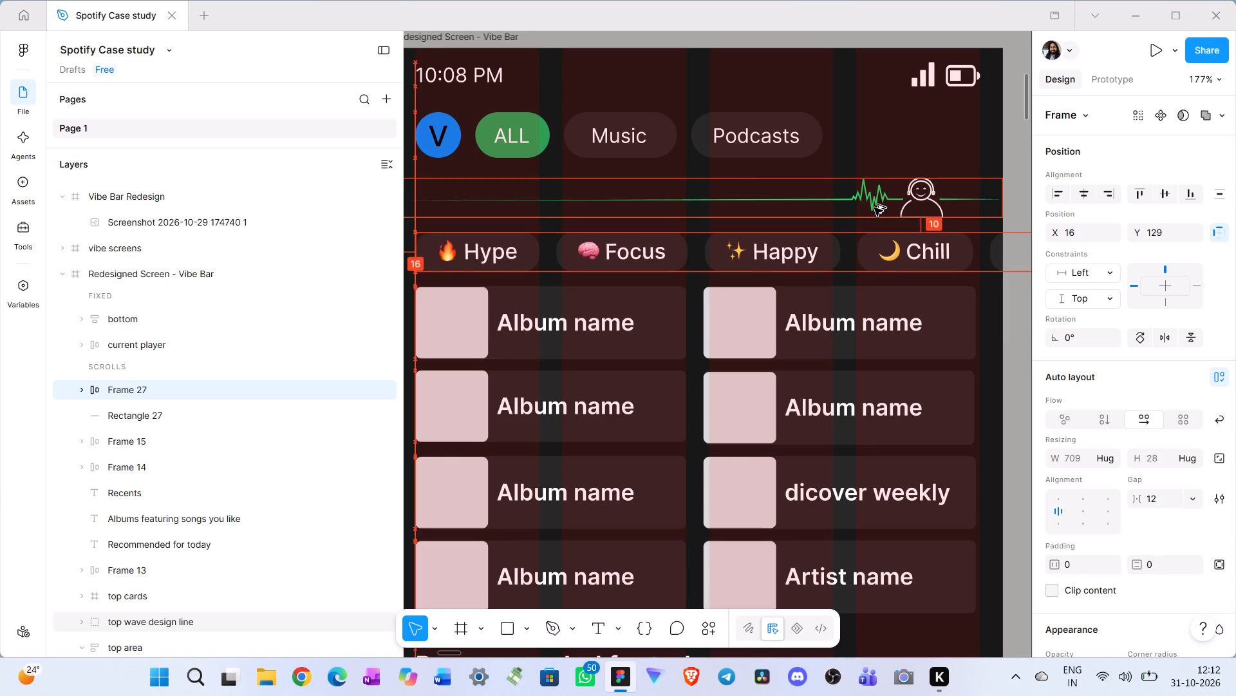
pyautogui.hotkey('alt', 'Up')
pyautogui.hotkey('alt', 'Up')
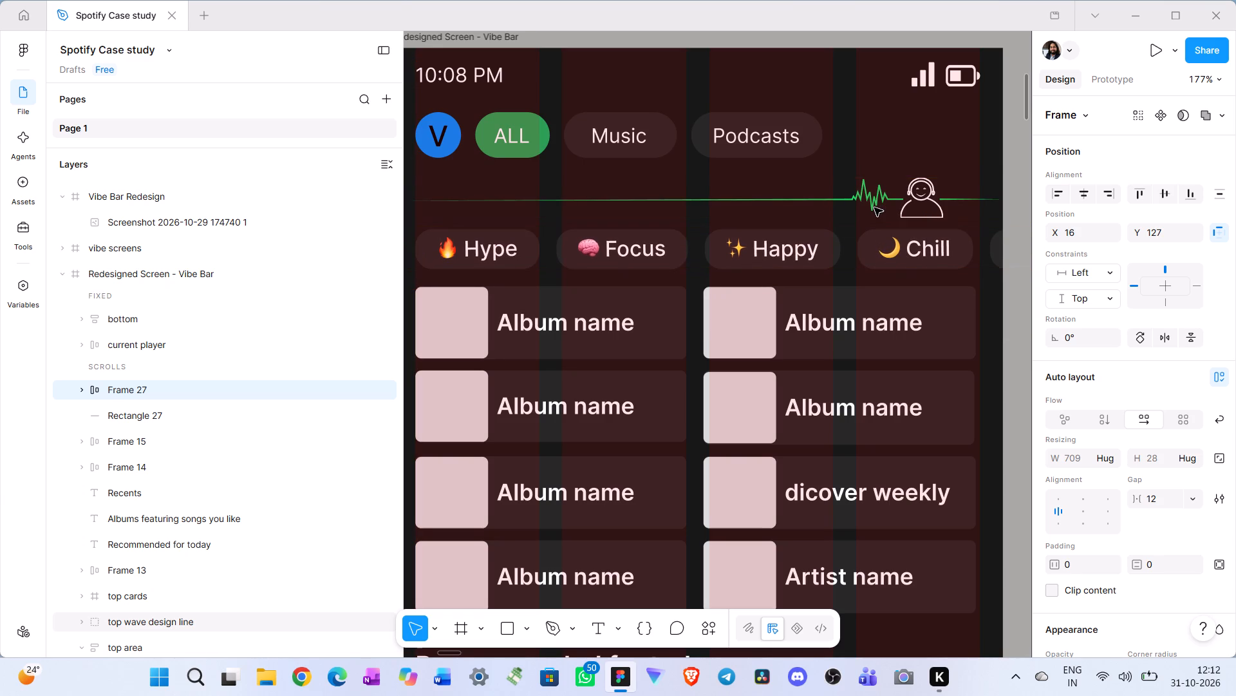
pyautogui.hscroll(2, 648, 256)
pyautogui.click(510, 255)
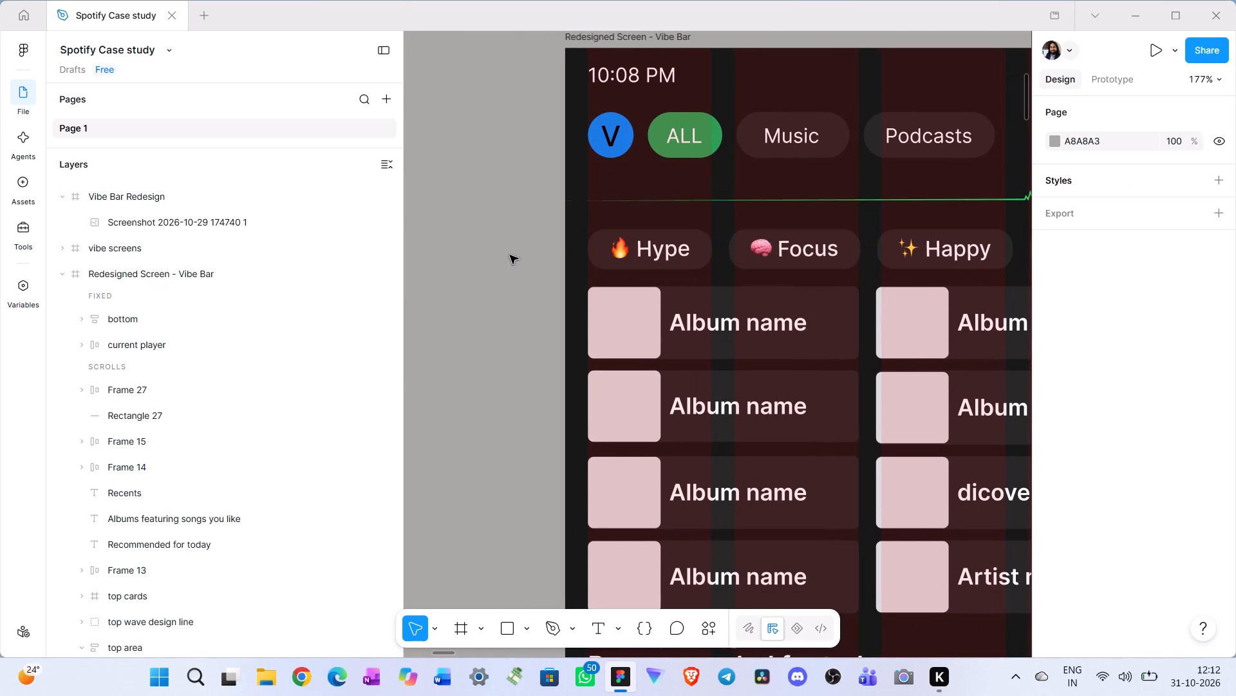
# Raise the display brightness to about 91 in the Windows quick settings and return to the Figma canvas.
pyautogui.click(1113, 684)
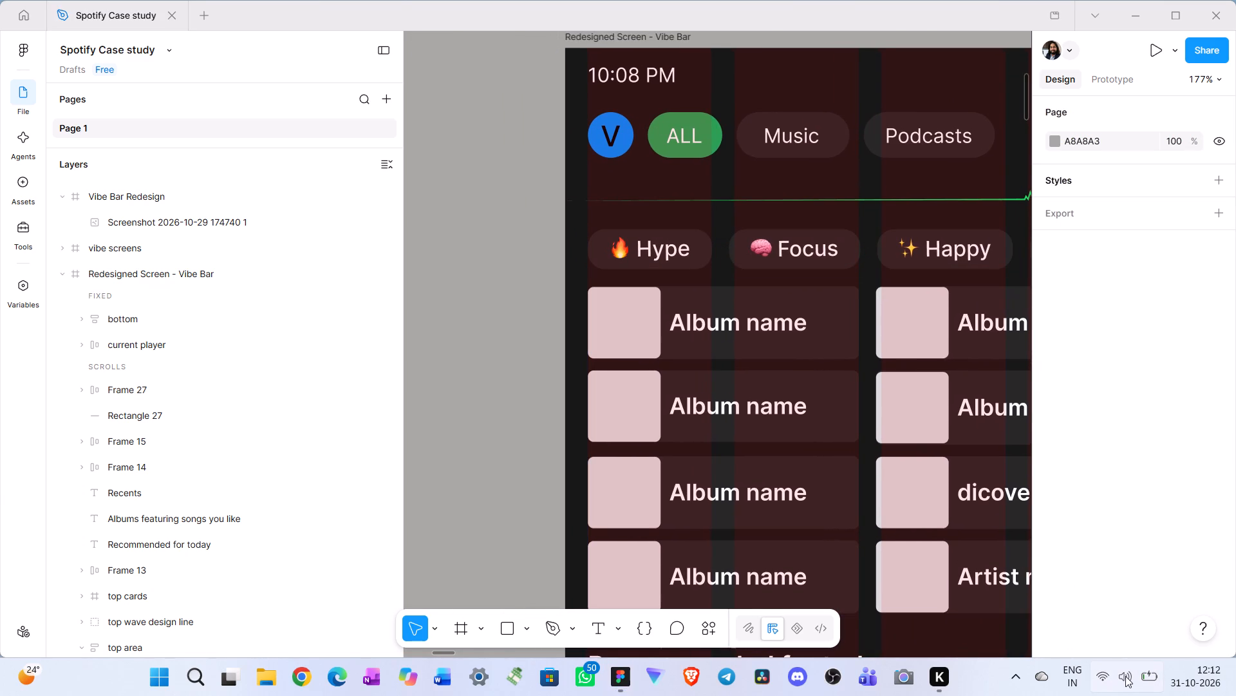
pyautogui.click(1127, 675)
pyautogui.click(1135, 537)
pyautogui.moveTo(1135, 537); pyautogui.dragTo(1155, 537)
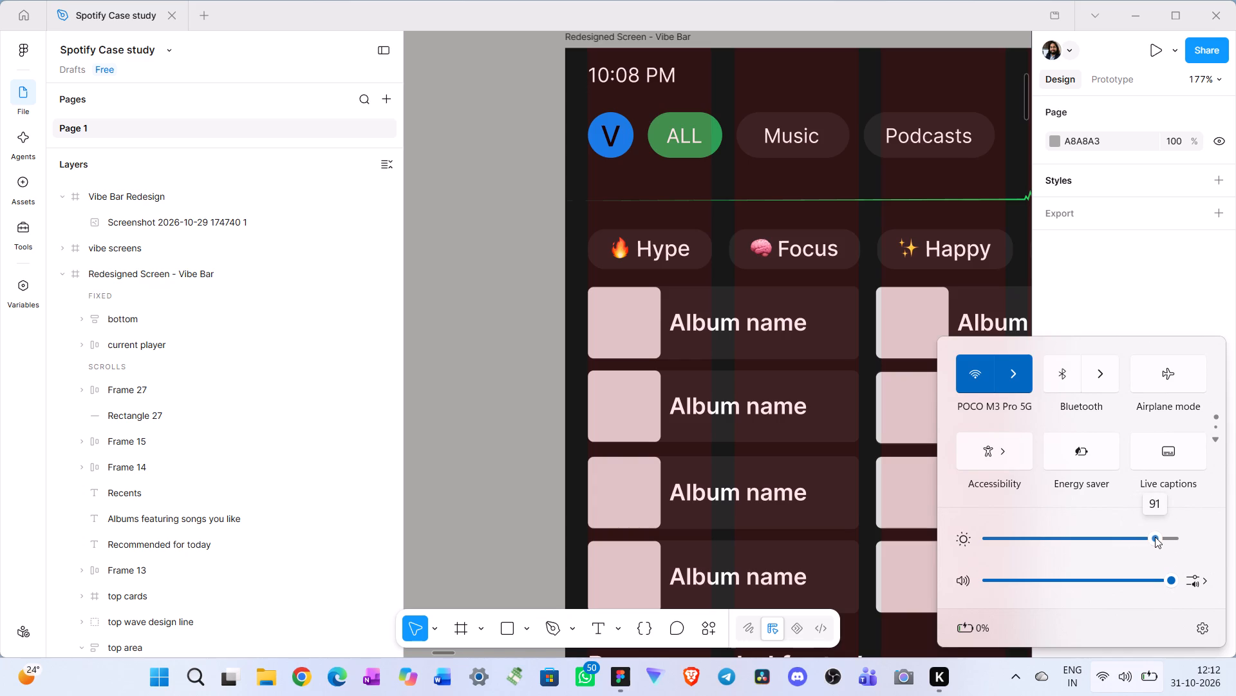
pyautogui.moveTo(1155, 537); pyautogui.dragTo(1154, 537)
pyautogui.click(454, 374)
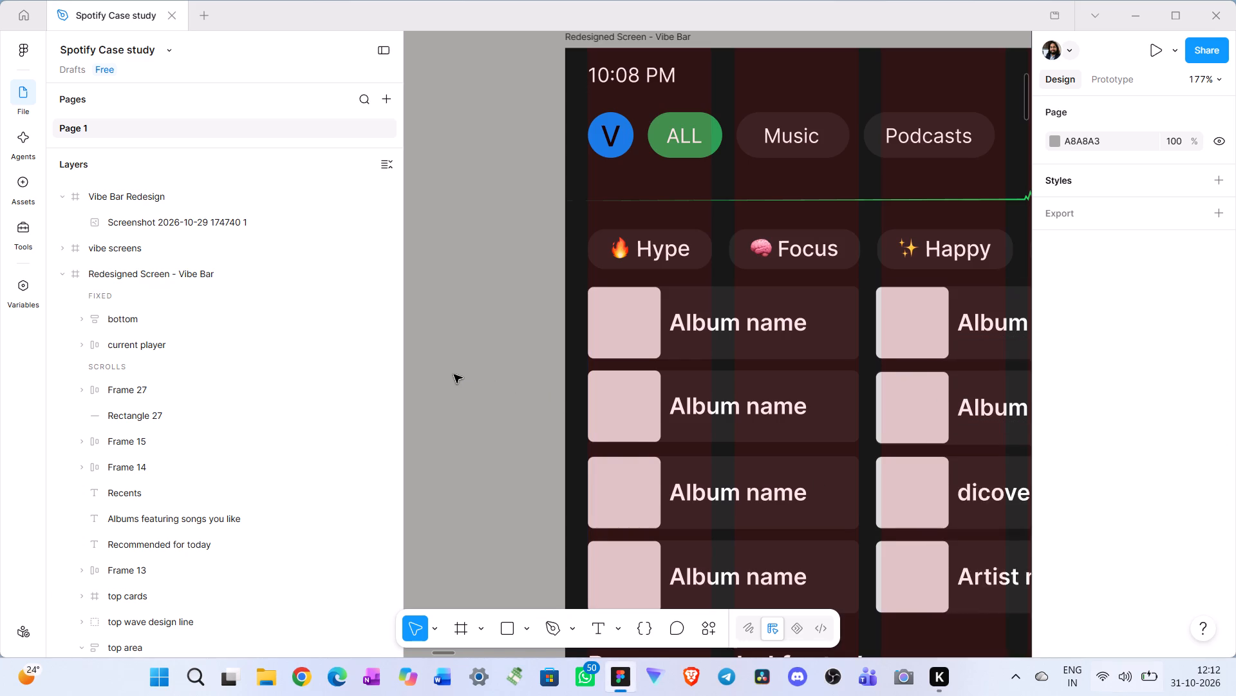
# Duplicate the chip row, position the copy above the Redesigned Screen - Vibe Bar frame, and cut it out of that frame.
pyautogui.hscroll(-2, 460, 374)
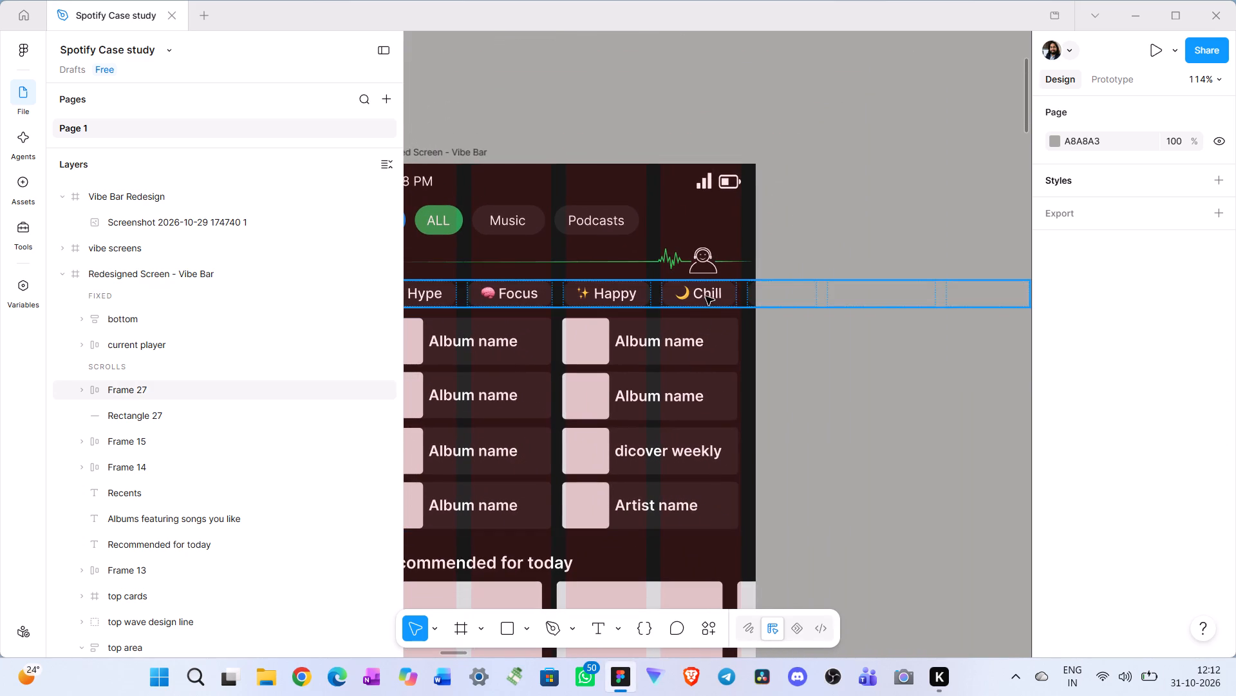
pyautogui.click(706, 296)
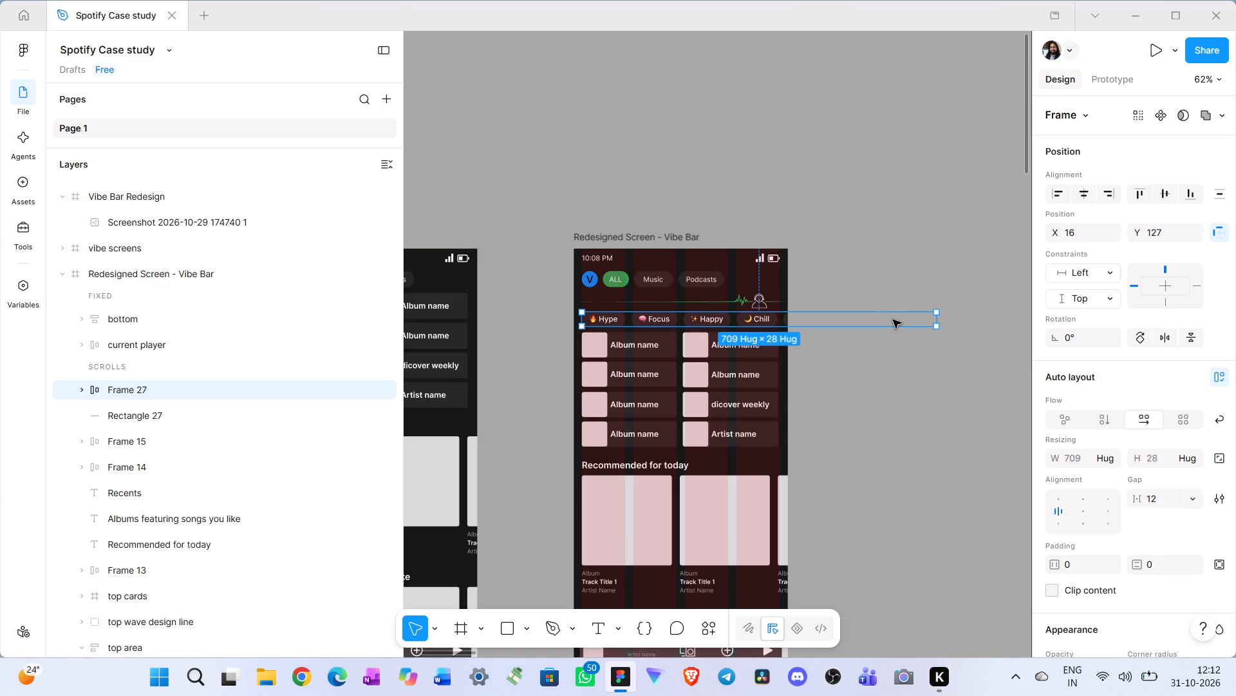
pyautogui.hotkey('ctrl', 'd')
pyautogui.moveTo(886, 320); pyautogui.dragTo(952, 164)
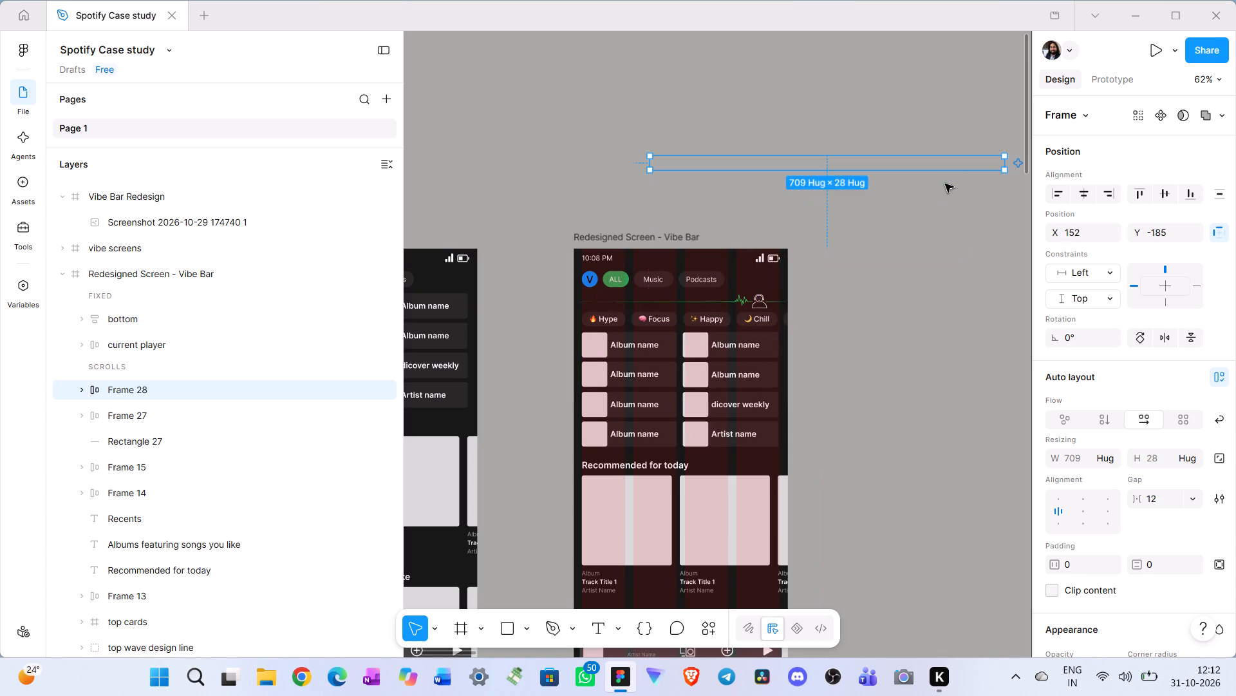
pyautogui.moveTo(874, 162); pyautogui.dragTo(841, 161)
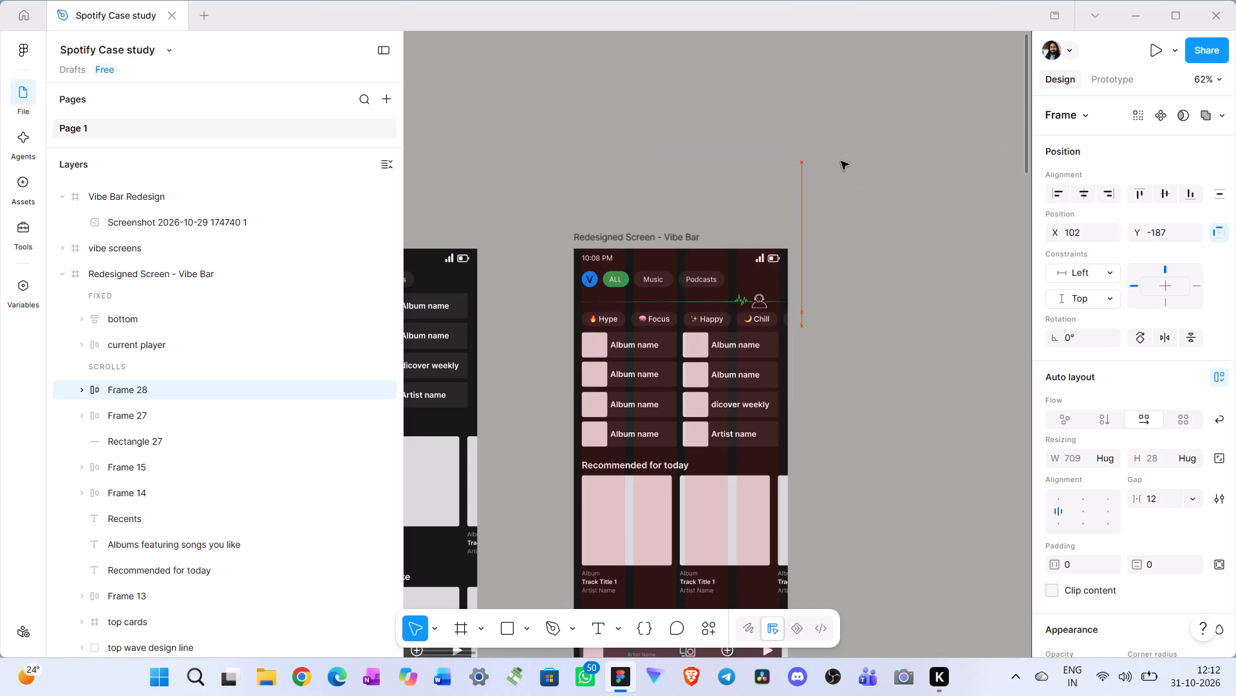
pyautogui.moveTo(841, 161); pyautogui.dragTo(724, 173)
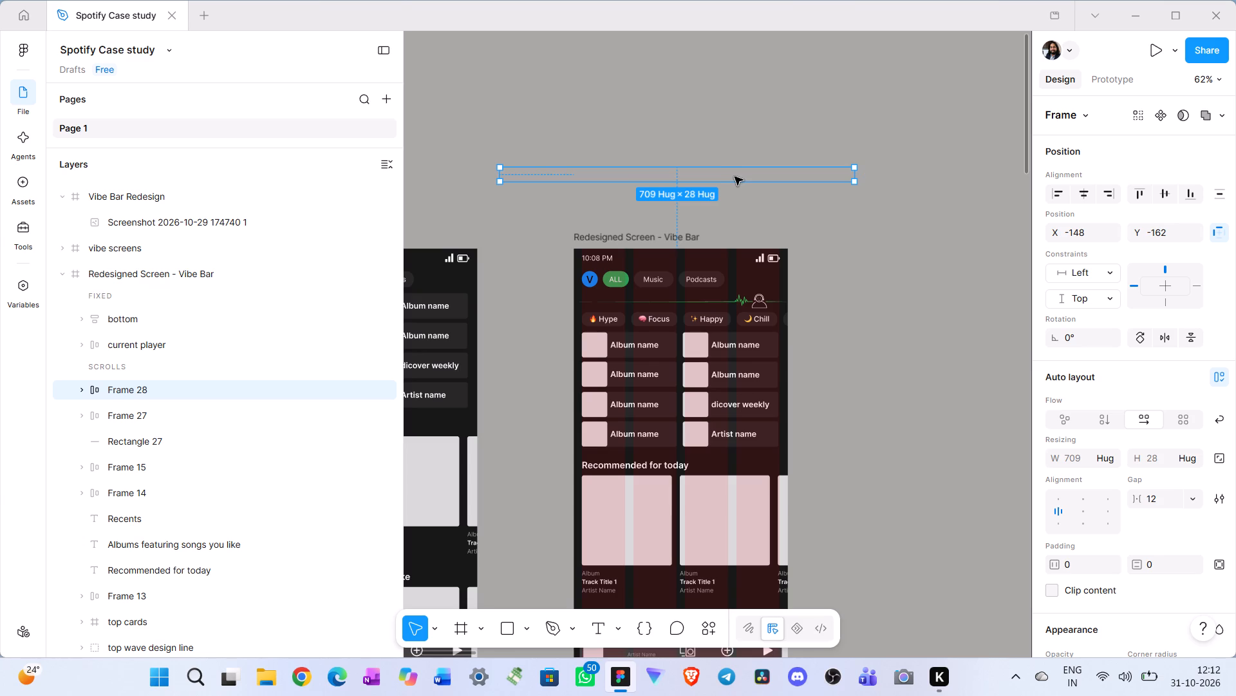
pyautogui.hotkey('ctrl', 'x')
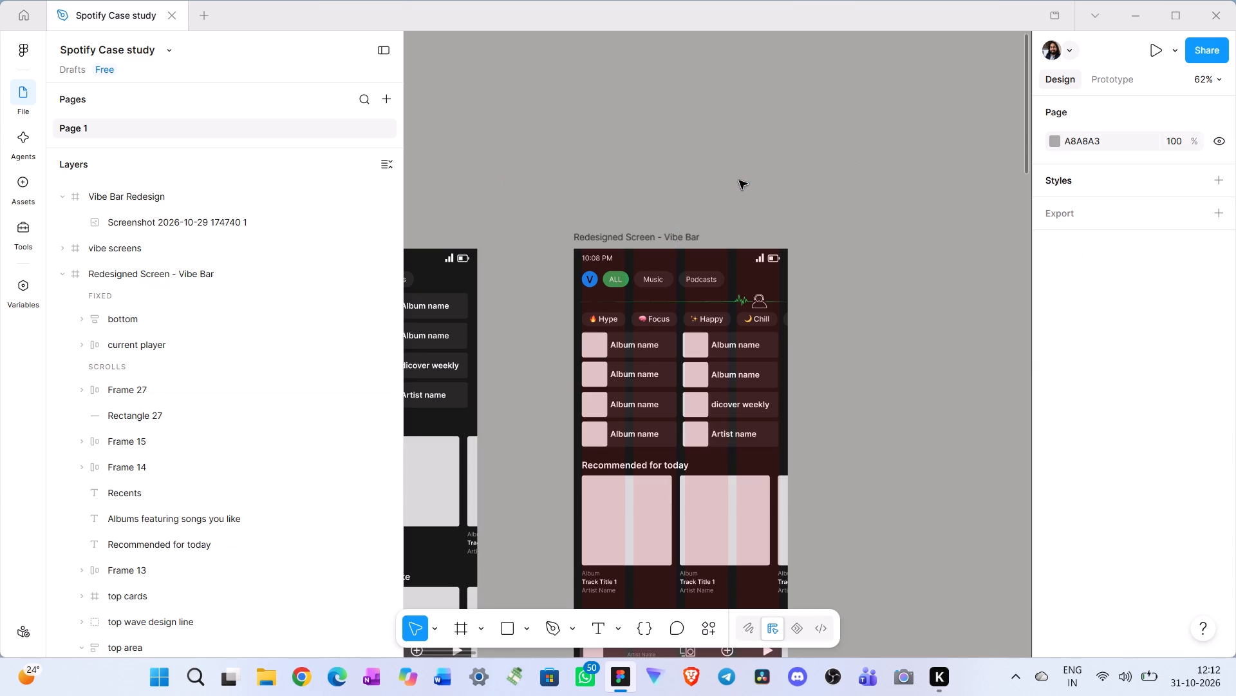
# Copy the chip row from the redesigned screen and paste it on the empty canvas above that screen.
pyautogui.click(753, 315)
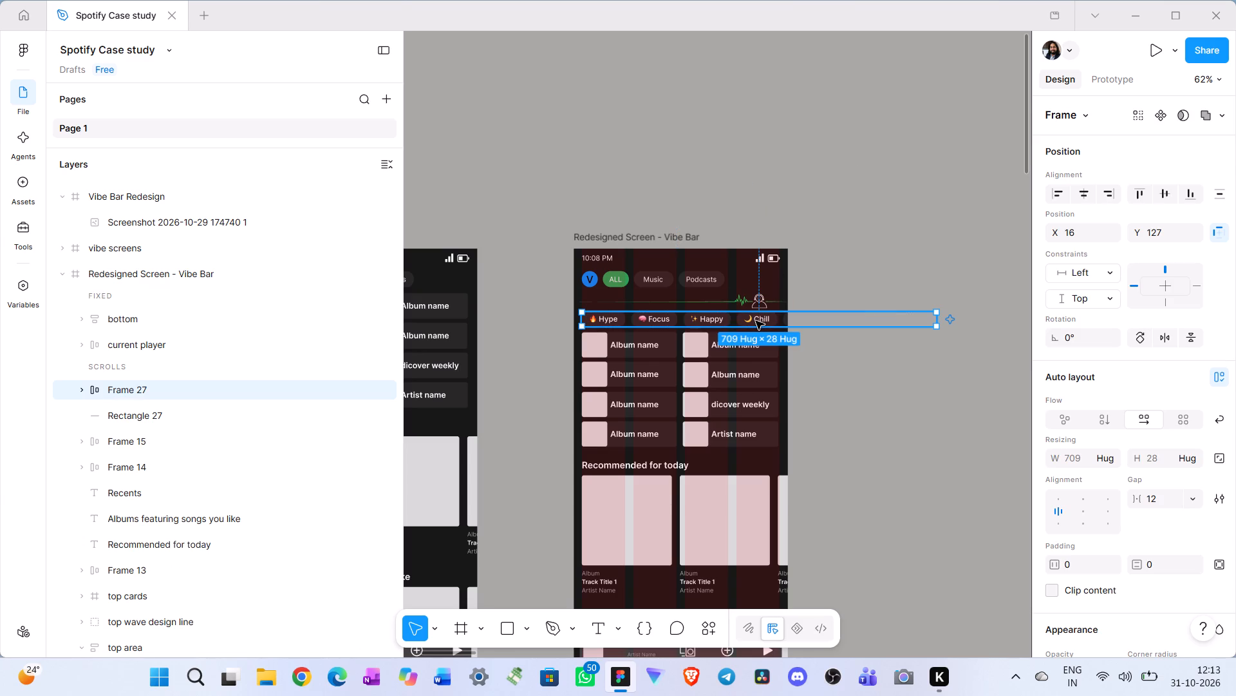
pyautogui.hotkey('ctrl', 'c')
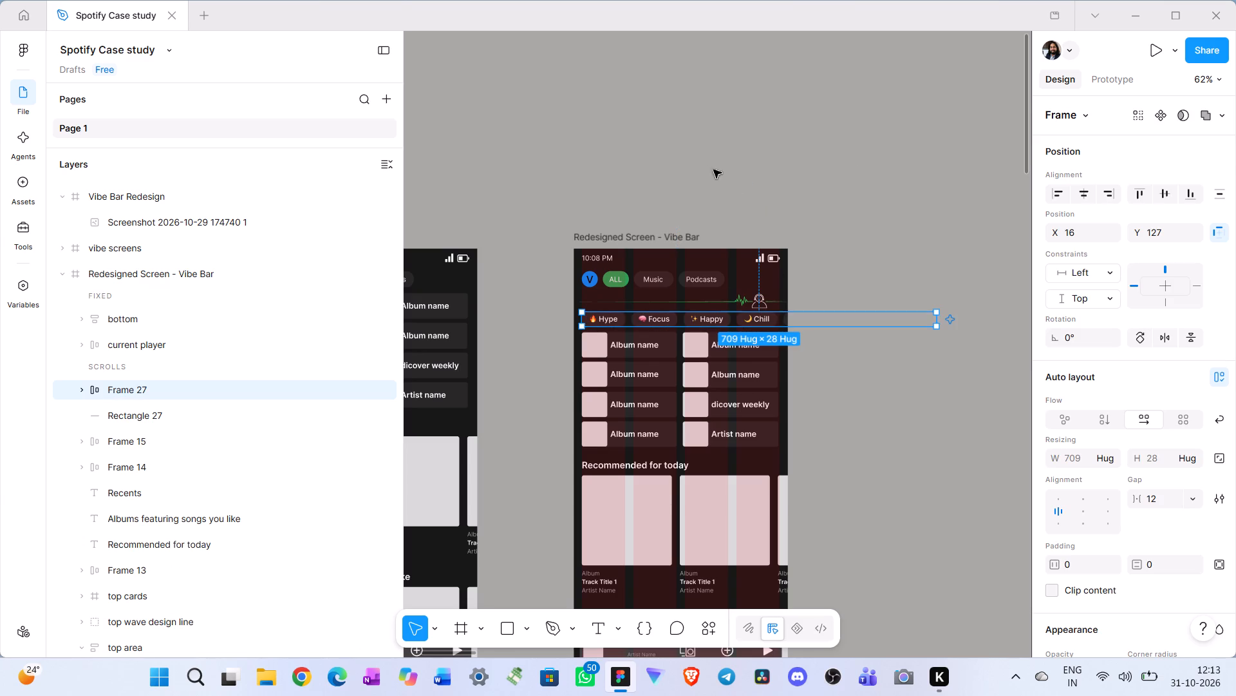
pyautogui.click(691, 153)
pyautogui.rightClick(691, 153)
pyautogui.click(731, 162)
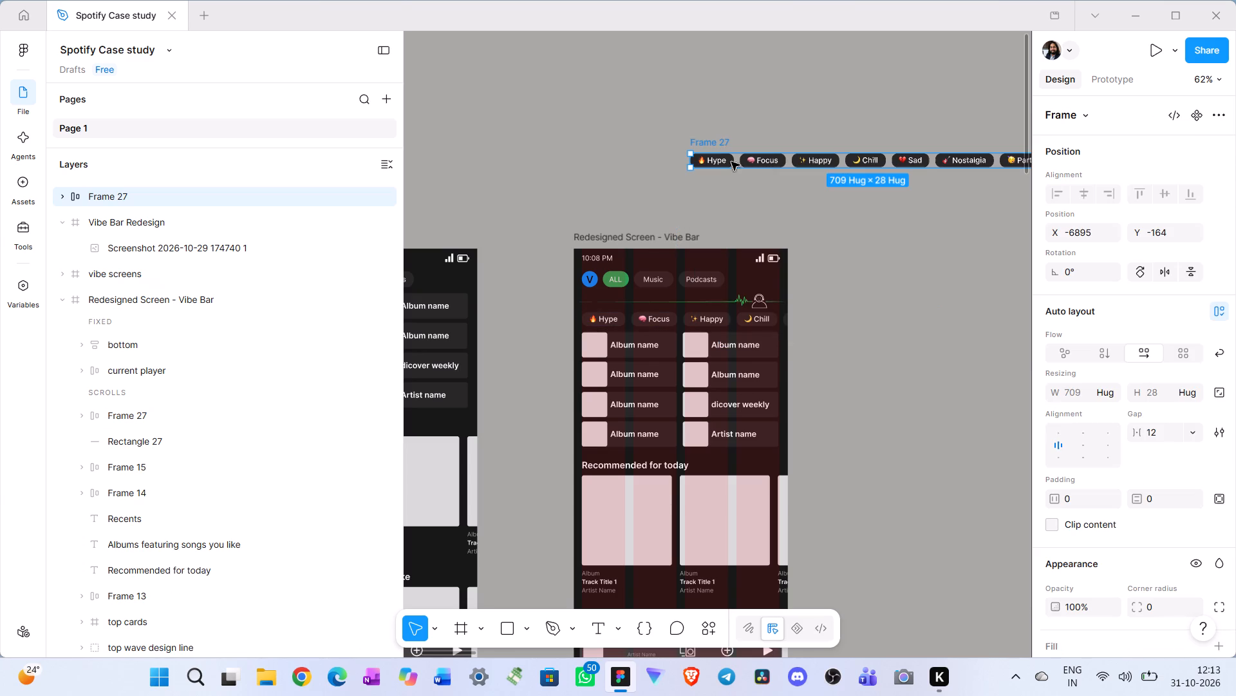
# Turn on clip content for the chip row inside the redesigned screen and narrow the row to the screen's right edge.
pyautogui.click(847, 320)
pyautogui.click(753, 324)
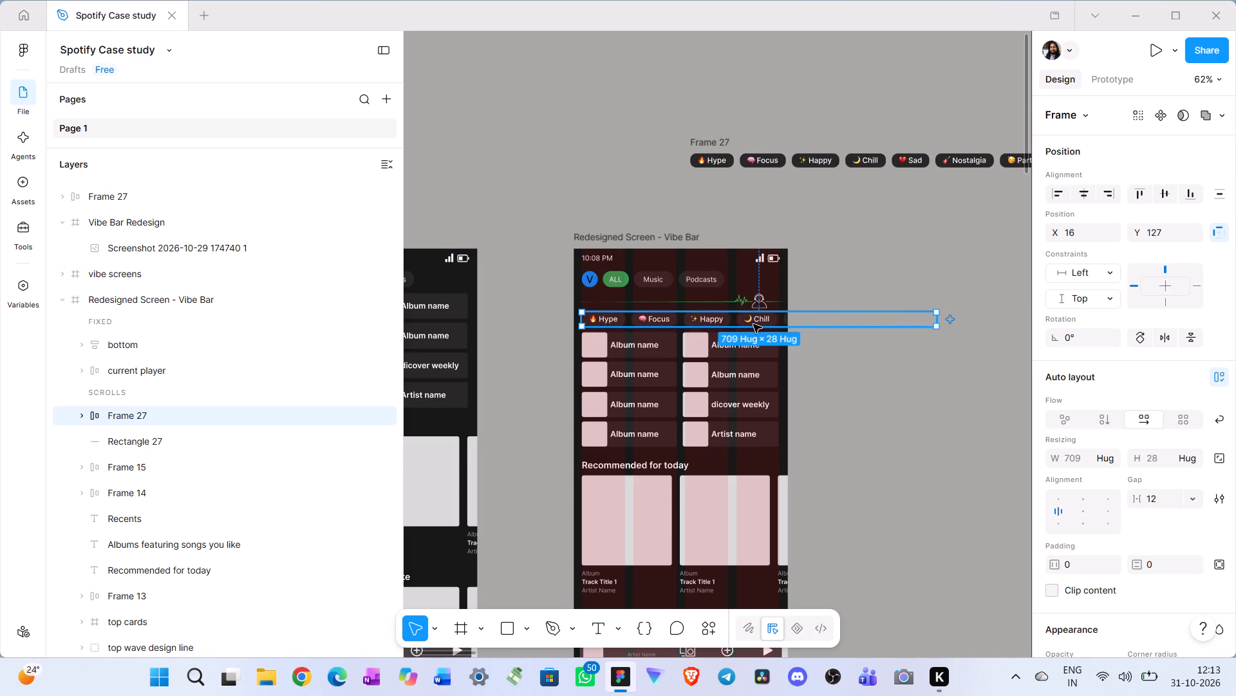
pyautogui.scroll(-1, 1063, 545)
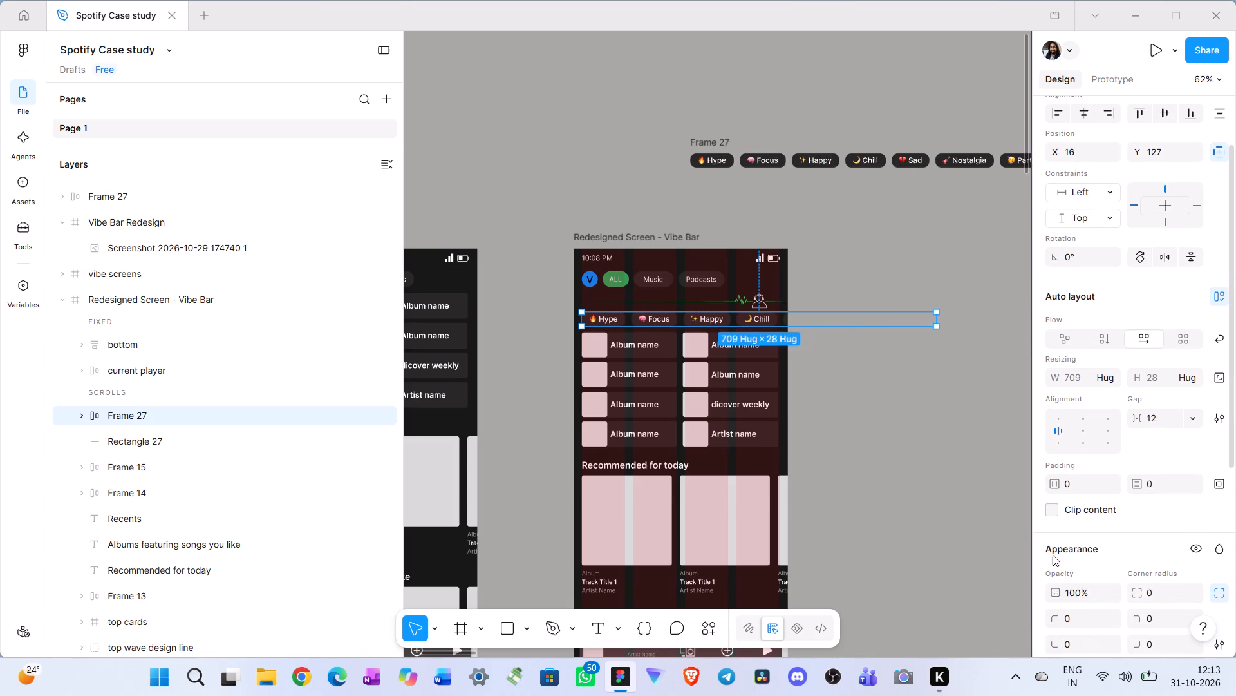
pyautogui.click(1056, 508)
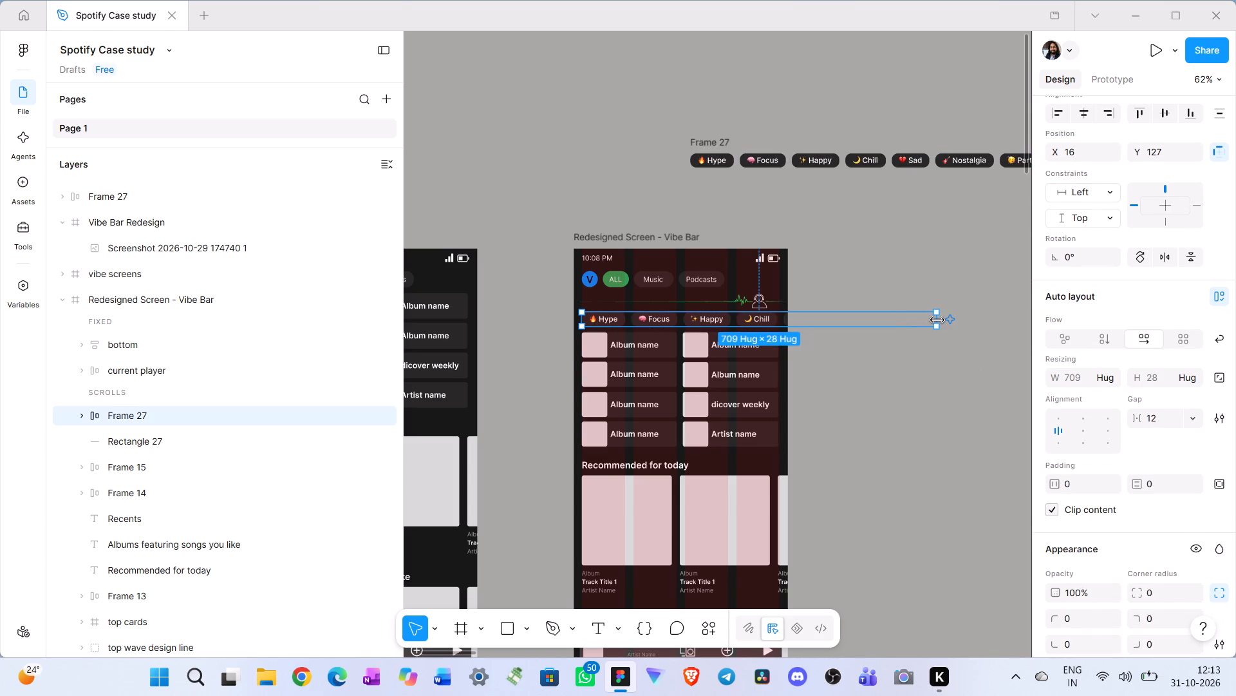
pyautogui.moveTo(937, 320); pyautogui.dragTo(791, 323)
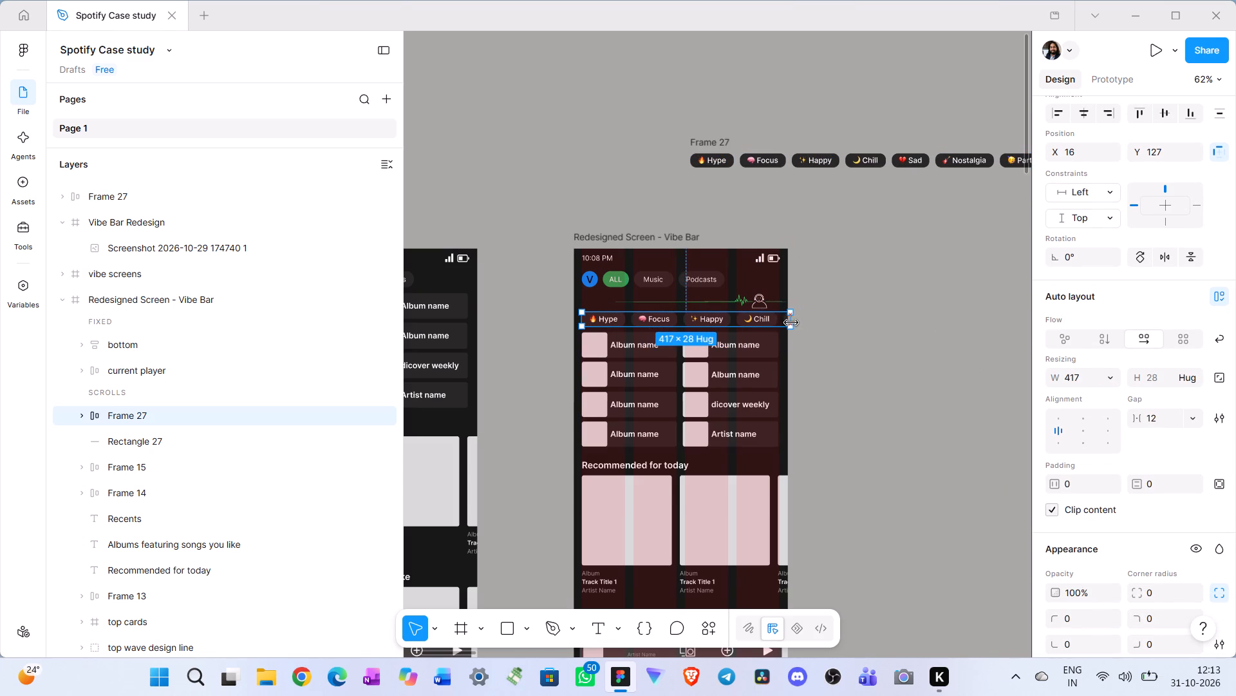
pyautogui.moveTo(791, 323); pyautogui.dragTo(786, 324)
pyautogui.click(870, 348)
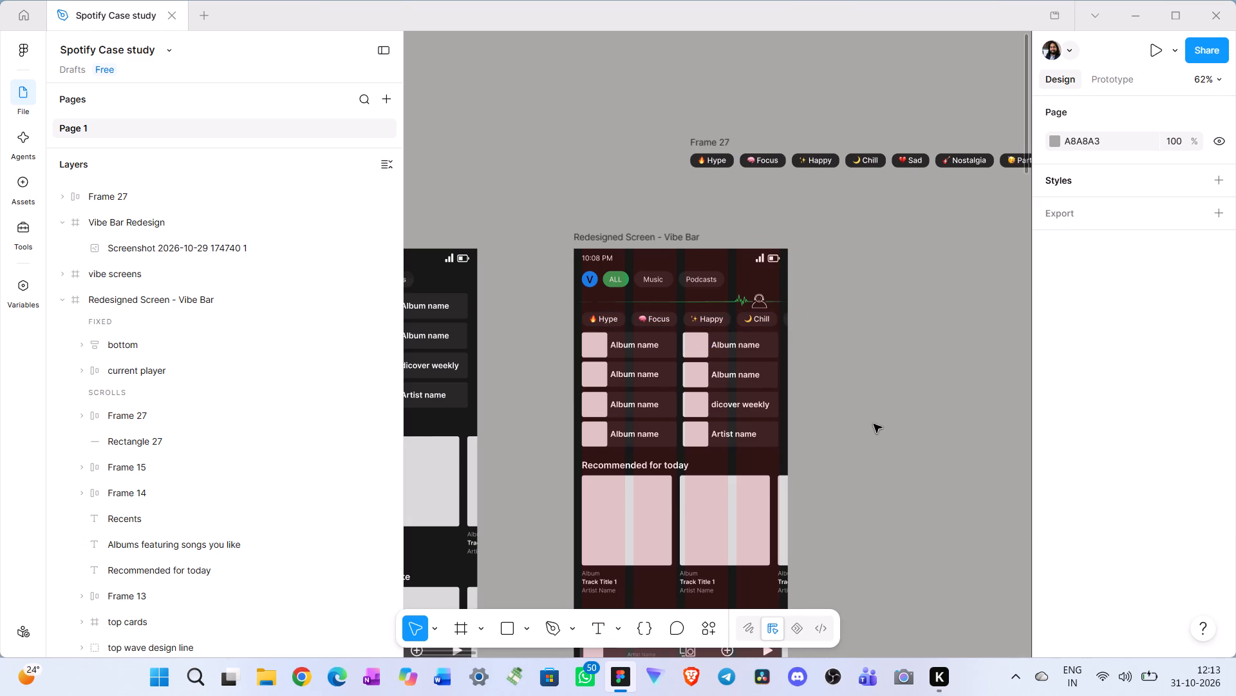
# Move the pasted chip row beside the Redesigned Screen - Vibe Bar frame, level with its top edge at about X -6429, Y 26.
pyautogui.scroll(-1, 867, 422)
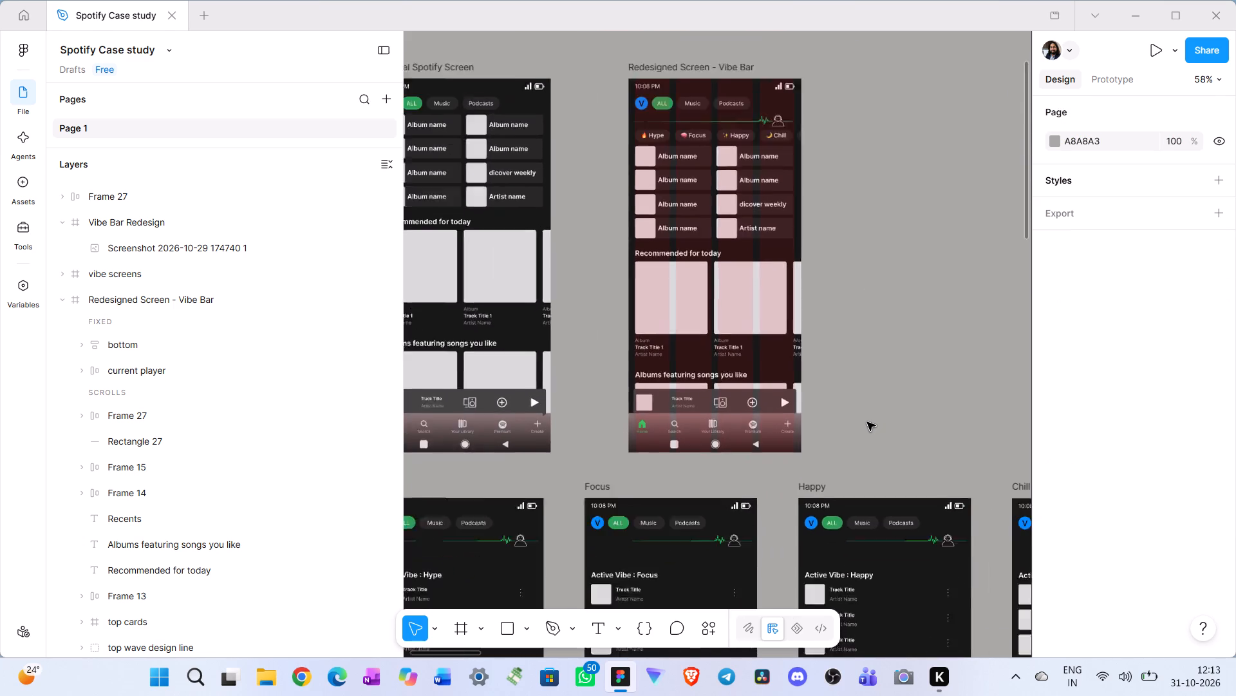
pyautogui.scroll(-1, 883, 400)
pyautogui.hscroll(-1, 883, 400)
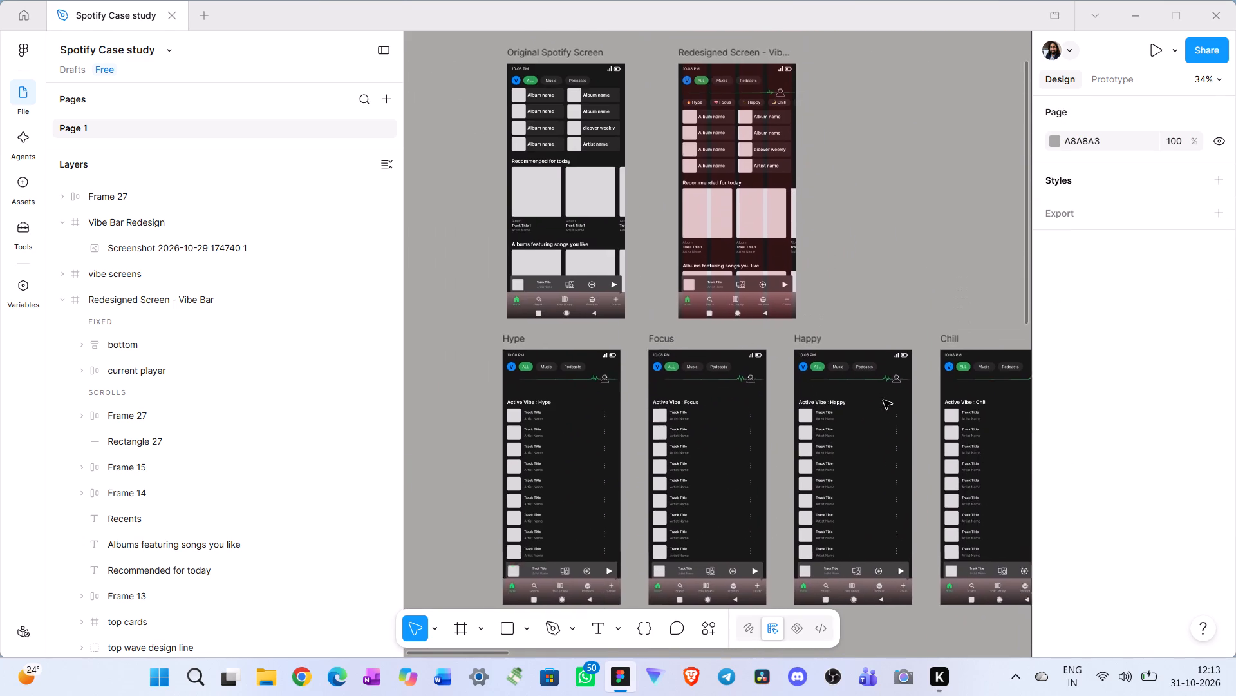
pyautogui.hscroll(-3, 883, 400)
pyautogui.hscroll(1, 883, 400)
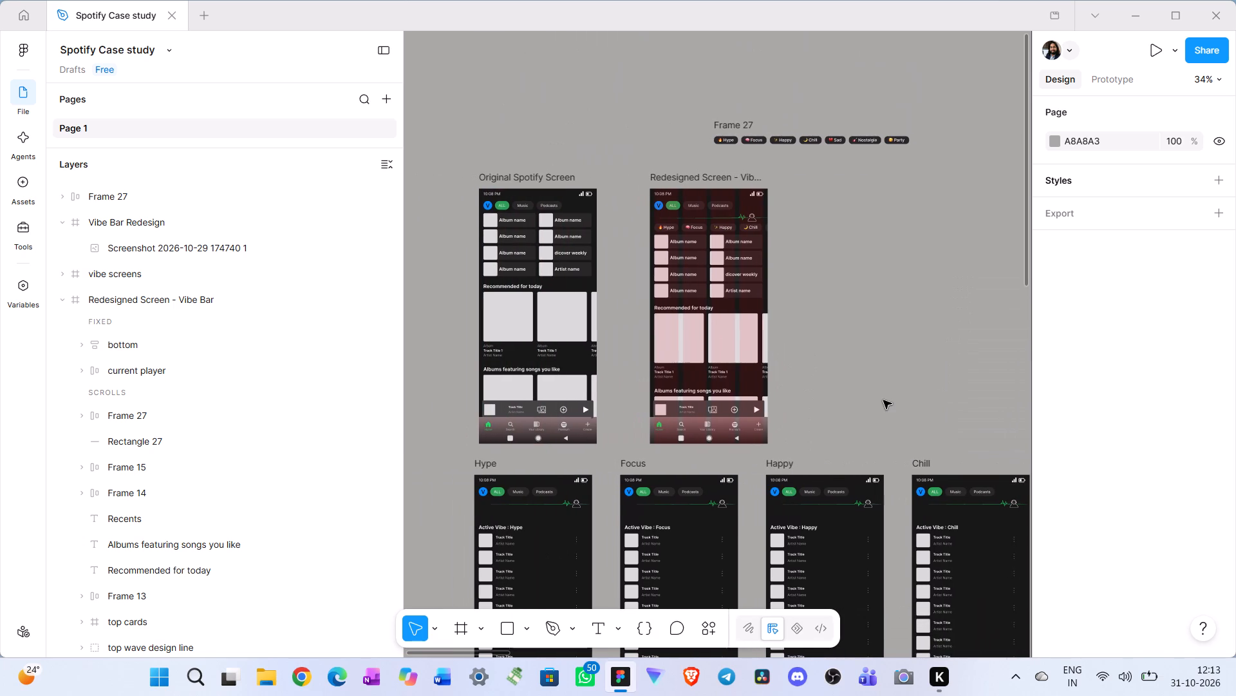
pyautogui.hscroll(1, 883, 400)
pyautogui.moveTo(737, 126); pyautogui.dragTo(792, 140)
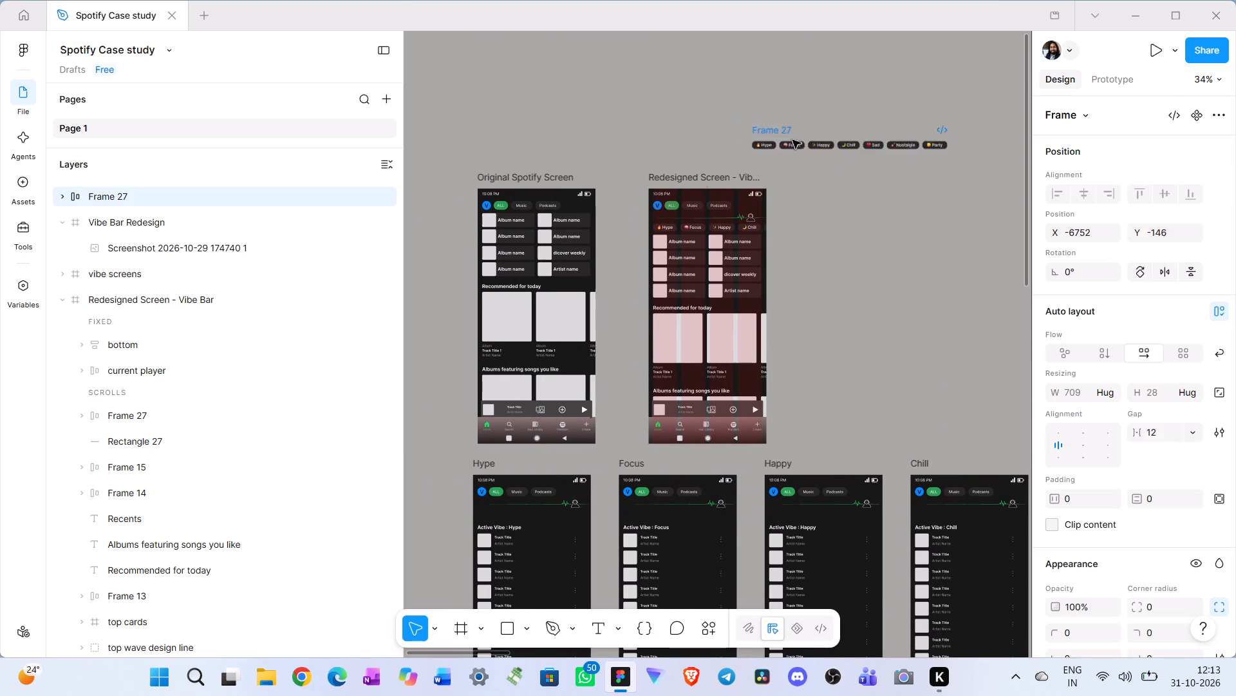
pyautogui.moveTo(792, 140); pyautogui.dragTo(845, 397)
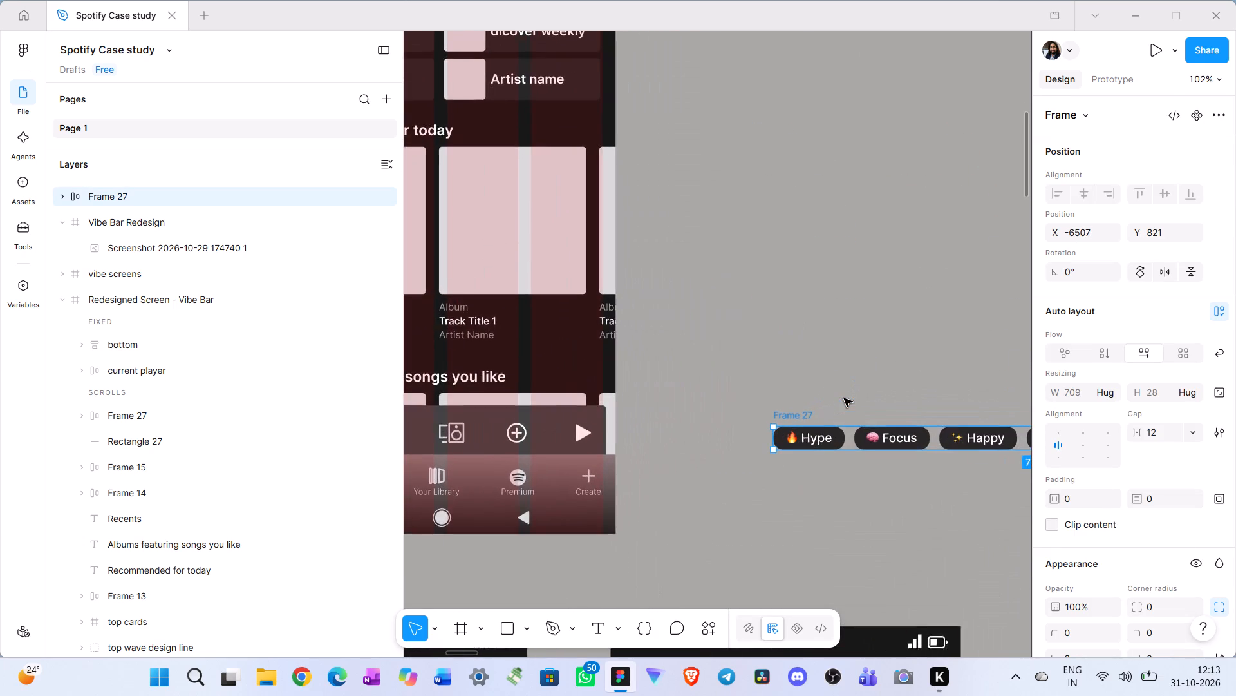
pyautogui.scroll(-1, 844, 398)
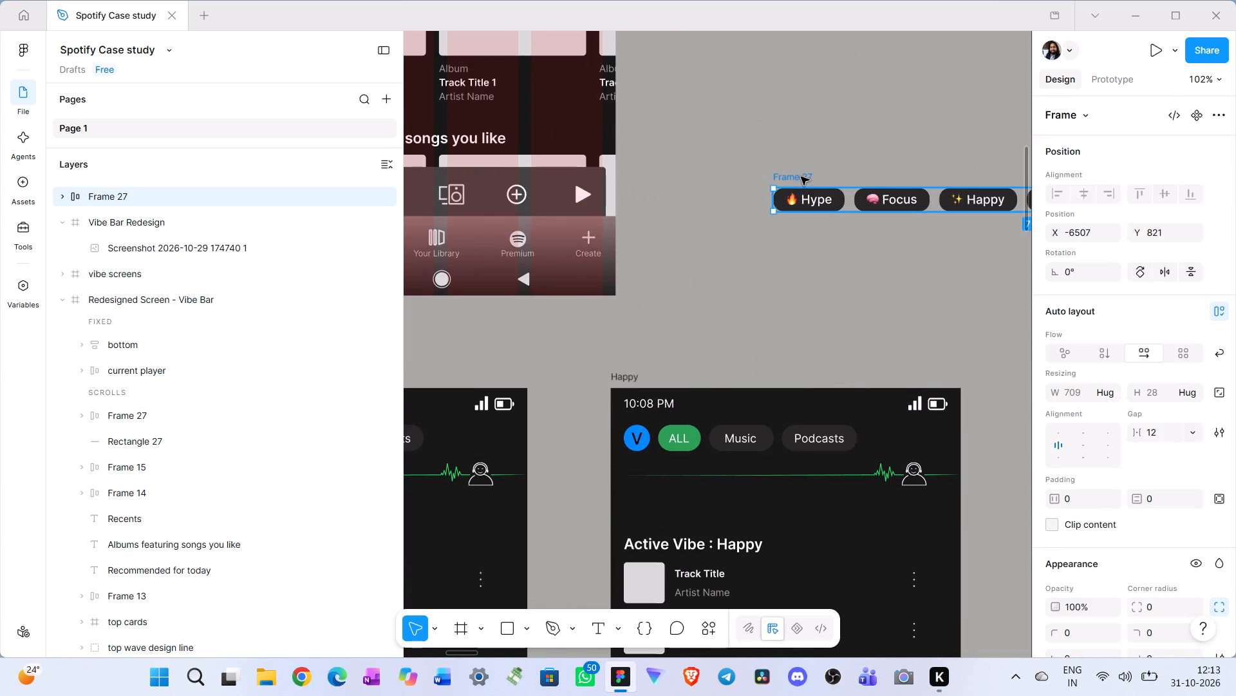
pyautogui.scroll(1, 814, 198)
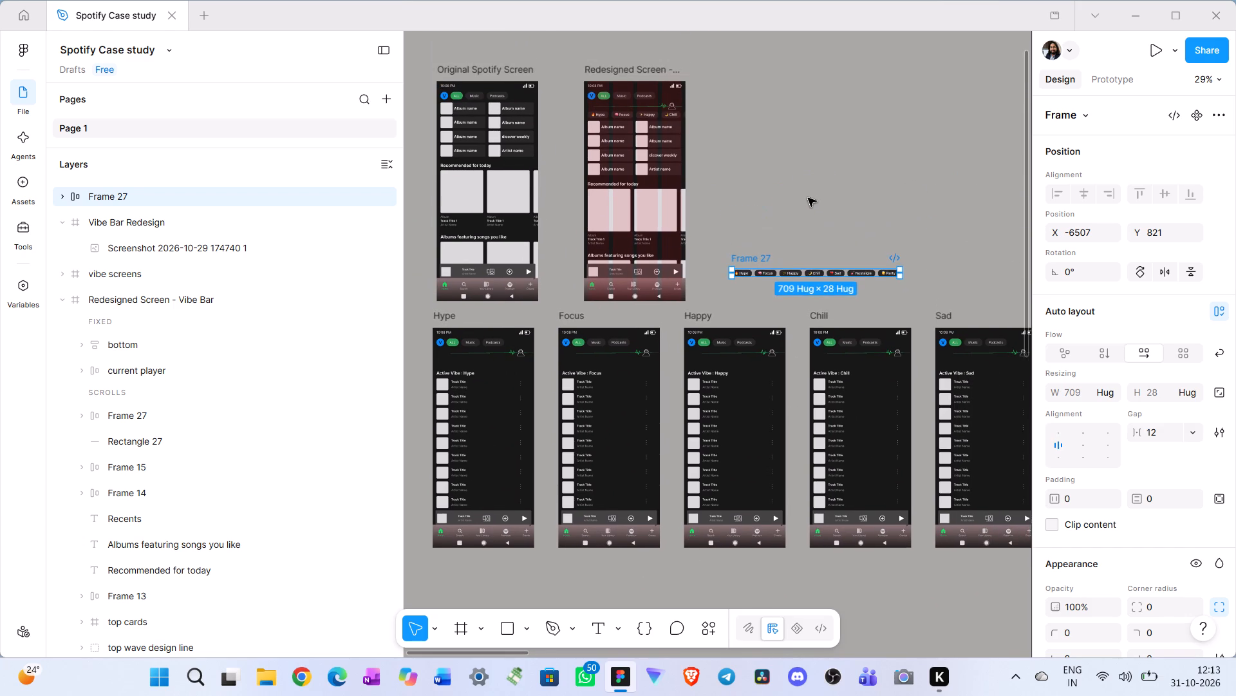
pyautogui.scroll(1, 808, 198)
pyautogui.moveTo(757, 258); pyautogui.dragTo(804, 84)
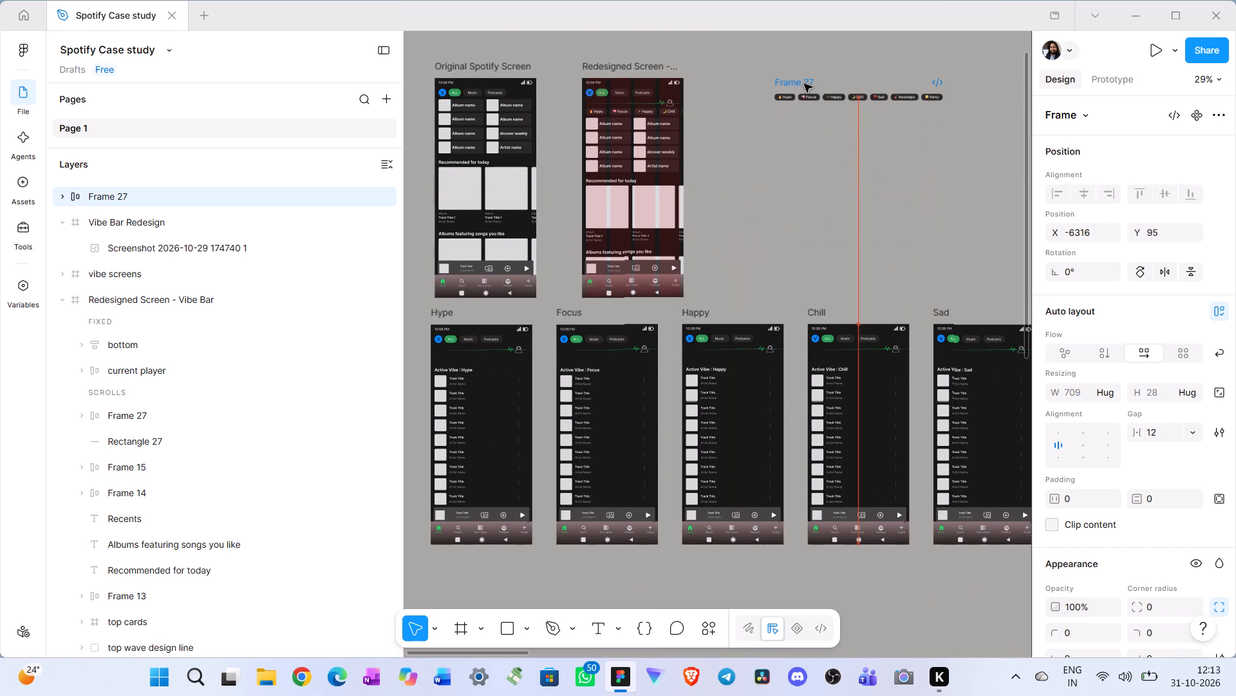
pyautogui.moveTo(804, 84); pyautogui.dragTo(776, 70)
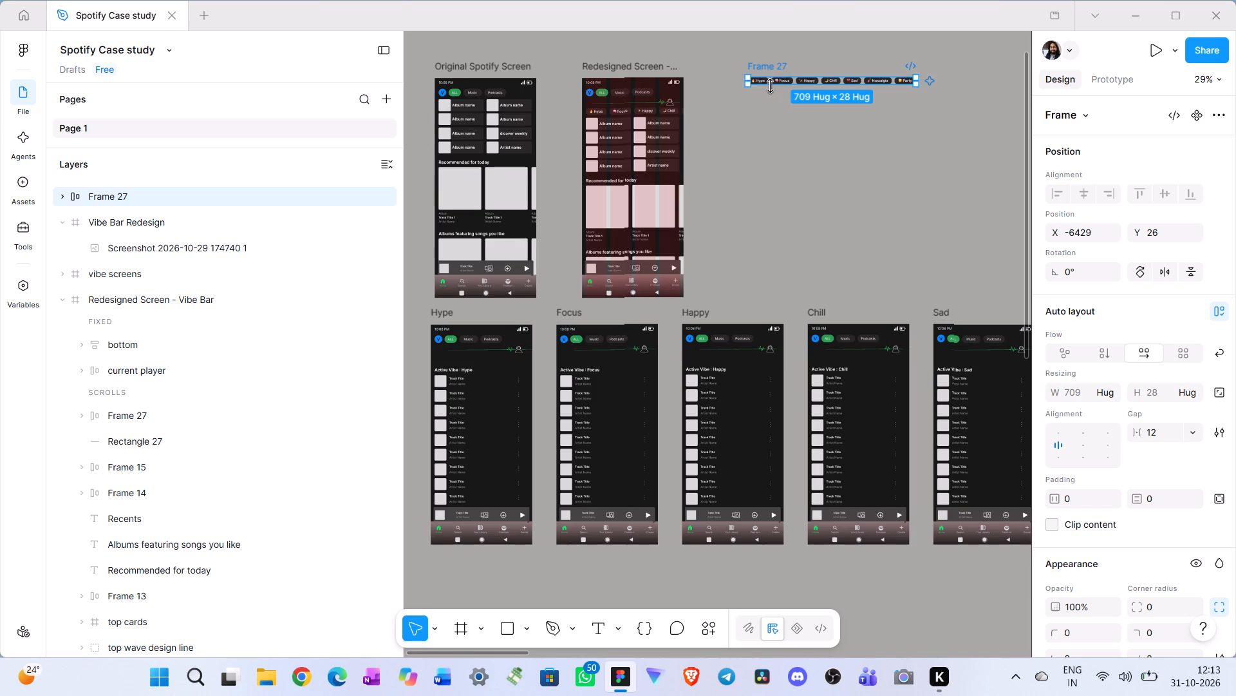
# Duplicate the chip row on the canvas five times.
pyautogui.hotkey('ctrl', 'd')
pyautogui.hotkey('ctrl', 'd')
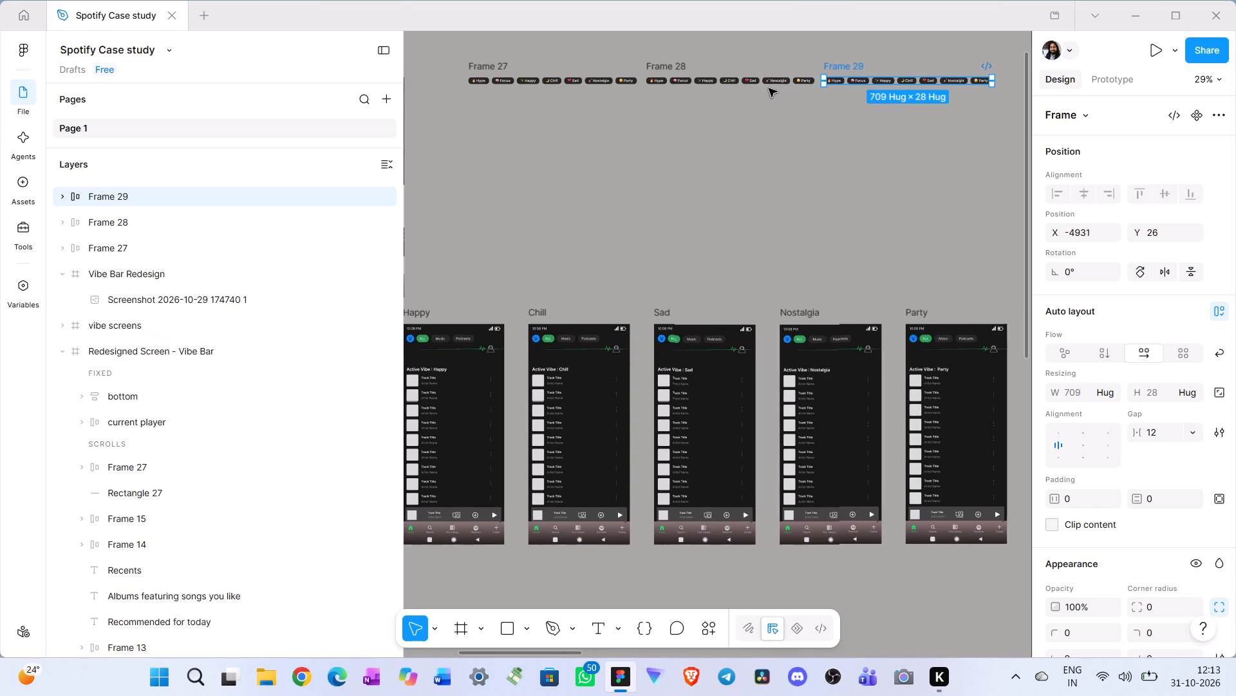
pyautogui.hotkey('ctrl', 'd')
pyautogui.hotkey('ctrl', 'd')
pyautogui.hotkey('ctrl', 'd')
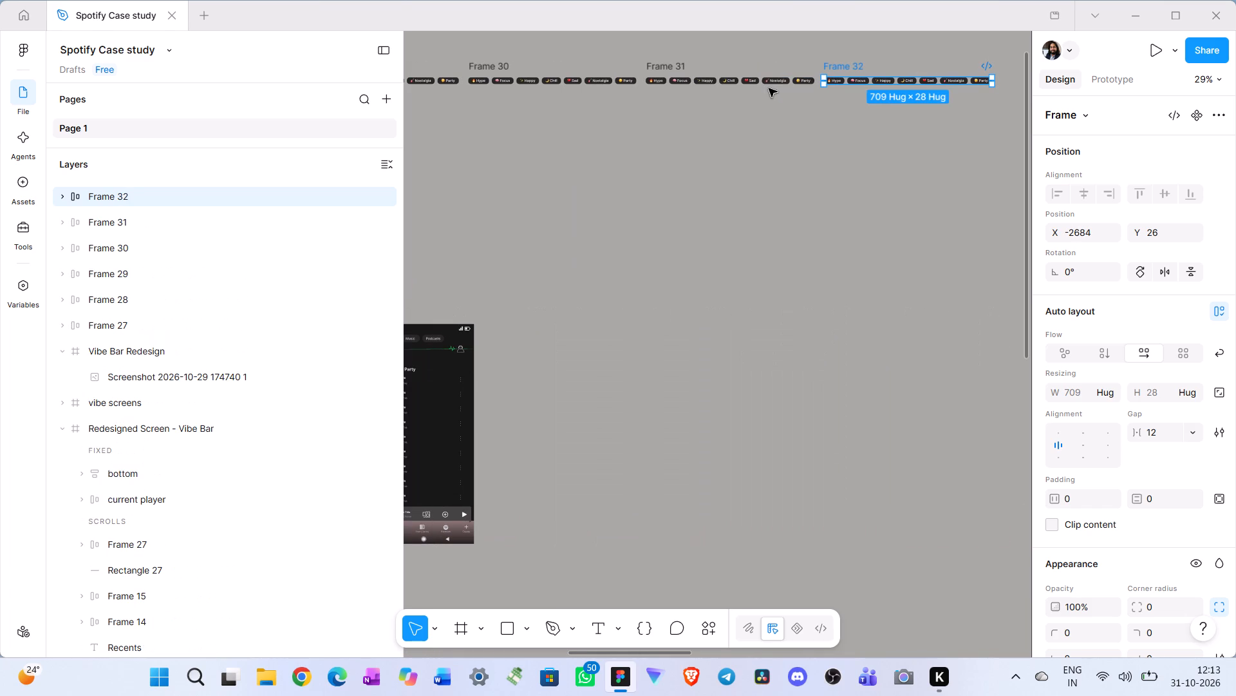
# Place the first duplicate chip row, Frame 28, directly below Frame 27, left-aligned with it at about X -6429, Y 142.
pyautogui.hscroll(4, 769, 91)
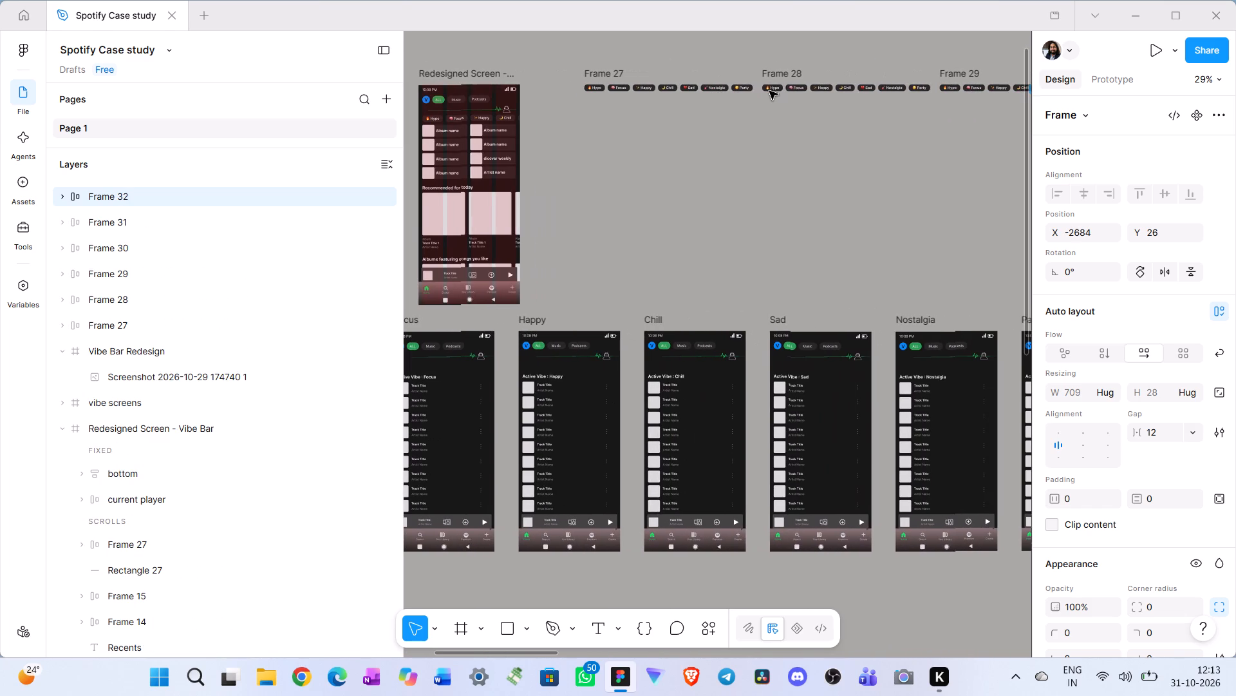
pyautogui.hscroll(1, 769, 91)
pyautogui.moveTo(781, 73); pyautogui.dragTo(601, 90)
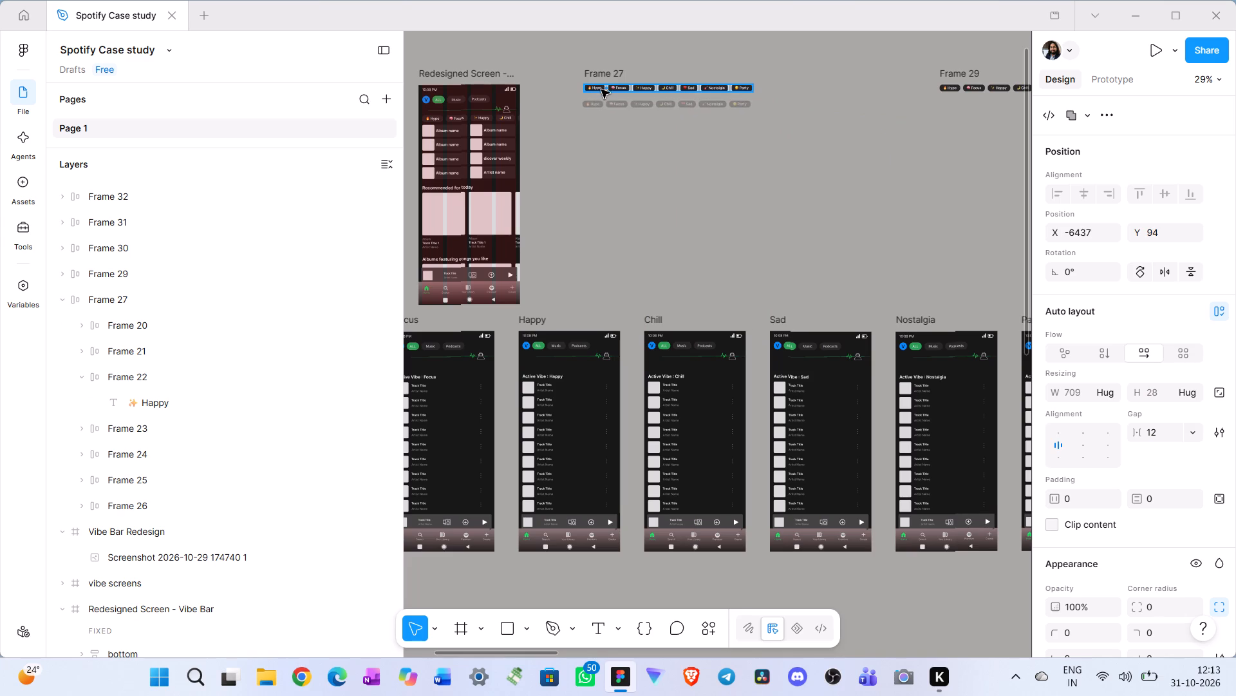
pyautogui.moveTo(601, 90); pyautogui.dragTo(607, 106)
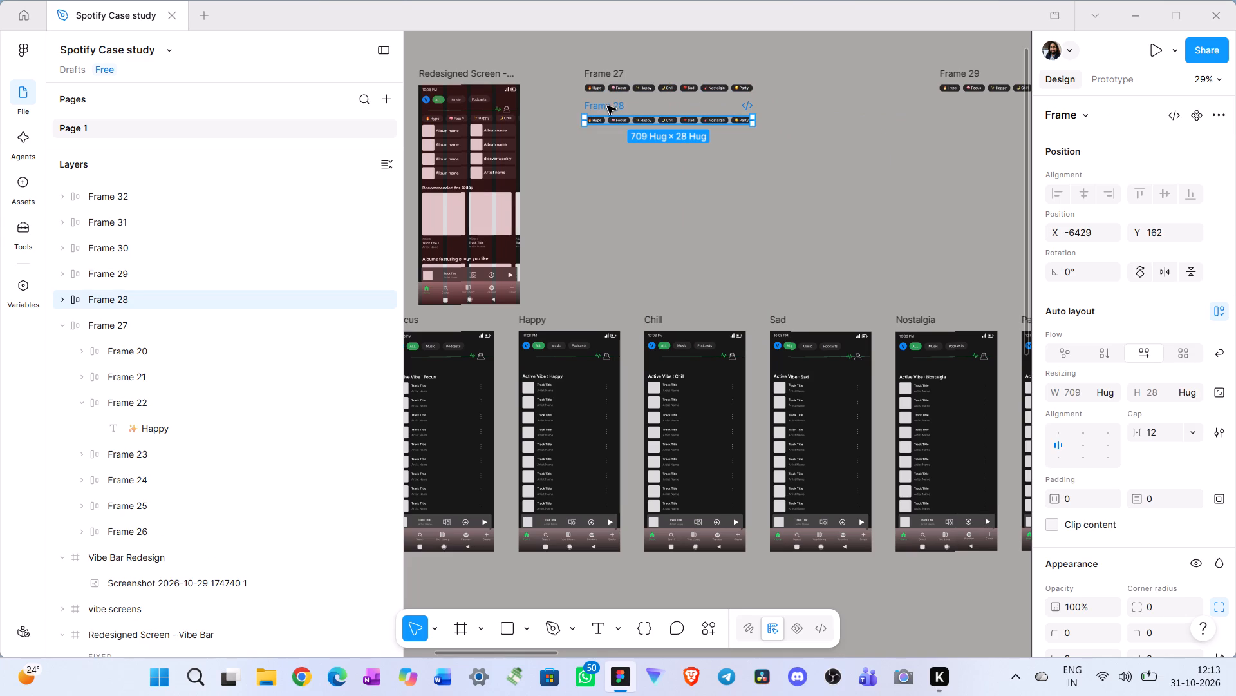
pyautogui.click(607, 106)
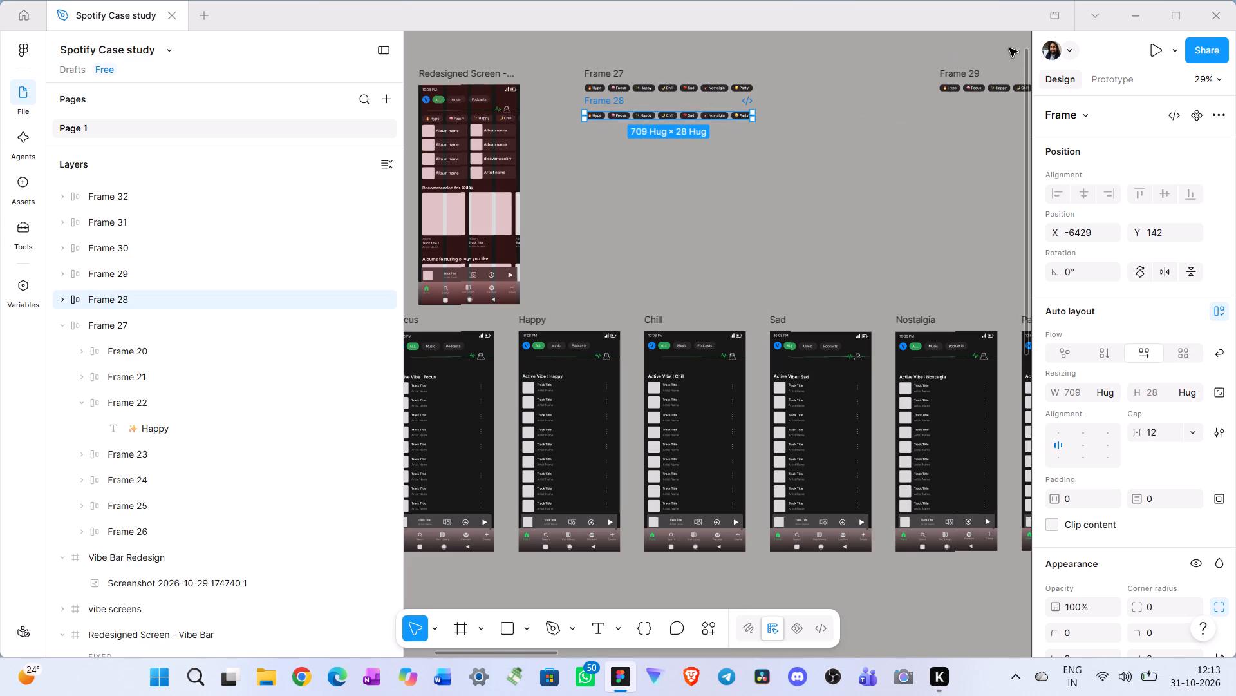
# Stack duplicate chip rows Frame 29 and Frame 30 below Frame 28, left-aligned at X -6429 with even 88 px gaps.
pyautogui.moveTo(962, 72); pyautogui.dragTo(604, 132)
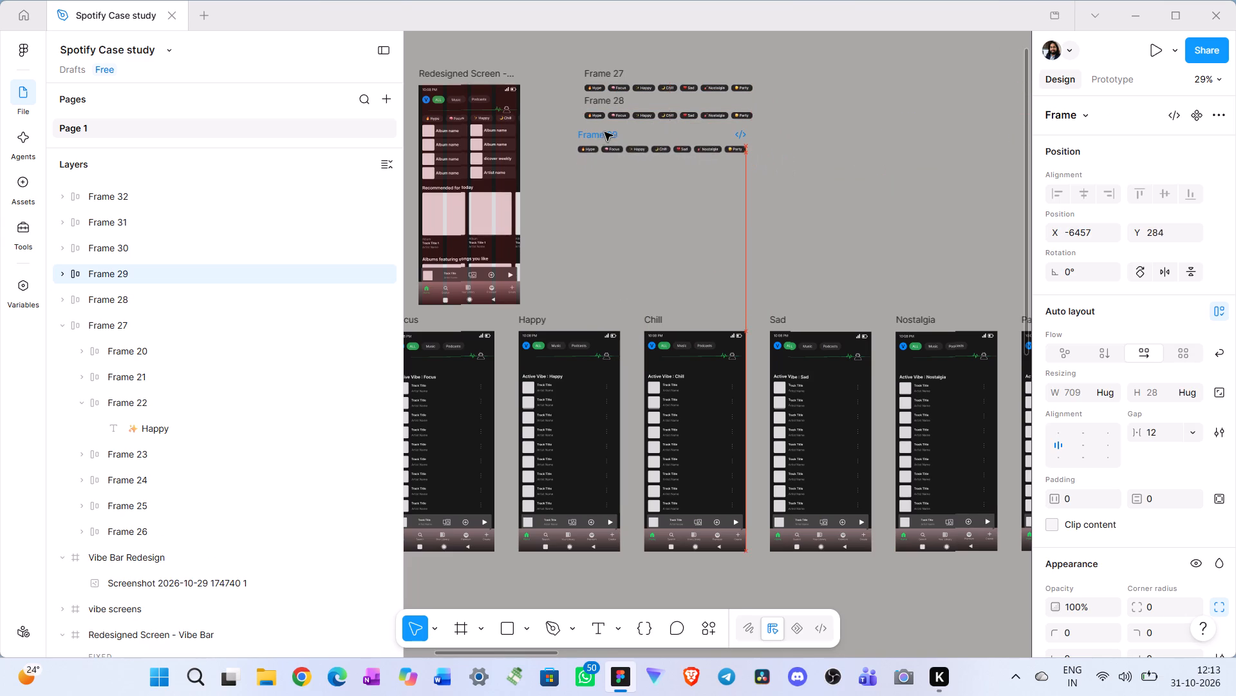
pyautogui.moveTo(604, 132); pyautogui.dragTo(605, 131)
pyautogui.hscroll(-2, 778, 171)
pyautogui.moveTo(921, 73); pyautogui.dragTo(592, 155)
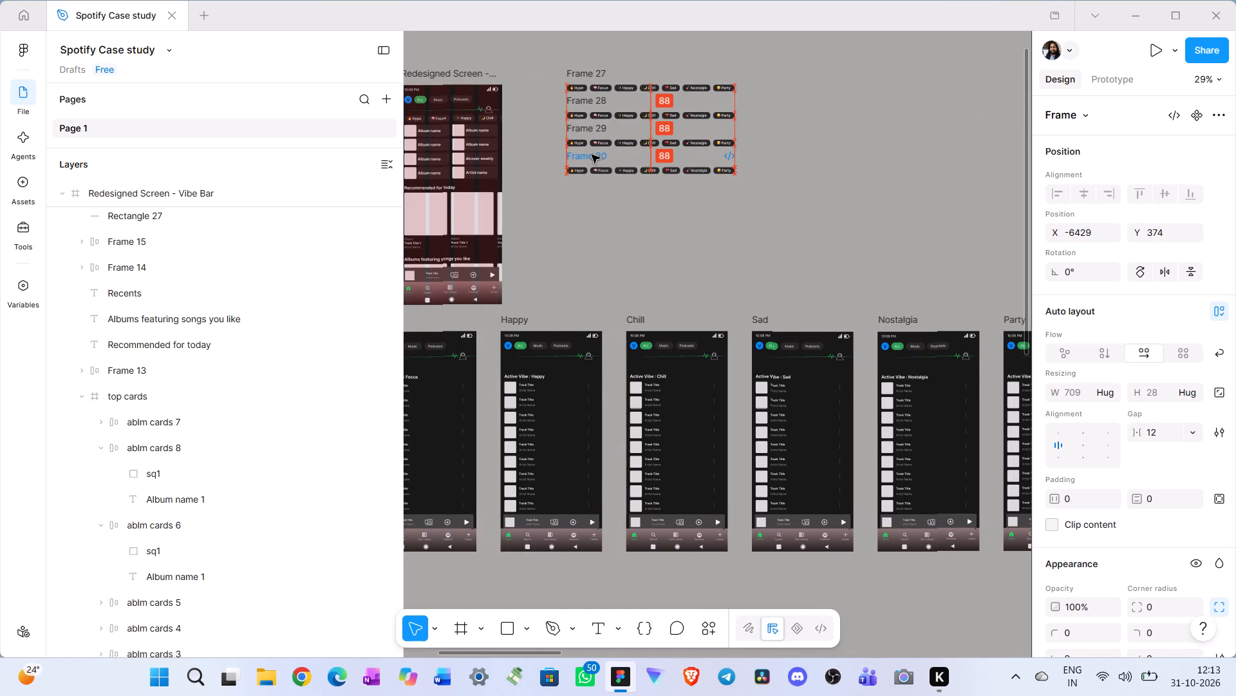
pyautogui.moveTo(592, 155); pyautogui.dragTo(594, 154)
pyautogui.click(790, 187)
# Place duplicate chip row Frame 31 below Frame 30, left-aligned with the stack at Y 490, keeping the 88 px gap.
pyautogui.hscroll(-2, 778, 189)
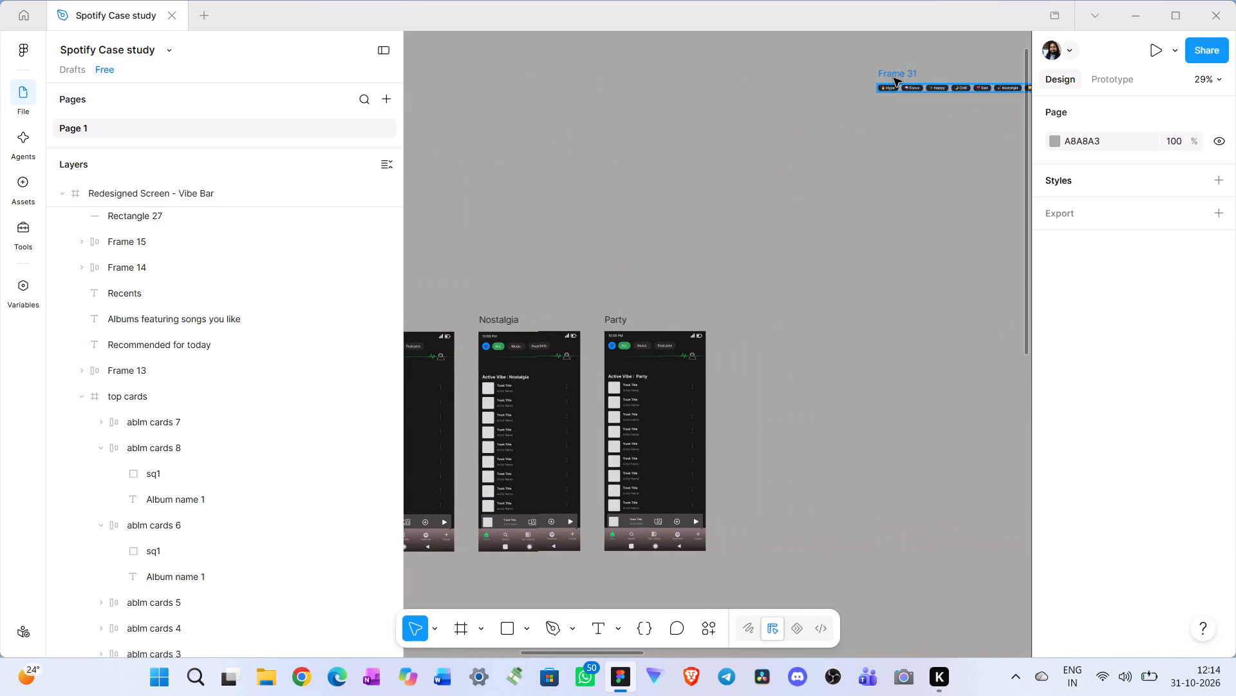
pyautogui.hscroll(-1, 894, 78)
pyautogui.moveTo(897, 73); pyautogui.dragTo(534, 185)
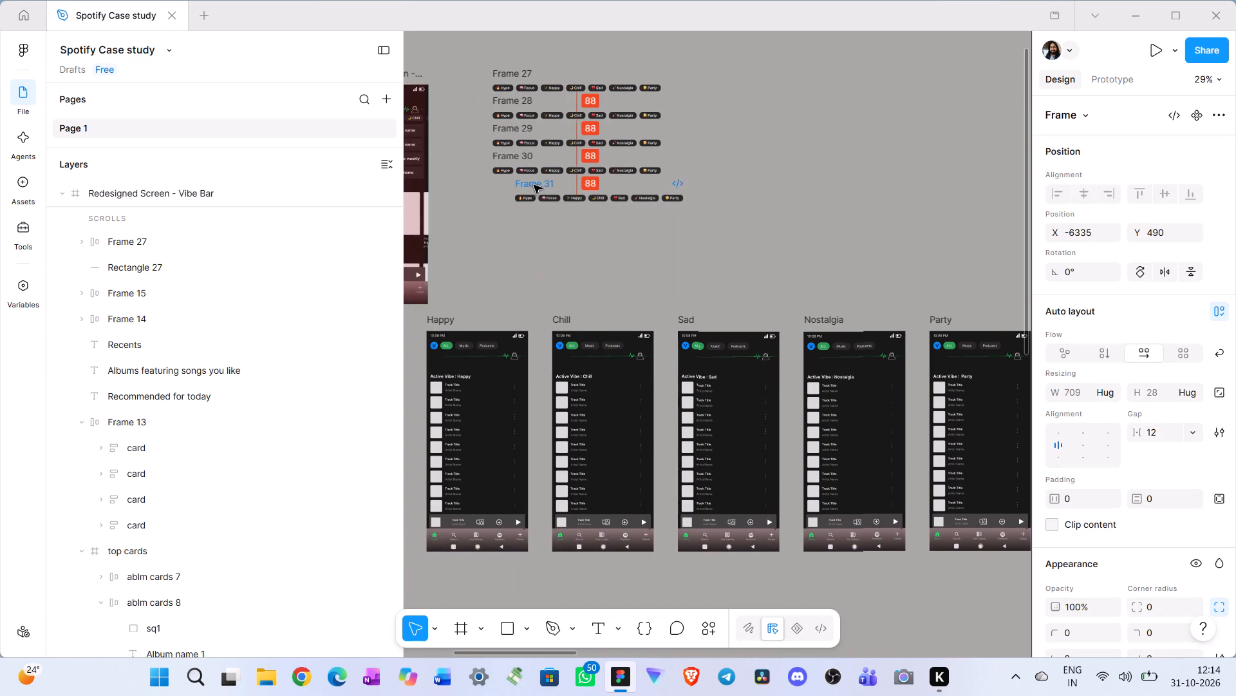
pyautogui.moveTo(534, 185); pyautogui.dragTo(512, 185)
pyautogui.click(777, 186)
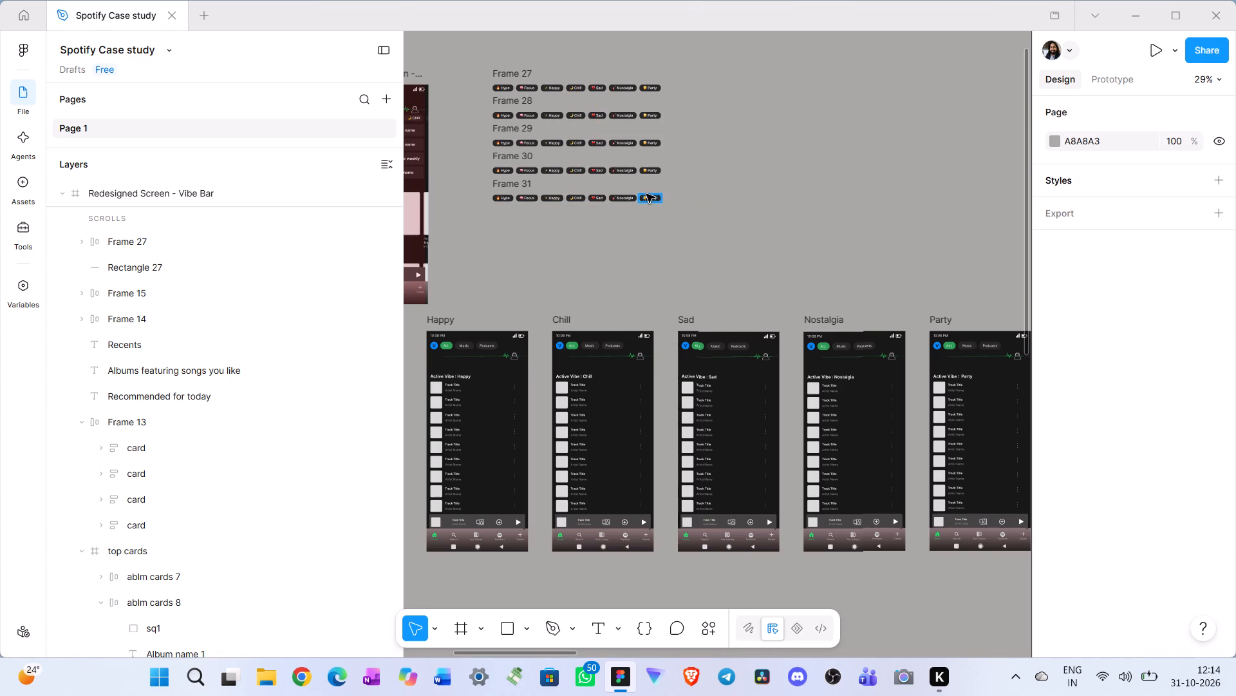
# Place the last duplicate chip row, Frame 32, below Frame 31, left-aligned with the stack and evenly spaced.
pyautogui.hscroll(-1, 819, 153)
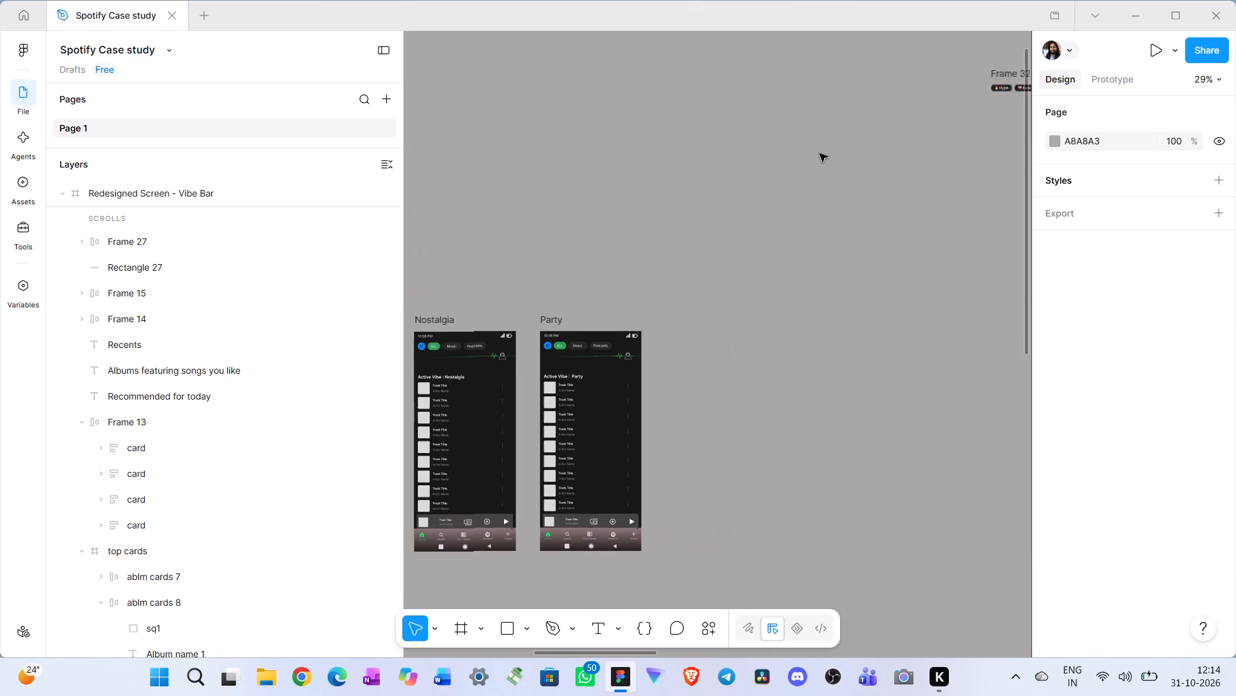
pyautogui.hscroll(-2, 819, 153)
pyautogui.moveTo(921, 74); pyautogui.dragTo(155, 234)
pyautogui.hscroll(-1, 920, 75)
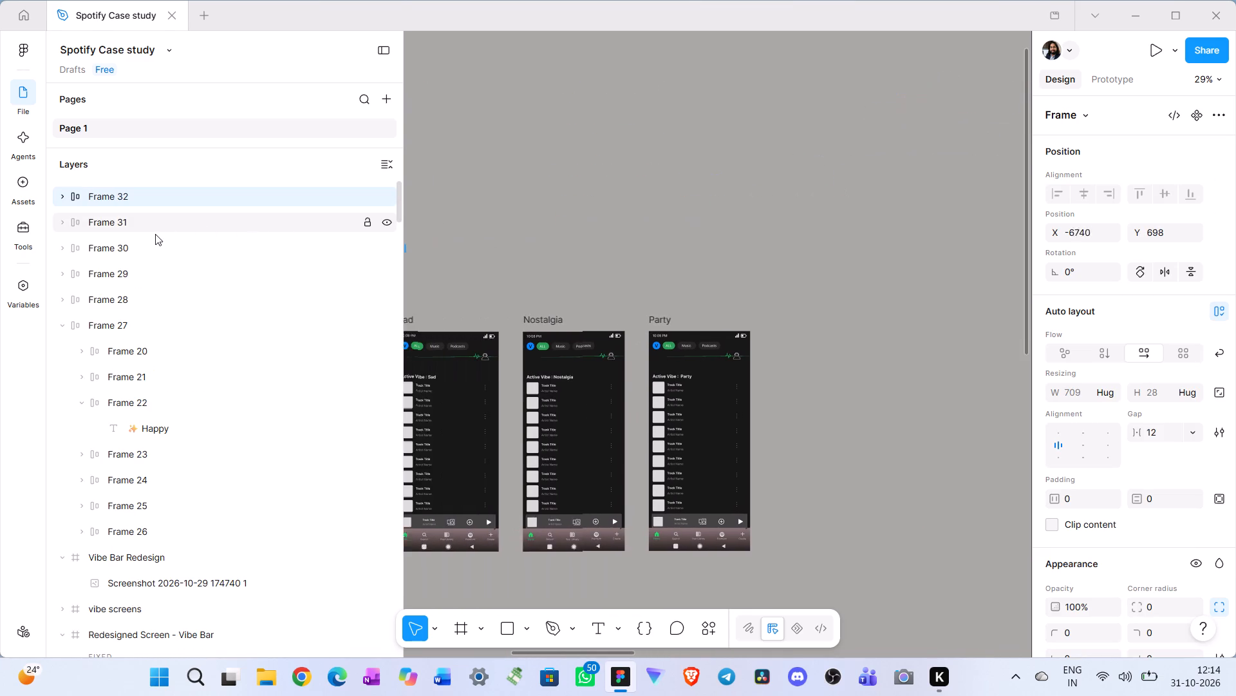
pyautogui.moveTo(155, 234); pyautogui.dragTo(561, 214)
pyautogui.click(858, 227)
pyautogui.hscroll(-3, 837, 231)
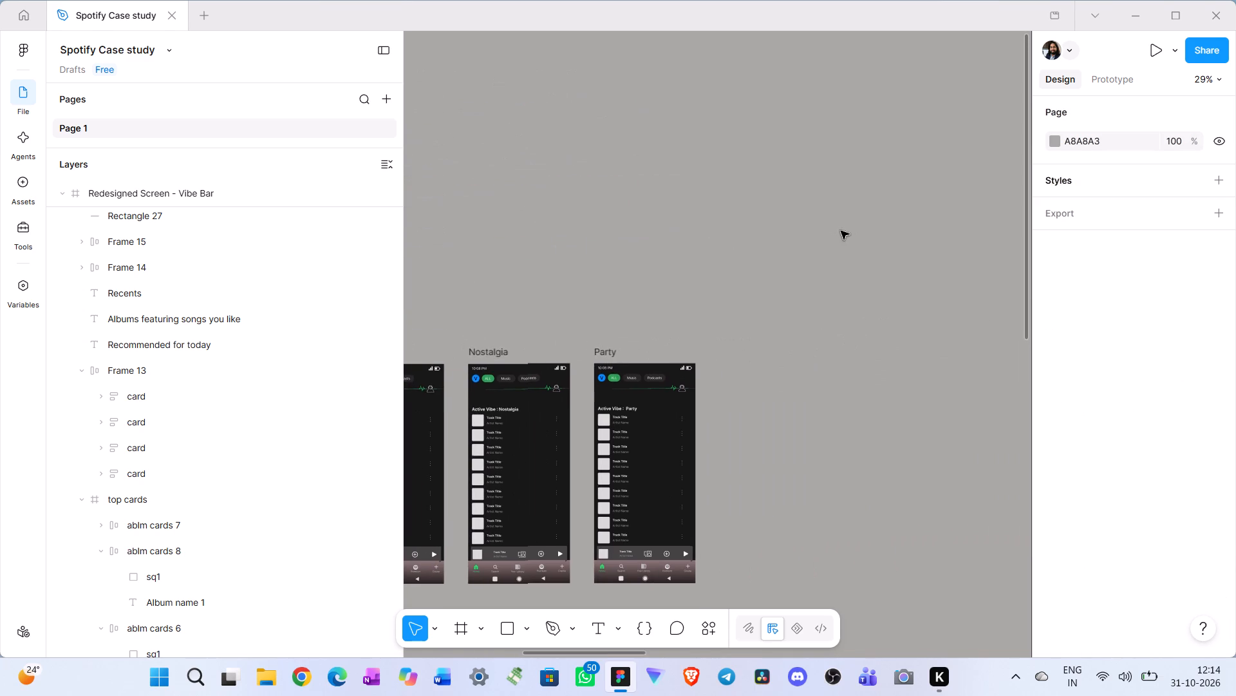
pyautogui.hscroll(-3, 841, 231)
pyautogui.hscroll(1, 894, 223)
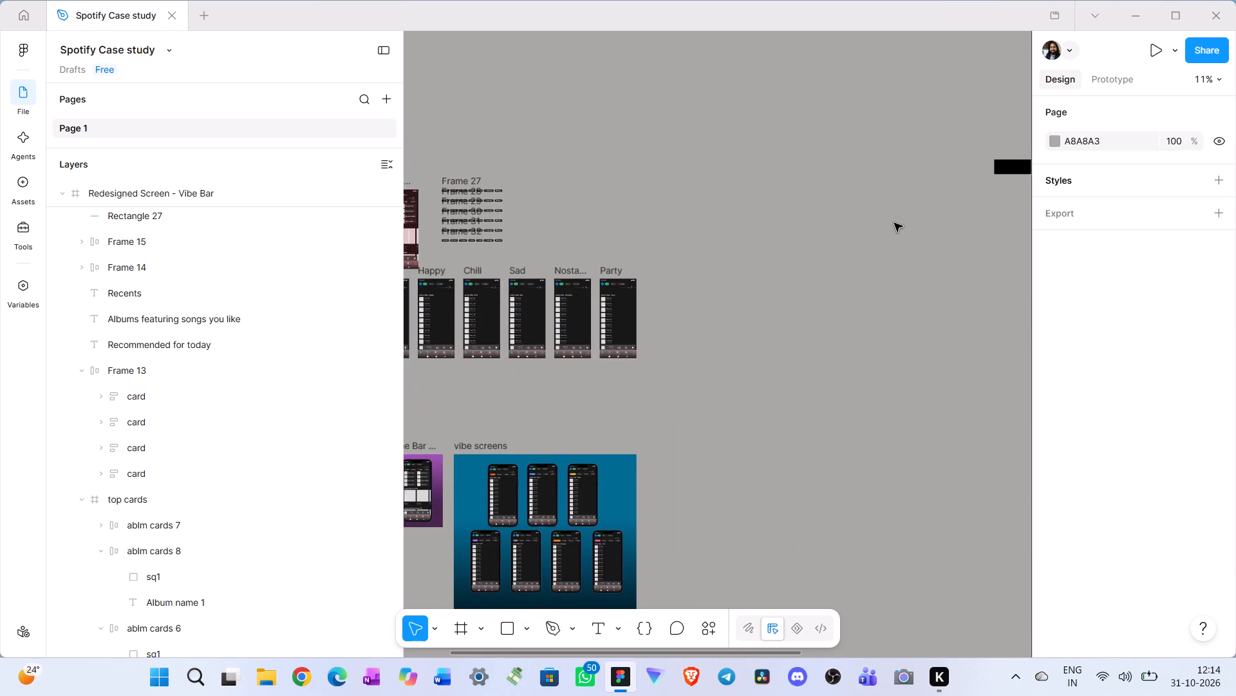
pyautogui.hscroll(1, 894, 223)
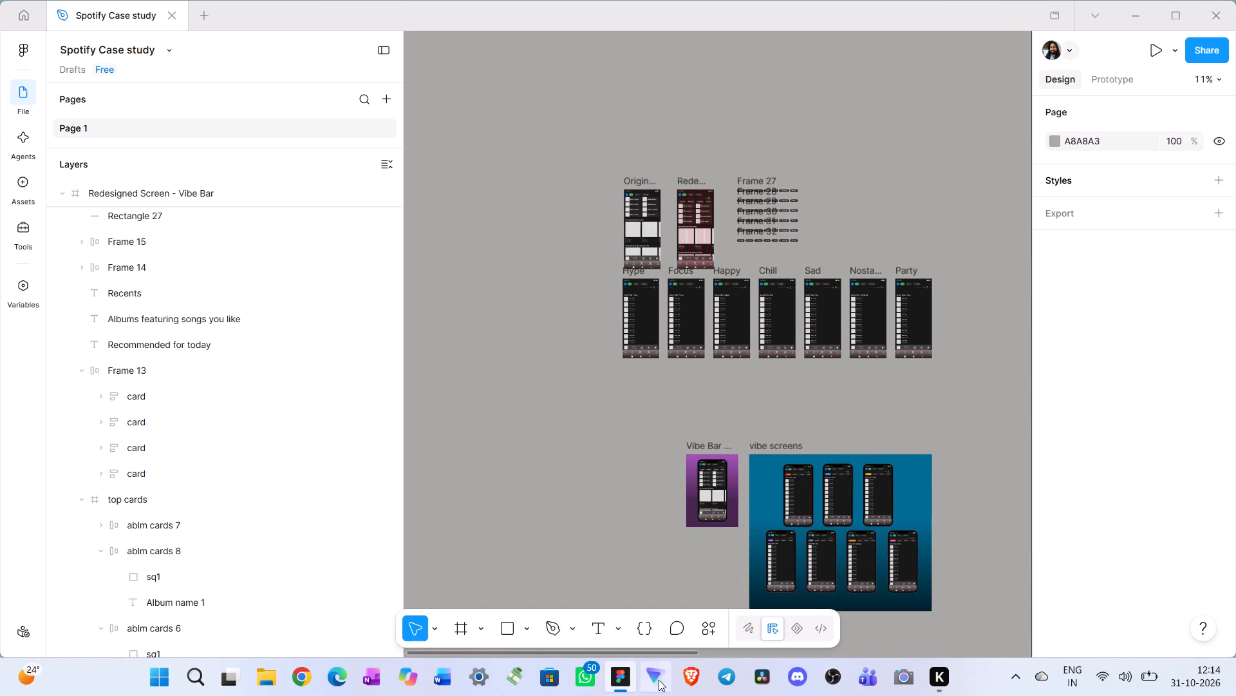
# Switch to Brave and search YouTube for "mos def".
pyautogui.click(699, 676)
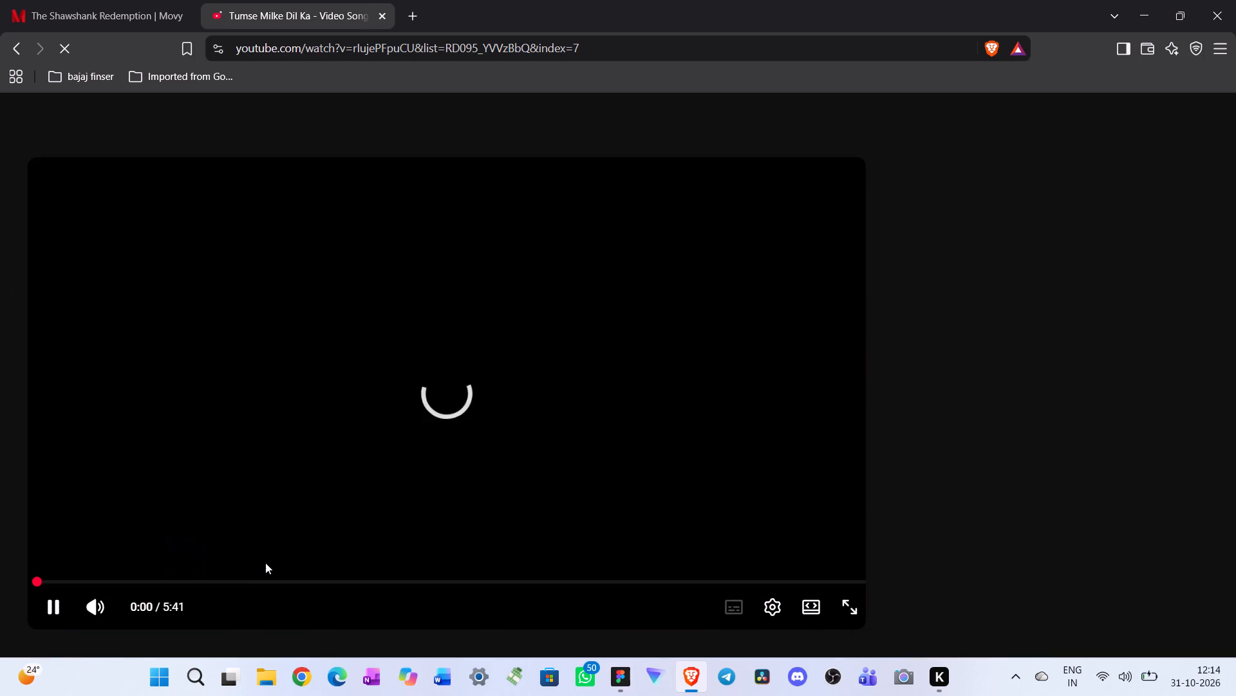
pyautogui.click(444, 113)
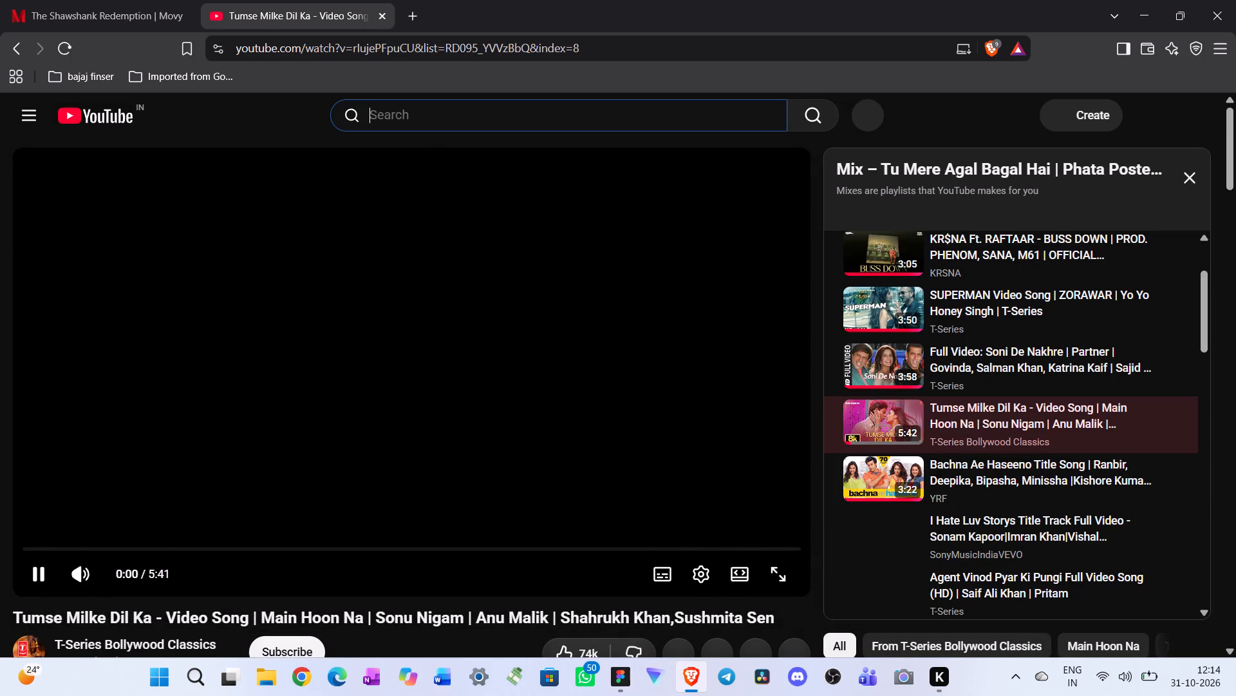
pyautogui.write('mos def')
pyautogui.press('space')
pyautogui.press('Return')
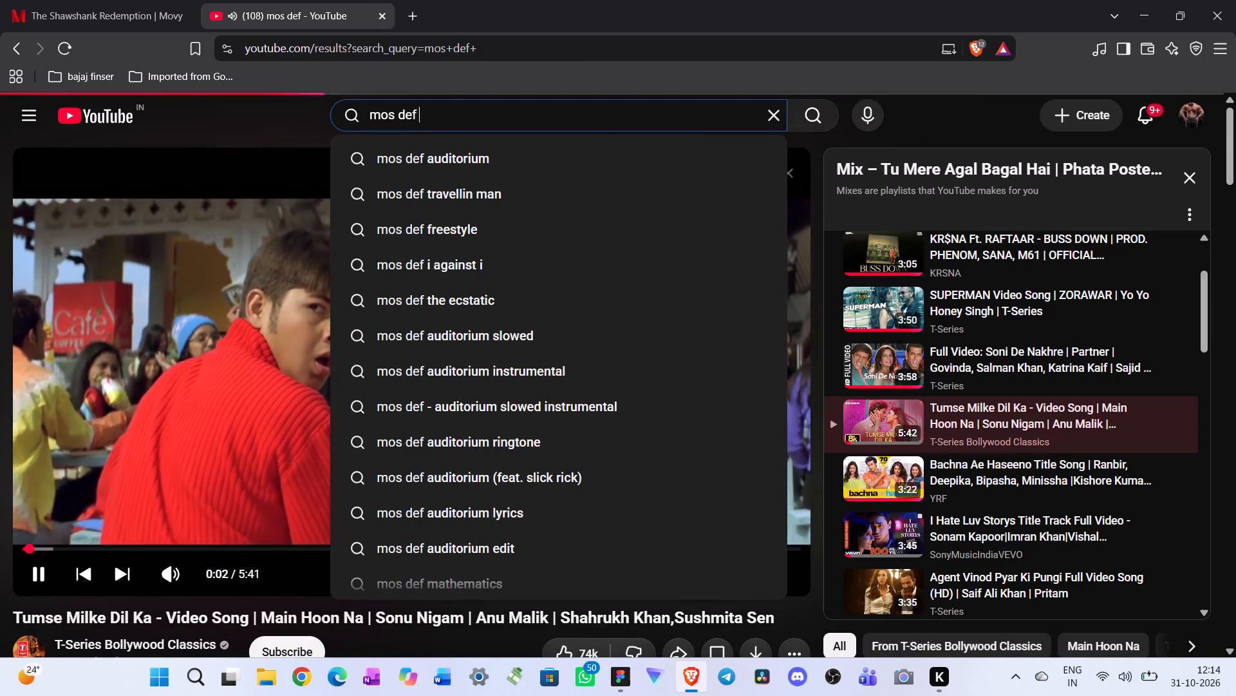
# Subscribe to the Mos Def - Topic channel from the search results.
pyautogui.scroll(-3, 578, 356)
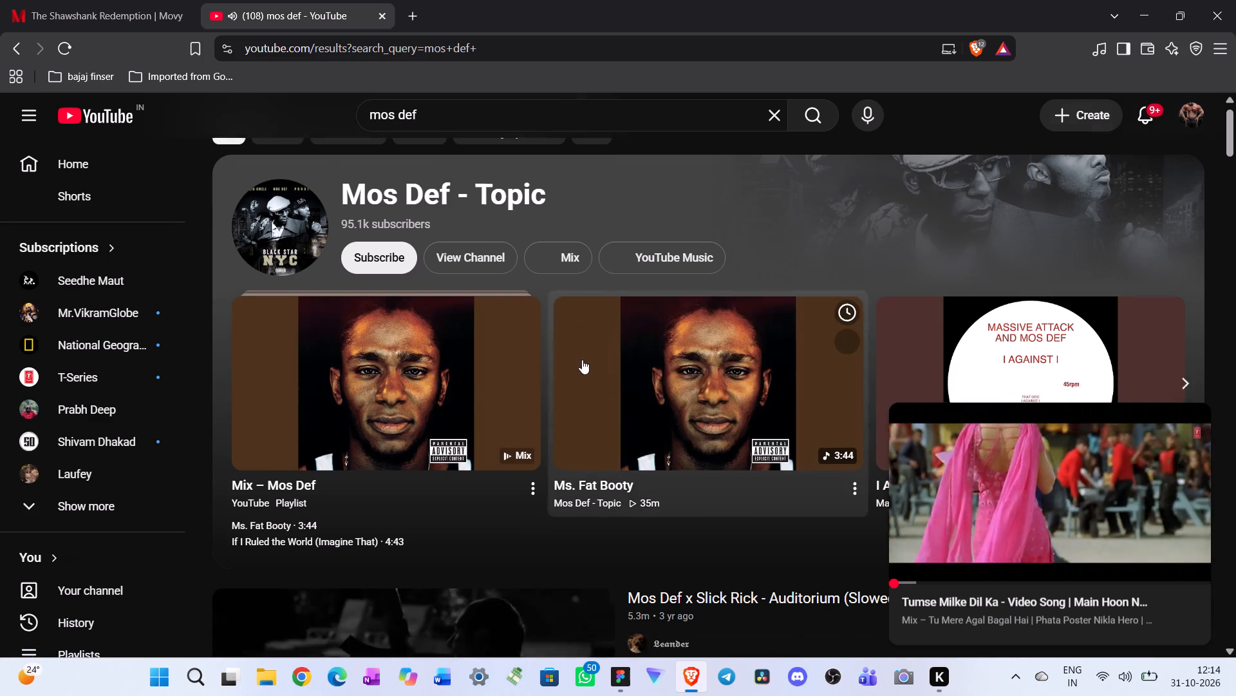
pyautogui.scroll(-2, 582, 360)
pyautogui.scroll(6, 628, 398)
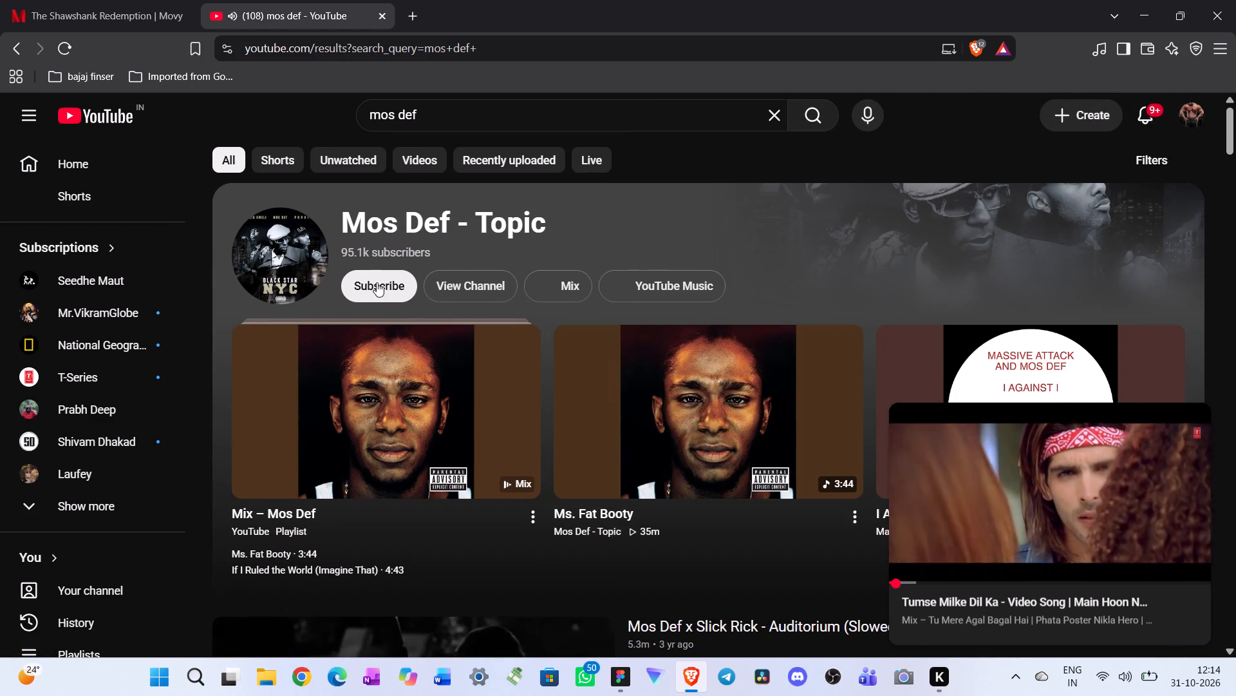
pyautogui.click(365, 281)
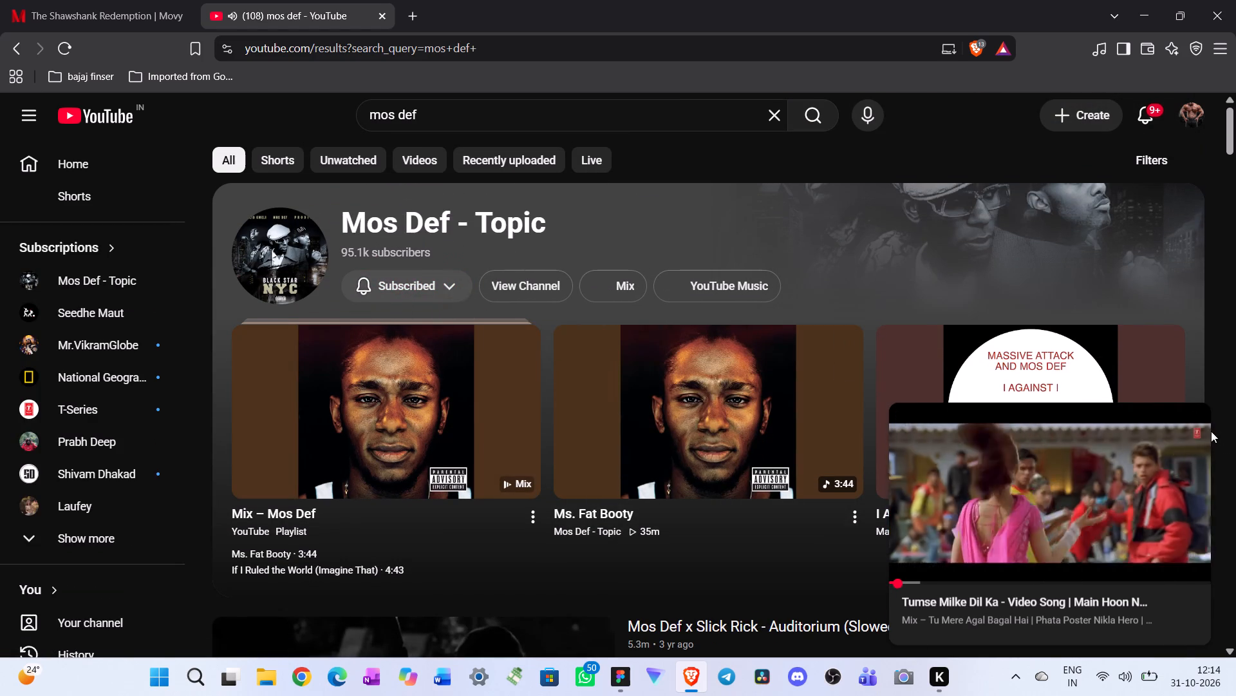
# Close the mini player and play the video "Mos Def x Slick Rick - Auditorium (Slowed)".
pyautogui.click(1196, 418)
pyautogui.scroll(-5, 839, 421)
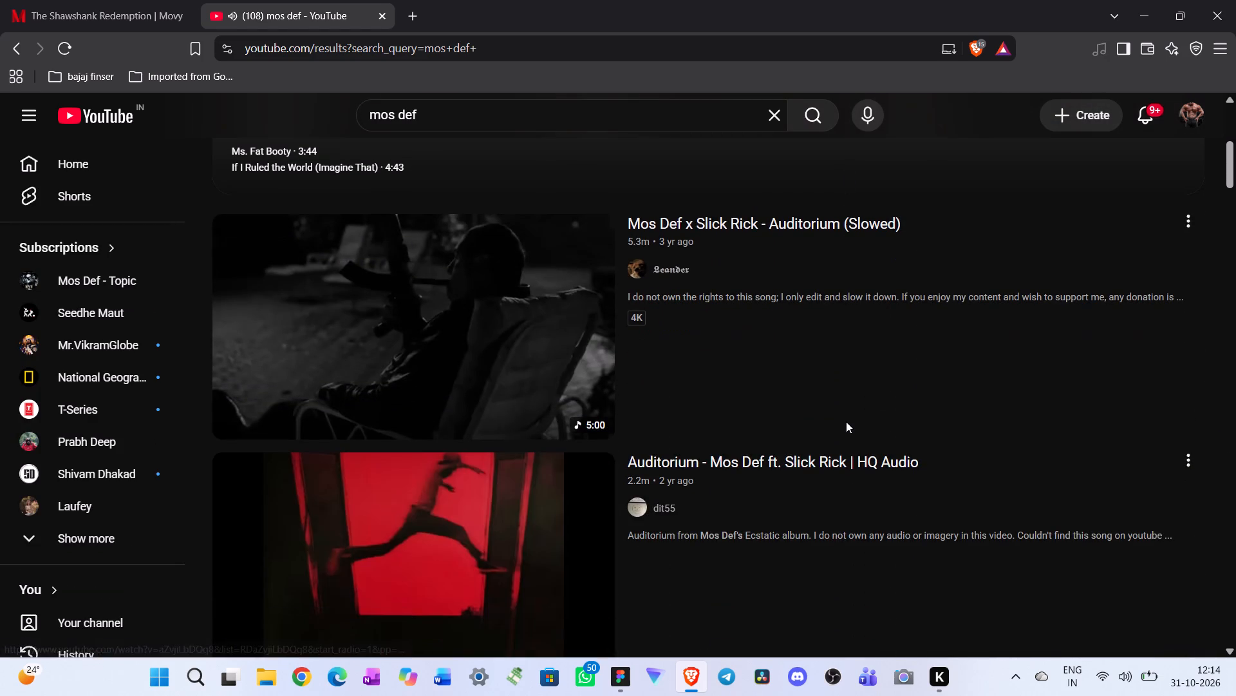
pyautogui.click(527, 328)
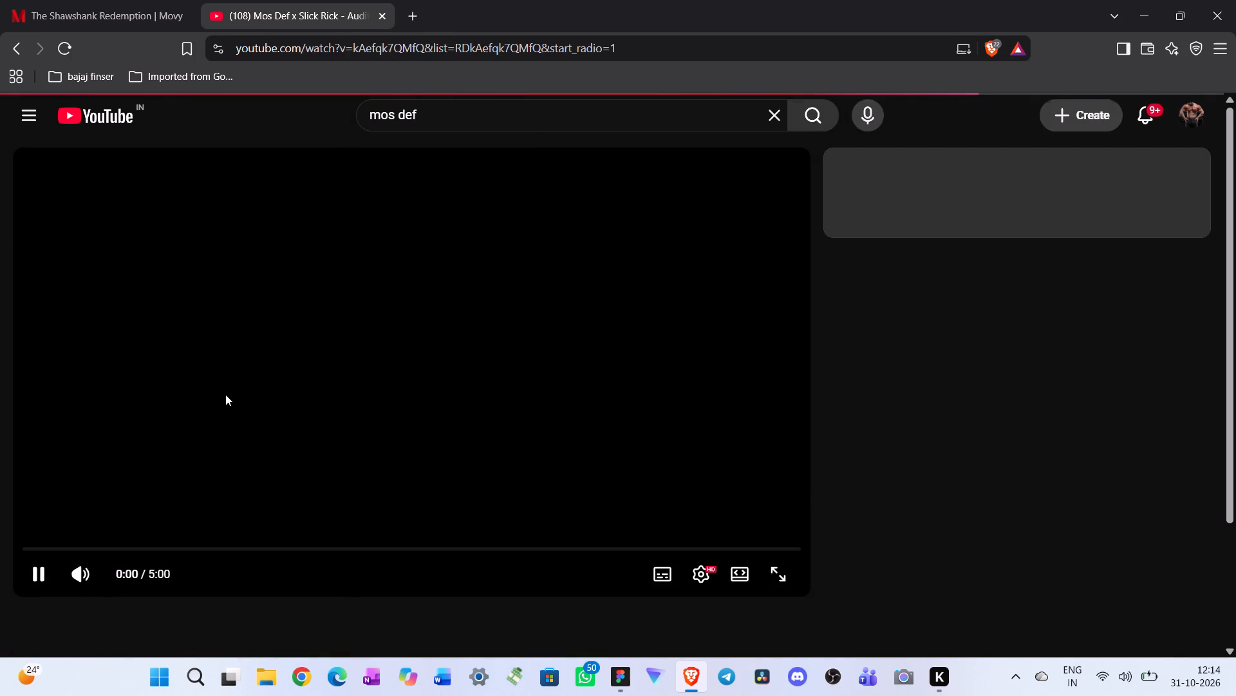
pyautogui.scroll(-1, 354, 384)
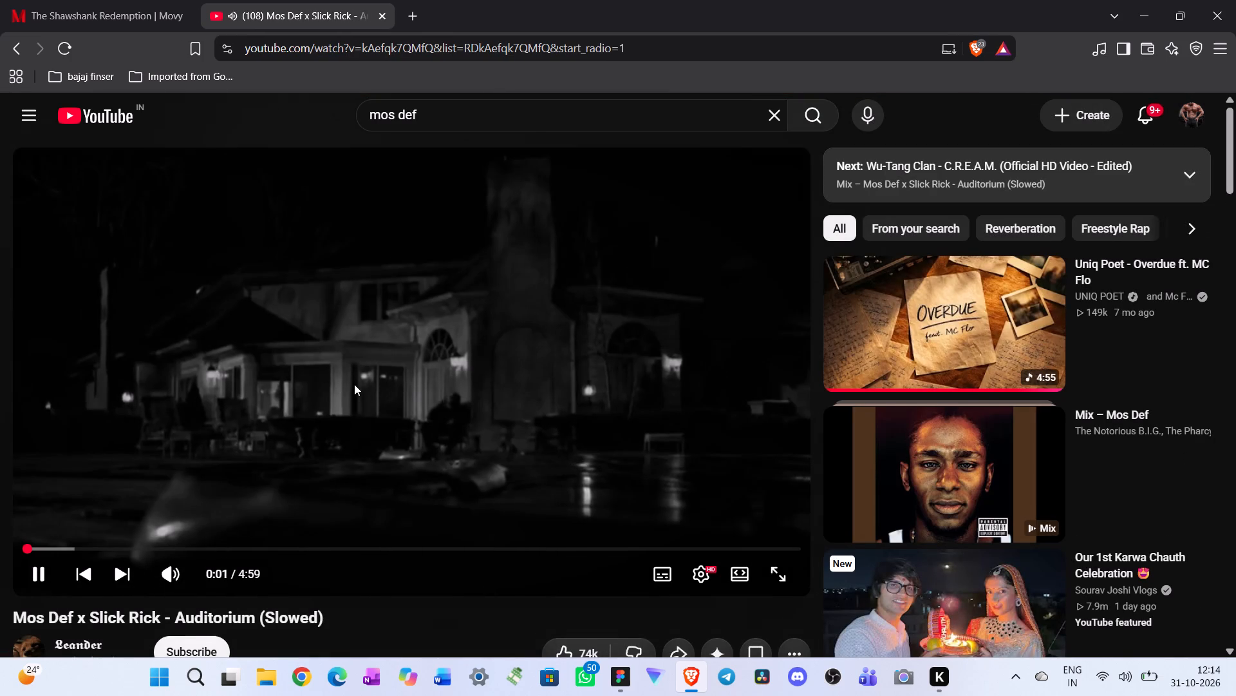
pyautogui.scroll(-1, 354, 384)
pyautogui.scroll(4, 393, 438)
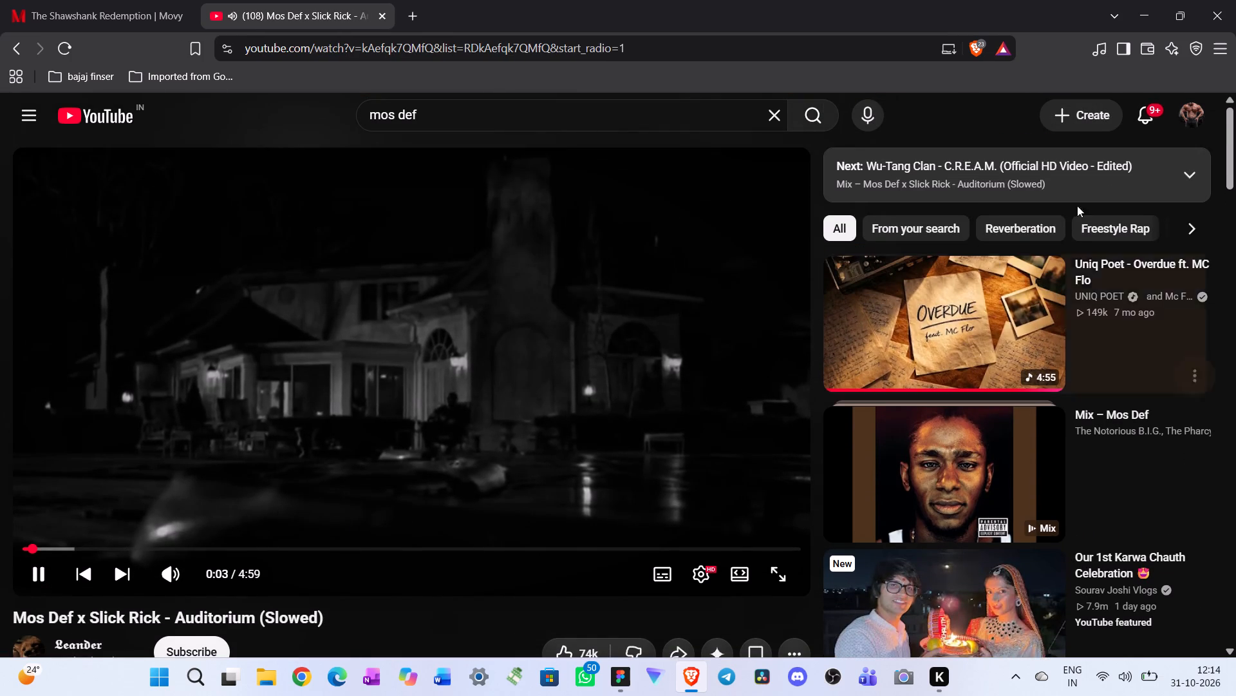
# Return to the Figma file and lower the system volume slightly.
pyautogui.click(1139, 11)
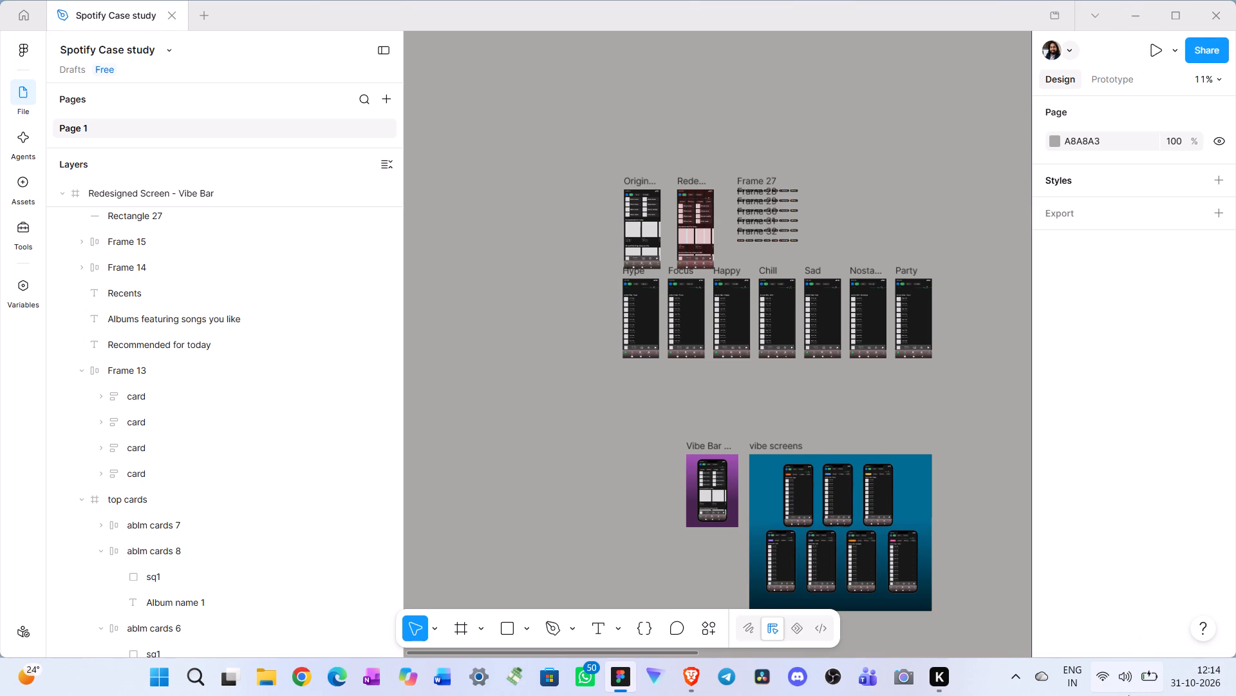
pyautogui.click(1128, 673)
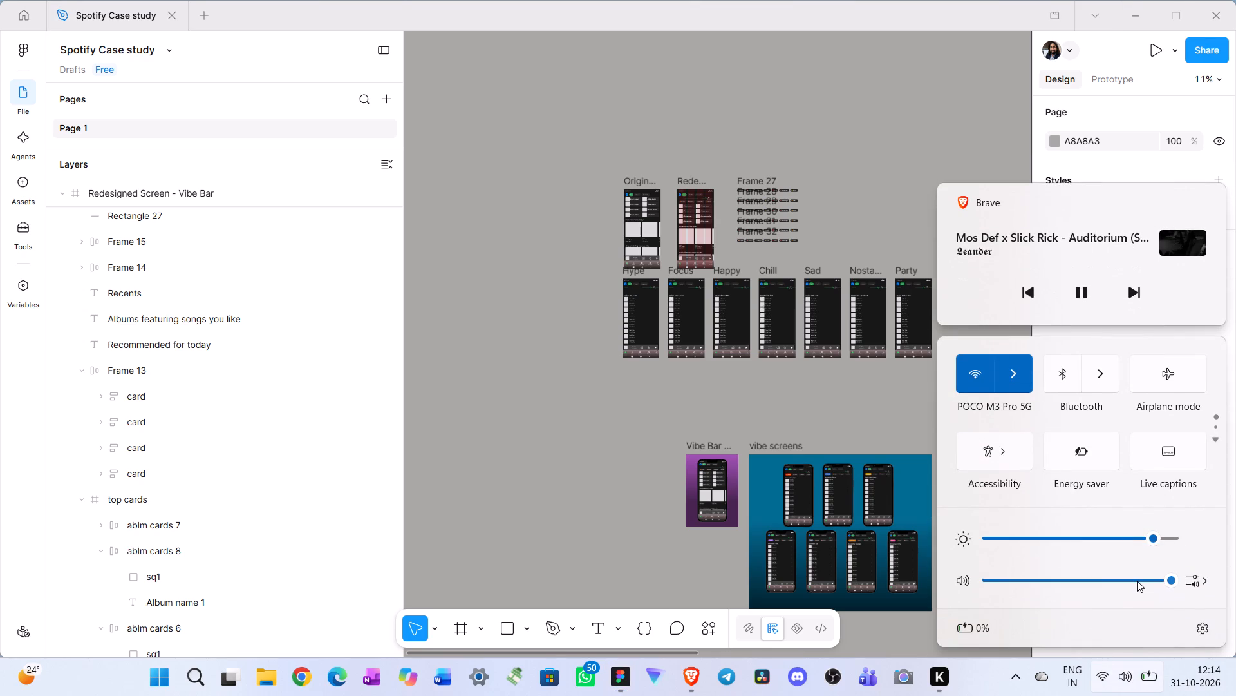
pyautogui.doubleClick(1137, 581)
pyautogui.click(737, 396)
# Duplicate chip row Frame 27 once more and place the copy directly below Frame 32, left-aligned at about X -6429, Y 691.
pyautogui.scroll(3, 777, 365)
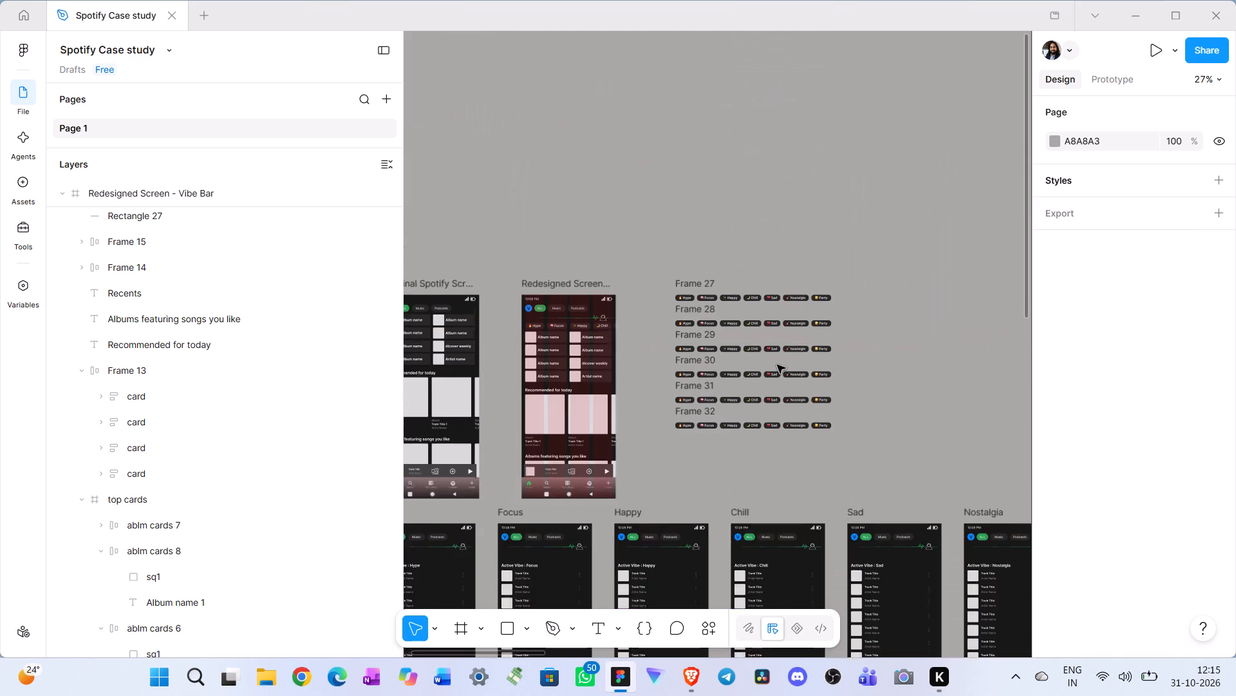
pyautogui.scroll(1, 777, 365)
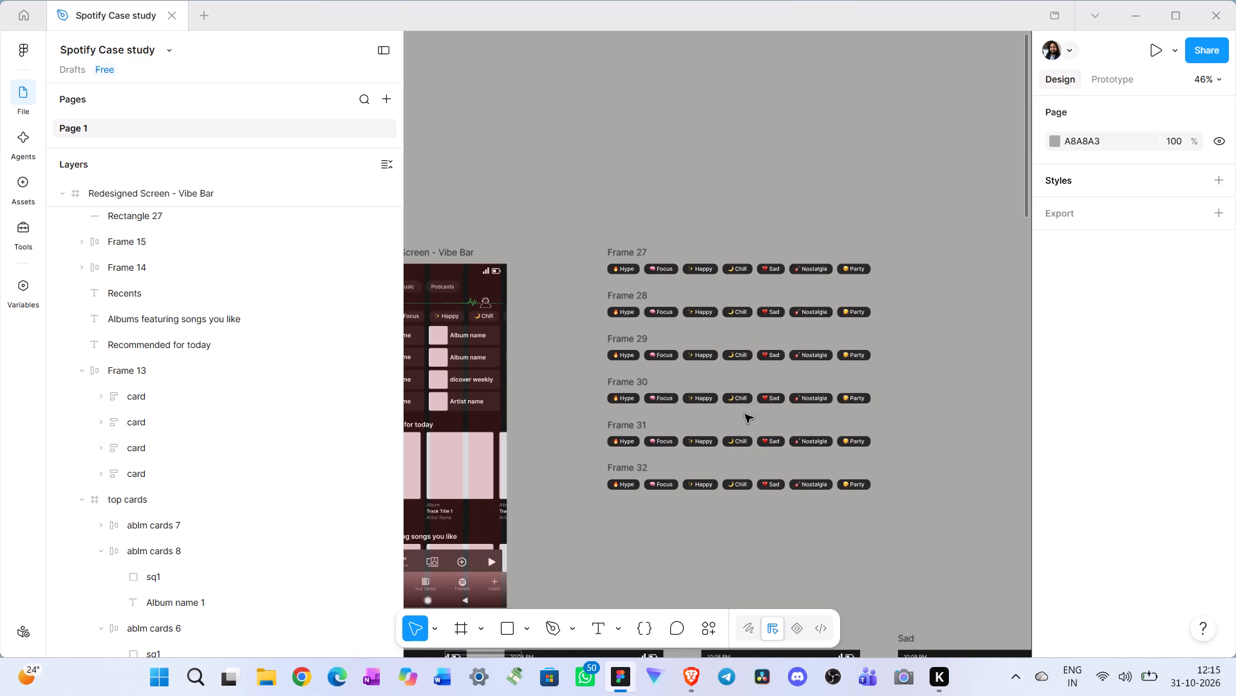
pyautogui.click(619, 250)
pyautogui.hotkey('ctrl', 'd')
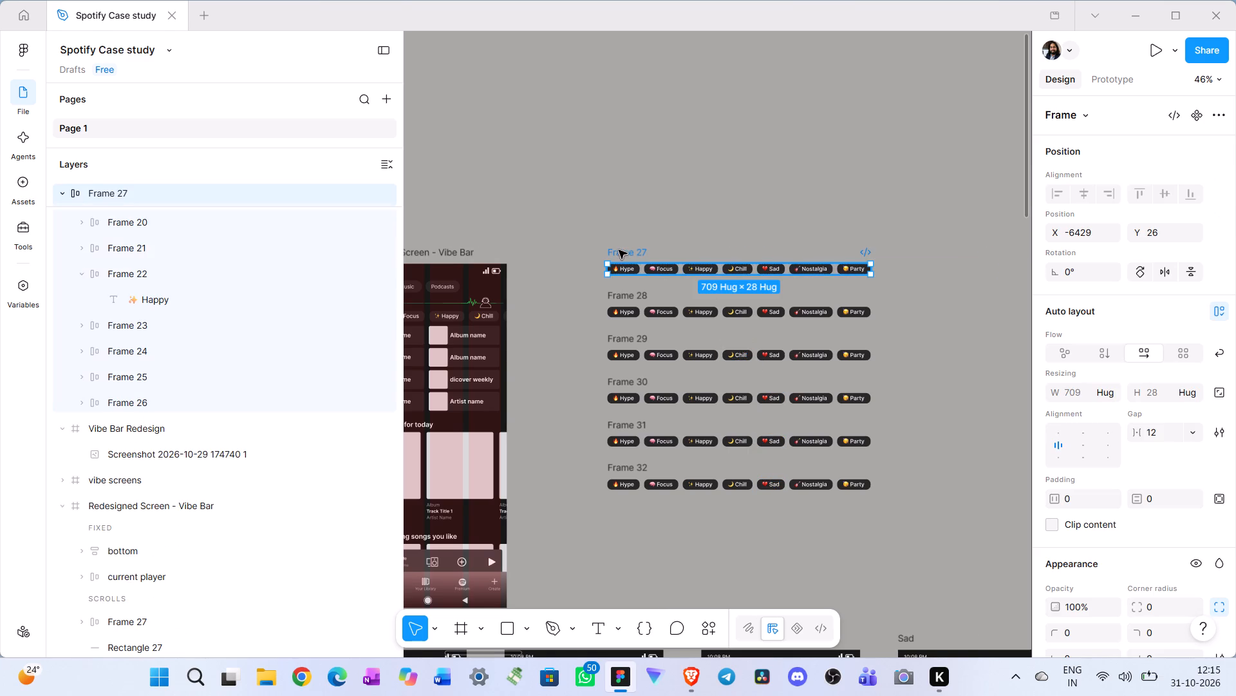
pyautogui.moveTo(760, 253); pyautogui.dragTo(790, 411)
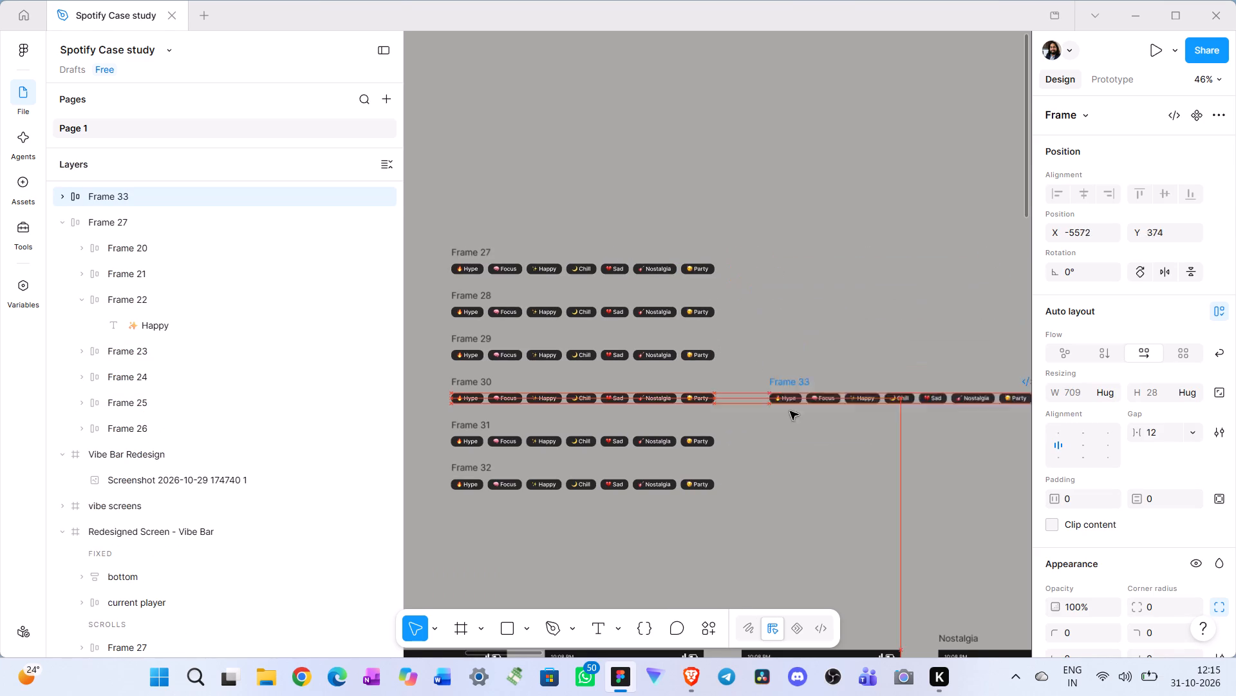
pyautogui.moveTo(790, 411); pyautogui.dragTo(480, 500)
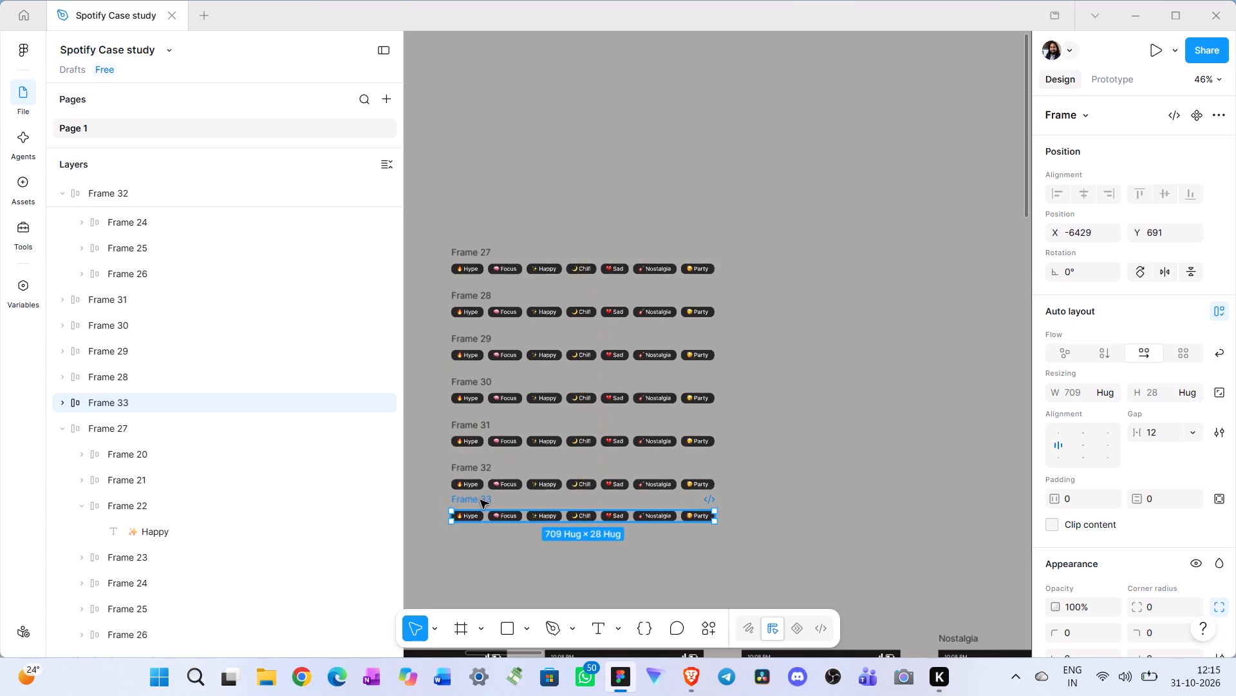
pyautogui.click(743, 484)
# Select the Hype chip in the topmost chip row, Frame 27, and bring its fill and selection colors into view.
pyautogui.hscroll(1, 736, 485)
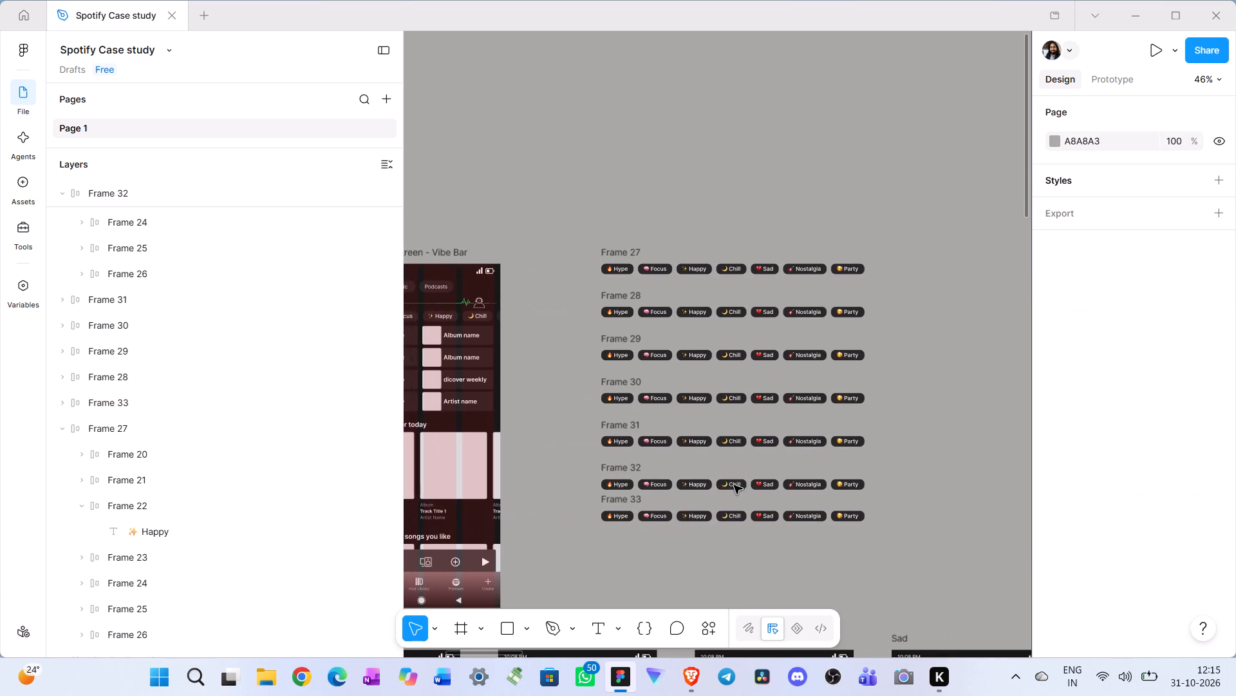
pyautogui.hscroll(1, 734, 485)
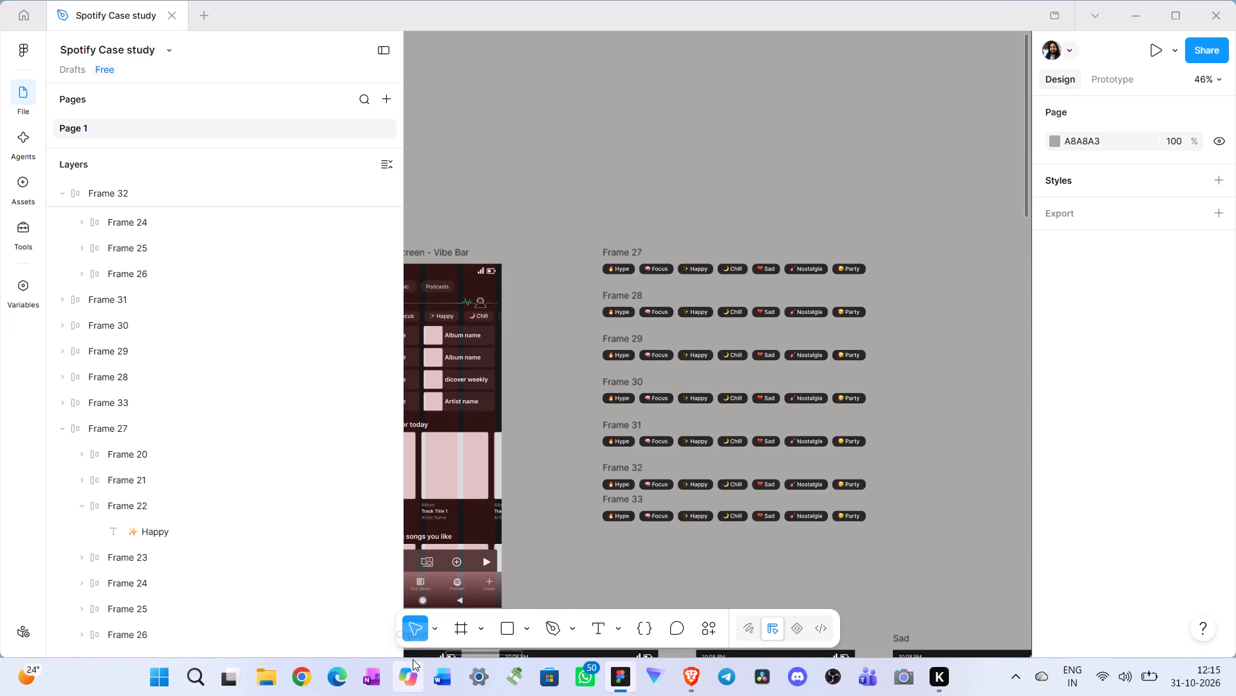
pyautogui.hscroll(1, 581, 694)
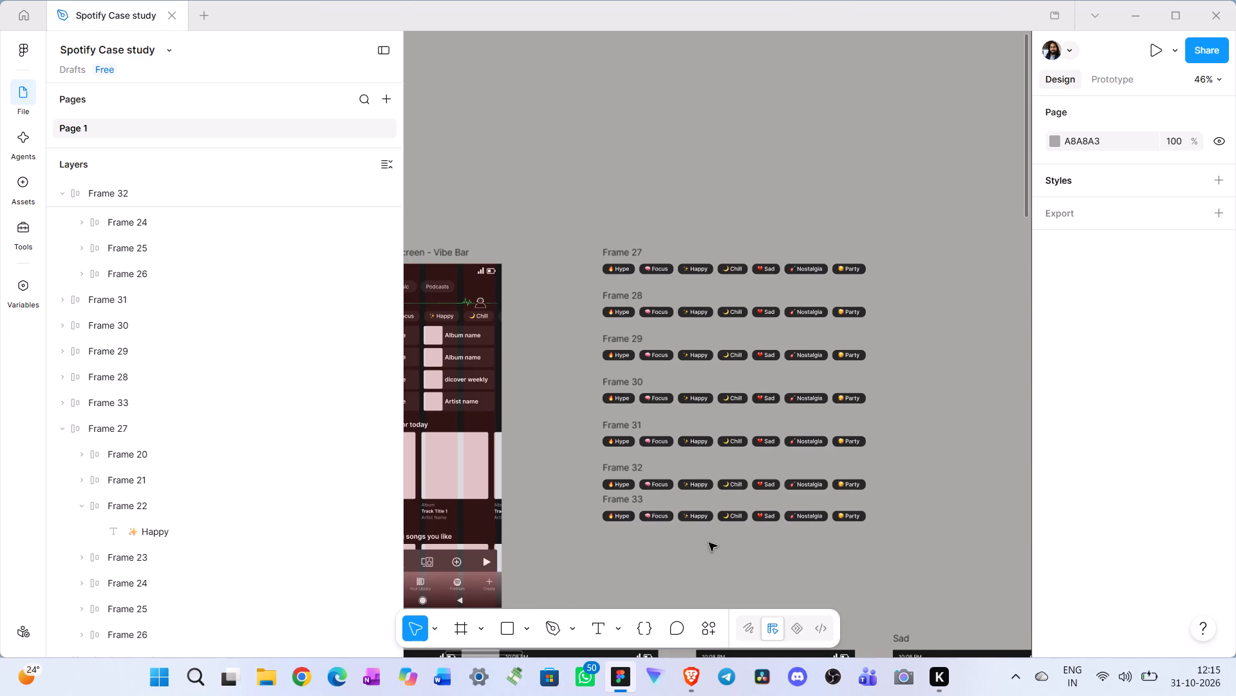
pyautogui.hscroll(1, 691, 553)
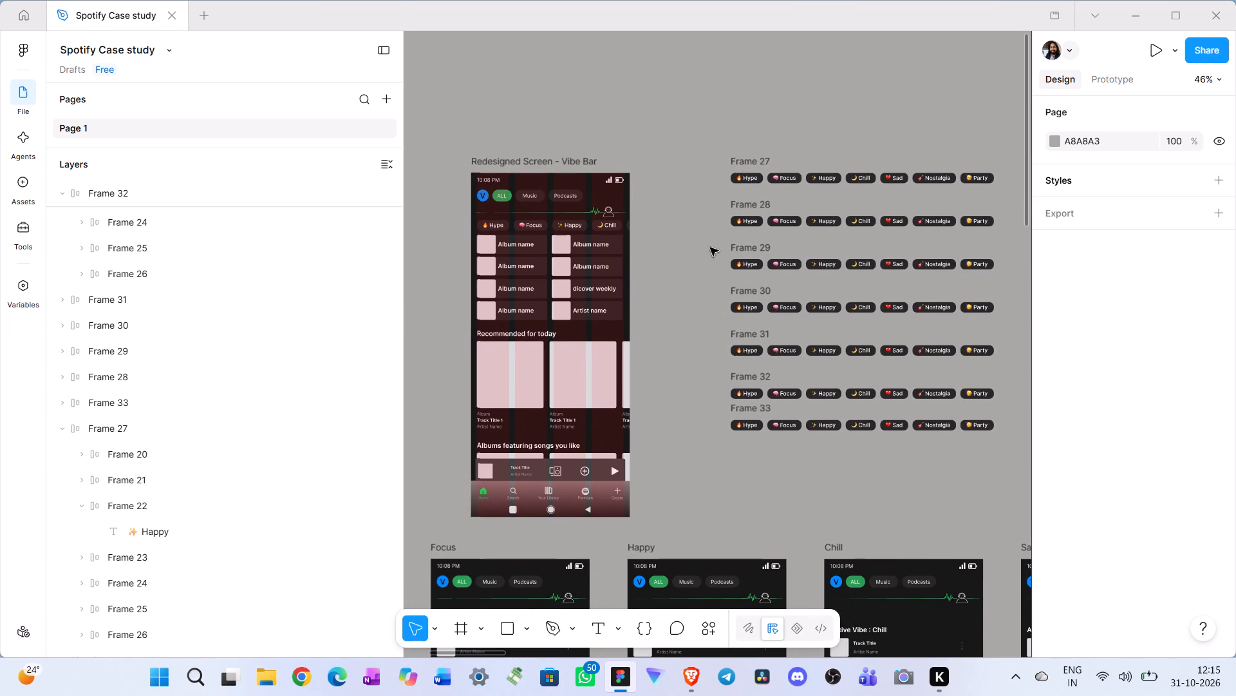
pyautogui.click(751, 181)
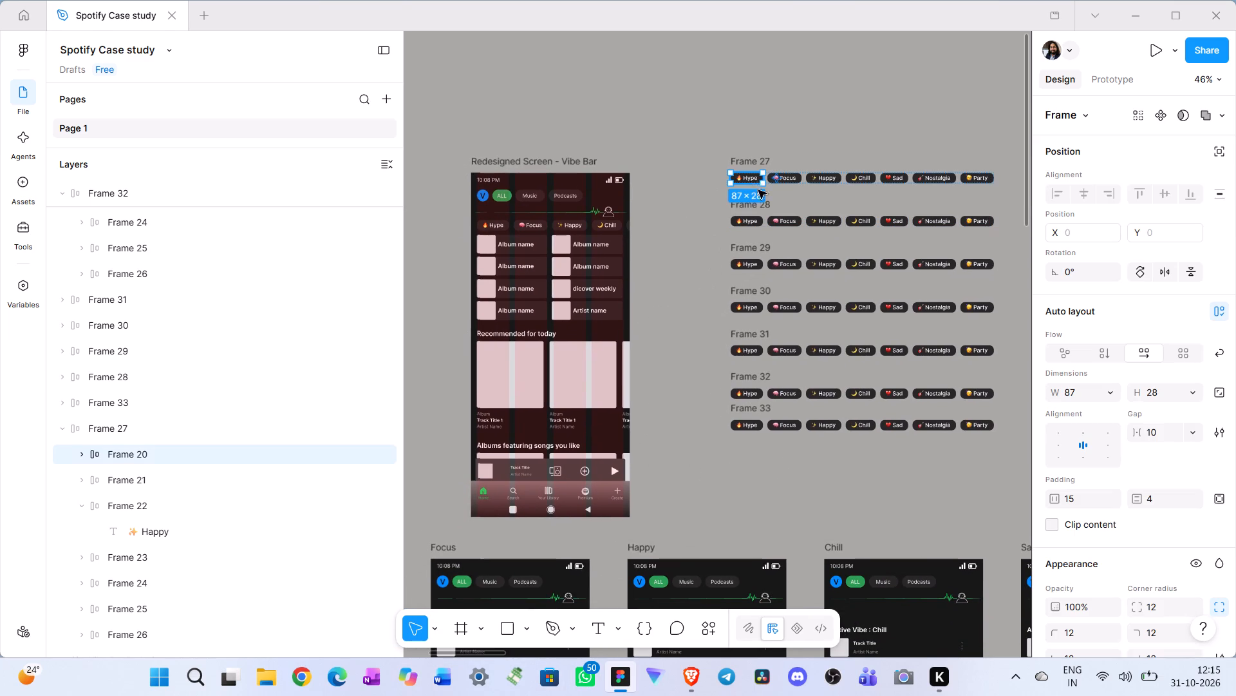
pyautogui.scroll(-4, 1101, 529)
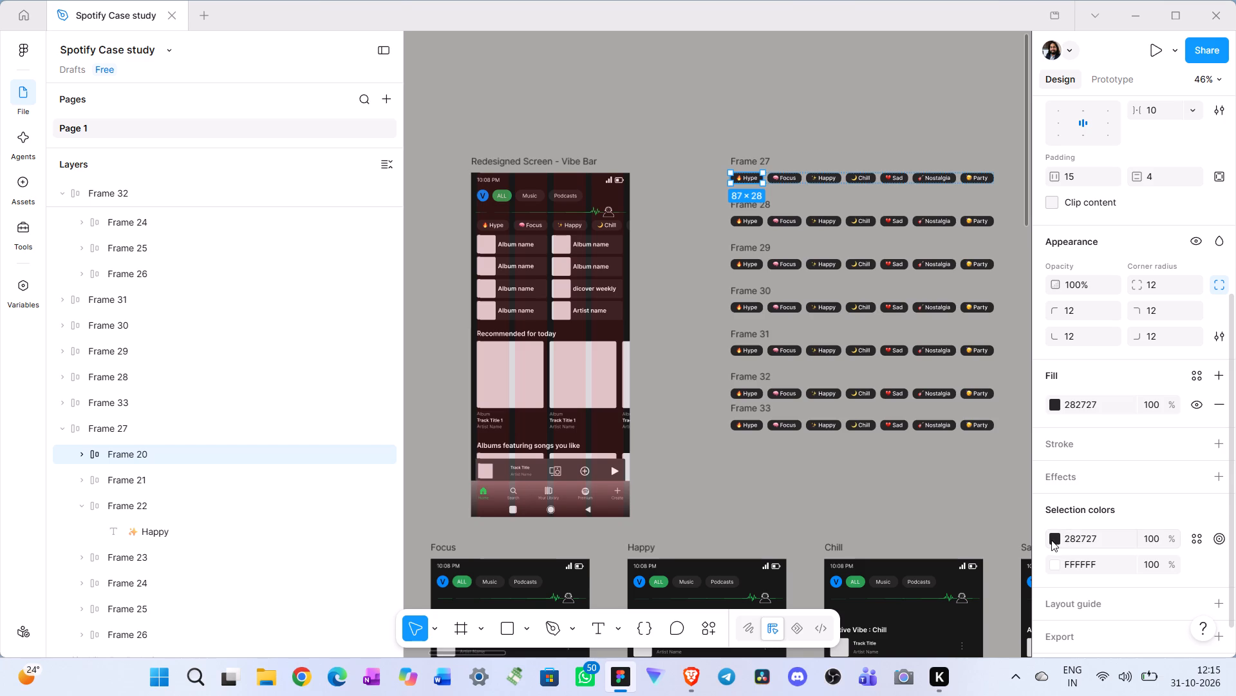
# Lower the system volume to about 42 and return to the design canvas.
pyautogui.click(1126, 688)
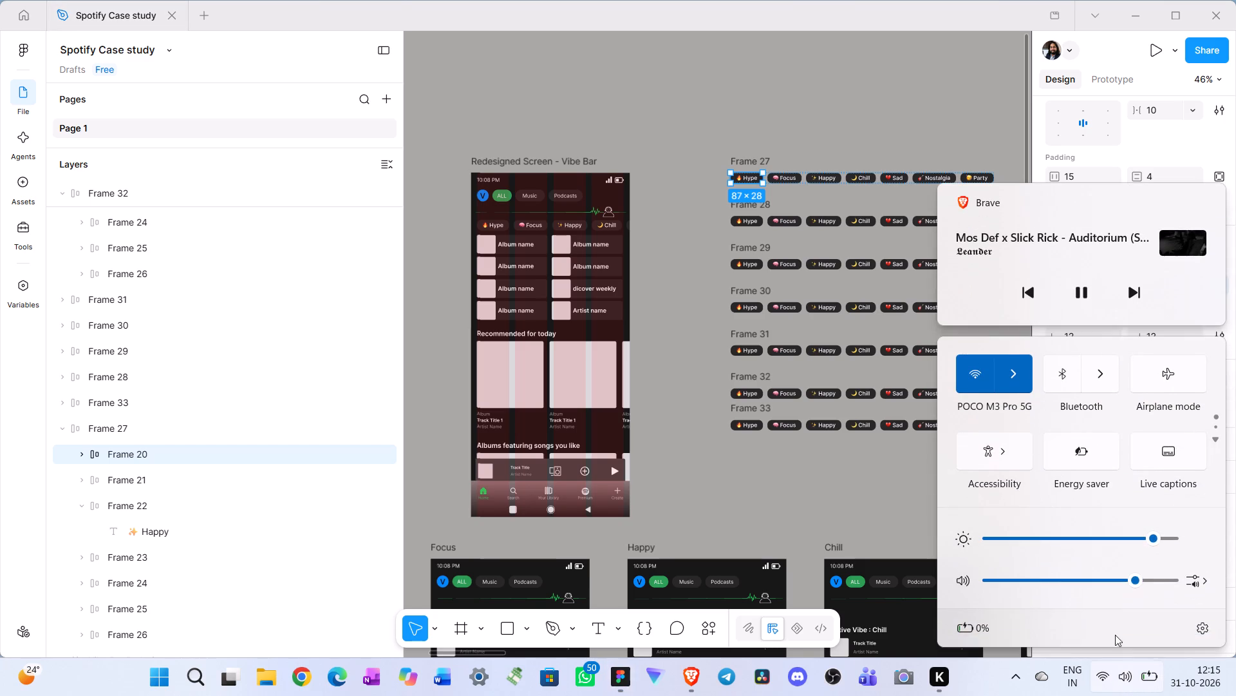
pyautogui.click(1107, 576)
pyautogui.moveTo(1107, 576); pyautogui.dragTo(1074, 578)
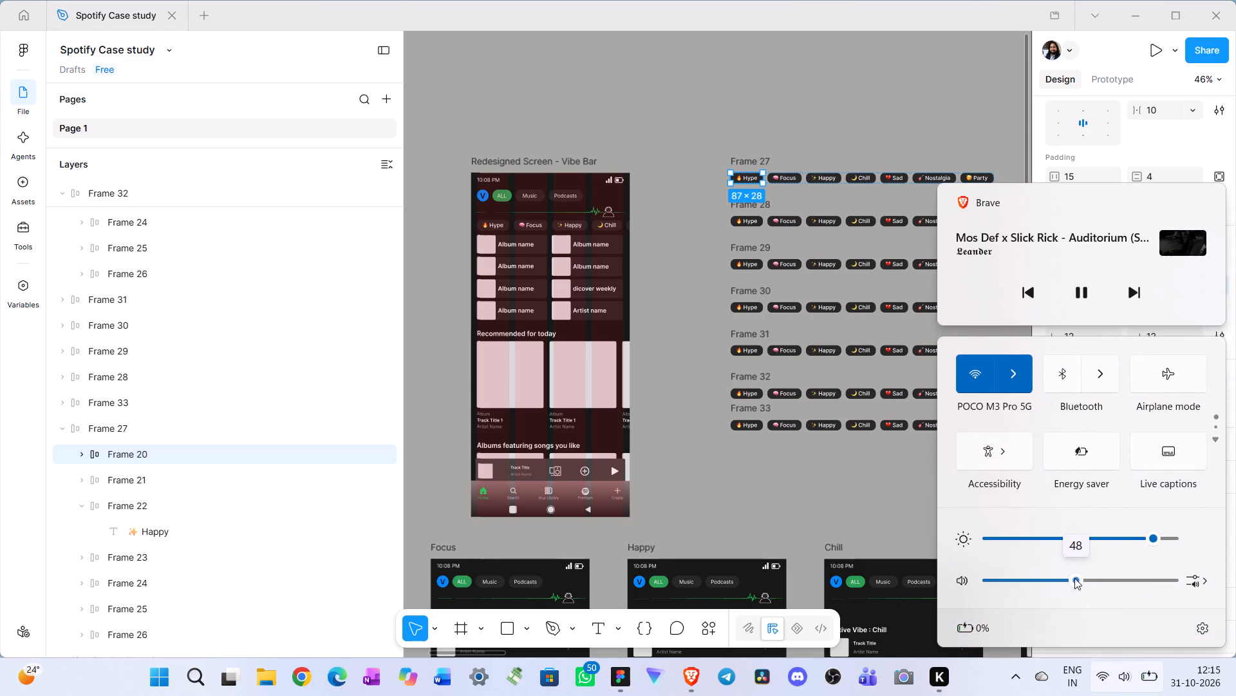
pyautogui.moveTo(1074, 578); pyautogui.dragTo(1066, 578)
pyautogui.moveTo(1066, 578); pyautogui.dragTo(1063, 578)
pyautogui.click(872, 499)
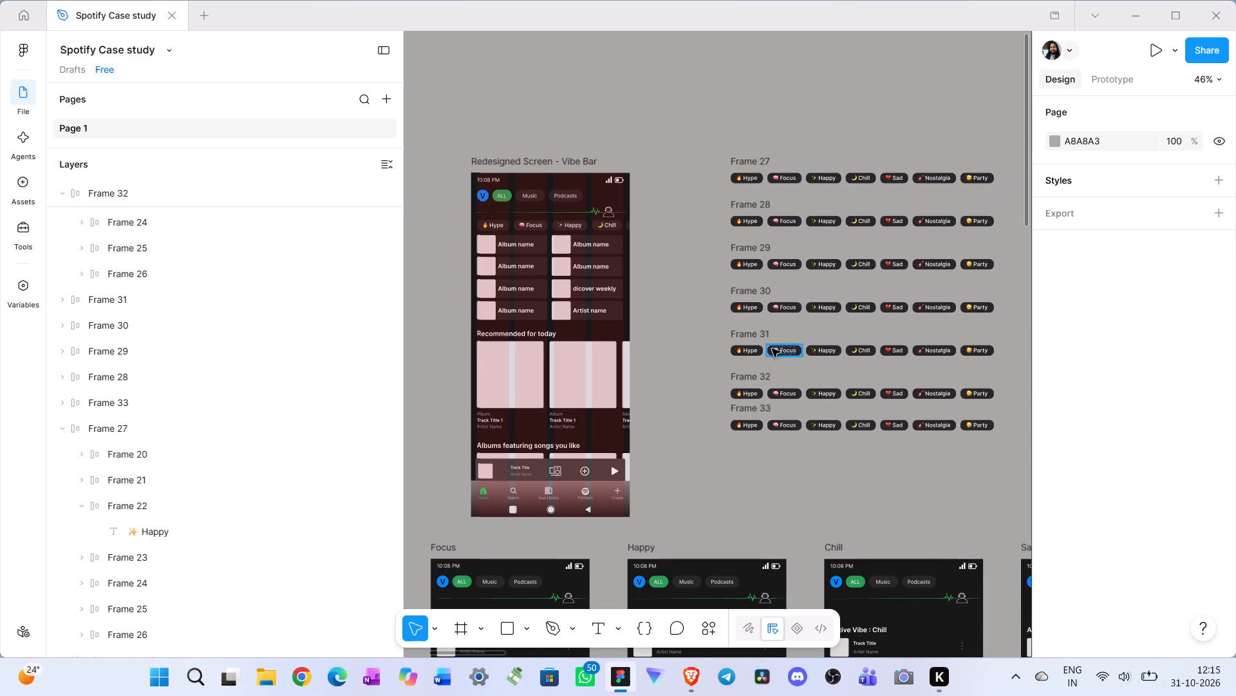
# Recolor the Hype chip in Frame 27 to FF4500, sampled from the active Hype chip in the vibe screens mockup.
pyautogui.click(744, 178)
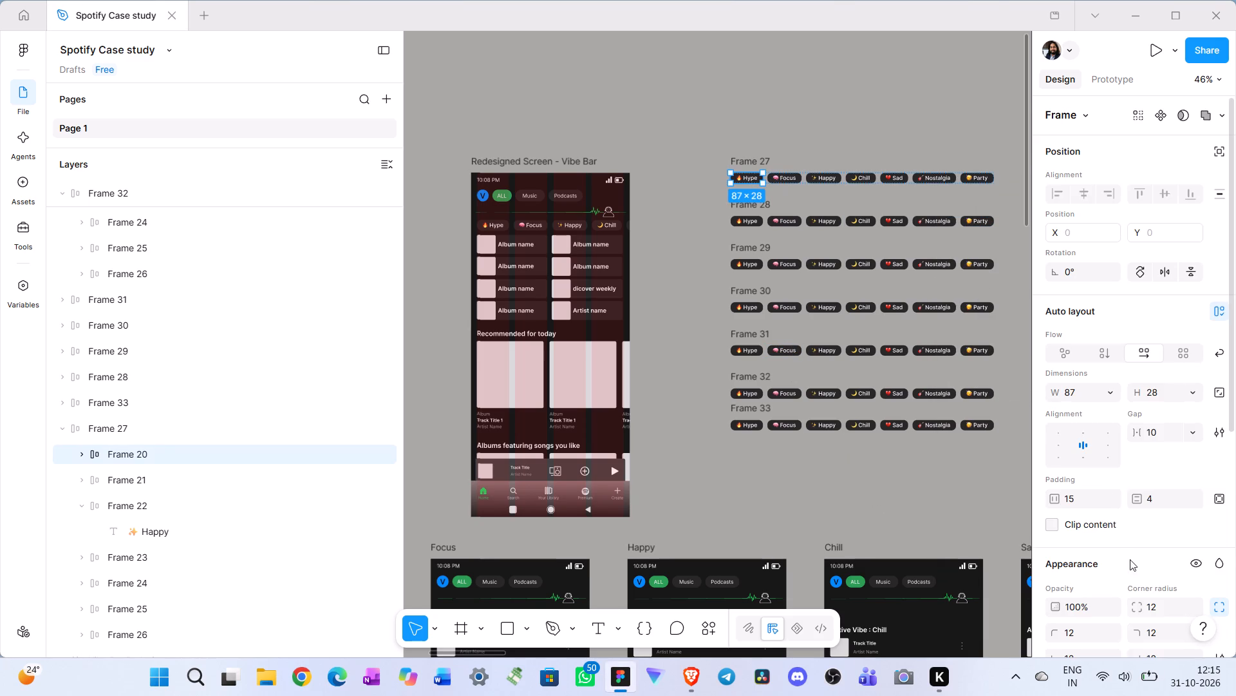
pyautogui.scroll(-5, 1134, 581)
pyautogui.click(1082, 501)
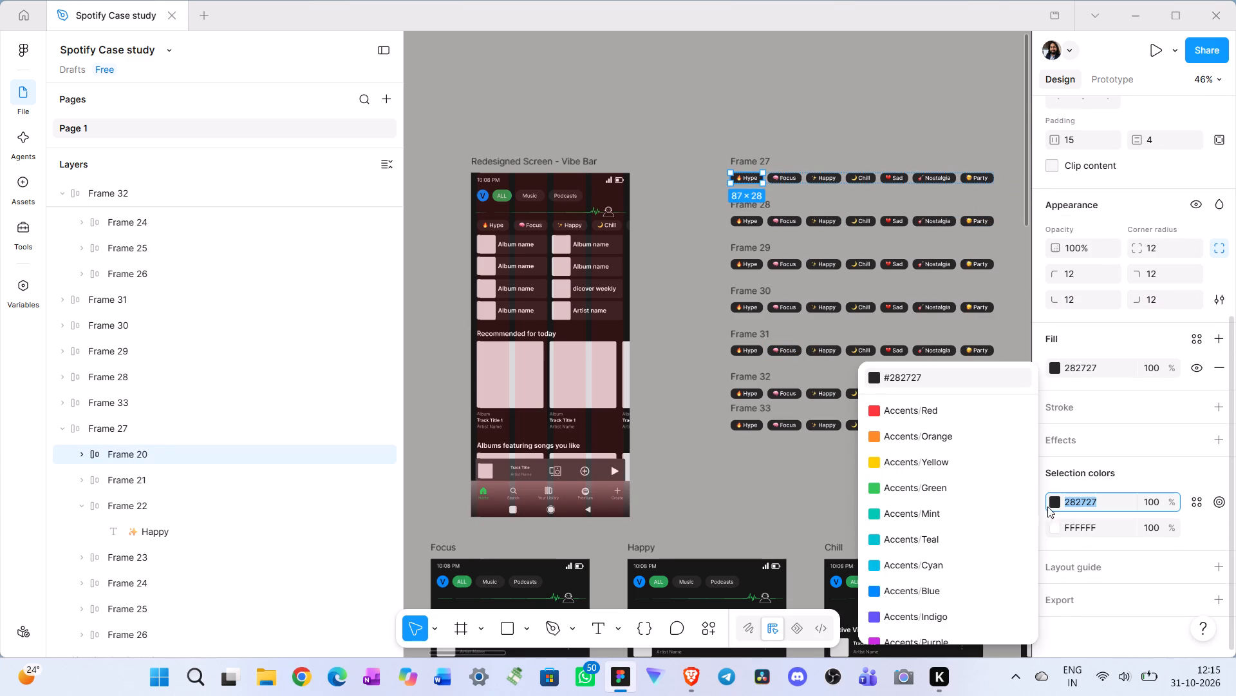
pyautogui.click(866, 378)
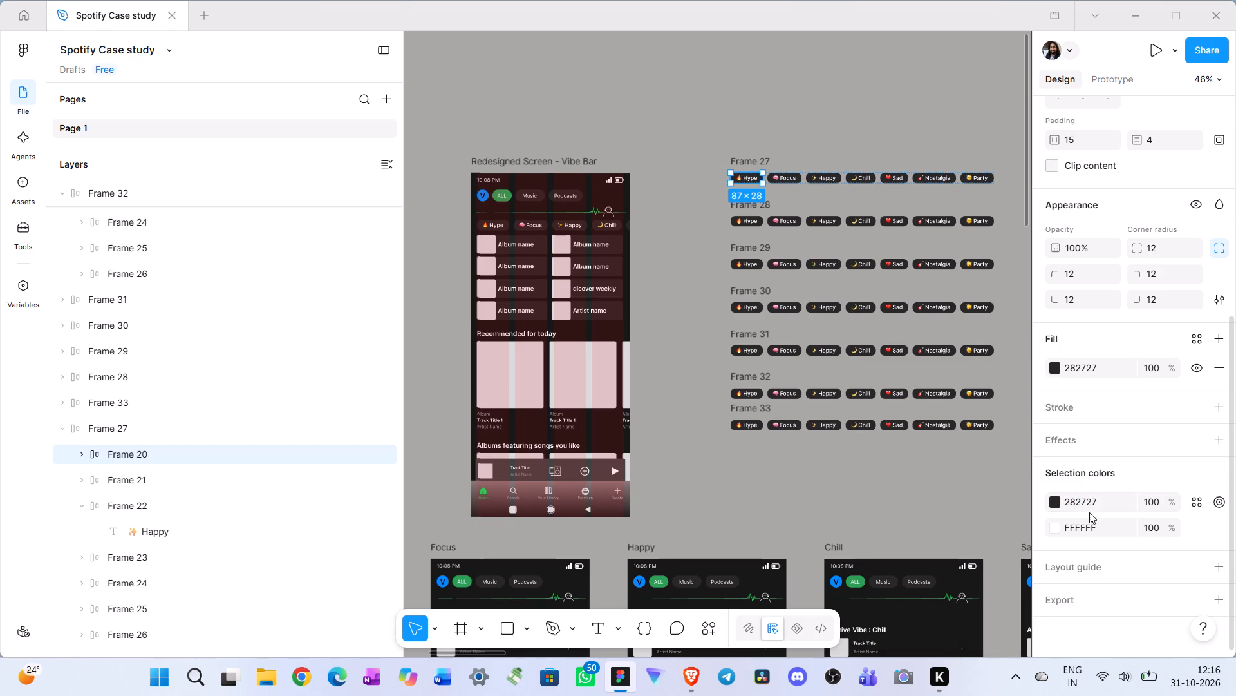
pyautogui.click(1054, 498)
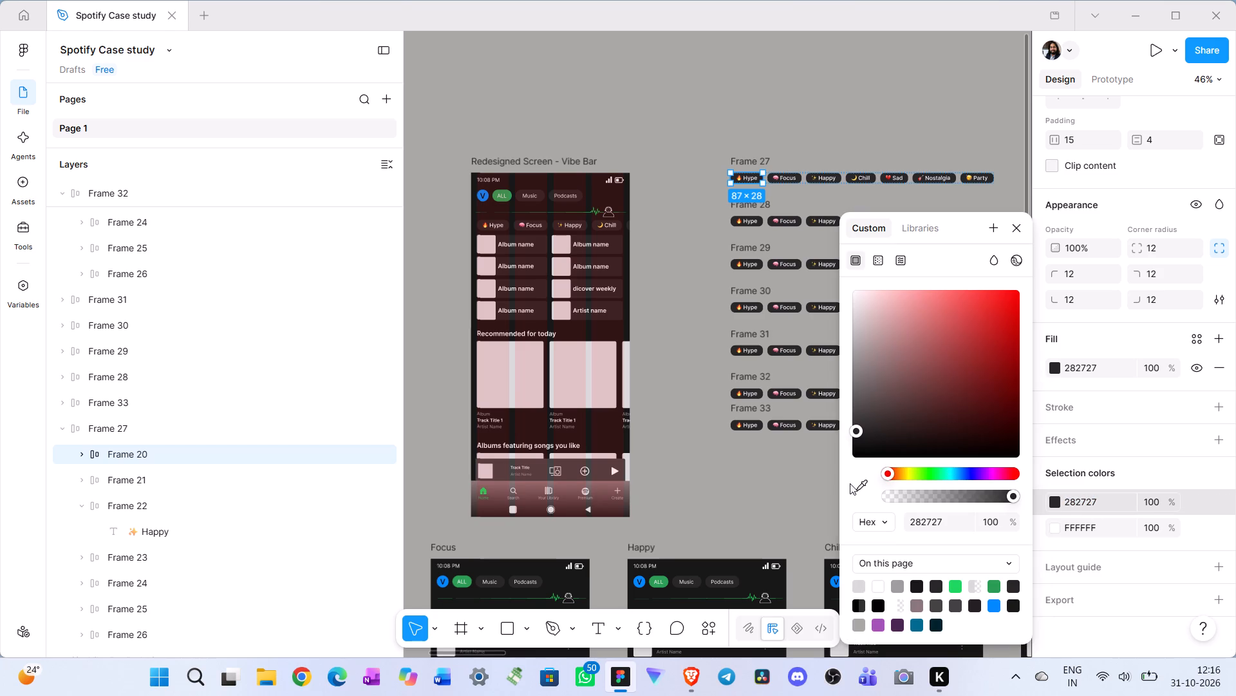
pyautogui.click(866, 484)
pyautogui.scroll(-4, 697, 498)
pyautogui.hscroll(3, 697, 498)
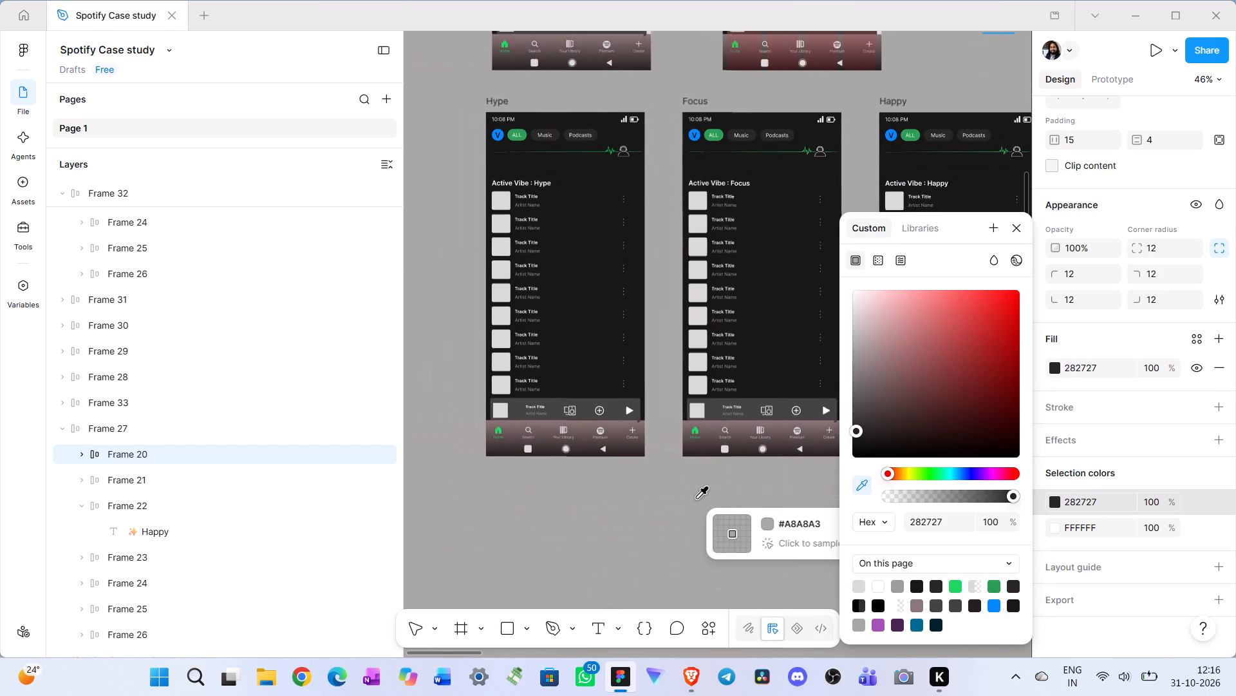
pyautogui.hscroll(4, 697, 498)
pyautogui.hscroll(-1, 697, 498)
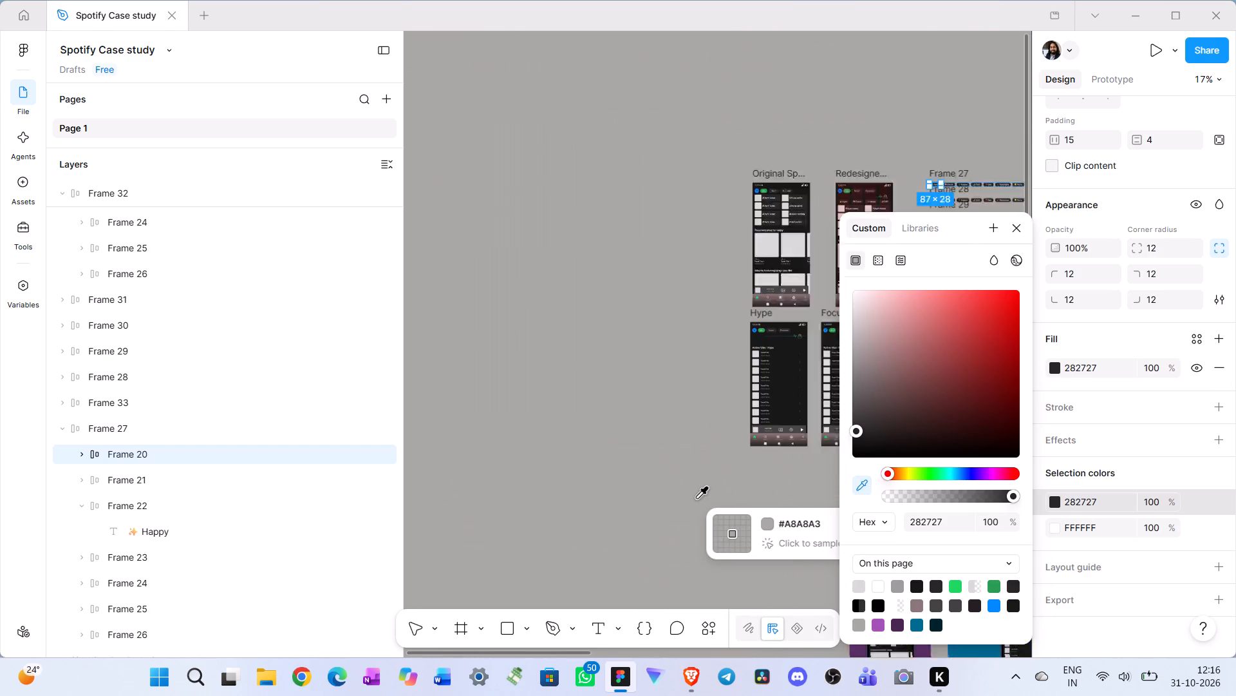
pyautogui.hscroll(-1, 697, 498)
pyautogui.scroll(-2, 697, 498)
pyautogui.hscroll(-1, 697, 498)
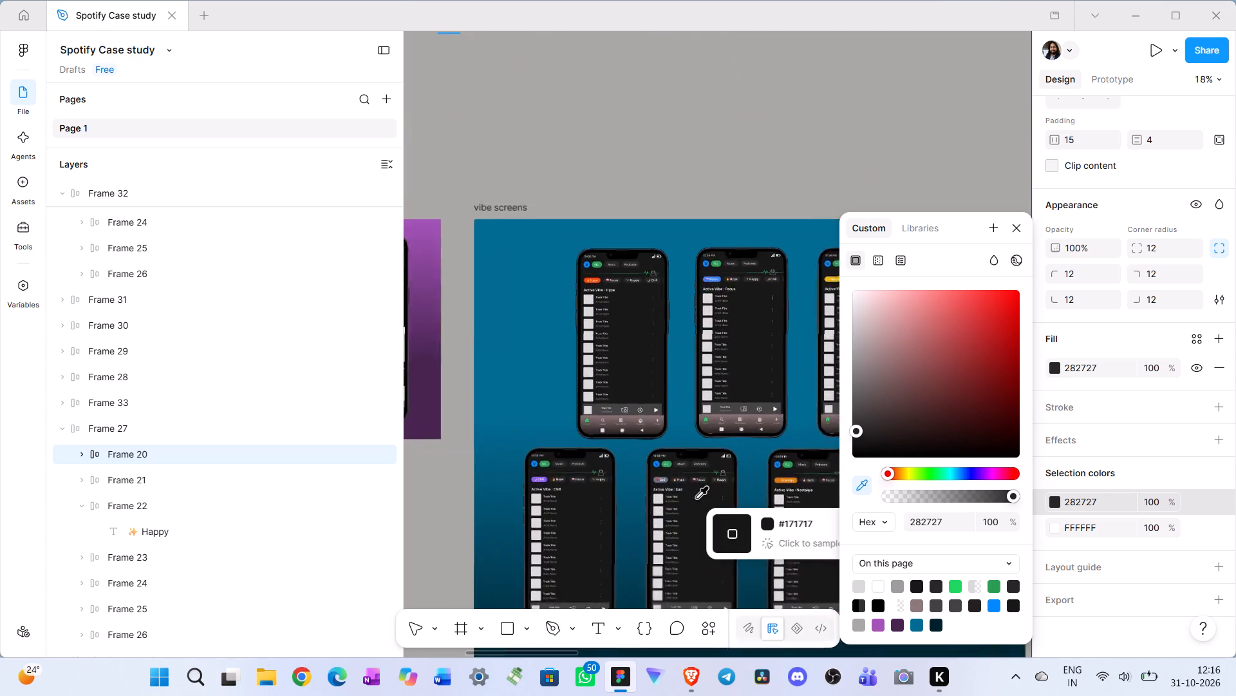
pyautogui.scroll(4, 697, 498)
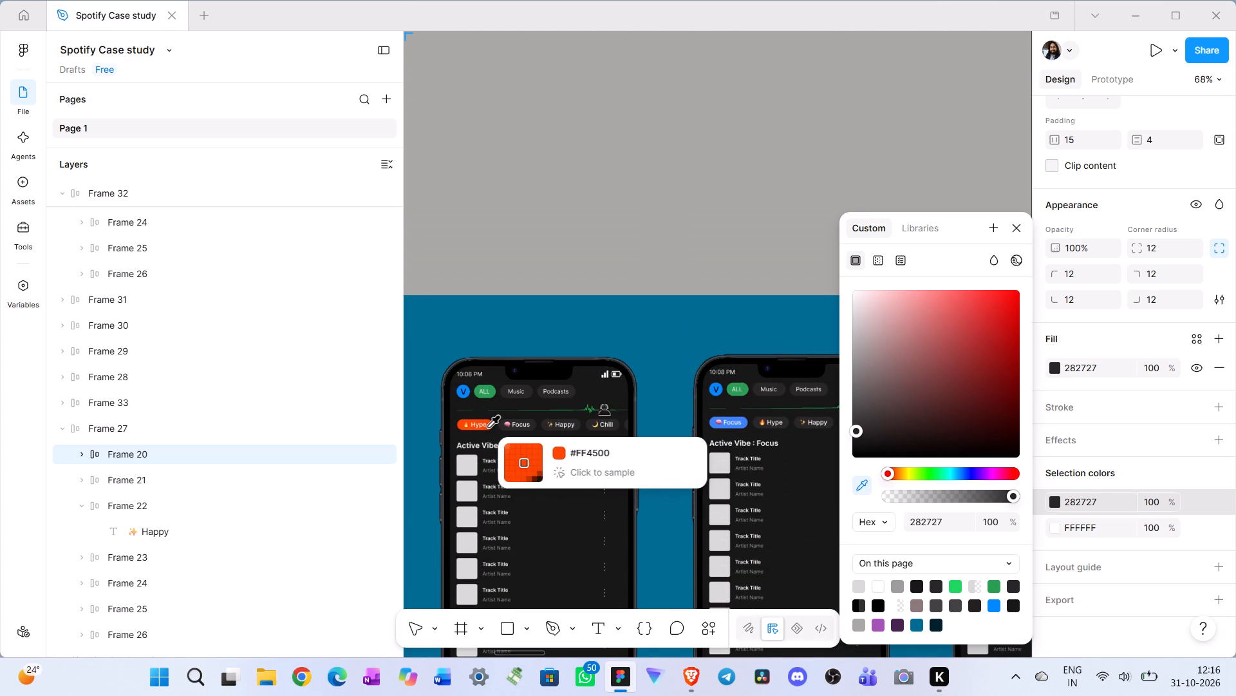
pyautogui.click(489, 427)
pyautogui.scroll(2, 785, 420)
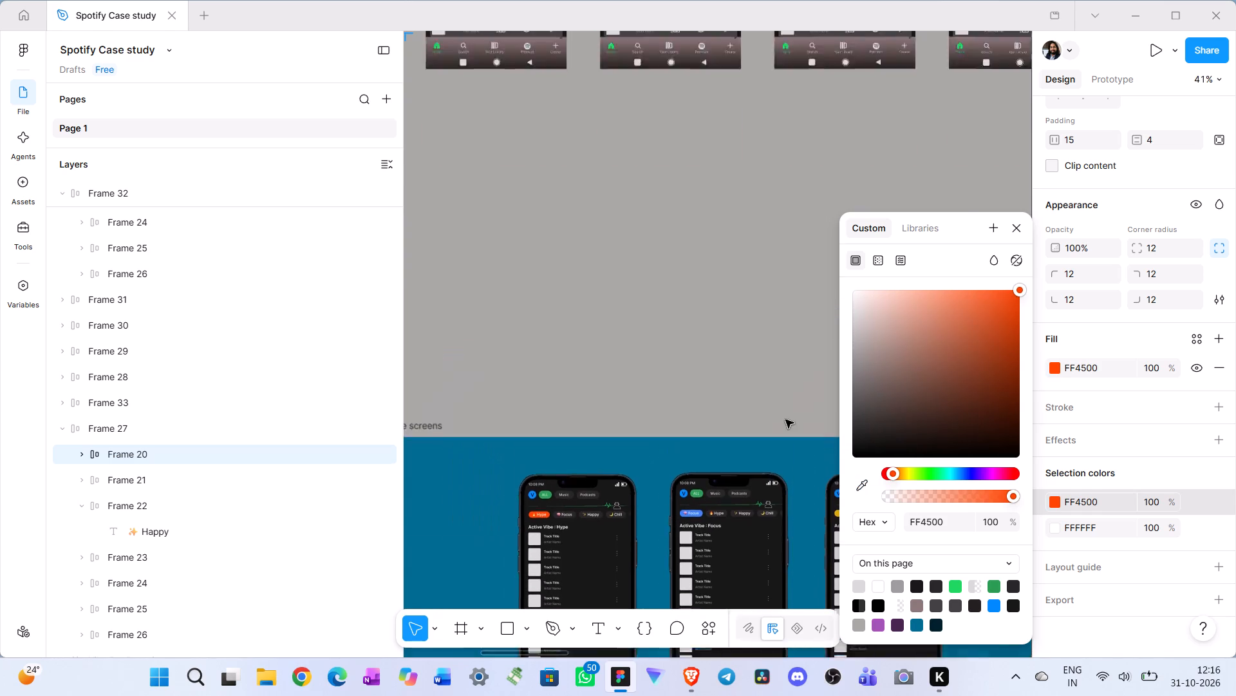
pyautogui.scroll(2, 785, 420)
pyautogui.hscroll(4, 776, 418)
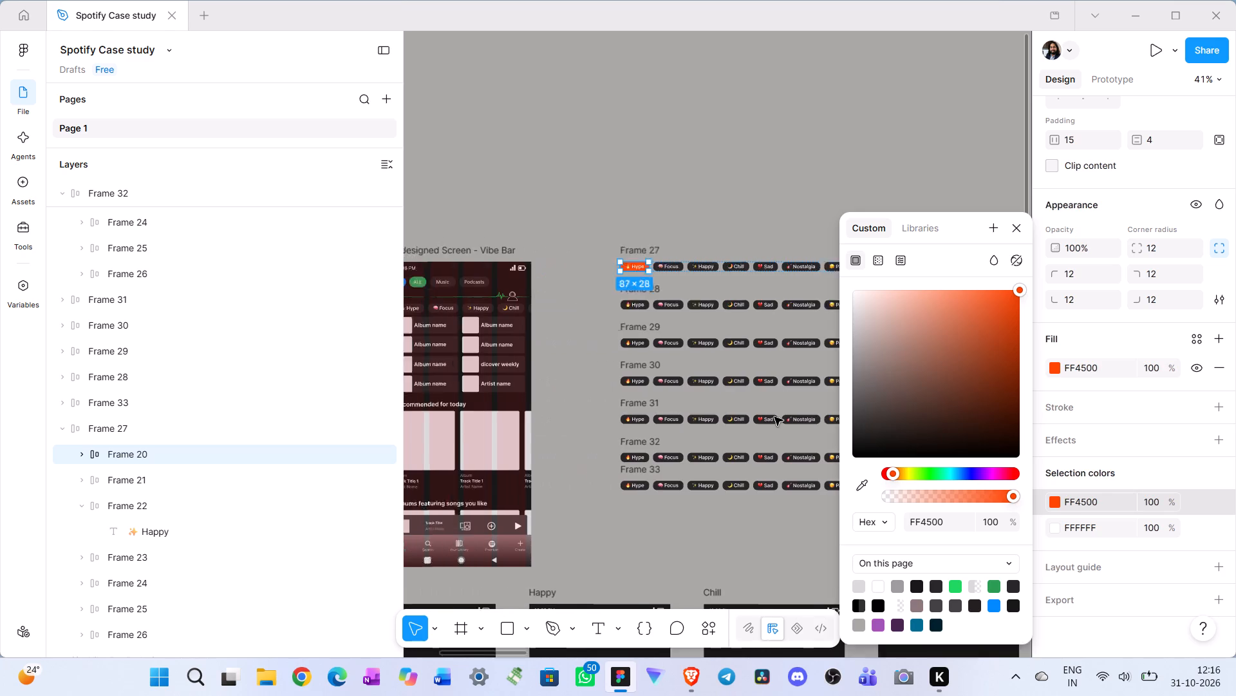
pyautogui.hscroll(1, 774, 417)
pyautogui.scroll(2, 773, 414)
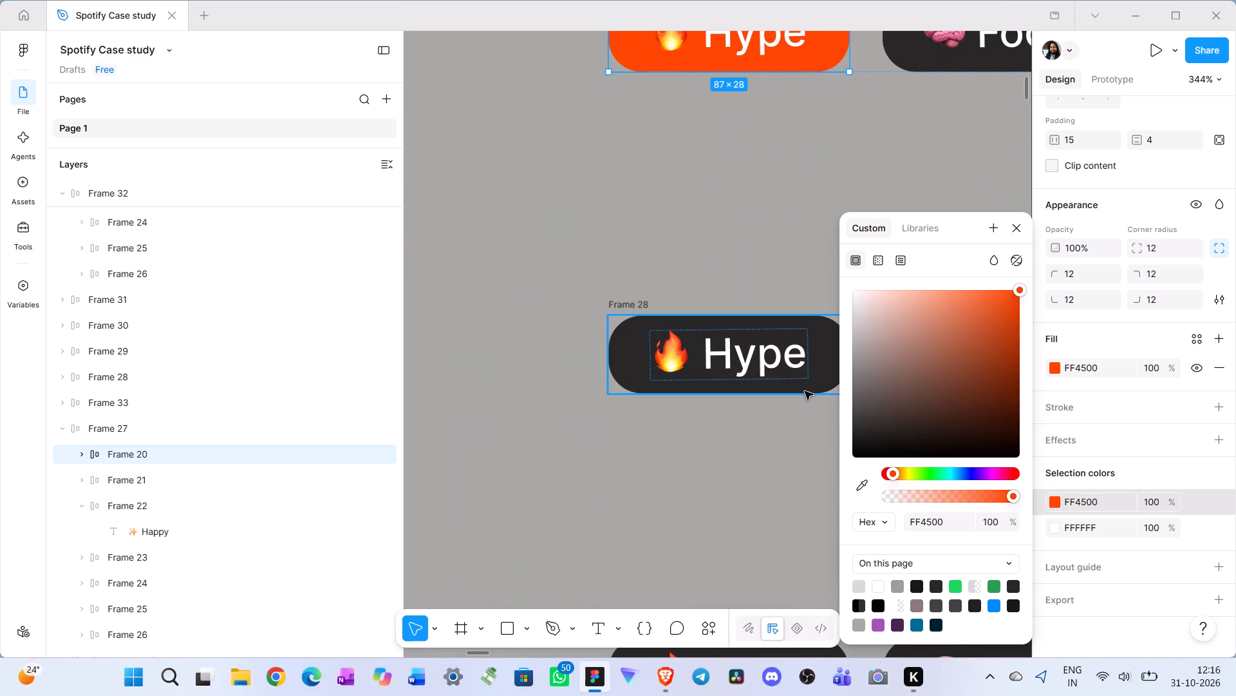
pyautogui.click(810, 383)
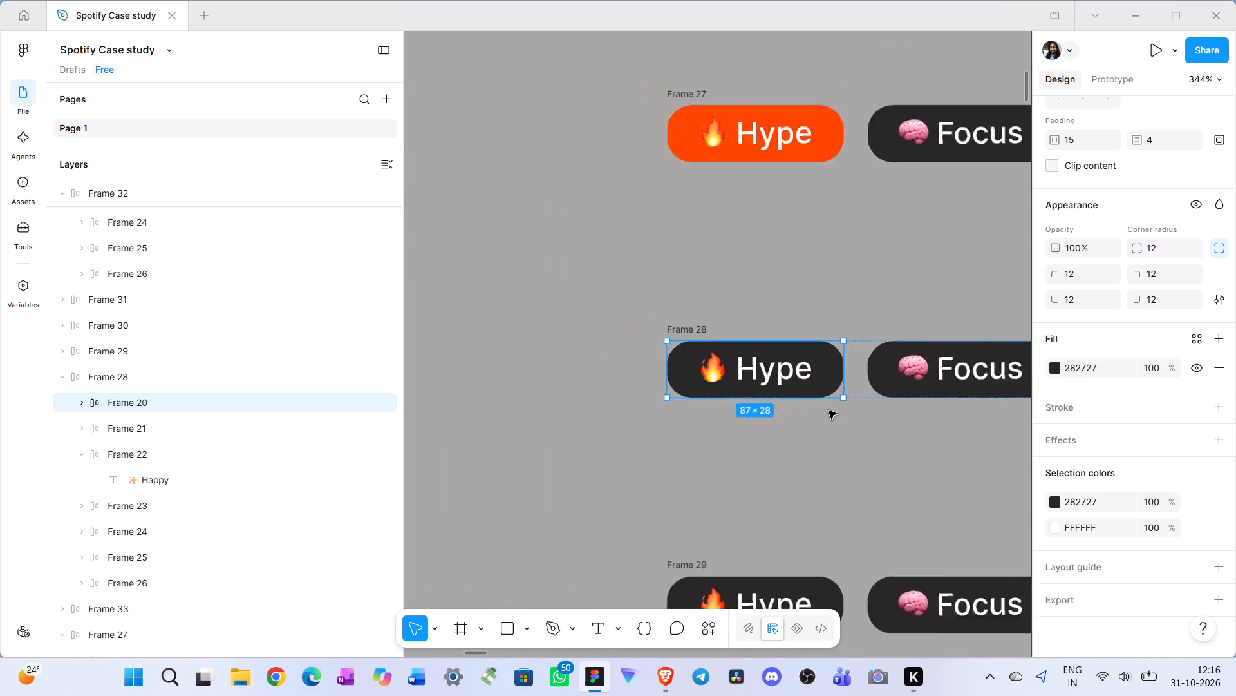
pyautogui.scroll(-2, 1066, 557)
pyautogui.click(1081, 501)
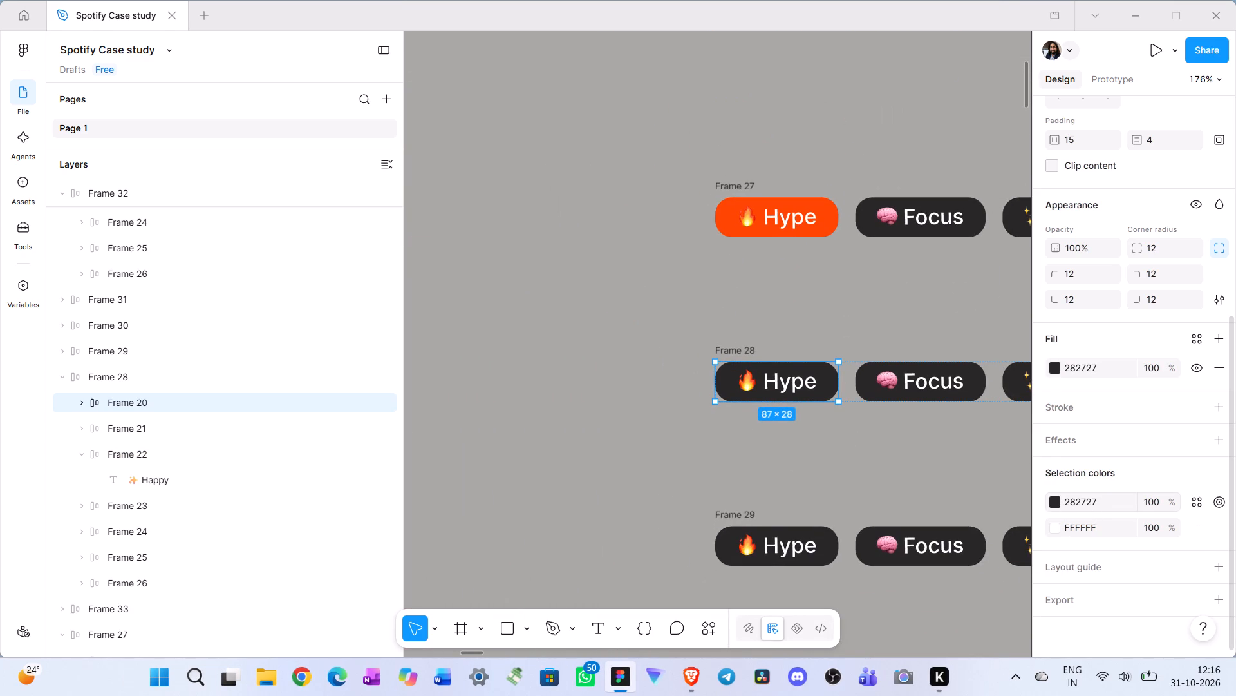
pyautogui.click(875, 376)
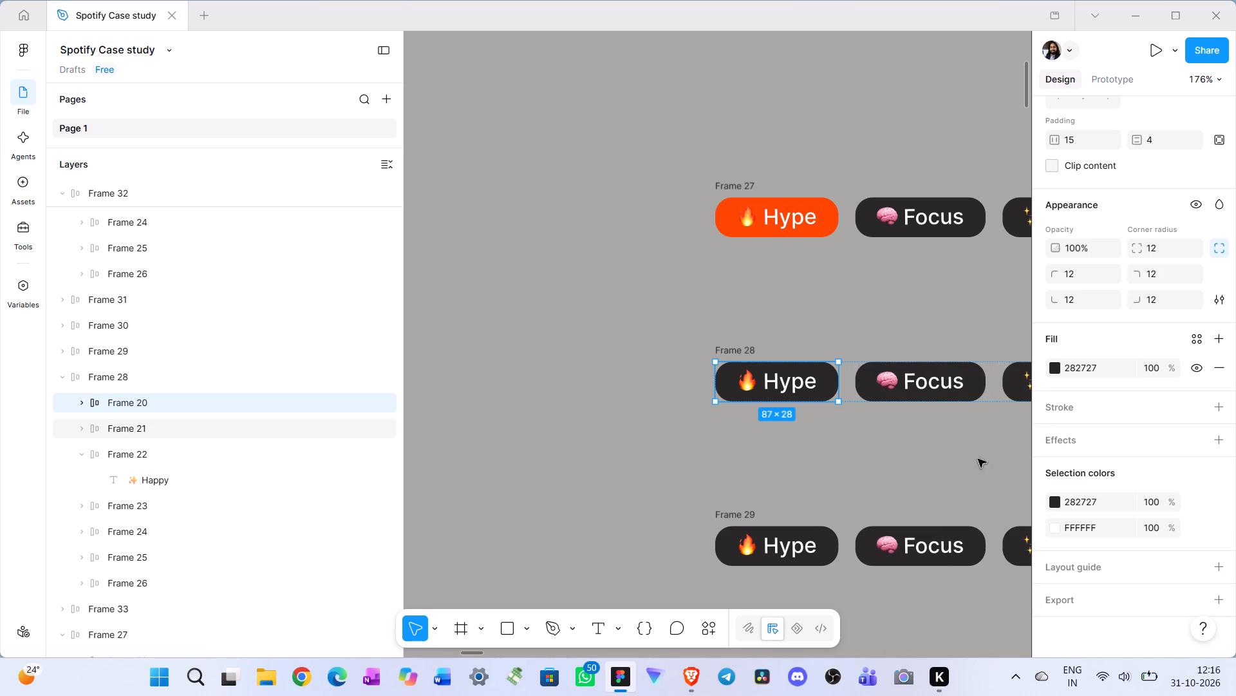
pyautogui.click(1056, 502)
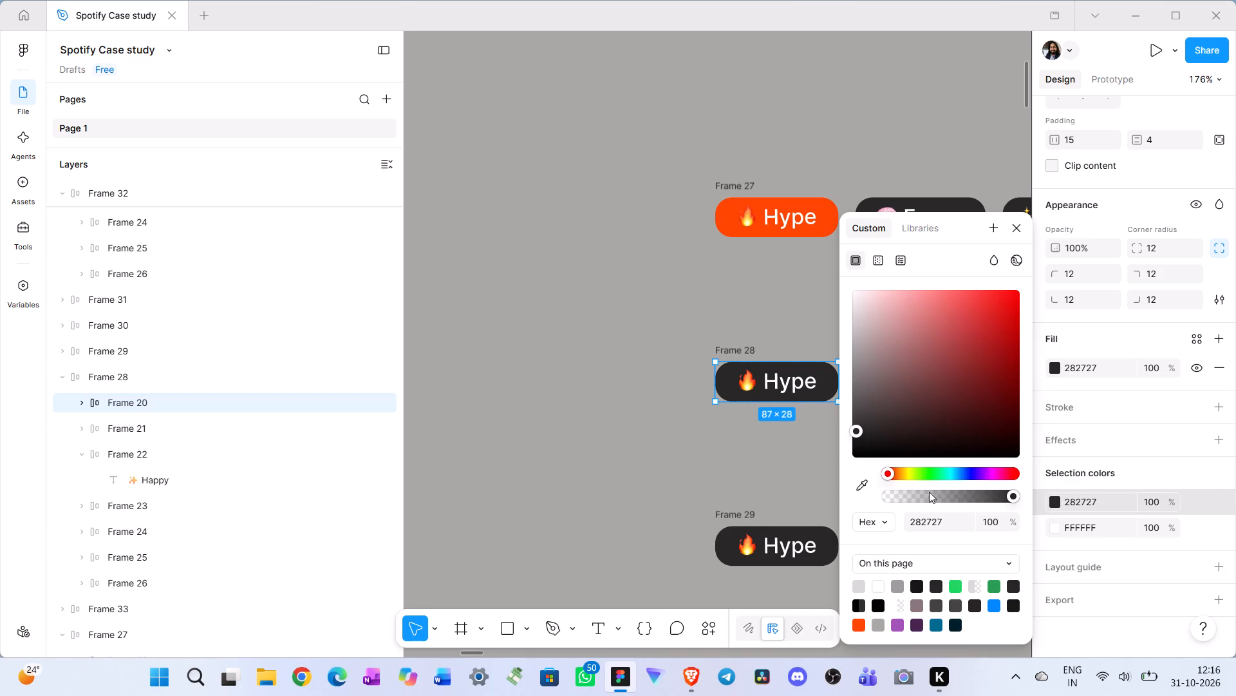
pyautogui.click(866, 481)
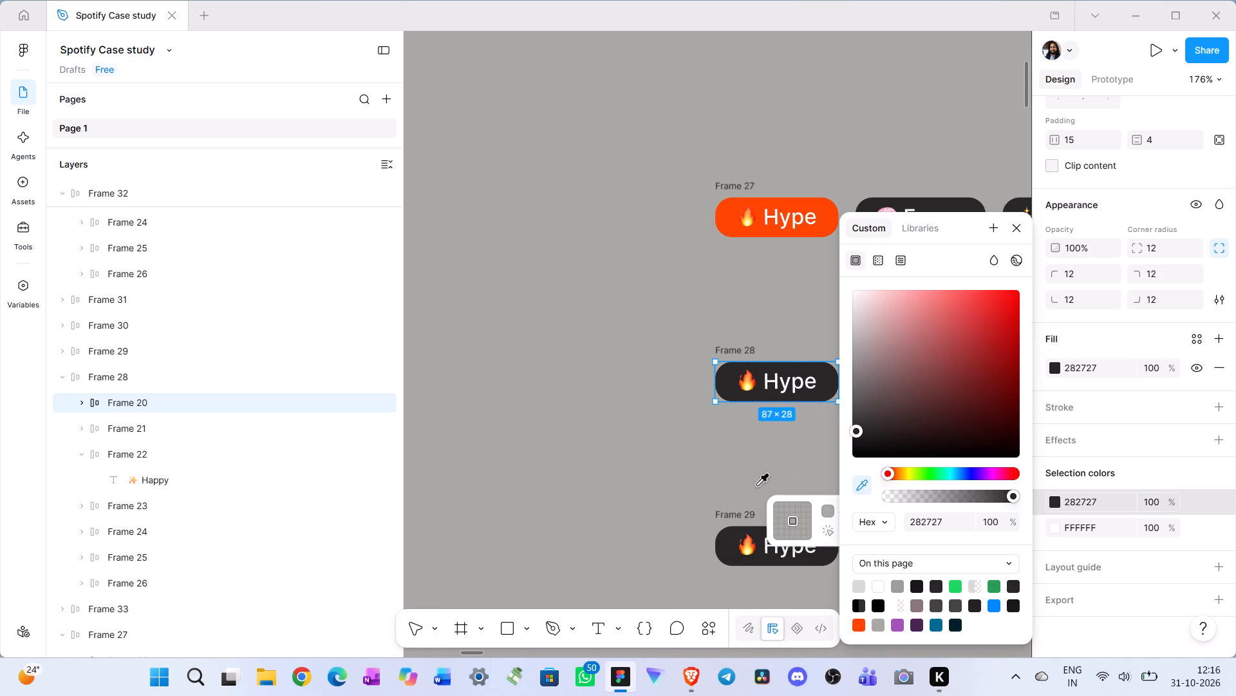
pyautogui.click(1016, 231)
# Recolor the Focus chip in Frame 28 to 3B82F6, sampled from the active Focus chip in the vibe screens mockup.
pyautogui.hscroll(-1, 924, 372)
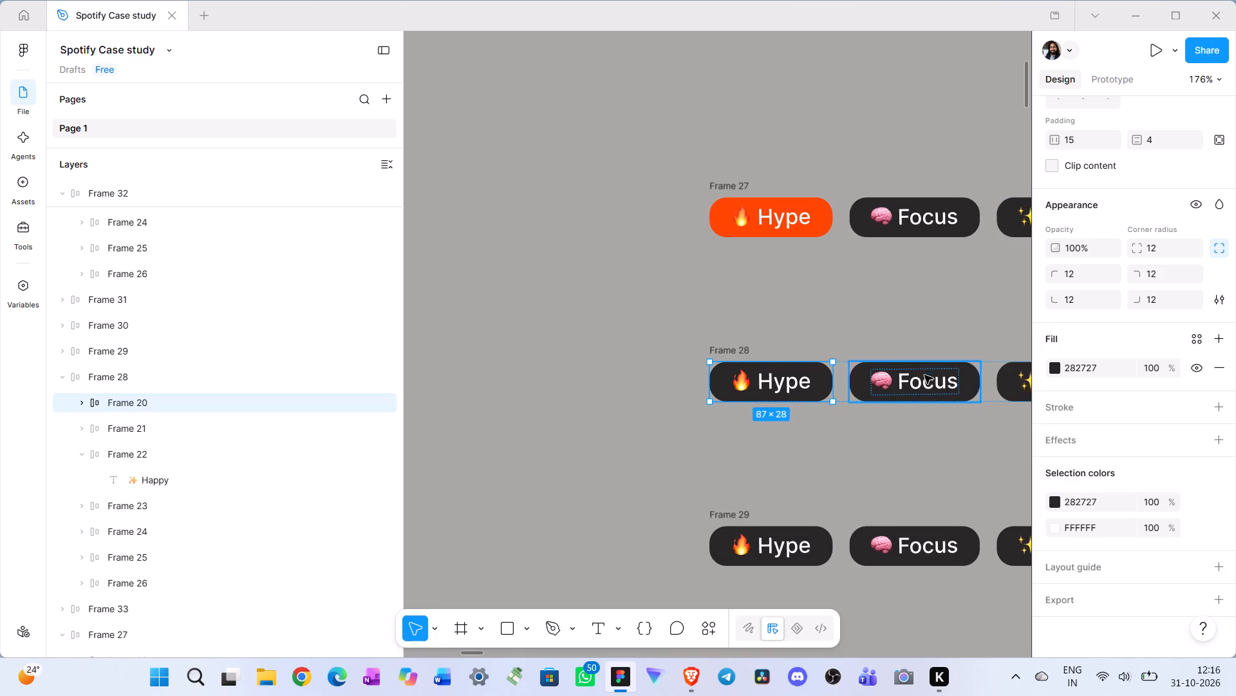
pyautogui.hscroll(-1, 924, 375)
pyautogui.click(932, 391)
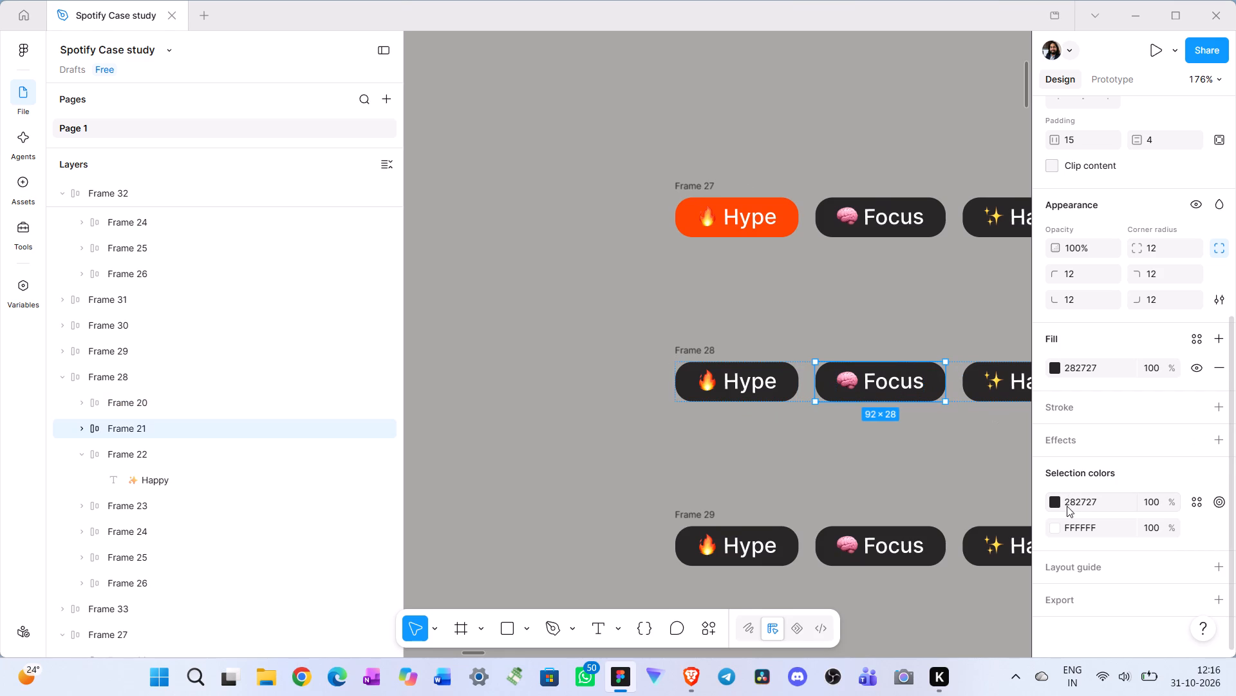
pyautogui.click(1054, 501)
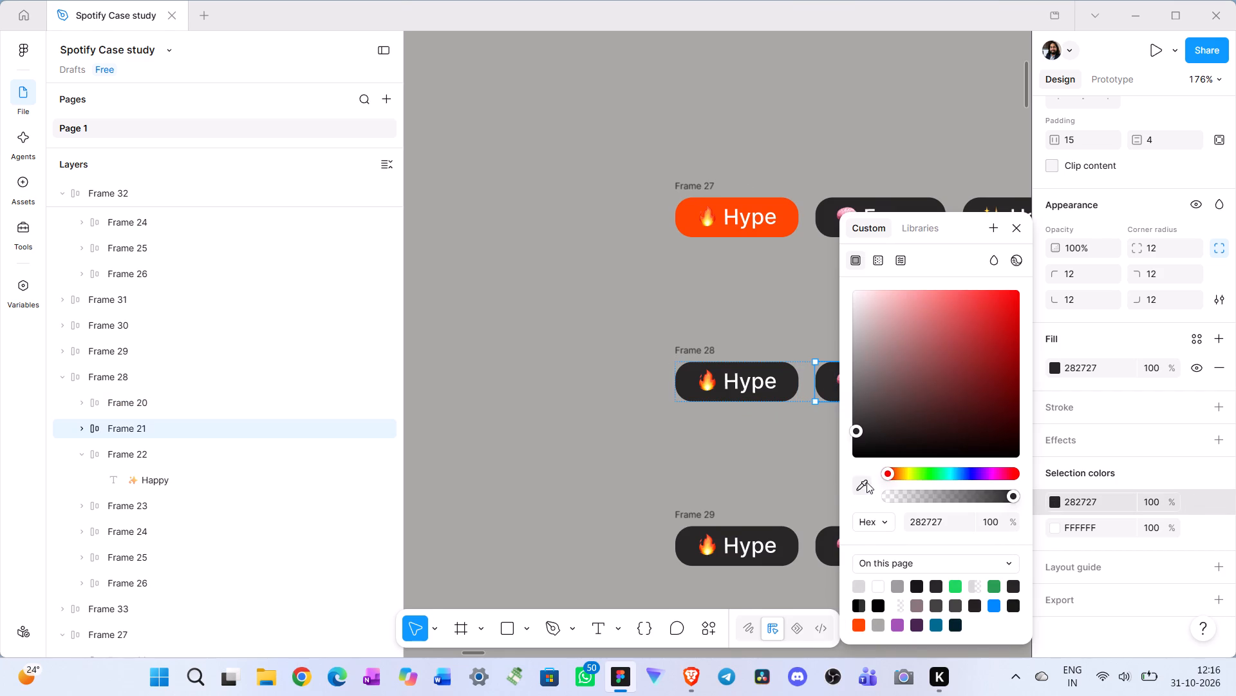
pyautogui.click(865, 482)
pyautogui.scroll(-14, 771, 492)
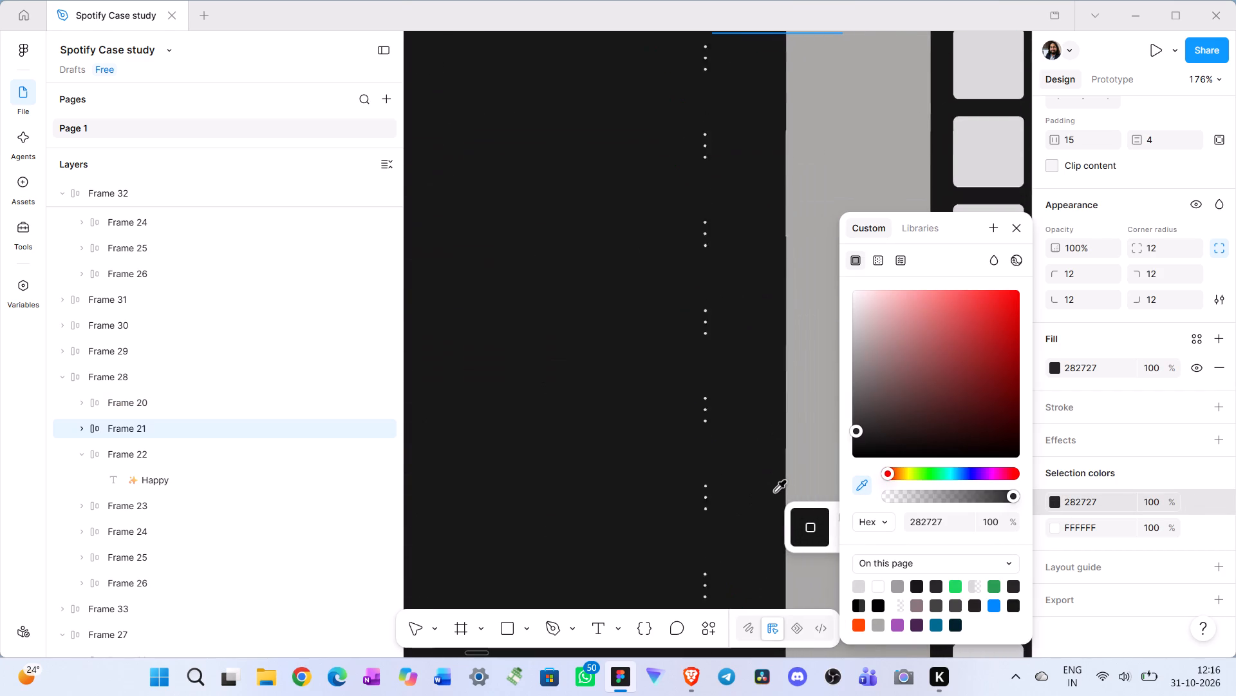
pyautogui.hscroll(-2, 776, 491)
pyautogui.scroll(-2, 776, 491)
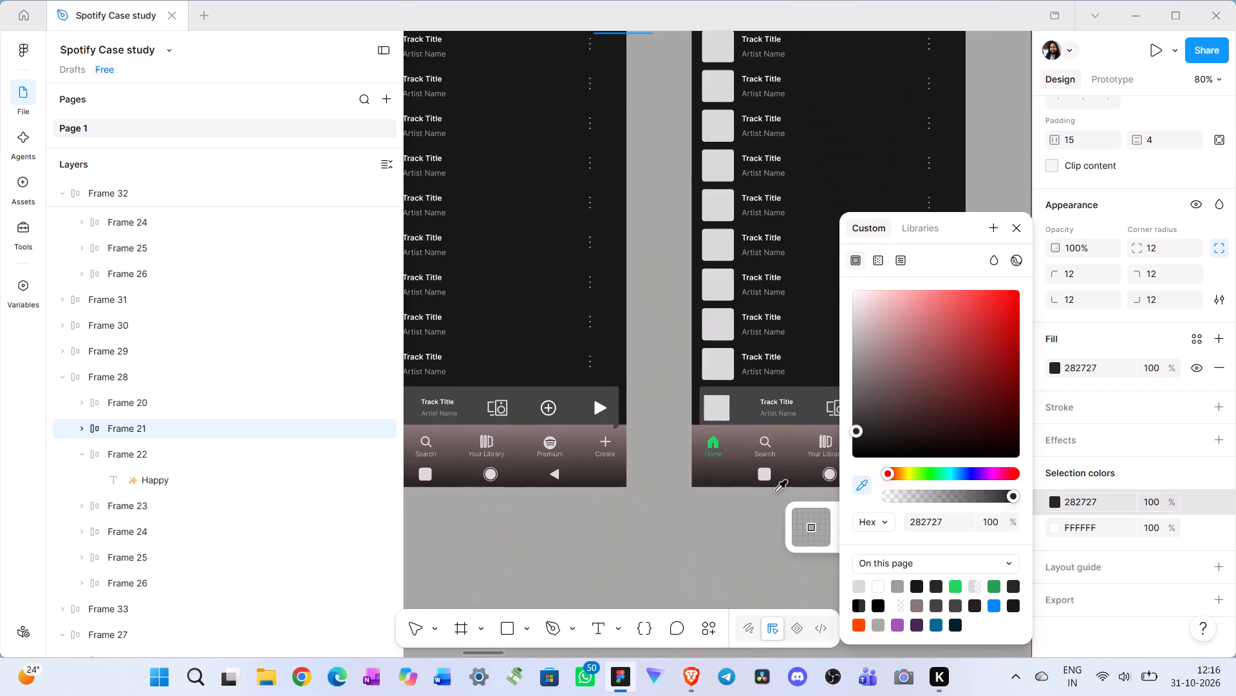
pyautogui.scroll(-5, 778, 491)
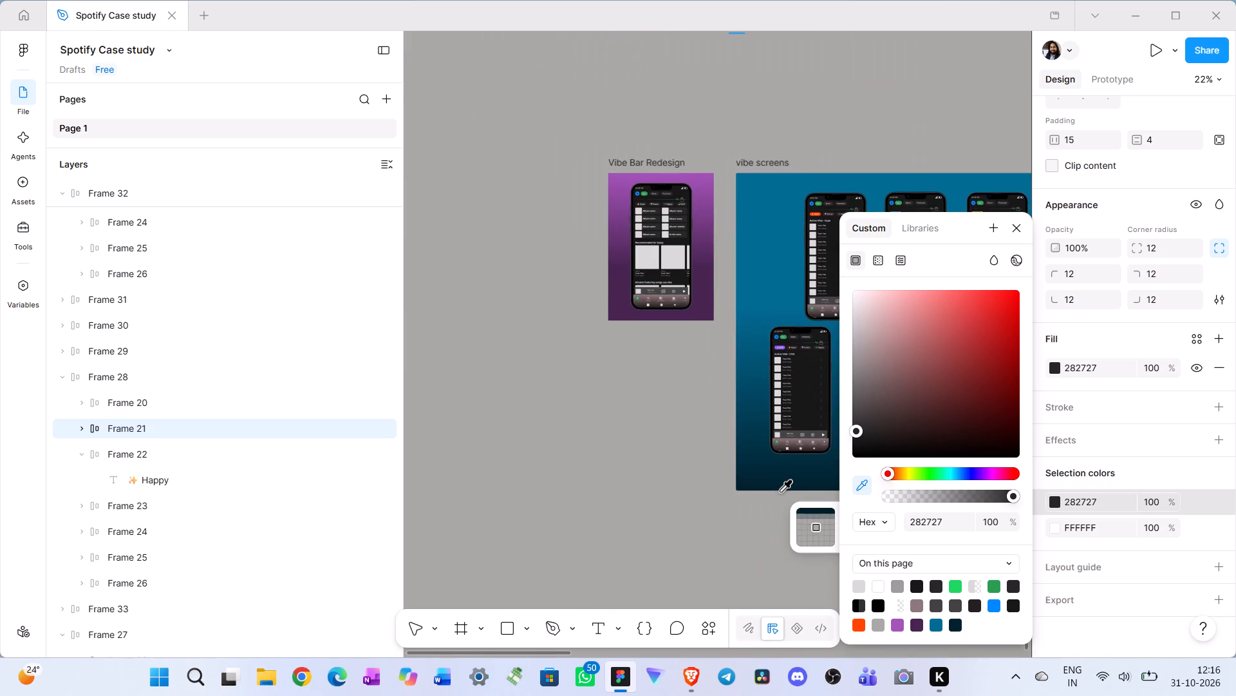
pyautogui.hscroll(-1, 780, 491)
pyautogui.scroll(1, 780, 491)
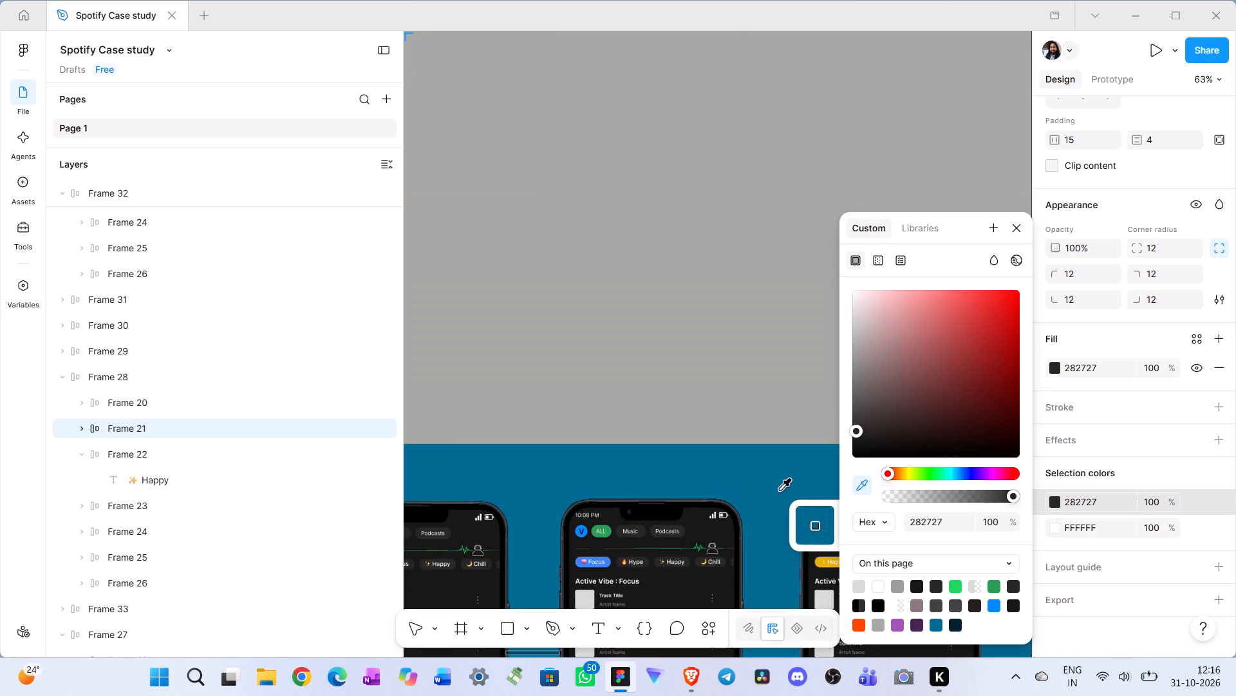
pyautogui.scroll(1, 779, 489)
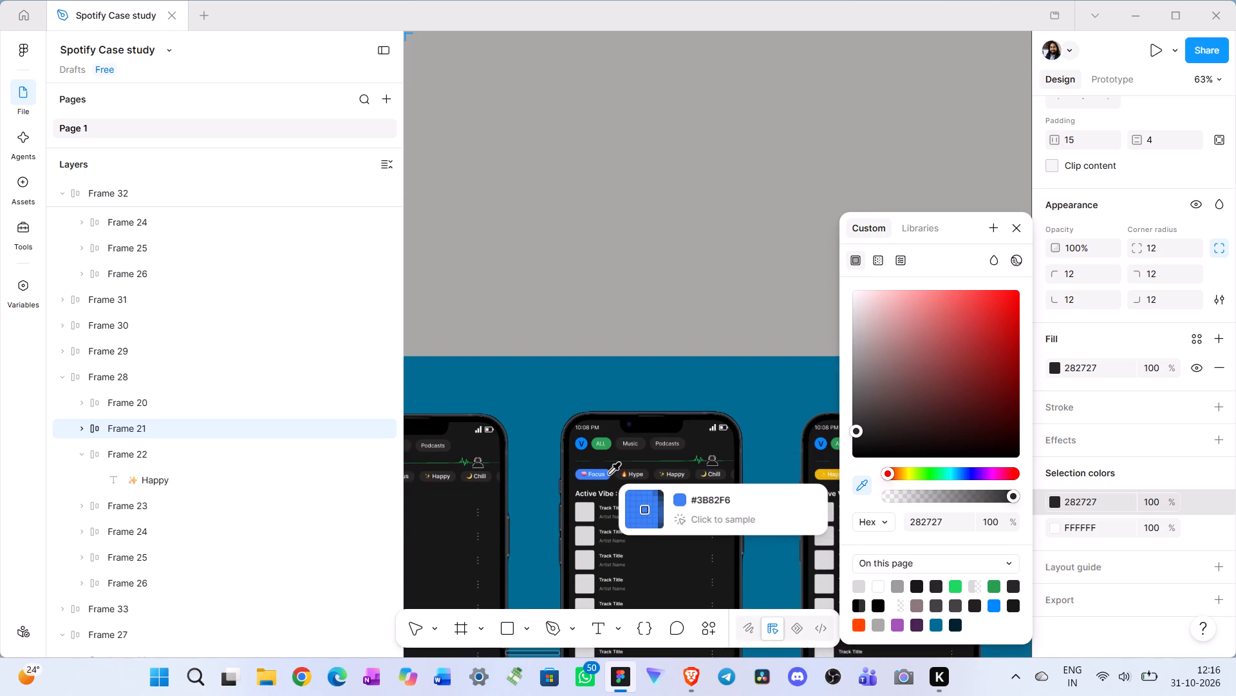
pyautogui.click(609, 473)
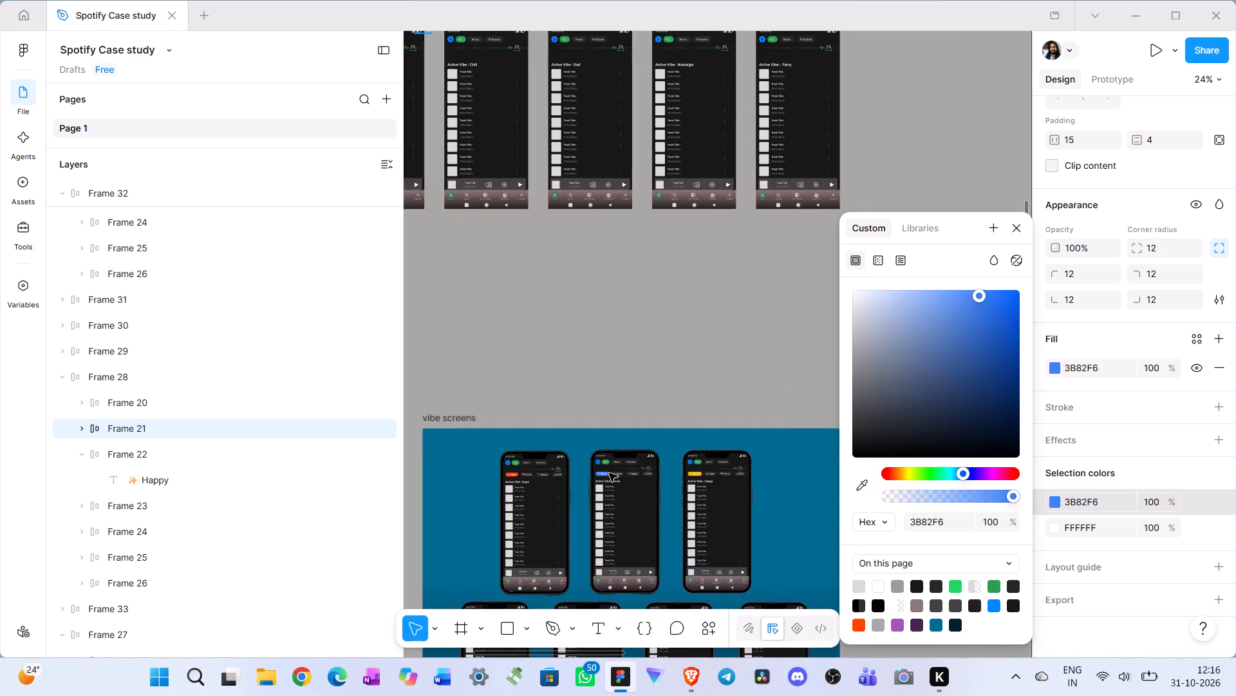
pyautogui.scroll(6, 609, 473)
pyautogui.hscroll(4, 610, 472)
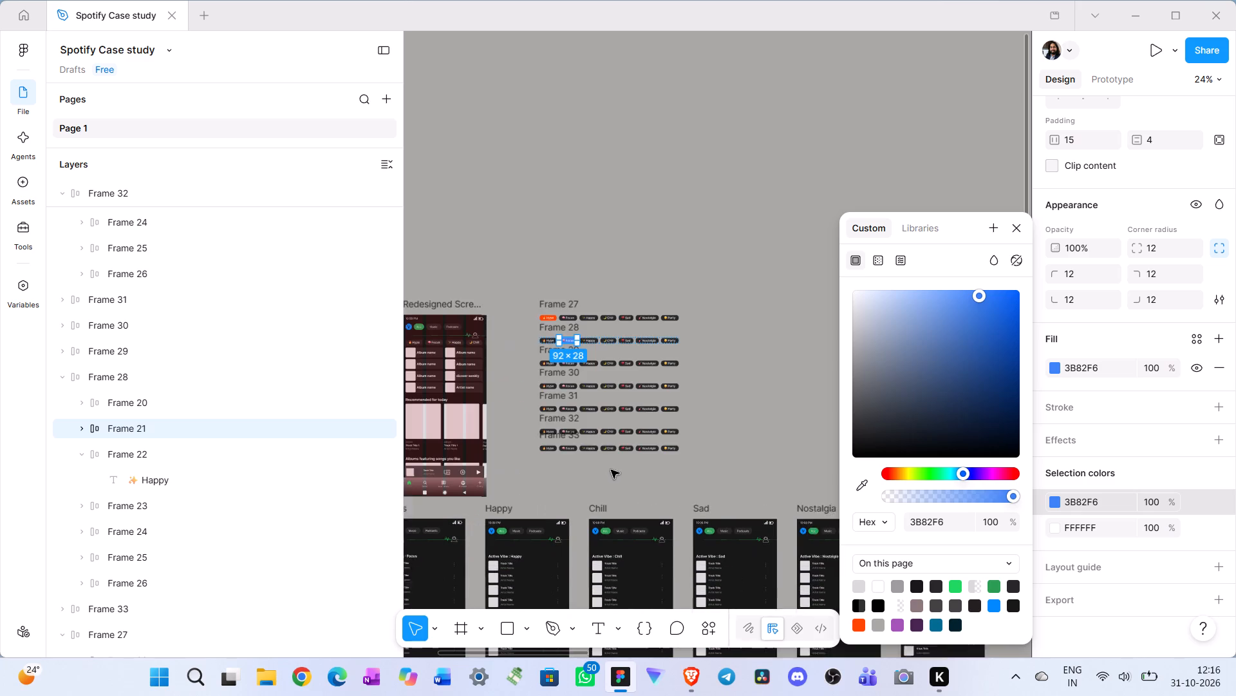
pyautogui.hscroll(1, 611, 470)
pyautogui.click(638, 474)
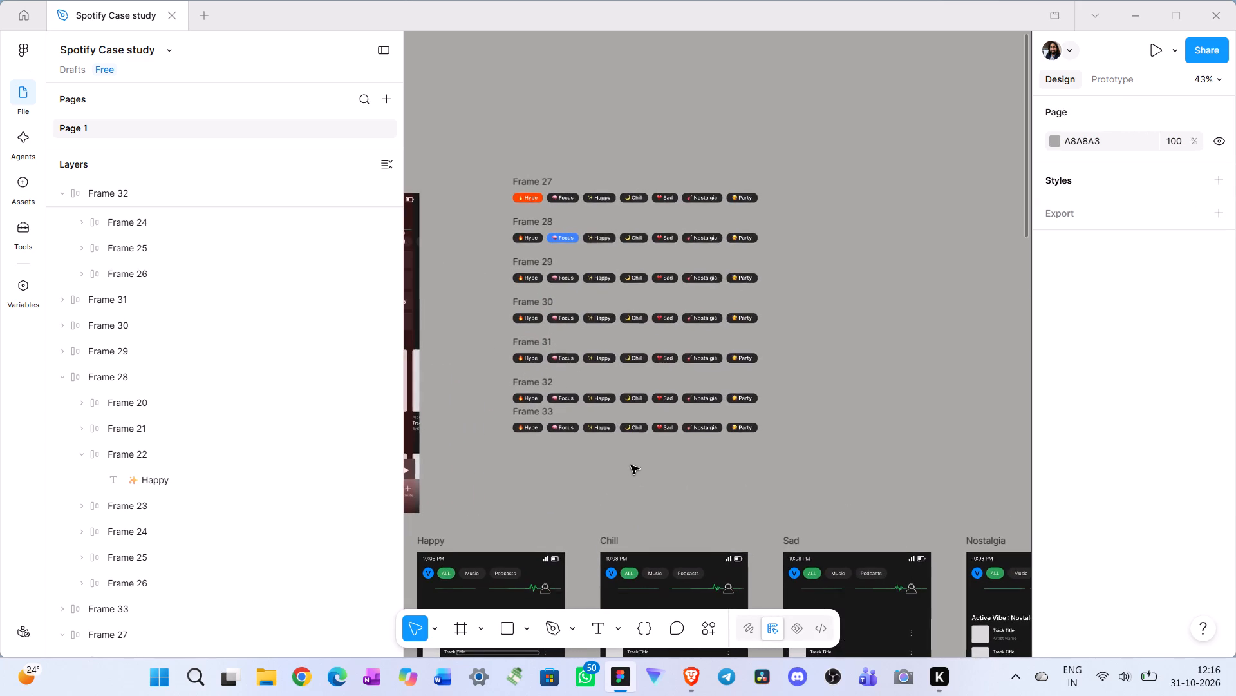
# Recolor the Happy chip in Frame 29 to E9B403, sampled from the active Happy chip in the vibe screens mockup.
pyautogui.click(602, 282)
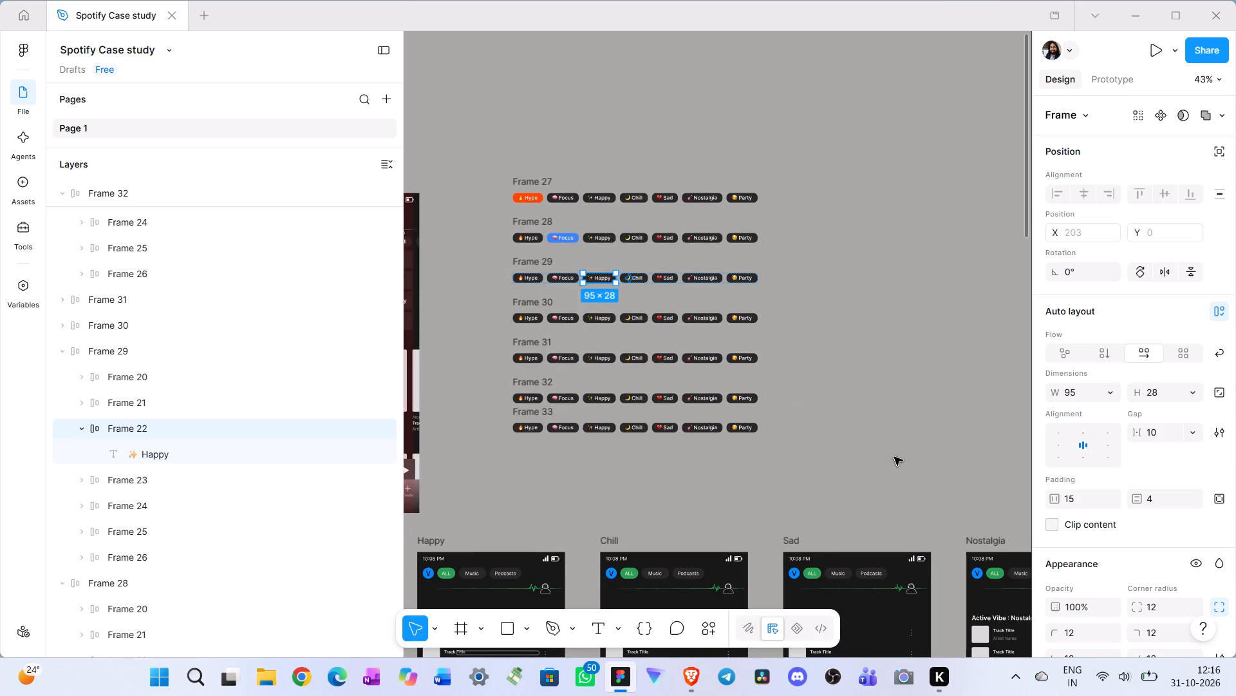
pyautogui.scroll(-2, 1019, 534)
pyautogui.scroll(-8, 1112, 561)
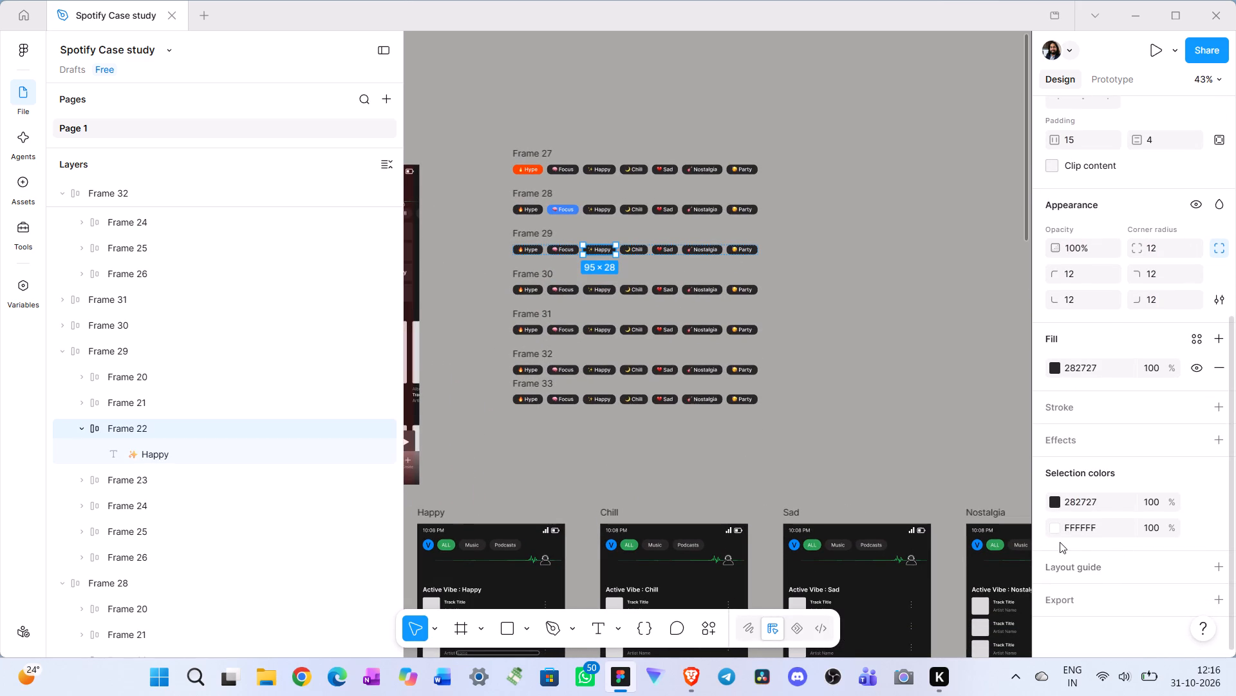
pyautogui.scroll(-1, 1060, 542)
pyautogui.scroll(-6, 877, 536)
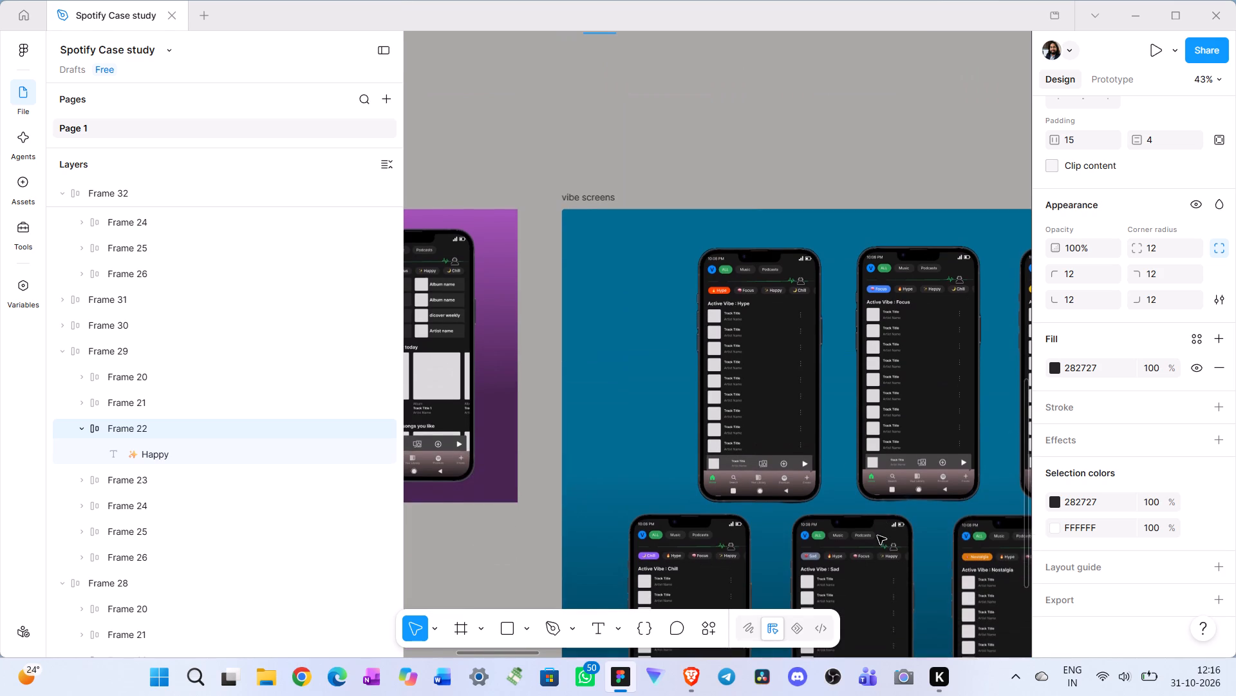
pyautogui.scroll(-1, 877, 536)
pyautogui.hscroll(-3, 877, 536)
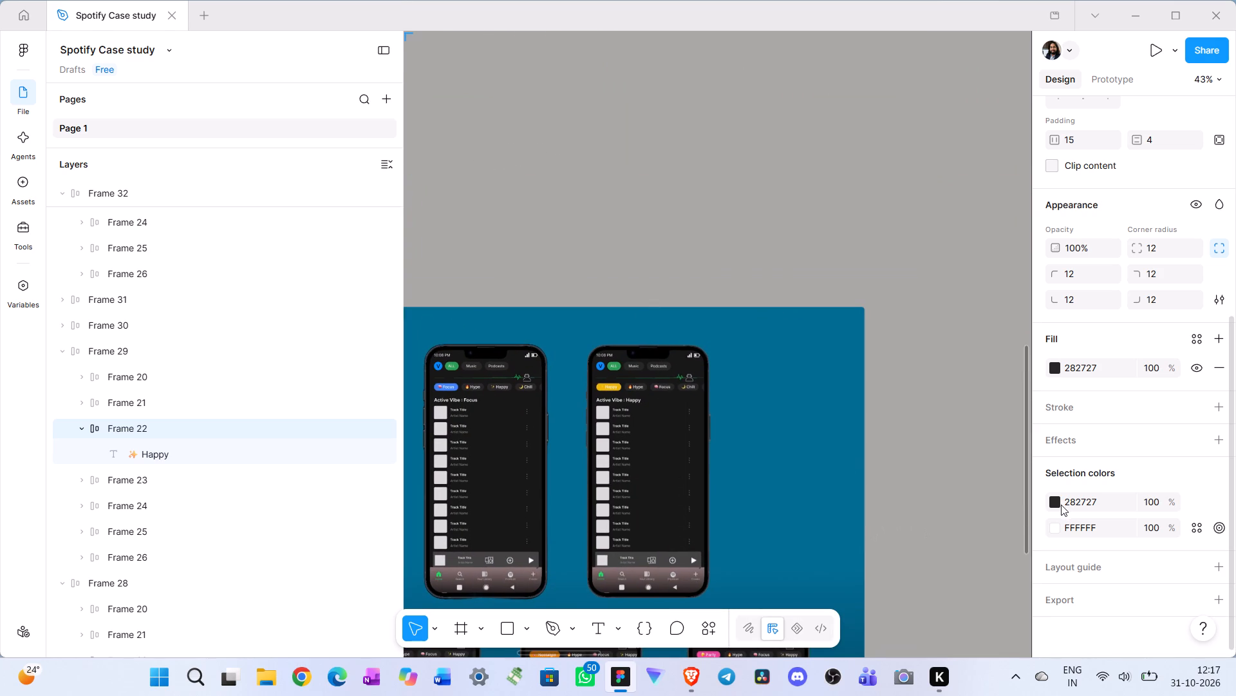
pyautogui.click(1056, 499)
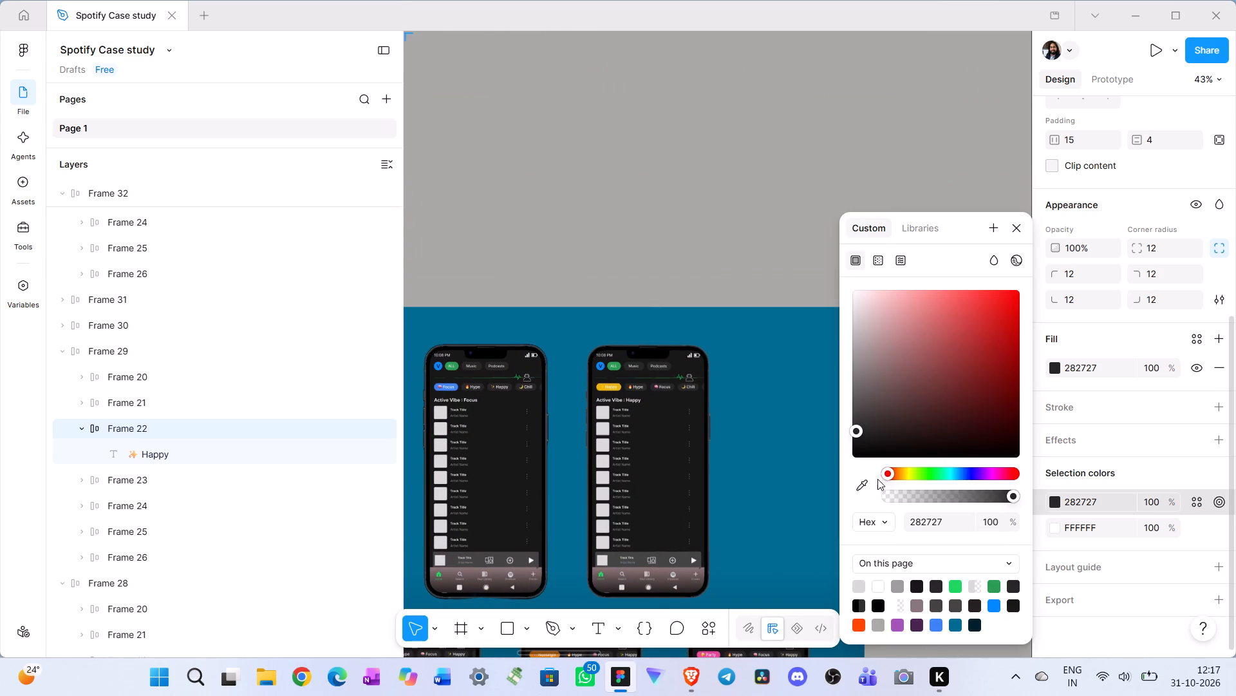
pyautogui.click(866, 480)
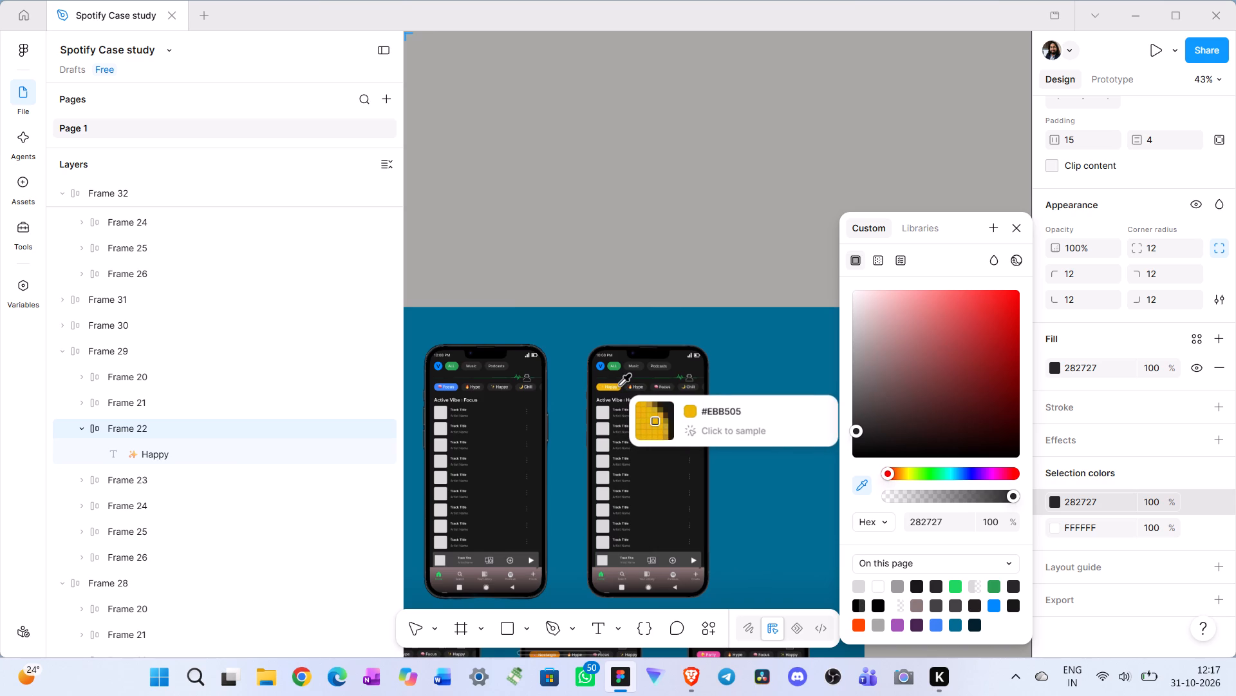
pyautogui.click(619, 385)
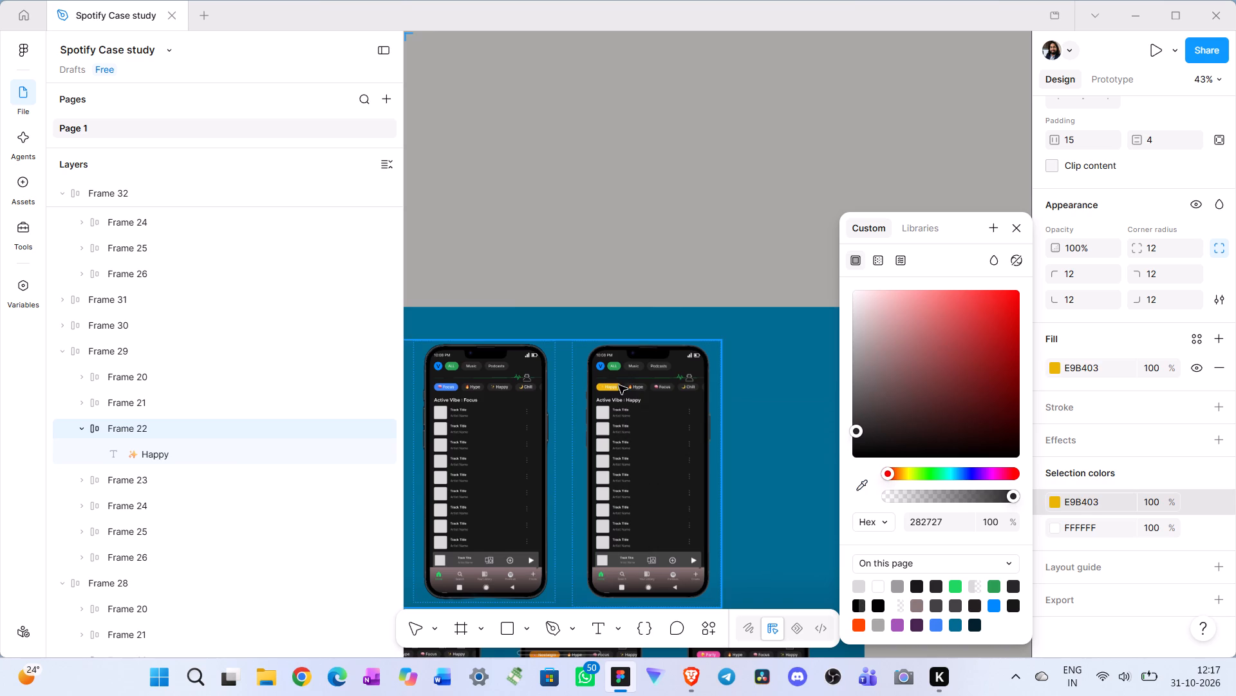
# Recolor the Chill chip in Frame 30 to 8A5FED, sampled from the active Chill chip in the vibe screens mockup.
pyautogui.scroll(5, 768, 374)
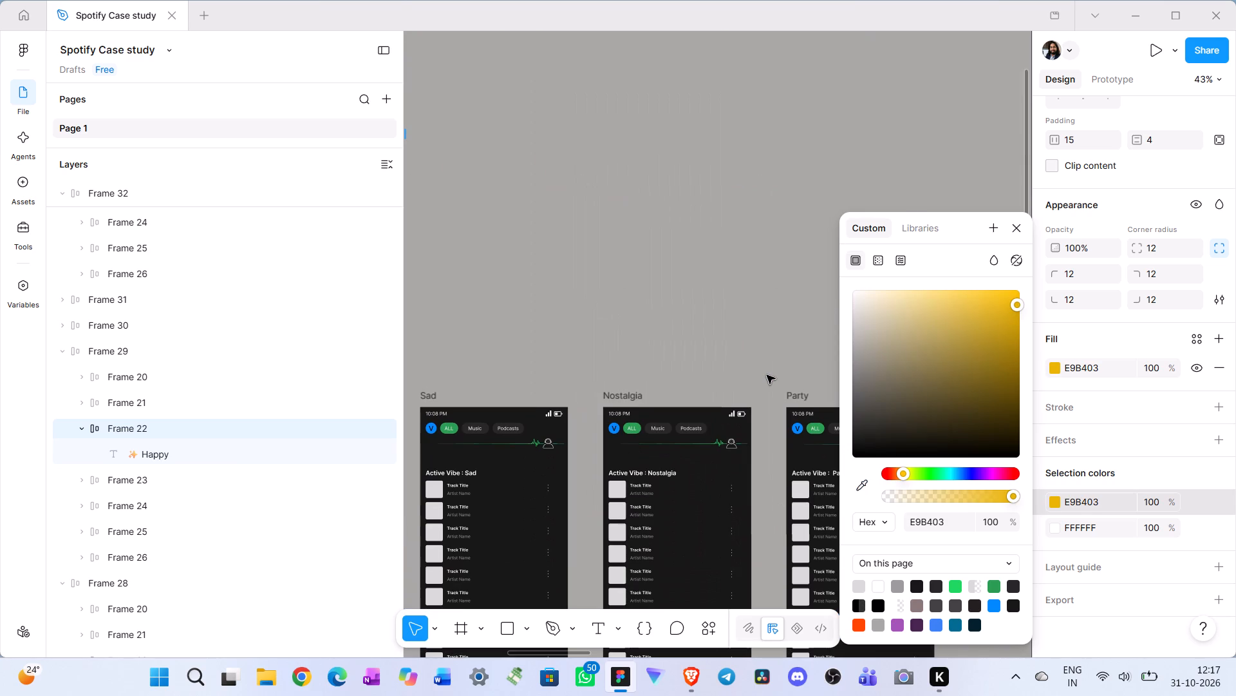
pyautogui.hscroll(1, 702, 369)
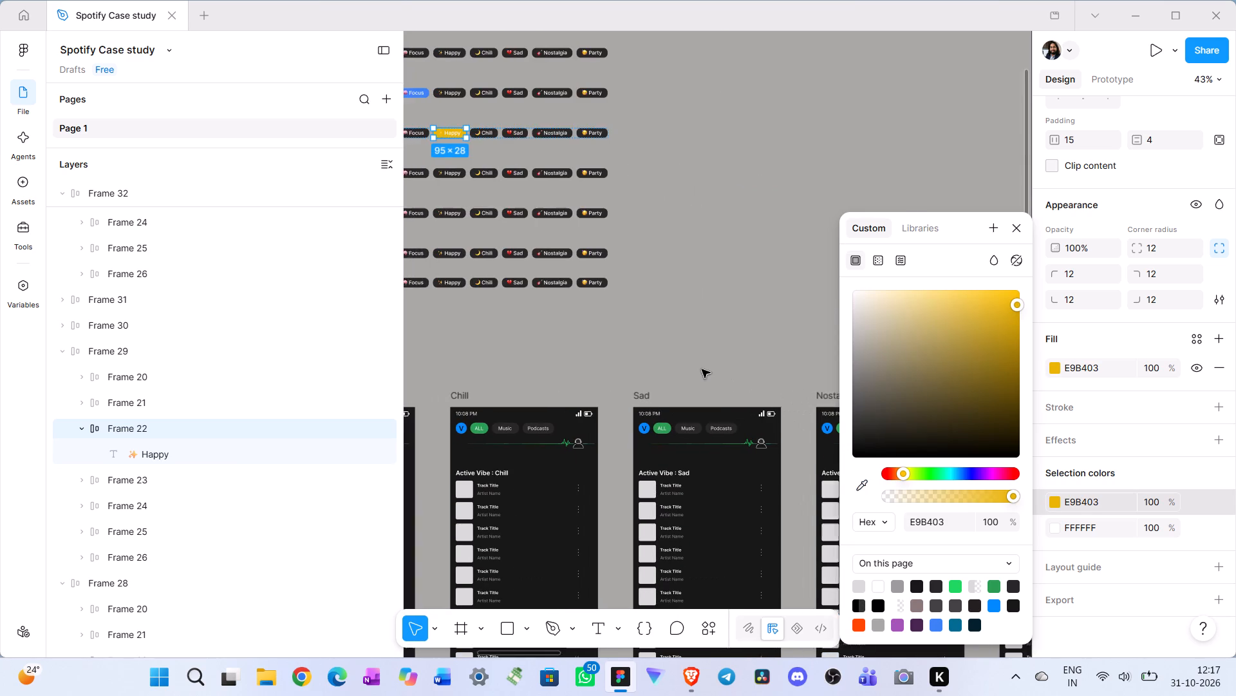
pyautogui.hscroll(2, 702, 369)
pyautogui.click(578, 224)
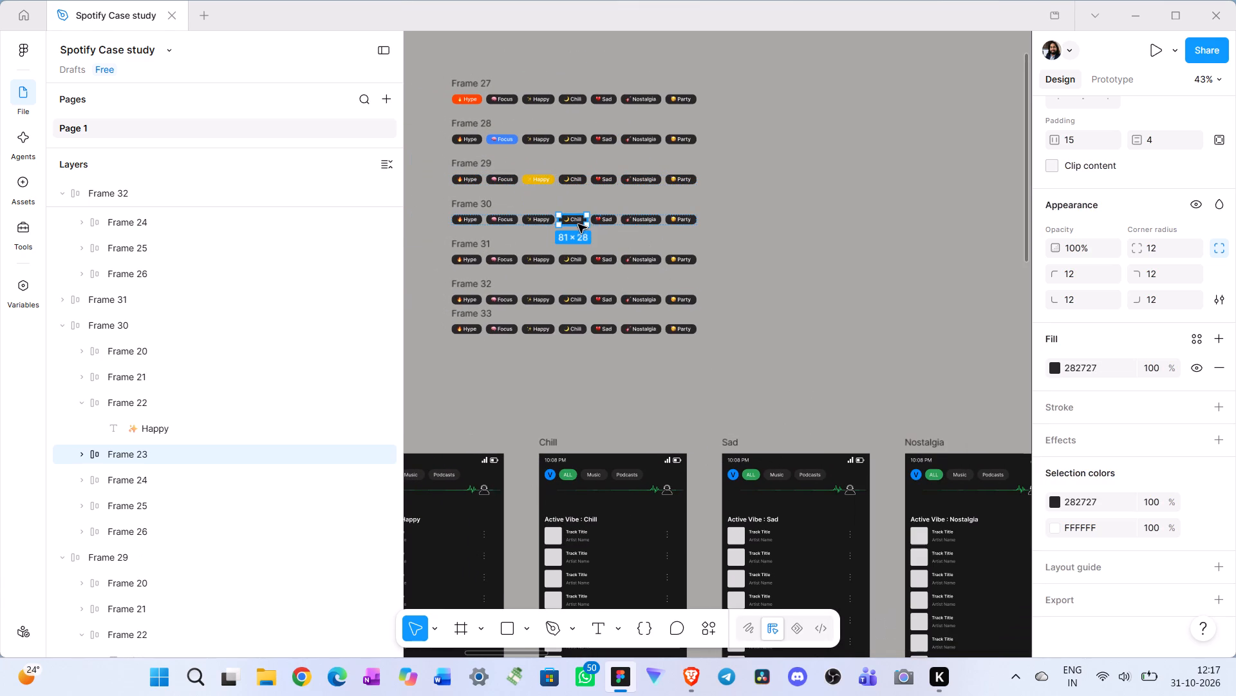
pyautogui.click(1051, 501)
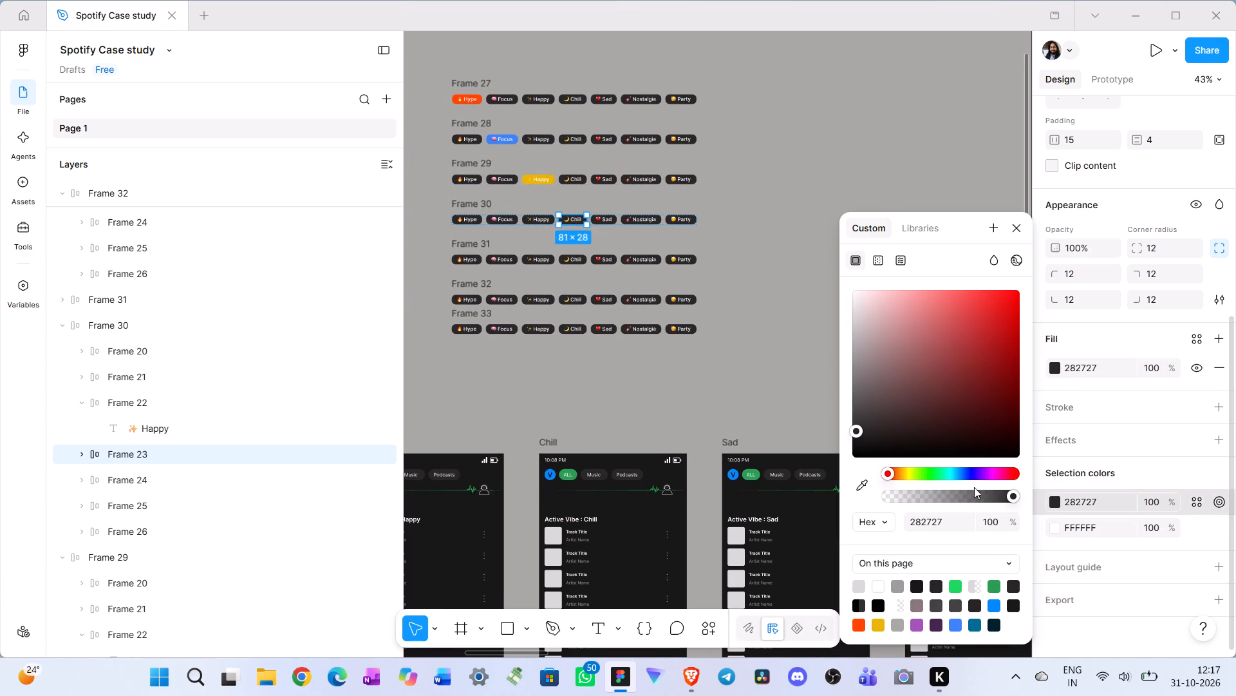
pyautogui.click(865, 478)
pyautogui.scroll(-7, 707, 433)
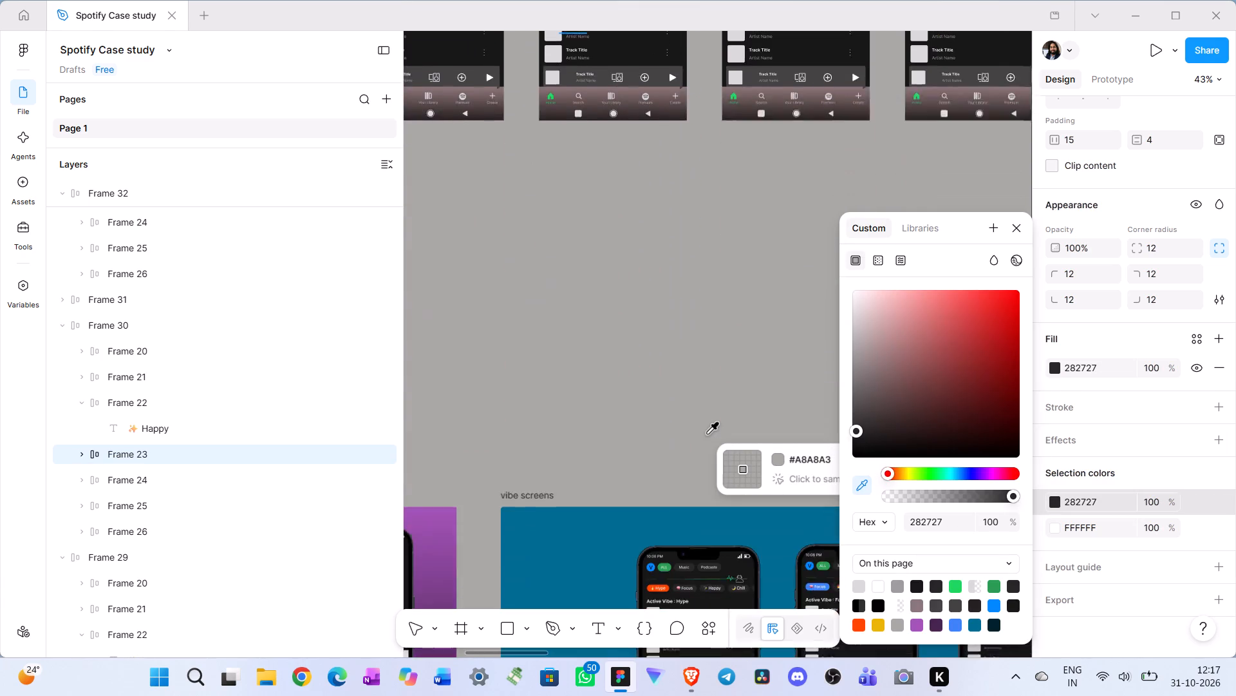
pyautogui.scroll(-3, 707, 433)
pyautogui.hscroll(-1, 707, 433)
pyautogui.hscroll(1, 707, 433)
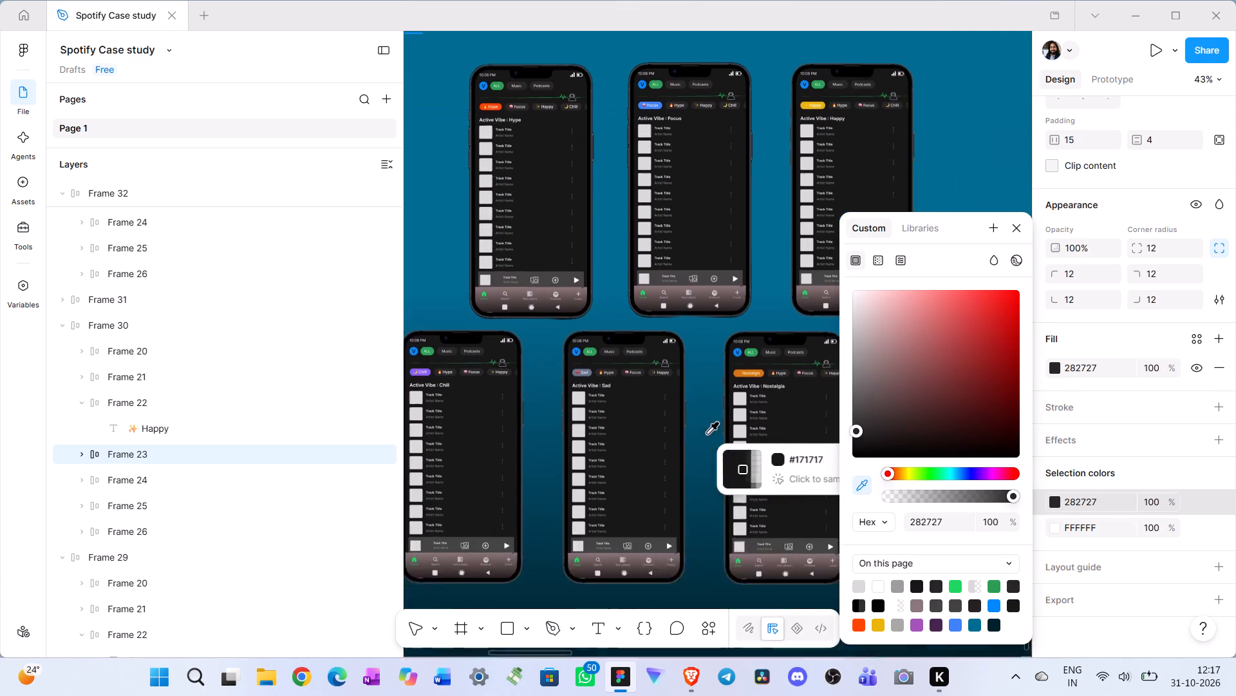
pyautogui.hscroll(3, 707, 433)
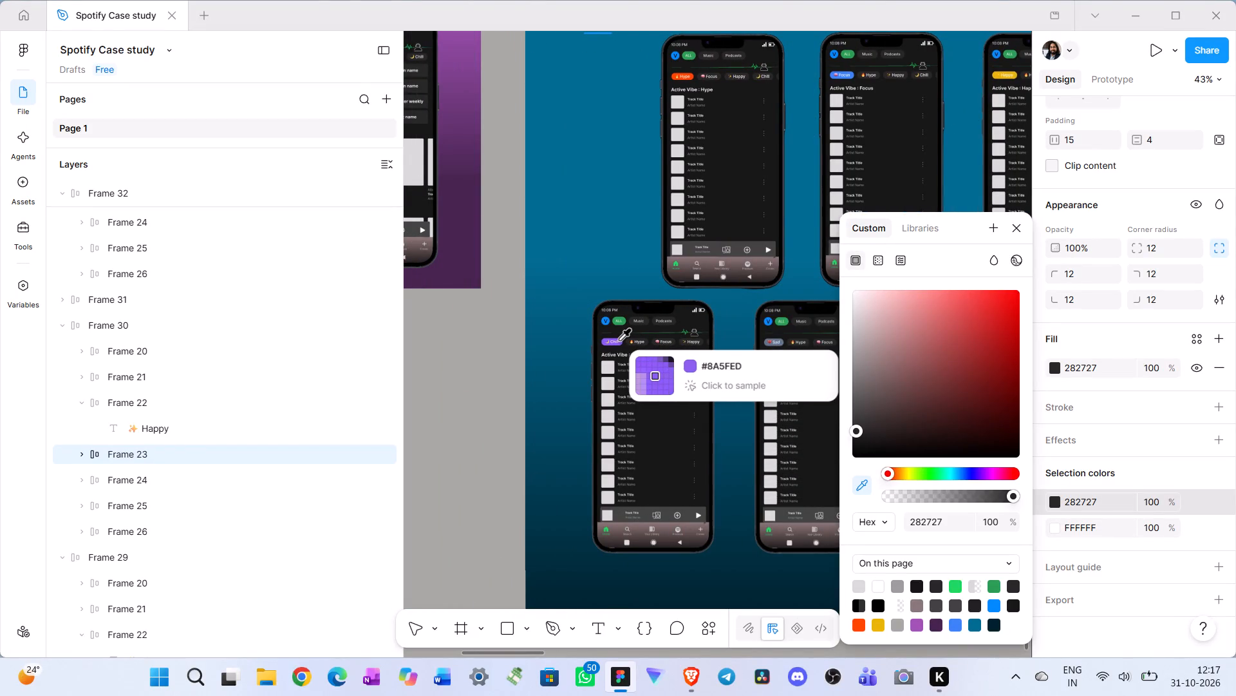
pyautogui.click(619, 340)
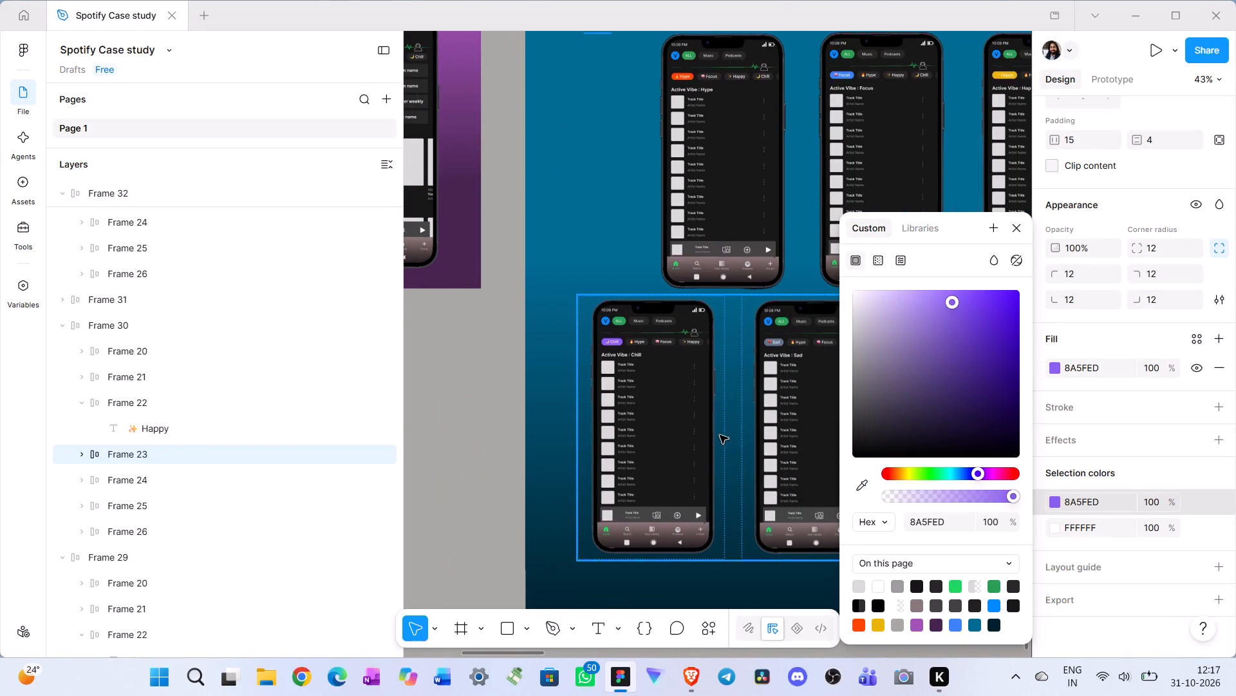
# Recolor the Sad chip in Frame 31 to 63758E, sampled from the active Sad chip in the vibe screens mockup.
pyautogui.scroll(8, 720, 435)
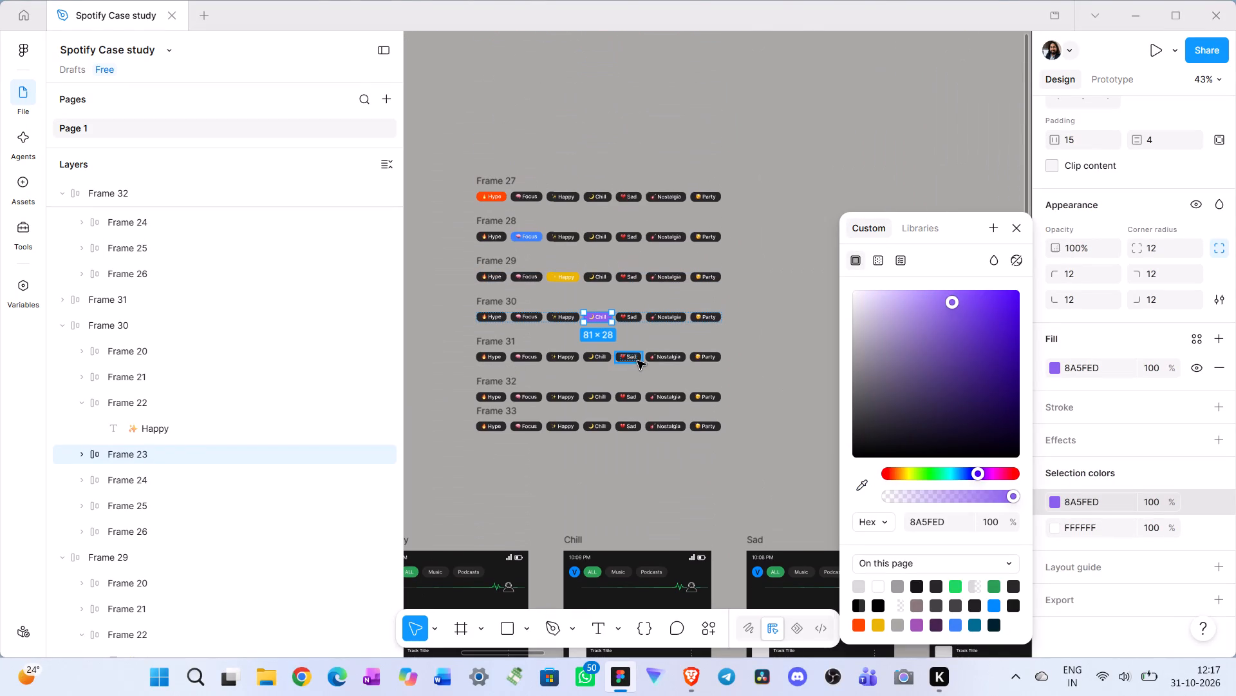
pyautogui.click(637, 361)
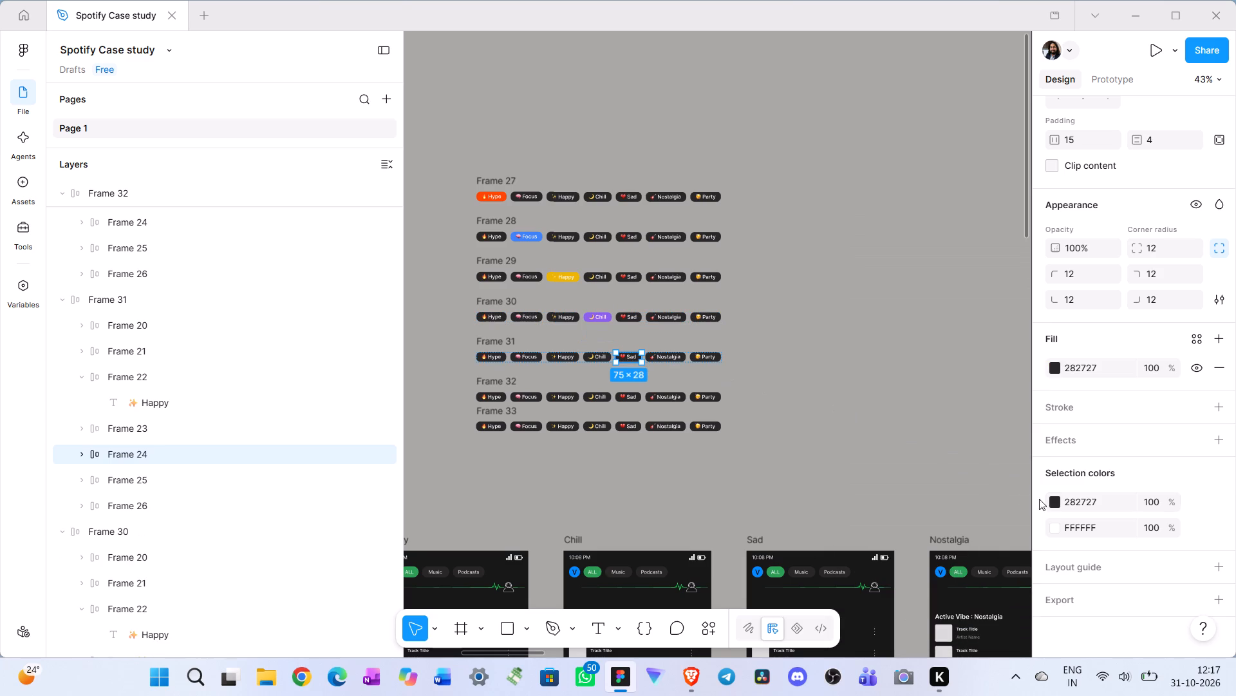
pyautogui.click(1084, 499)
pyautogui.click(1055, 503)
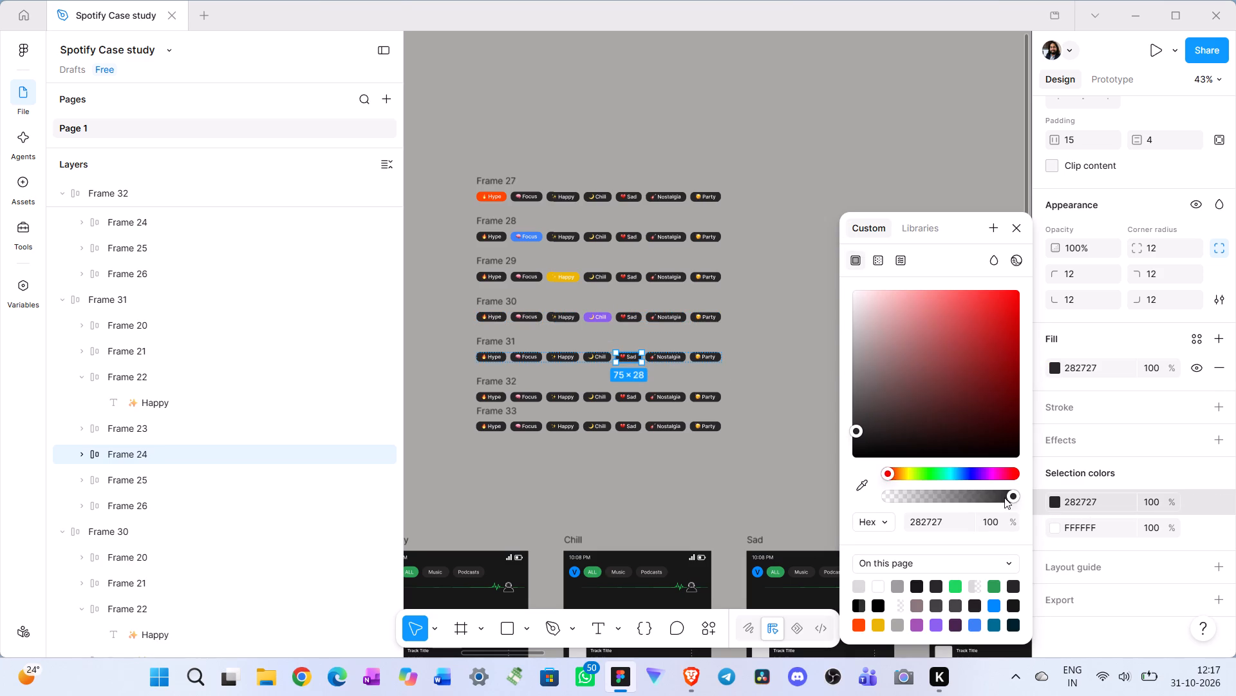
pyautogui.click(857, 479)
pyautogui.scroll(-7, 733, 484)
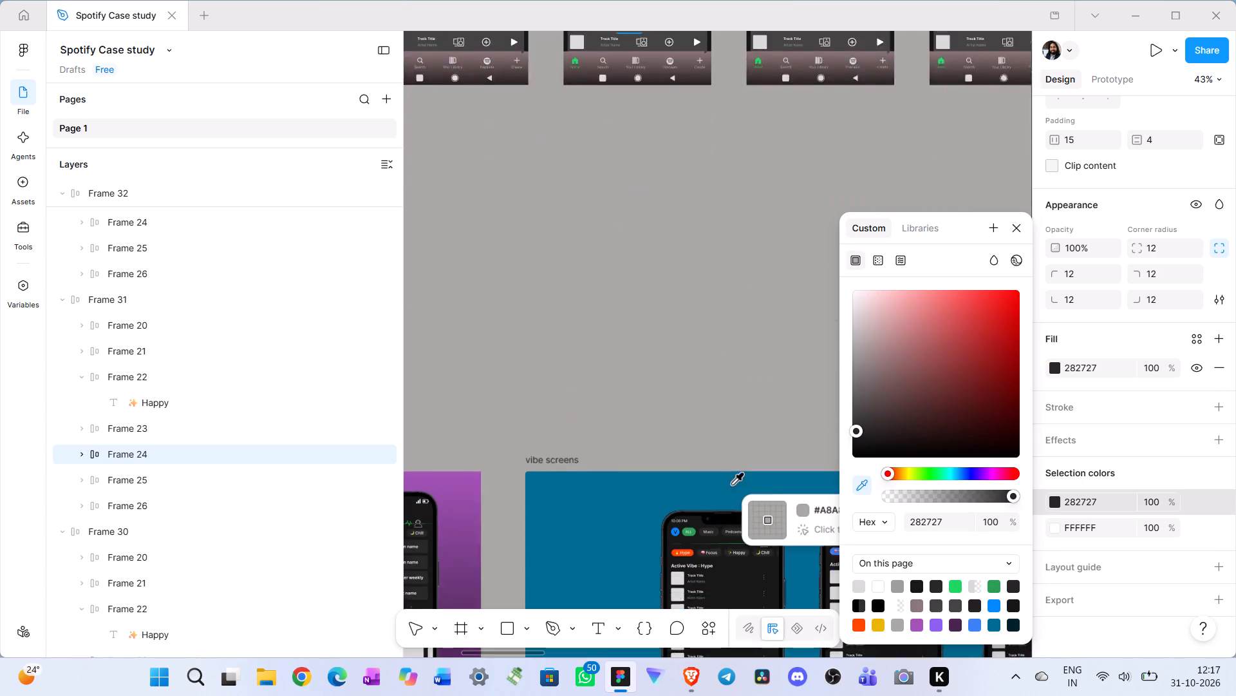
pyautogui.scroll(-2, 733, 484)
pyautogui.hscroll(-1, 762, 392)
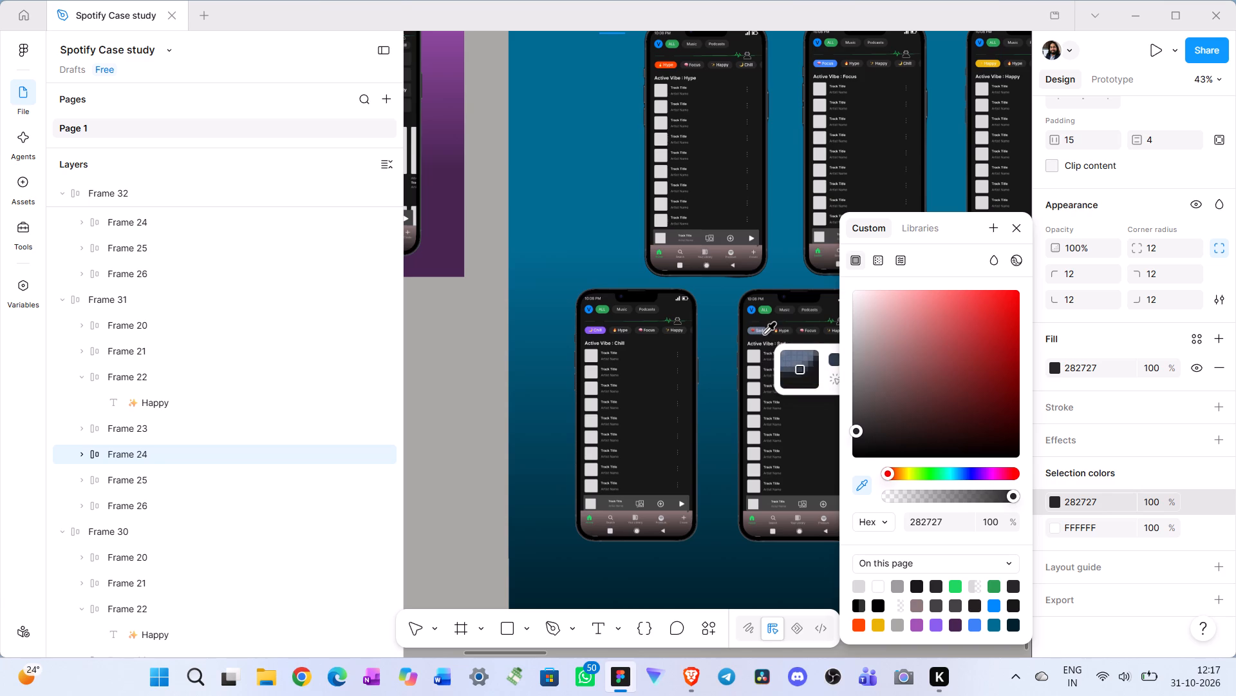
pyautogui.click(764, 329)
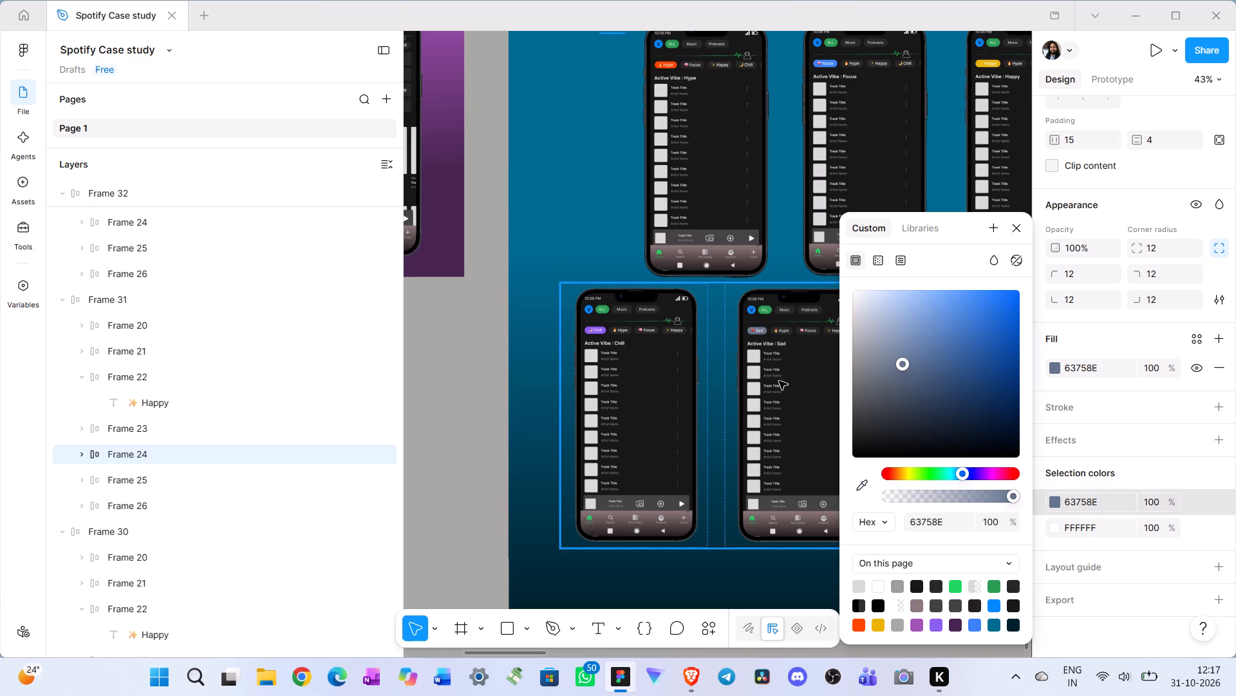
# Recolor the Nostalgia chip in Frame 32 to D77902, sampled from the active Nostalgia chip in the vibe screens mockup.
pyautogui.scroll(6, 782, 385)
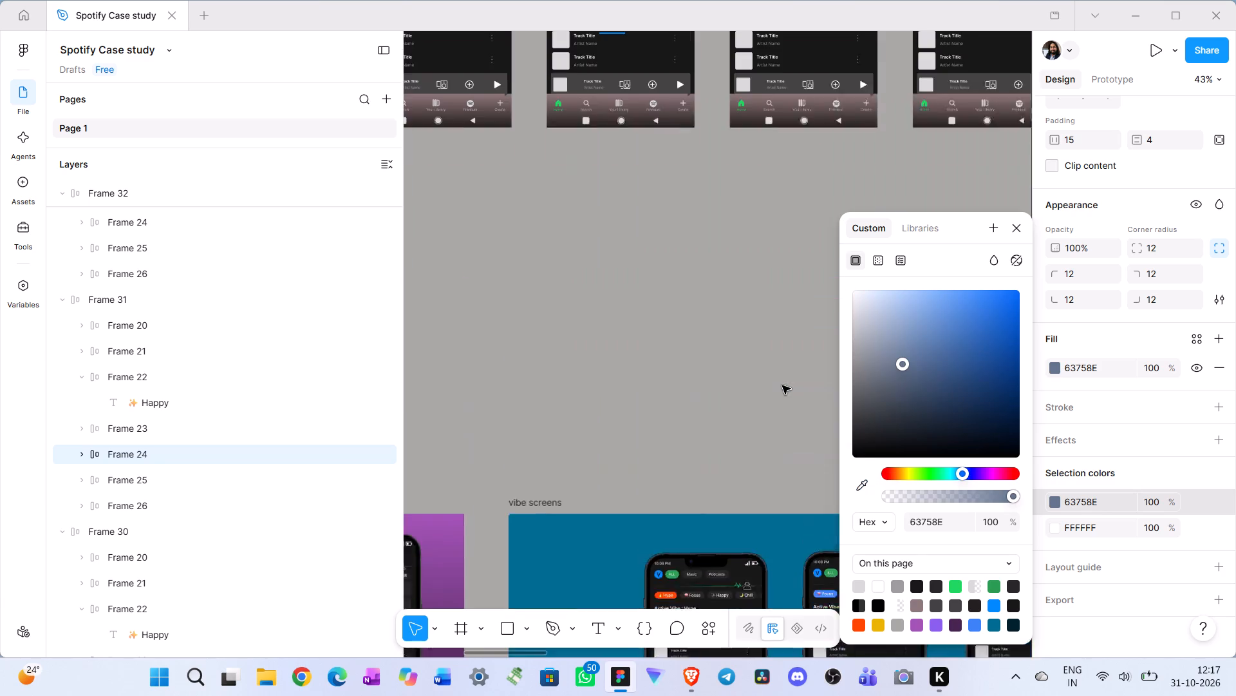
pyautogui.scroll(4, 782, 385)
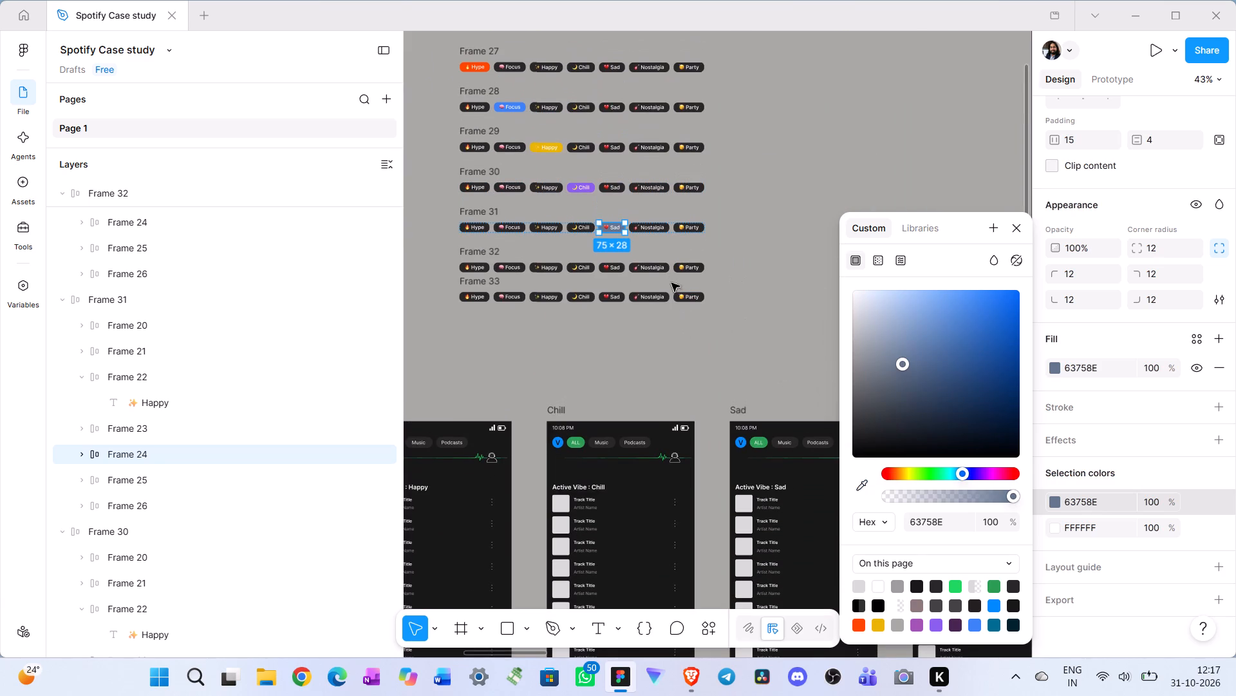
pyautogui.click(665, 269)
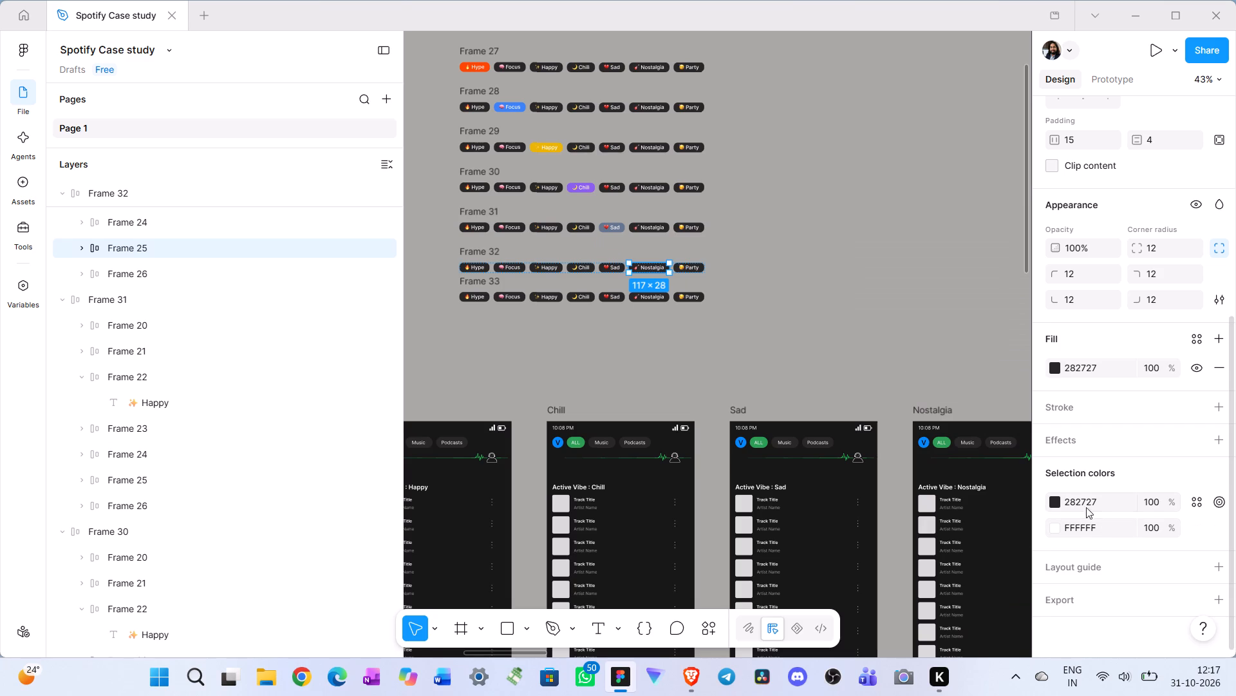
pyautogui.click(1054, 501)
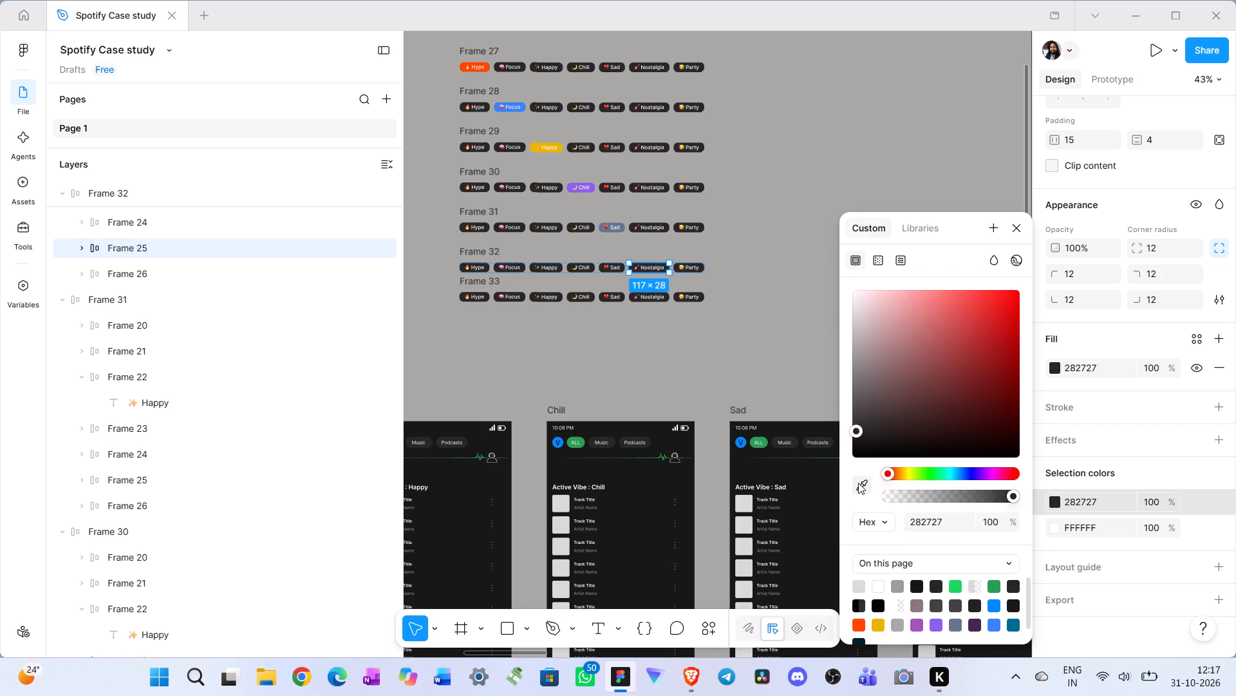
pyautogui.click(858, 483)
pyautogui.scroll(-10, 704, 491)
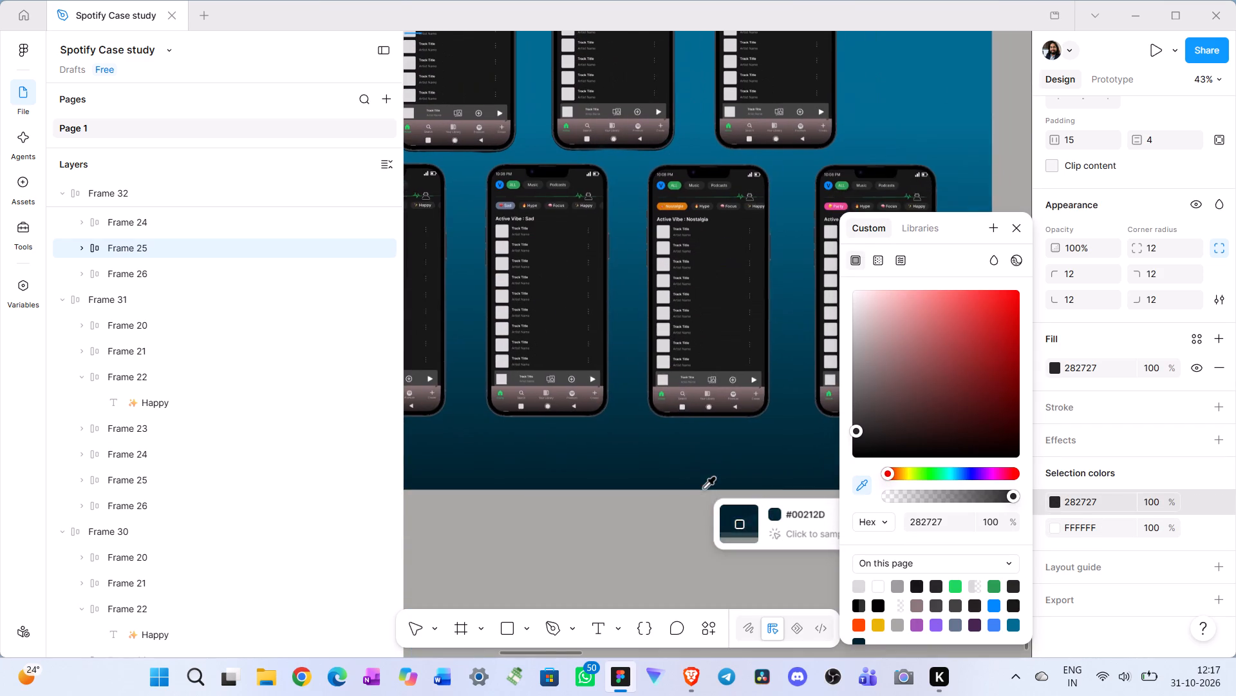
pyautogui.scroll(1, 706, 488)
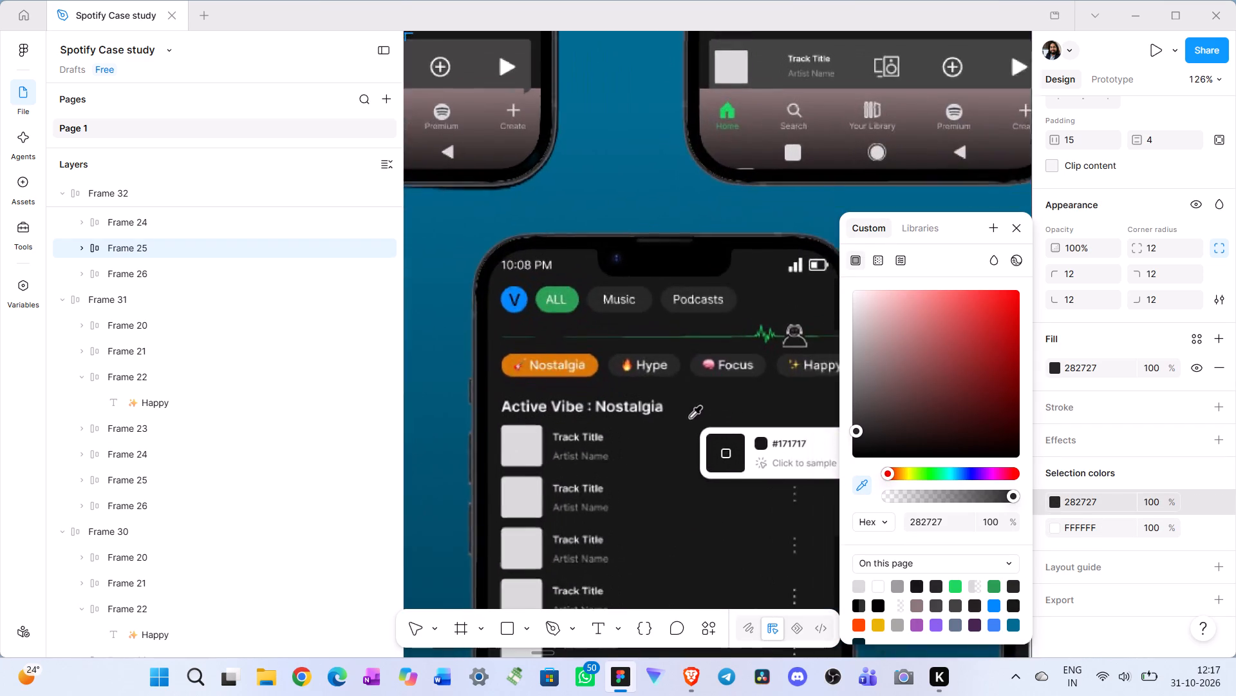
pyautogui.click(556, 349)
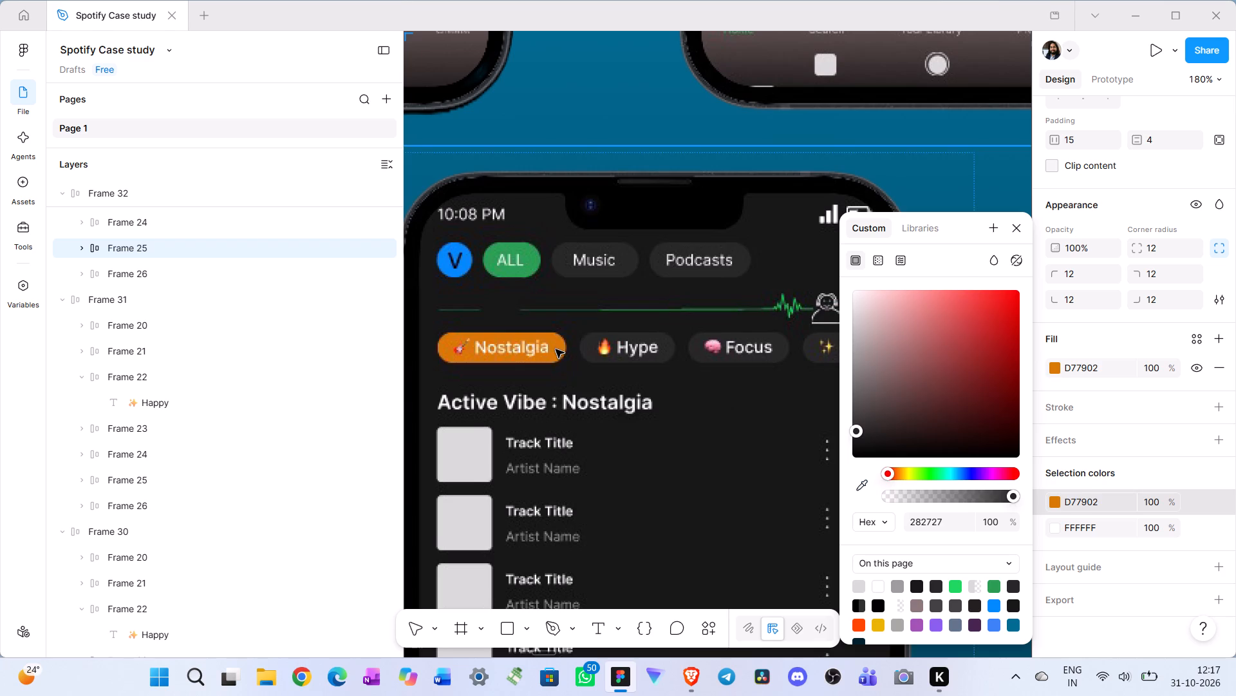
# Recolor the Party chip in Frame 33 to E8499B, sampled from the active Party chip in the vibe screens mockup.
pyautogui.hscroll(2, 556, 349)
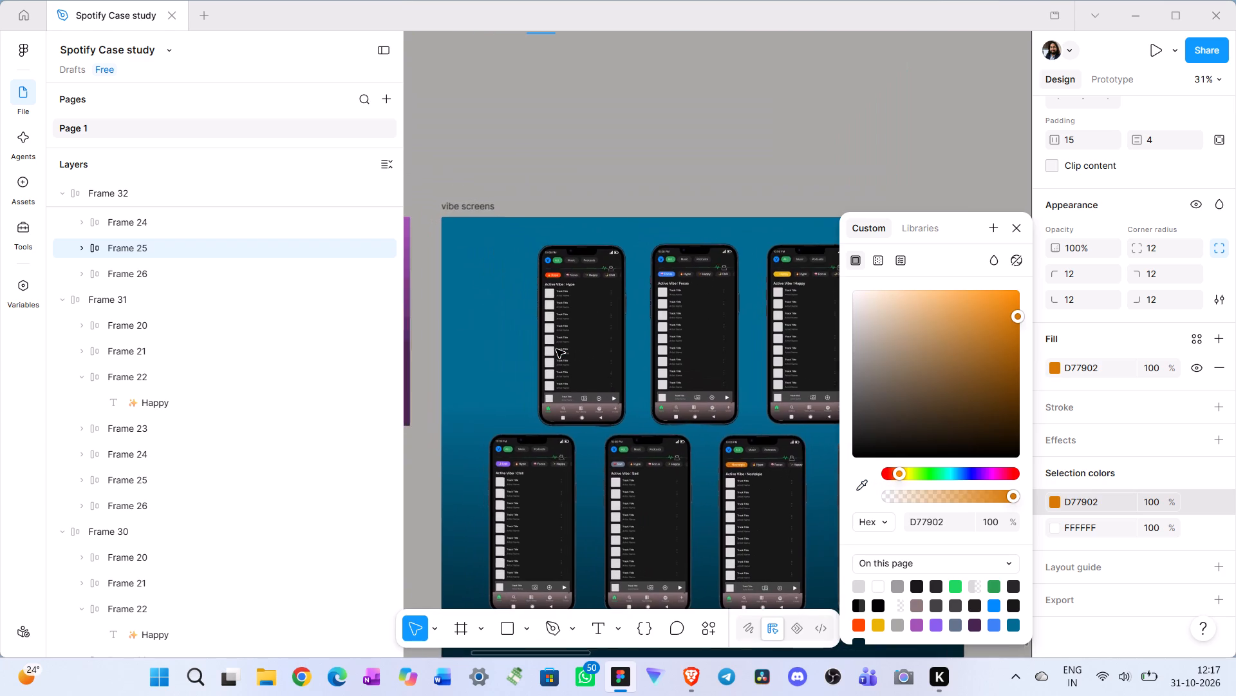
pyautogui.scroll(6, 556, 349)
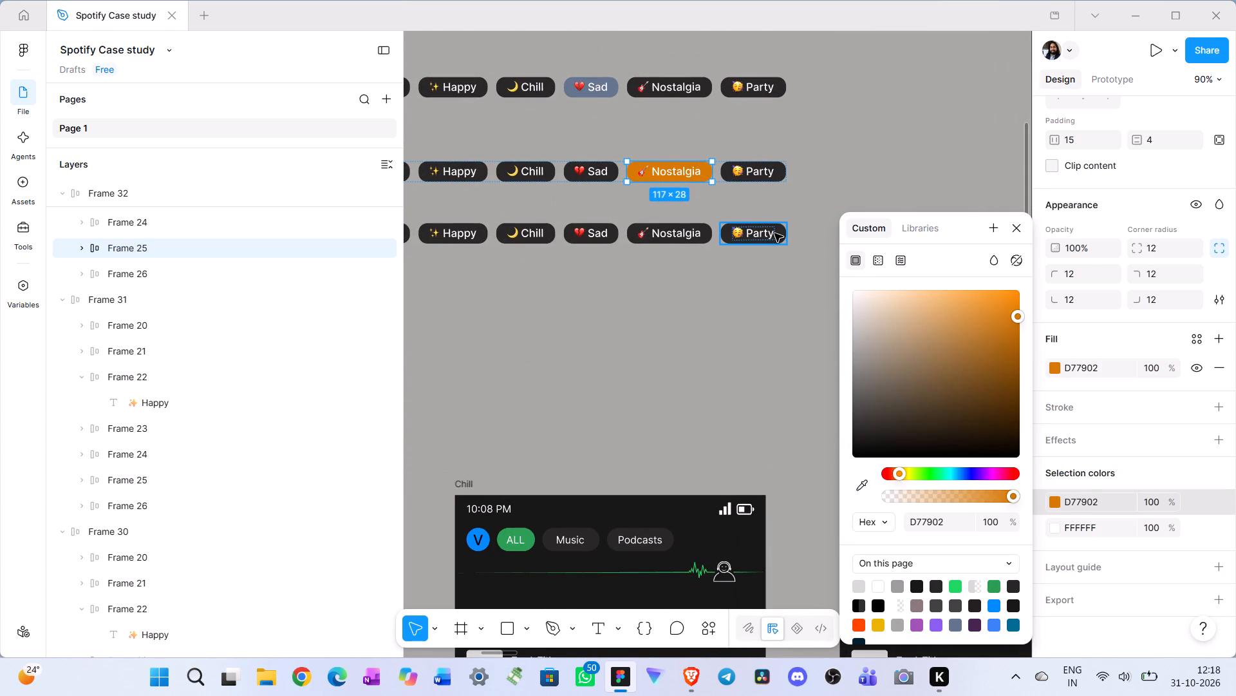
pyautogui.click(774, 233)
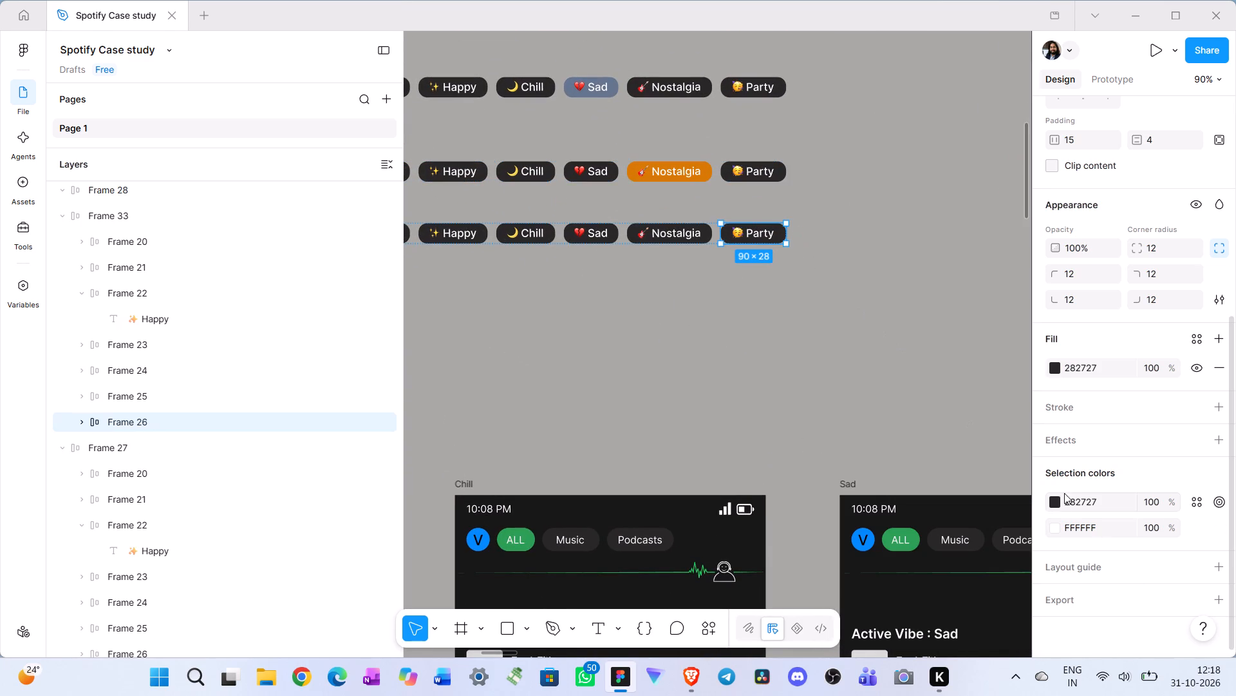
pyautogui.click(1053, 505)
pyautogui.click(861, 479)
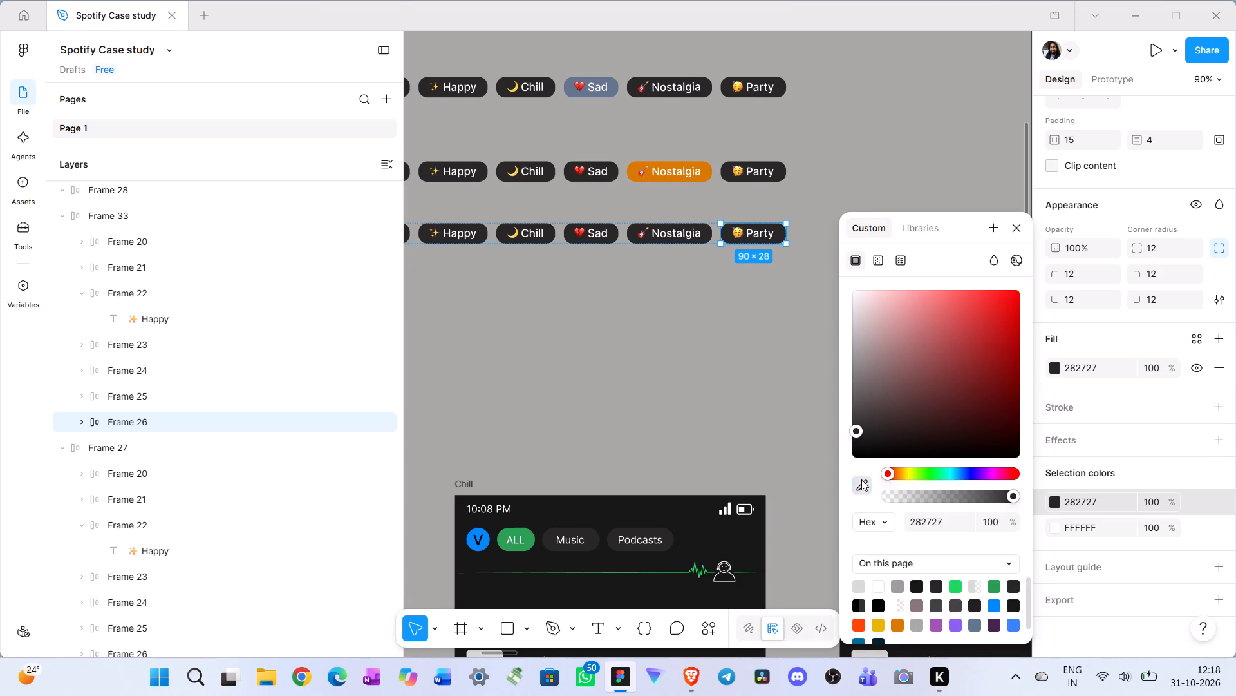
pyautogui.scroll(-11, 698, 427)
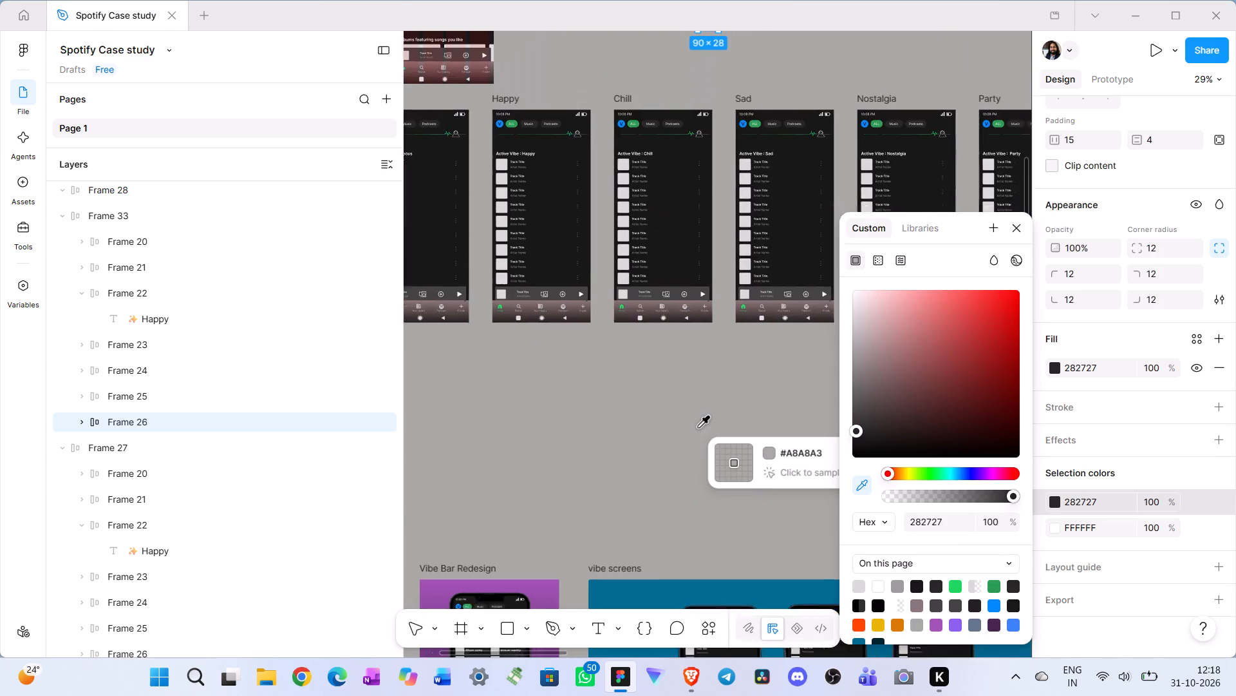
pyautogui.scroll(-3, 698, 427)
pyautogui.hscroll(-2, 698, 427)
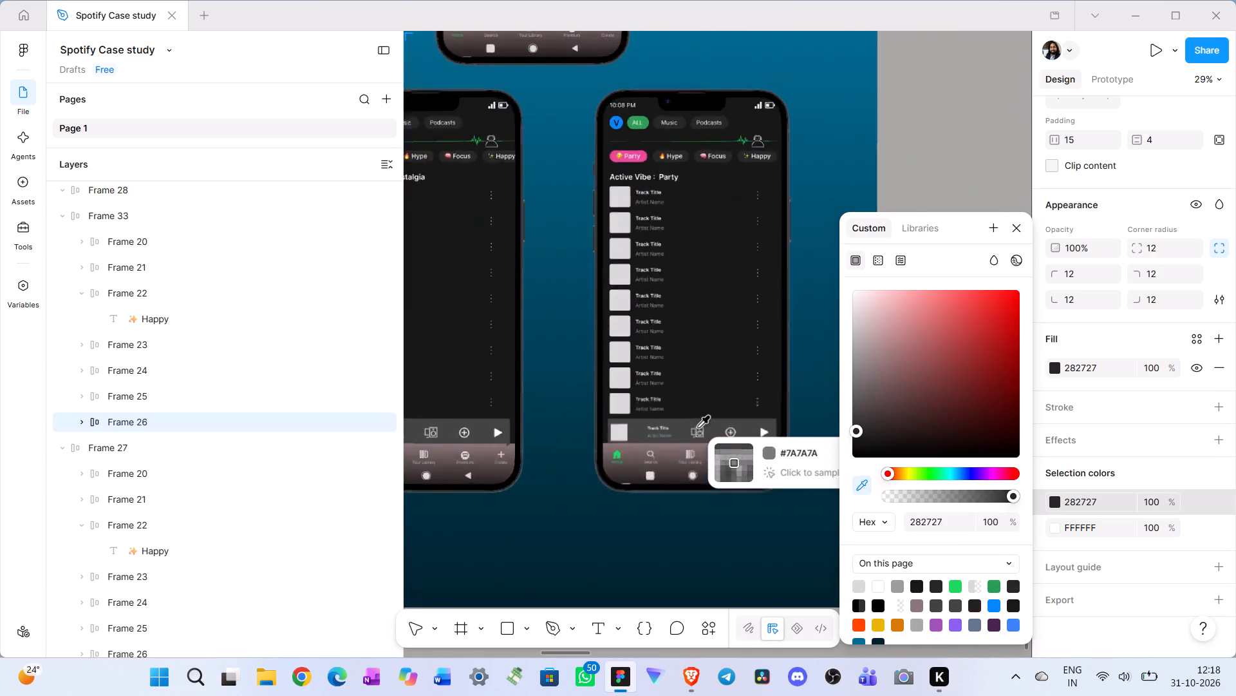
pyautogui.scroll(3, 698, 427)
pyautogui.hscroll(1, 698, 427)
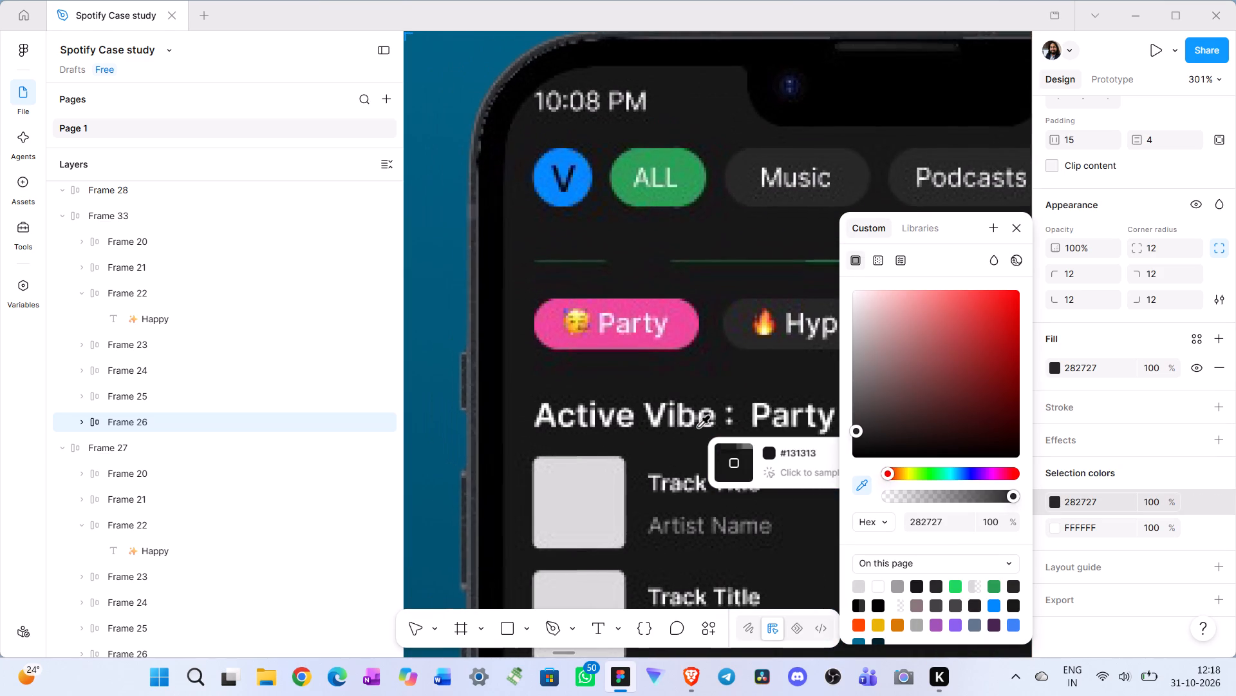
pyautogui.hscroll(1, 698, 427)
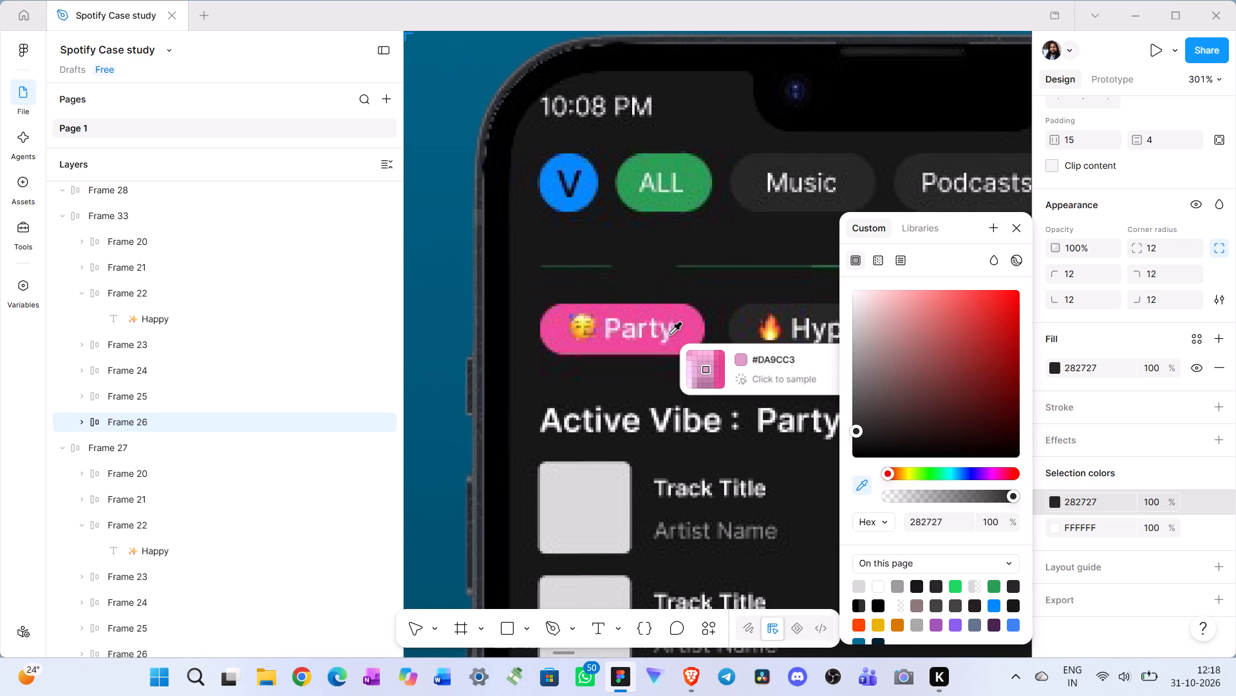
pyautogui.click(683, 334)
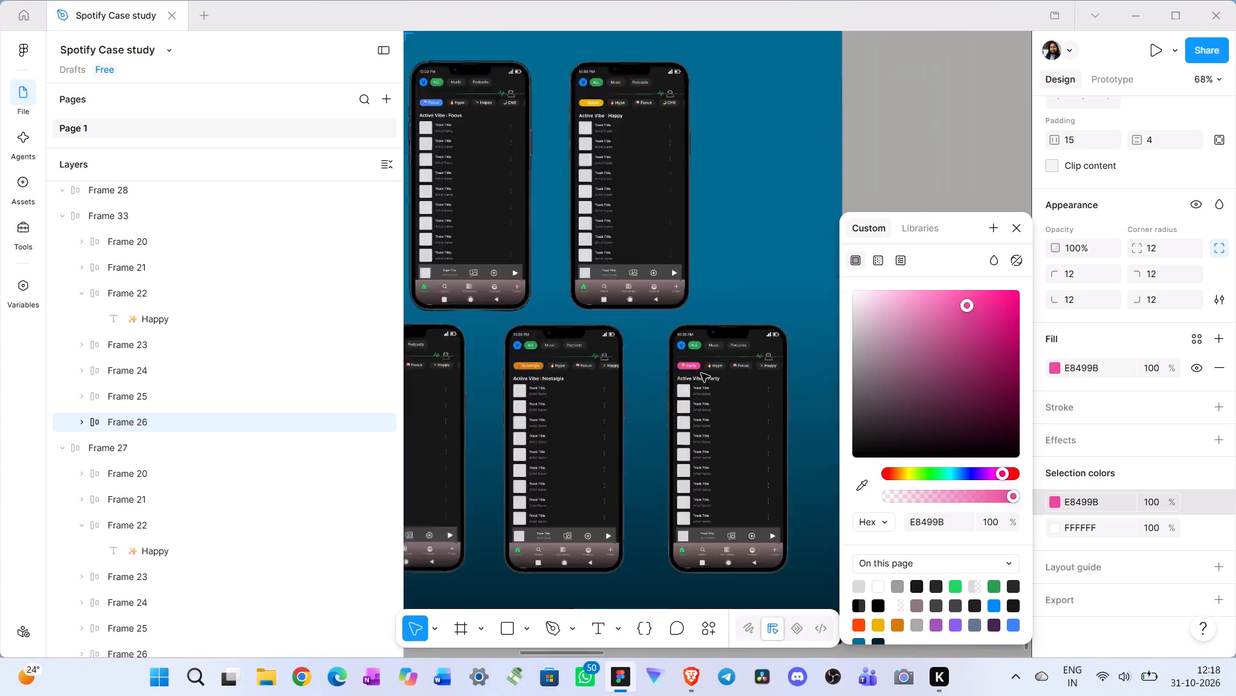
pyautogui.scroll(4, 701, 374)
pyautogui.hscroll(-1, 701, 374)
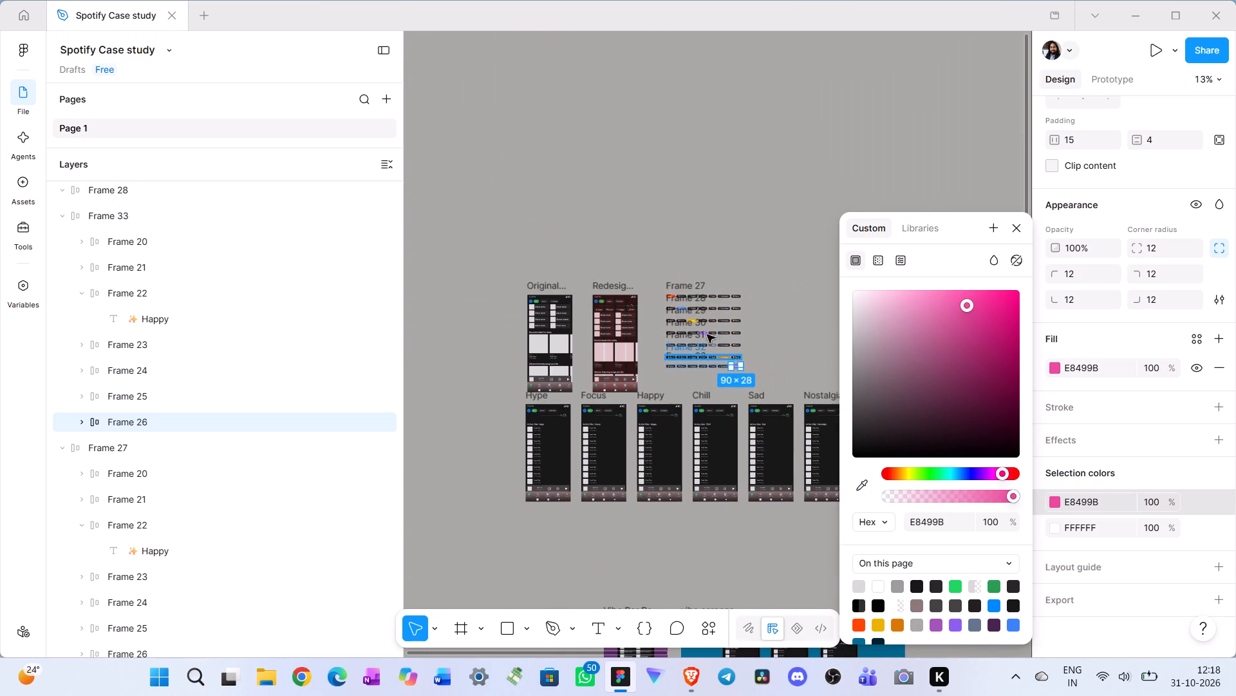
pyautogui.click(739, 249)
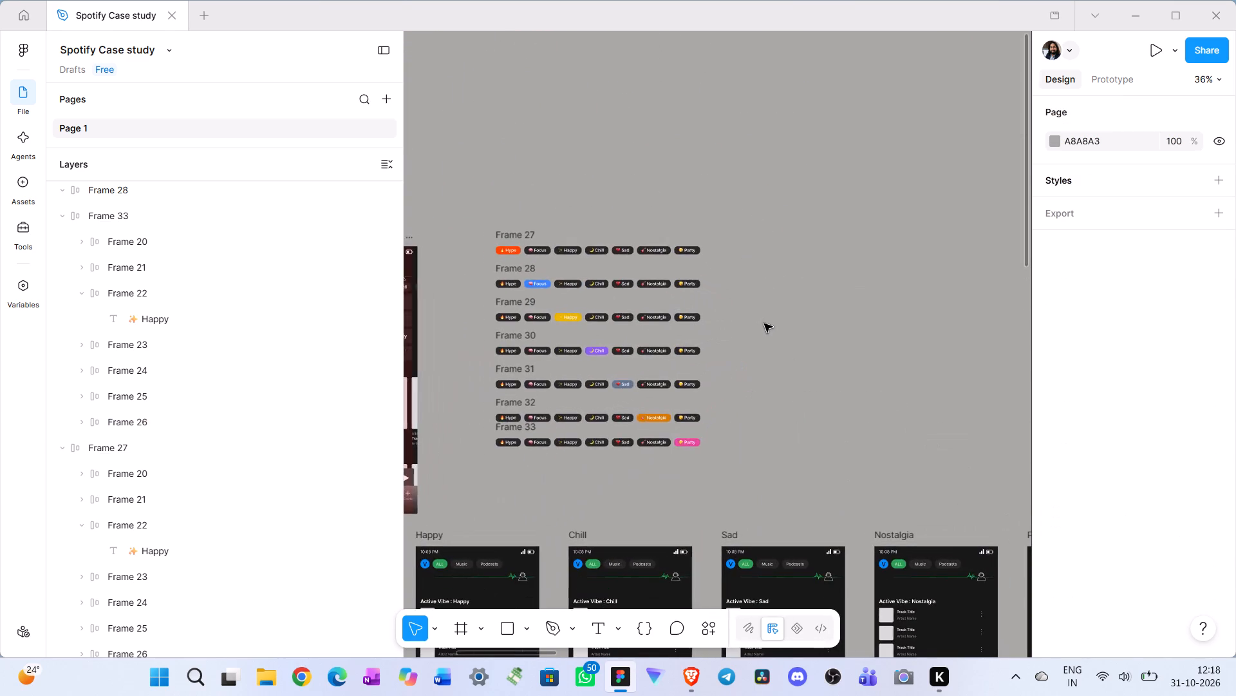
# Reorder Frame 28 so the blue Focus chip comes first, ahead of Hype.
pyautogui.hscroll(3, 764, 326)
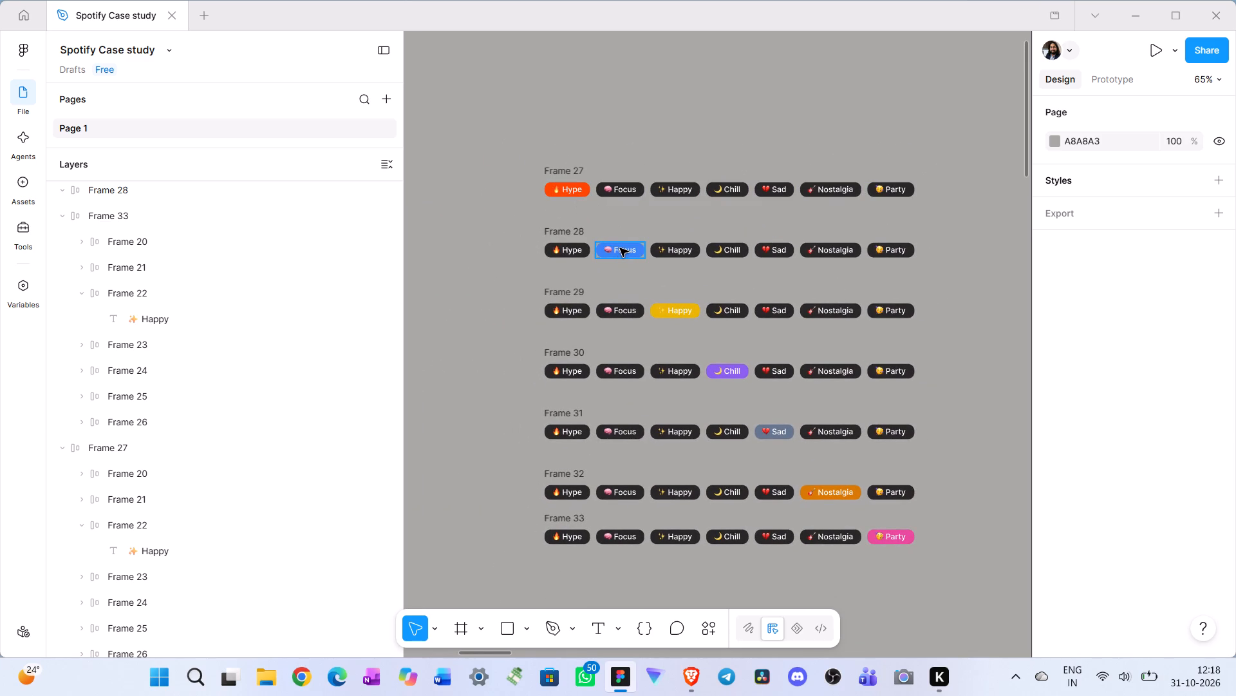
pyautogui.click(566, 233)
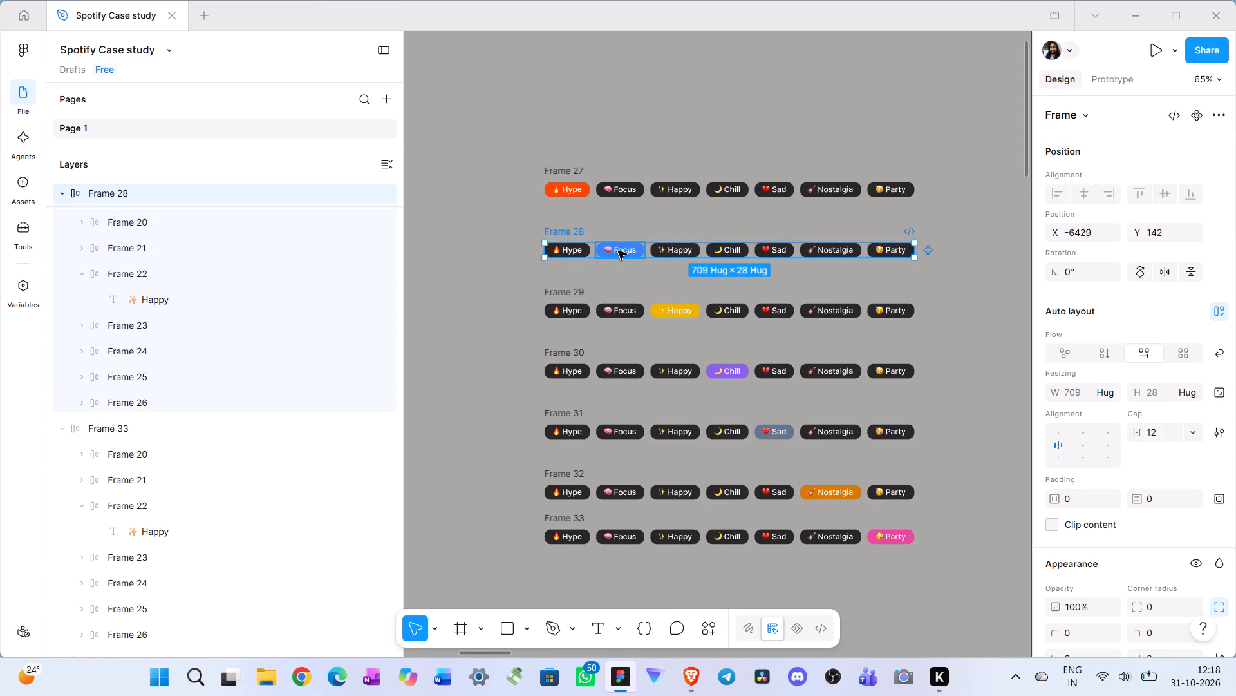
pyautogui.click(618, 251)
pyautogui.press('Left')
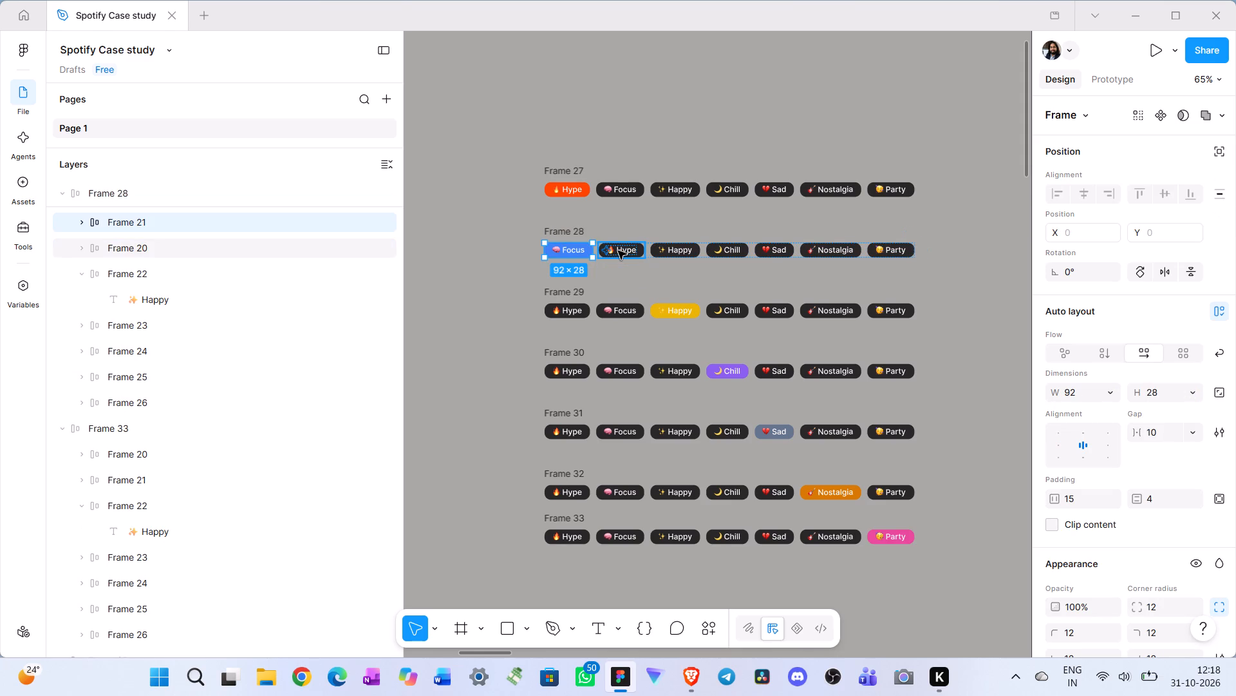
# Reorder Frame 29 so the yellow Happy chip comes first, ahead of Hype and Focus.
pyautogui.click(563, 293)
pyautogui.click(681, 310)
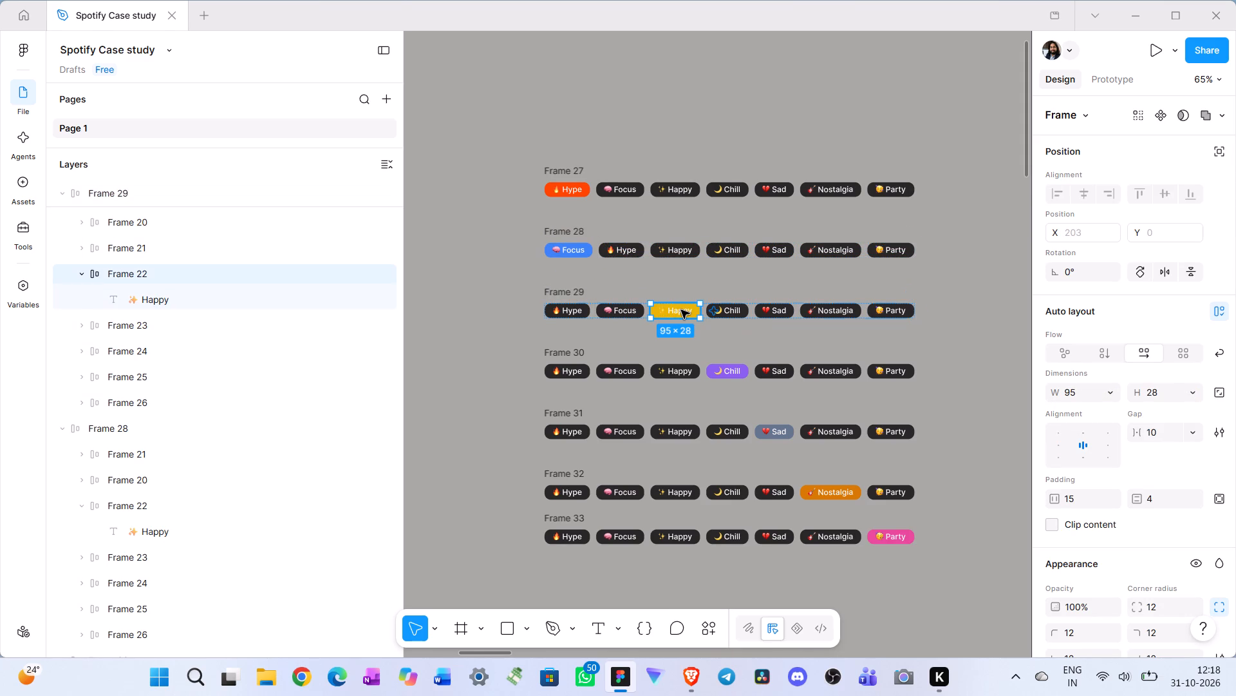
pyautogui.press('Left')
pyautogui.press('Left')
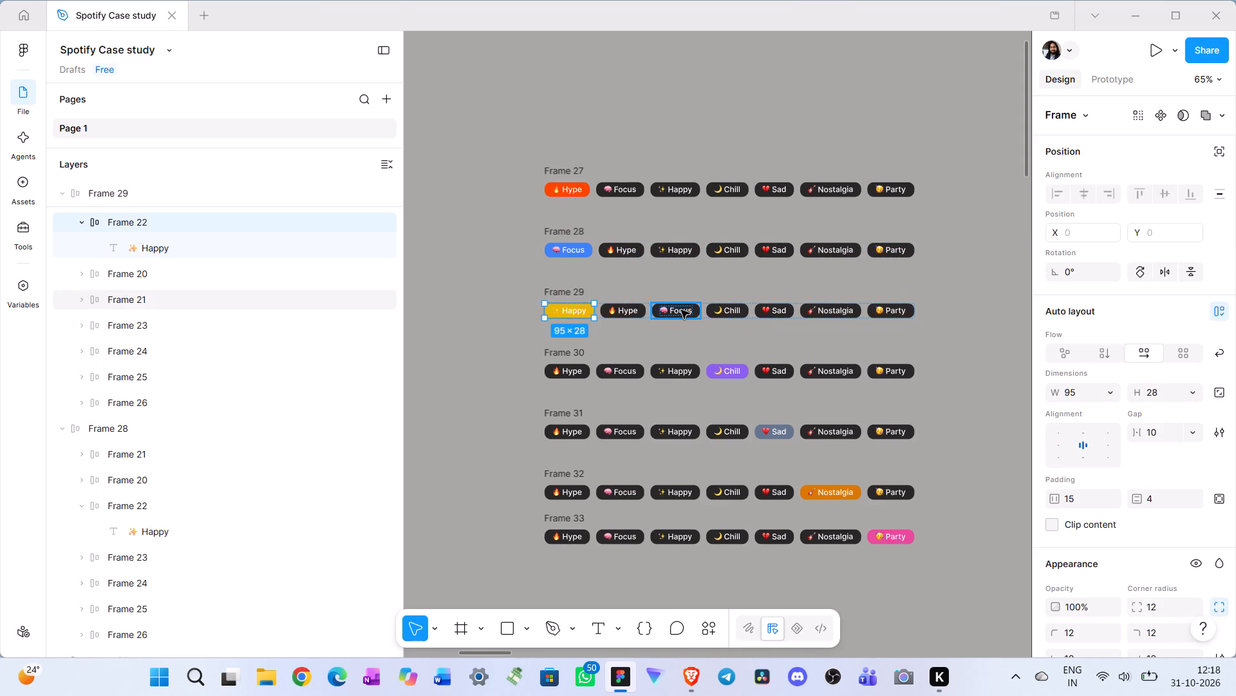
# Reorder Frame 30 so the purple Chill chip comes first, ahead of Hype, Focus and Happy.
pyautogui.click(576, 353)
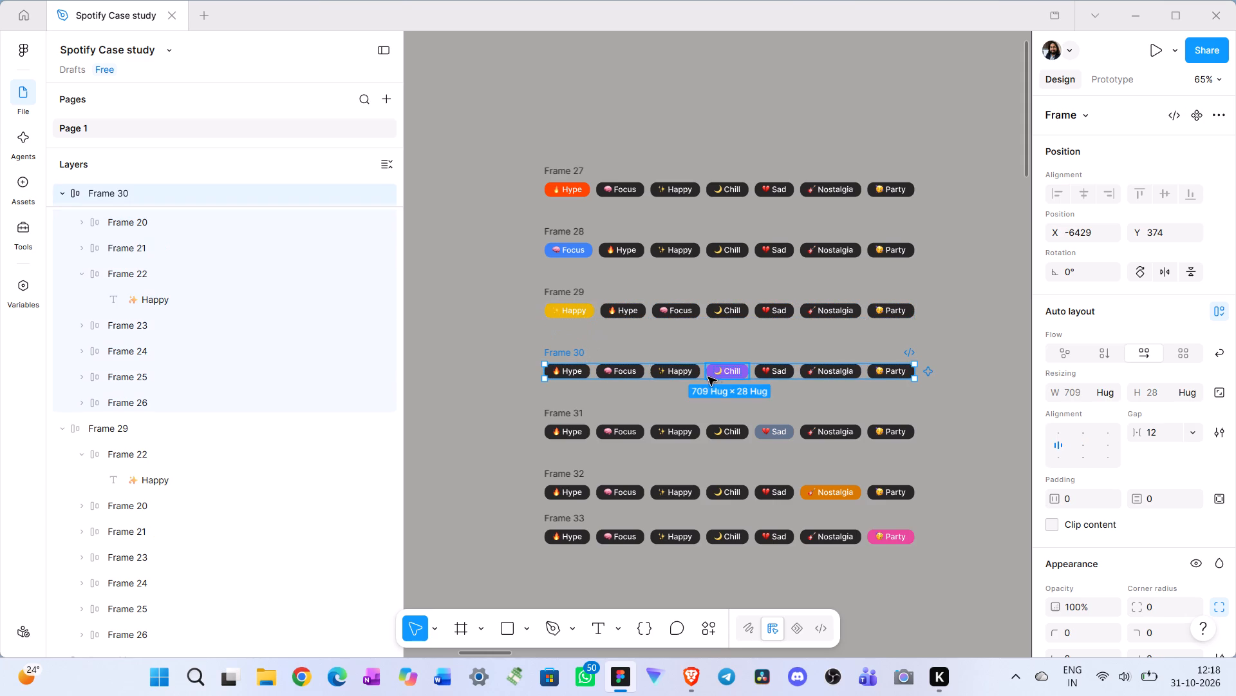
pyautogui.click(727, 374)
pyautogui.press('Left')
pyautogui.press('Left')
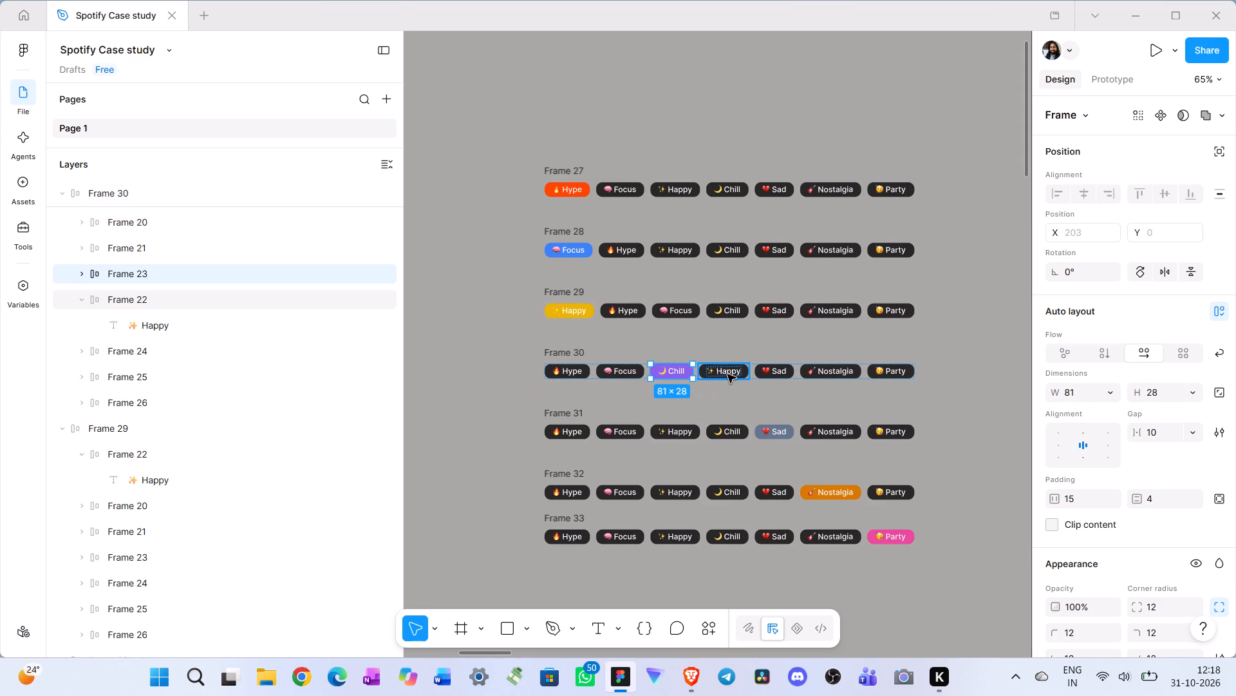
pyautogui.press('Left')
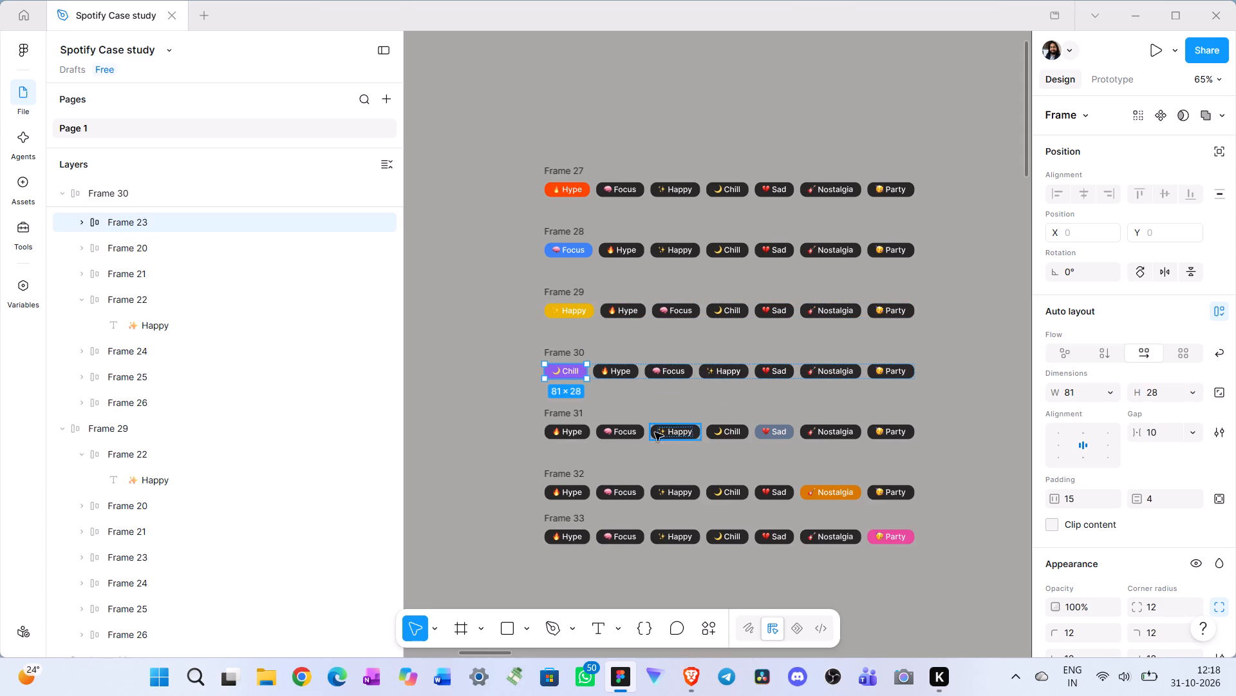
# Reorder Frame 31 so the slate Sad chip comes first, ahead of Hype, Focus, Happy and Chill.
pyautogui.click(561, 414)
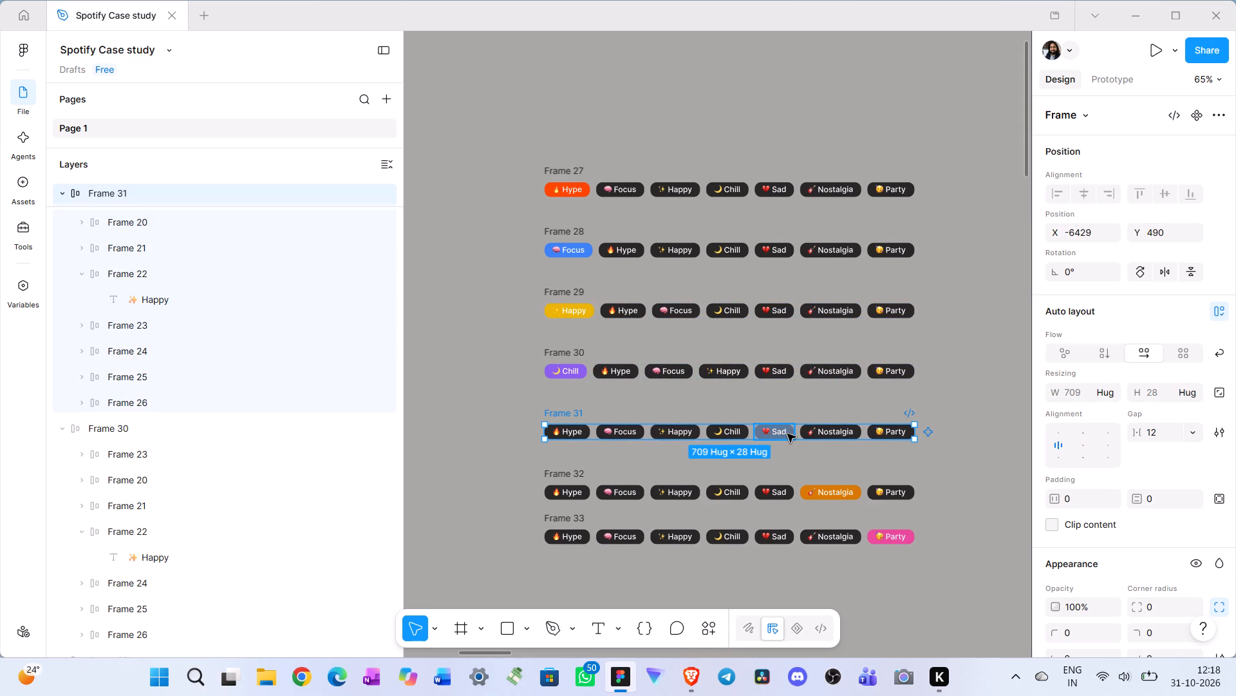
pyautogui.click(787, 434)
pyautogui.press('Left')
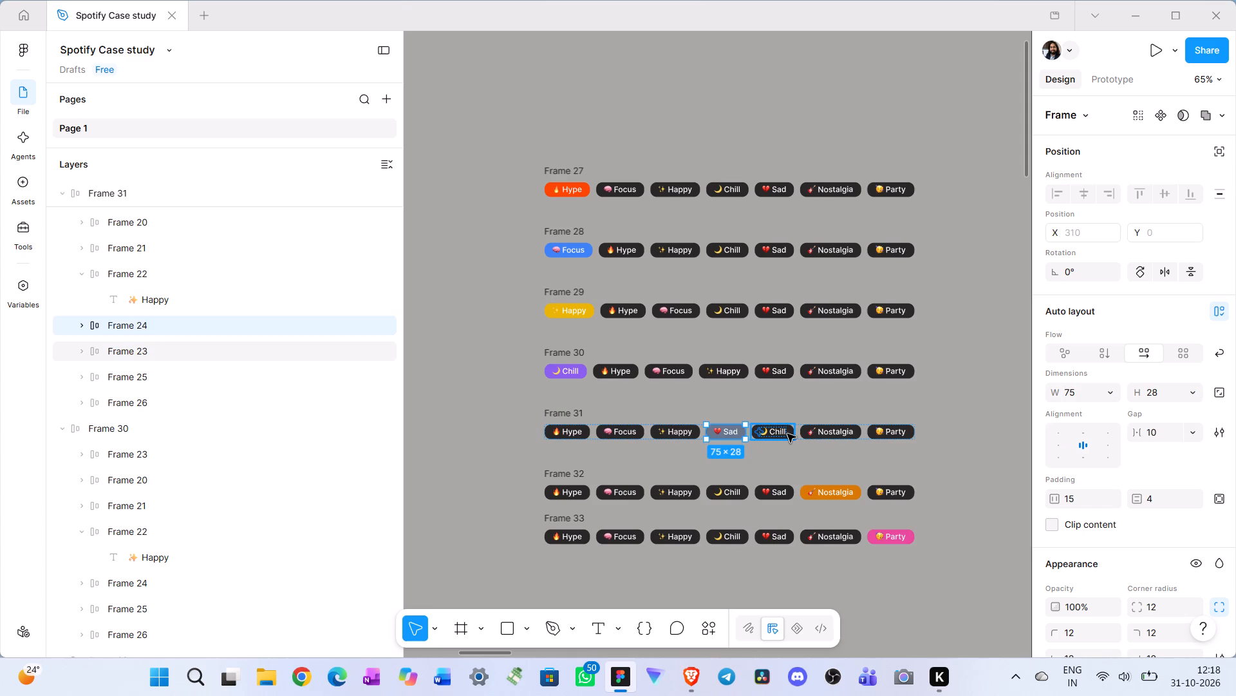
pyautogui.press('Left')
pyautogui.press('Left')
pyautogui.press('Left')
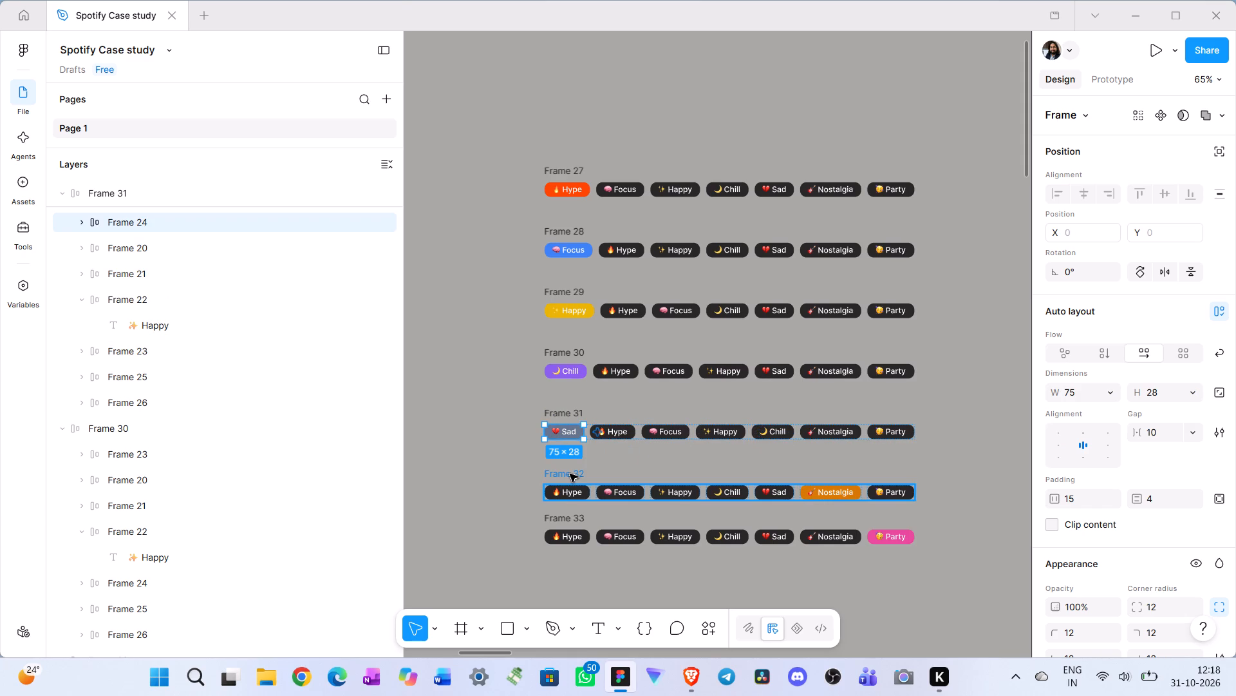
# Reorder Frame 32 so the orange Nostalgia chip comes first in the row, ahead of Hype.
pyautogui.click(570, 474)
pyautogui.click(823, 494)
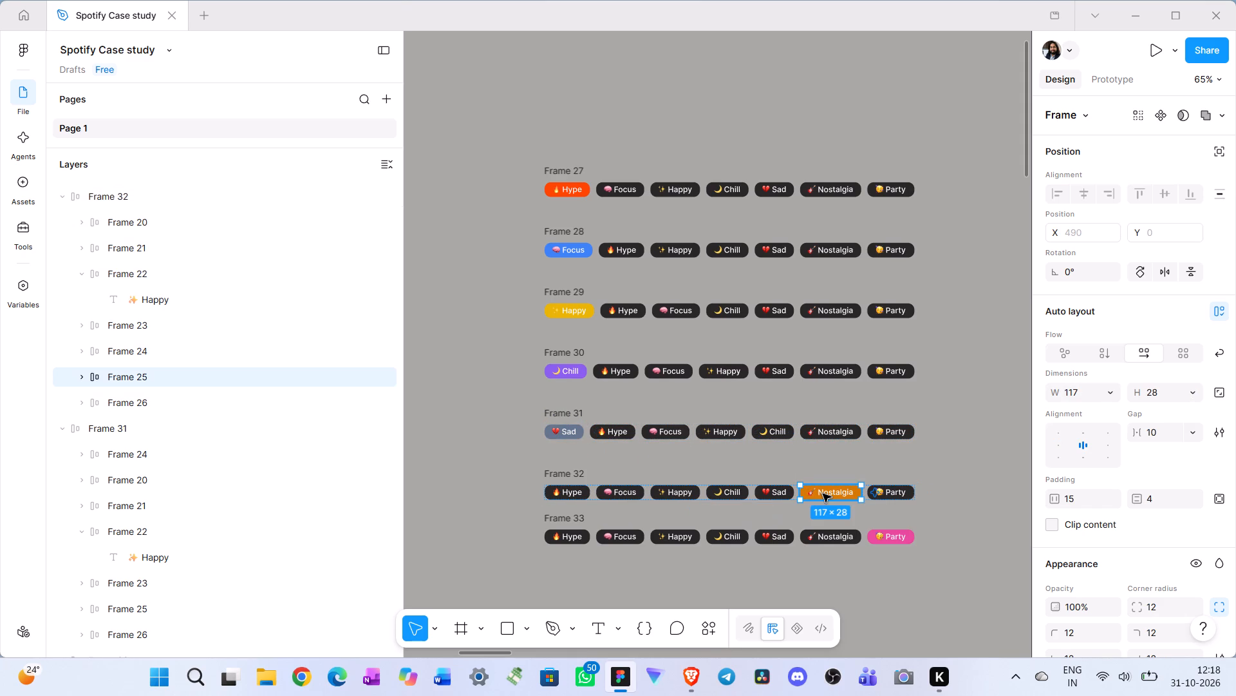
pyautogui.press('Left')
pyautogui.press('Left')
pyautogui.press('Left')
pyautogui.press('Left')
pyautogui.press('Left')
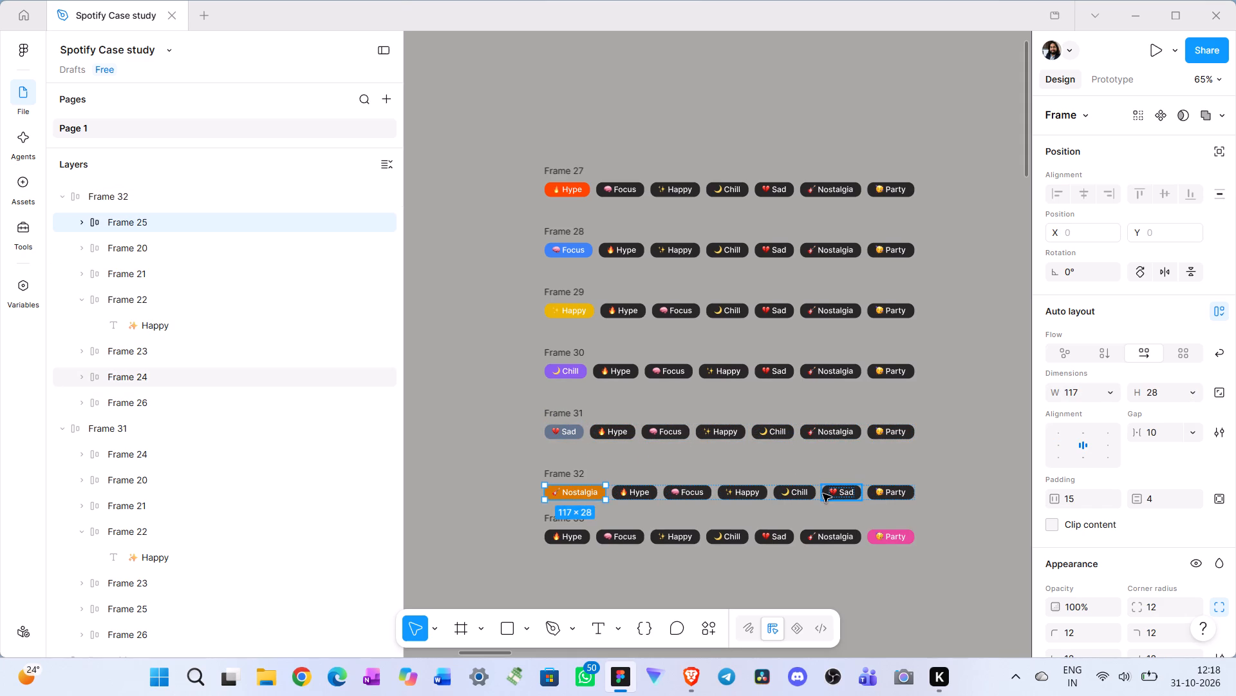
# Reorder Frame 33 so the pink Party chip comes first in the row, then clear the selection.
pyautogui.click(548, 520)
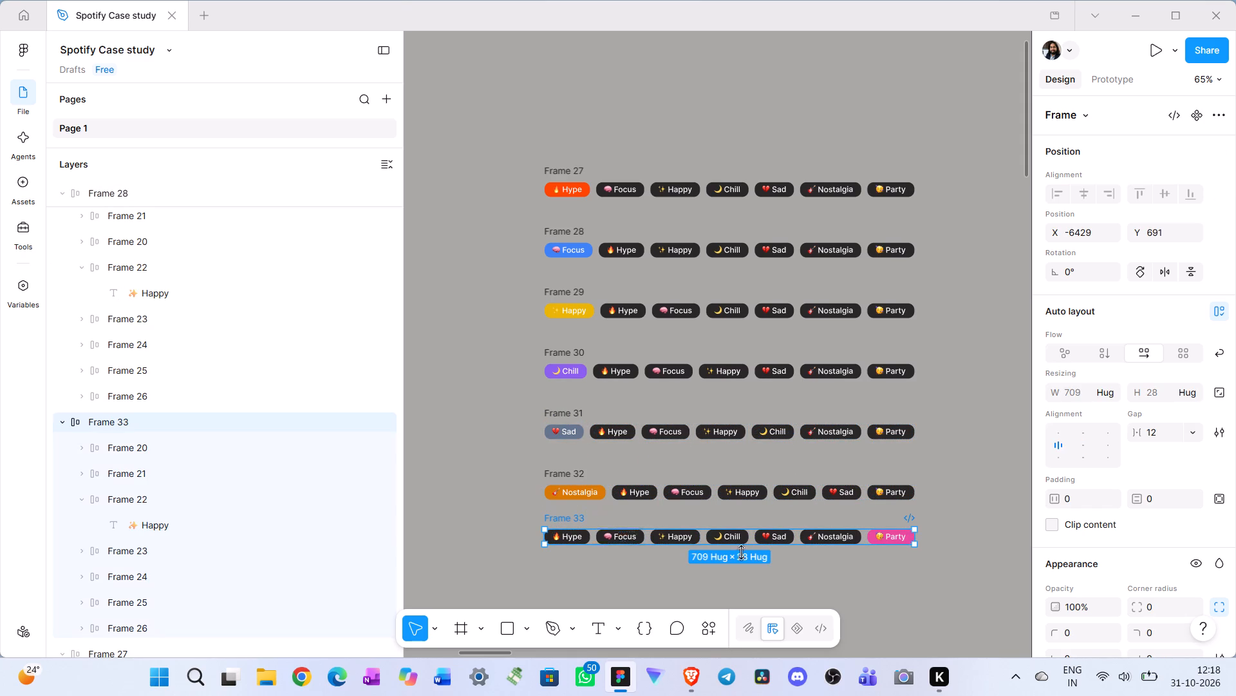
pyautogui.click(894, 539)
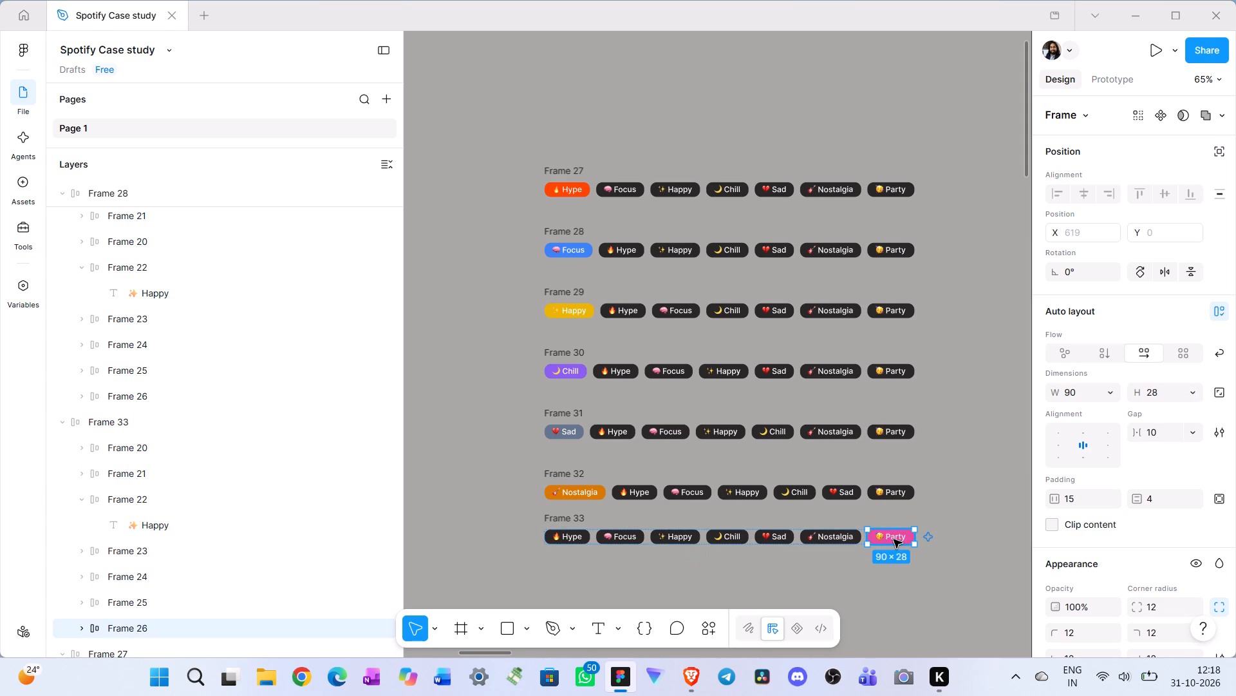
pyautogui.press('Left')
pyautogui.press('Left')
pyautogui.press('Left')
pyautogui.press('Left')
pyautogui.press('Left')
pyautogui.press('Left')
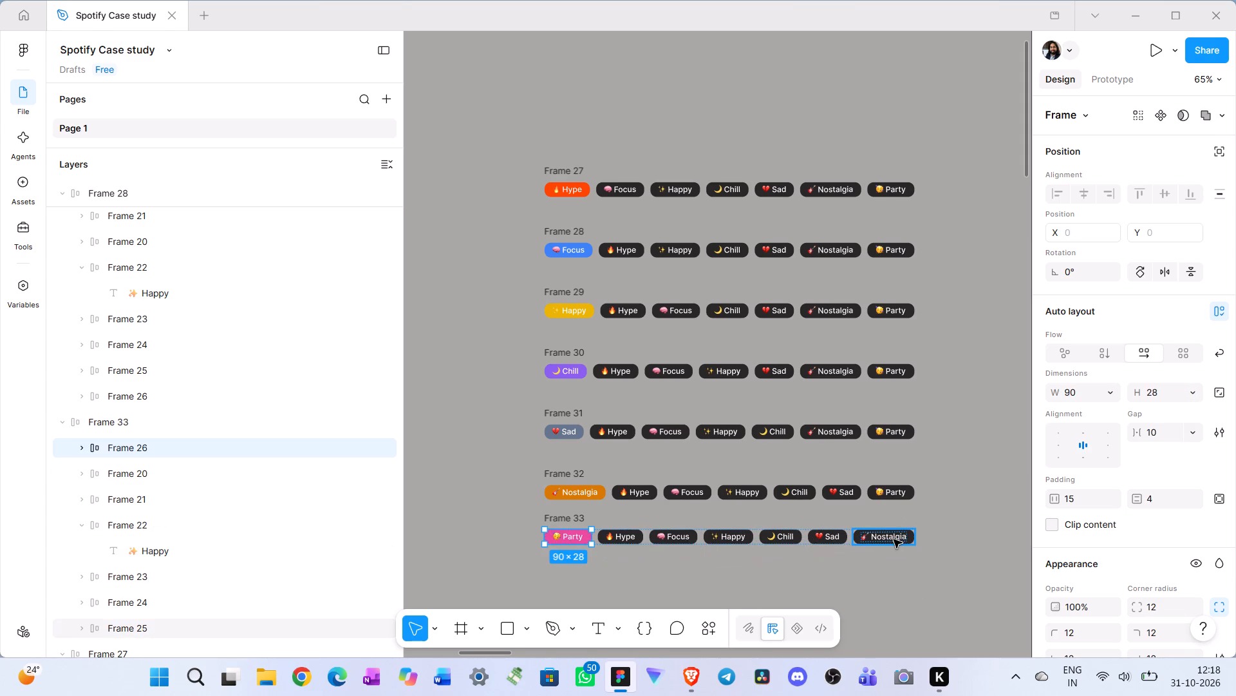
pyautogui.click(489, 465)
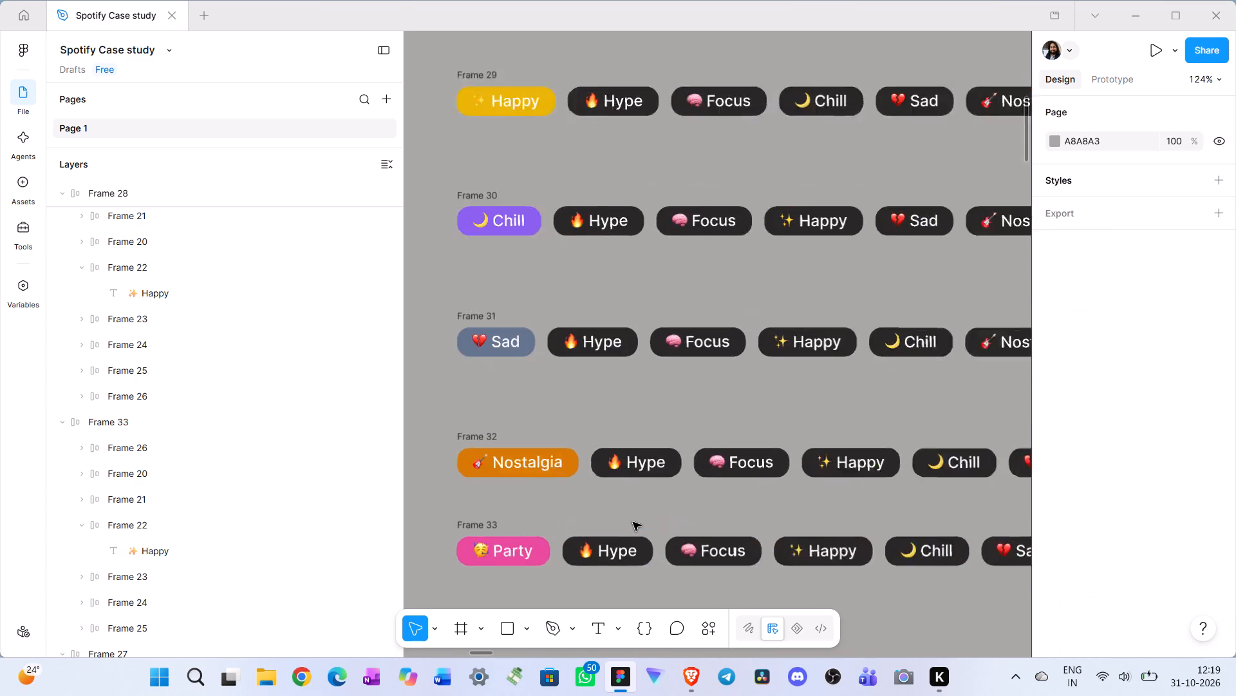
# Inspect the reordered chip rows up close and open the fill color of Frame 30's Chill chip.
pyautogui.hscroll(3, 597, 507)
pyautogui.scroll(2, 590, 503)
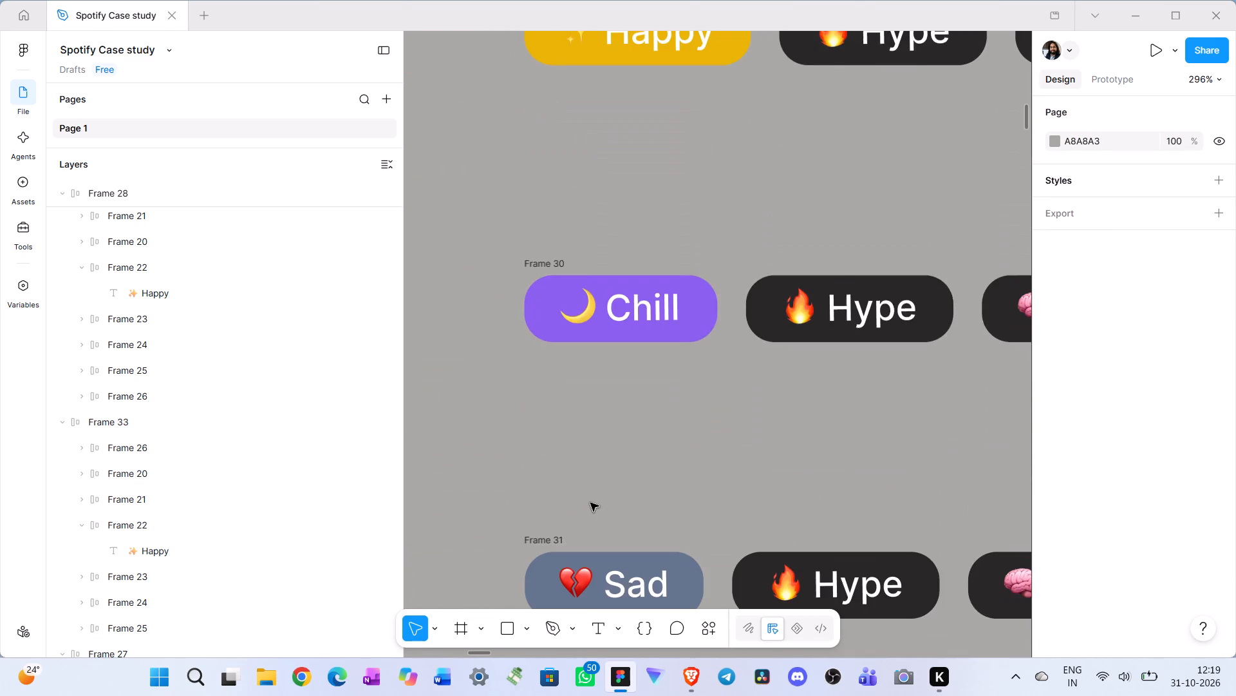
pyautogui.scroll(1, 590, 503)
pyautogui.scroll(1, 606, 371)
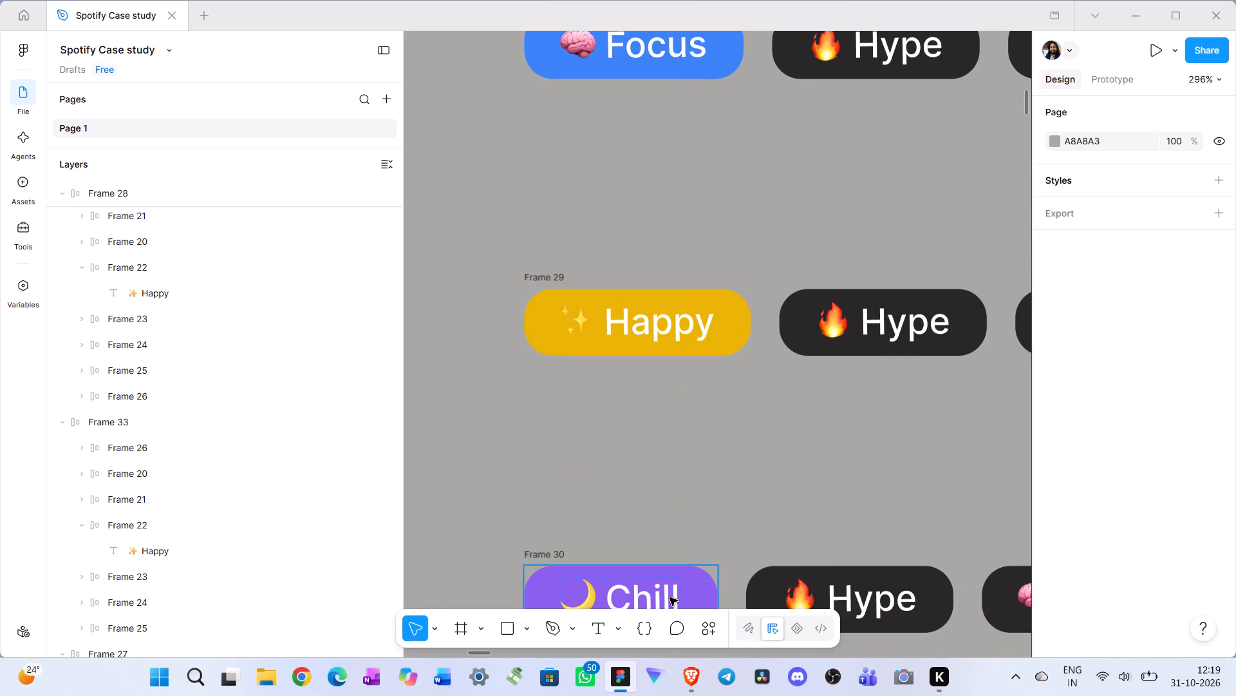
pyautogui.click(693, 583)
pyautogui.scroll(-2, 1094, 559)
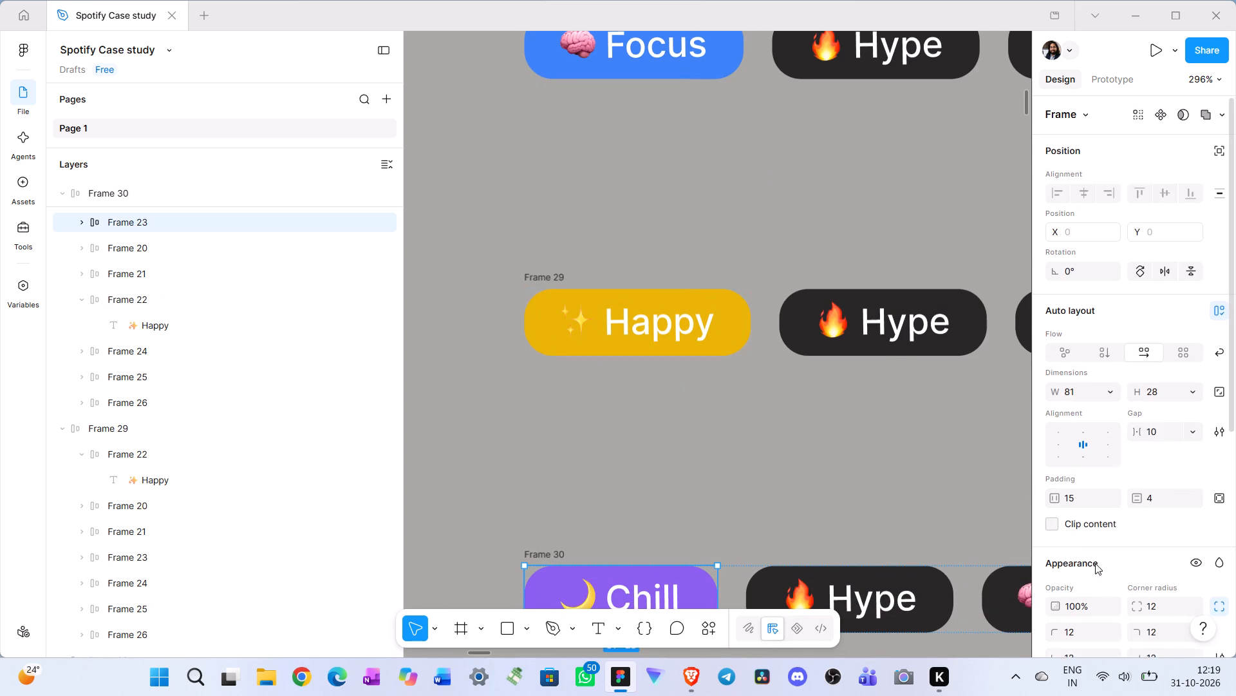
pyautogui.scroll(-1, 1095, 563)
pyautogui.click(1056, 483)
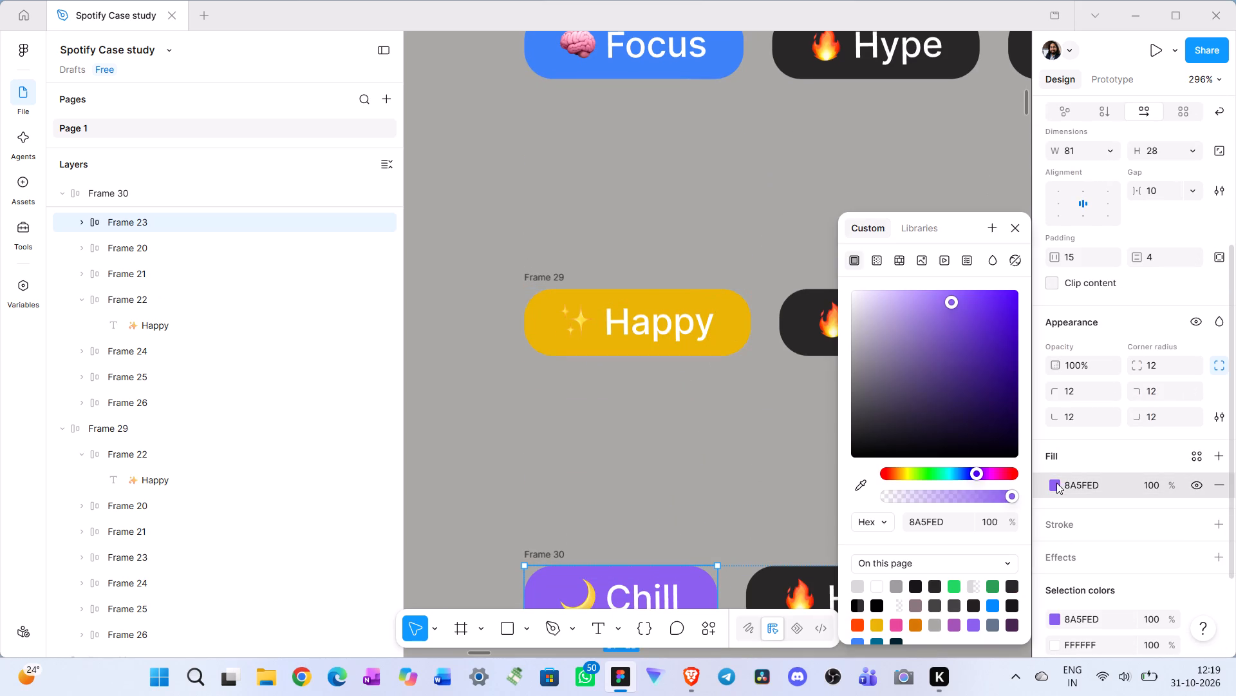
# Fine-tune the Happy chip's fill in Frame 29 to the golden yellow E4B000 and clear the selection.
pyautogui.click(736, 340)
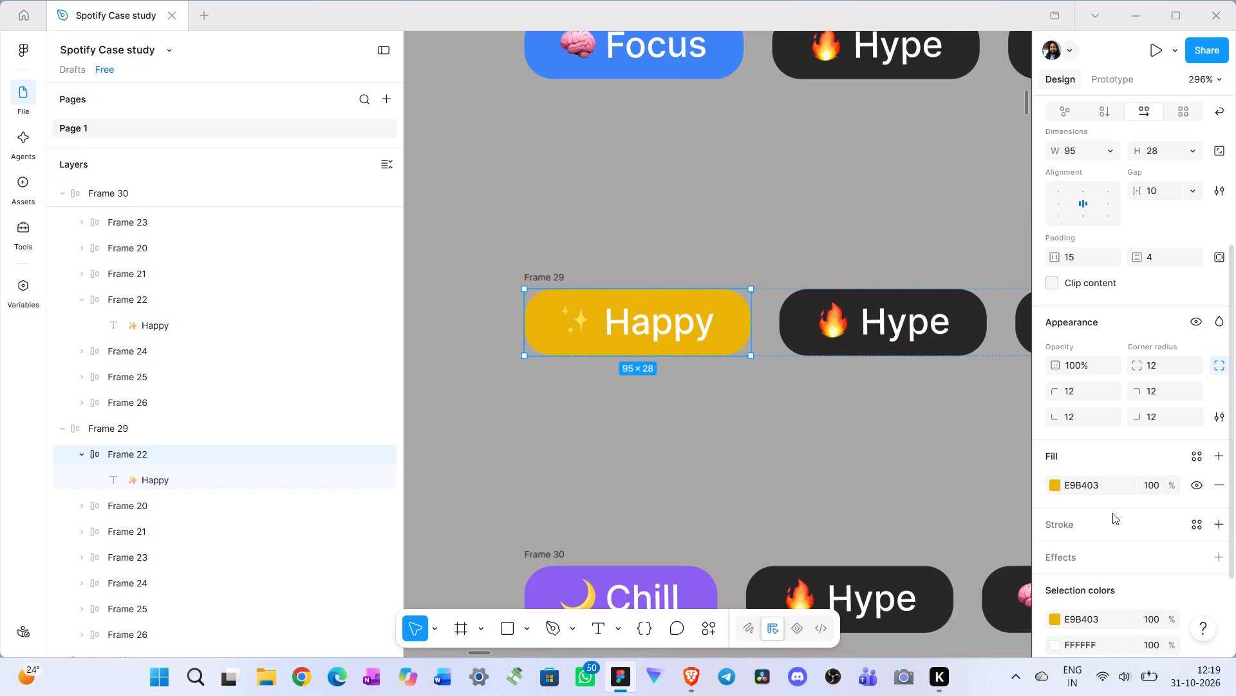
pyautogui.click(1054, 484)
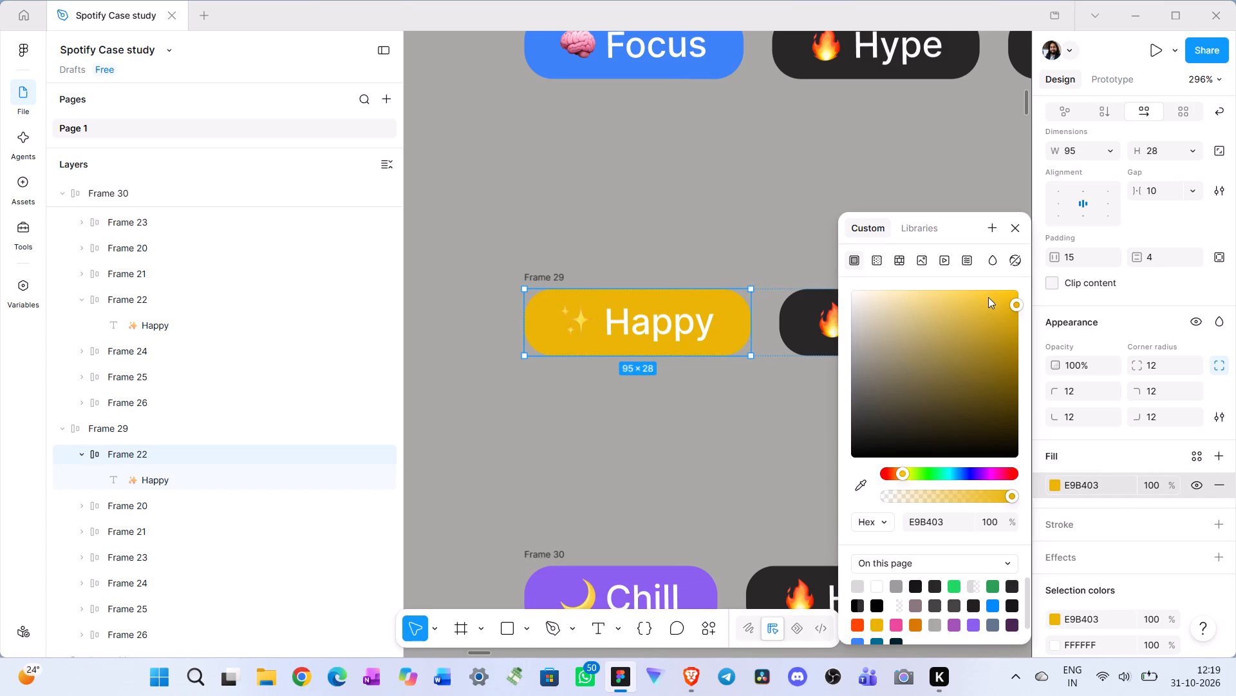
pyautogui.click(980, 295)
pyautogui.moveTo(980, 295); pyautogui.dragTo(987, 292)
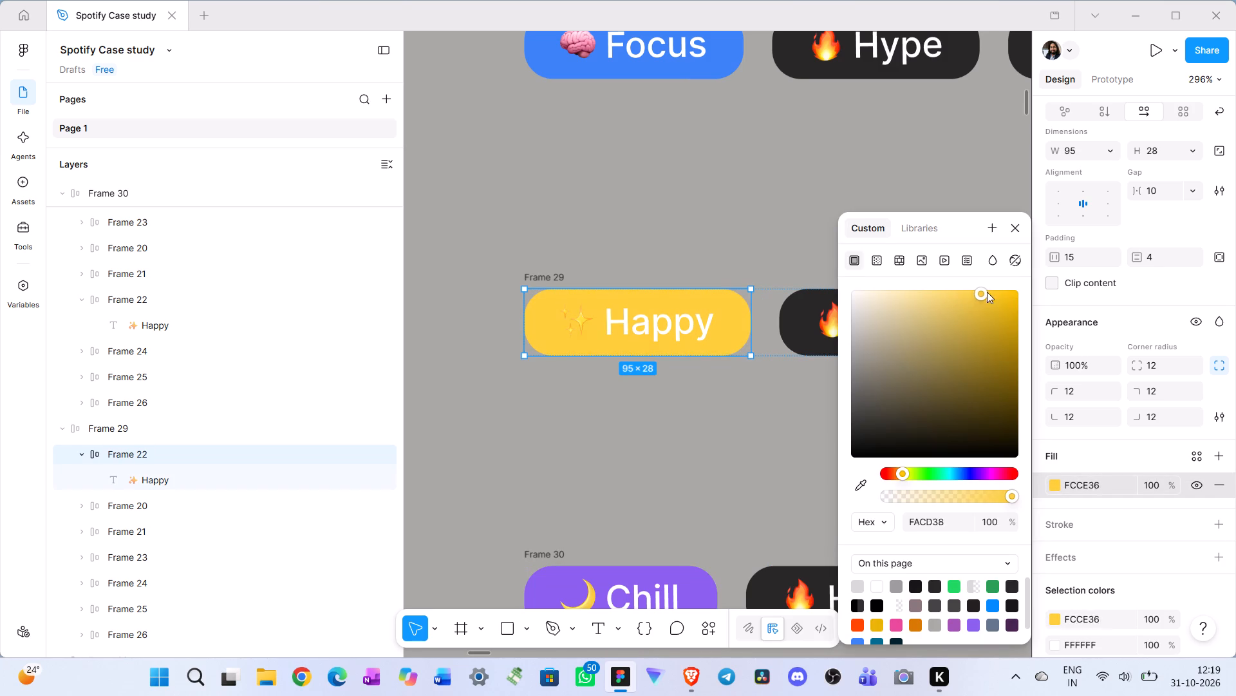
pyautogui.moveTo(987, 292); pyautogui.dragTo(1036, 326)
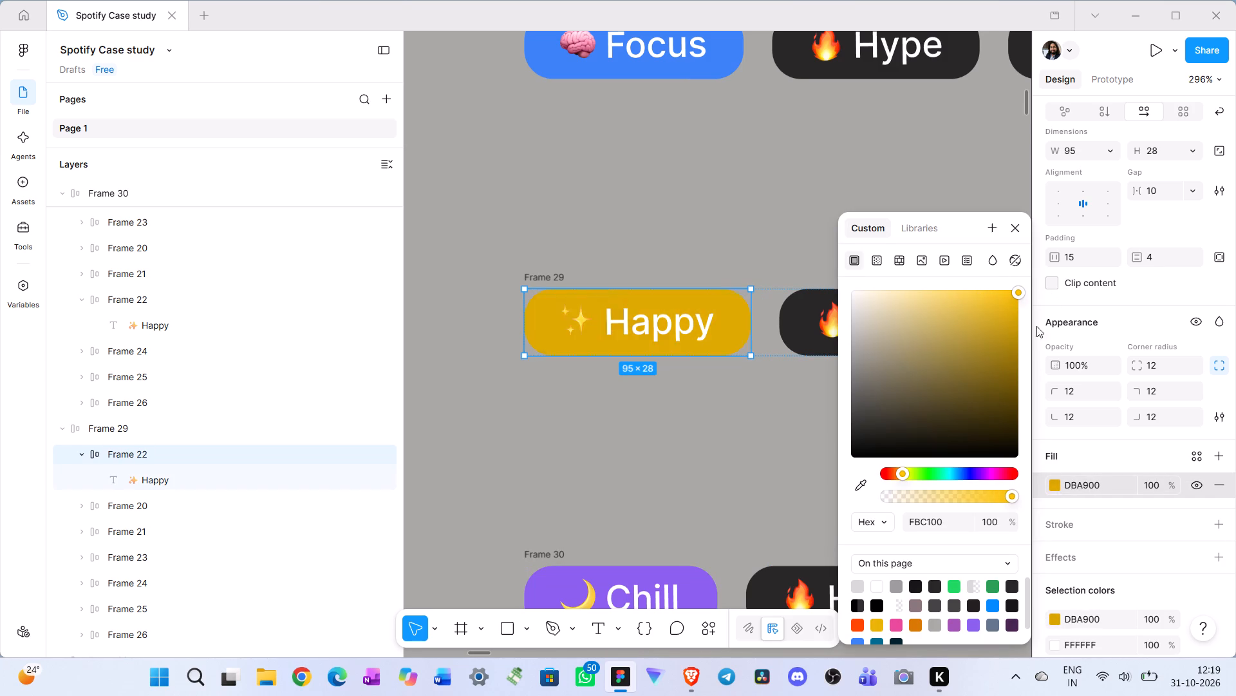
pyautogui.moveTo(1036, 326); pyautogui.dragTo(1017, 307)
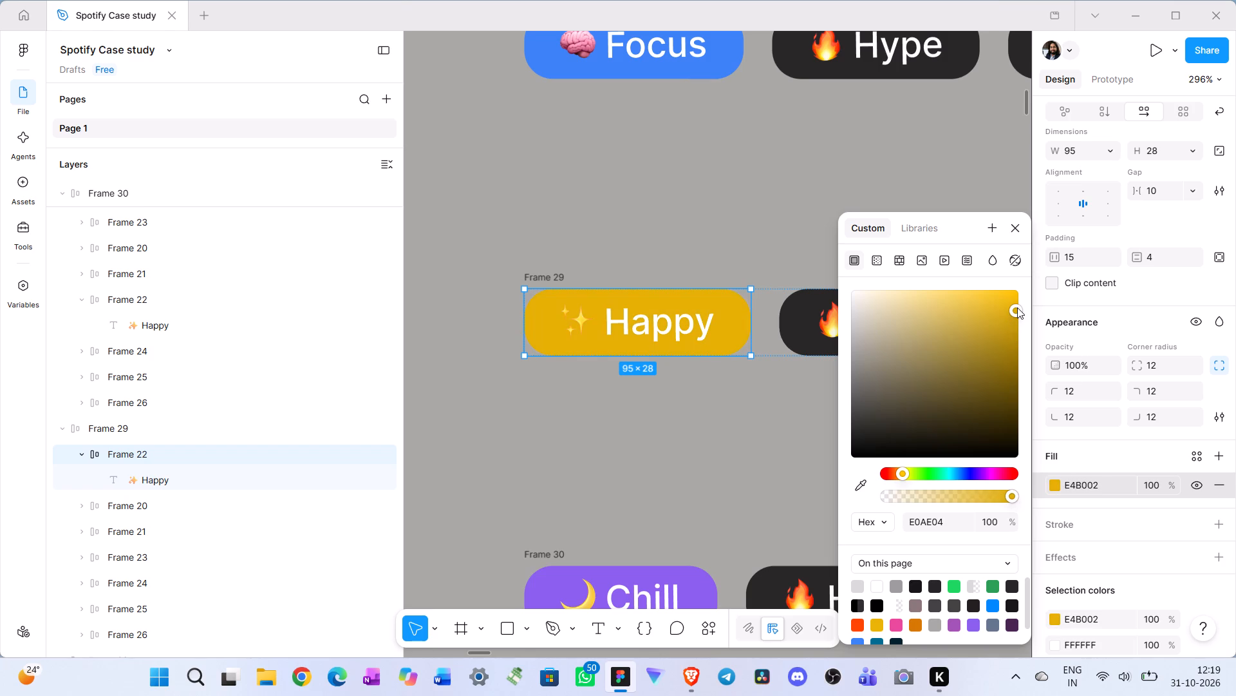
pyautogui.moveTo(1017, 307); pyautogui.dragTo(1012, 310)
pyautogui.moveTo(1012, 310); pyautogui.dragTo(1035, 311)
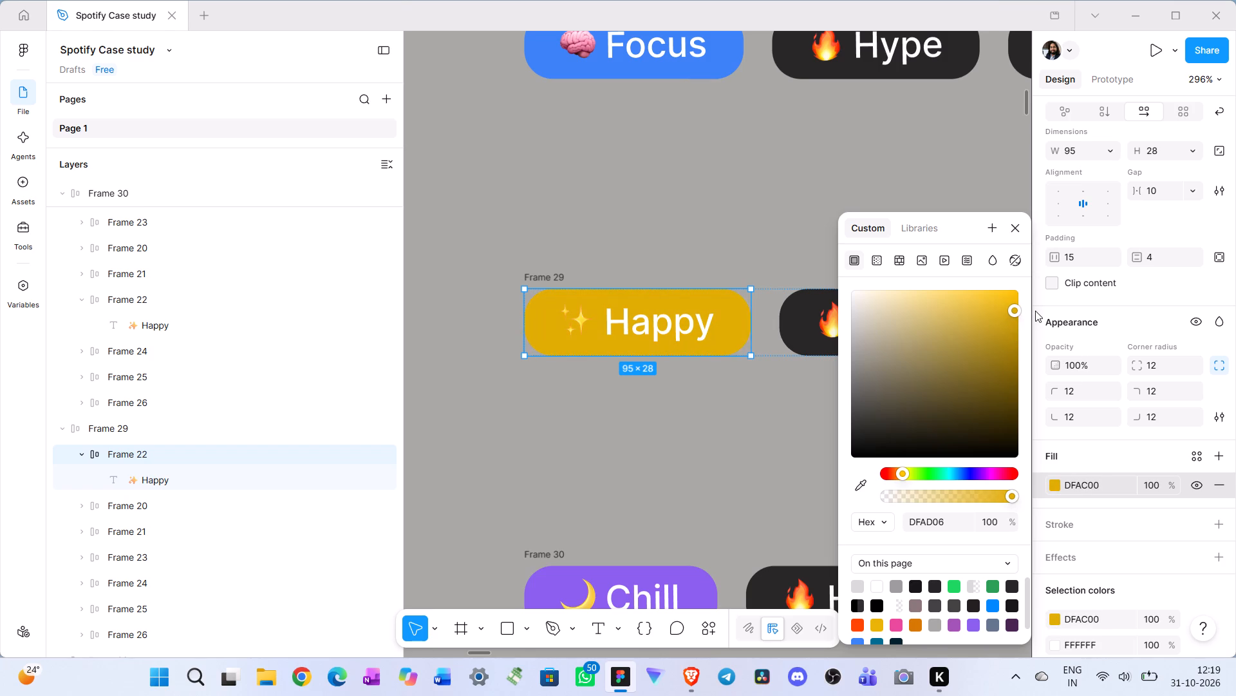
pyautogui.moveTo(1035, 311); pyautogui.dragTo(1039, 302)
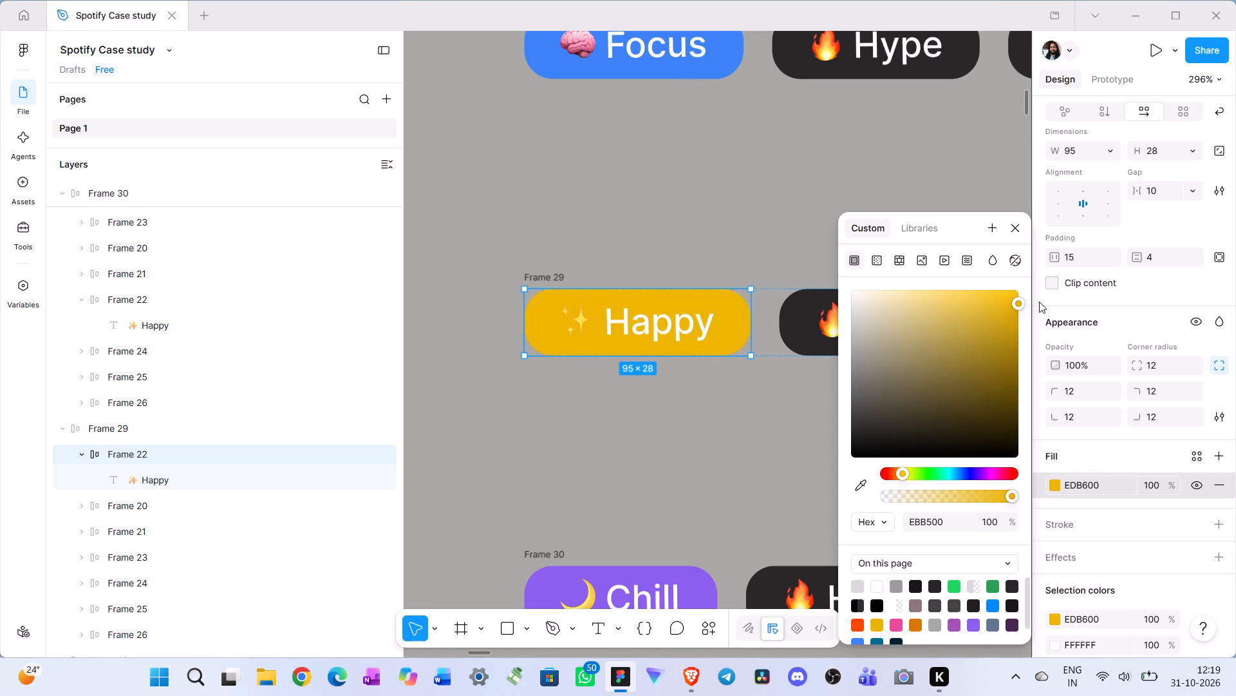
pyautogui.moveTo(1039, 302); pyautogui.dragTo(1042, 307)
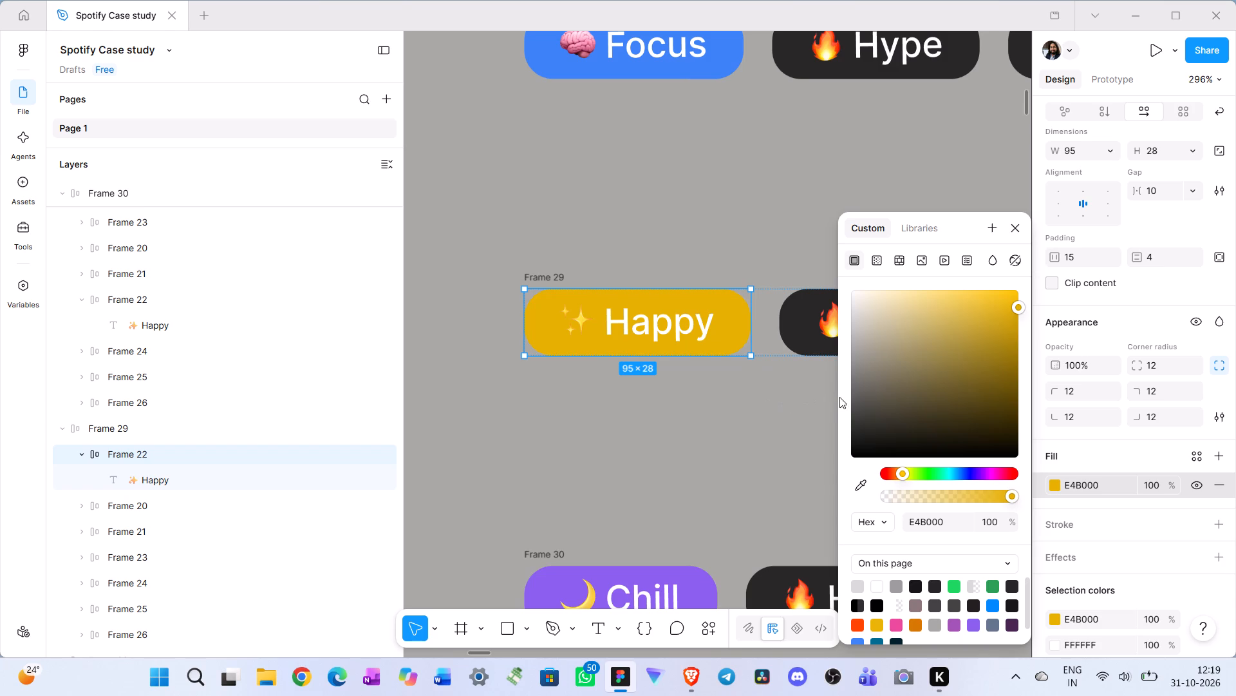
pyautogui.click(701, 481)
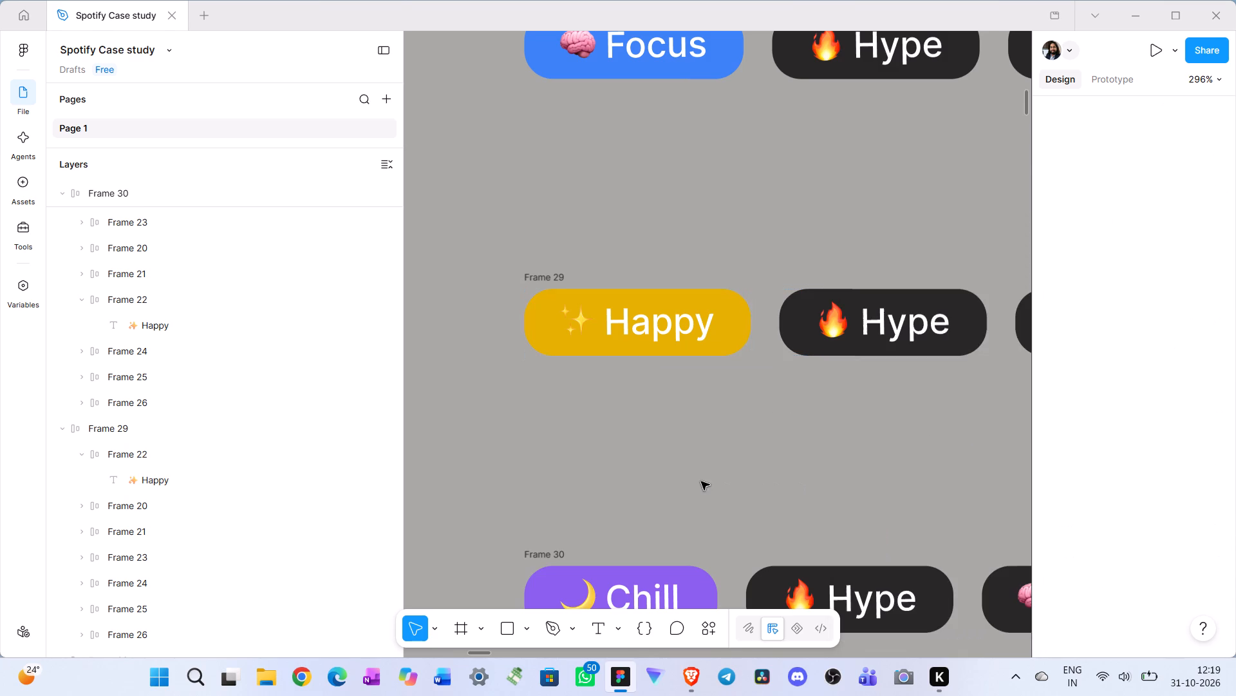
# Recolor the Nostalgia chip in Frame 32 from orange to a darker muted brown, around 8C5A1A, and clear the selection.
pyautogui.scroll(-4, 701, 481)
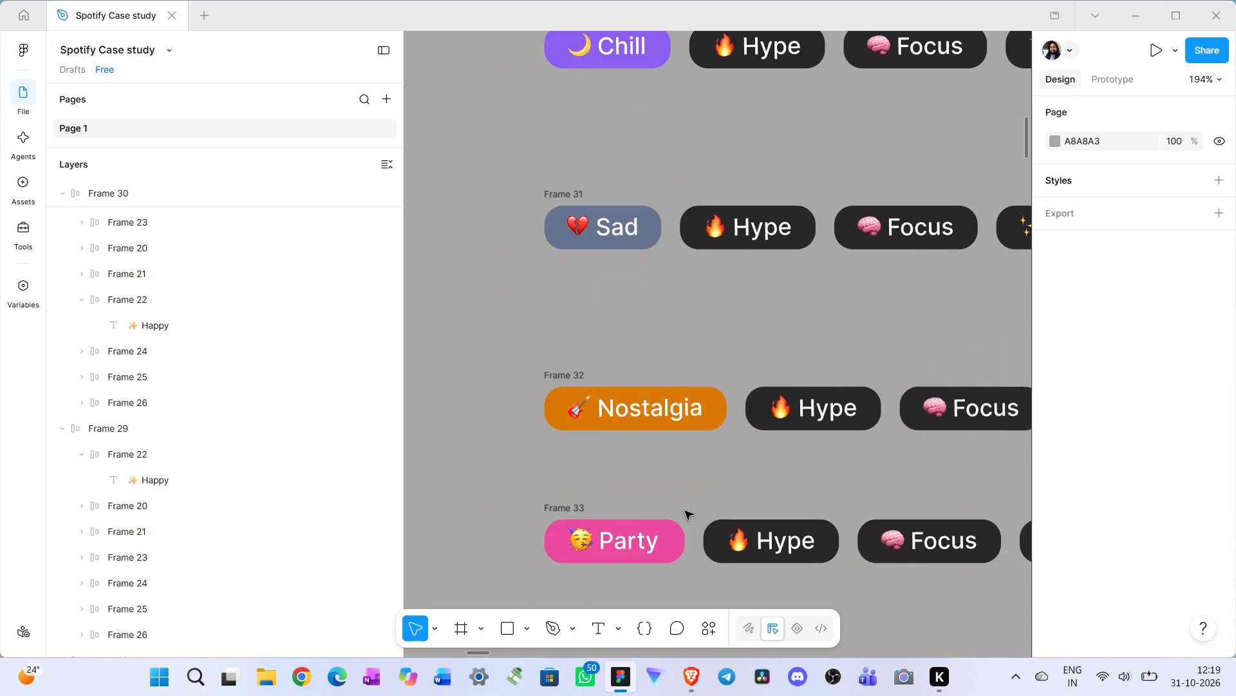
pyautogui.click(713, 423)
pyautogui.scroll(-6, 1128, 440)
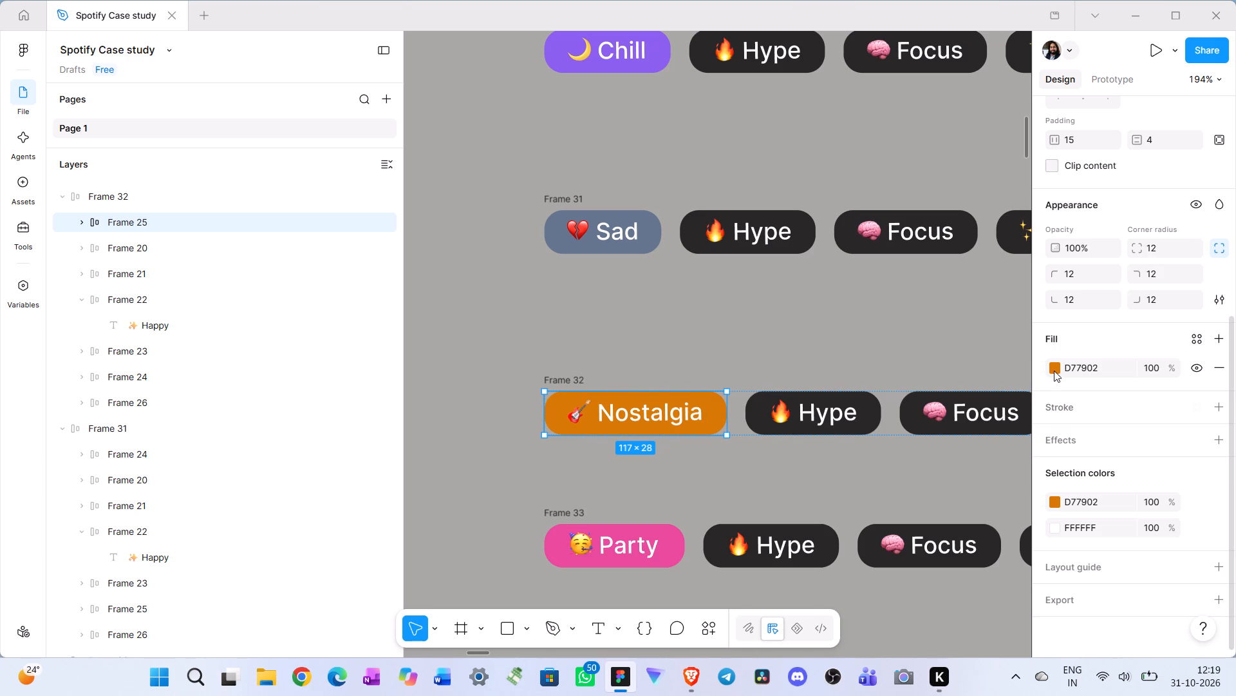
pyautogui.click(1054, 371)
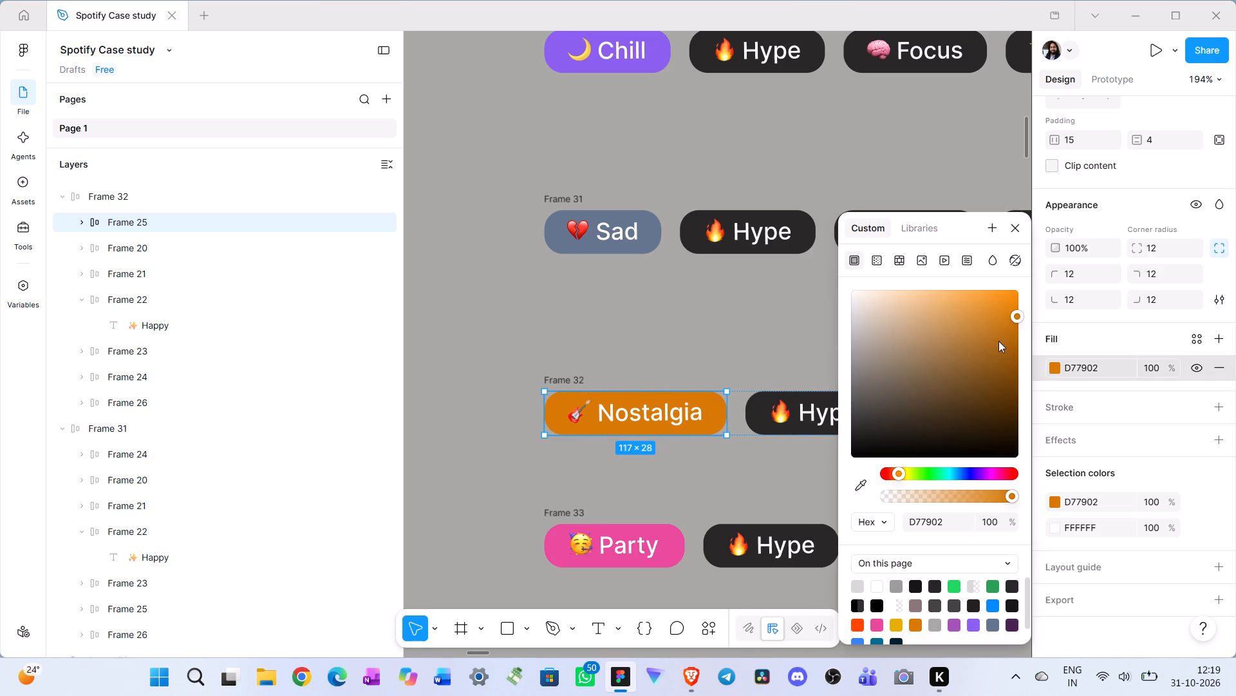
pyautogui.click(1004, 334)
pyautogui.moveTo(1004, 334); pyautogui.dragTo(956, 345)
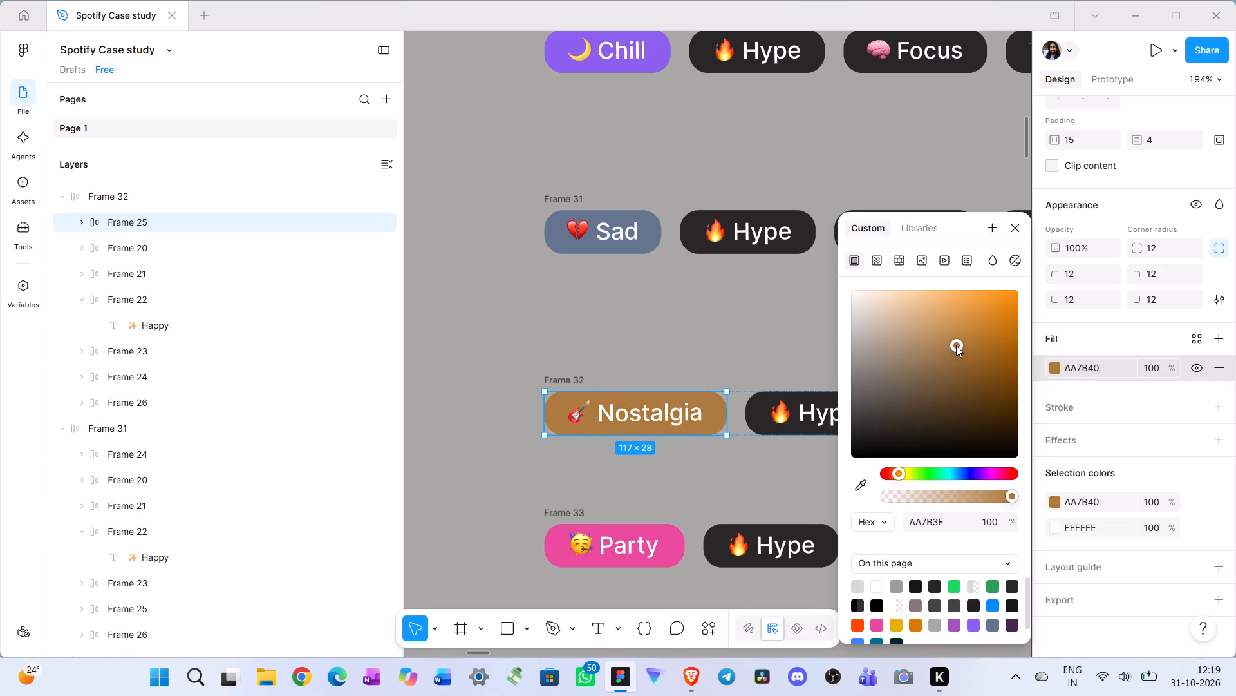
pyautogui.moveTo(956, 345); pyautogui.dragTo(966, 353)
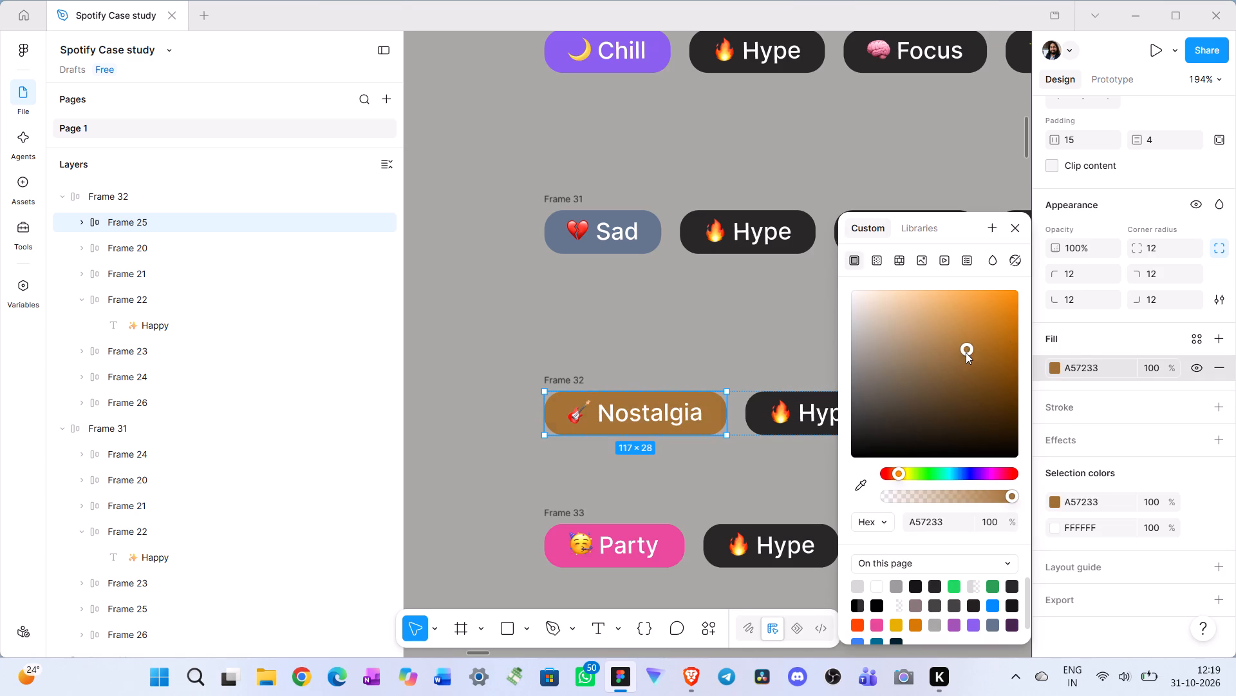
pyautogui.moveTo(966, 353); pyautogui.dragTo(880, 384)
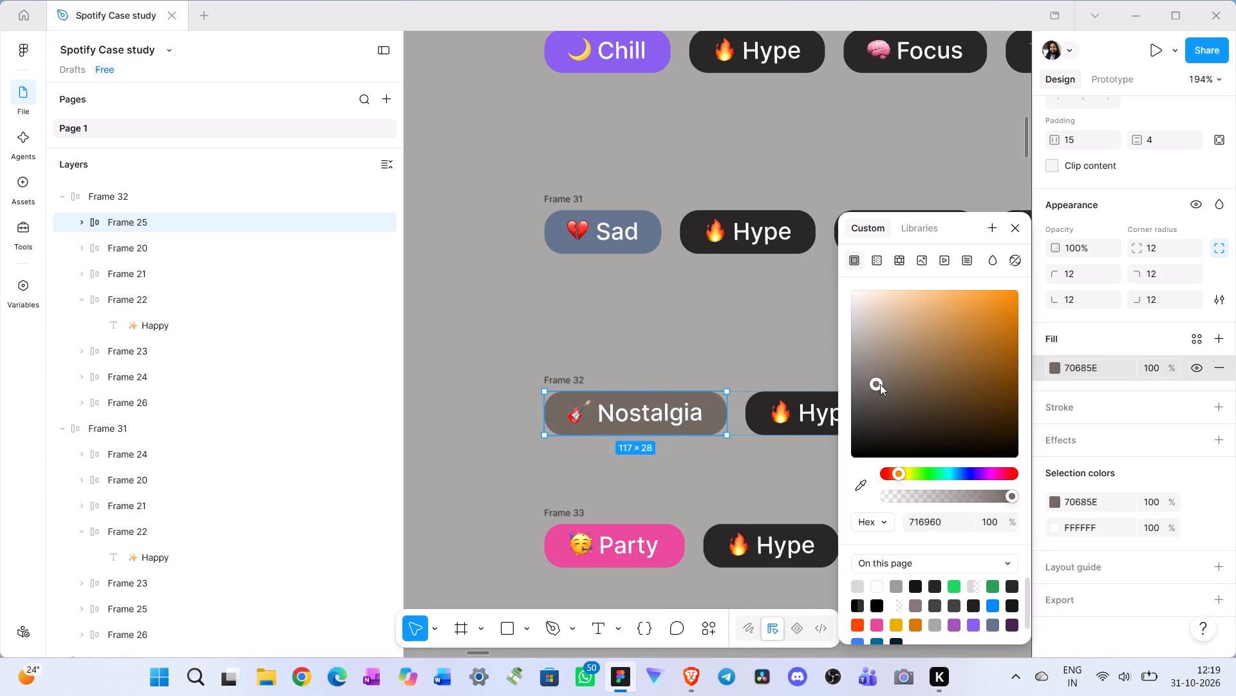
pyautogui.moveTo(880, 384); pyautogui.dragTo(969, 423)
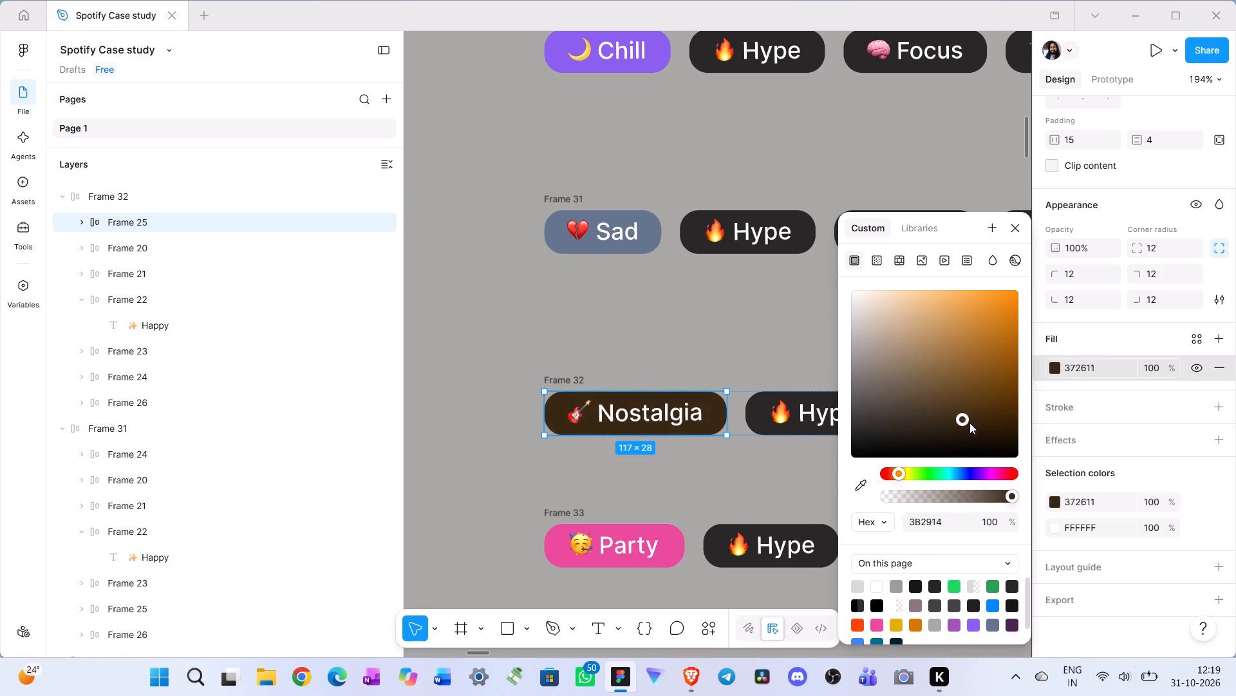
pyautogui.moveTo(969, 423); pyautogui.dragTo(961, 343)
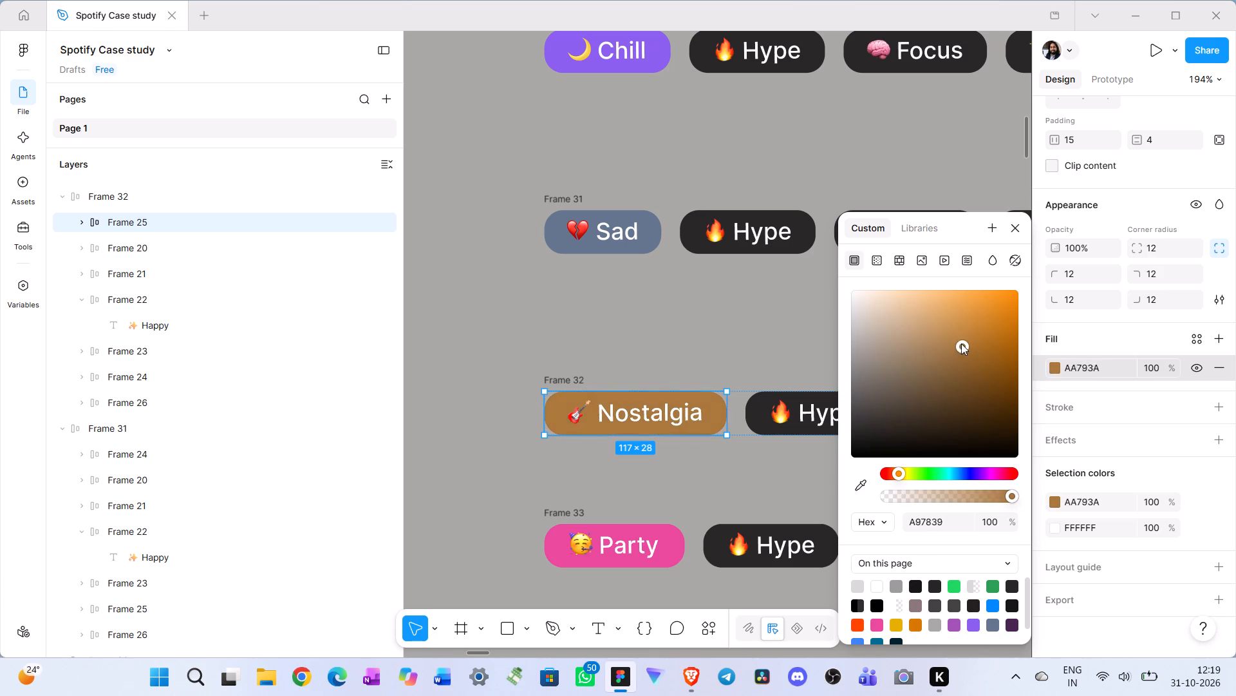
pyautogui.moveTo(961, 343); pyautogui.dragTo(976, 353)
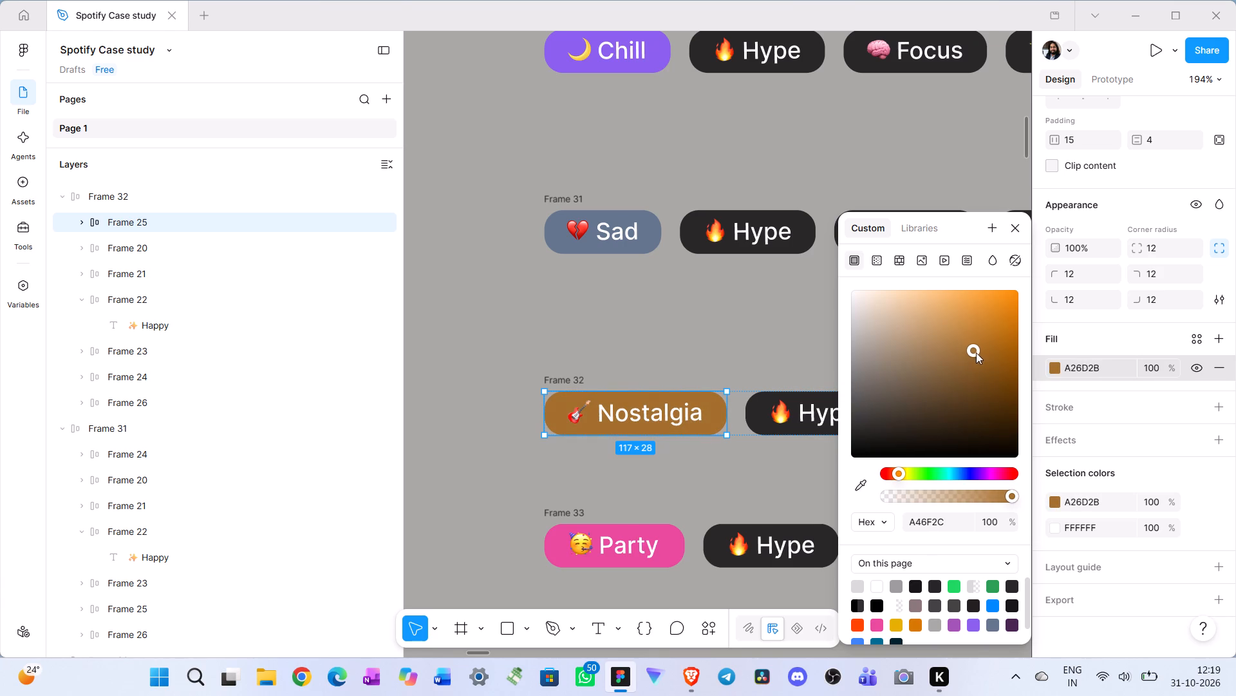
pyautogui.moveTo(976, 353); pyautogui.dragTo(988, 365)
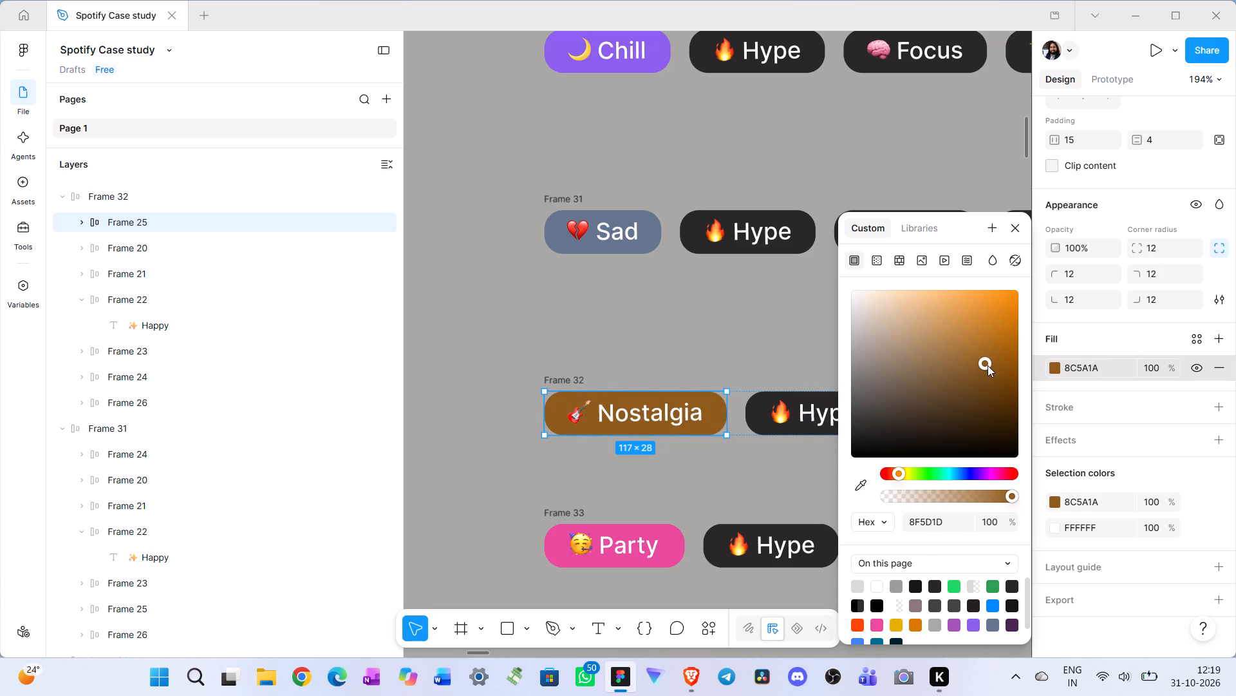
pyautogui.moveTo(988, 365); pyautogui.dragTo(980, 364)
pyautogui.click(503, 470)
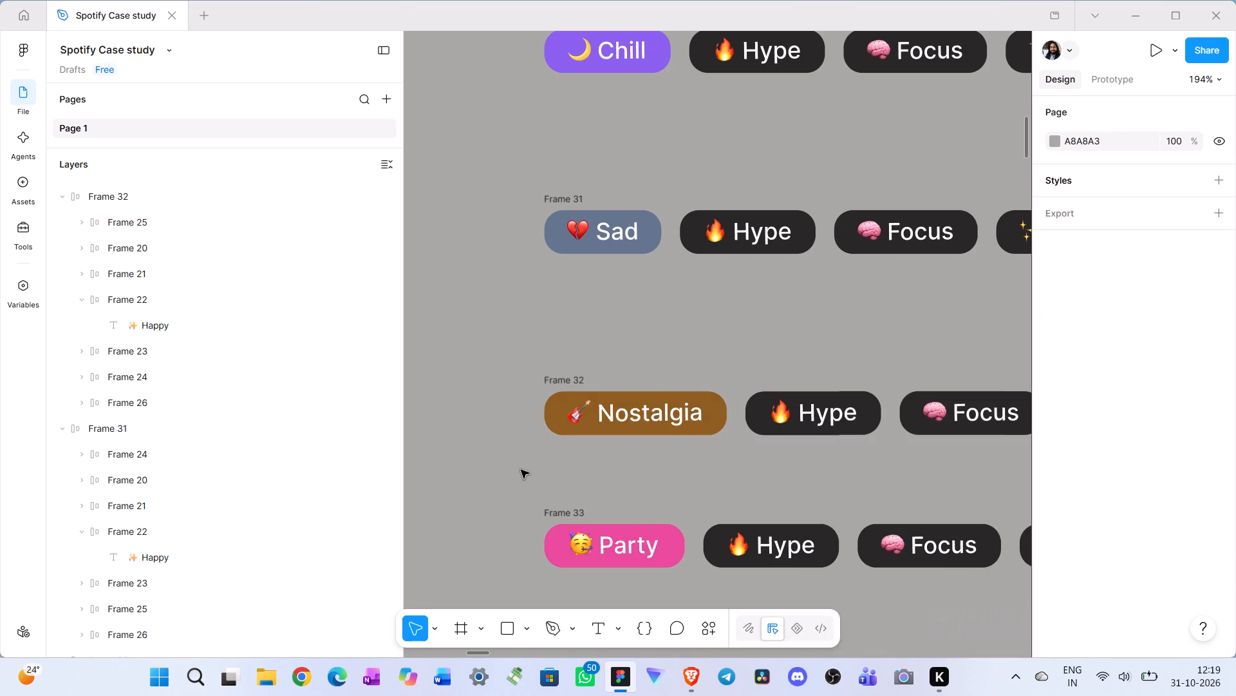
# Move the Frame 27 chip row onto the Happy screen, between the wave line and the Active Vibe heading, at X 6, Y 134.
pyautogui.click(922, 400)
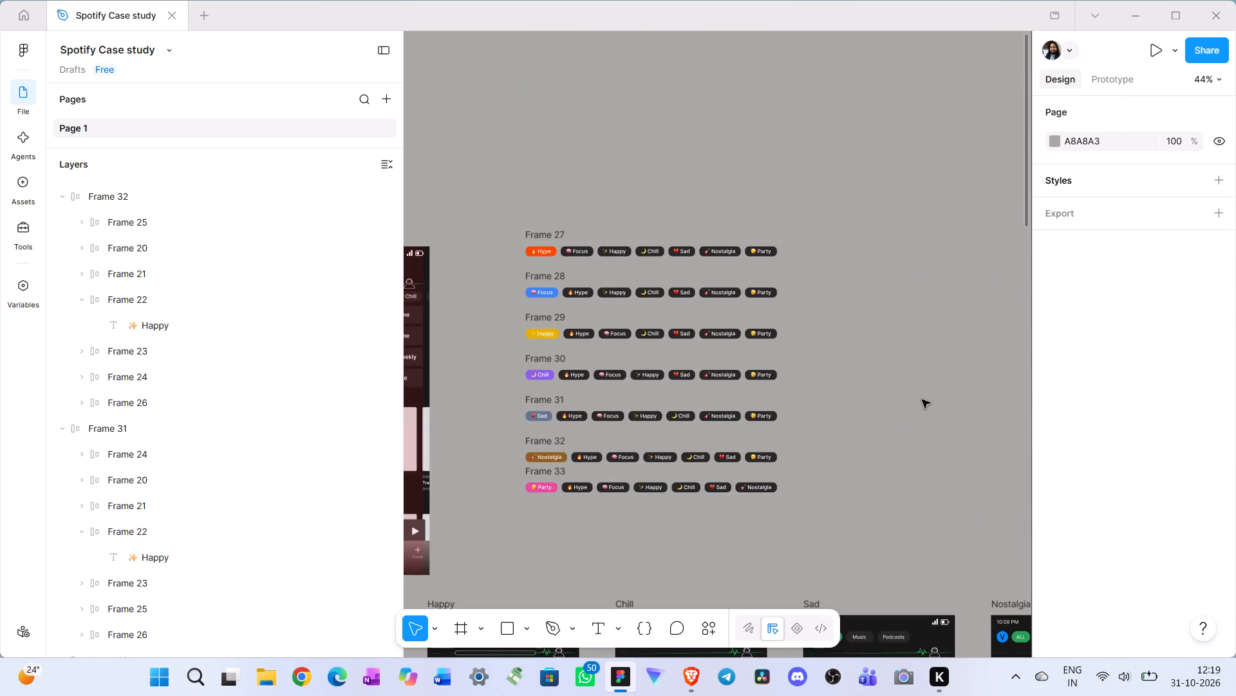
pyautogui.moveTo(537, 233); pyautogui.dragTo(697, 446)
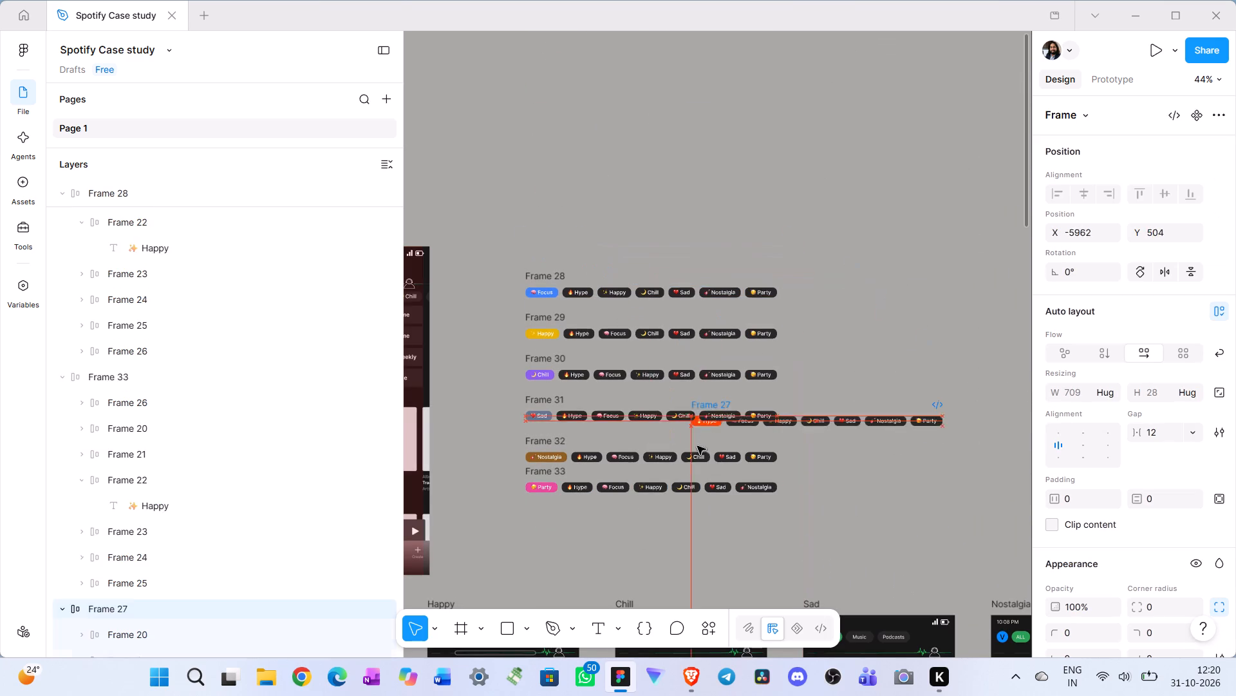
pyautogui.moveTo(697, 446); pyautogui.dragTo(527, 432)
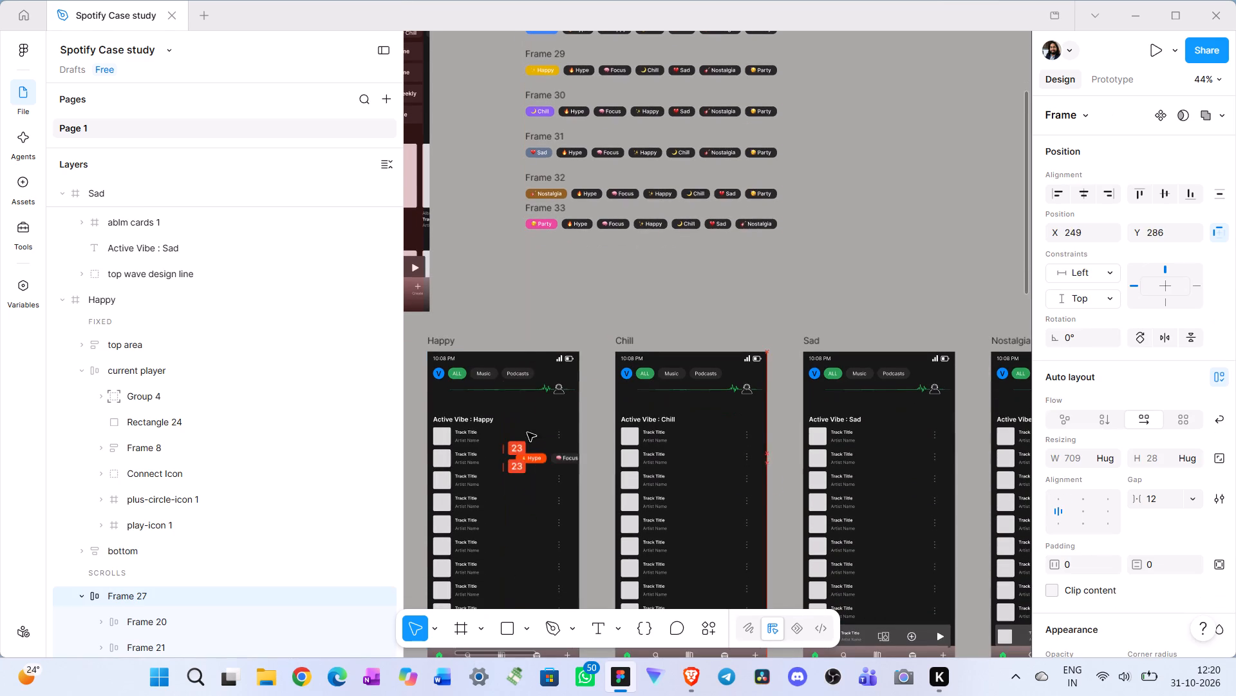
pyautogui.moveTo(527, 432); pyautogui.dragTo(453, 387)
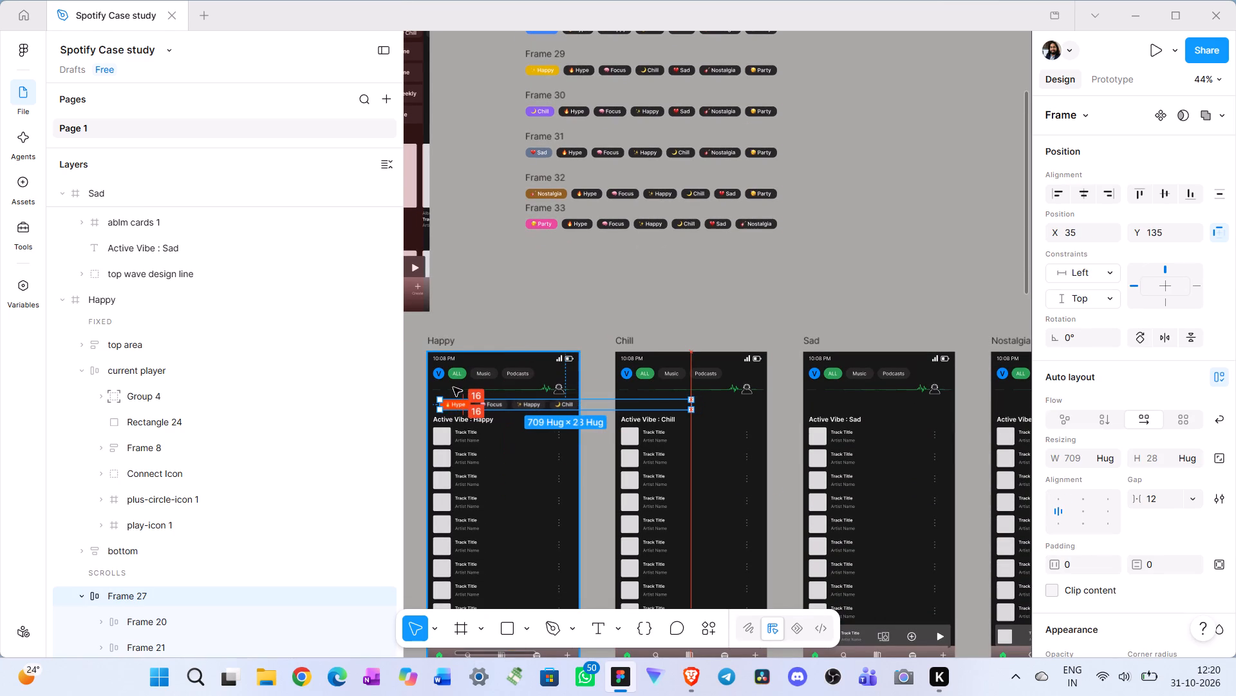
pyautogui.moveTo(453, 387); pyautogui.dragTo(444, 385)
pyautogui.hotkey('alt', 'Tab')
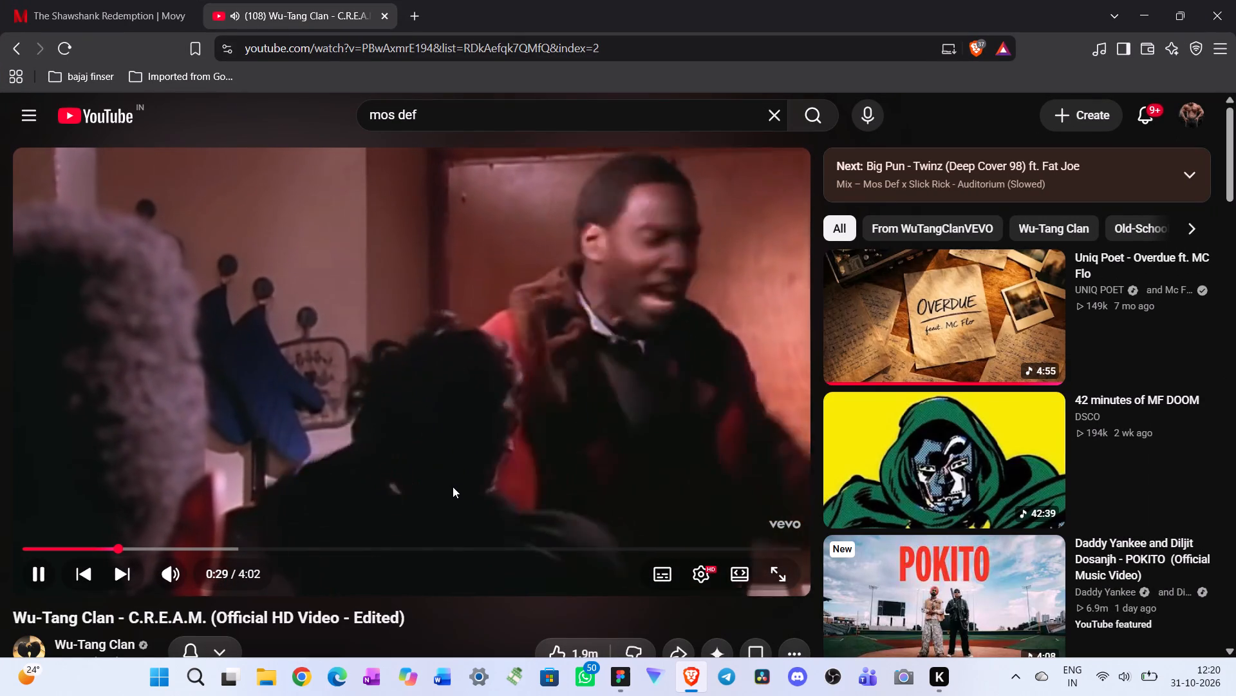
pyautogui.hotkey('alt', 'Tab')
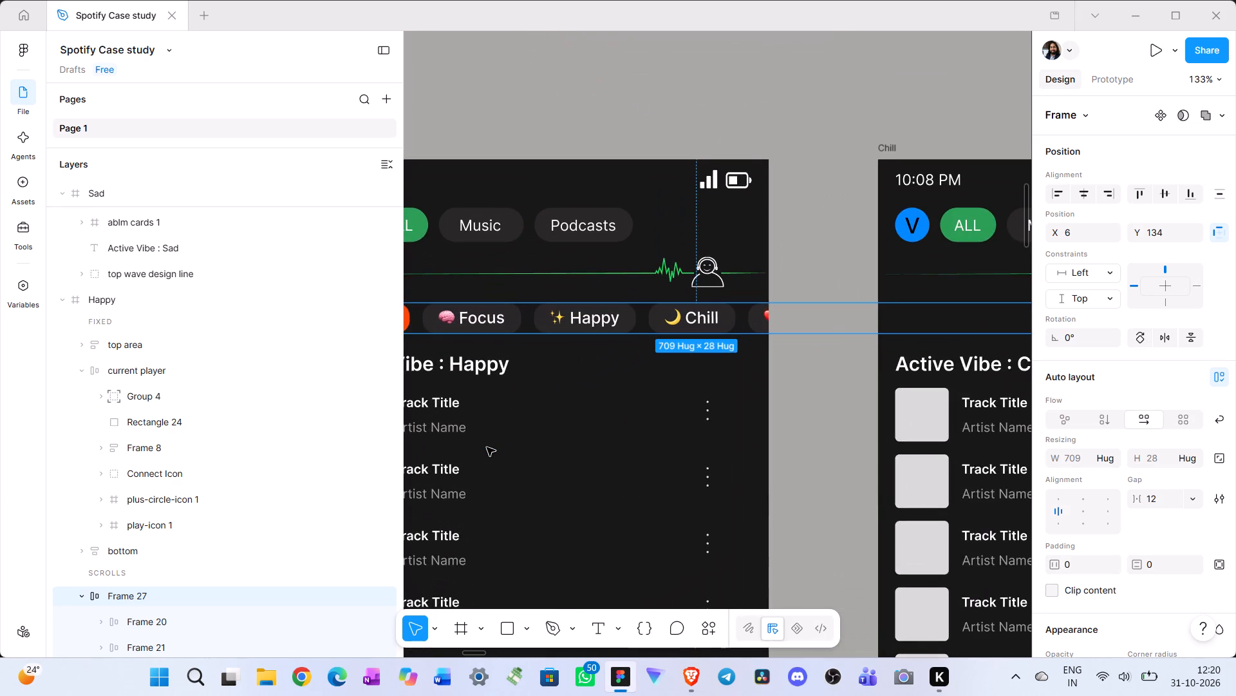
# Try to move the Frame 27 chip row from the Happy screen across to the Hype screen, leaving it beside Hype at X -1896, Y 102.
pyautogui.hscroll(2, 487, 447)
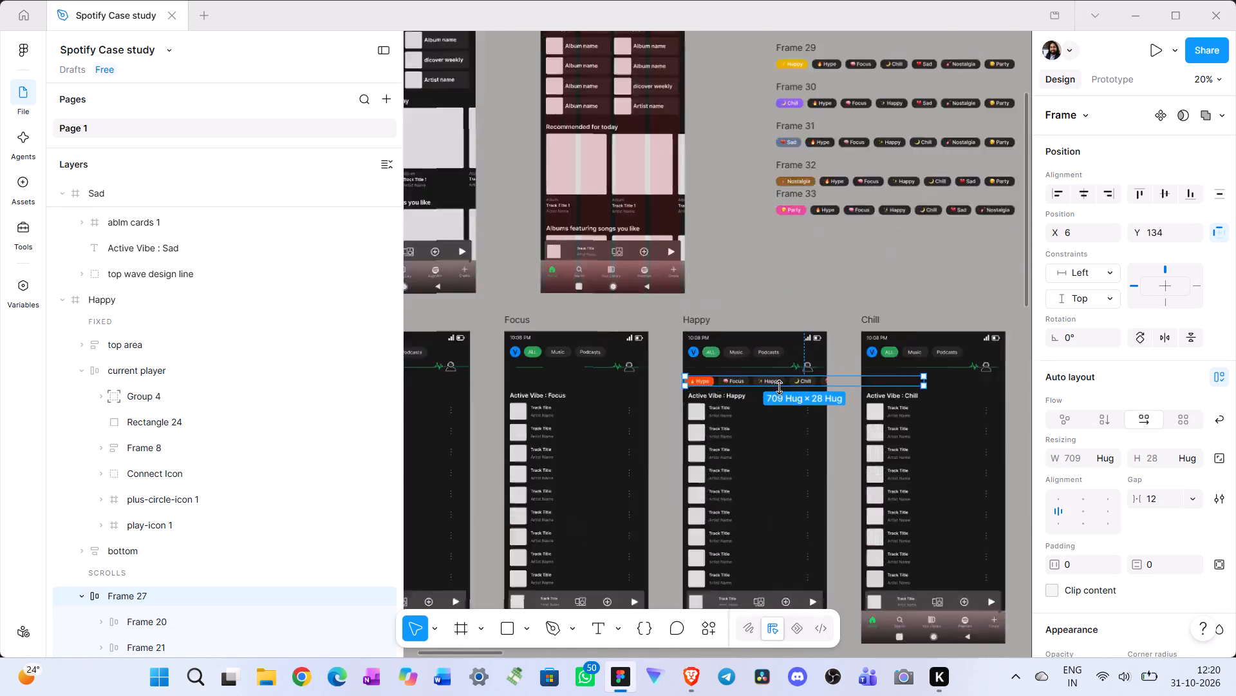
pyautogui.hscroll(1, 771, 389)
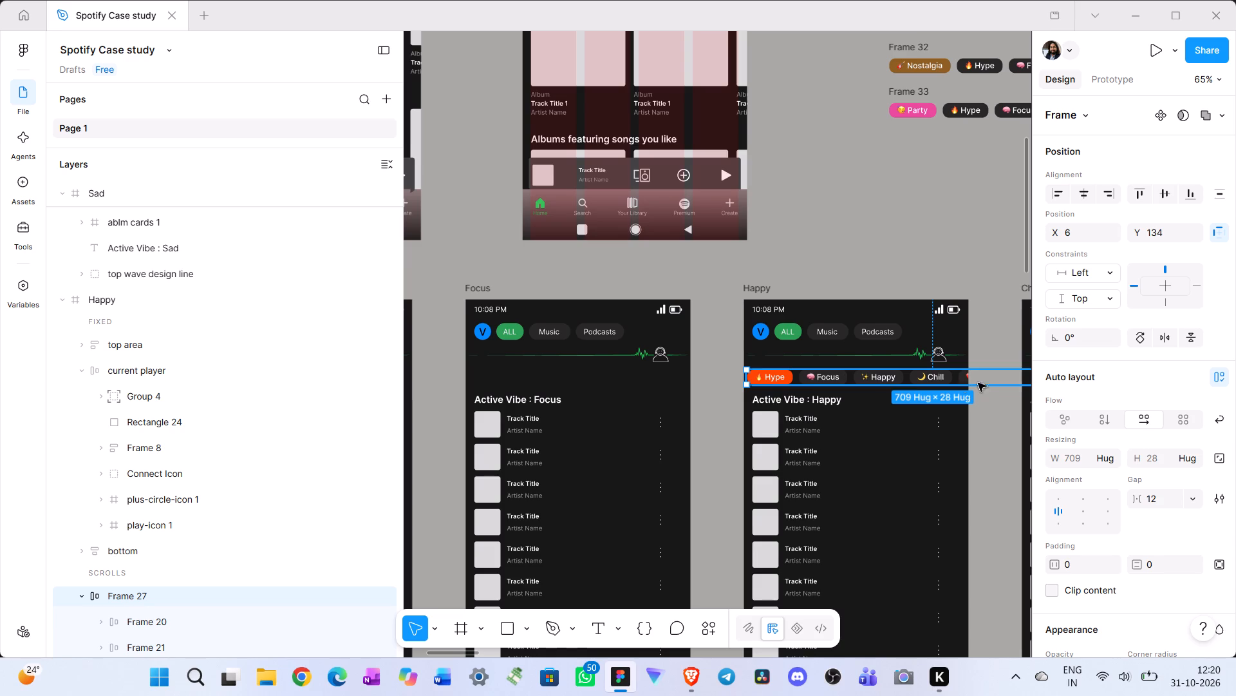
pyautogui.moveTo(1006, 379); pyautogui.dragTo(578, 374)
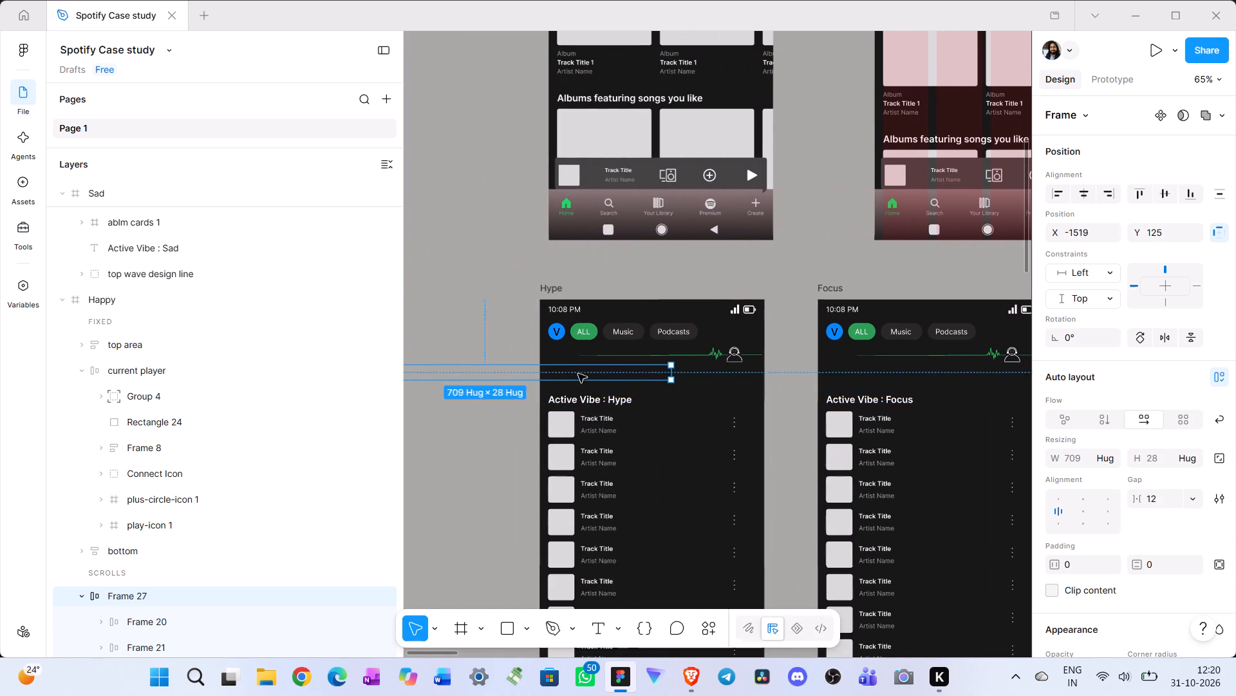
pyautogui.moveTo(578, 374); pyautogui.dragTo(769, 373)
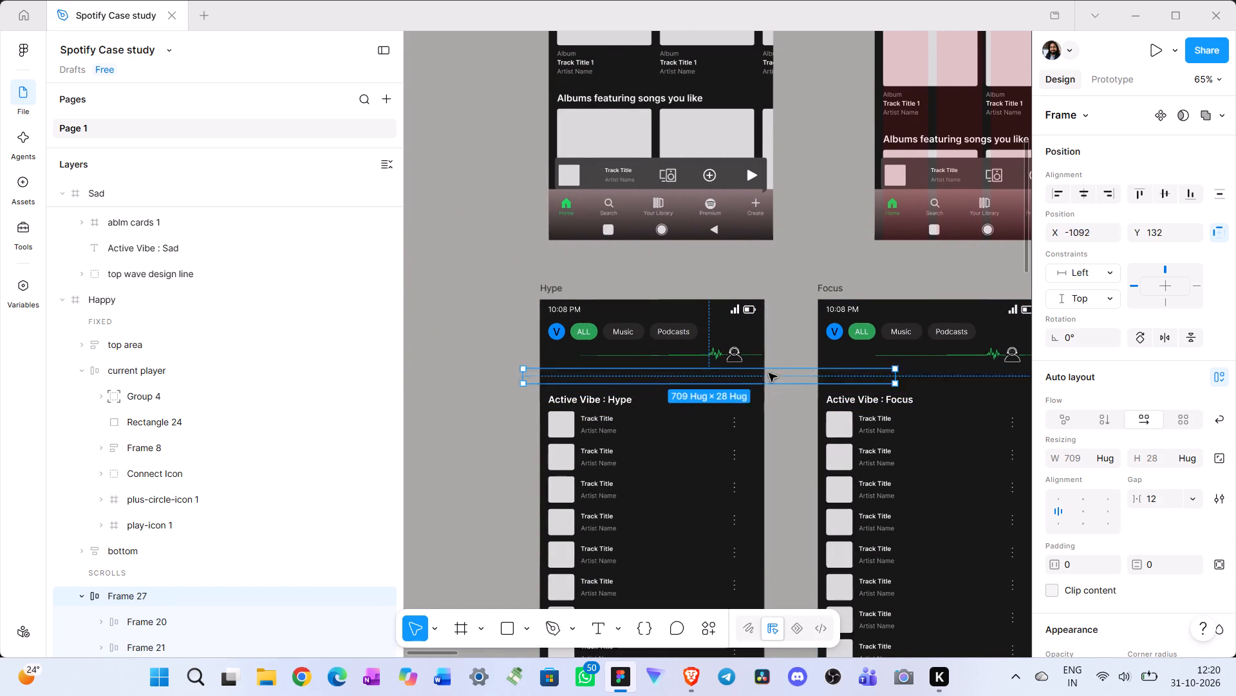
pyautogui.moveTo(769, 373); pyautogui.dragTo(541, 362)
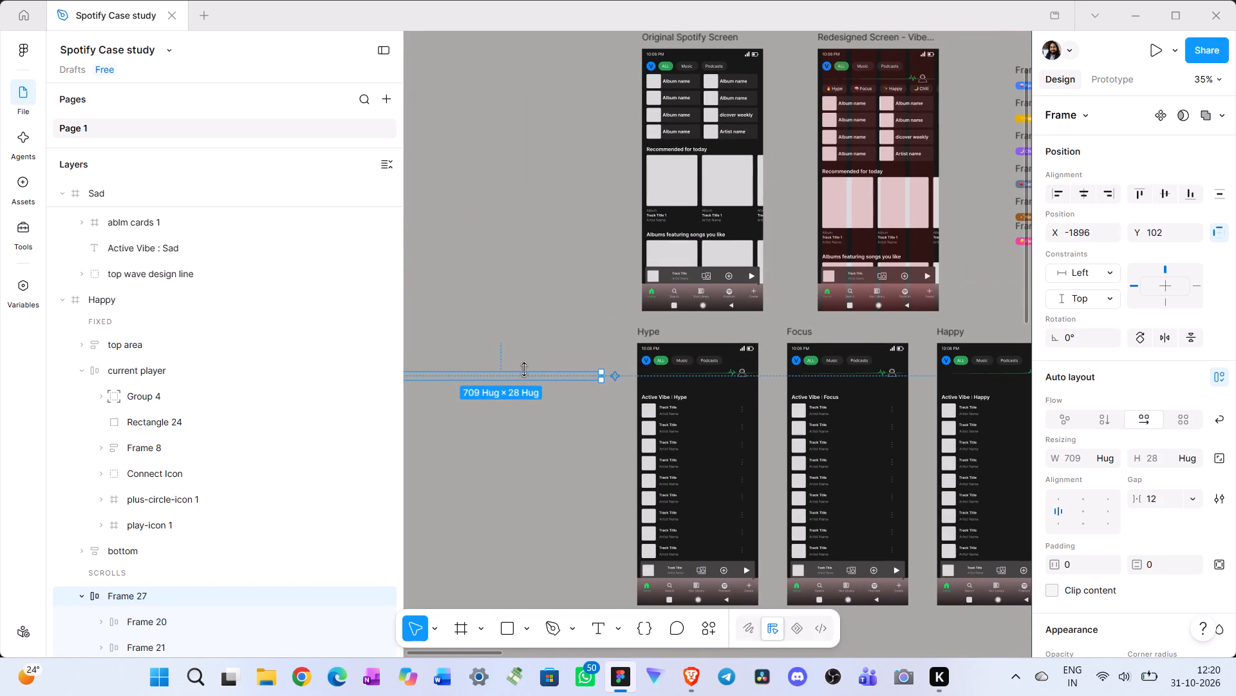
# Bring the Frame 27 chip row beside the Hype screen to the front.
pyautogui.rightClick(532, 376)
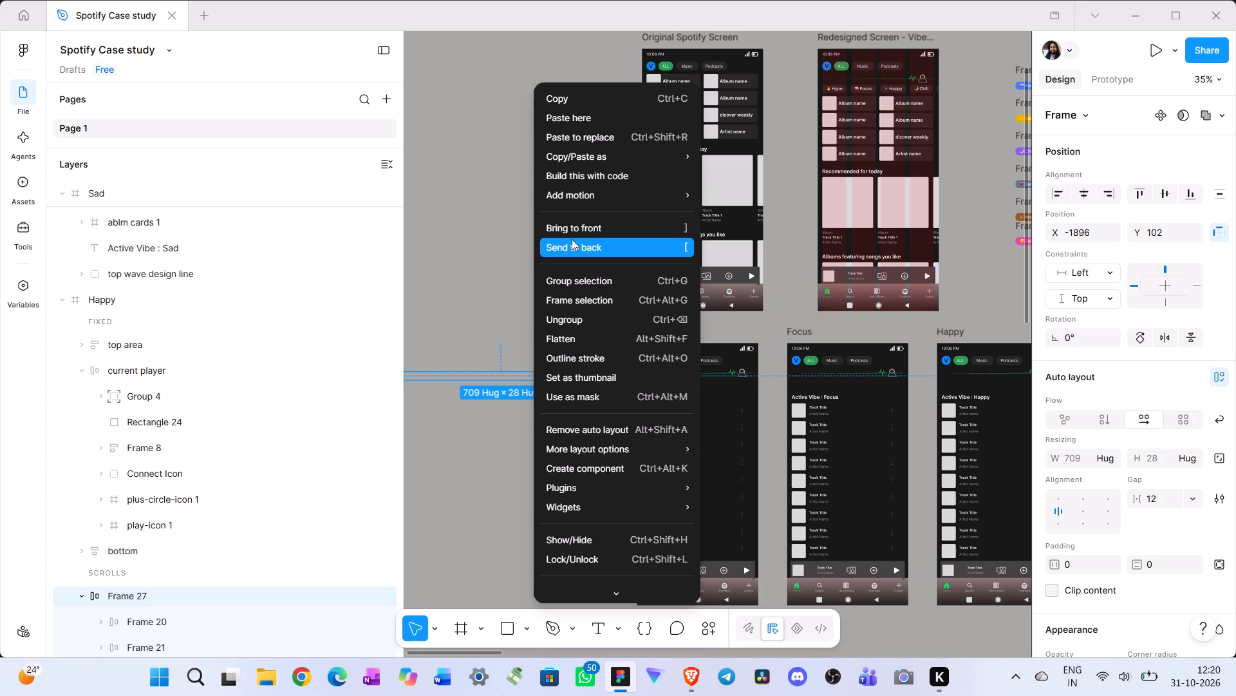
pyautogui.click(571, 232)
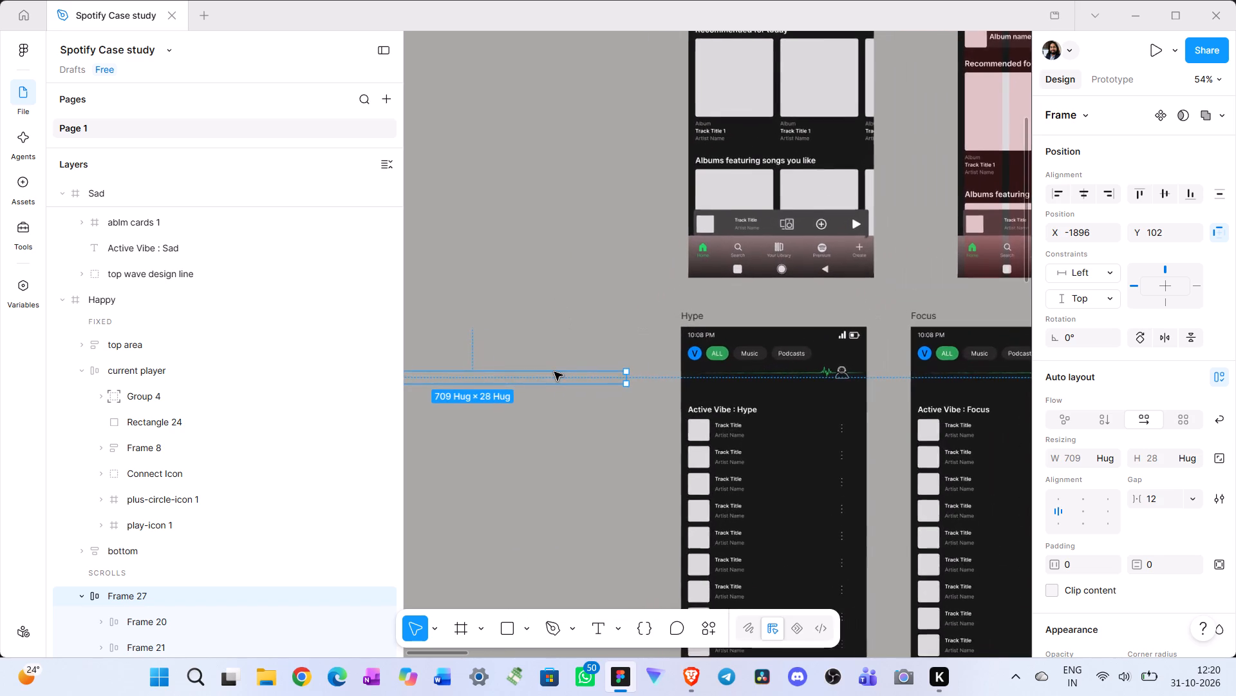
pyautogui.hscroll(3, 552, 372)
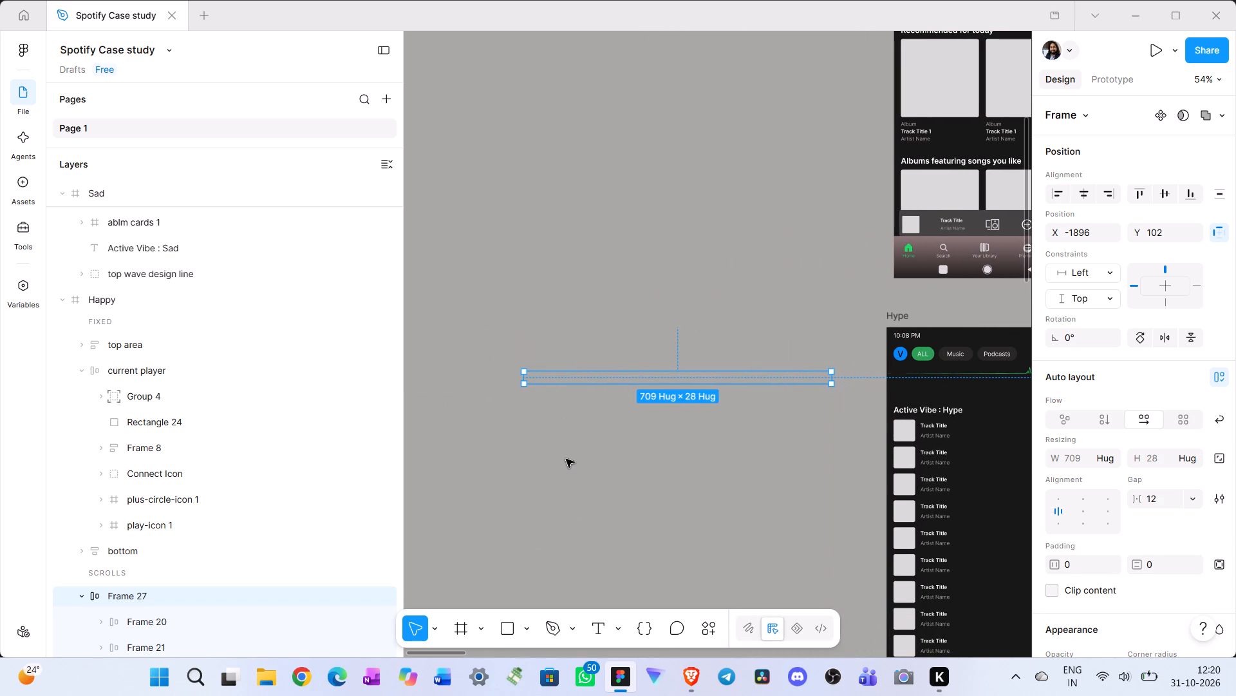
# Undo the last move of the Frame 27 chip row, returning it to the Happy screen.
pyautogui.hotkey('ctrl', 'z')
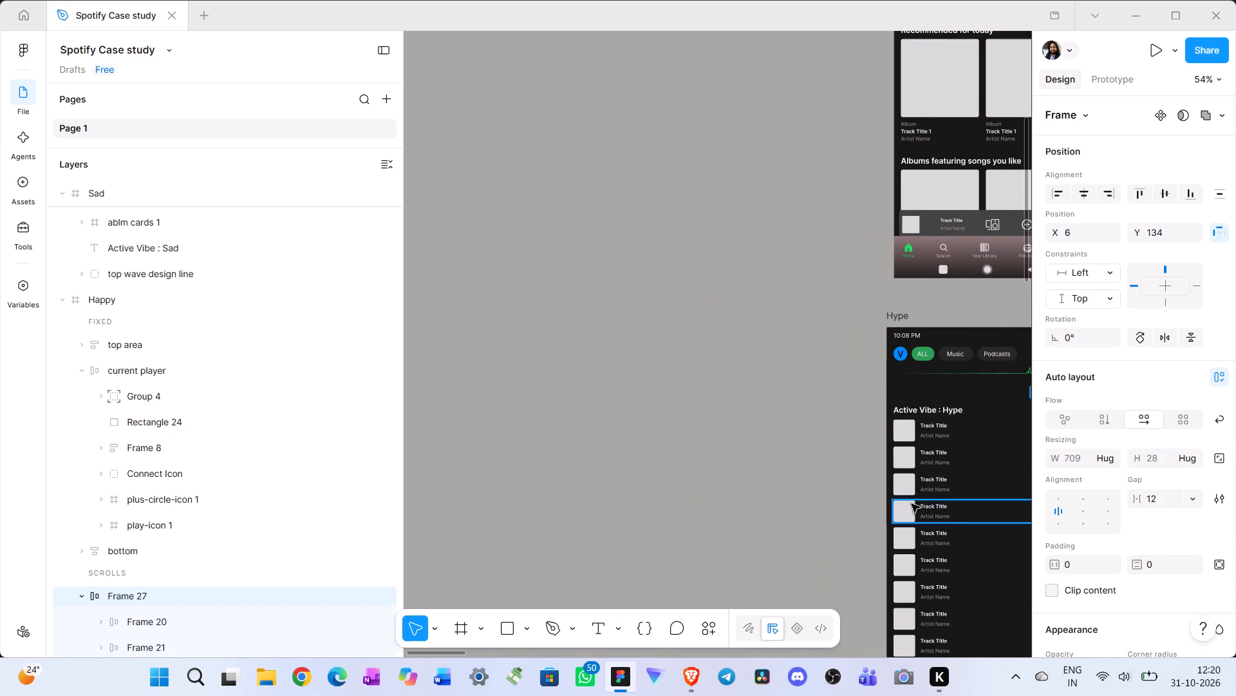
# Move the Frame 27 chip row from the Happy screen onto the Hype screen, below the wave line, at about X 26, Y 122.
pyautogui.hscroll(-2, 896, 501)
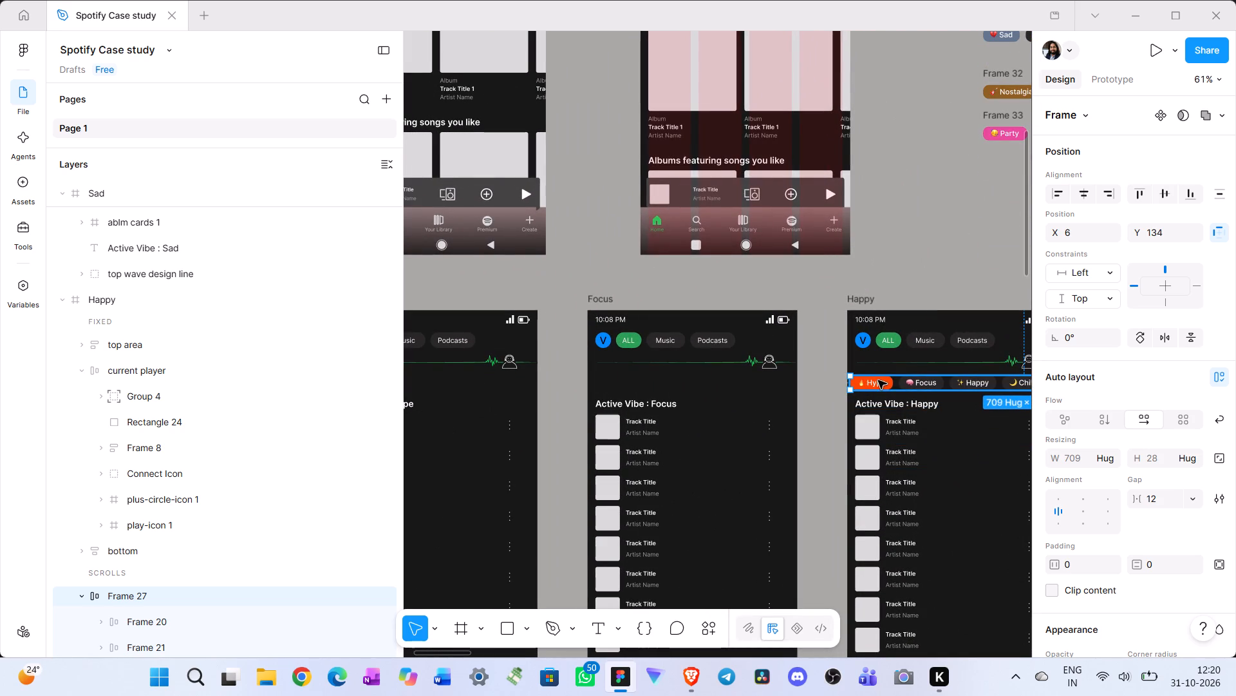
pyautogui.moveTo(908, 384); pyautogui.dragTo(440, 396)
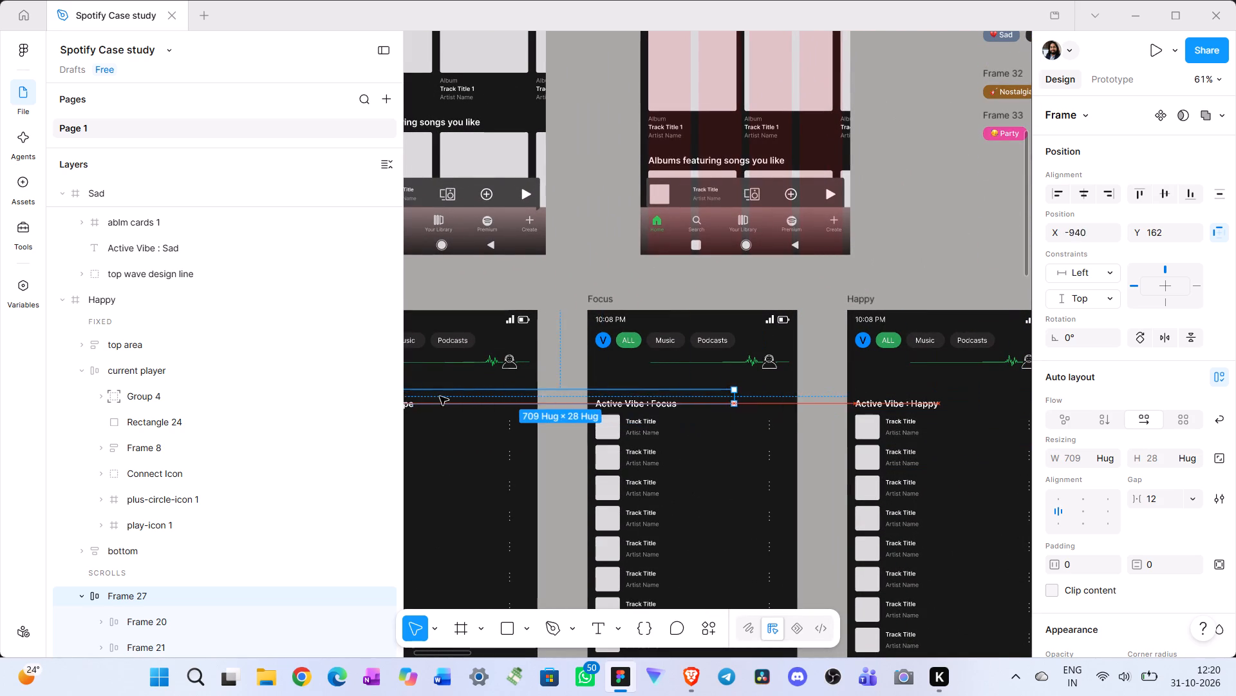
pyautogui.moveTo(440, 396); pyautogui.dragTo(644, 382)
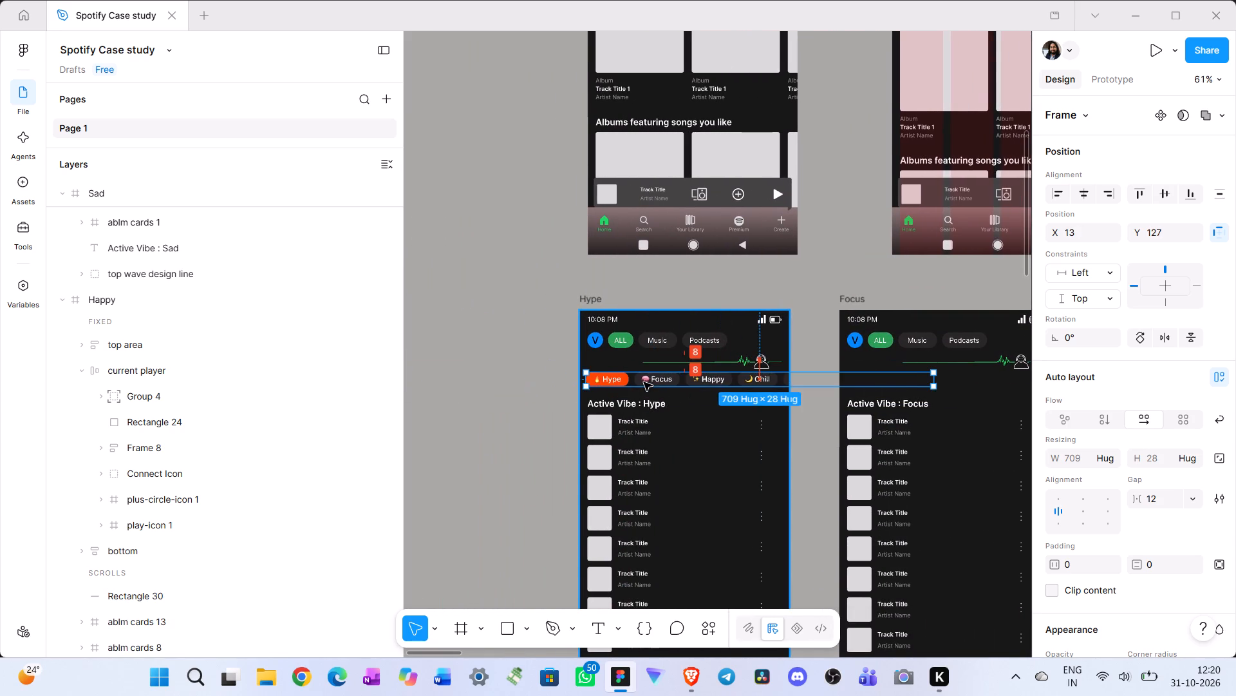
pyautogui.moveTo(644, 382); pyautogui.dragTo(654, 383)
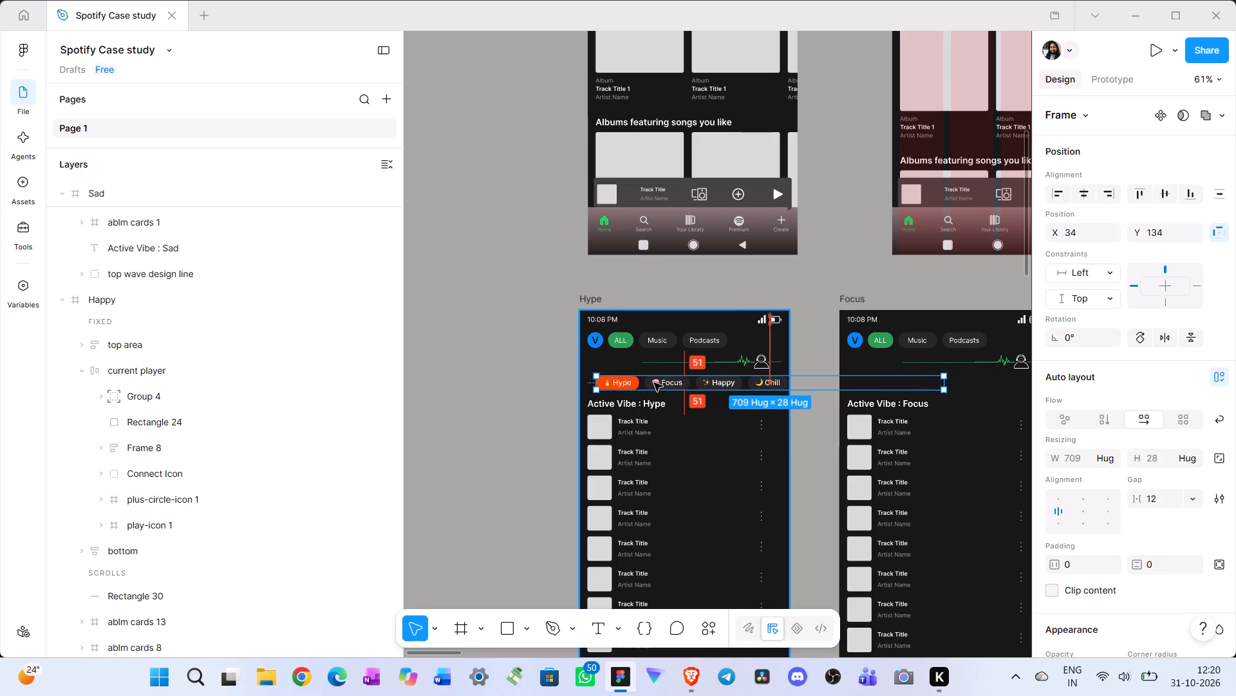
pyautogui.moveTo(654, 383); pyautogui.dragTo(653, 383)
pyautogui.scroll(-4, 159, 397)
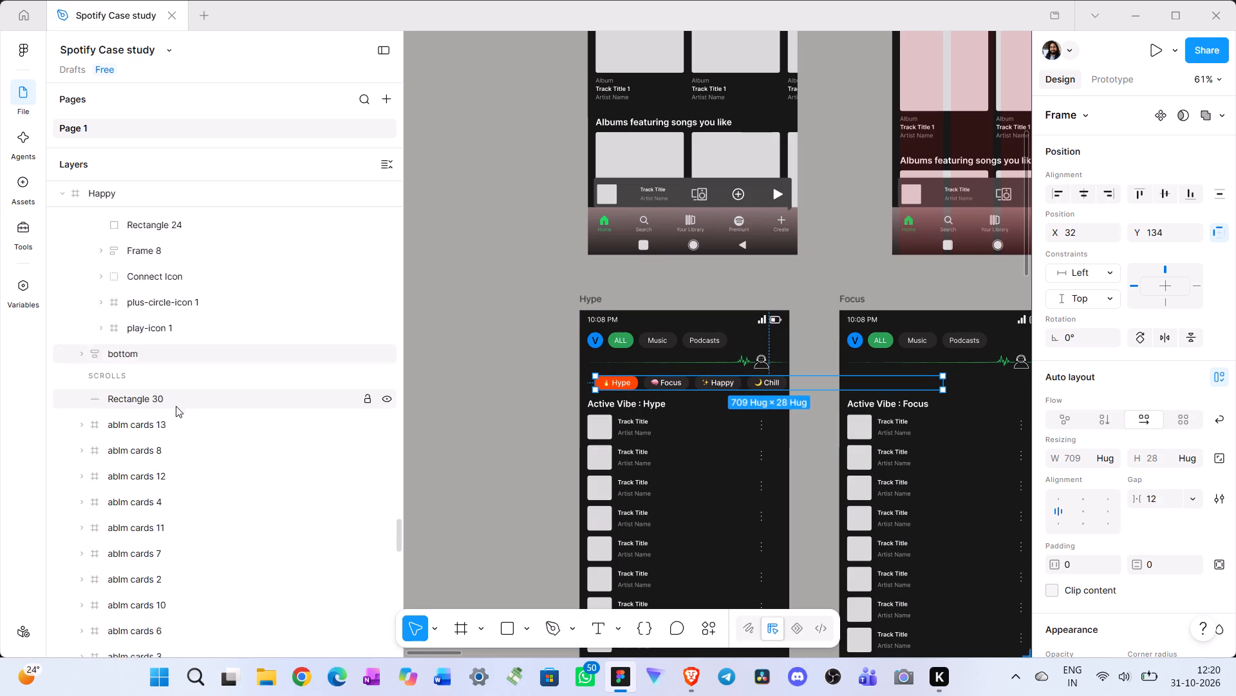
pyautogui.scroll(-6, 176, 406)
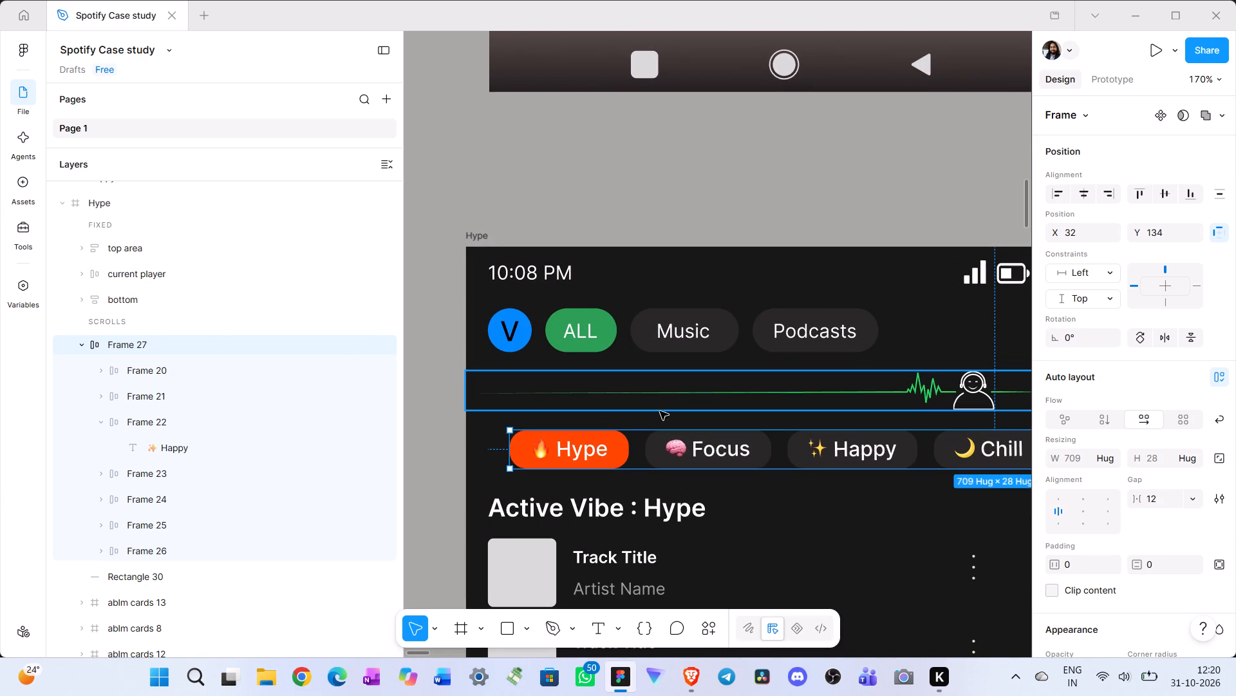
pyautogui.moveTo(579, 446); pyautogui.dragTo(574, 430)
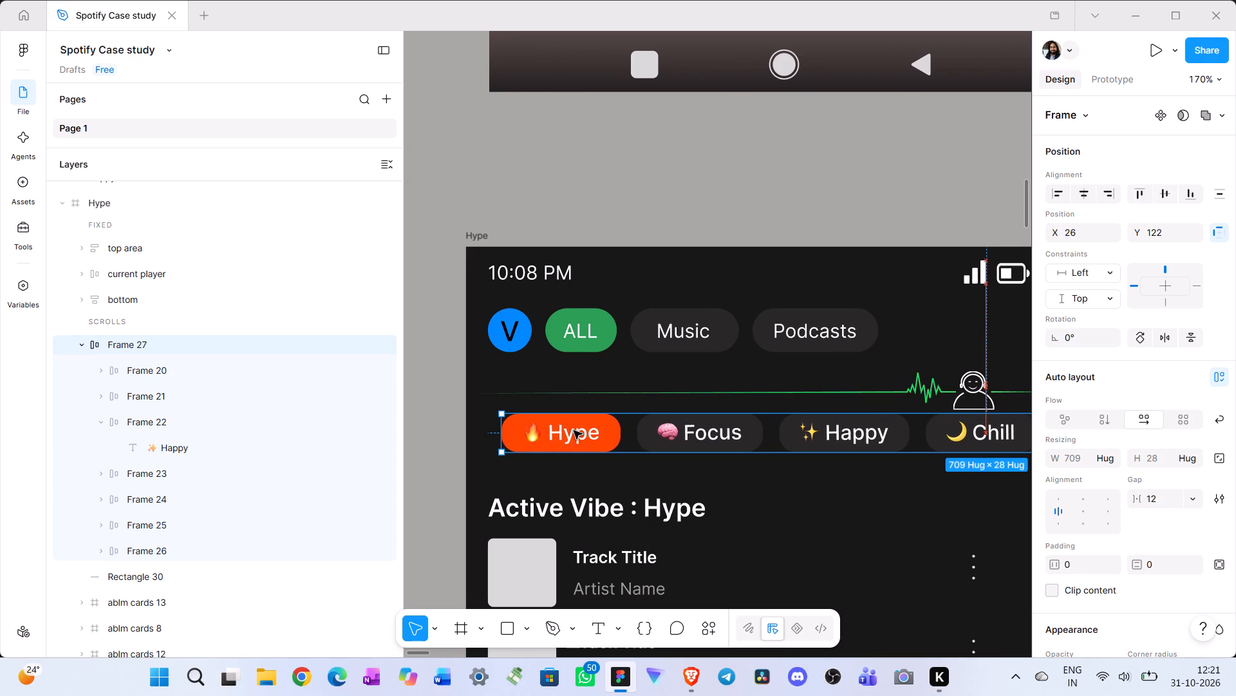
pyautogui.moveTo(574, 430); pyautogui.dragTo(571, 430)
# Show the 4-column layout guide on the Hype screen.
pyautogui.click(474, 234)
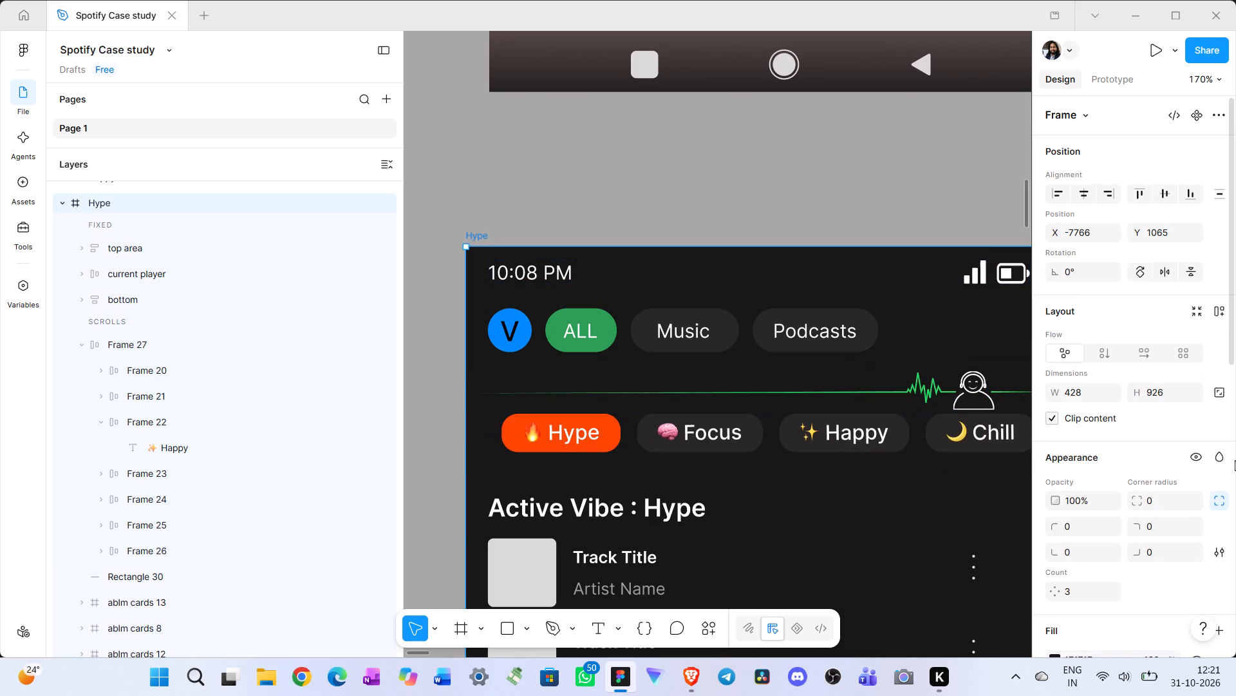
pyautogui.scroll(-12, 1160, 471)
pyautogui.click(1199, 562)
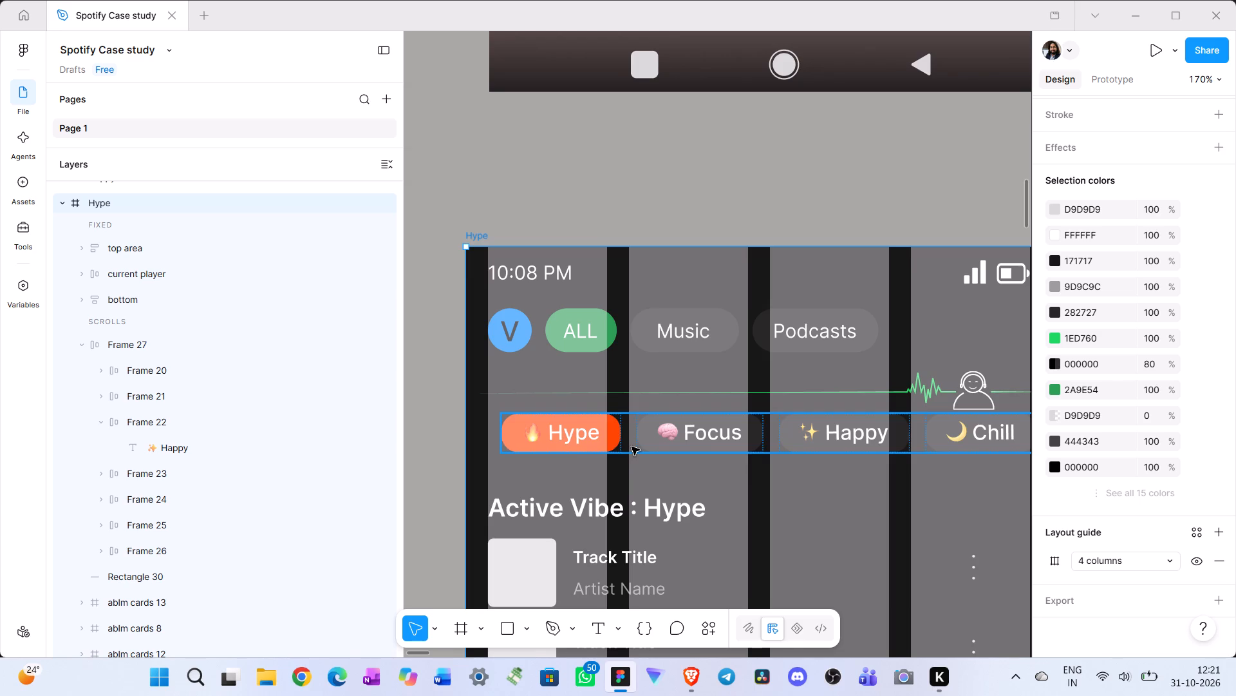
# Nudge the Frame 27 chip row until its left edge aligns with the Hype screen's first guide column, 16 px from the edge.
pyautogui.press('Left')
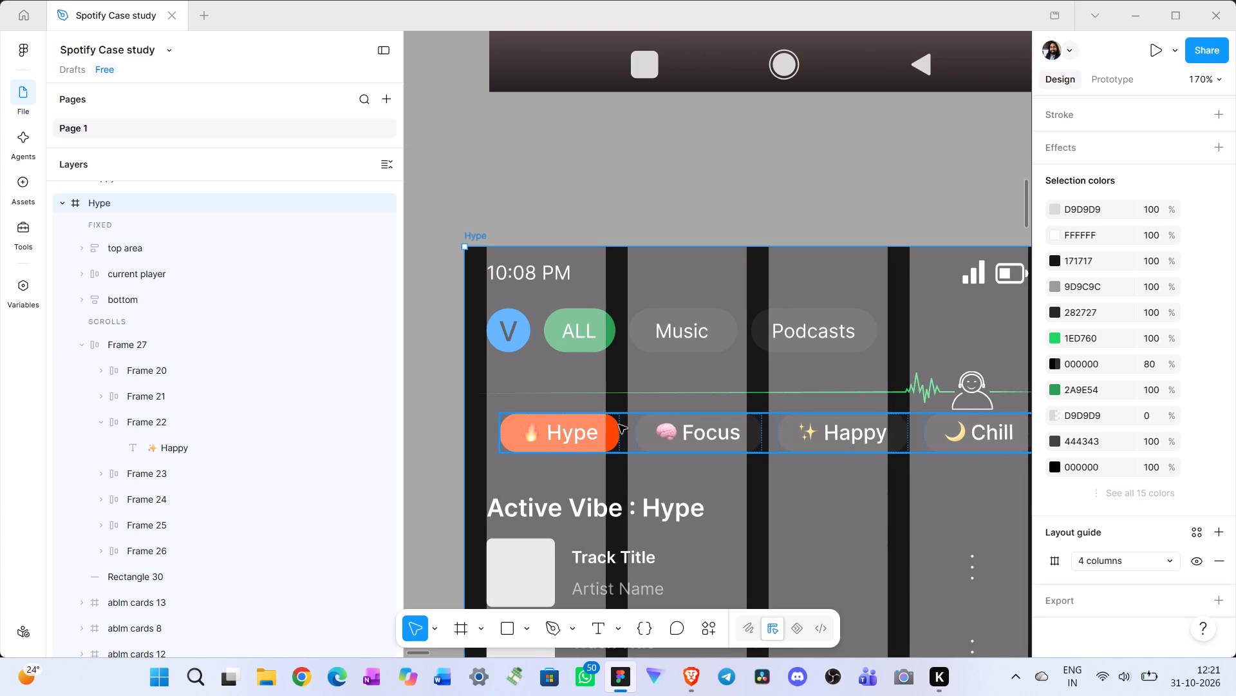
pyautogui.click(619, 425)
pyautogui.press('Left')
pyautogui.press('Left')
pyautogui.press('Left')
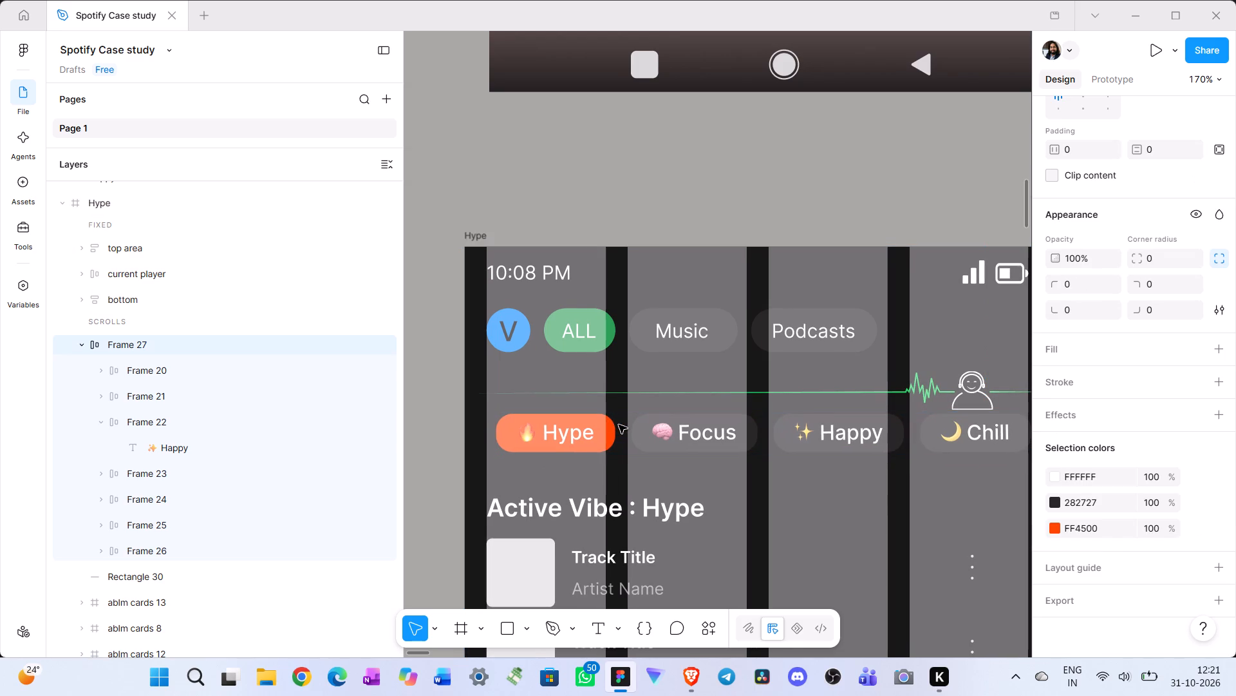
pyautogui.press('Left')
pyautogui.press('Left')
pyautogui.press('Left')
pyautogui.press('Left')
pyautogui.press('Left')
pyautogui.press('Left')
pyautogui.press('Left')
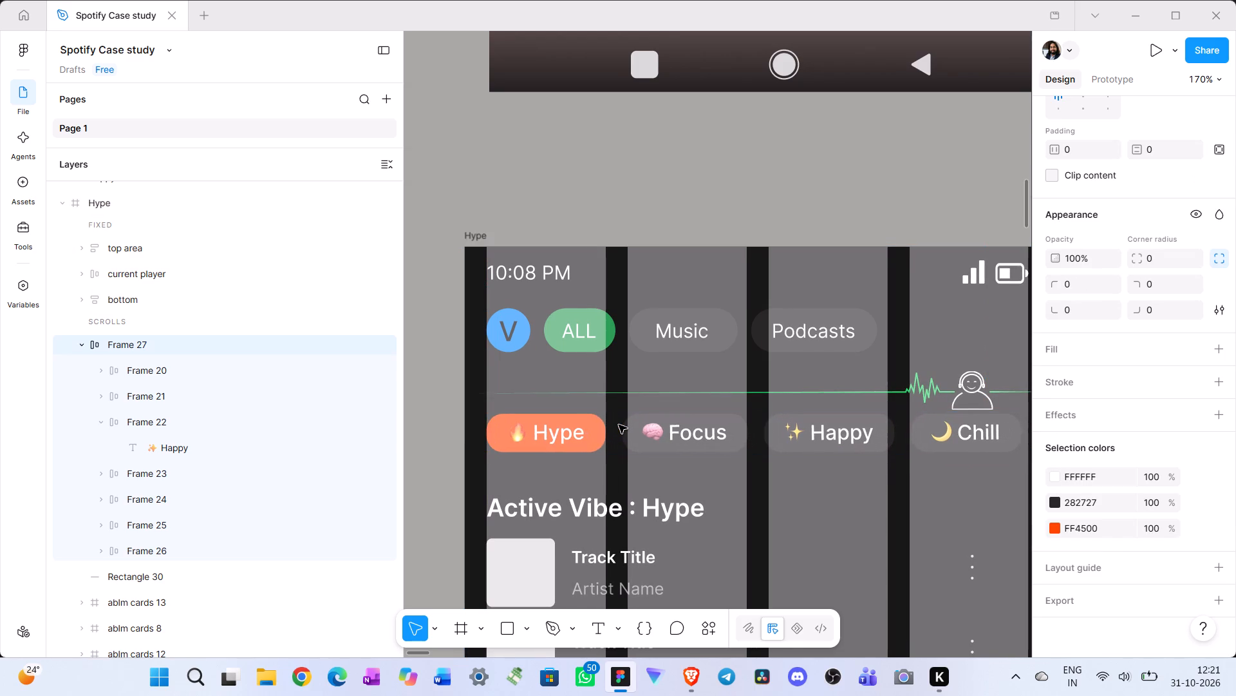
pyautogui.press('Right')
pyautogui.press('Left')
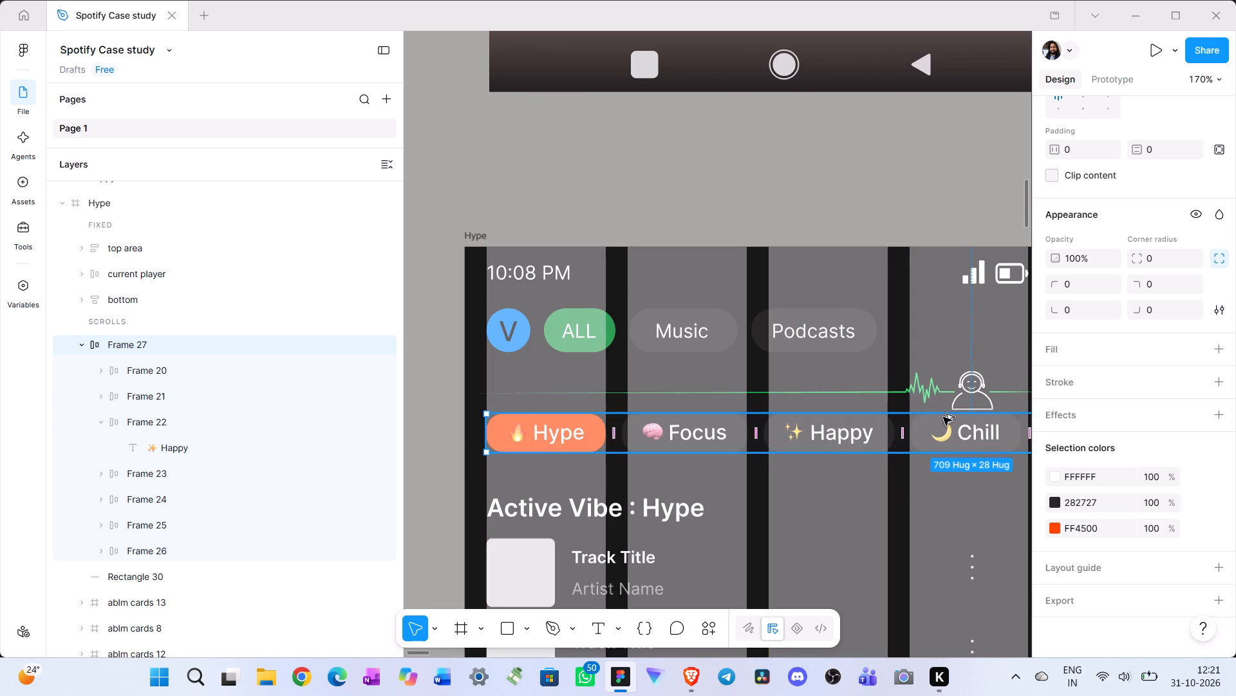
# Nudge the Frame 27 chip row down on the Hype screen, leaving an 8 px gap below the wave line graphic.
pyautogui.hotkey('alt', 'Down')
pyautogui.hotkey('alt', 'Down')
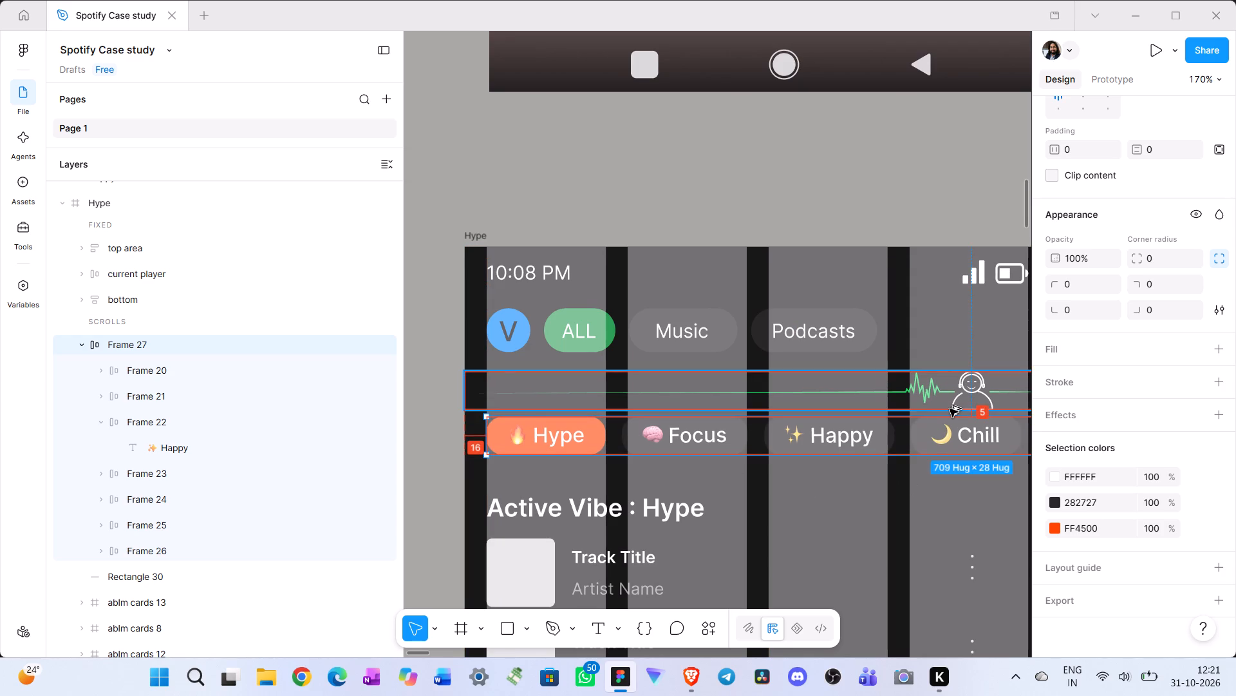
pyautogui.hotkey('alt', 'Down')
pyautogui.hotkey('alt', 'Down')
pyautogui.hotkey('alt', 'Down')
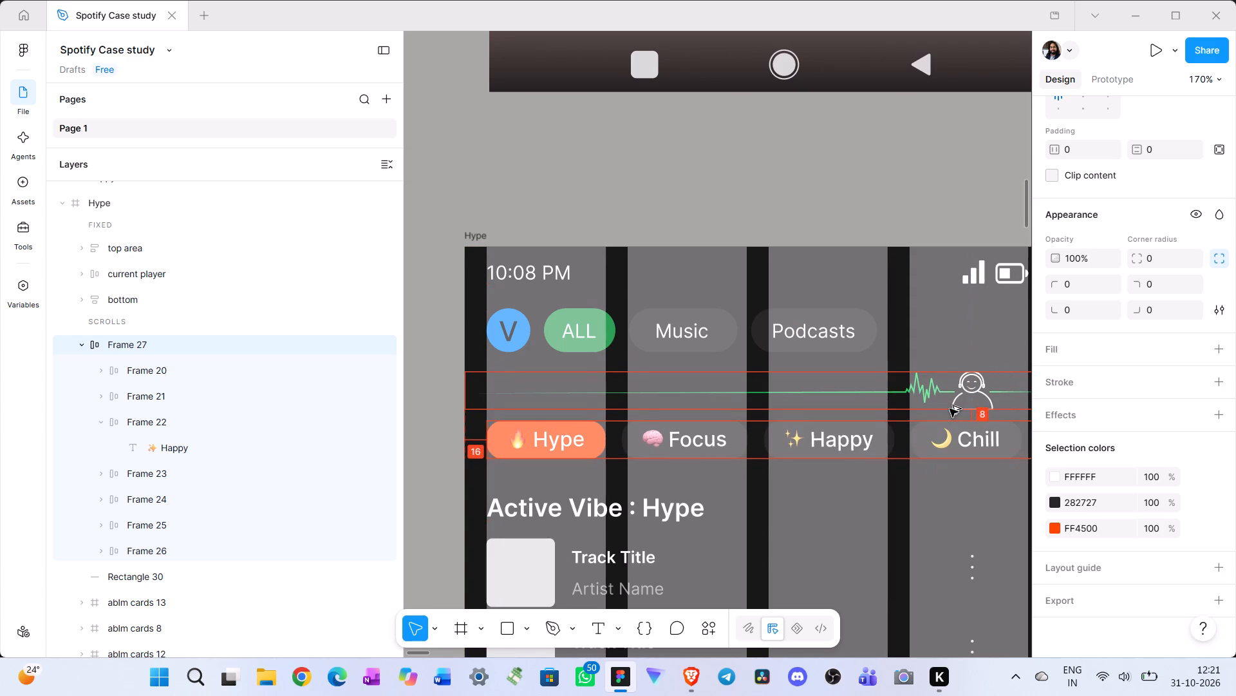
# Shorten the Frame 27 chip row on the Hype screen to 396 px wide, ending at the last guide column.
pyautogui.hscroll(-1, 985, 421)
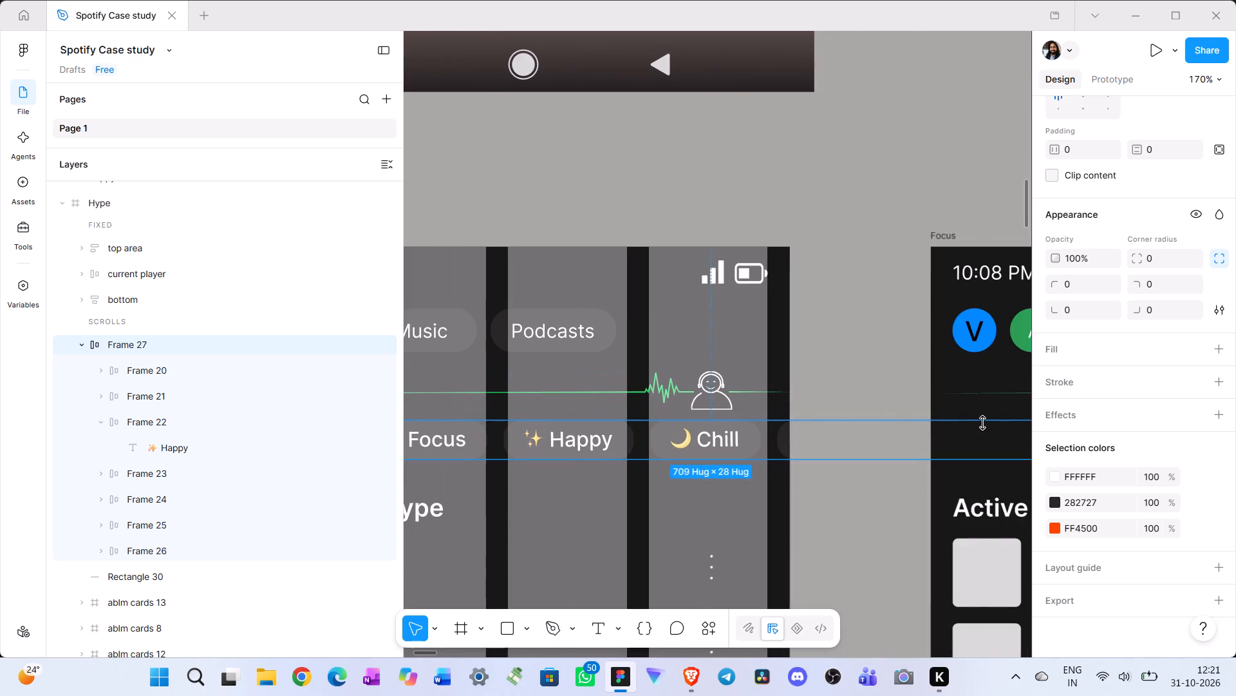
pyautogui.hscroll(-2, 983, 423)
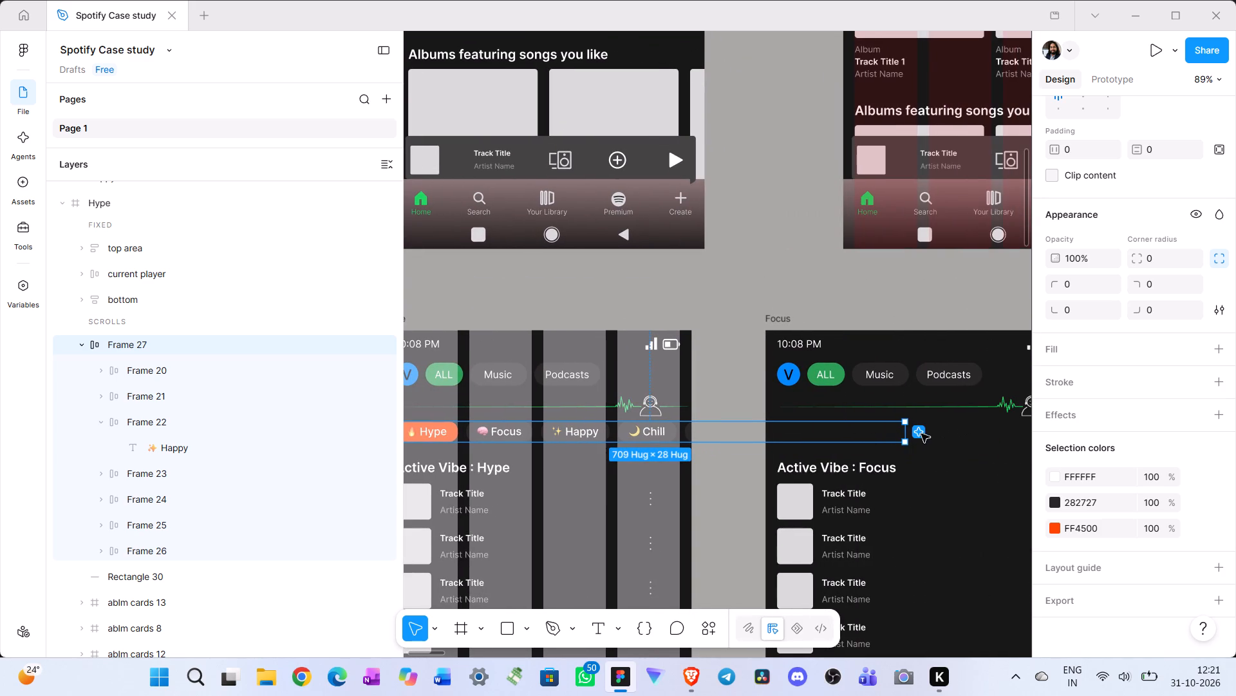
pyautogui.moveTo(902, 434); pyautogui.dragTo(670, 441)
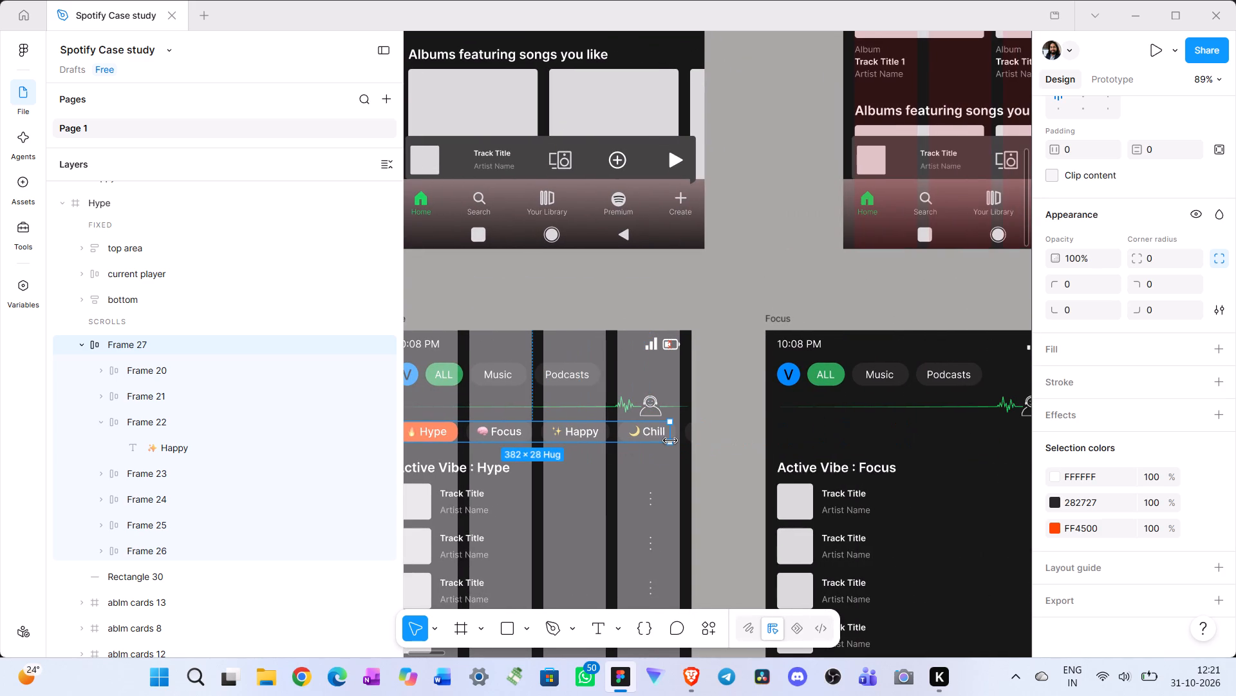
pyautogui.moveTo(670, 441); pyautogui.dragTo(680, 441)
# Widen the Hype screen's Frame 27 chip row to 412 px, matching the chip row on Redesigned Screen - Vibe Bar.
pyautogui.scroll(1, 767, 464)
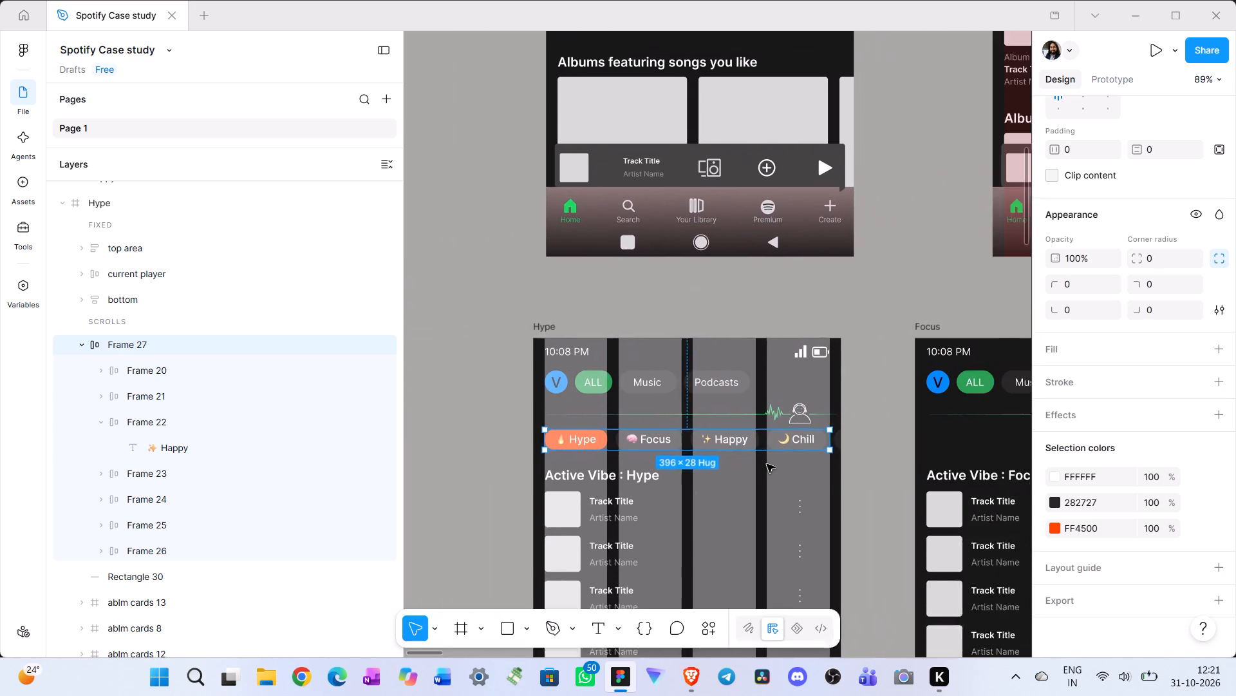
pyautogui.scroll(2, 767, 464)
pyautogui.scroll(-1, 767, 464)
pyautogui.hscroll(-1, 767, 464)
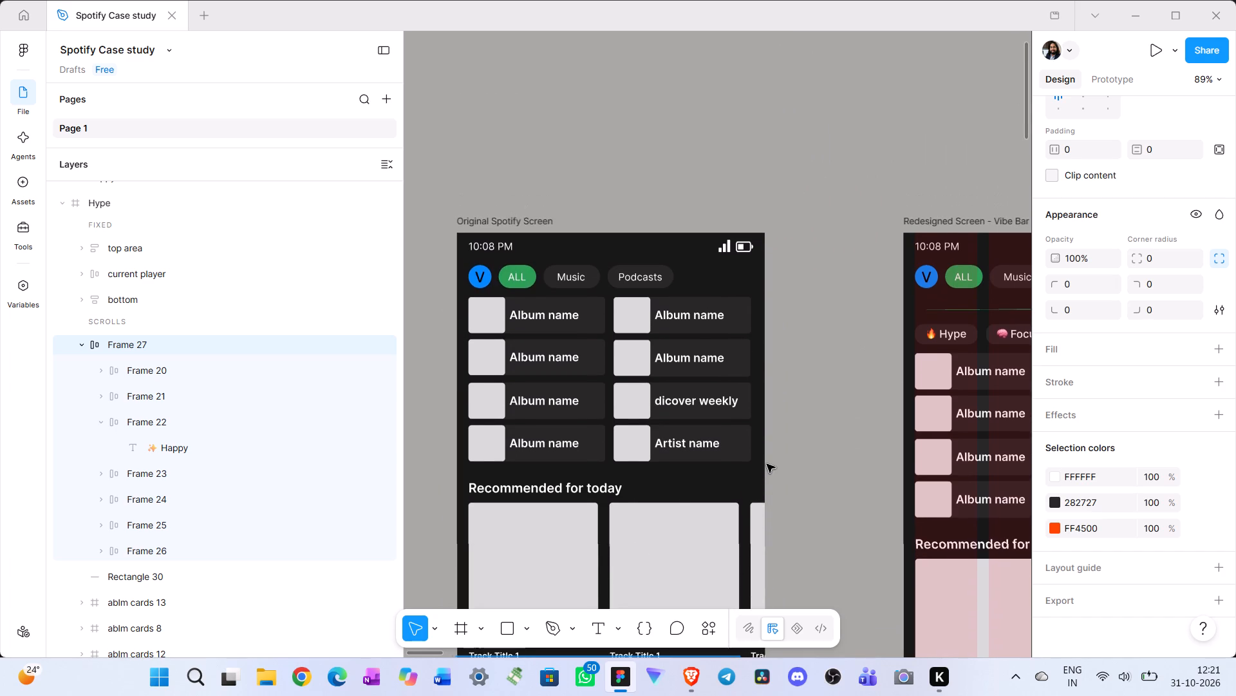
pyautogui.hscroll(-2, 767, 464)
pyautogui.click(816, 335)
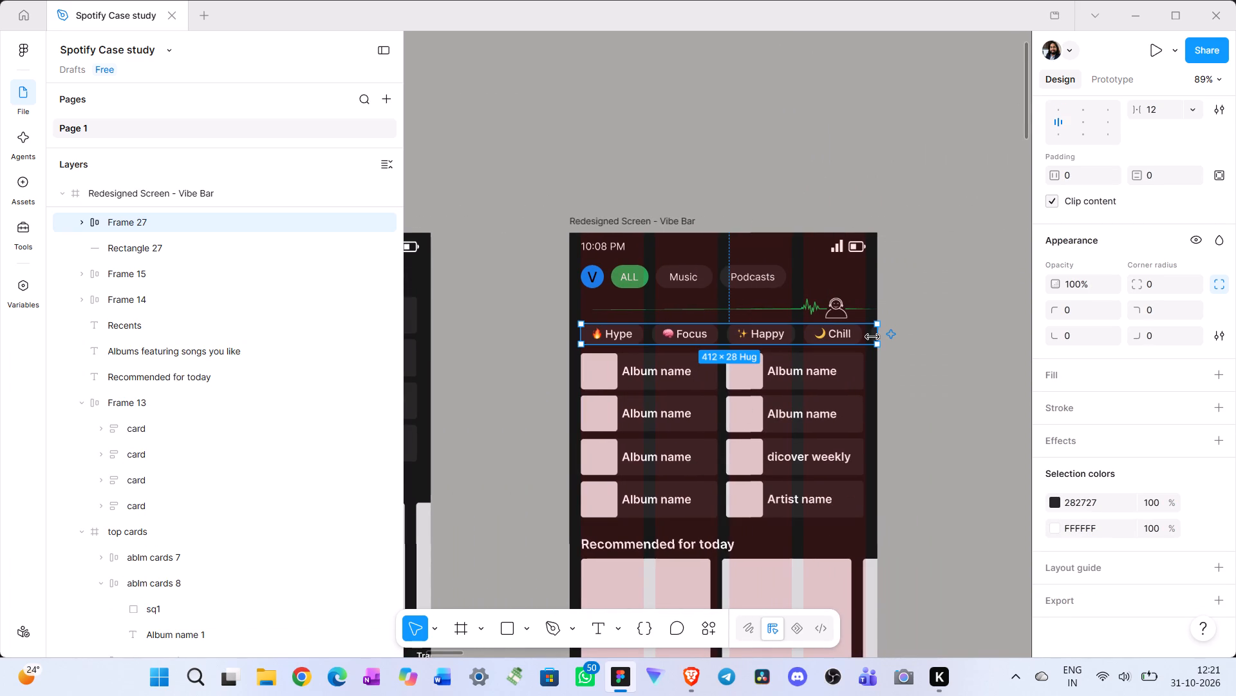
pyautogui.scroll(-5, 813, 399)
pyautogui.hscroll(1, 813, 399)
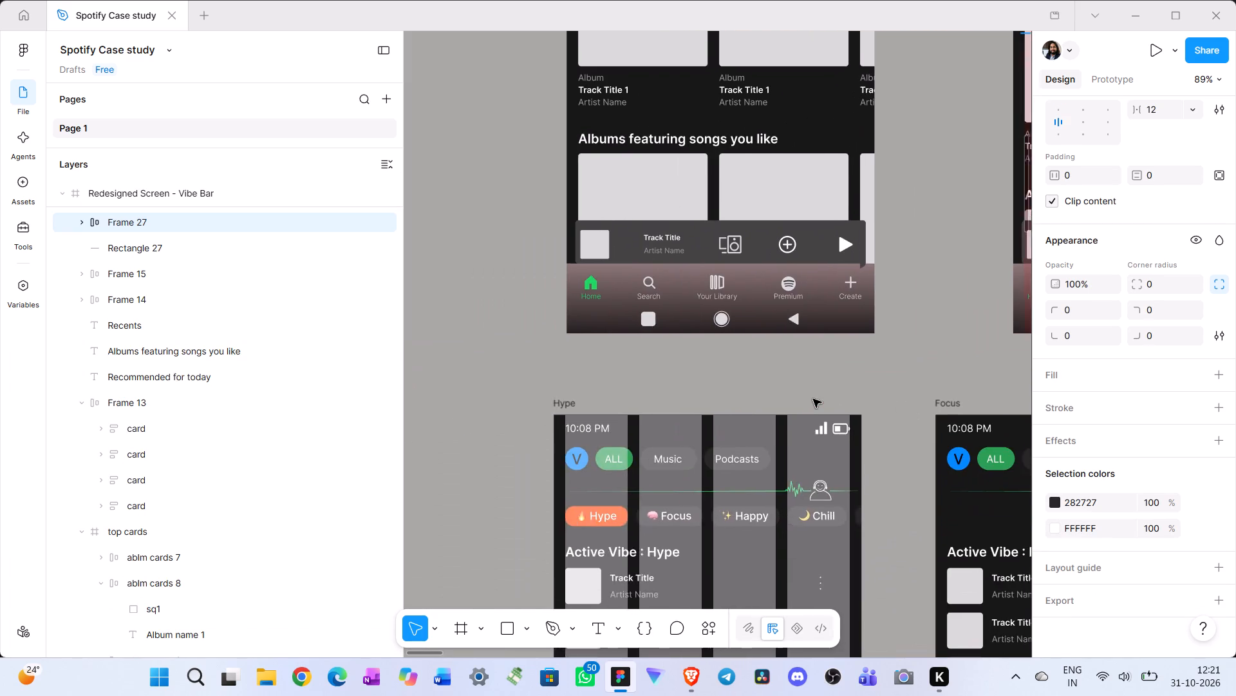
pyautogui.hscroll(1, 813, 399)
pyautogui.scroll(-1, 813, 399)
pyautogui.click(762, 414)
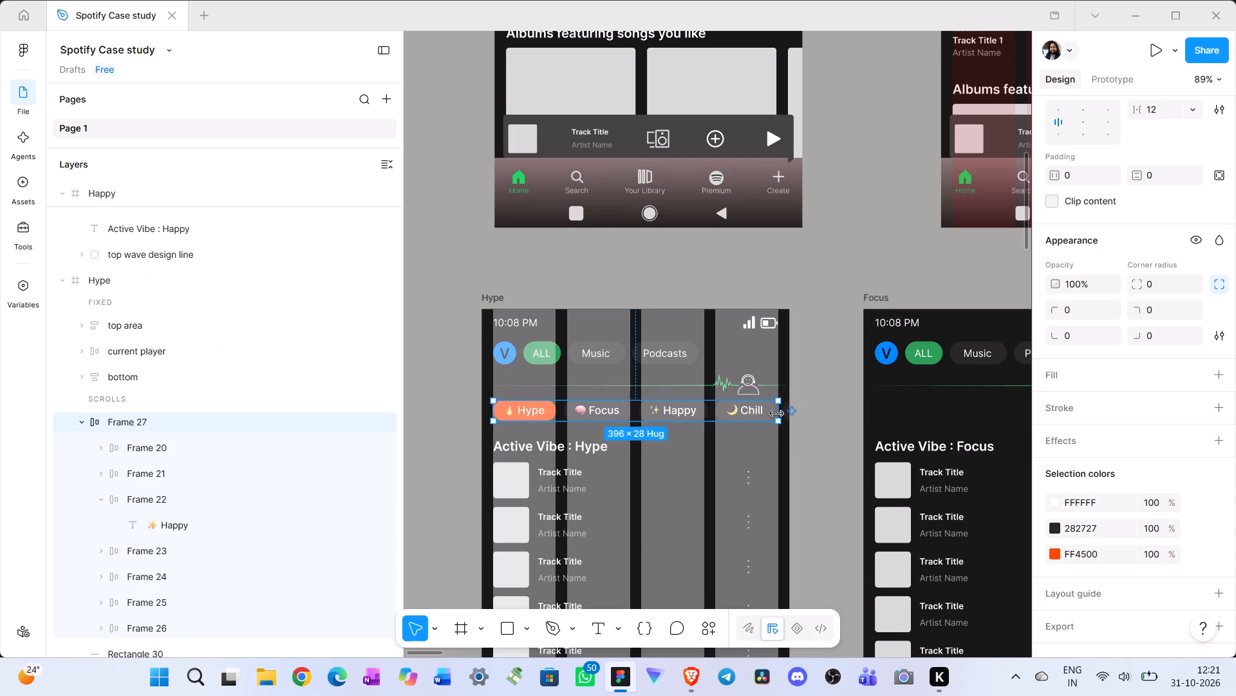
pyautogui.moveTo(776, 414); pyautogui.dragTo(790, 412)
# Move the Frame 28 chip row onto the Focus screen, between the wave line and the Active Vibe heading, at about X 26, Y 134.
pyautogui.hscroll(-1, 790, 412)
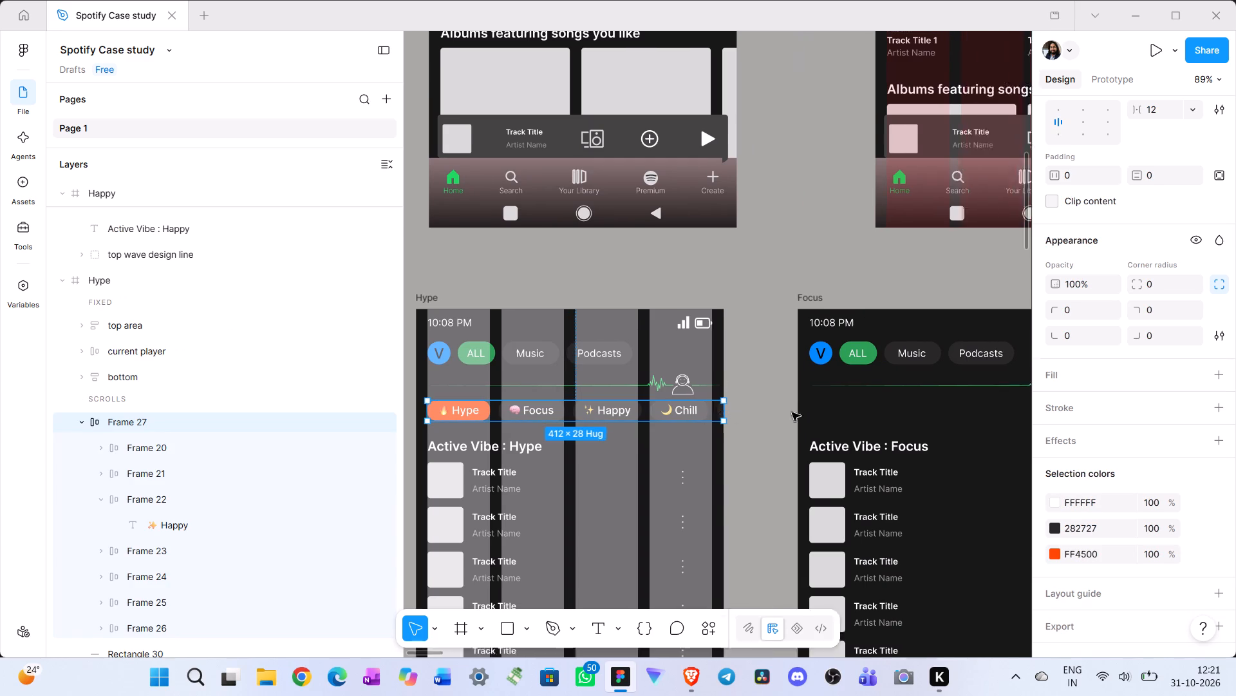
pyautogui.hscroll(-1, 792, 412)
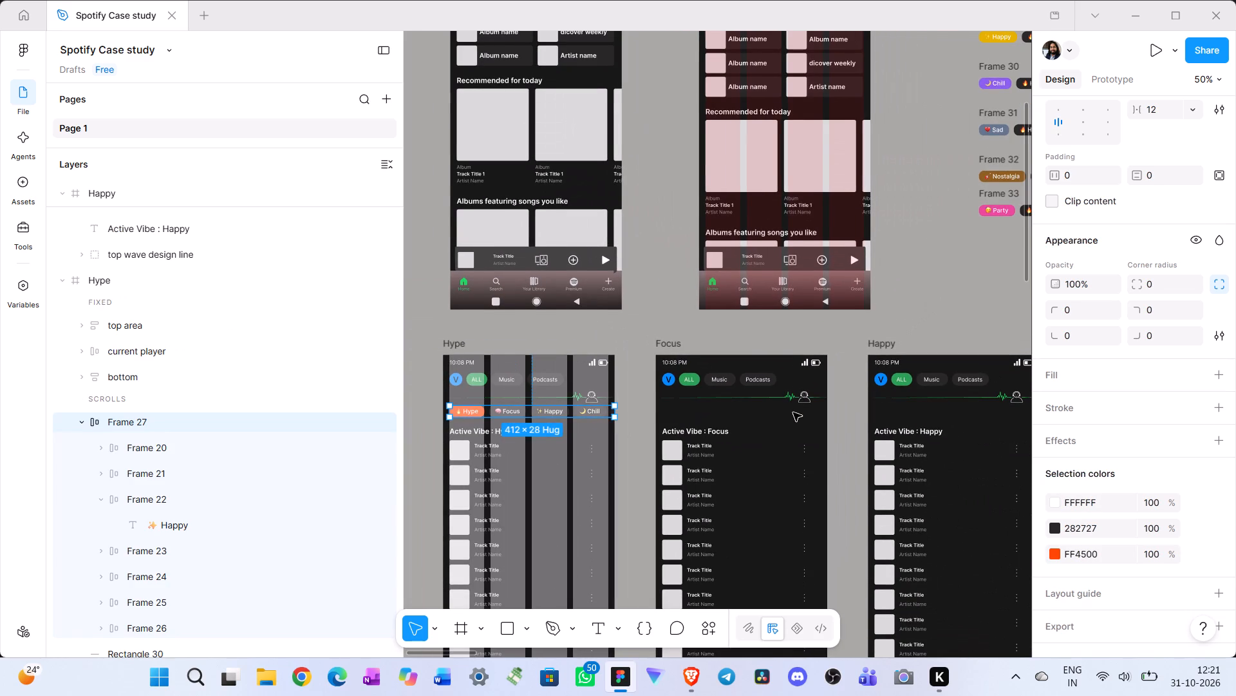
pyautogui.hscroll(-1, 793, 412)
pyautogui.scroll(2, 793, 412)
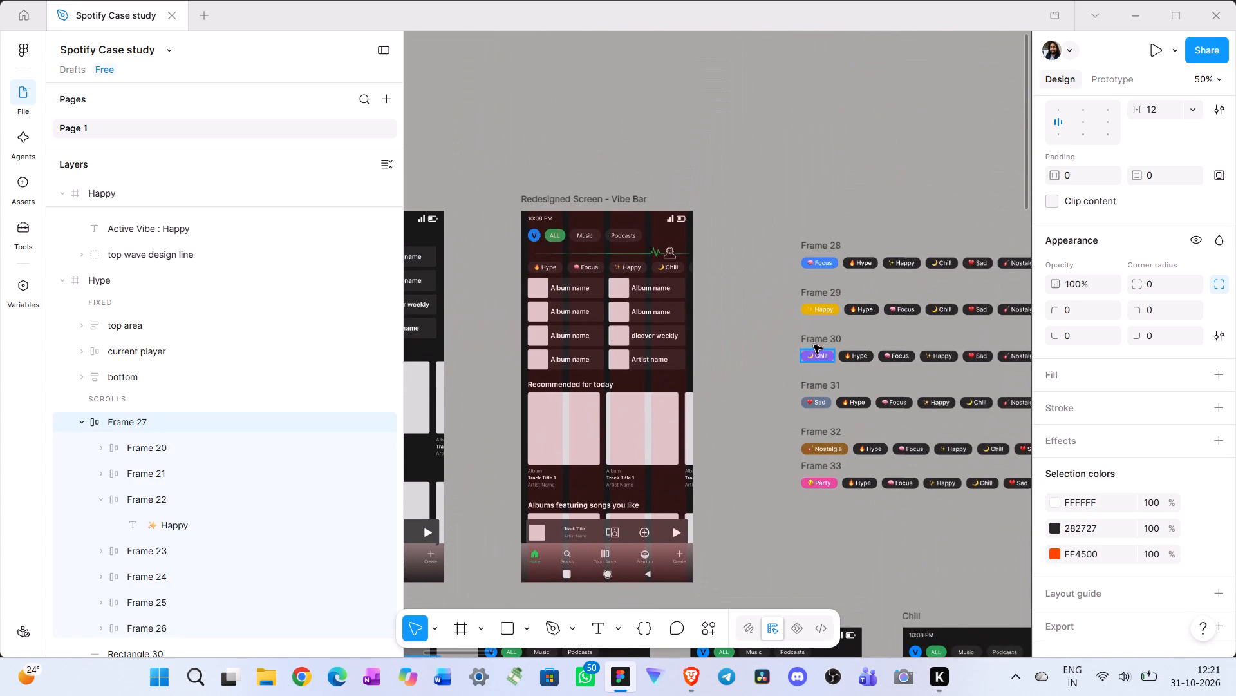
pyautogui.moveTo(829, 243); pyautogui.dragTo(835, 243)
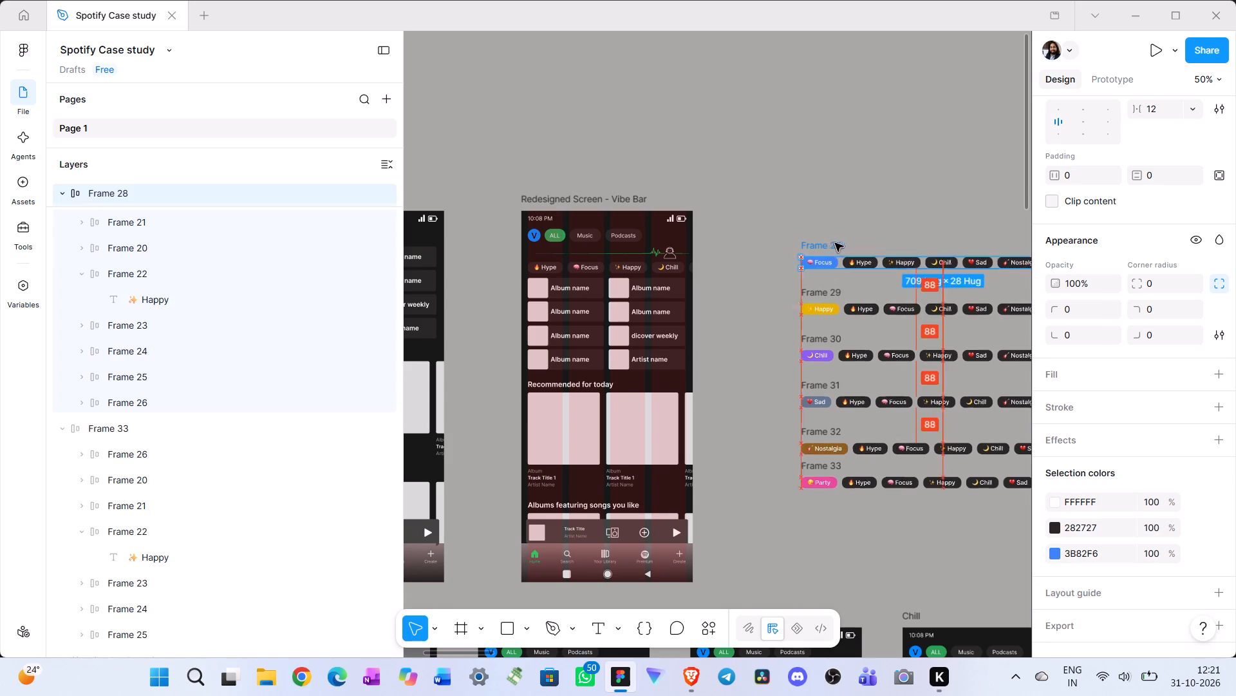
pyautogui.moveTo(835, 243); pyautogui.dragTo(556, 664)
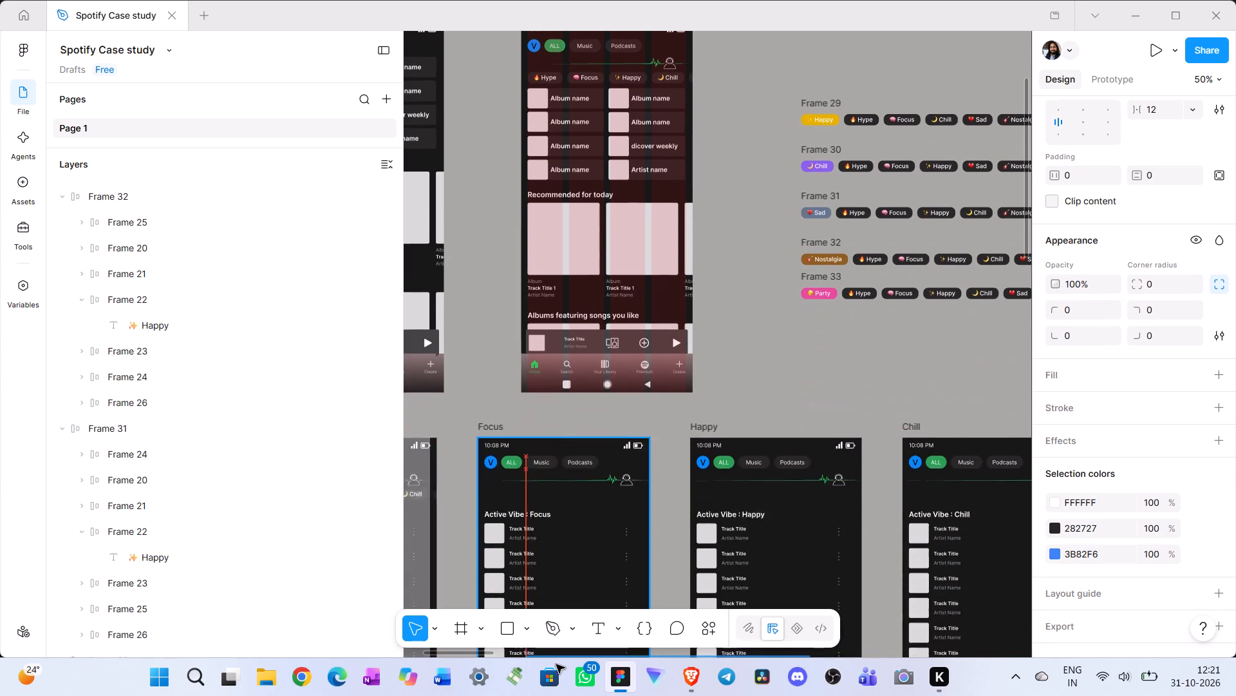
pyautogui.moveTo(556, 664); pyautogui.dragTo(534, 398)
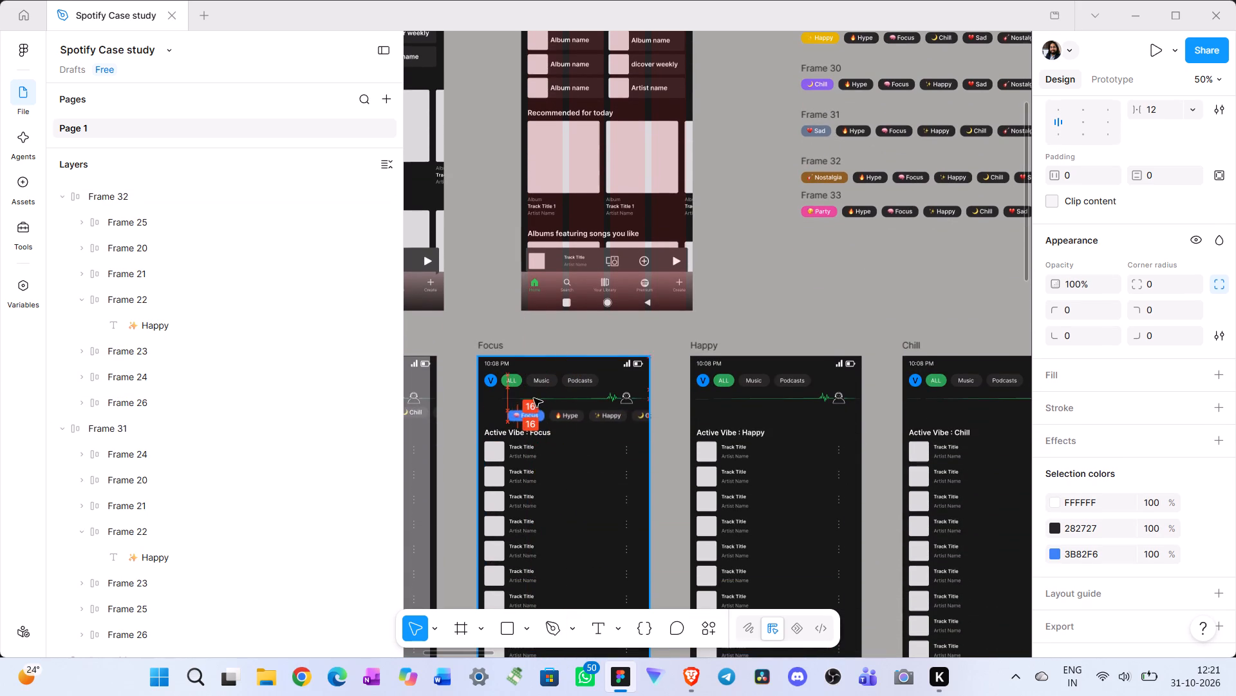
pyautogui.moveTo(534, 398); pyautogui.dragTo(516, 396)
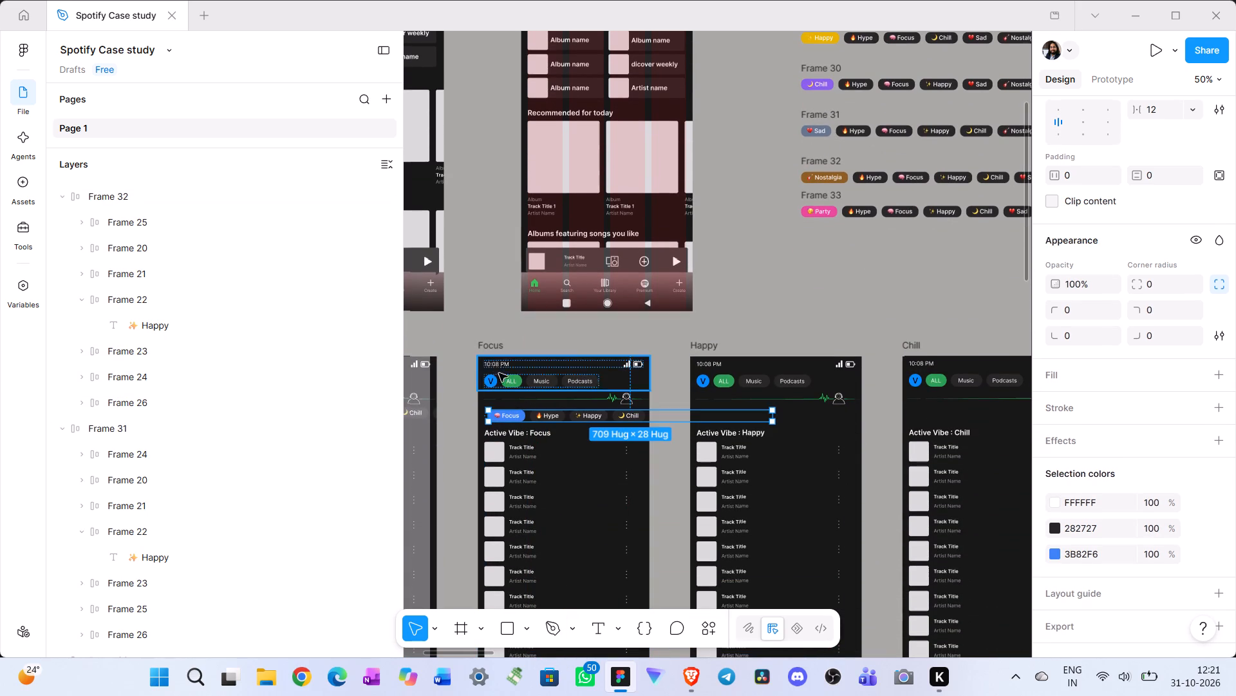
# Show the 4-column layout guide on the Focus screen.
pyautogui.click(490, 343)
pyautogui.scroll(-9, 1134, 510)
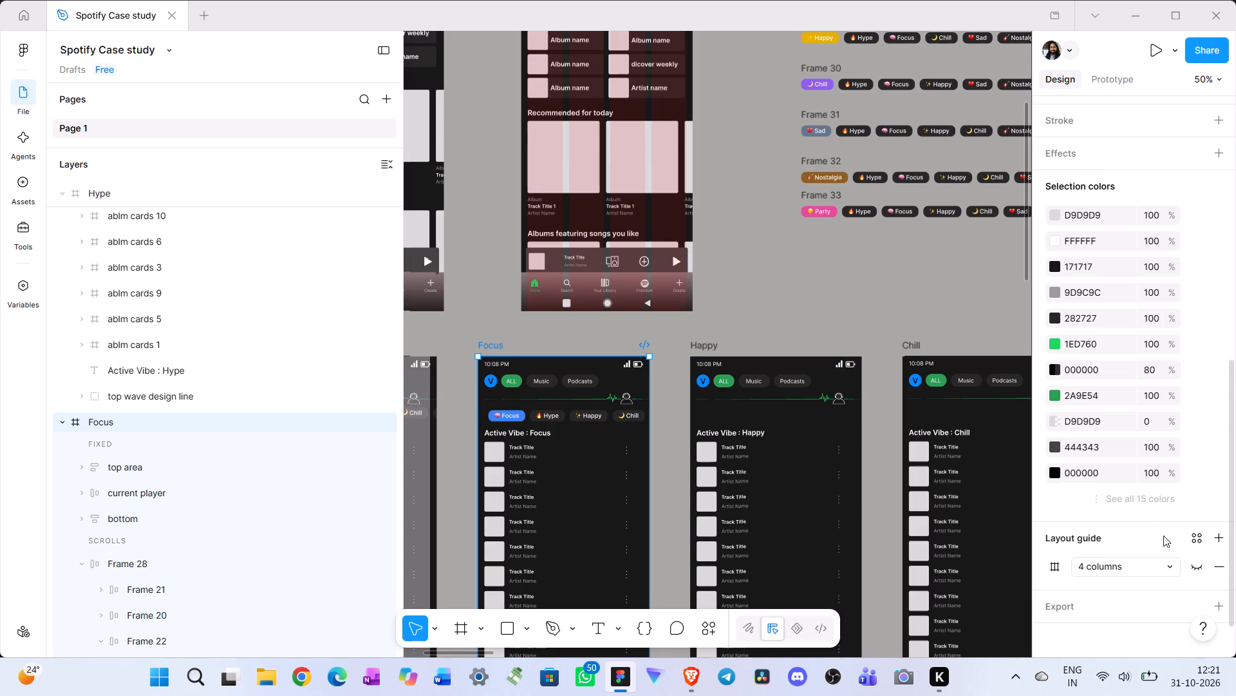
pyautogui.click(1197, 559)
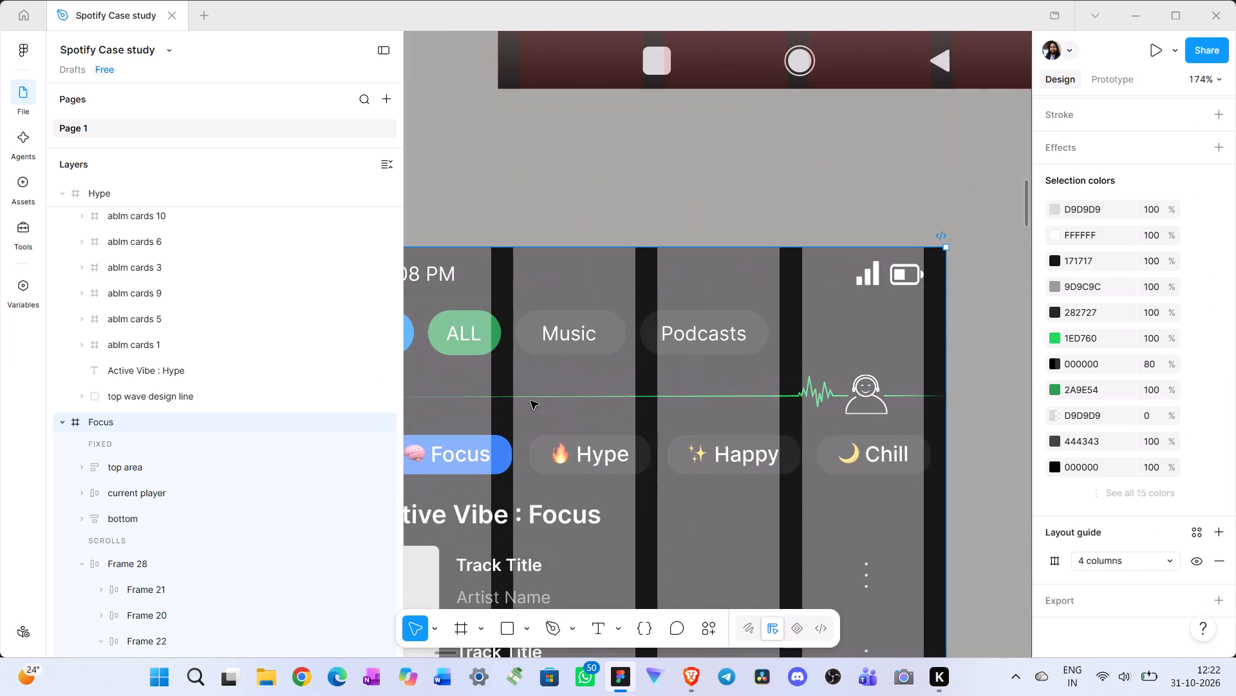
# Nudge the Frame 28 chip row on the Focus screen up to Y 127, leaving 8 px below the wave line.
pyautogui.hscroll(2, 530, 401)
pyautogui.click(665, 380)
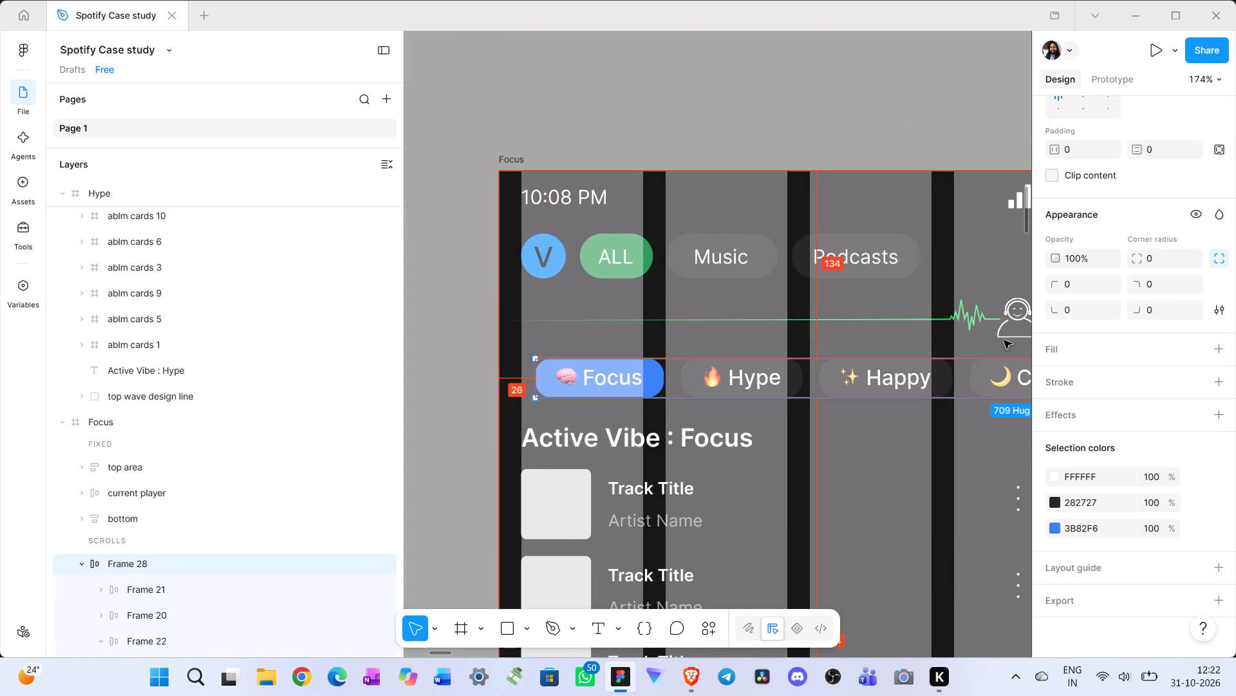
pyautogui.hotkey('alt', 'Up')
pyautogui.hotkey('alt', 'Up')
pyautogui.hotkey('alt', 'Up')
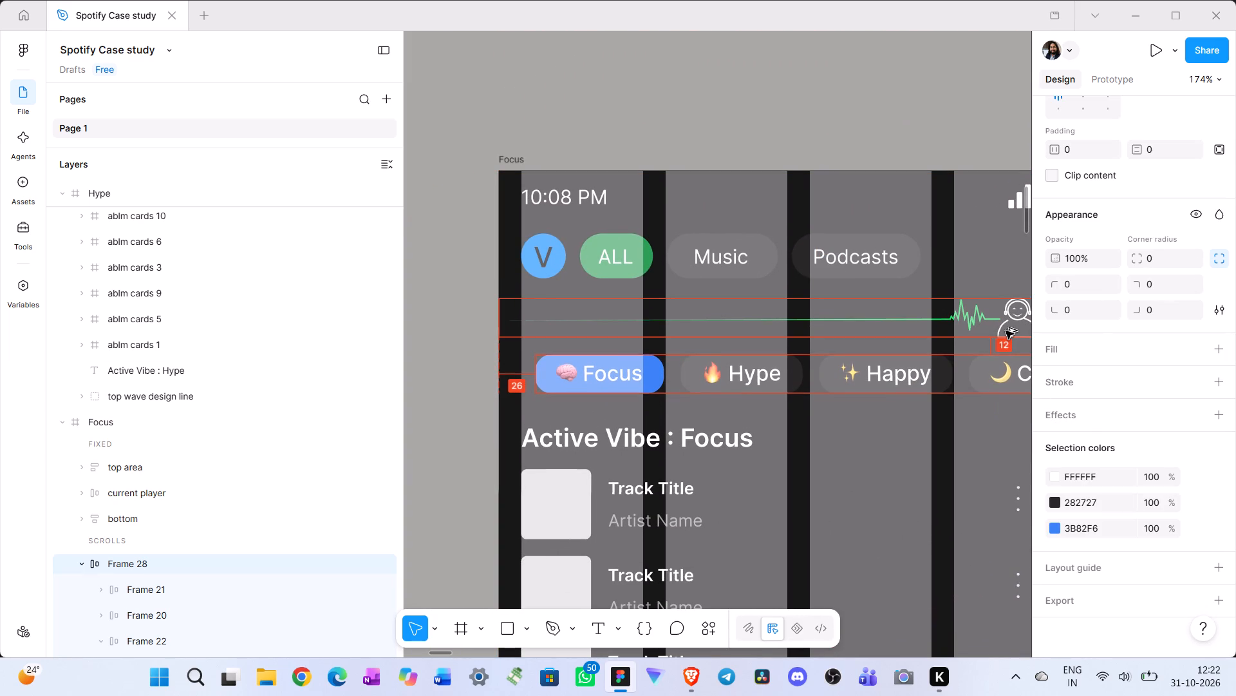
pyautogui.hotkey('alt', 'Up')
pyautogui.hotkey('alt', 'Up')
pyautogui.hotkey('alt', 'Up')
pyautogui.hotkey('alt', 'Up')
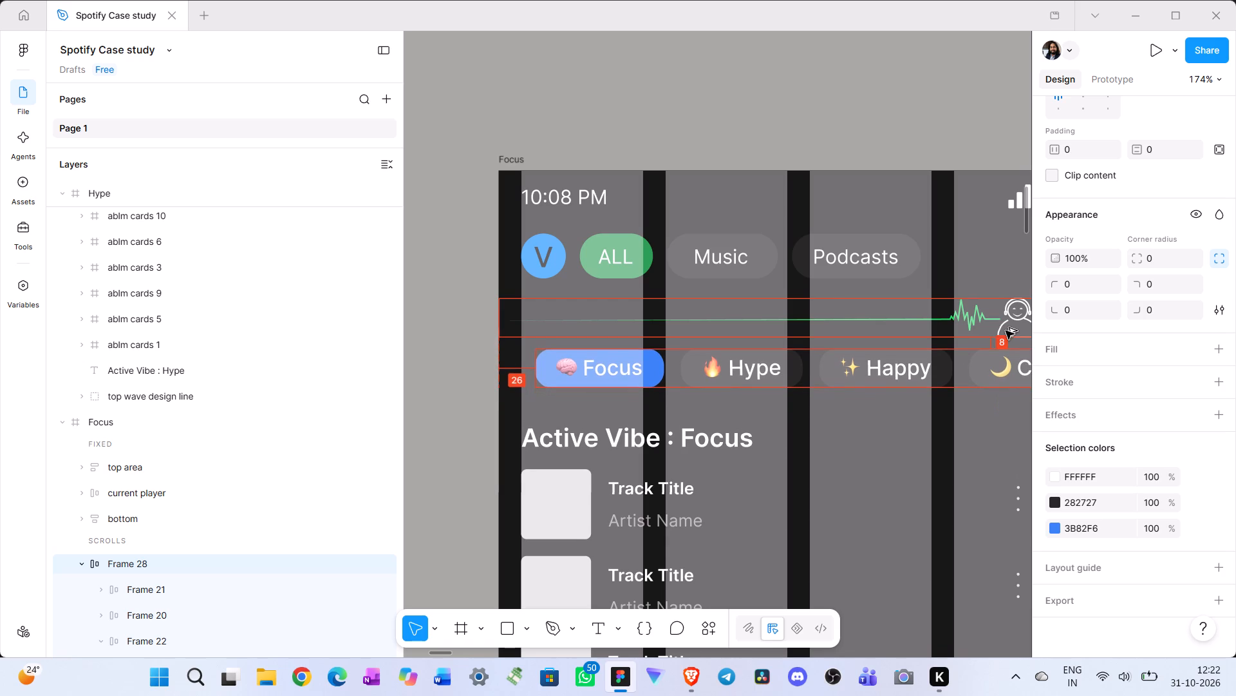
# Nudge the Frame 28 chip row left to X 16, aligned with the start of the Focus screen's first guide column.
pyautogui.hotkey('alt', 'Left')
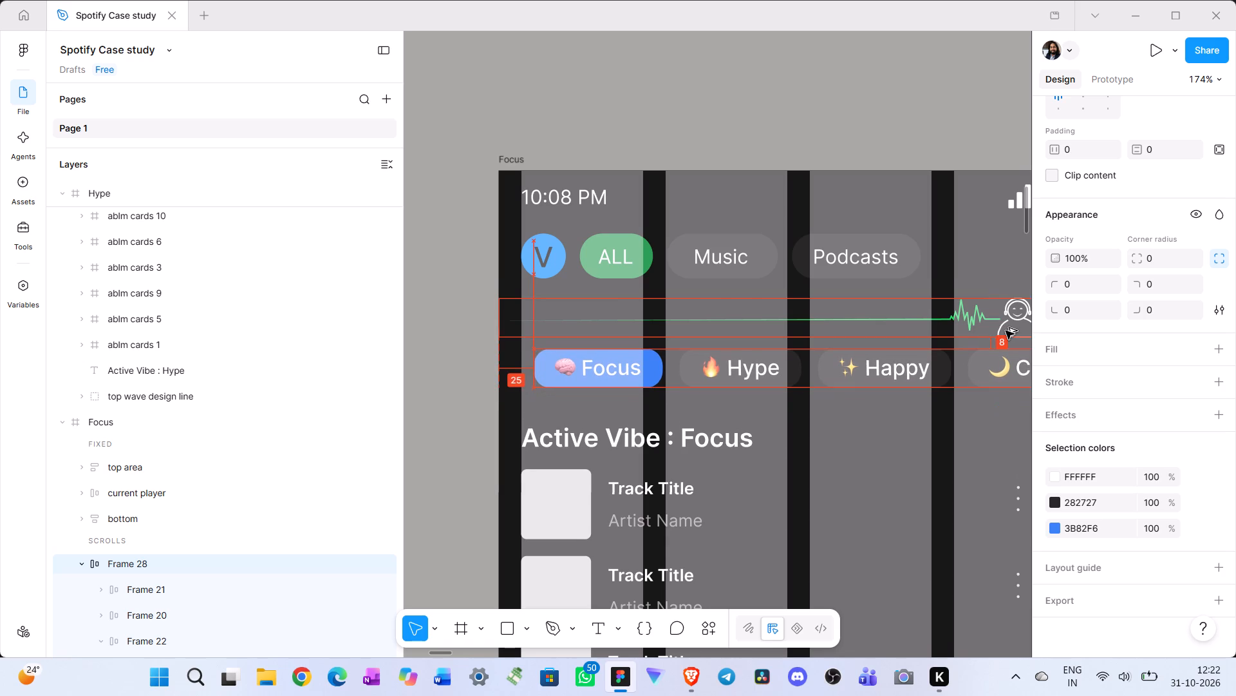
pyautogui.hotkey('alt', 'Left')
pyautogui.hotkey('alt', 'Left')
pyautogui.hotkey('alt', 'Left')
pyautogui.hotkey('alt', 'Left')
pyautogui.hotkey('alt', 'Left')
pyautogui.hotkey('alt', 'Left')
pyautogui.hotkey('alt', 'Left')
pyautogui.hotkey('alt', 'Left')
pyautogui.hotkey('alt', 'Left')
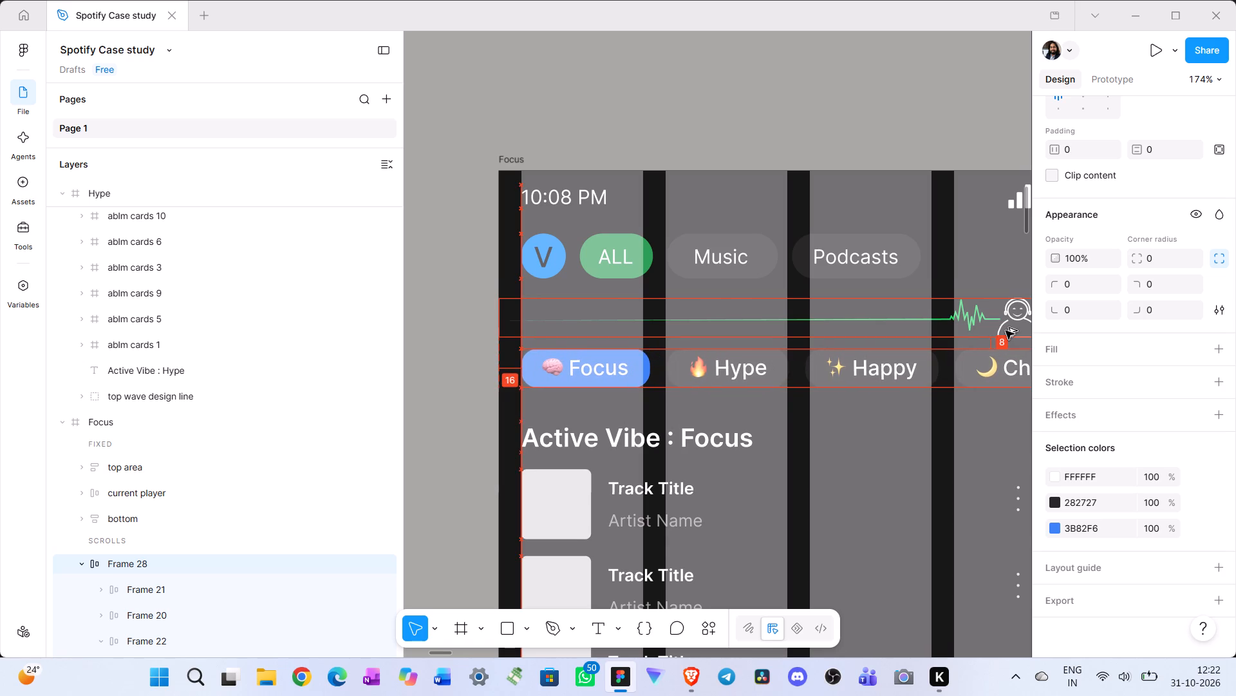
pyautogui.hotkey('alt', 'Left')
pyautogui.hotkey('alt', 'Right')
pyautogui.hotkey('alt', 'Right')
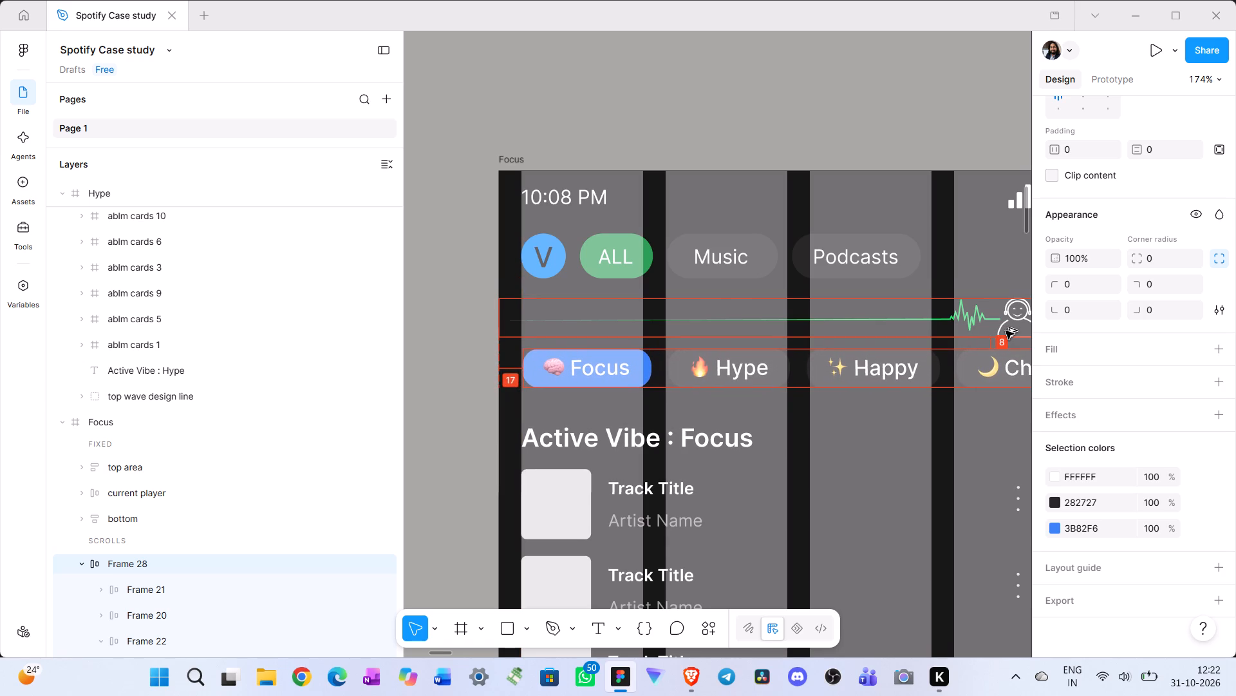
pyautogui.hotkey('alt', 'Left')
pyautogui.hotkey('alt', 'Left')
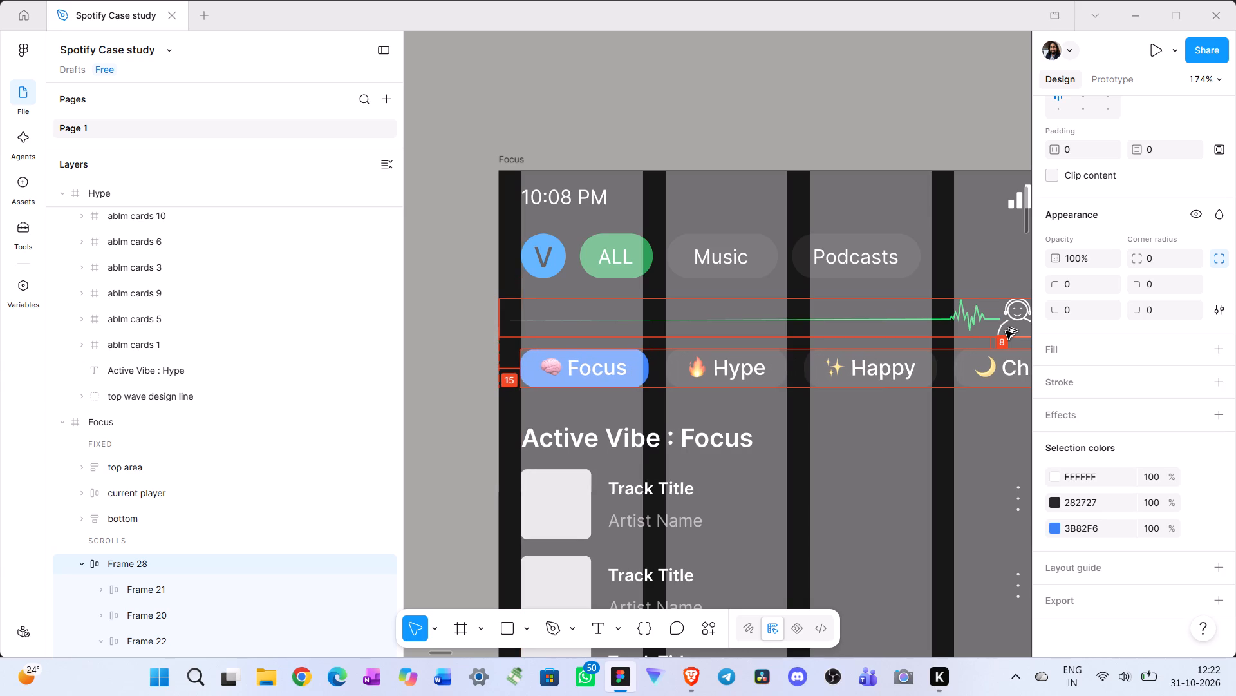
pyautogui.hotkey('alt', 'Right')
pyautogui.hotkey('alt', 'Right')
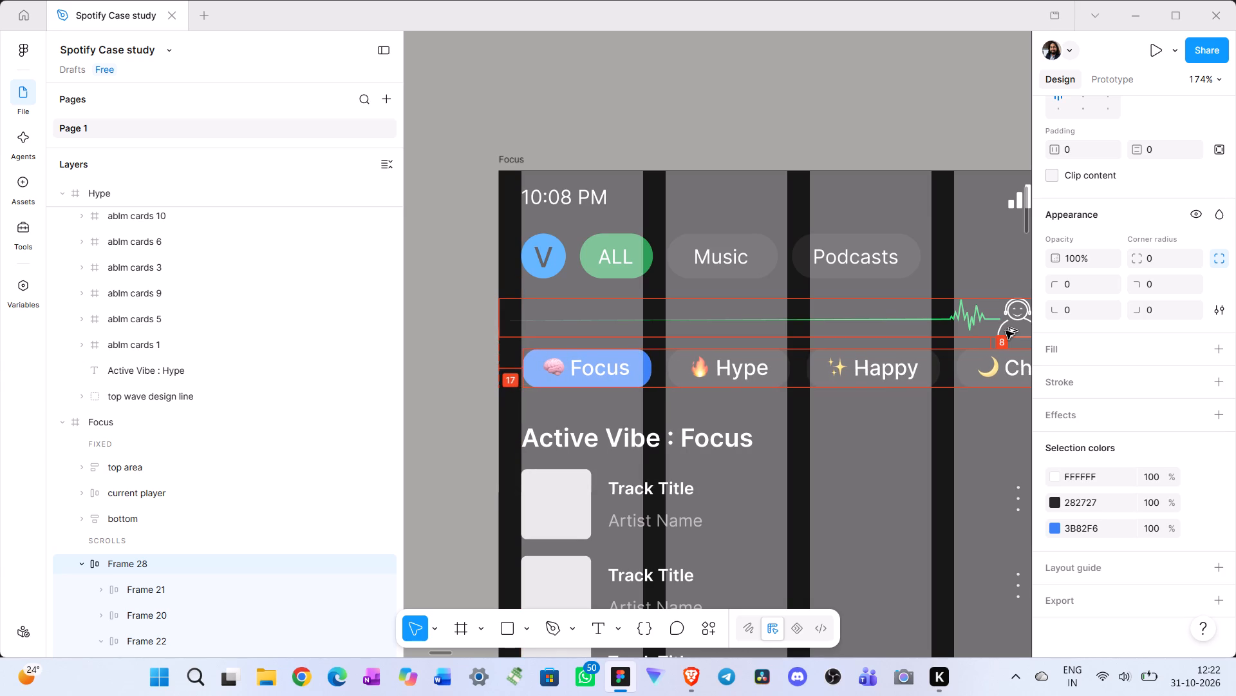
pyautogui.hotkey('alt', 'Left')
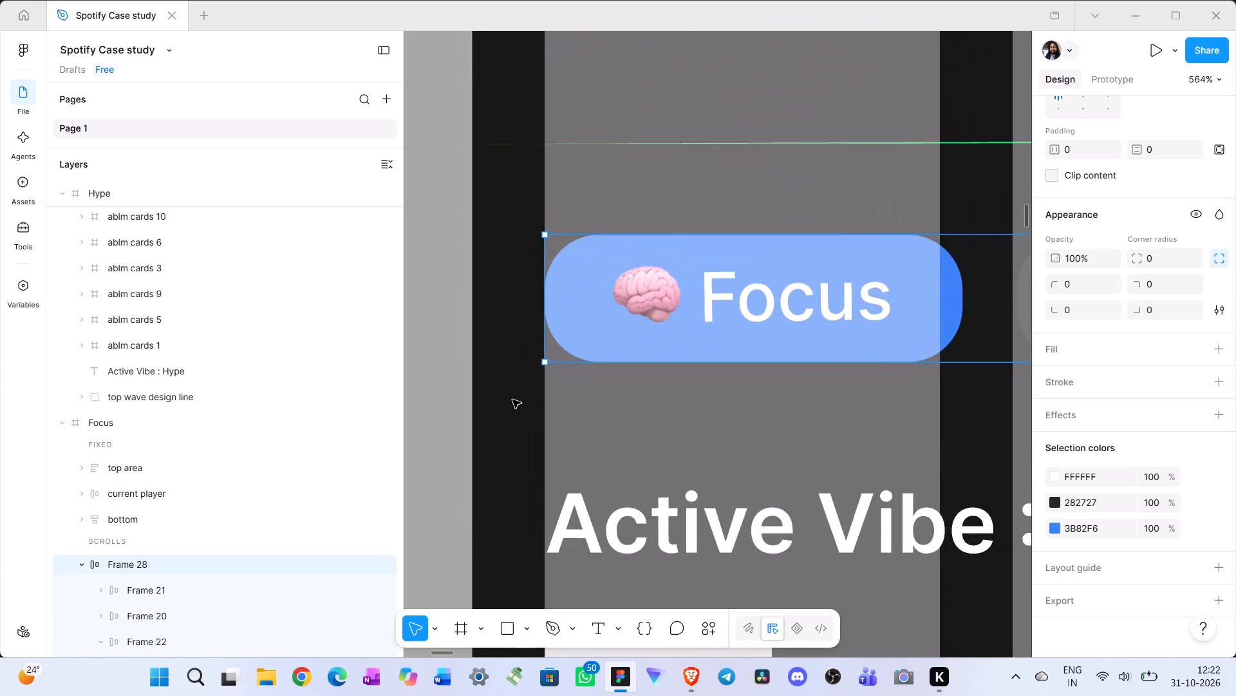
pyautogui.click(603, 360)
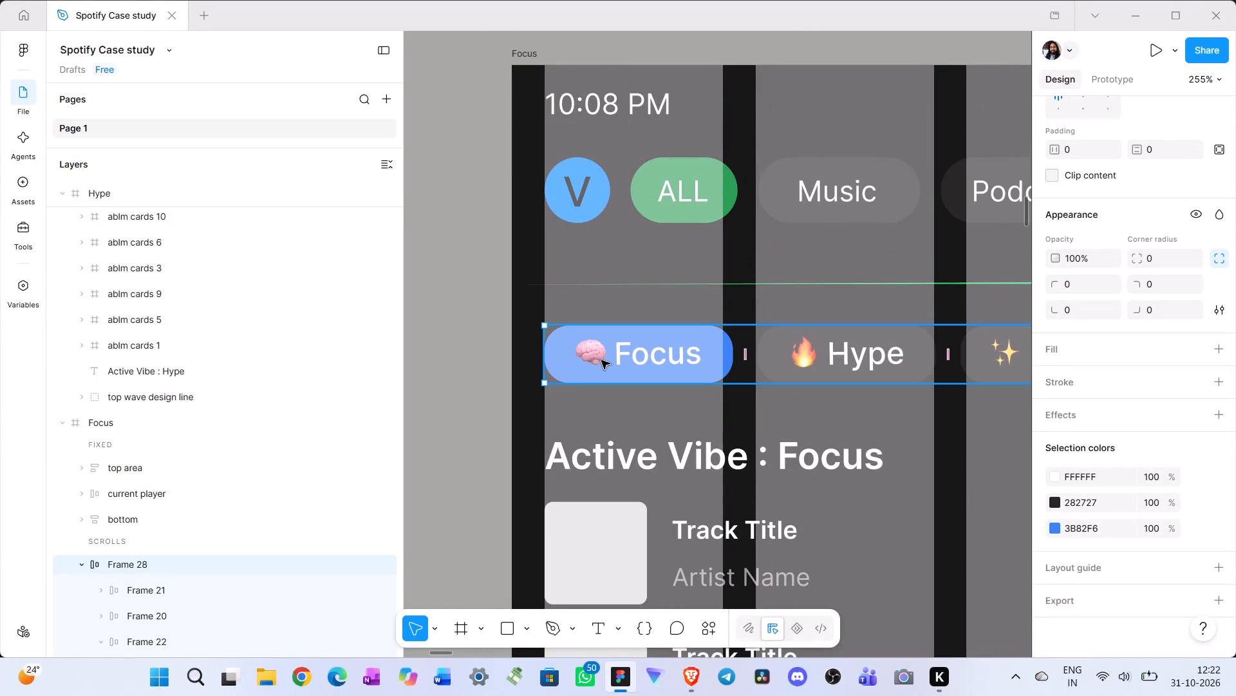
# Shorten the Focus screen's Frame 28 chip row to 412 px wide, ending at the screen edge like the Hype screen's row.
pyautogui.hscroll(-2, 600, 361)
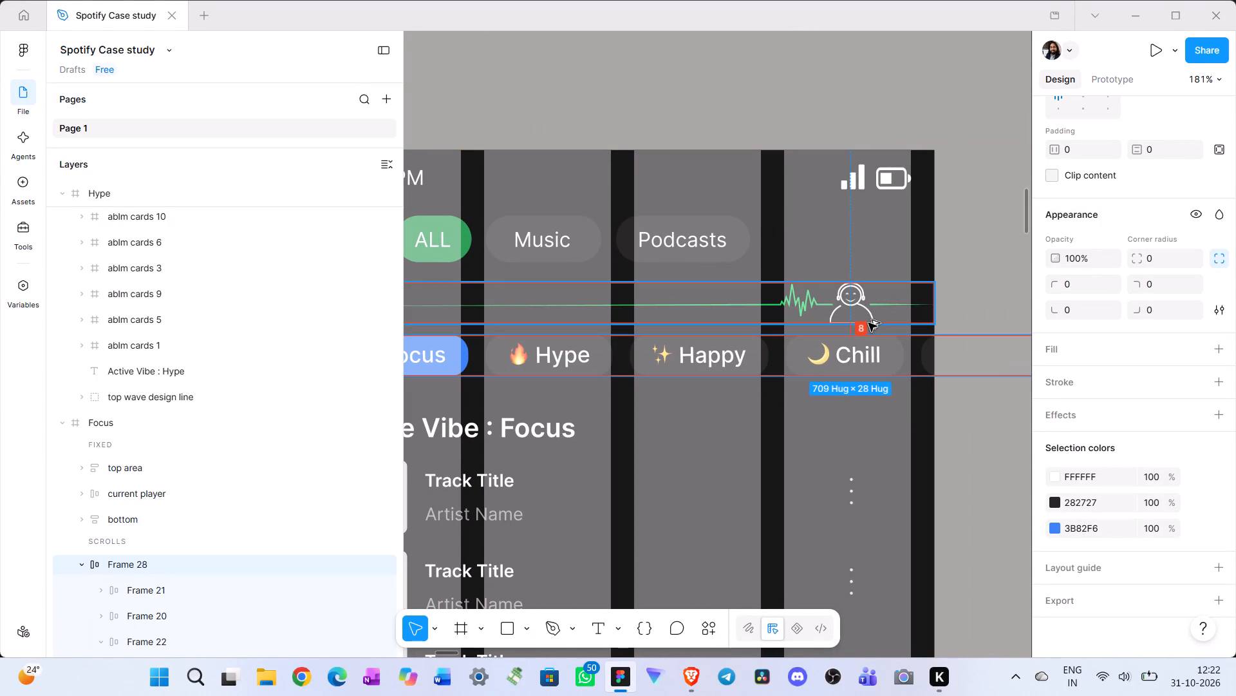
pyautogui.hscroll(-2, 897, 351)
pyautogui.moveTo(892, 352); pyautogui.dragTo(754, 370)
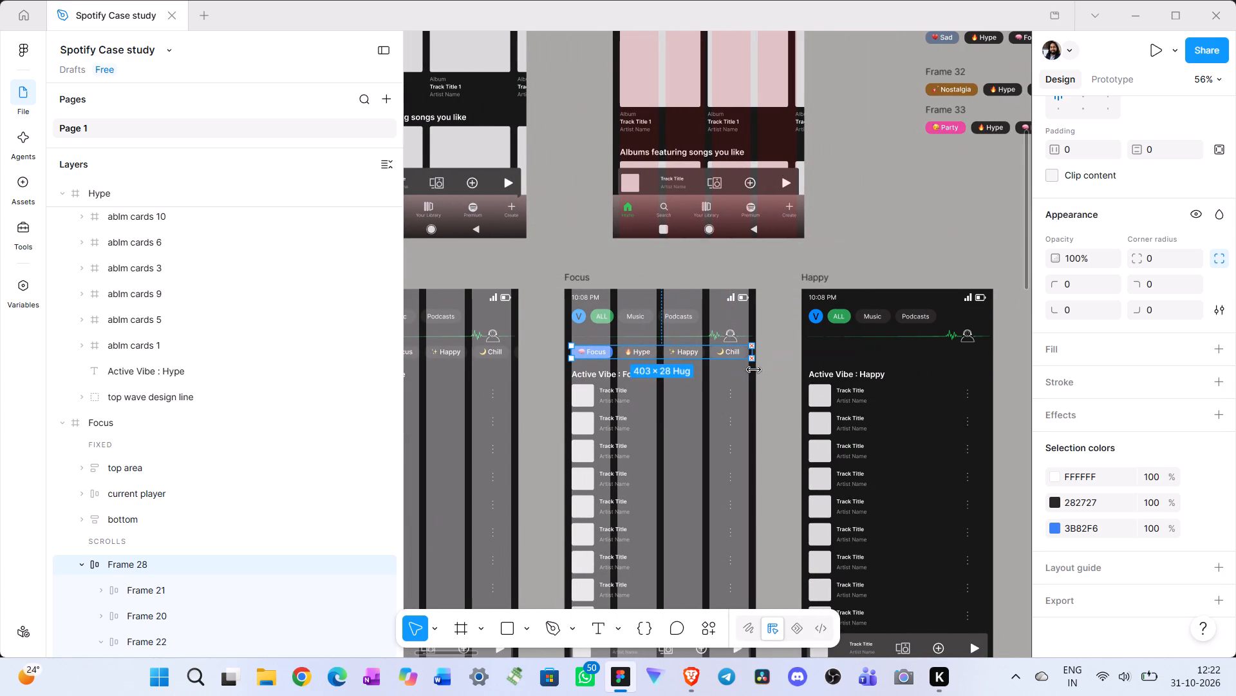
pyautogui.moveTo(754, 370); pyautogui.dragTo(758, 369)
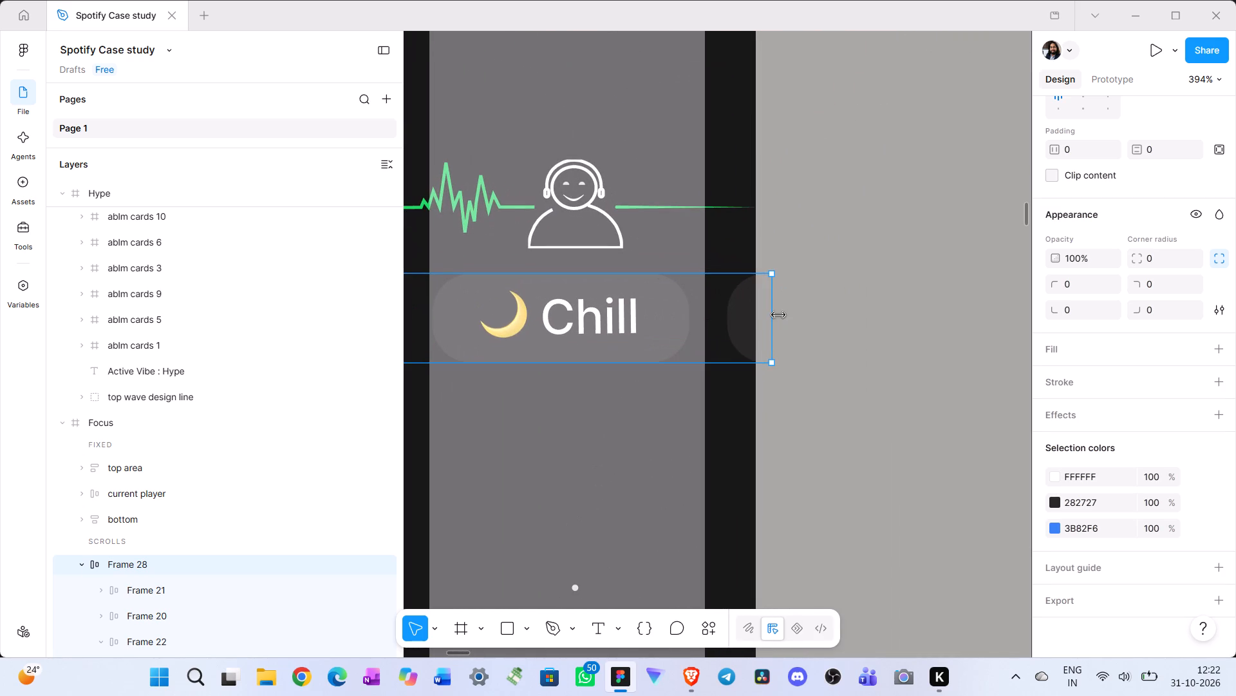
pyautogui.moveTo(770, 316); pyautogui.dragTo(756, 318)
pyautogui.click(892, 322)
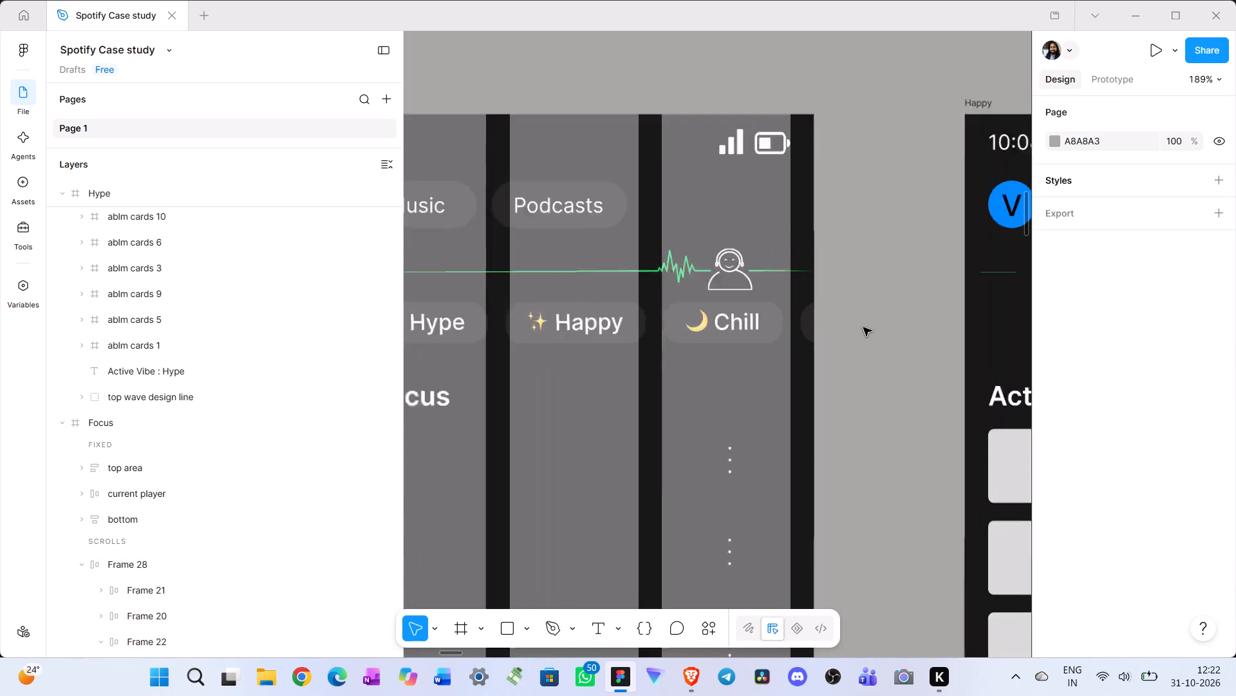
pyautogui.click(800, 322)
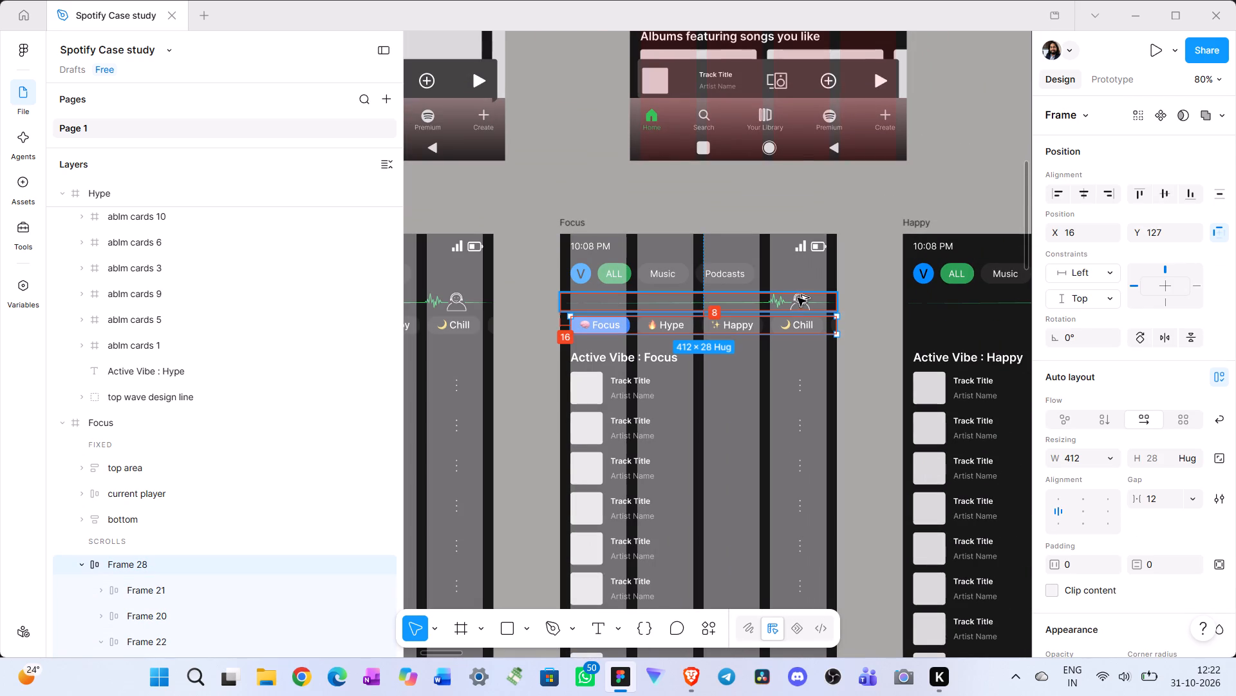
pyautogui.click(857, 341)
pyautogui.hscroll(3, 857, 341)
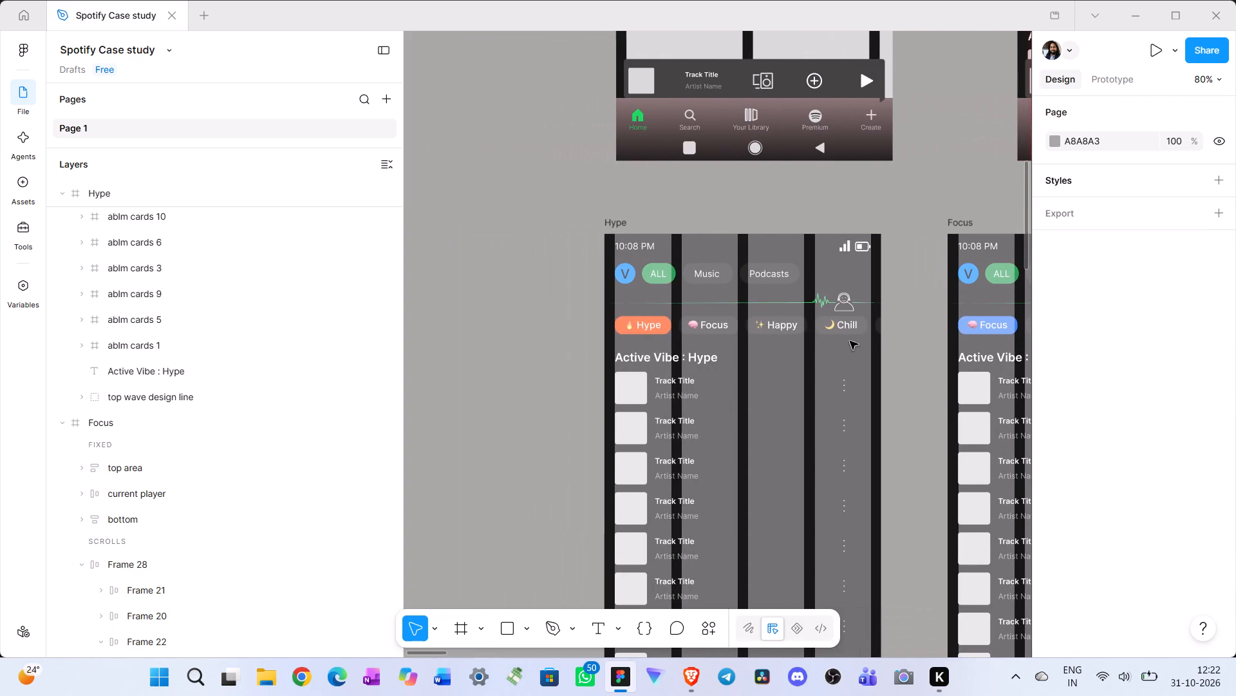
pyautogui.click(838, 323)
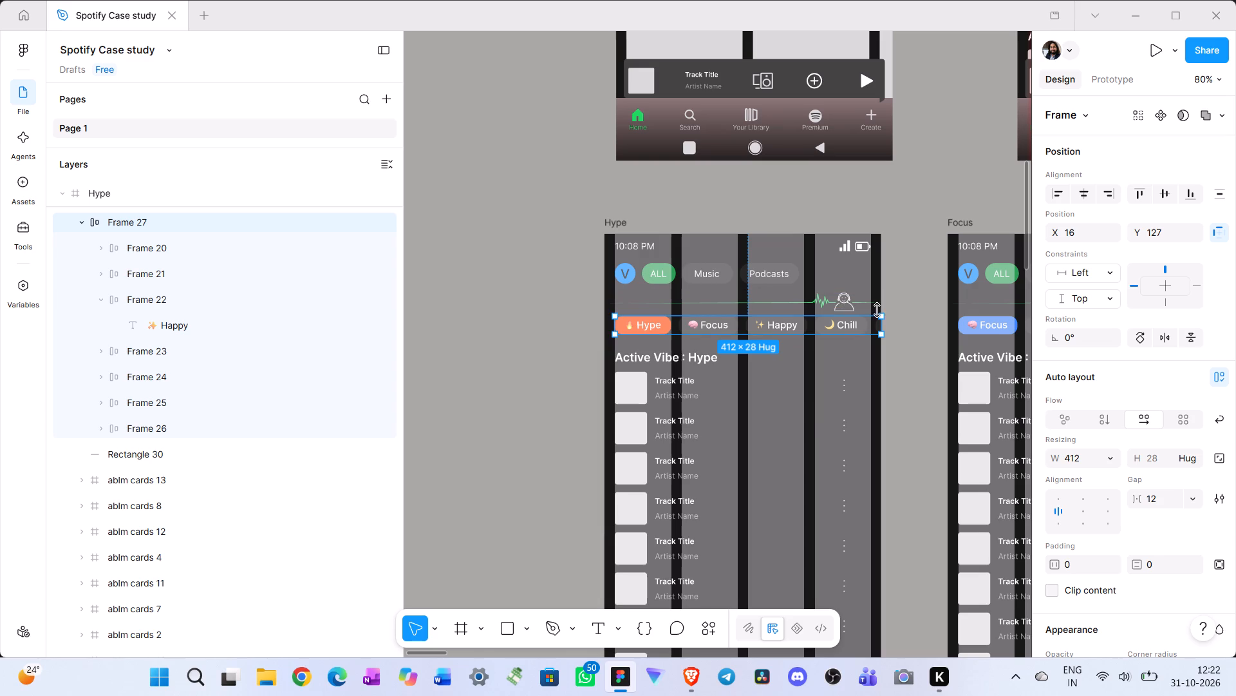
pyautogui.click(904, 307)
# Move the Frame 29 chip row onto the Happy screen, between the wave line and the Active Vibe heading, at about X 37, Y 127.
pyautogui.hscroll(-3, 897, 309)
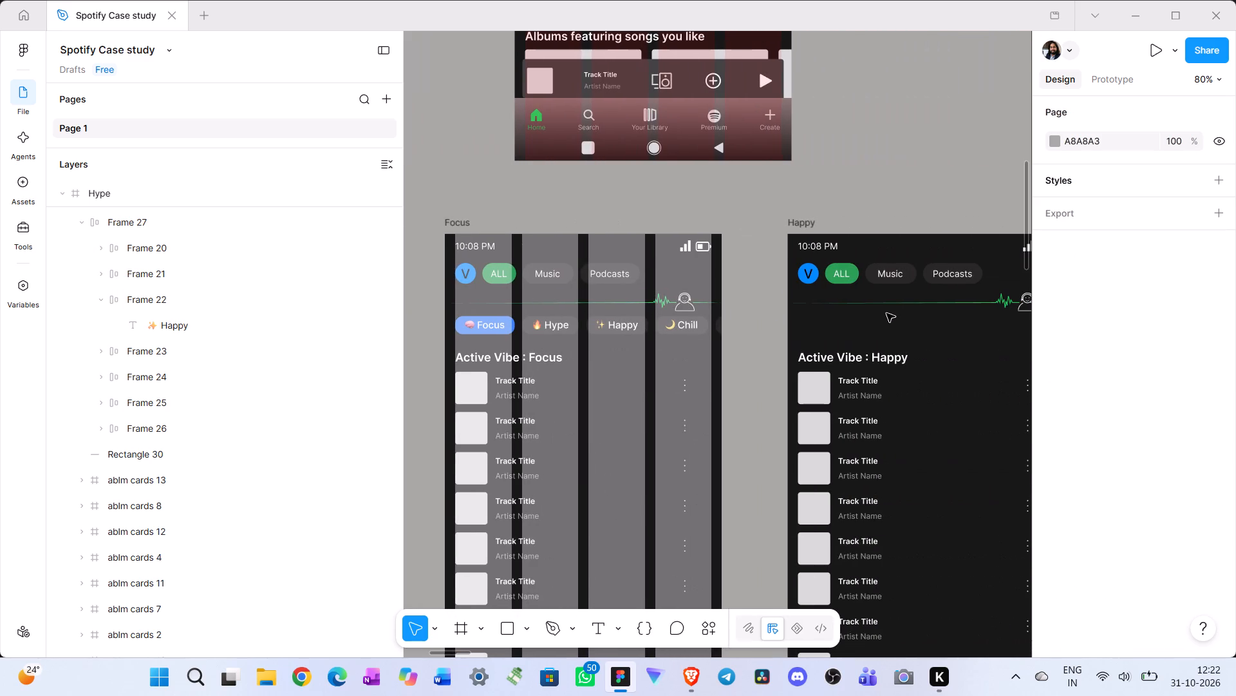
pyautogui.scroll(1, 873, 314)
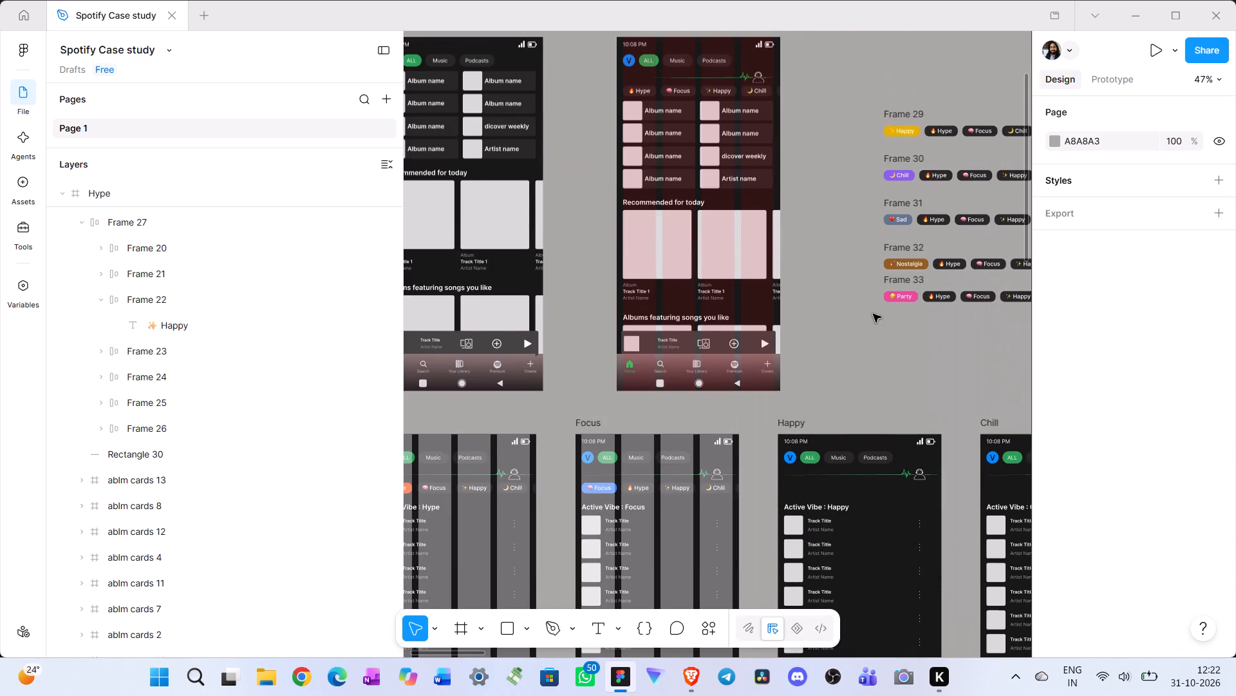
pyautogui.moveTo(913, 110); pyautogui.dragTo(869, 490)
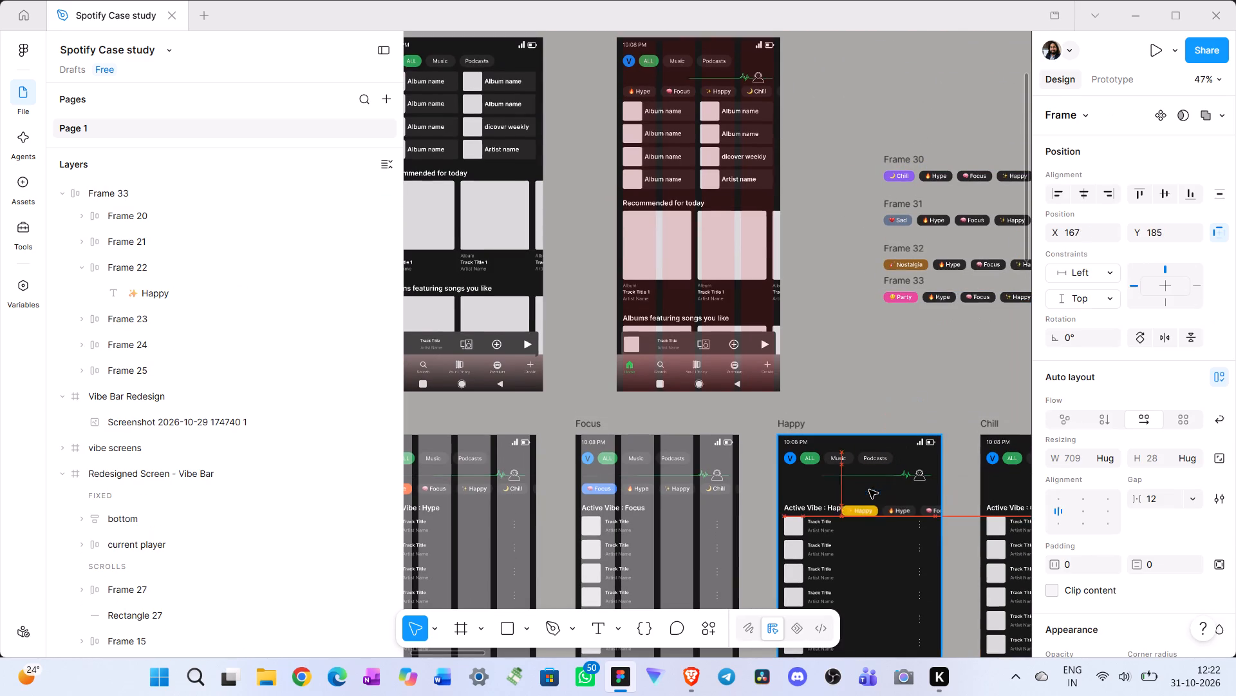
pyautogui.moveTo(869, 490); pyautogui.dragTo(821, 468)
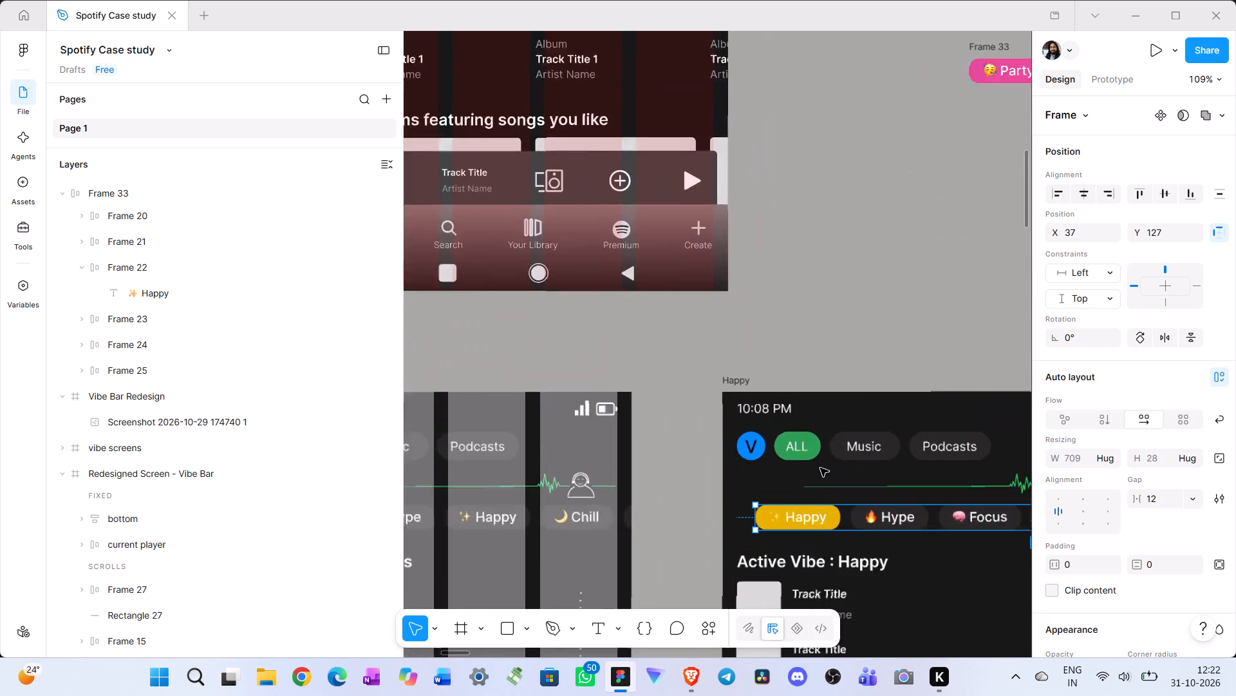
# Show the 4-column layout guide on the Happy screen.
pyautogui.scroll(-1, 820, 468)
pyautogui.hscroll(-1, 772, 427)
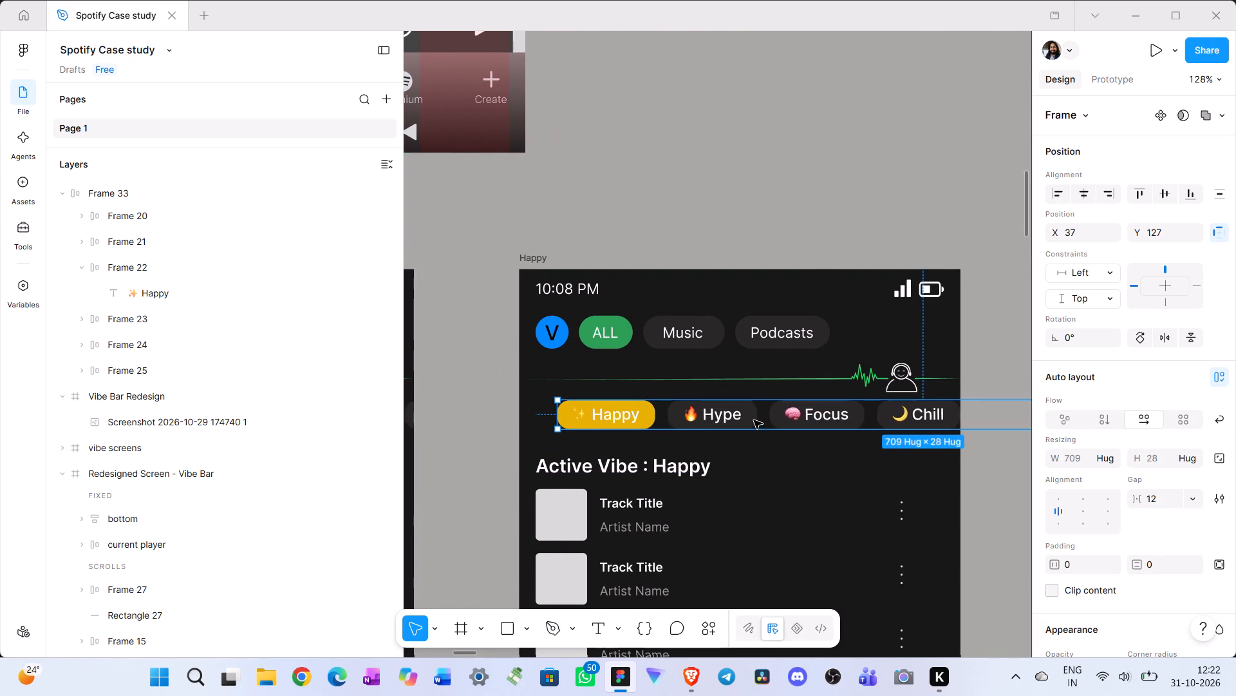
pyautogui.hscroll(-1, 754, 420)
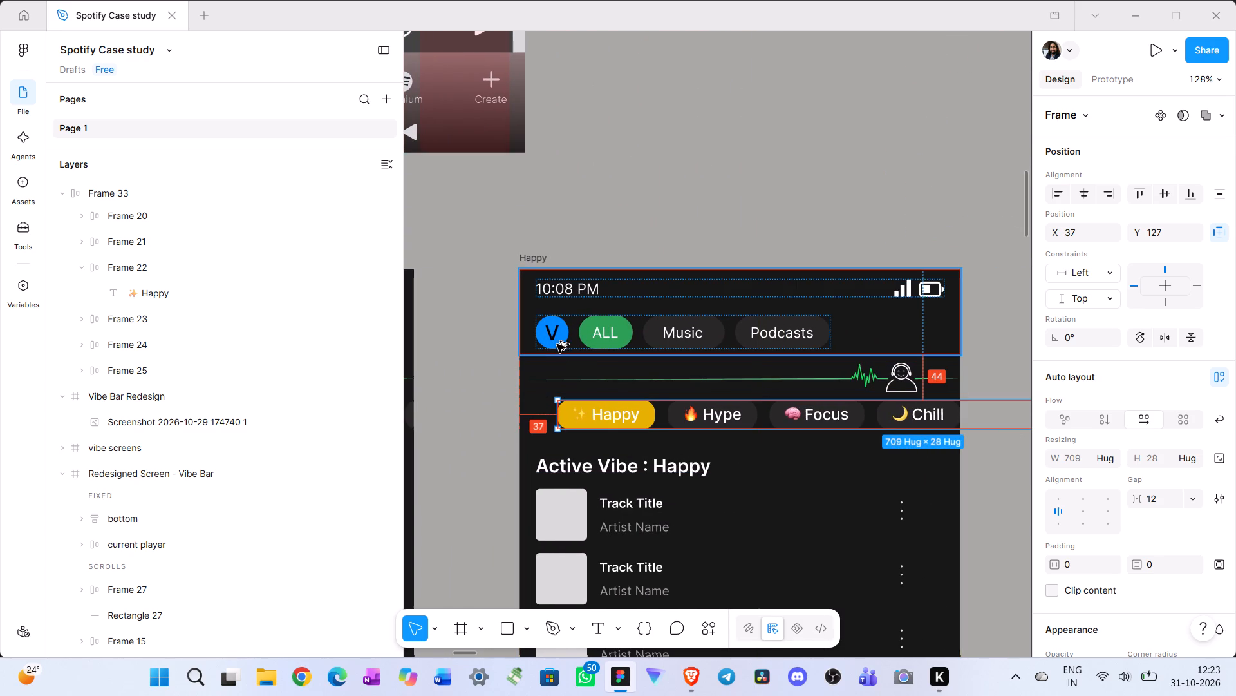
pyautogui.click(534, 258)
pyautogui.scroll(-11, 1107, 481)
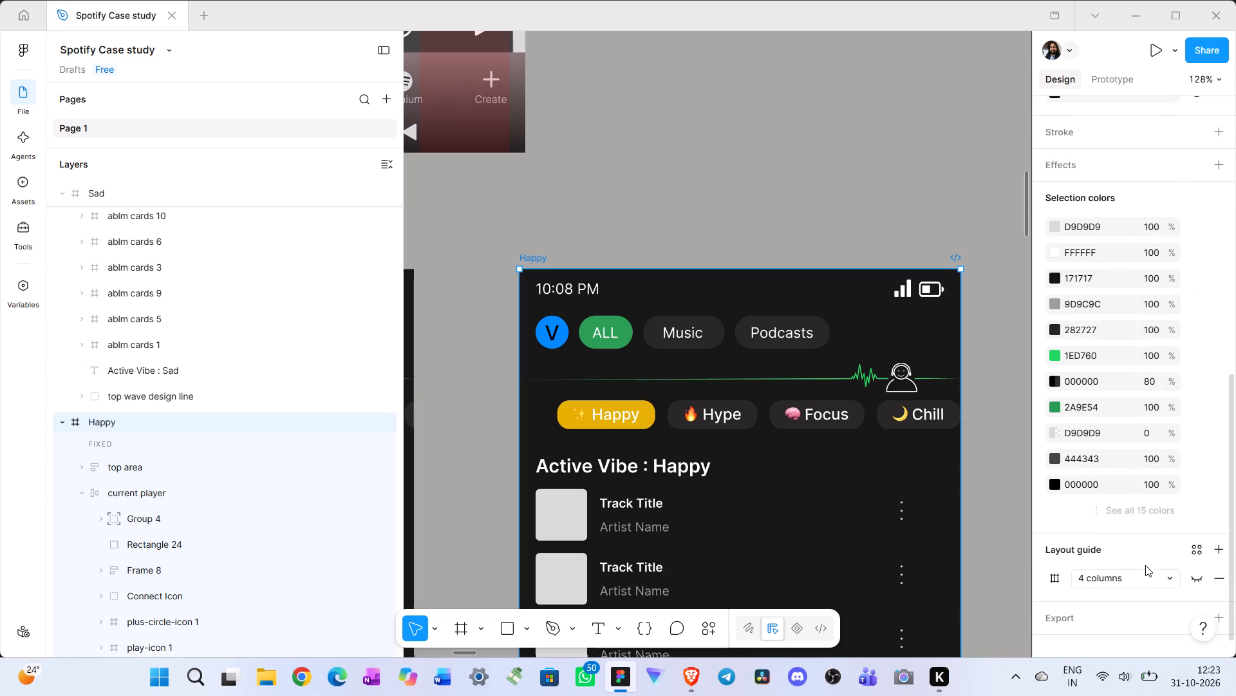
pyautogui.click(1194, 561)
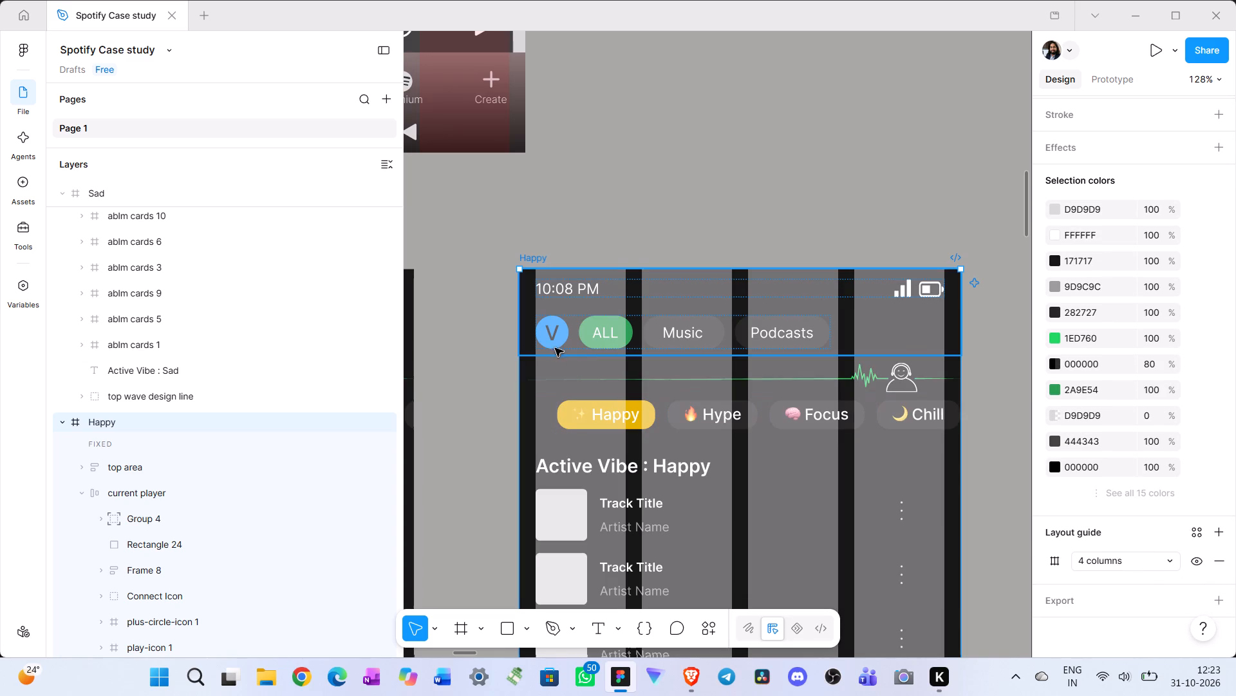
# Nudge the Frame 29 chip row left to X 16, aligned with the start of the Happy screen's first guide column.
pyautogui.click(650, 404)
pyautogui.hotkey('alt', 'Left')
pyautogui.hotkey('alt', 'Left')
pyautogui.hotkey('alt', 'Left')
pyautogui.hotkey('alt', 'Left')
pyautogui.hotkey('alt', 'Left')
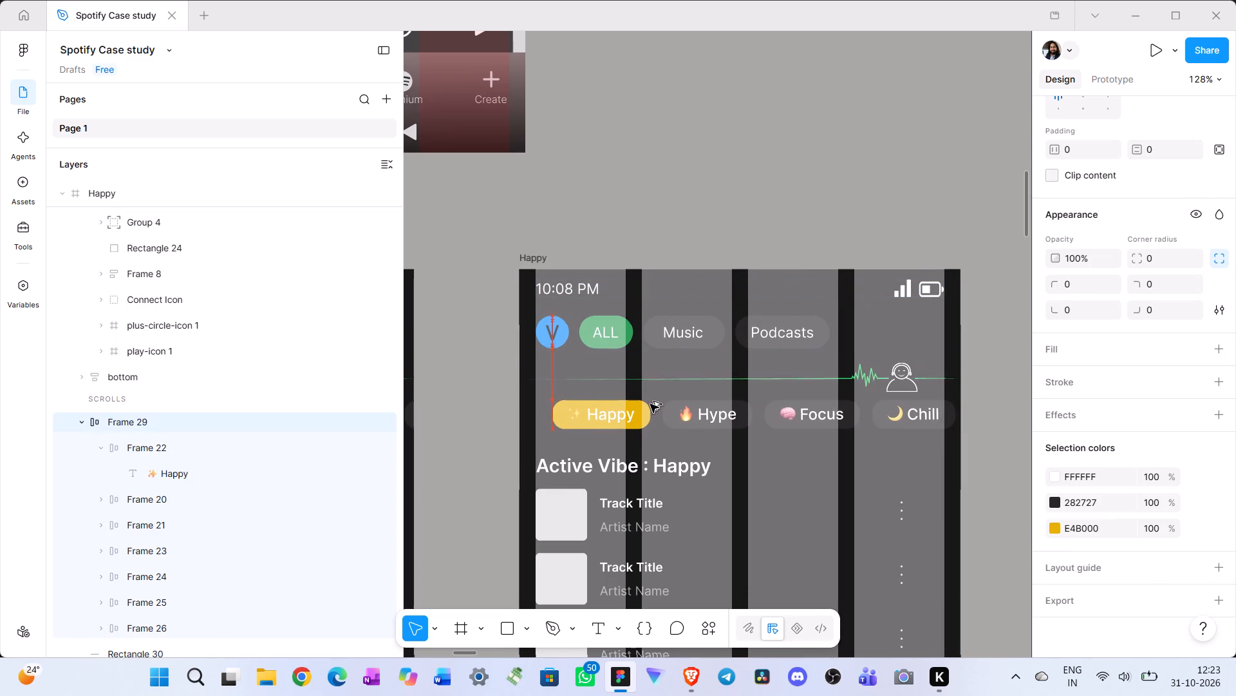
pyautogui.hotkey('alt', 'Left')
pyautogui.hotkey('alt', 'Left')
pyautogui.hotkey('alt', 'Left')
pyautogui.hotkey('alt', 'Left')
pyautogui.hotkey('alt', 'Left')
pyautogui.hotkey('alt', 'Left')
pyautogui.hotkey('alt', 'Left')
pyautogui.hotkey('alt', 'Left')
pyautogui.hotkey('alt', 'Left')
pyautogui.hotkey('alt', 'Left')
pyautogui.hotkey('alt', 'Left')
pyautogui.hotkey('alt', 'Left')
pyautogui.hotkey('alt', 'Left')
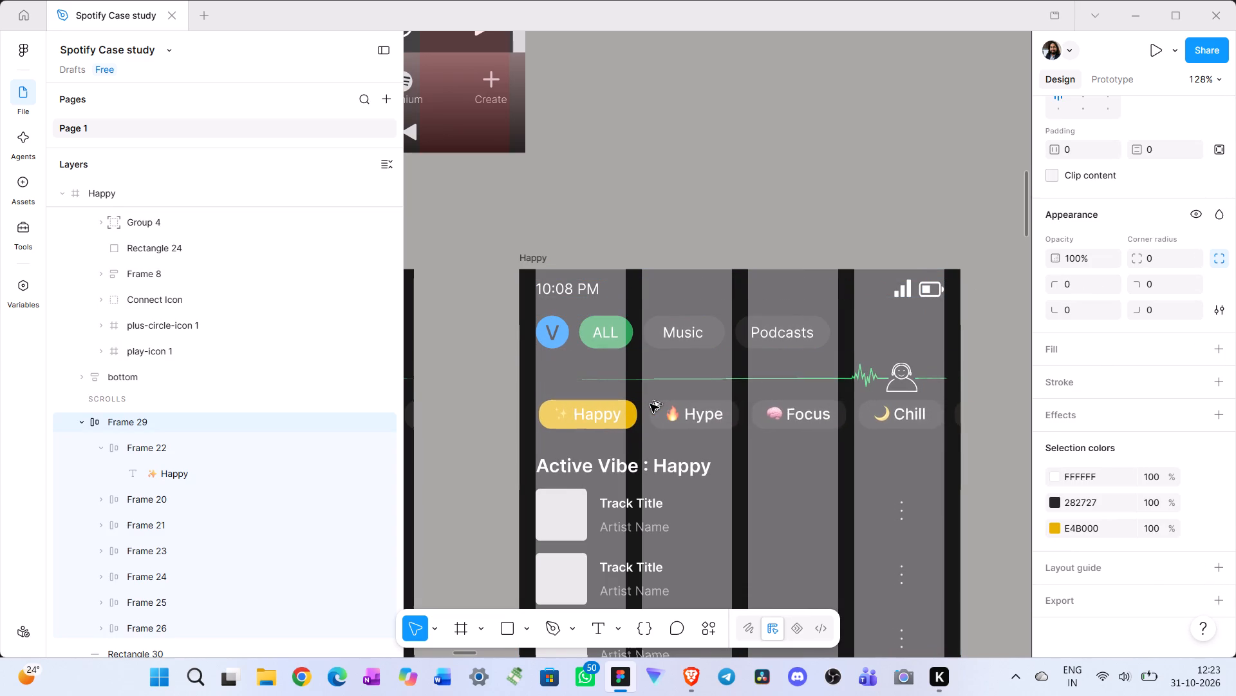
pyautogui.hotkey('alt', 'Left')
pyautogui.hotkey('alt', 'Left')
pyautogui.hotkey('alt', 'Left')
pyautogui.hotkey('alt', 'Right')
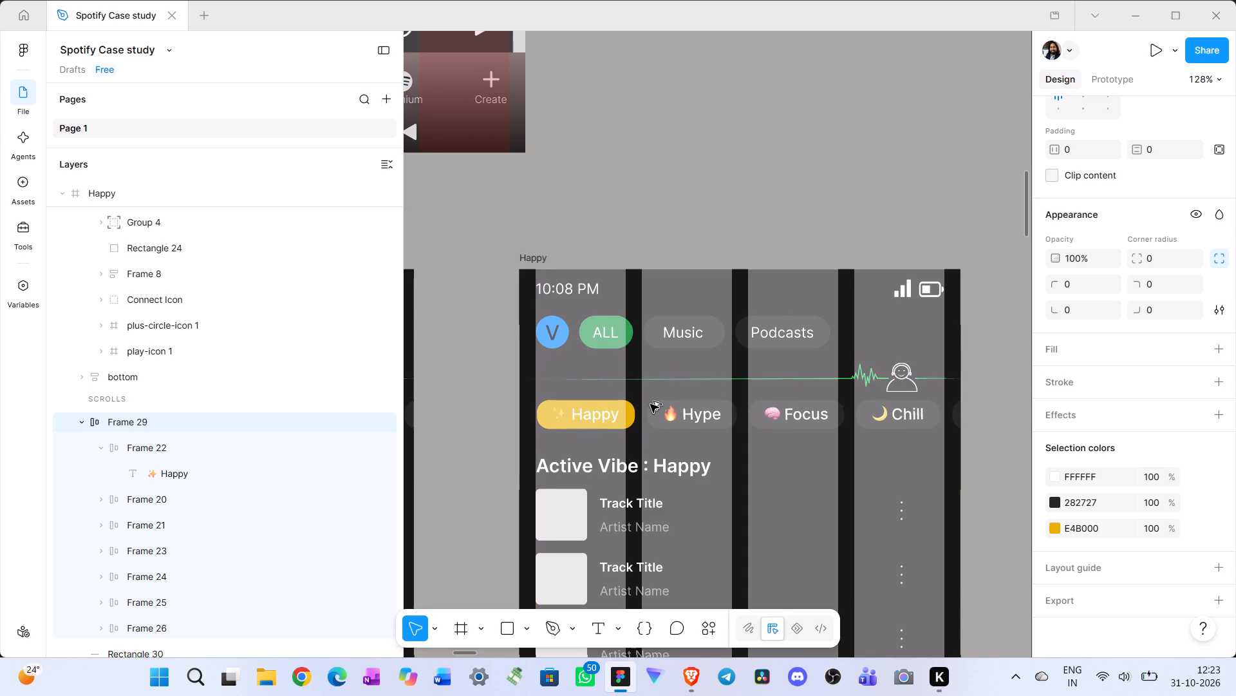
pyautogui.hotkey('alt', 'Left')
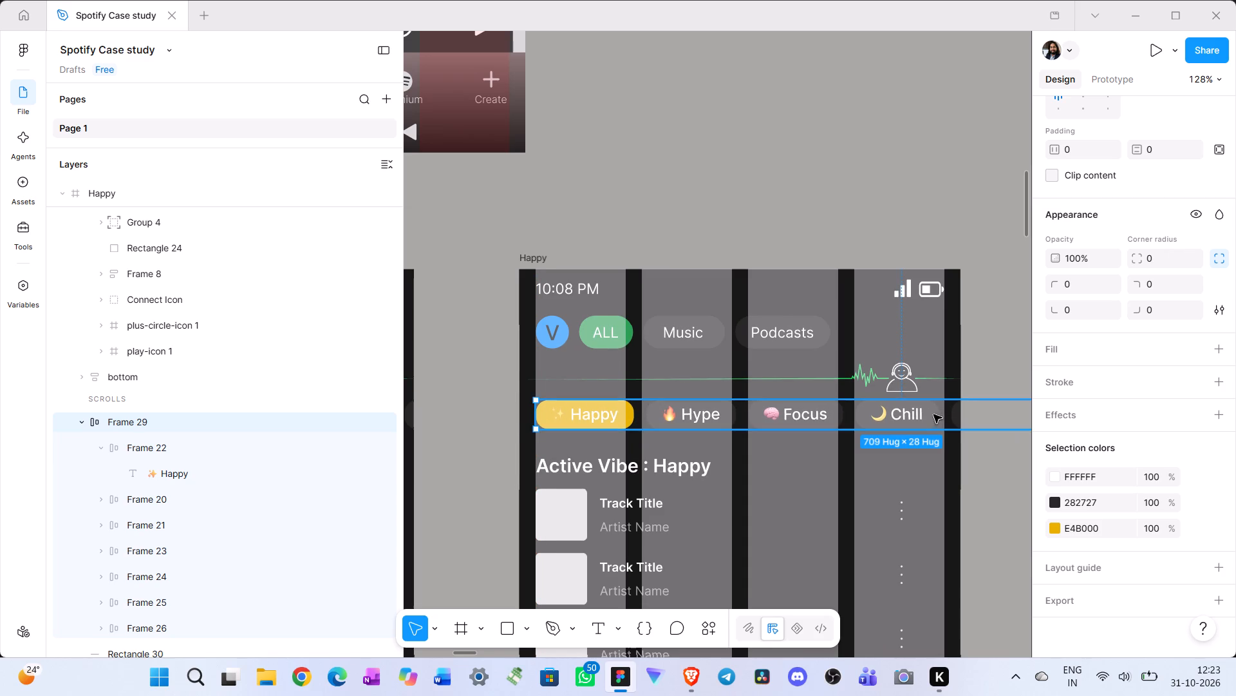
pyautogui.click(999, 443)
# Shorten the Frame 29 chip row so that it ends at the Happy screen's right edge.
pyautogui.hscroll(-1, 997, 443)
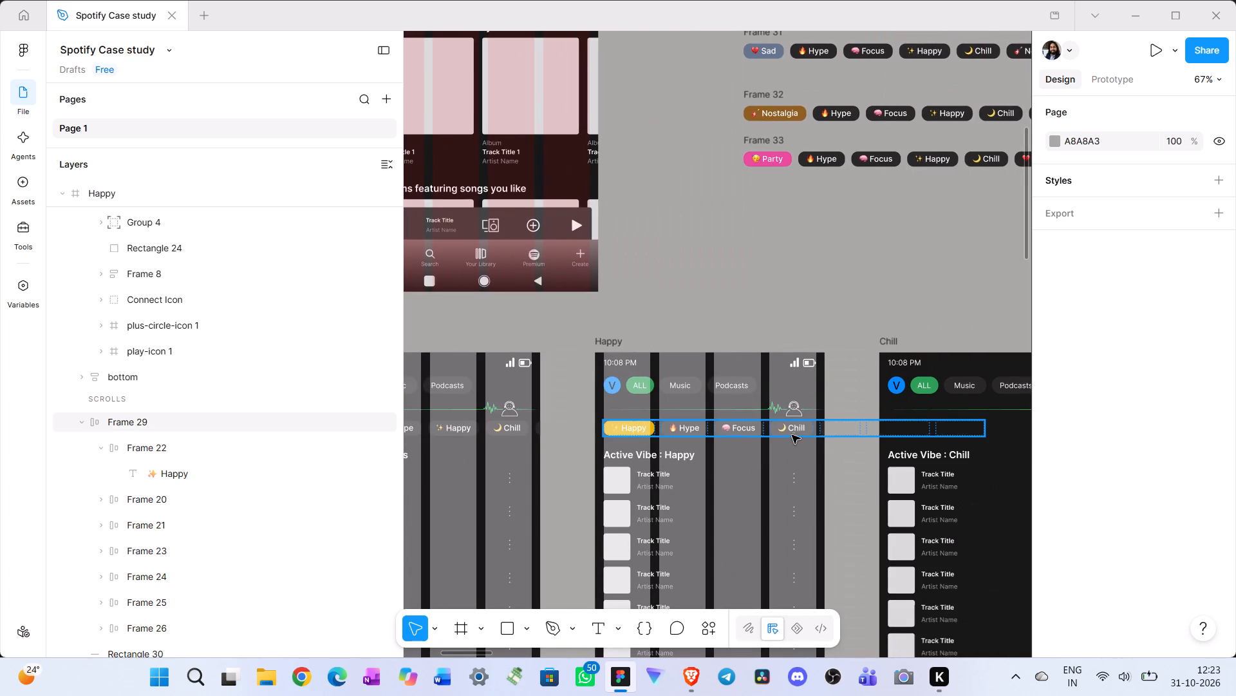
pyautogui.click(793, 431)
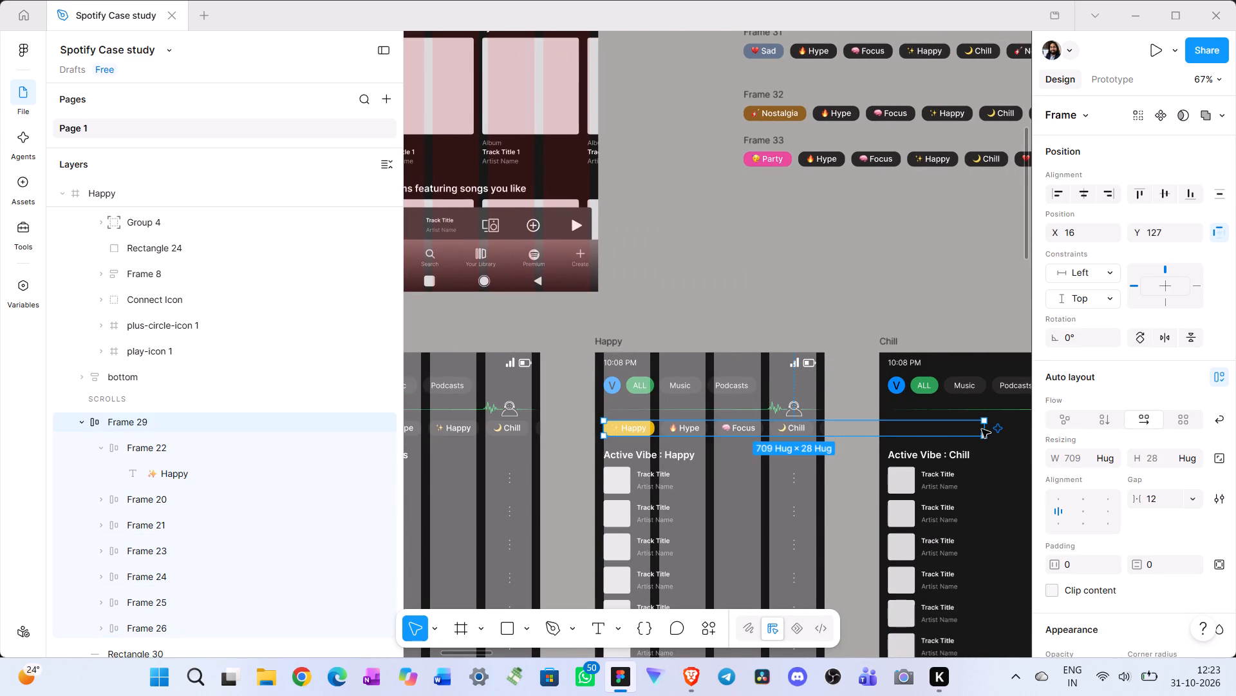
pyautogui.moveTo(988, 430); pyautogui.dragTo(821, 437)
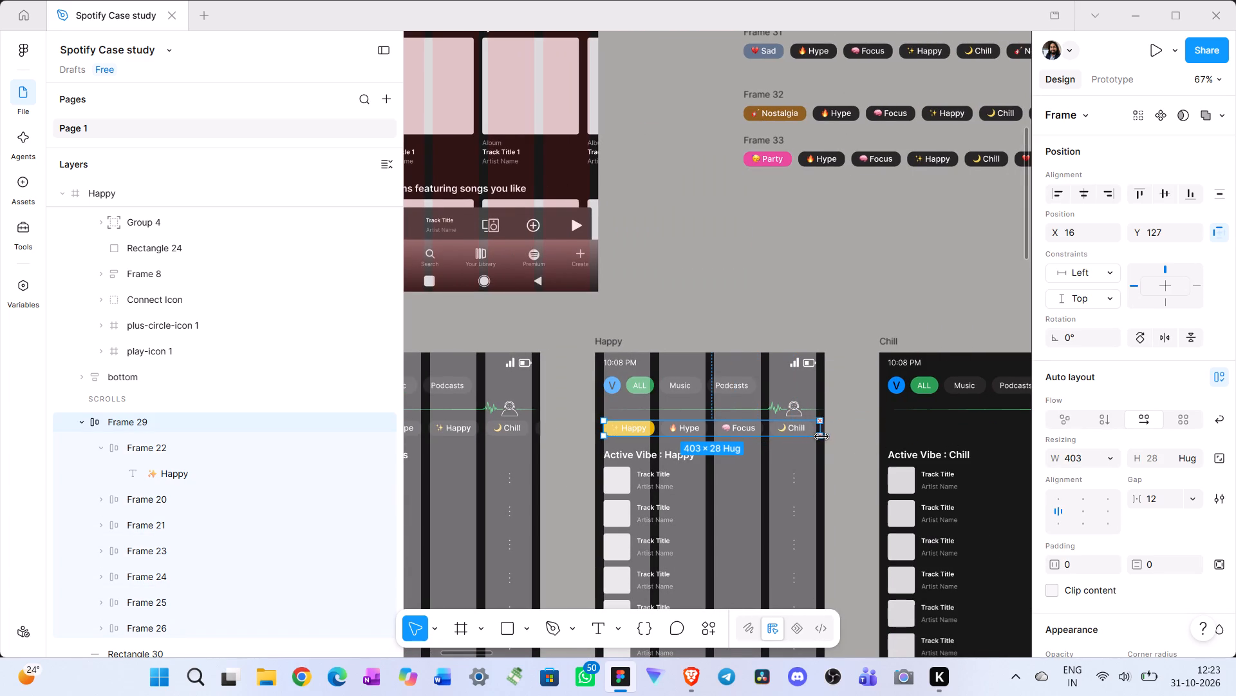
pyautogui.moveTo(821, 437); pyautogui.dragTo(825, 437)
pyautogui.click(866, 452)
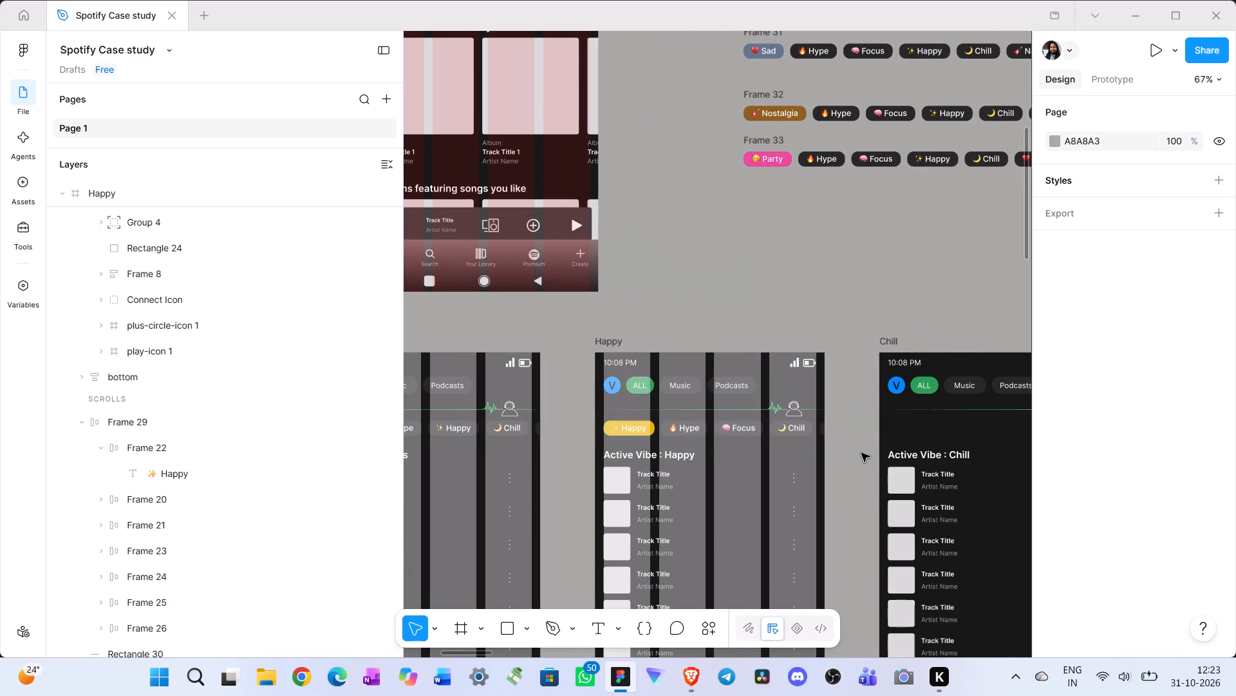
# Move the Frame 31 chip row onto the Chill screen, between the wave line and the Active Vibe heading, at about X 24, Y 134.
pyautogui.hscroll(-2, 856, 454)
pyautogui.scroll(2, 845, 249)
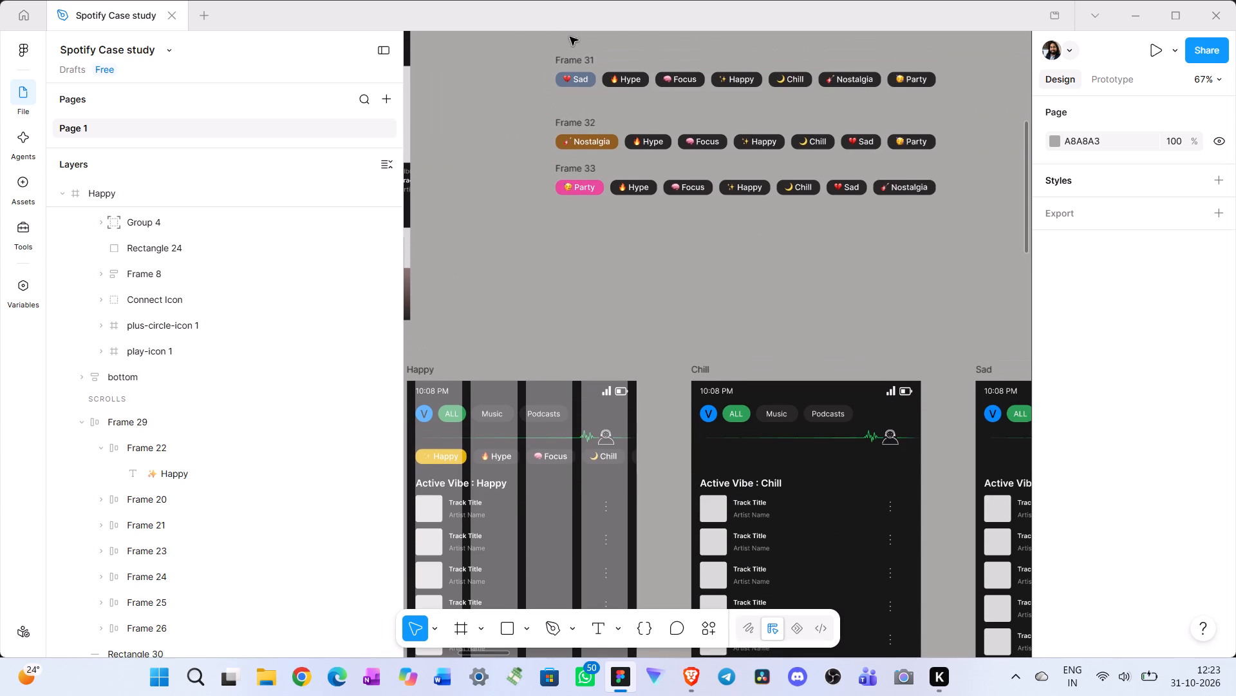
pyautogui.moveTo(568, 61); pyautogui.dragTo(734, 438)
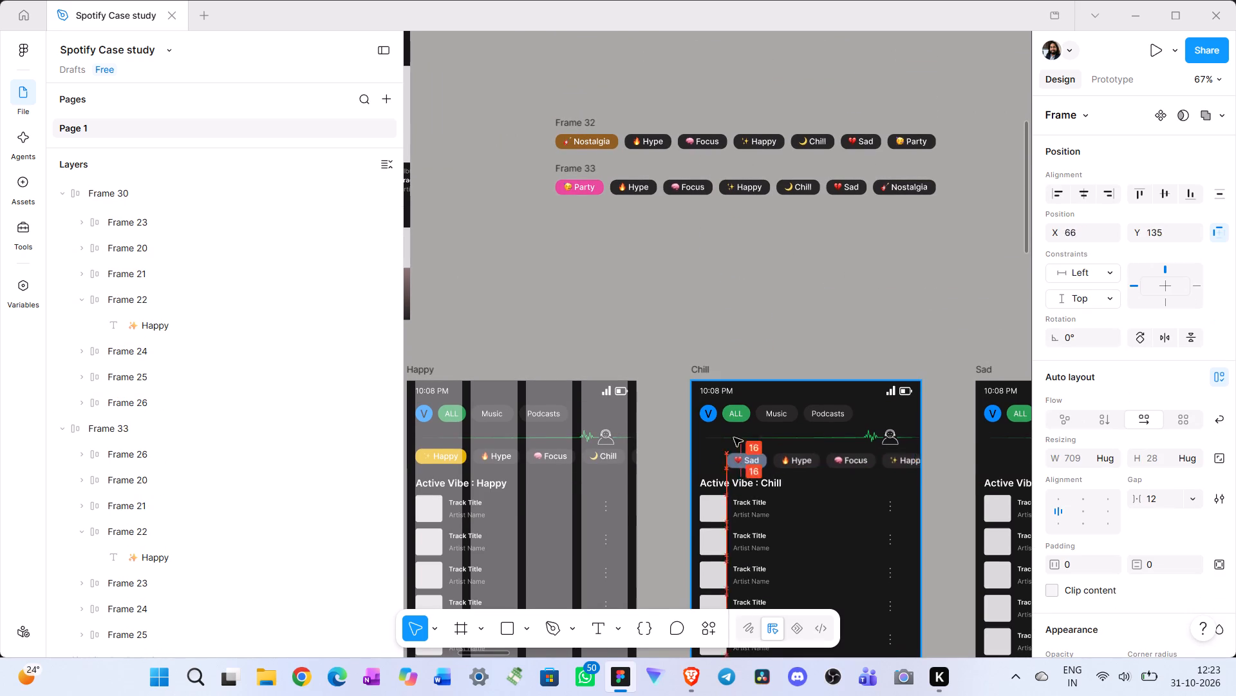
pyautogui.moveTo(734, 438); pyautogui.dragTo(719, 441)
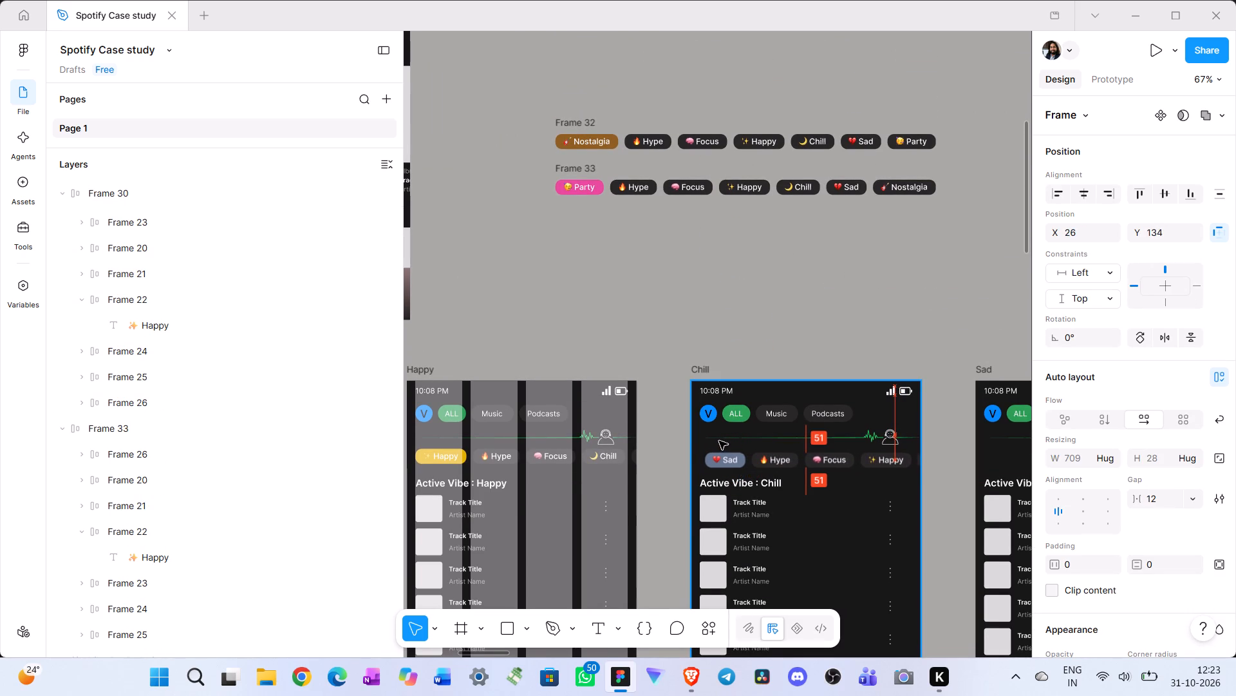
pyautogui.moveTo(719, 441); pyautogui.dragTo(717, 440)
# Show the 4-column layout guide on the Chill screen.
pyautogui.click(705, 363)
pyautogui.scroll(-8, 1085, 483)
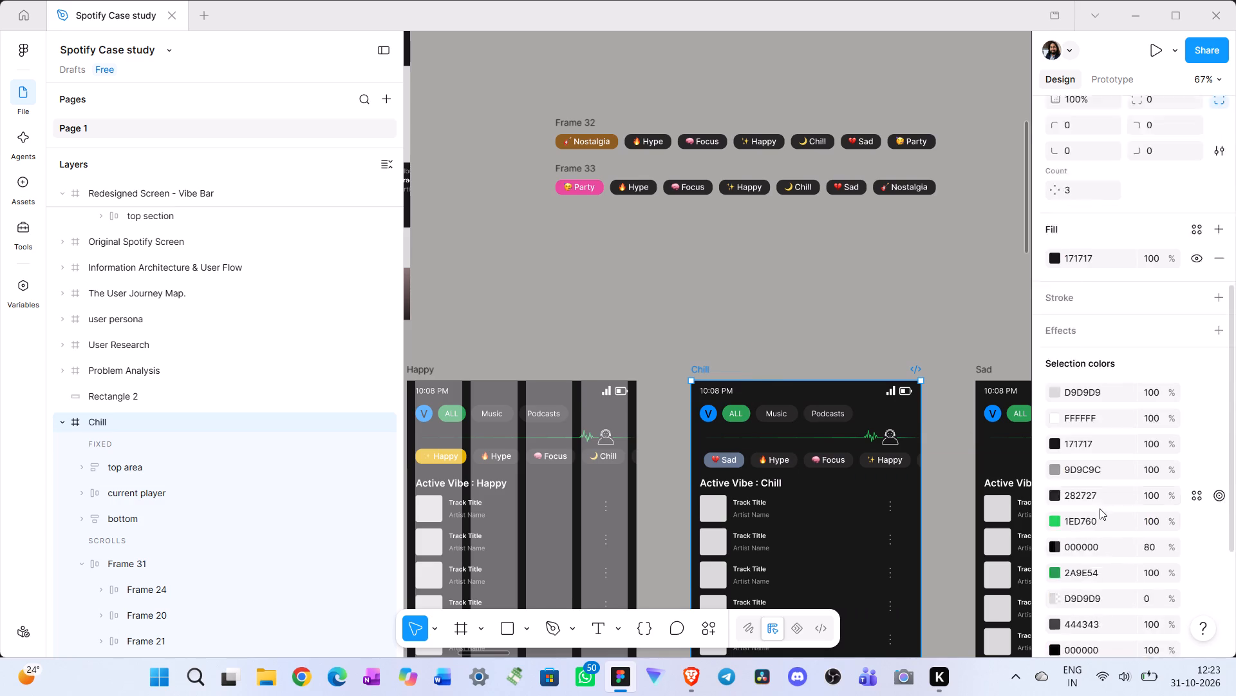
pyautogui.scroll(-5, 1100, 508)
pyautogui.click(1195, 557)
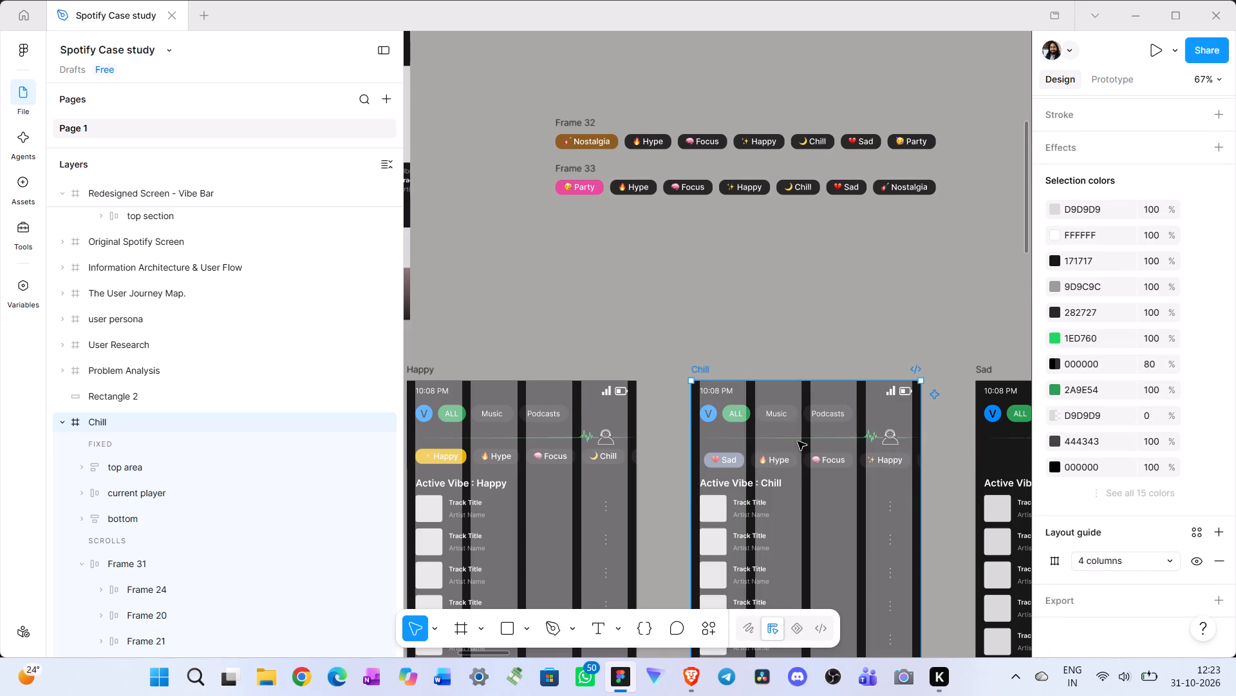
# Move the Frame 31 chip row to X 16, aligned with the start of the Chill screen's first guide column.
pyautogui.moveTo(690, 494); pyautogui.dragTo(681, 491)
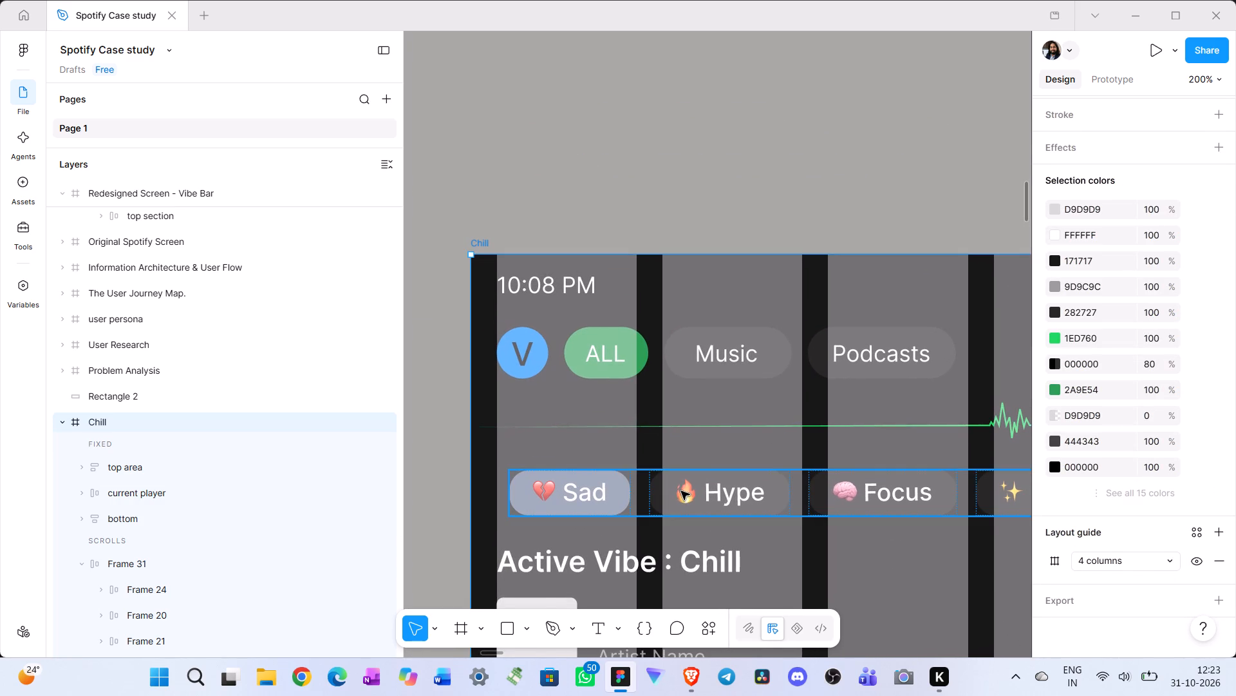
pyautogui.click(657, 487)
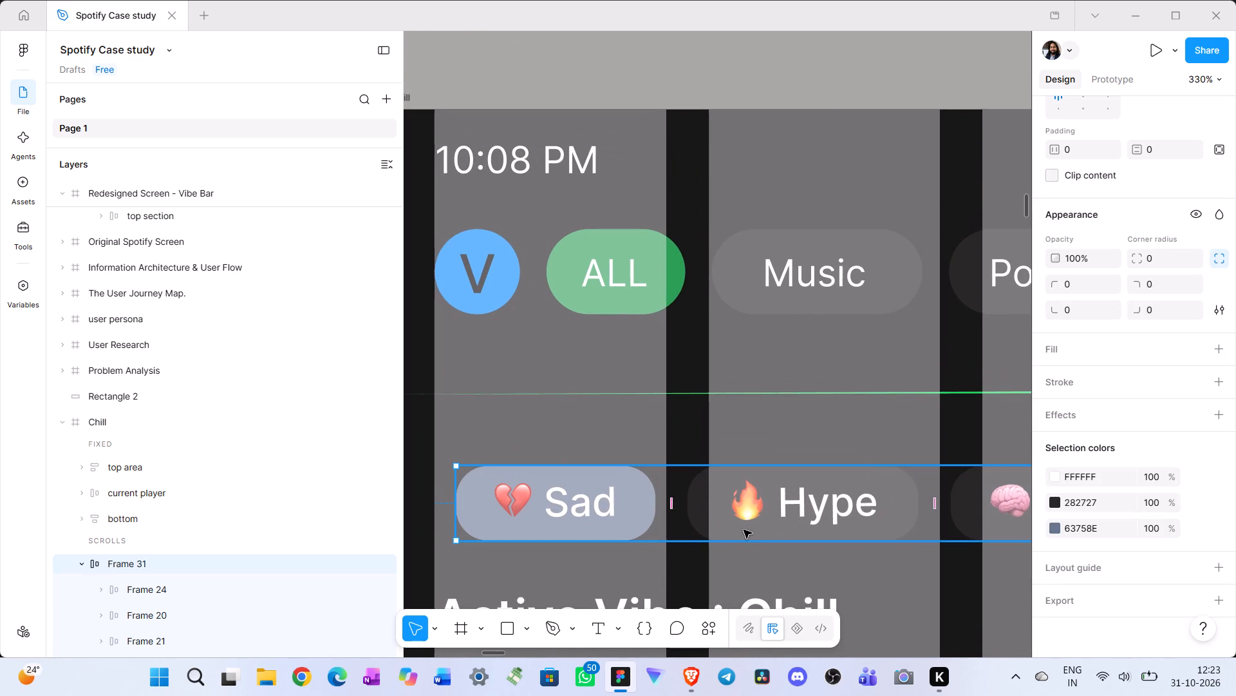
pyautogui.click(700, 553)
pyautogui.click(667, 514)
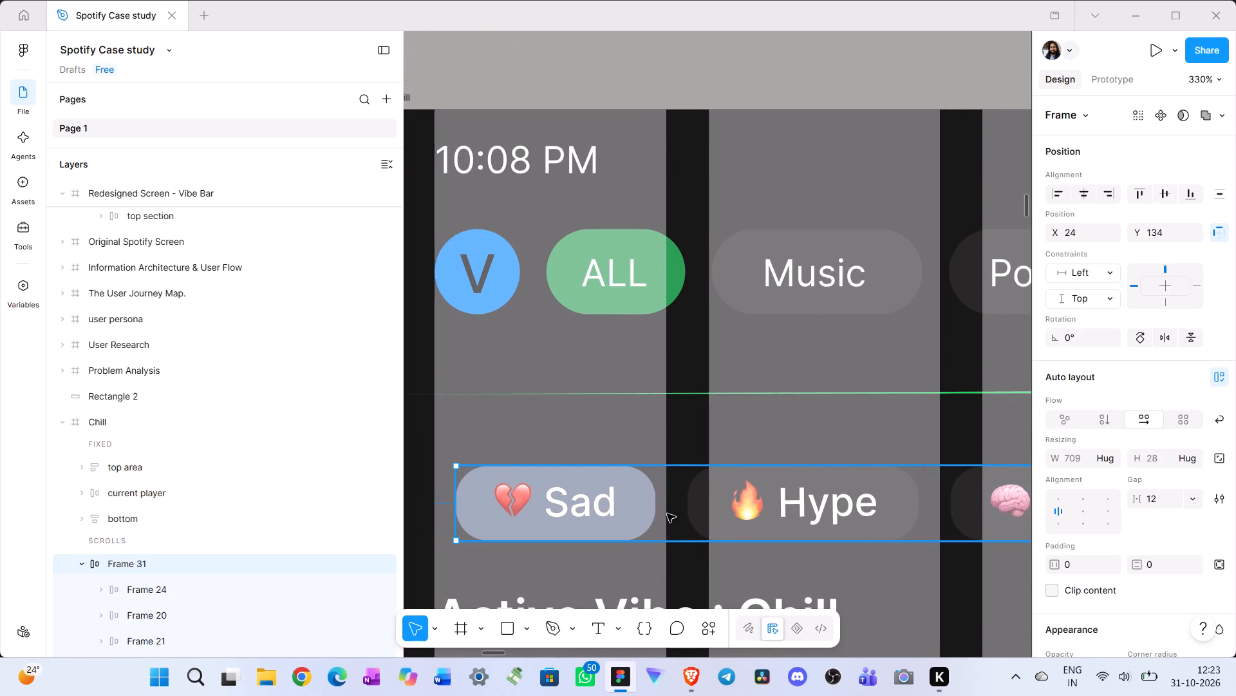
pyautogui.hscroll(1, 667, 514)
pyautogui.moveTo(682, 499); pyautogui.dragTo(664, 499)
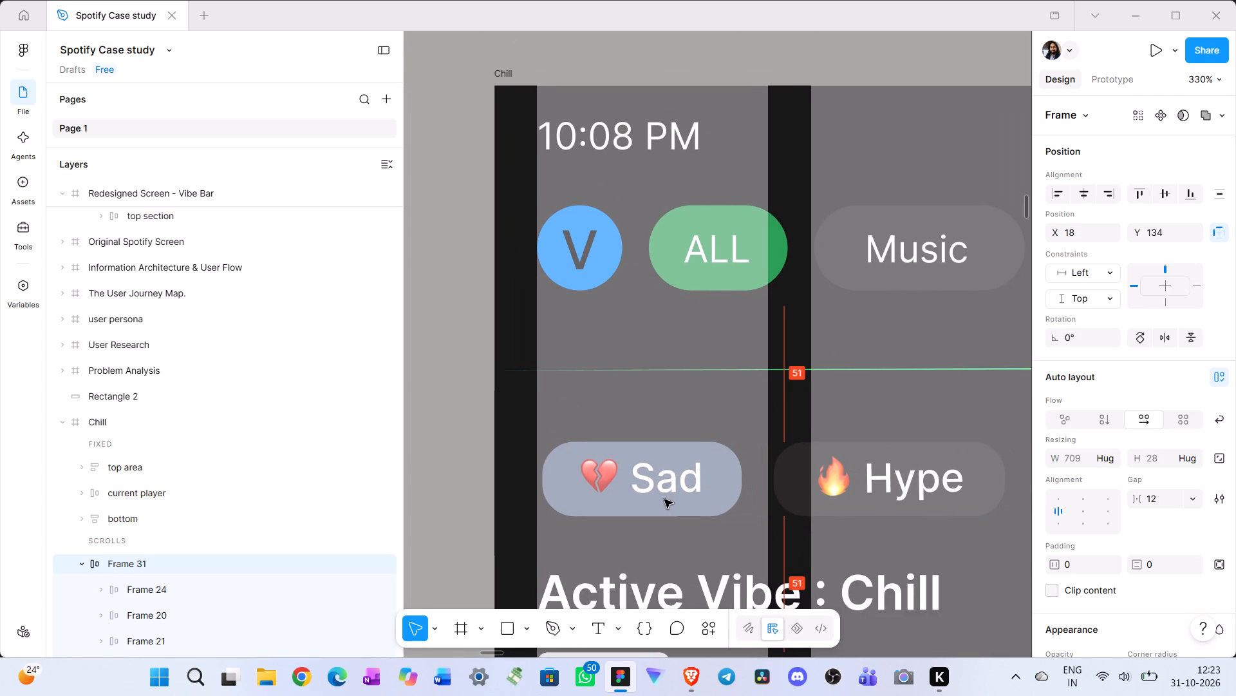
pyautogui.moveTo(664, 499); pyautogui.dragTo(659, 499)
pyautogui.hscroll(-1, 659, 499)
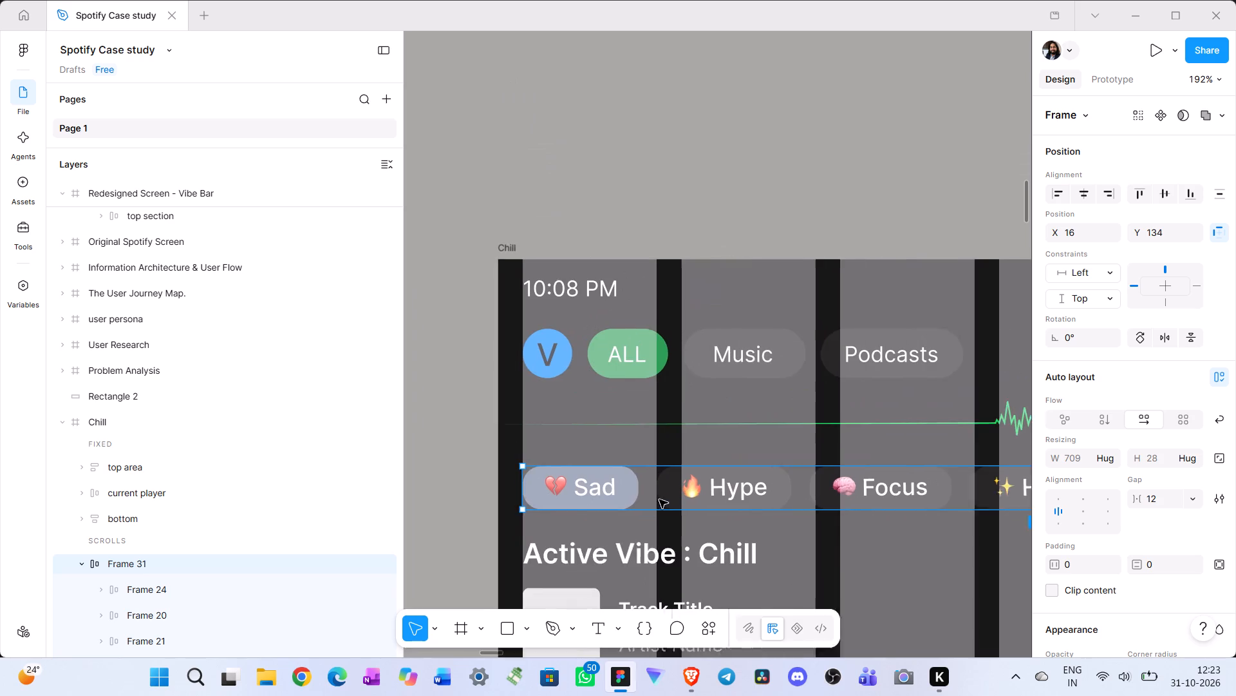
# Nudge the Frame 31 chip row up to Y 127, leaving an 8 px gap below the Chill screen's wave line.
pyautogui.hscroll(-1, 659, 499)
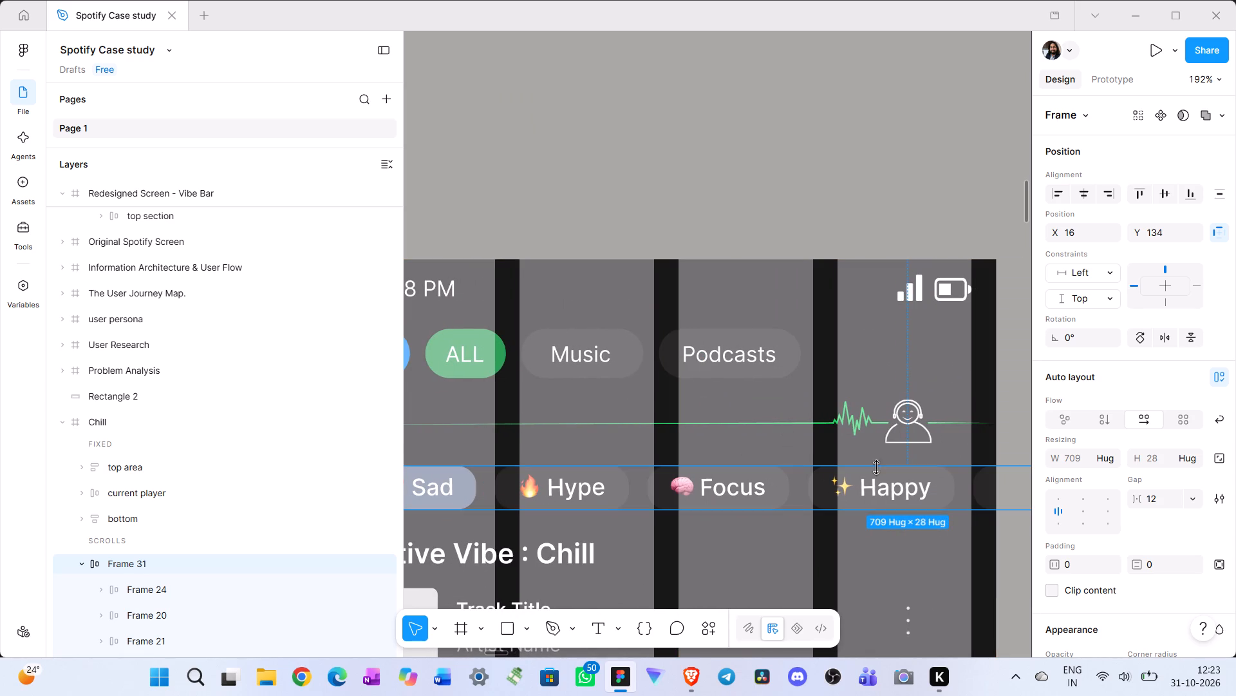
pyautogui.hotkey('alt', 'Up')
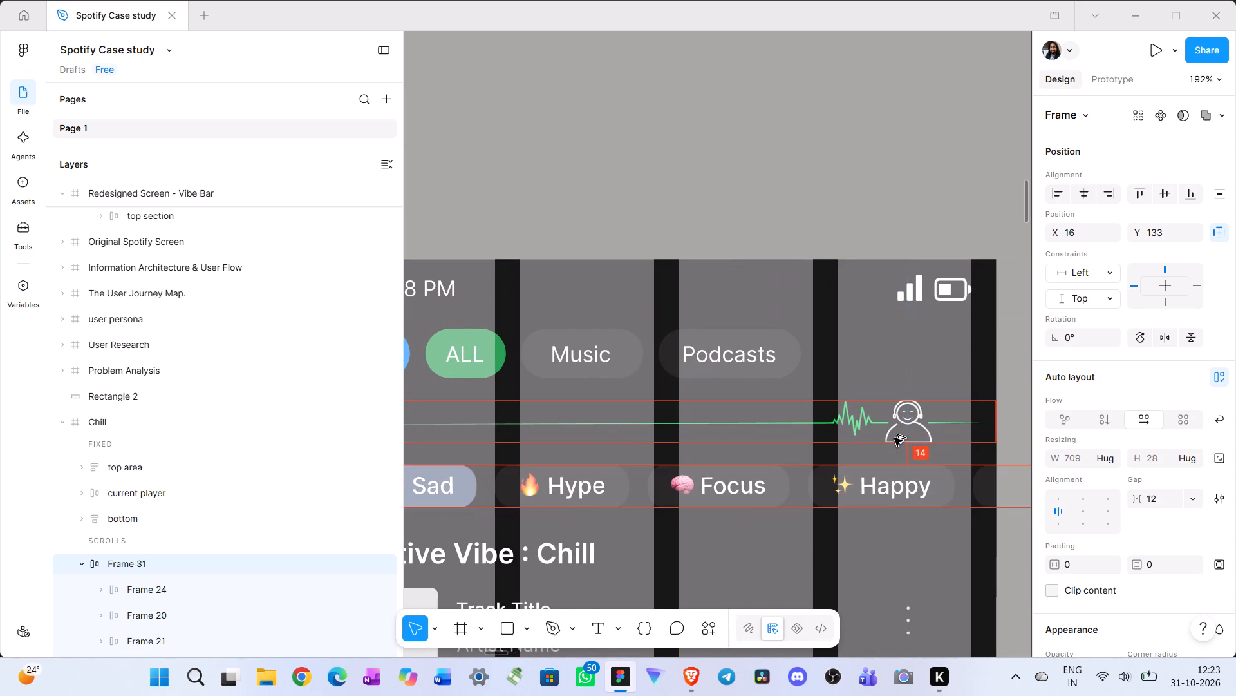
pyautogui.hotkey('alt', 'Up')
pyautogui.hotkey('alt', 'Up')
pyautogui.hotkey('alt', 'Up')
pyautogui.hotkey('alt', 'Up')
pyautogui.hotkey('alt', 'Up')
pyautogui.hotkey('alt', 'Up')
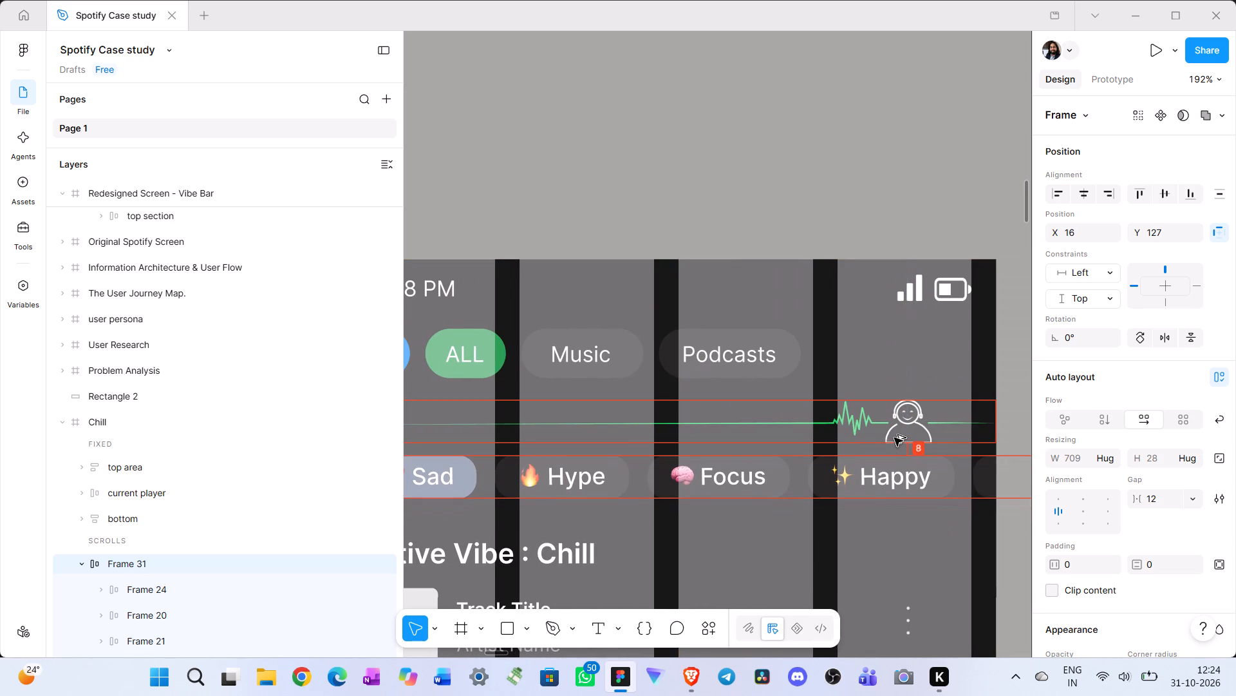
# Shorten the Frame 31 chip row to a width of 412 so that it ends at the Chill screen's right edge.
pyautogui.hscroll(2, 894, 438)
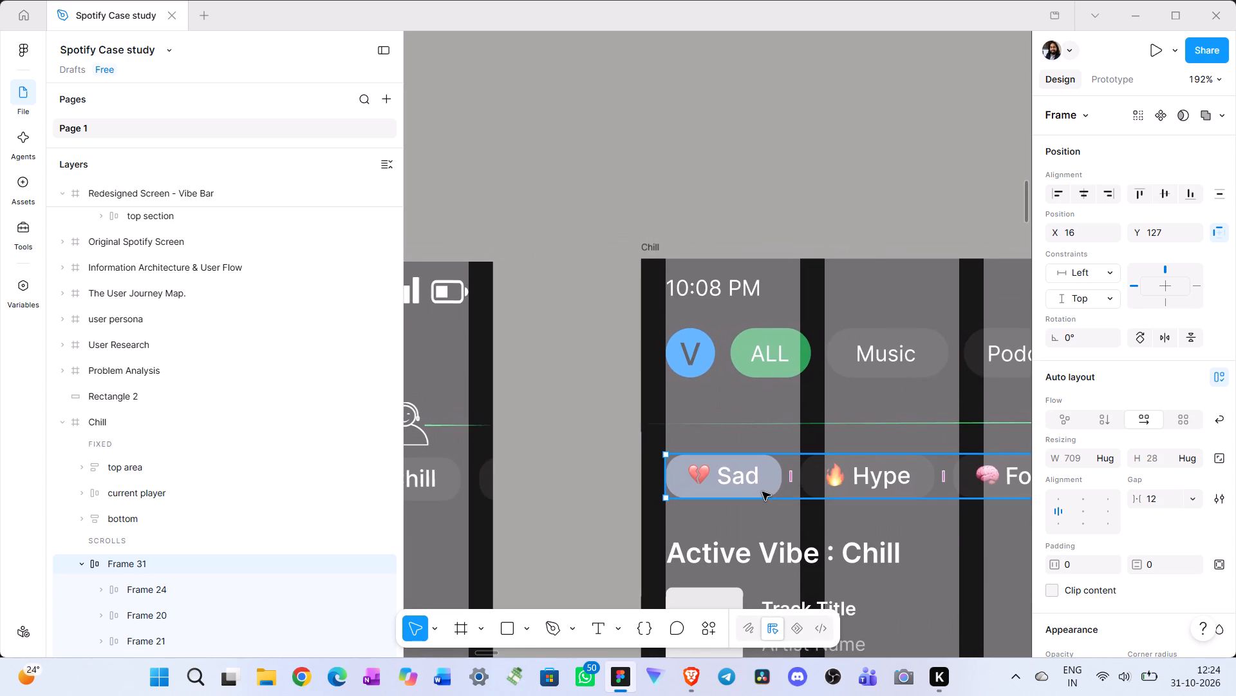
pyautogui.hscroll(-4, 762, 492)
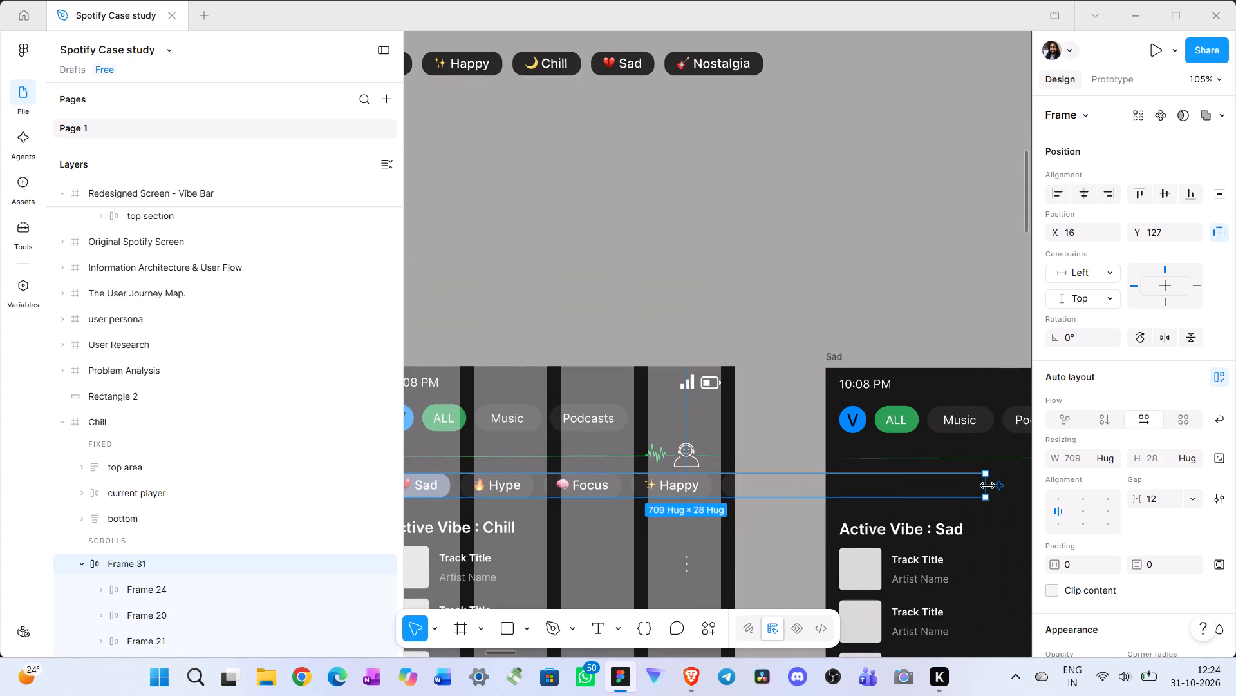
pyautogui.moveTo(988, 486); pyautogui.dragTo(735, 491)
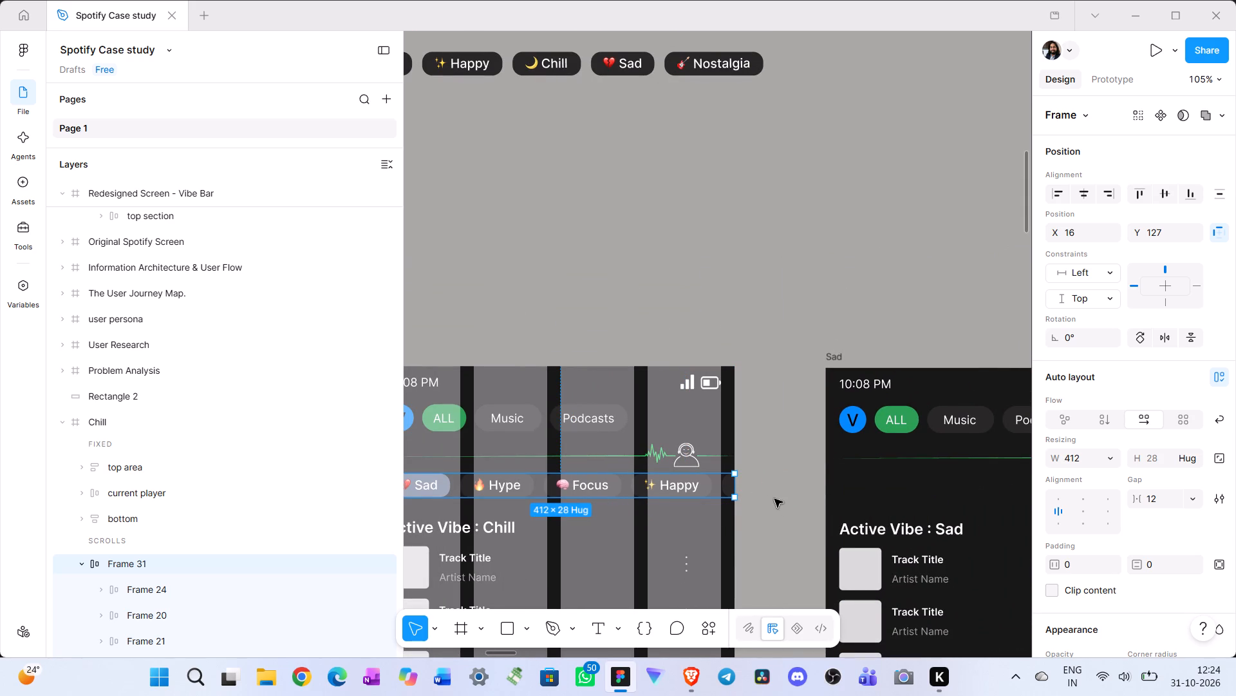
pyautogui.hscroll(1, 778, 499)
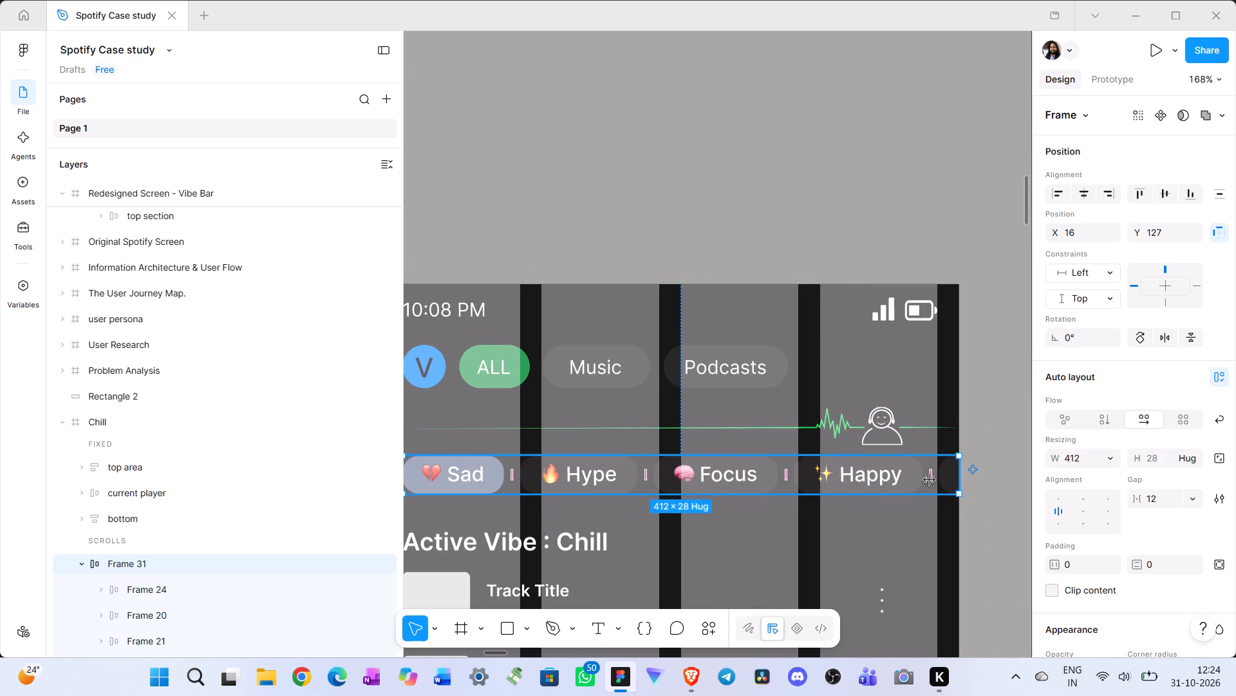
pyautogui.click(964, 480)
pyautogui.click(973, 532)
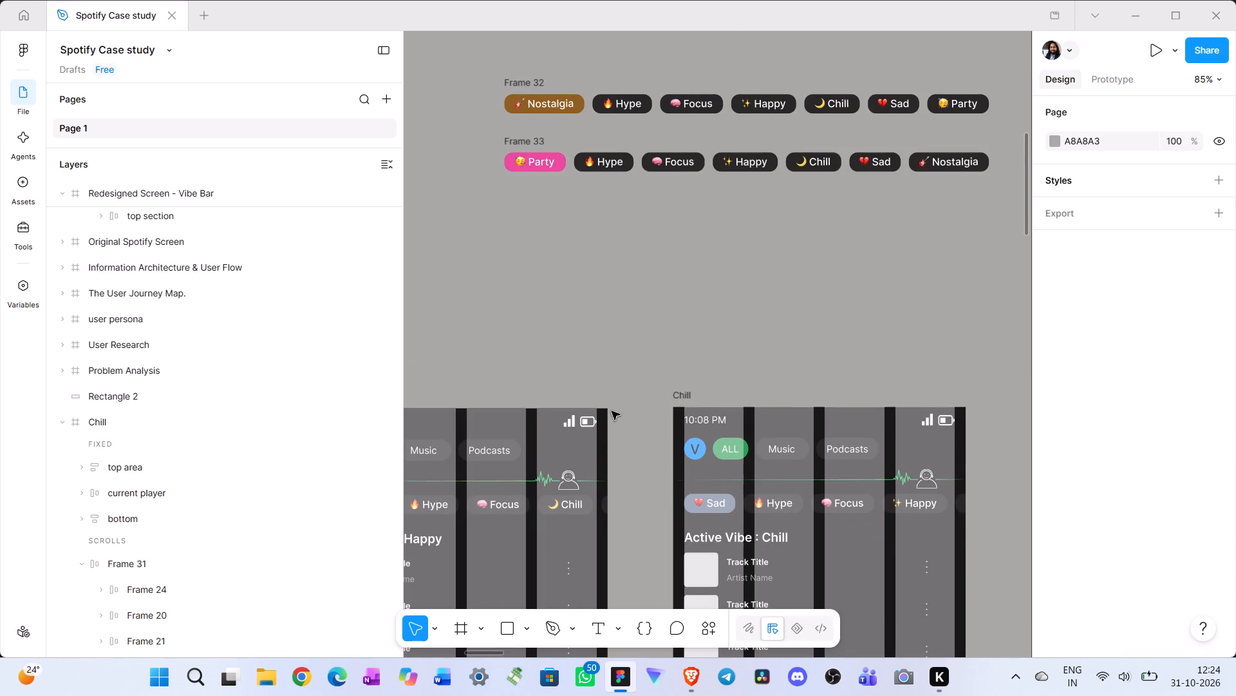
# Move the Frame 32 chip row onto the Sad screen, just below the wave line, at about X 19, Y 119.
pyautogui.hscroll(-1, 753, 356)
pyautogui.moveTo(437, 81); pyautogui.dragTo(489, 92)
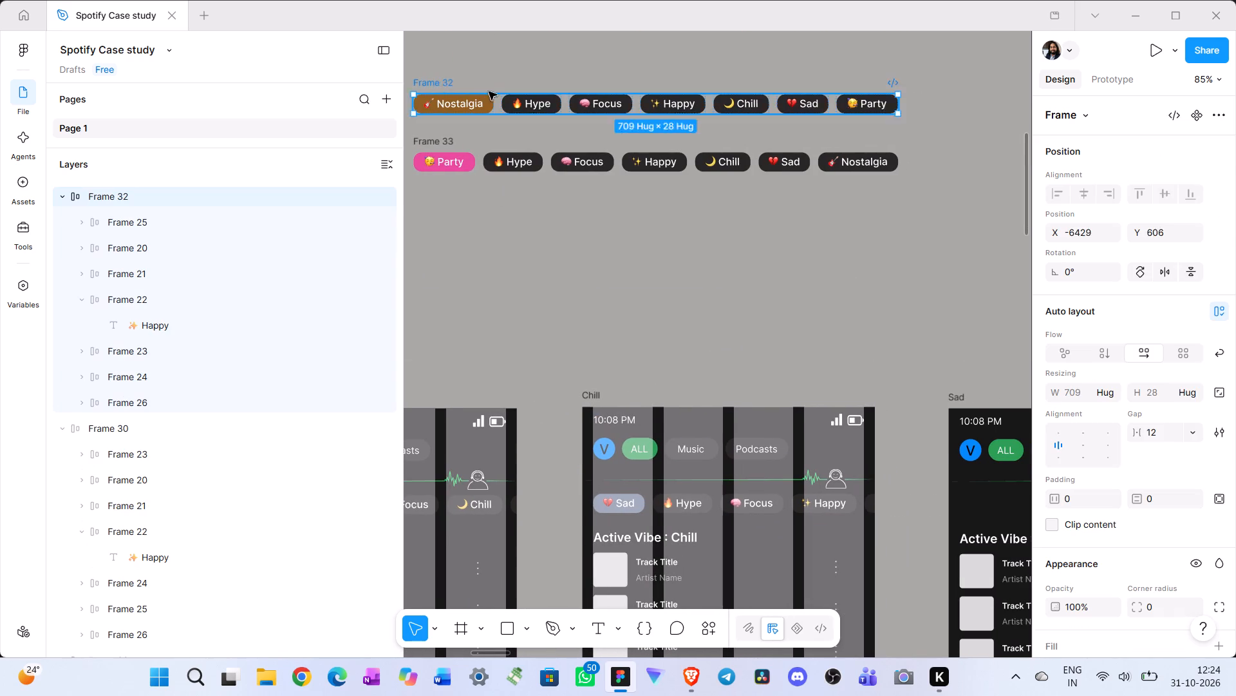
pyautogui.moveTo(489, 92); pyautogui.dragTo(965, 496)
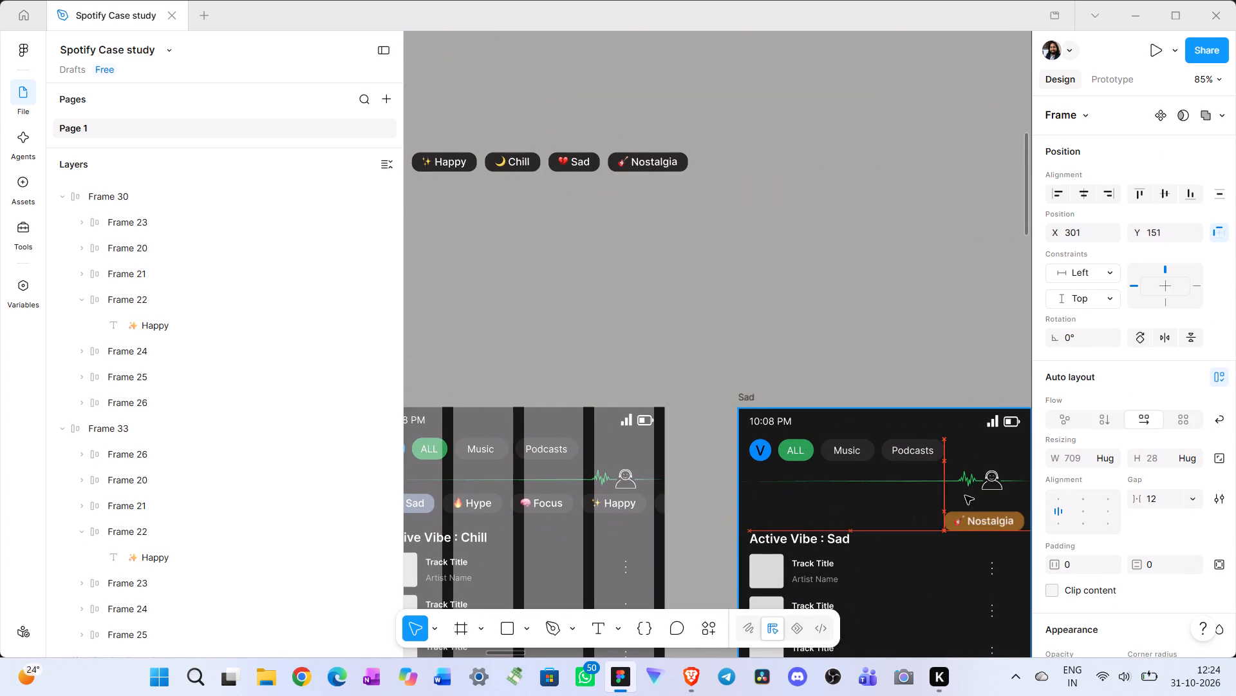
pyautogui.moveTo(965, 496); pyautogui.dragTo(618, 483)
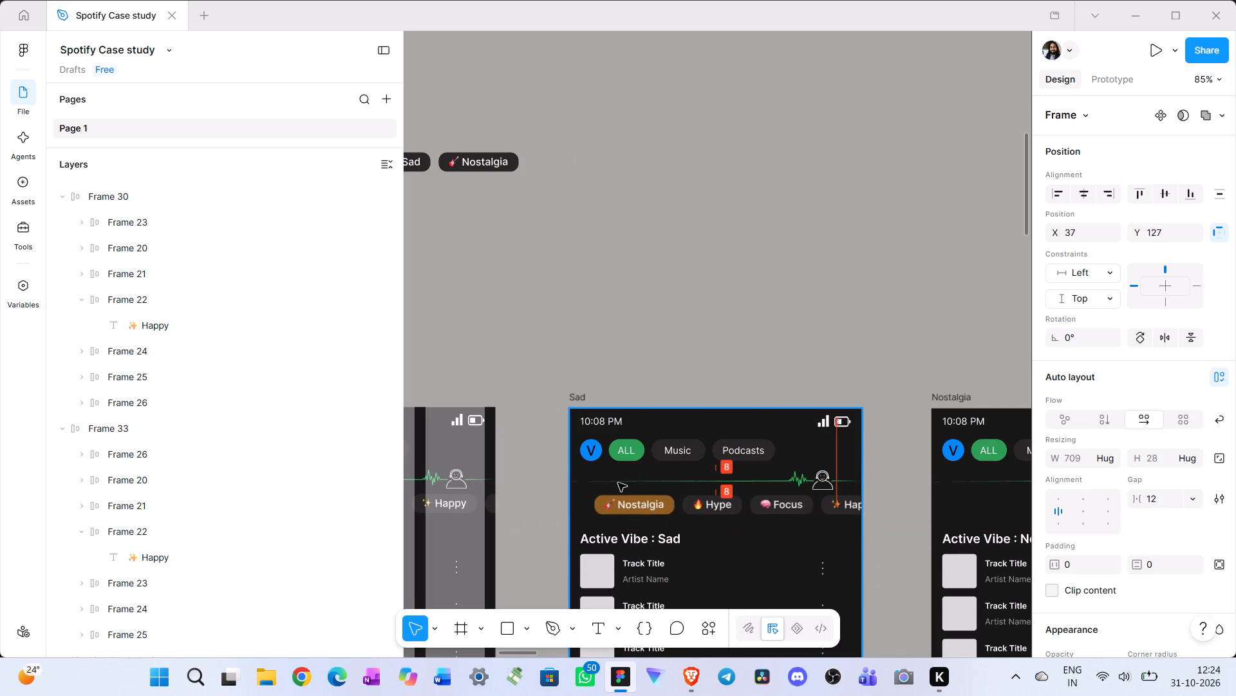
pyautogui.moveTo(618, 483); pyautogui.dragTo(612, 479)
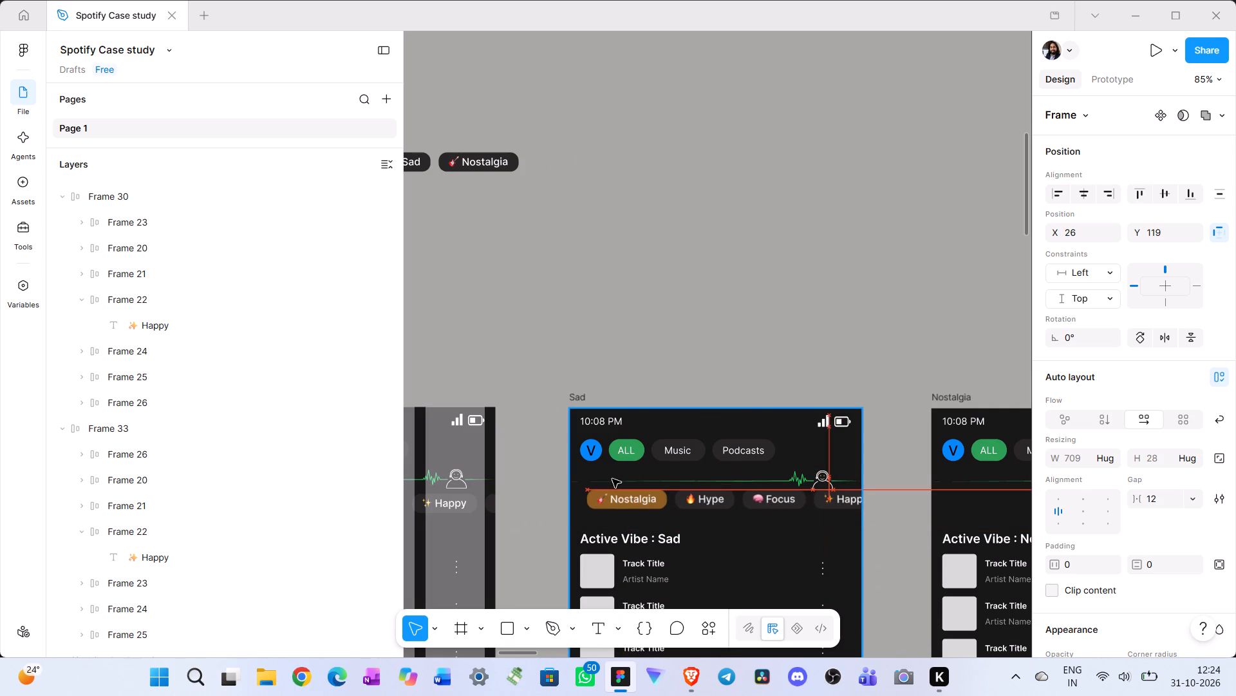
pyautogui.moveTo(612, 479); pyautogui.dragTo(604, 477)
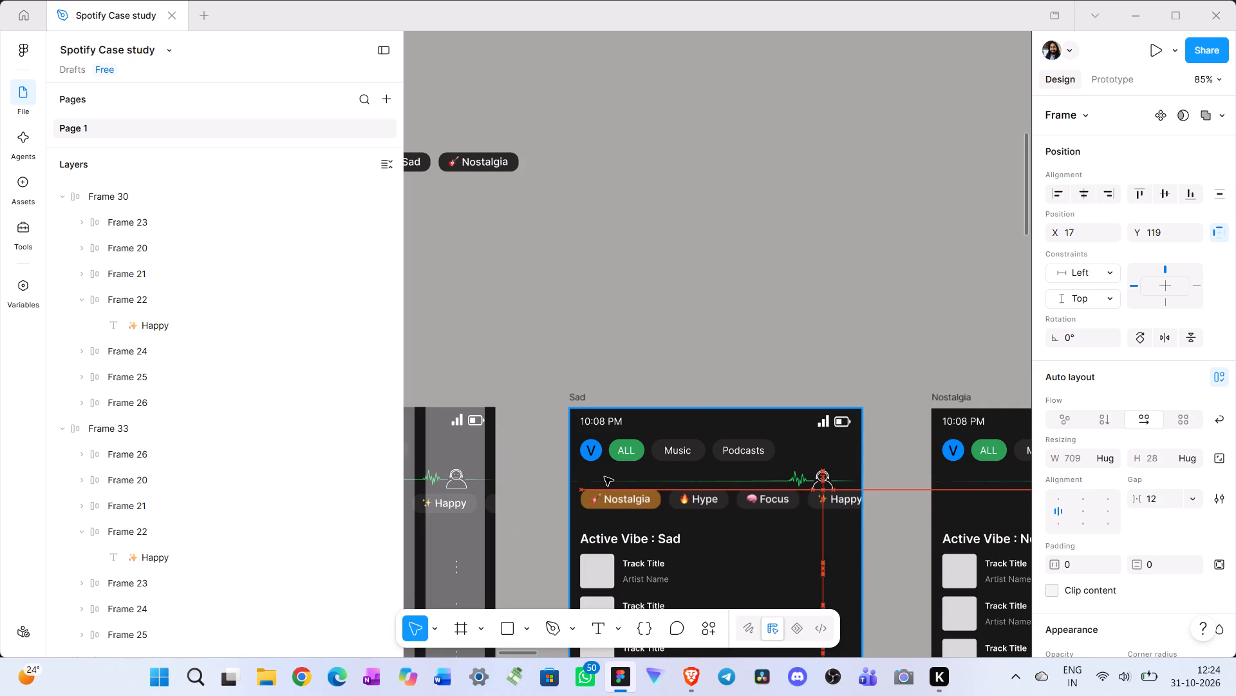
pyautogui.moveTo(604, 477); pyautogui.dragTo(606, 476)
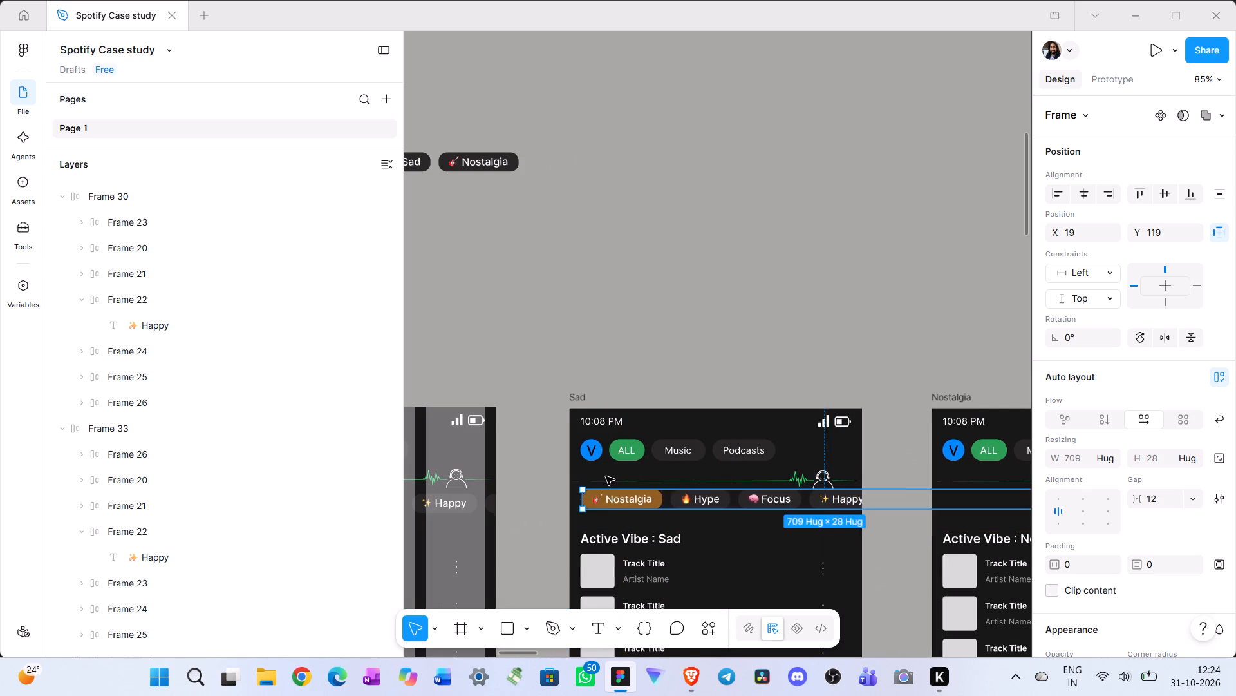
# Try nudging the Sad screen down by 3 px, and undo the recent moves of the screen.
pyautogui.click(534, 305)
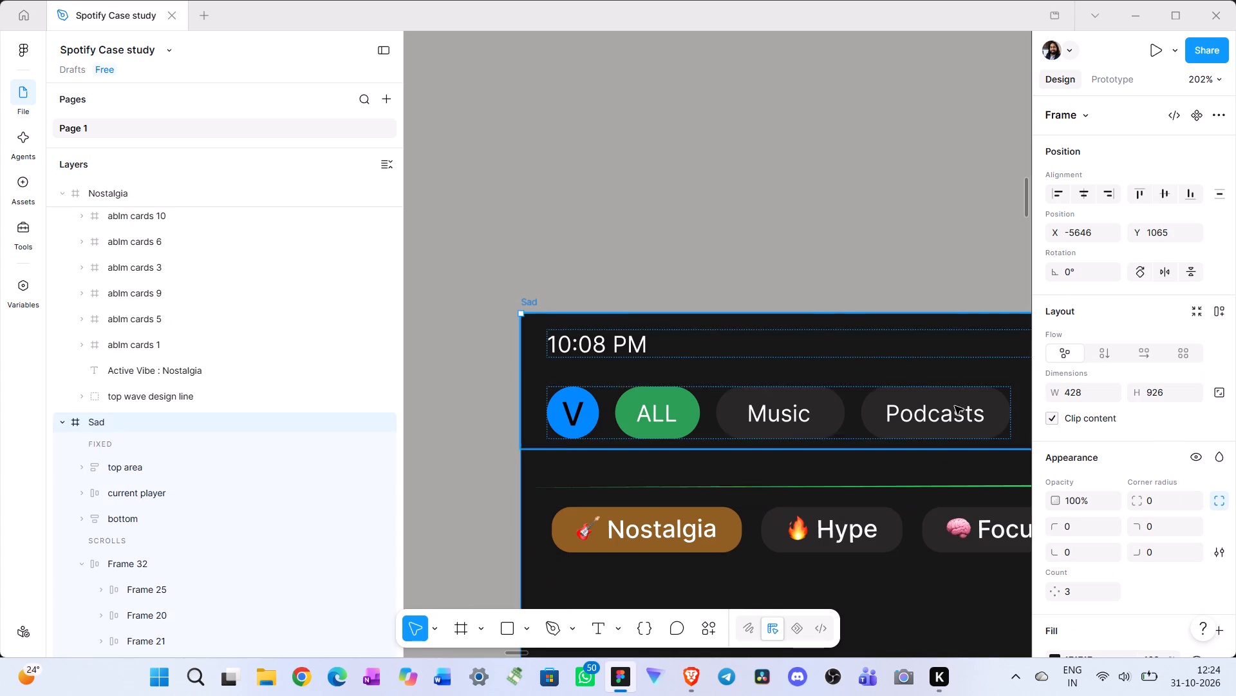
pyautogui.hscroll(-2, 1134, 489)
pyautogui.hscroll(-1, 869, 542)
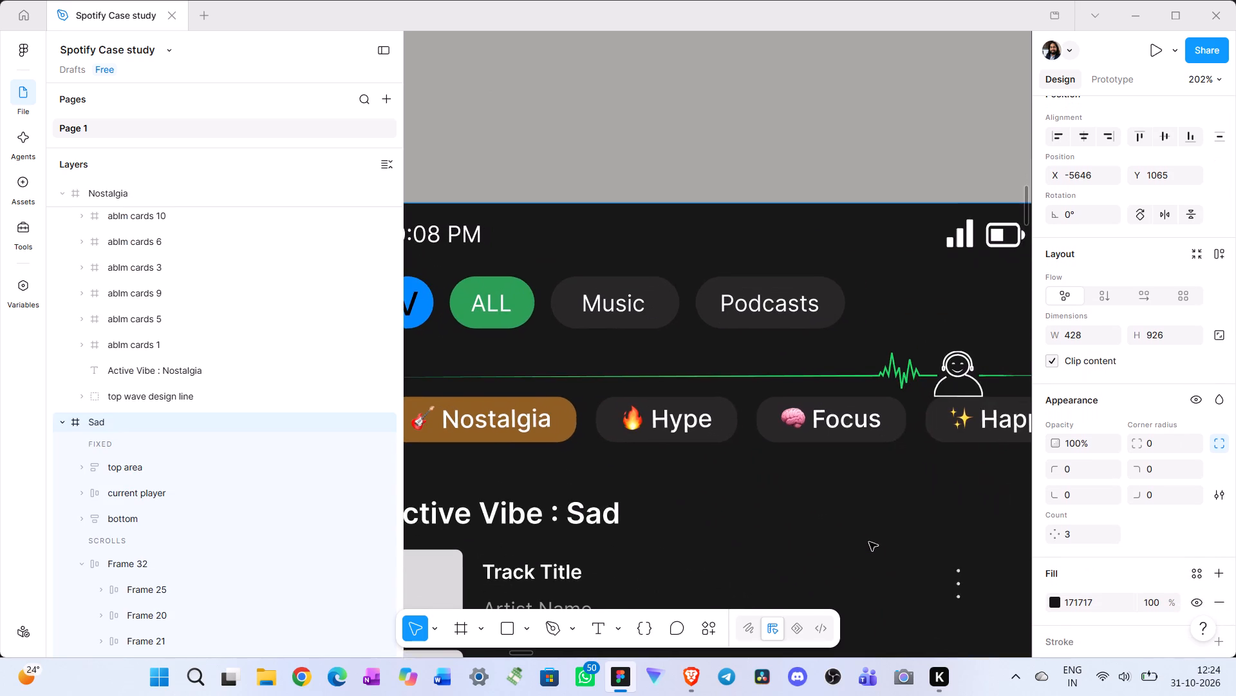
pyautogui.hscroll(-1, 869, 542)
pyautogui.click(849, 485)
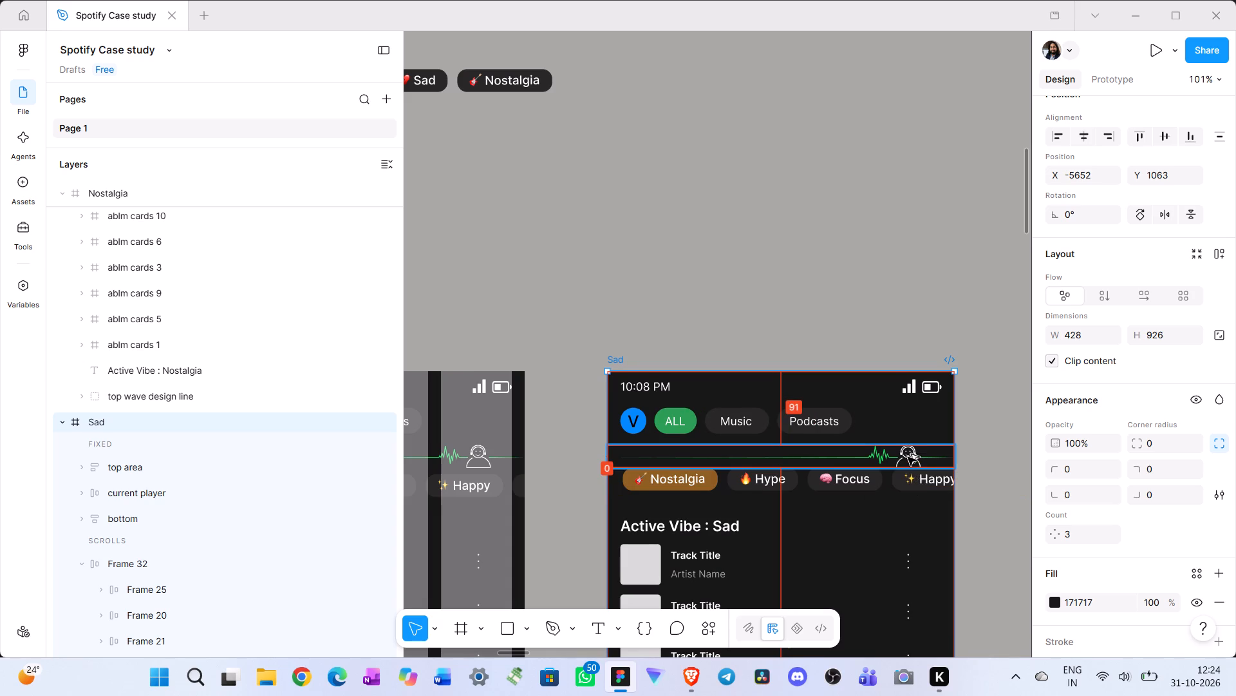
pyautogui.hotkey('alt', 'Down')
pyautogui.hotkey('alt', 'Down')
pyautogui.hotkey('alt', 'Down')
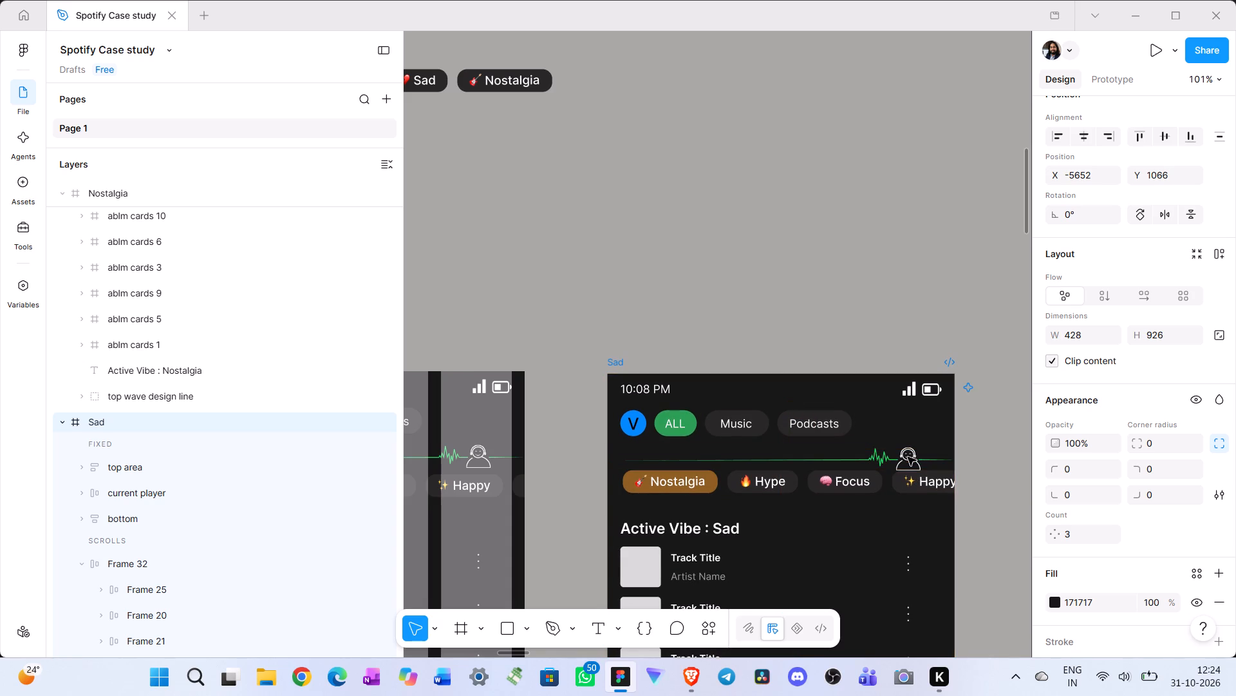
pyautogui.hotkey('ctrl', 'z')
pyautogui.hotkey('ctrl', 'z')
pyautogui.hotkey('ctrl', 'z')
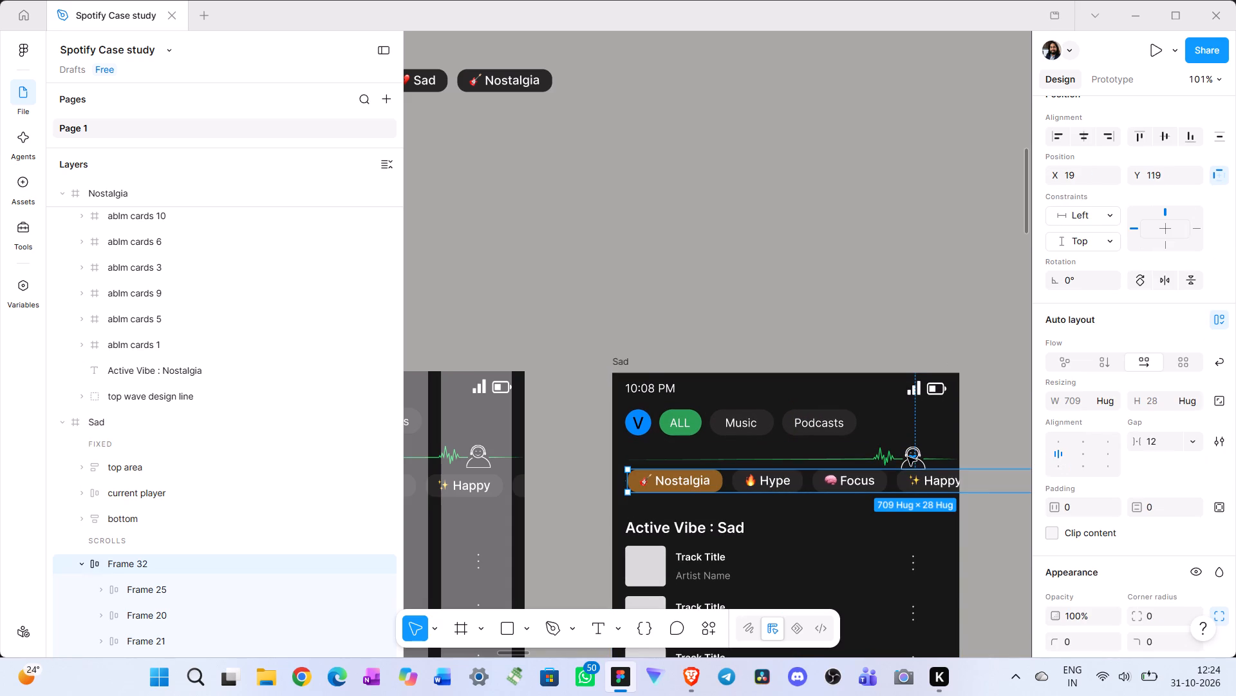
# Show the 4-column layout guide on the Sad screen.
pyautogui.scroll(-1, 799, 445)
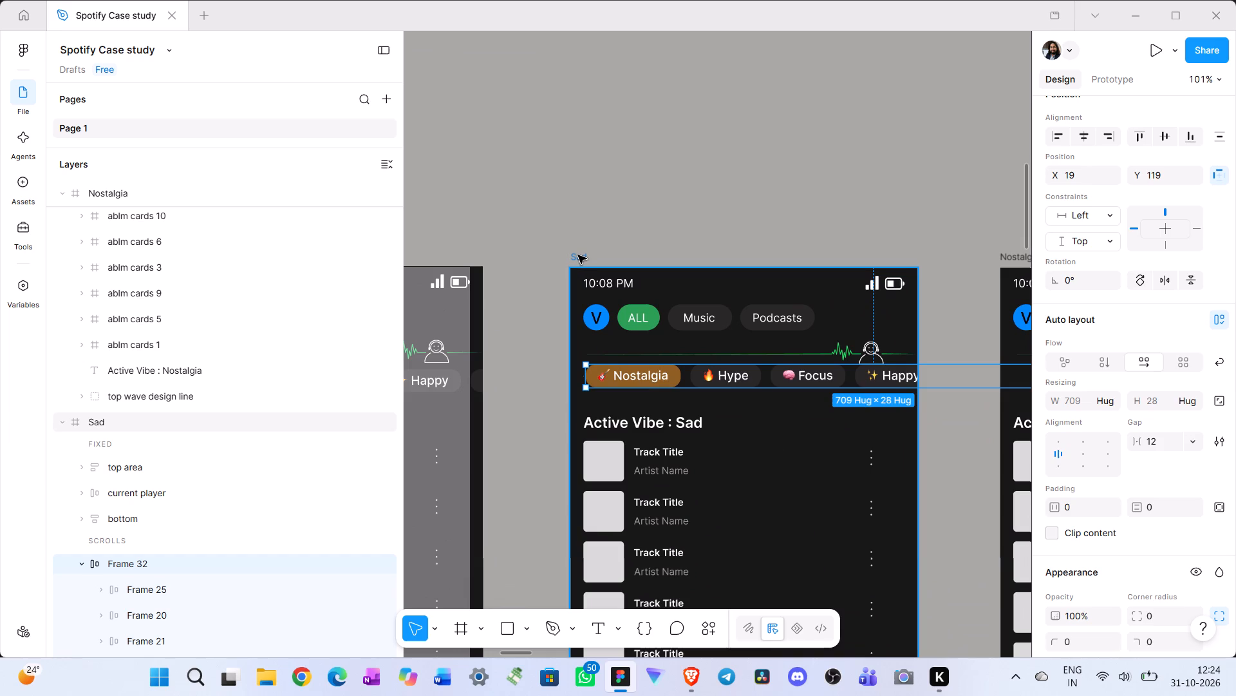
pyautogui.click(578, 255)
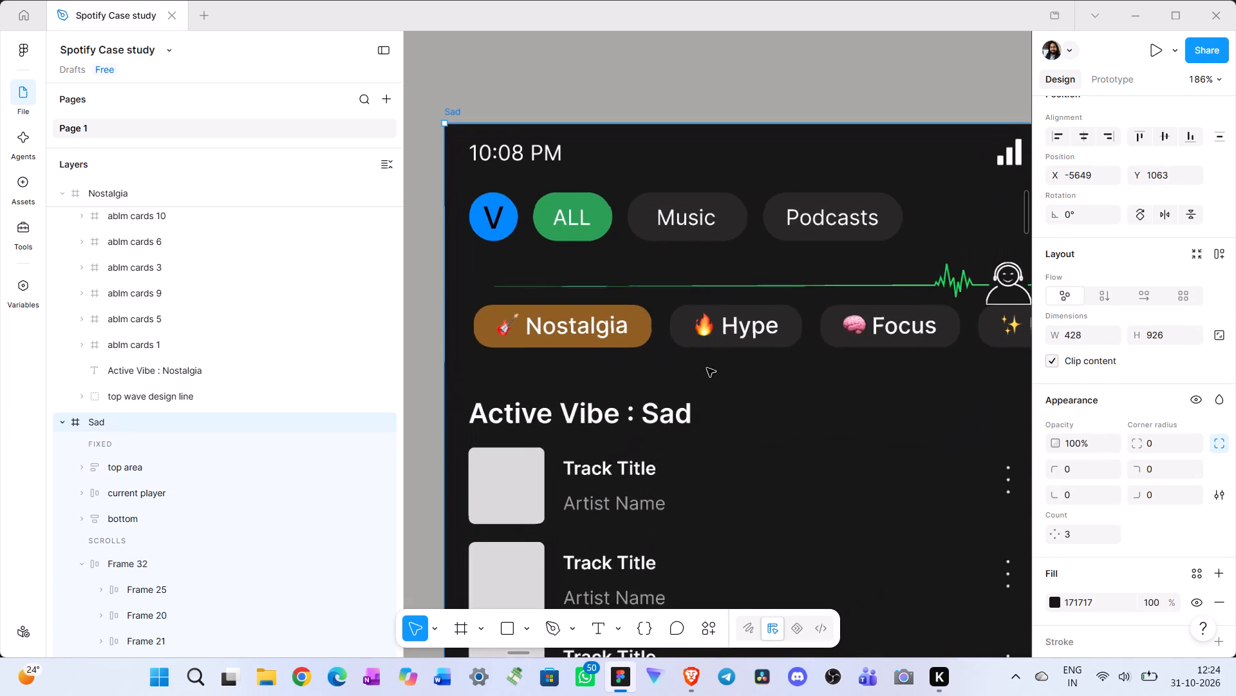
pyautogui.click(748, 315)
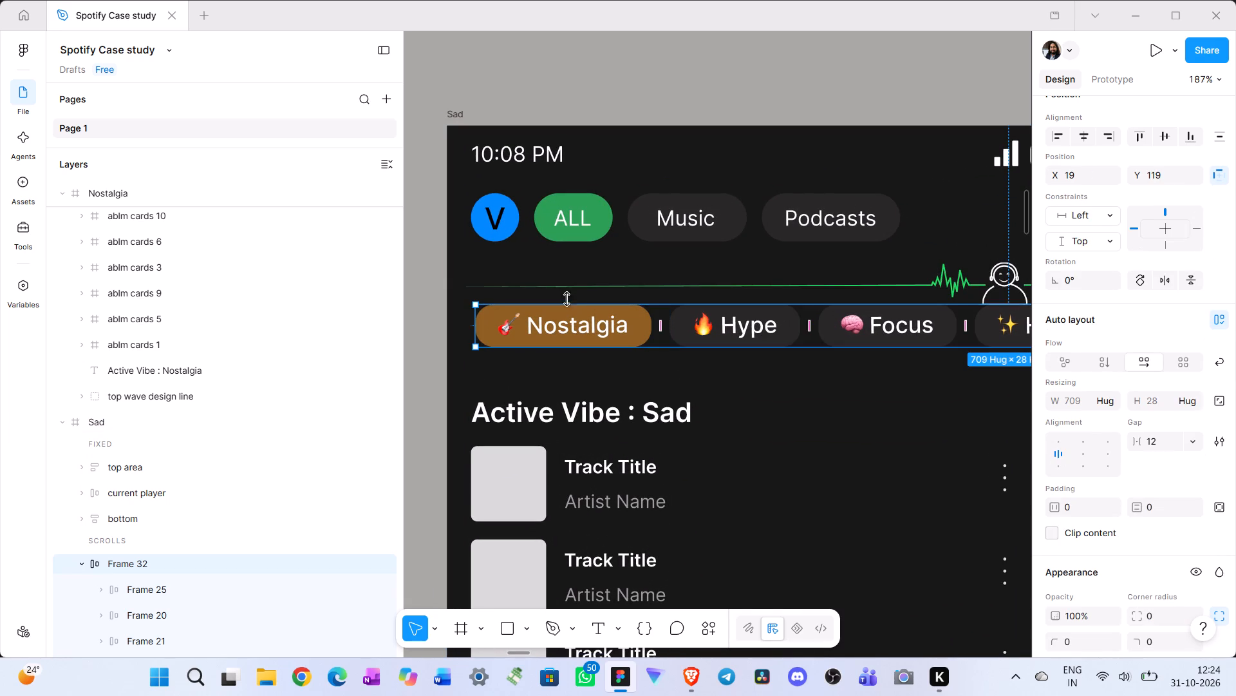
pyautogui.click(460, 114)
pyautogui.scroll(-2, 1211, 468)
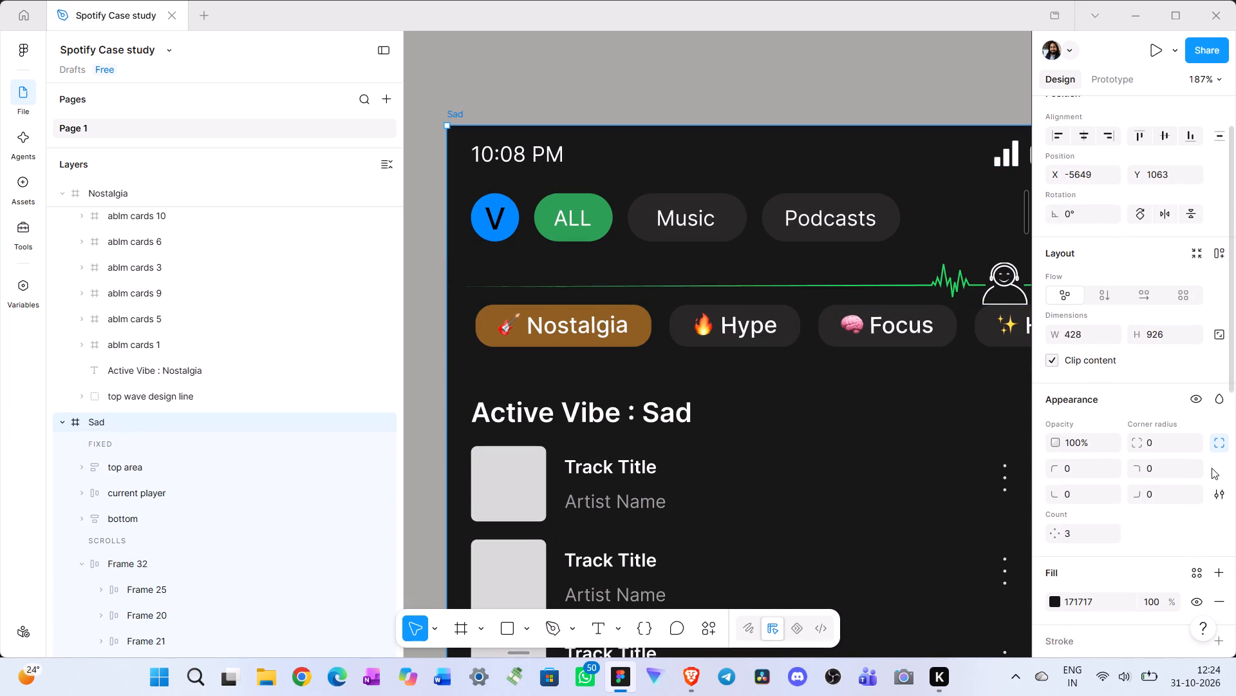
pyautogui.scroll(-6, 1212, 468)
pyautogui.click(1192, 558)
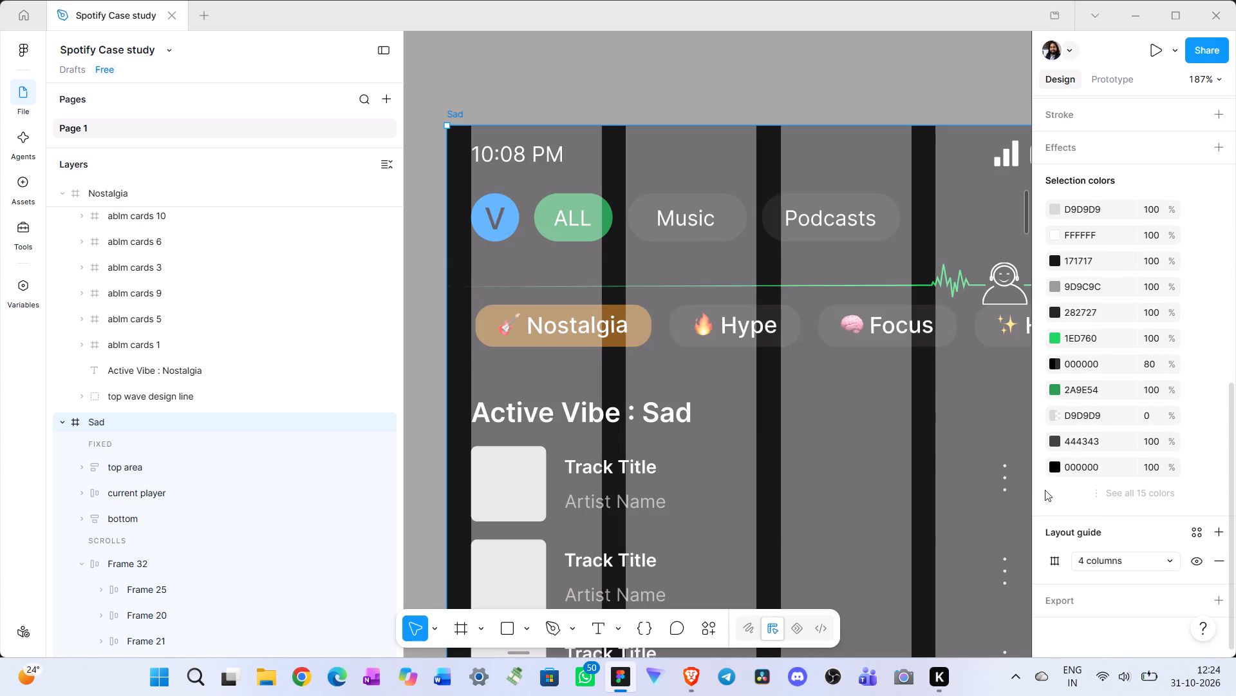
# Nudge the Frame 32 chip row on the Sad screen to X 16, Y 127, aligned with the first guide column and 8 px below the wave line.
pyautogui.click(679, 329)
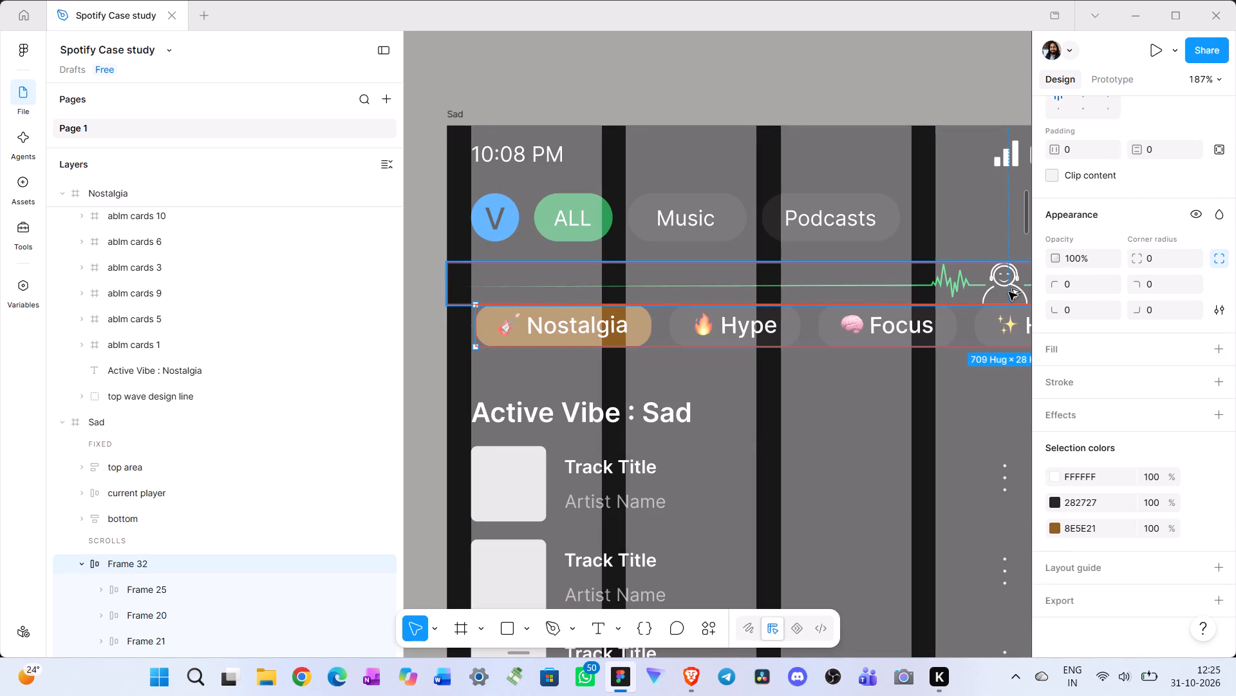
pyautogui.hotkey('alt', 'Down')
pyautogui.hotkey('alt', 'Down')
pyautogui.hotkey('alt', 'Down')
pyautogui.hotkey('alt', 'Down')
pyautogui.hotkey('alt', 'Down')
pyautogui.hotkey('alt', 'Down')
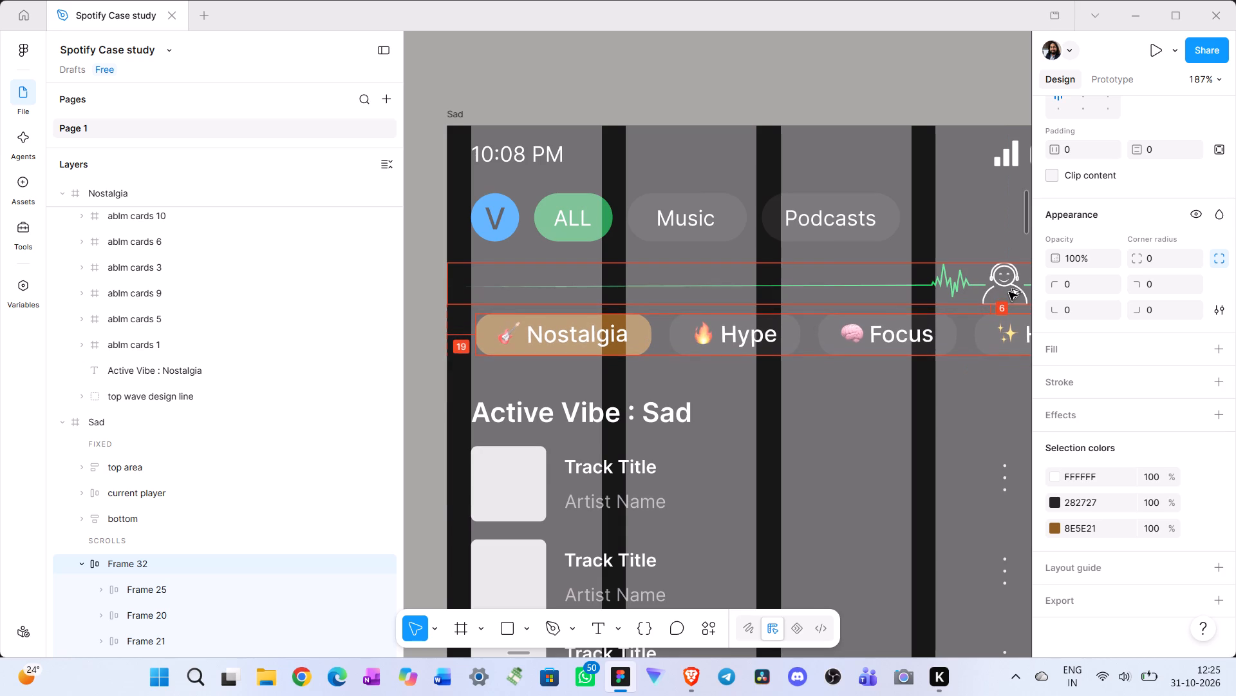
pyautogui.hotkey('alt', 'Down')
pyautogui.hotkey('alt', 'Down')
pyautogui.hotkey('alt', 'Left')
pyautogui.hotkey('alt', 'Left')
pyautogui.hotkey('alt', 'Left')
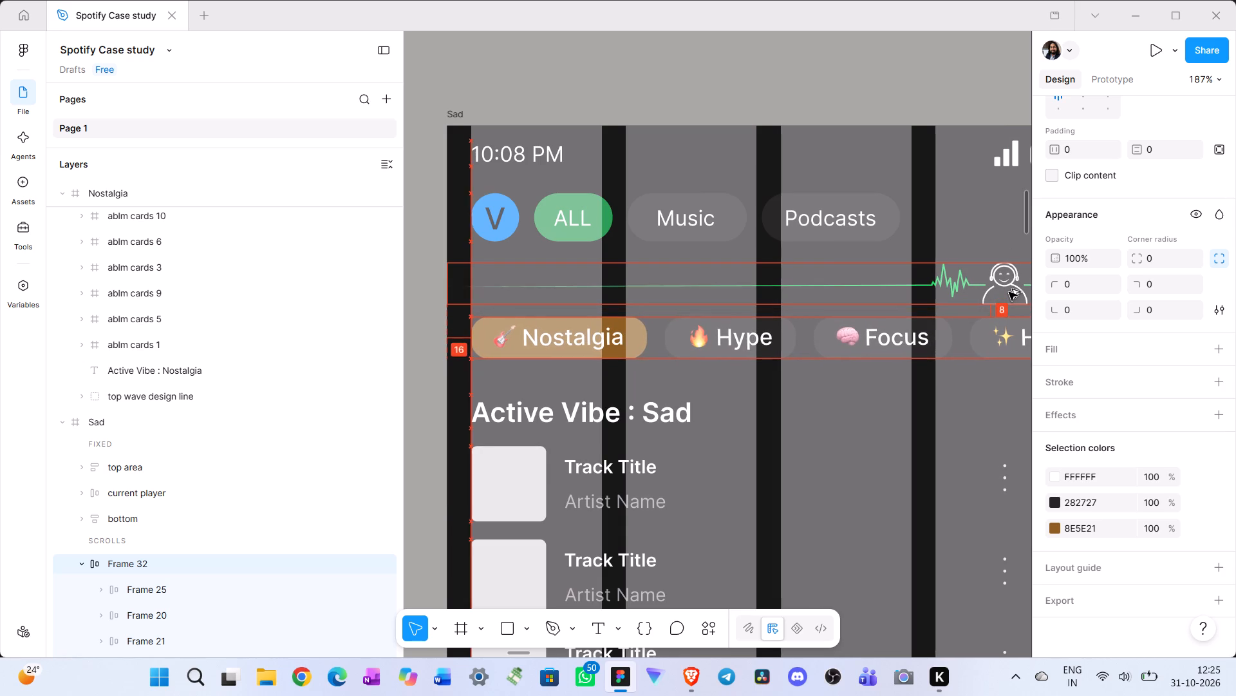
pyautogui.hotkey('alt', 'Left')
pyautogui.hotkey('alt', 'Right')
pyautogui.hotkey('alt', 'Right')
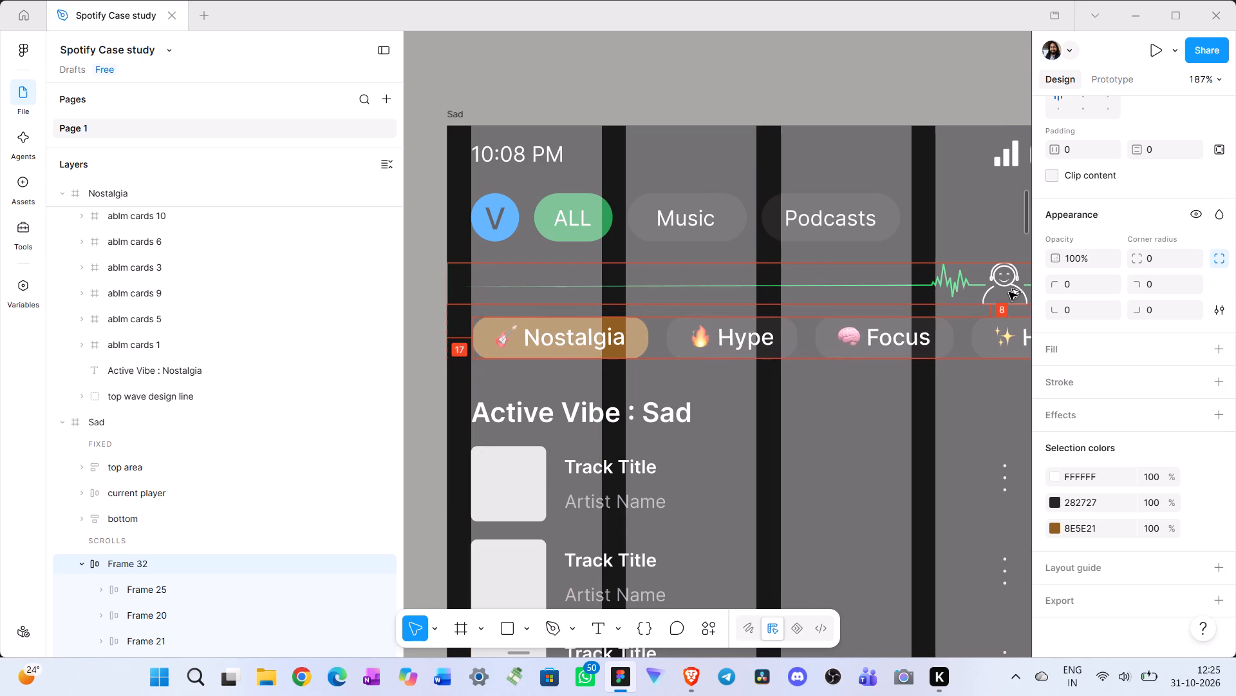
pyautogui.hotkey('alt', 'Left')
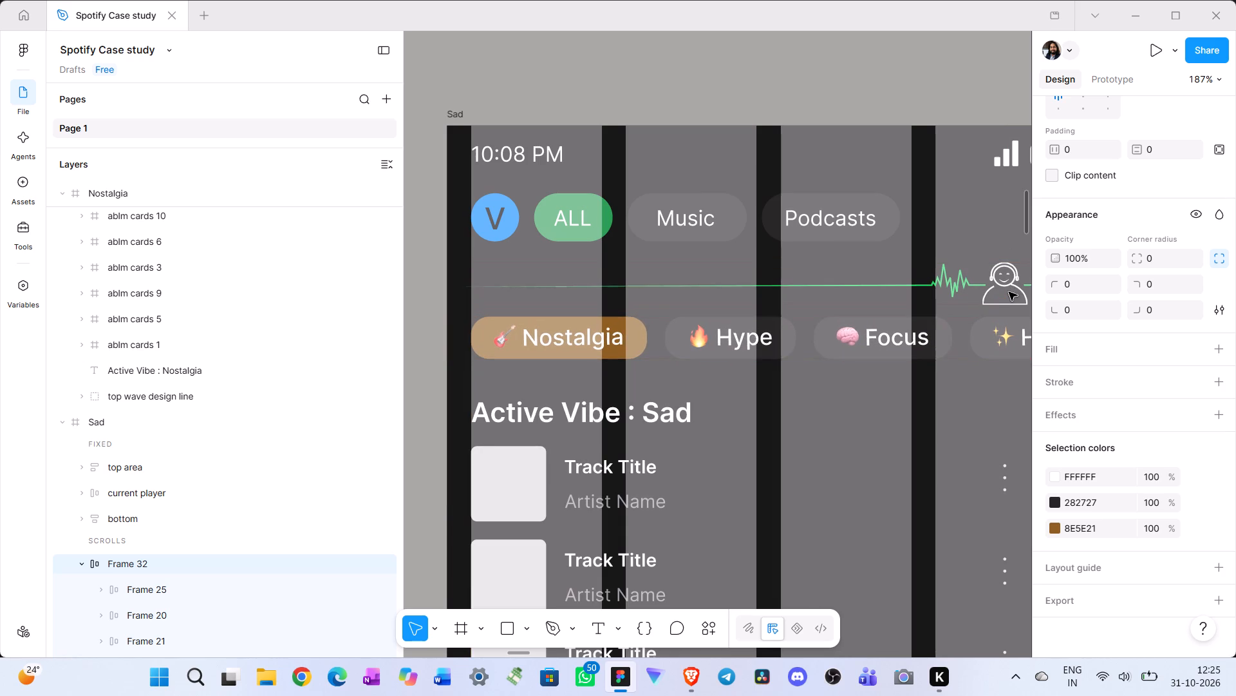
# Shorten the Frame 32 chip row to a width of 412 so that it ends at the Sad screen's right edge.
pyautogui.hscroll(-3, 1009, 291)
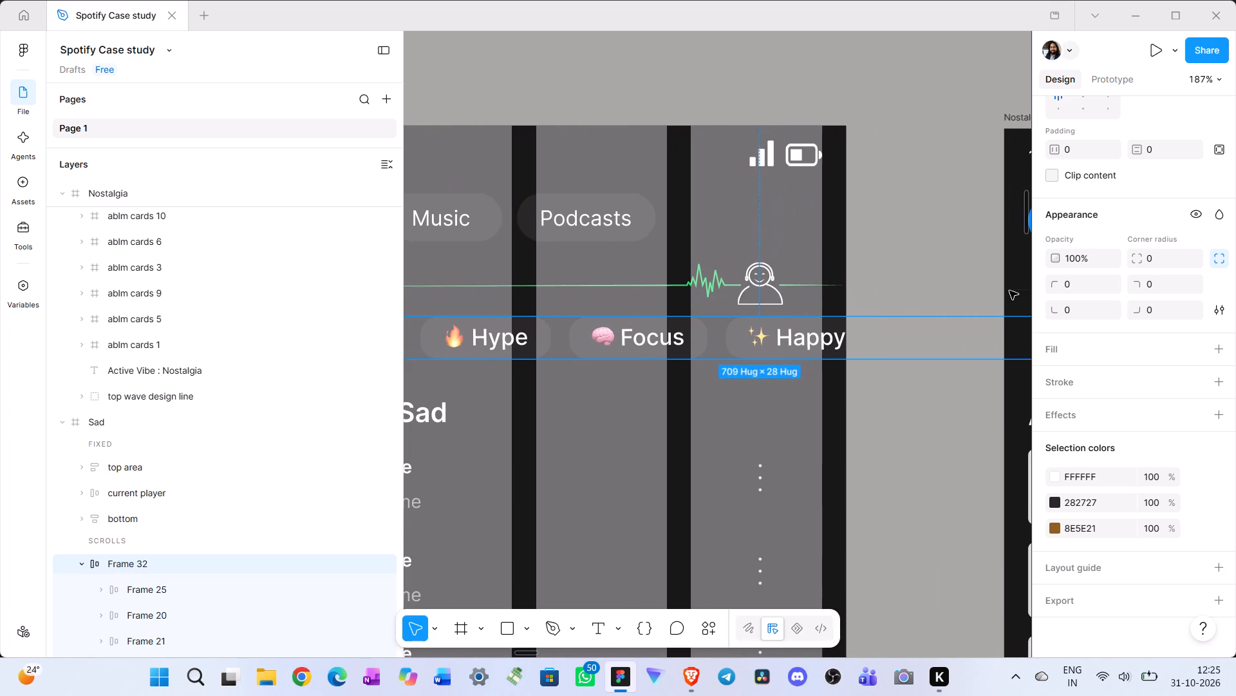
pyautogui.hscroll(-1, 1013, 291)
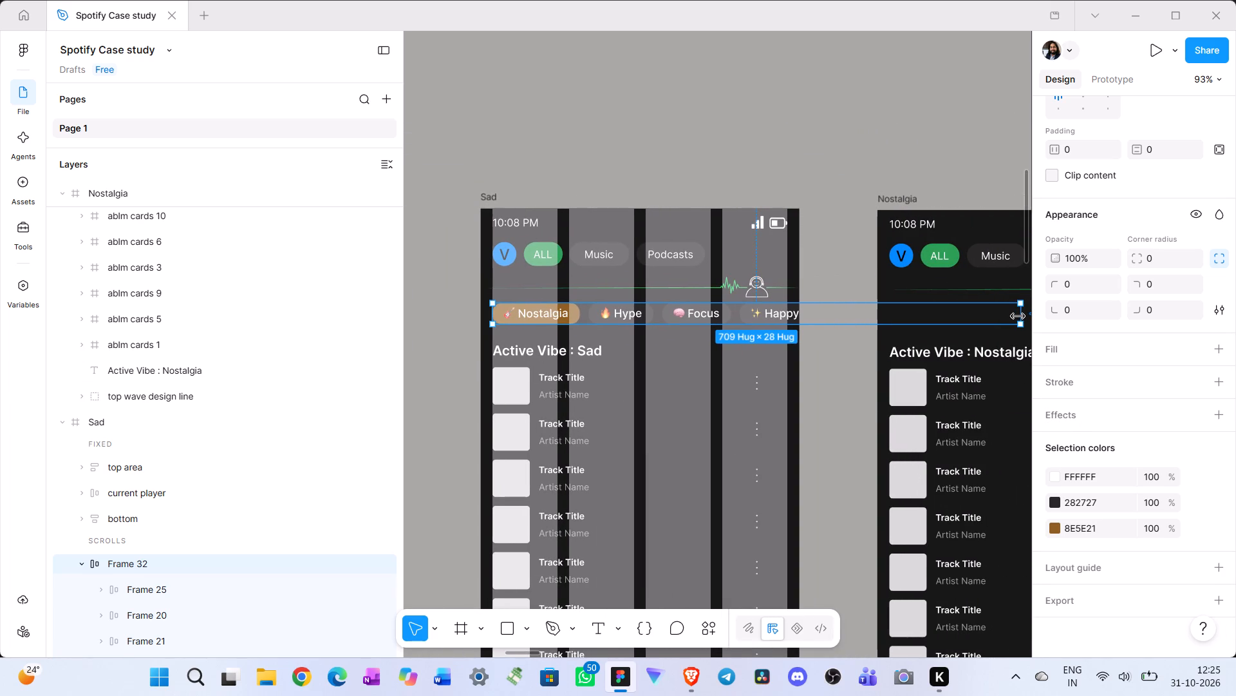
pyautogui.moveTo(1018, 316); pyautogui.dragTo(789, 326)
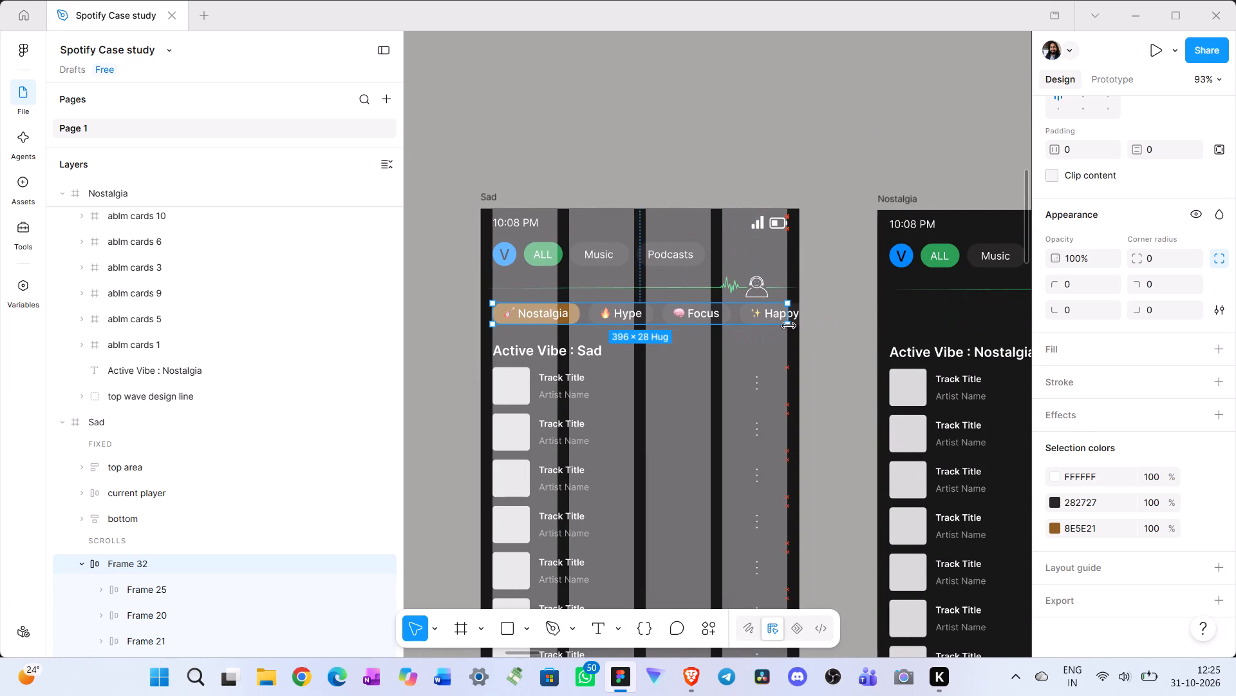
pyautogui.moveTo(789, 326); pyautogui.dragTo(798, 325)
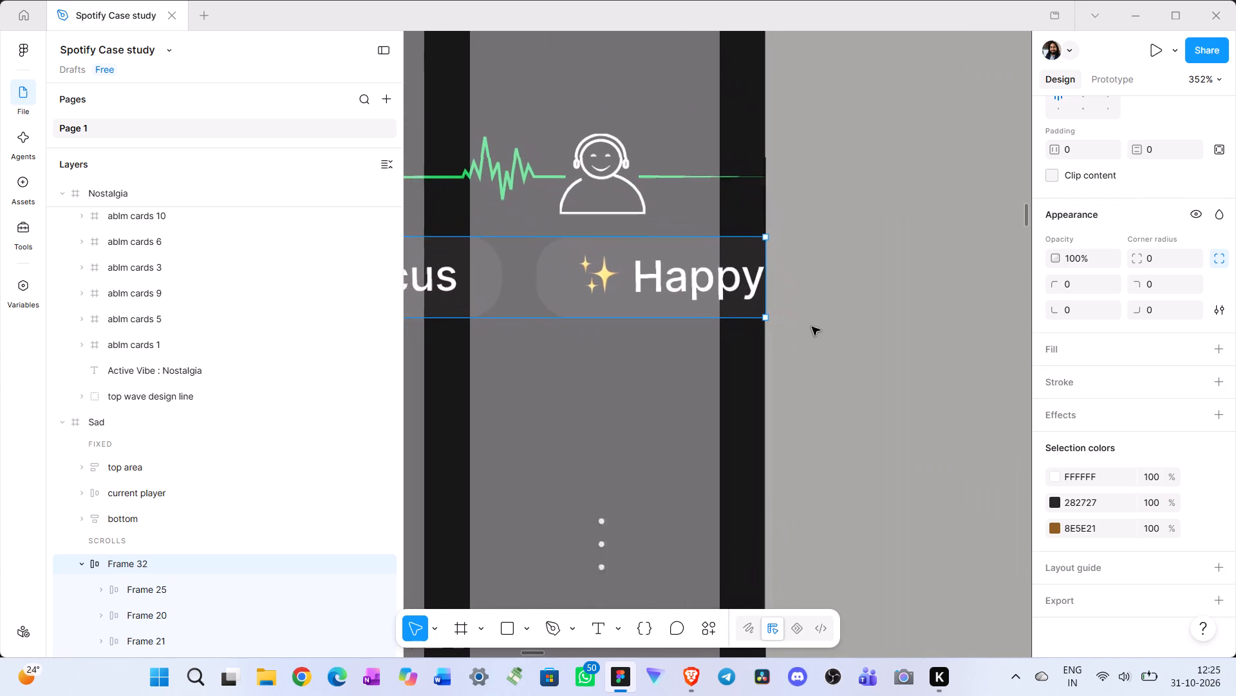
pyautogui.click(812, 327)
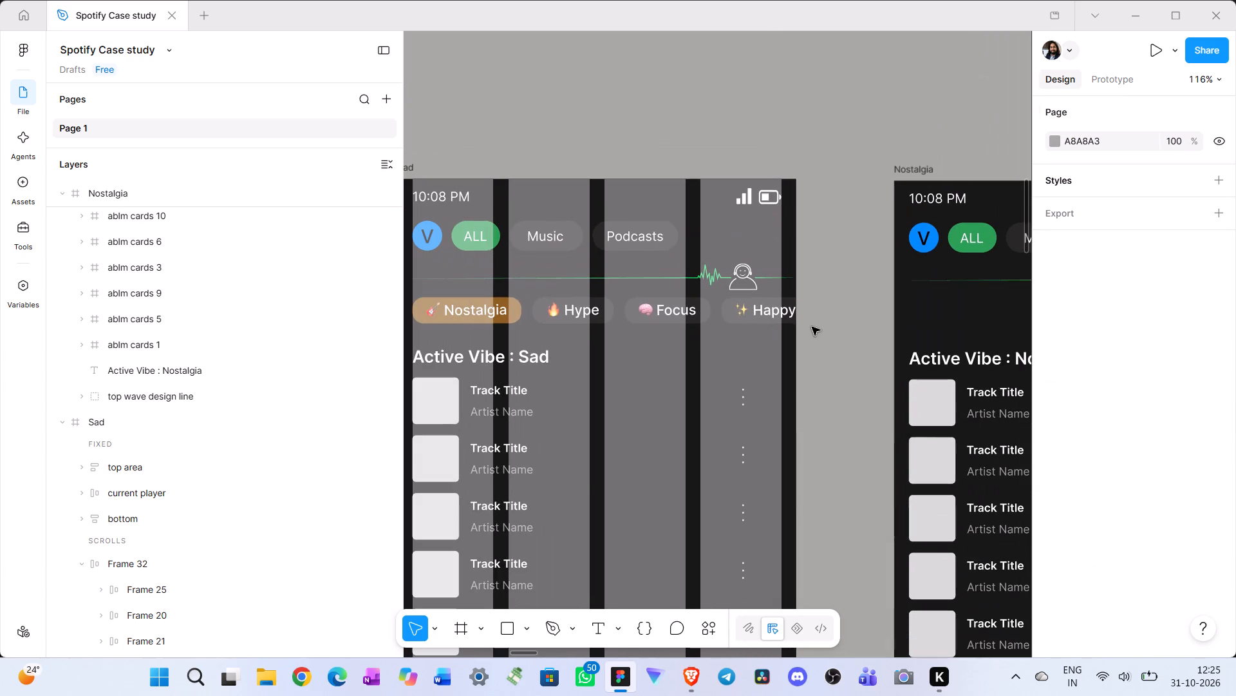
pyautogui.click(754, 302)
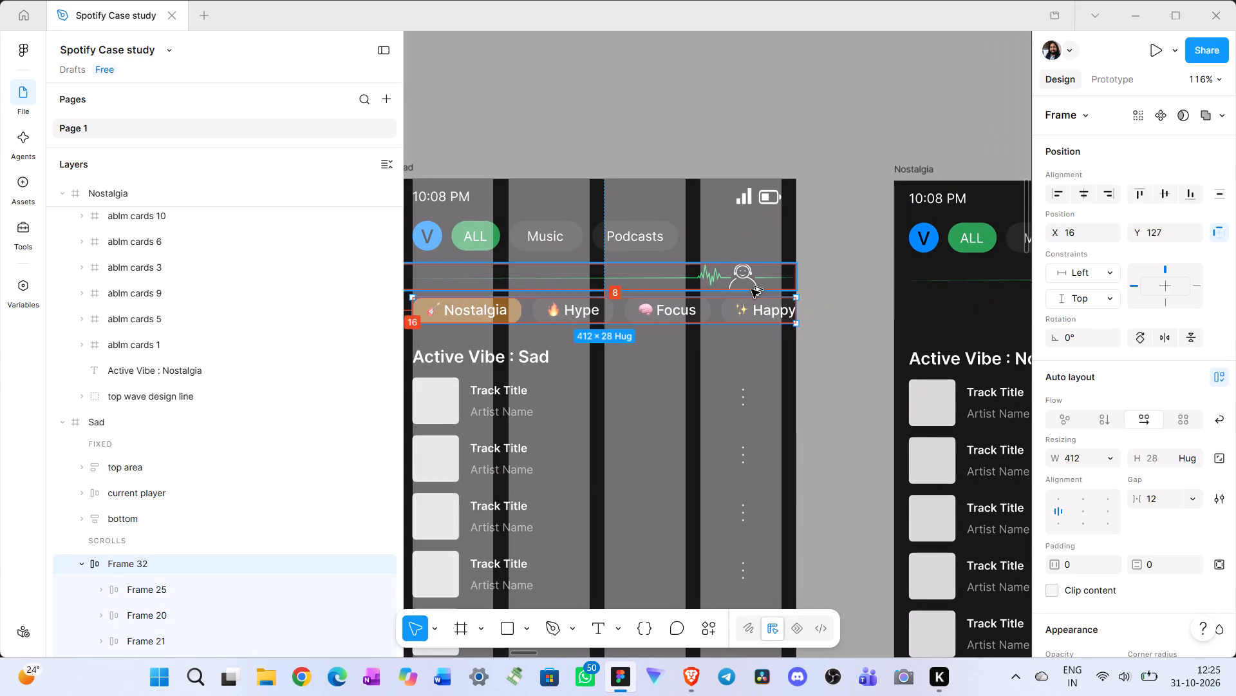
pyautogui.click(866, 347)
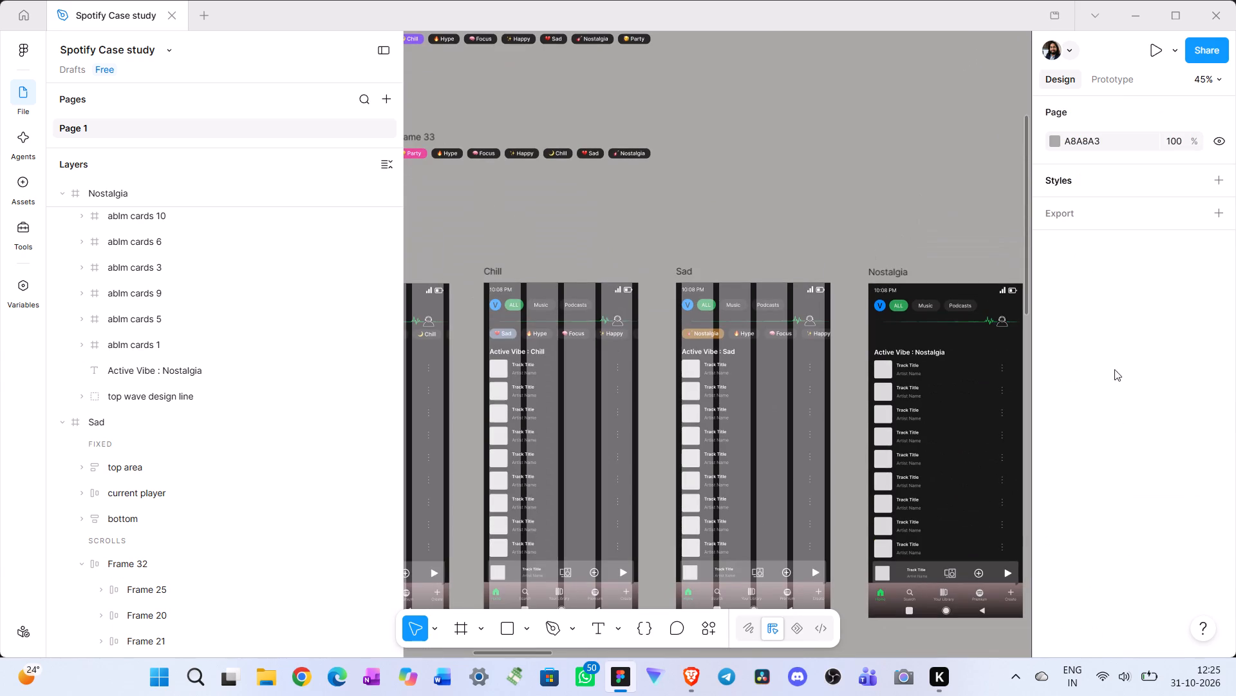
# Move the Frame 32 chip row, which highlights Nostalgia, from the Sad screen onto the Nostalgia screen below the wave line.
pyautogui.hscroll(-1, 1235, 394)
pyautogui.hscroll(-1, 696, 351)
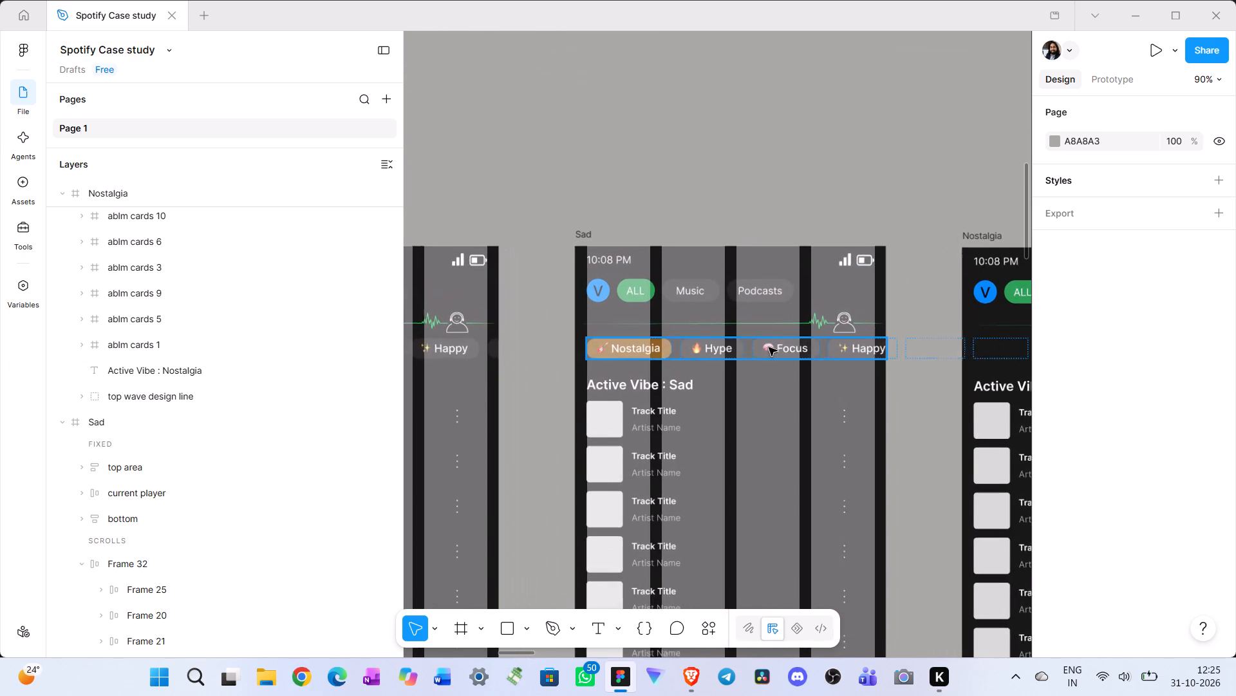
pyautogui.click(769, 349)
pyautogui.moveTo(769, 349); pyautogui.dragTo(770, 360)
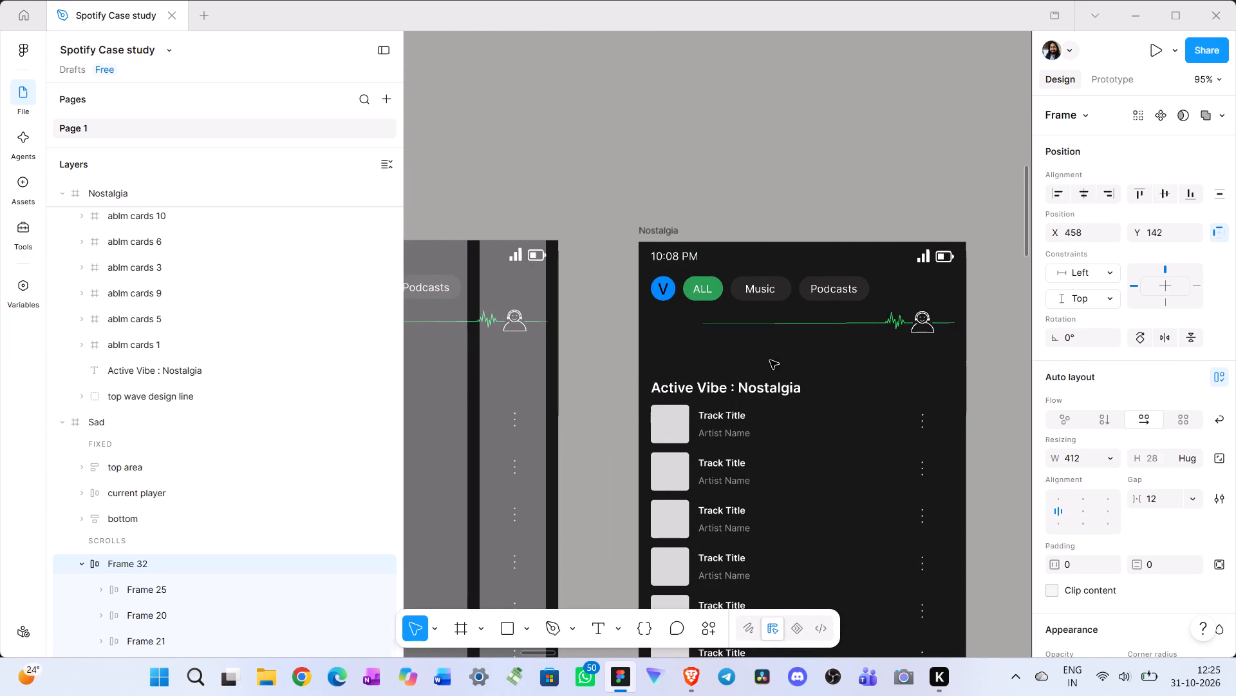
# Position the Frame 32 chip row on the Nostalgia screen at X 16, Y 127, 8 px below the wave line.
pyautogui.moveTo(770, 360); pyautogui.dragTo(852, 357)
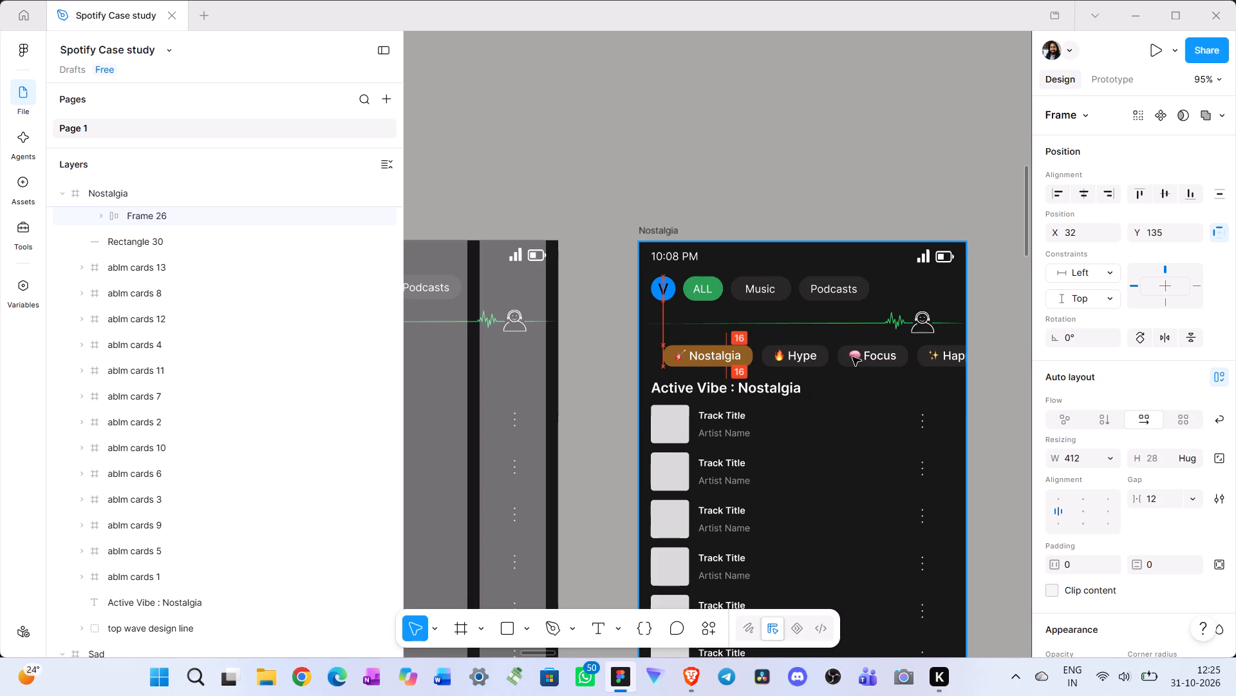
pyautogui.moveTo(852, 357); pyautogui.dragTo(843, 356)
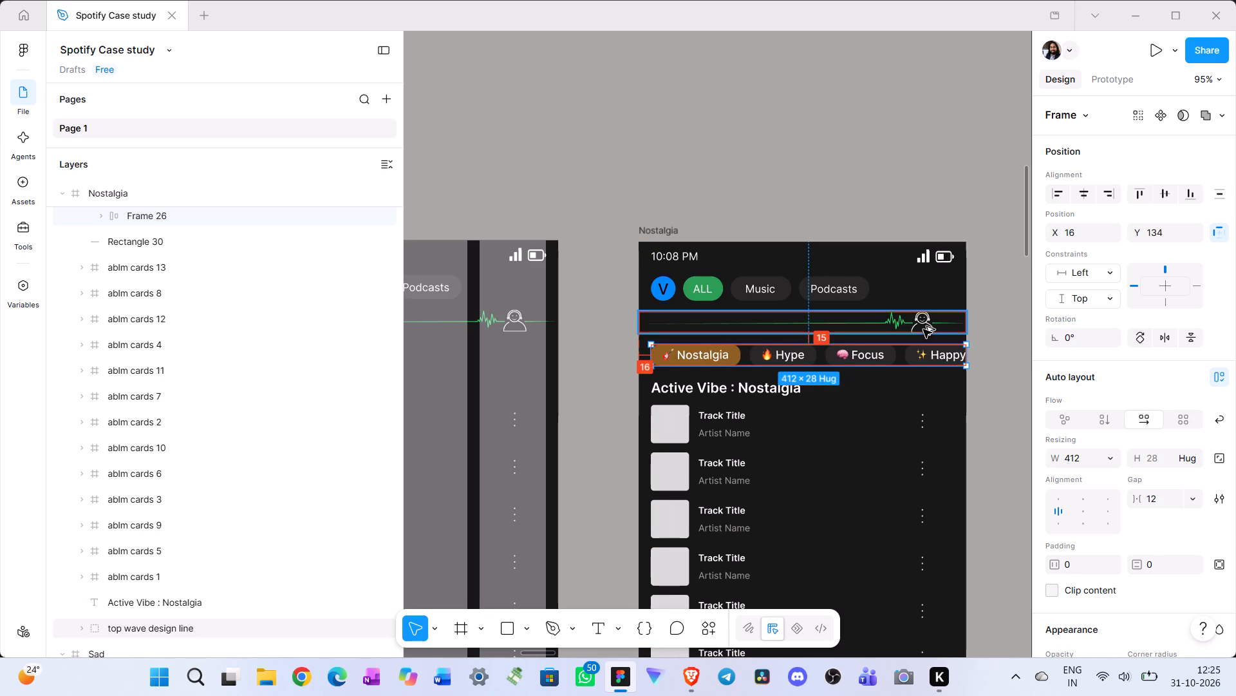
pyautogui.hotkey('alt', 'Up')
pyautogui.hotkey('alt', 'Up')
pyautogui.hotkey('alt', 'Up')
pyautogui.hotkey('alt', 'Up')
pyautogui.hotkey('alt', 'Up')
pyautogui.hotkey('alt', 'Up')
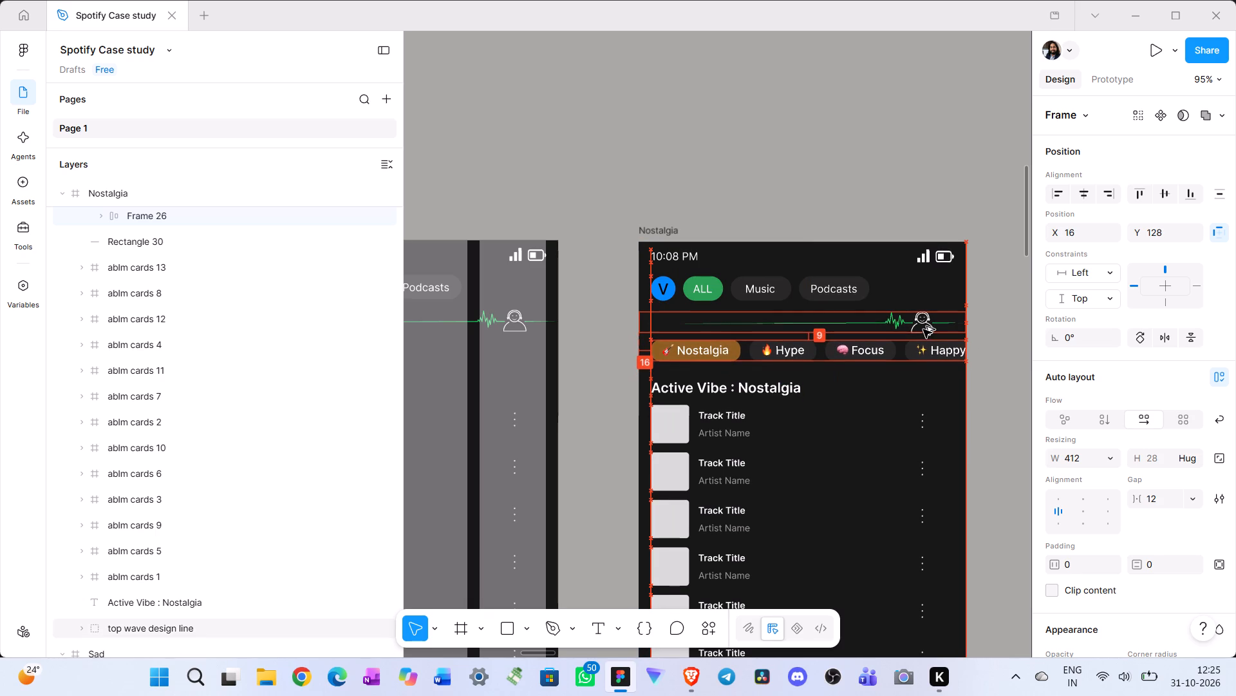
pyautogui.hotkey('alt', 'Up')
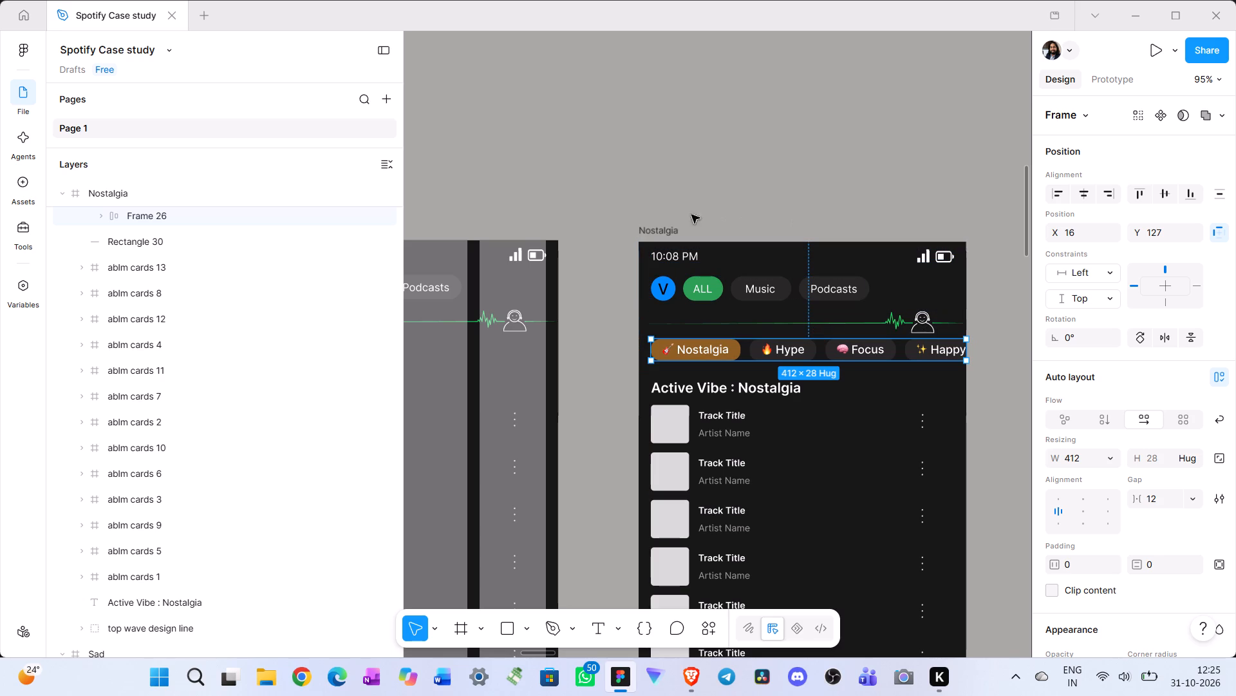
# Show the 4-column layout guide on the Nostalgia screen and check both ends of the chip row against it.
pyautogui.click(654, 225)
pyautogui.scroll(-12, 1194, 316)
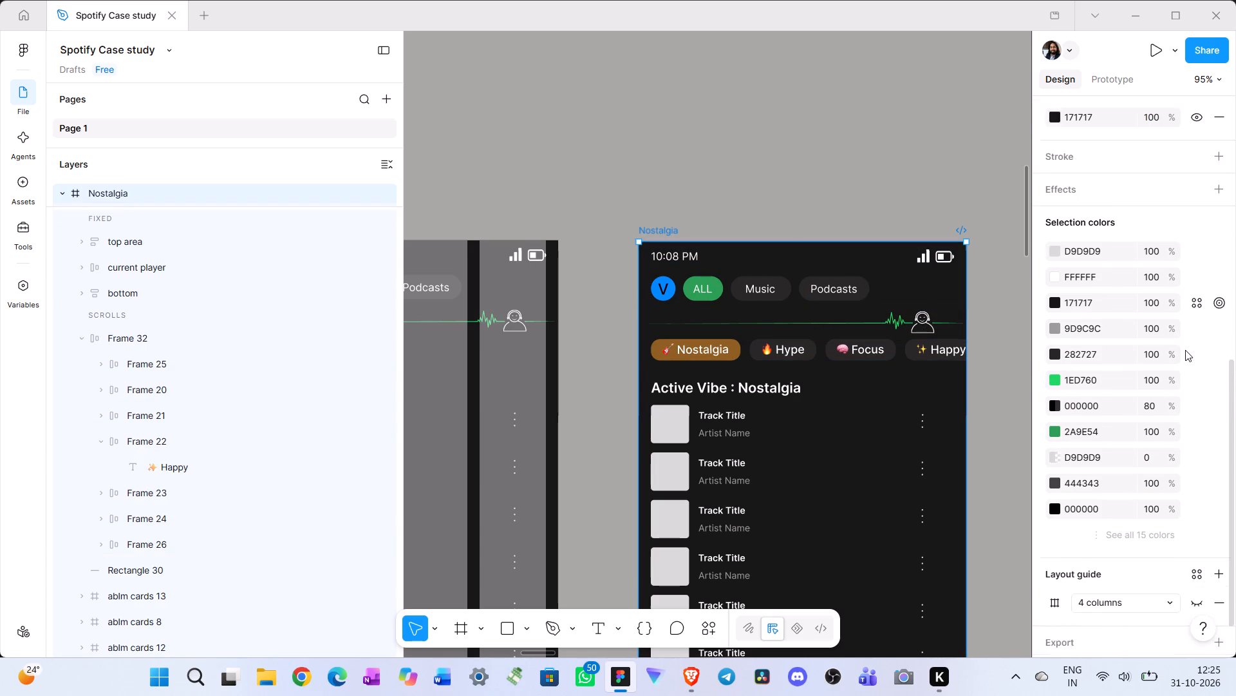
pyautogui.click(1195, 561)
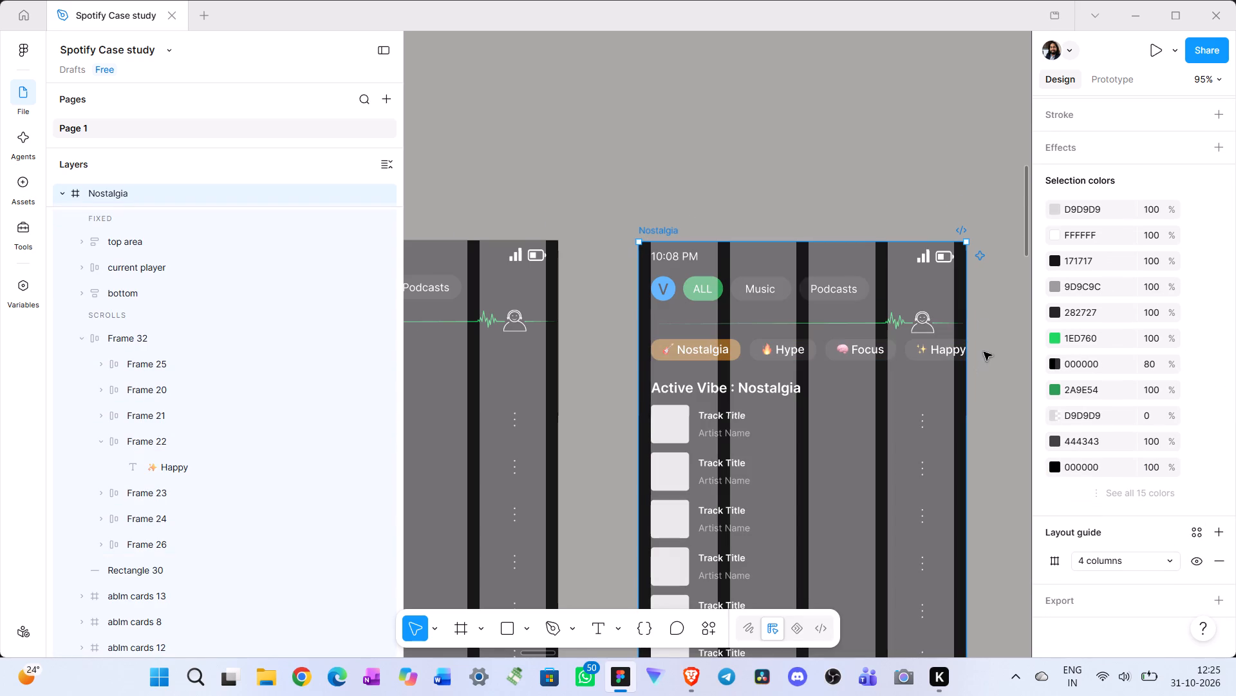
pyautogui.click(913, 346)
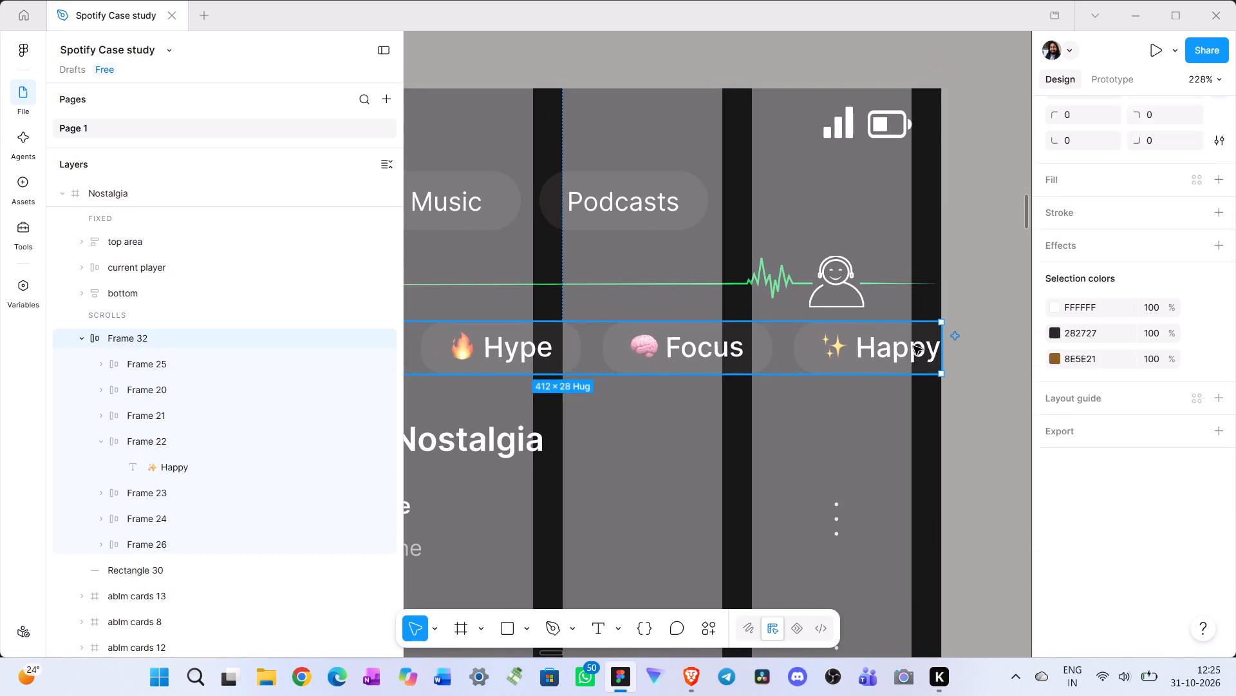
pyautogui.hscroll(2, 913, 346)
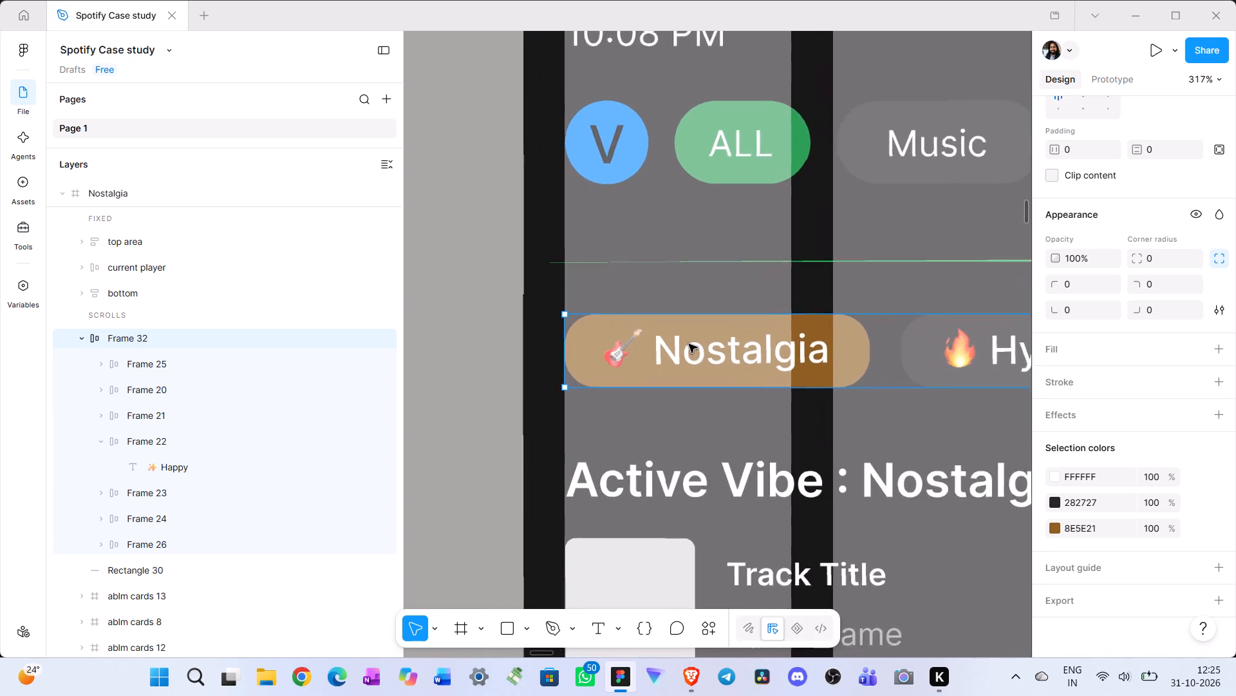
pyautogui.click(473, 337)
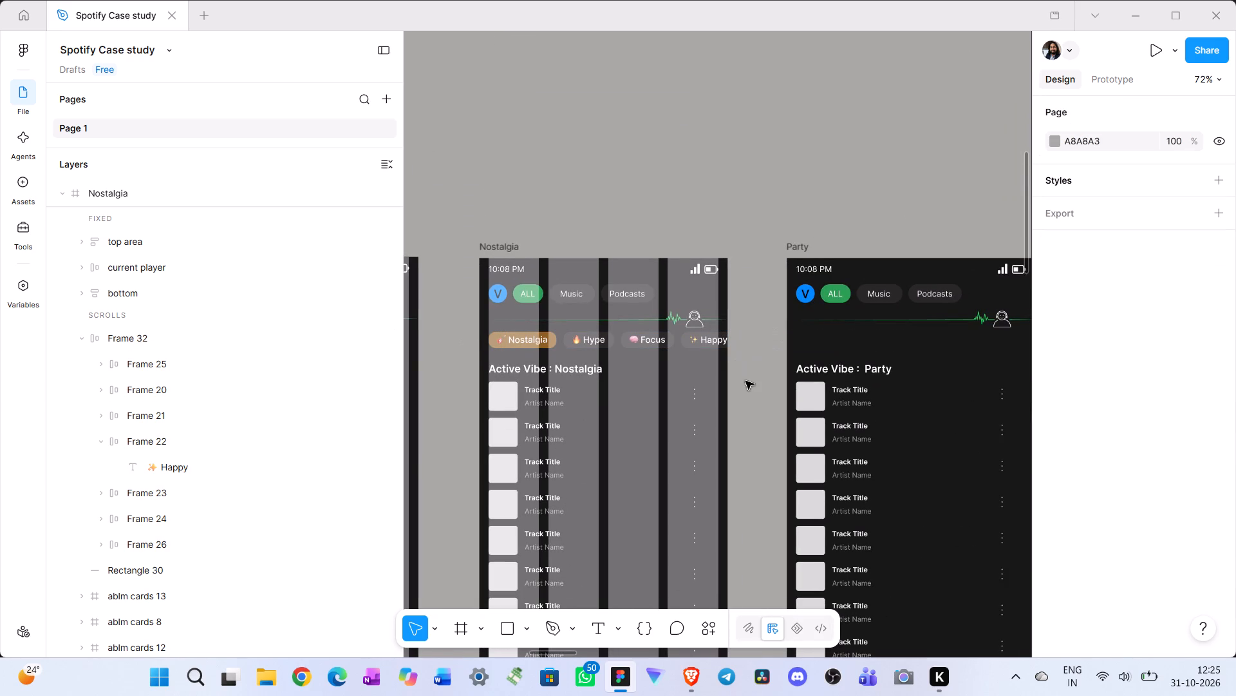
# Move the Frame 30 chip row, which highlights Chill, from the empty canvas onto the Sad screen below the wave line.
pyautogui.click(745, 381)
pyautogui.hscroll(3, 726, 374)
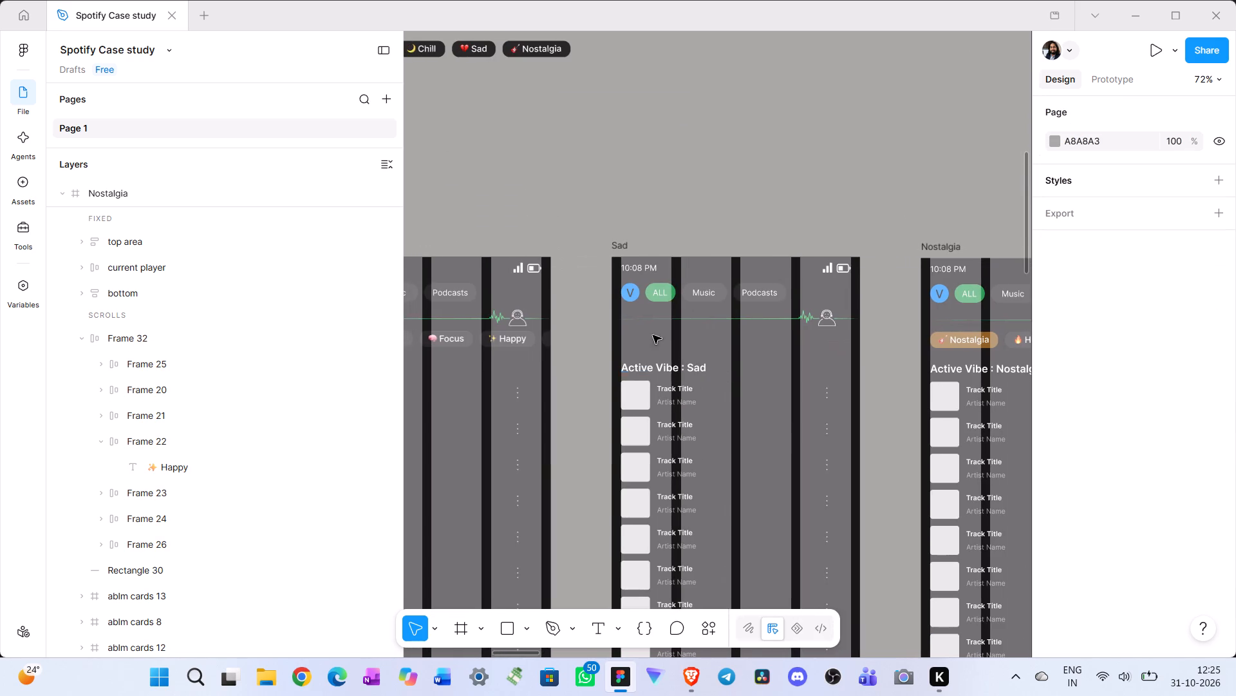
pyautogui.hscroll(2, 747, 189)
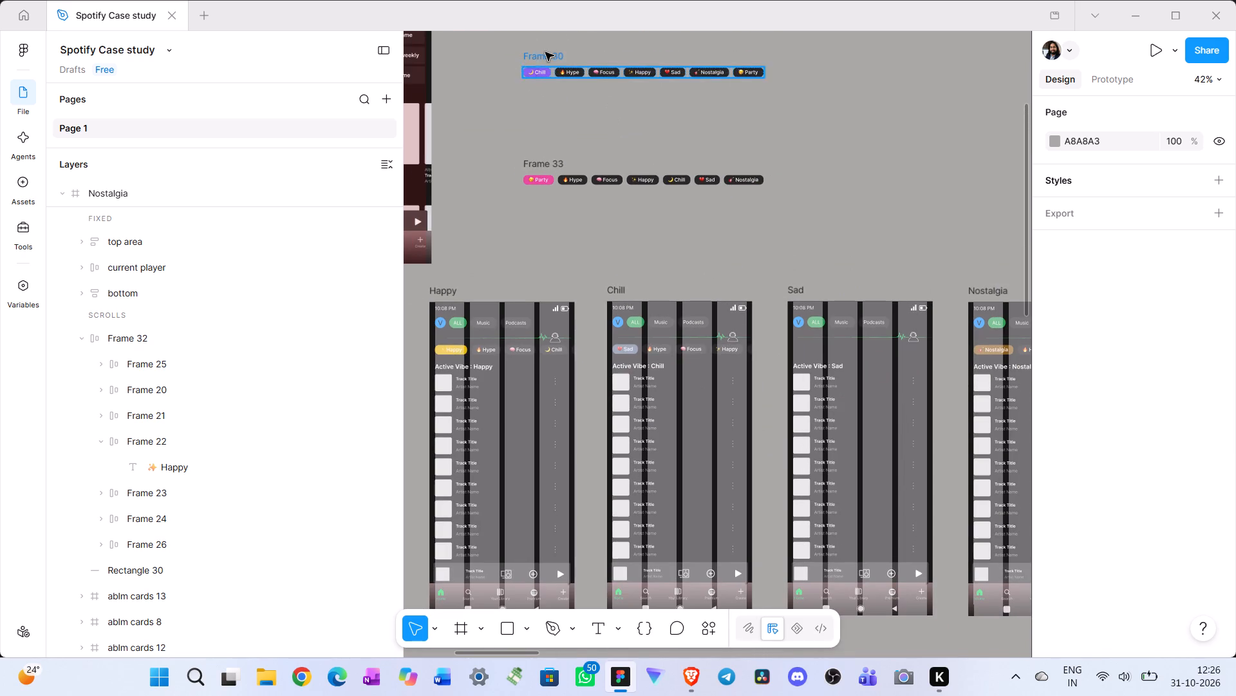
pyautogui.moveTo(546, 52); pyautogui.dragTo(780, 216)
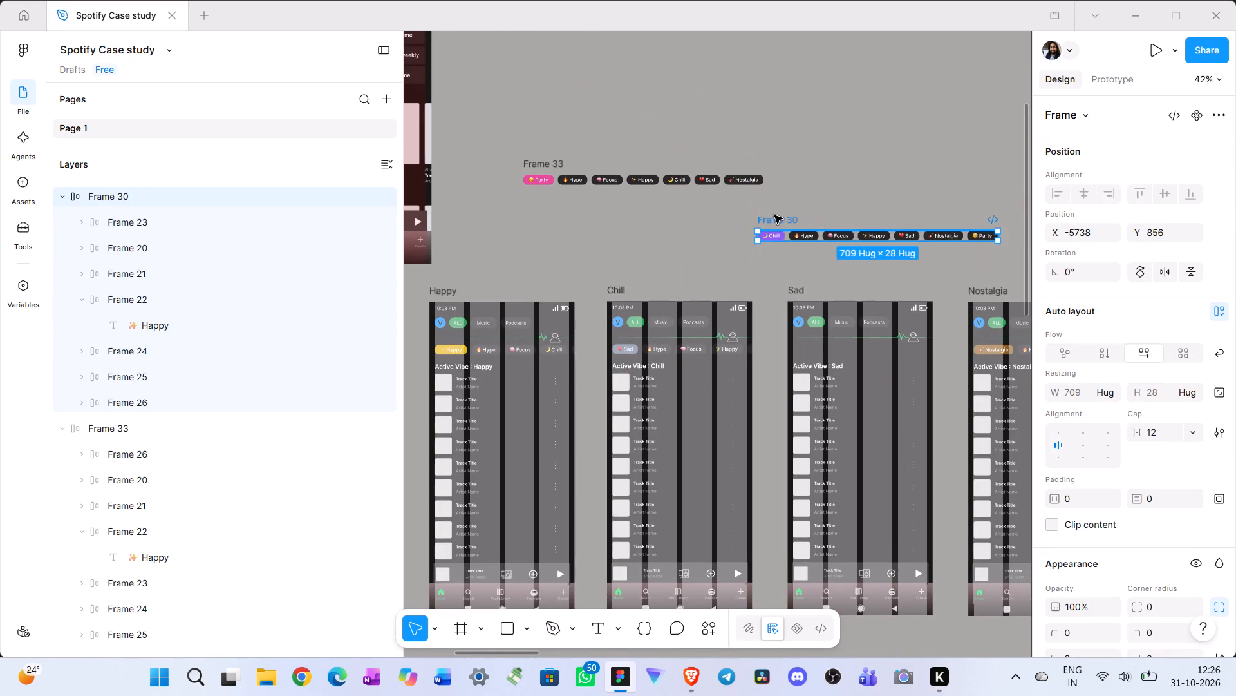
pyautogui.scroll(-3, 775, 215)
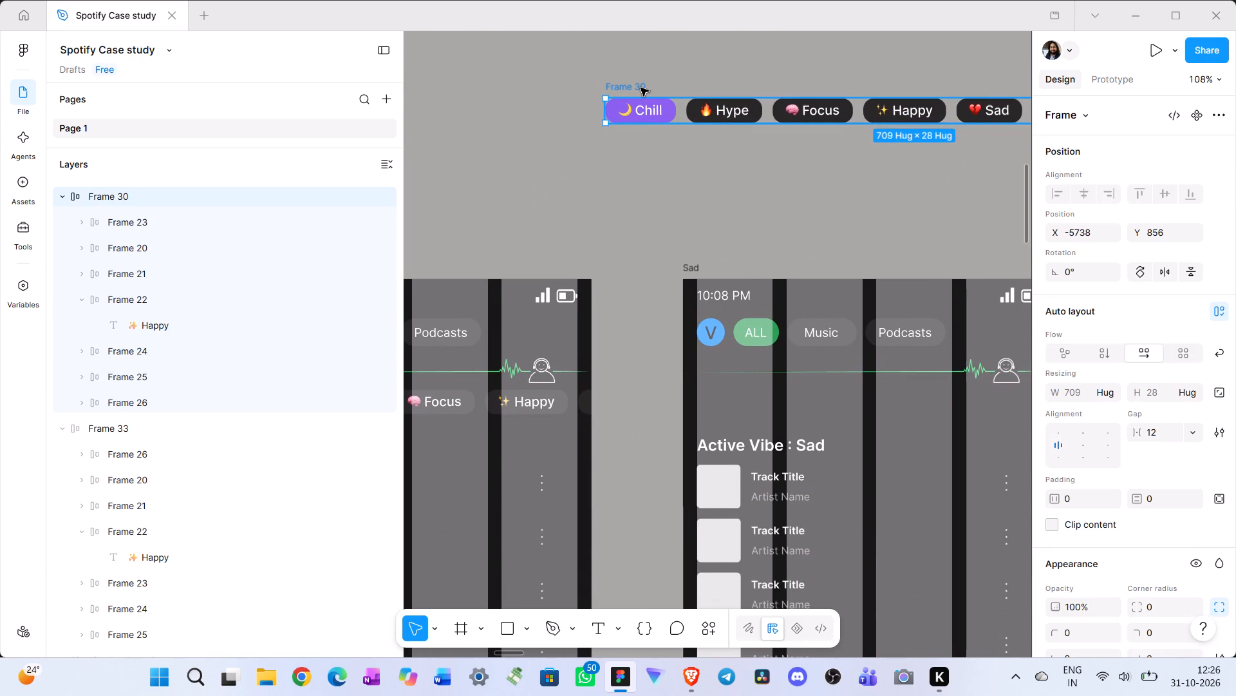
pyautogui.moveTo(633, 84); pyautogui.dragTo(722, 378)
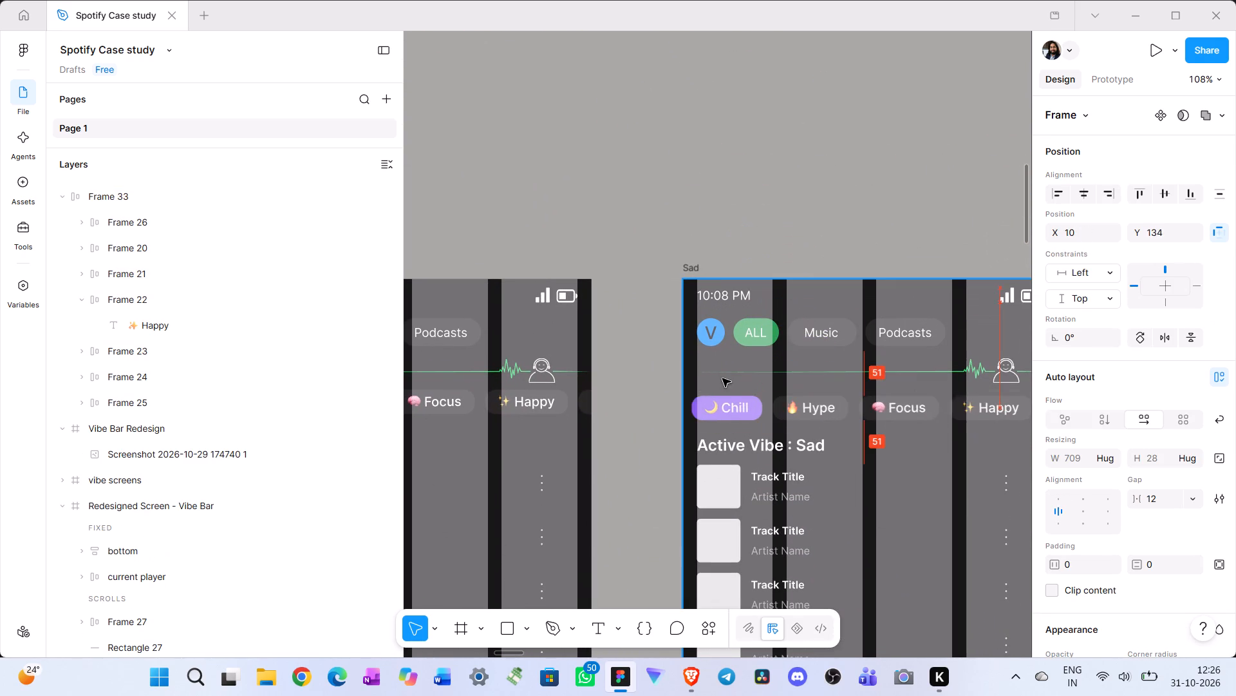
pyautogui.moveTo(722, 378); pyautogui.dragTo(724, 377)
# Align the Frame 30 chip row with the Sad screen's first guide column at X 16, Y 127, 8 px below the wave line.
pyautogui.hscroll(-2, 724, 377)
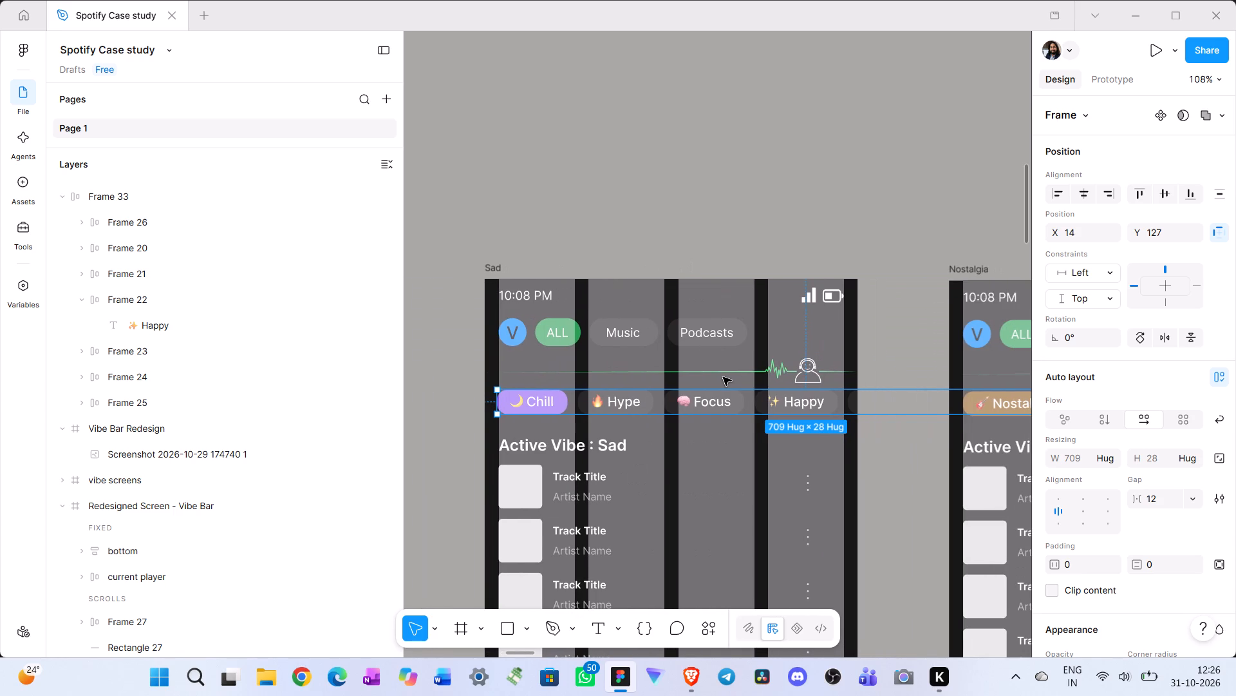
pyautogui.scroll(-1, 695, 372)
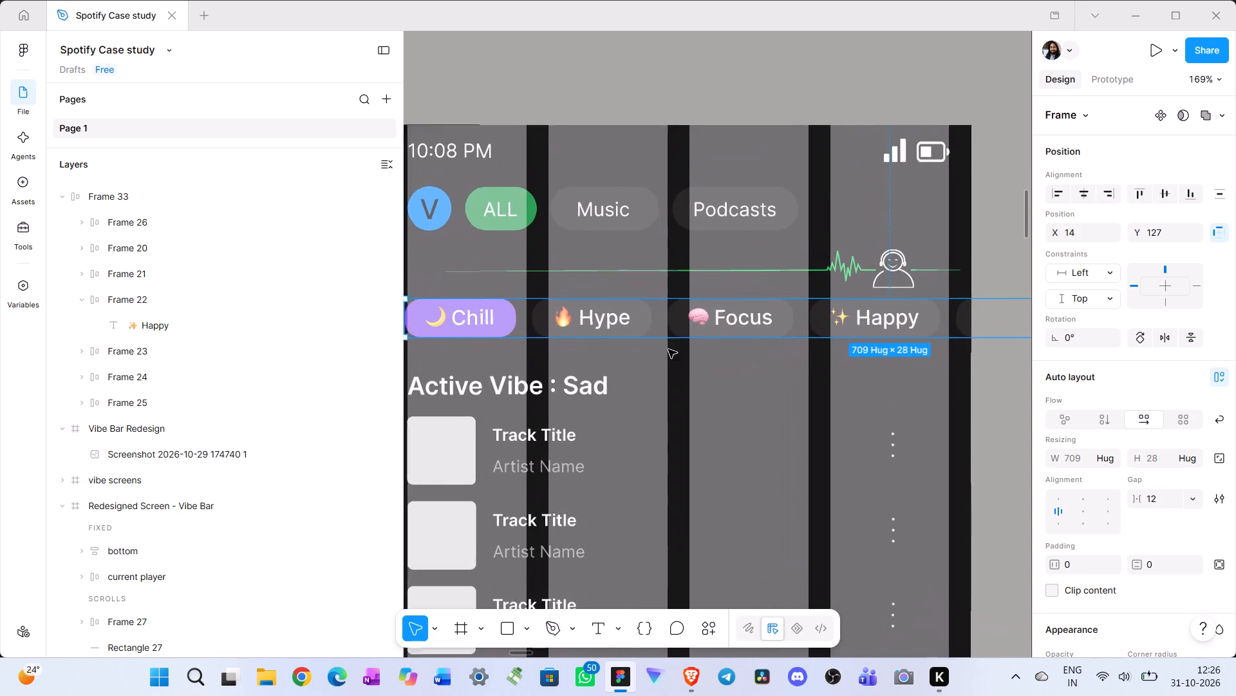
pyautogui.hscroll(1, 642, 329)
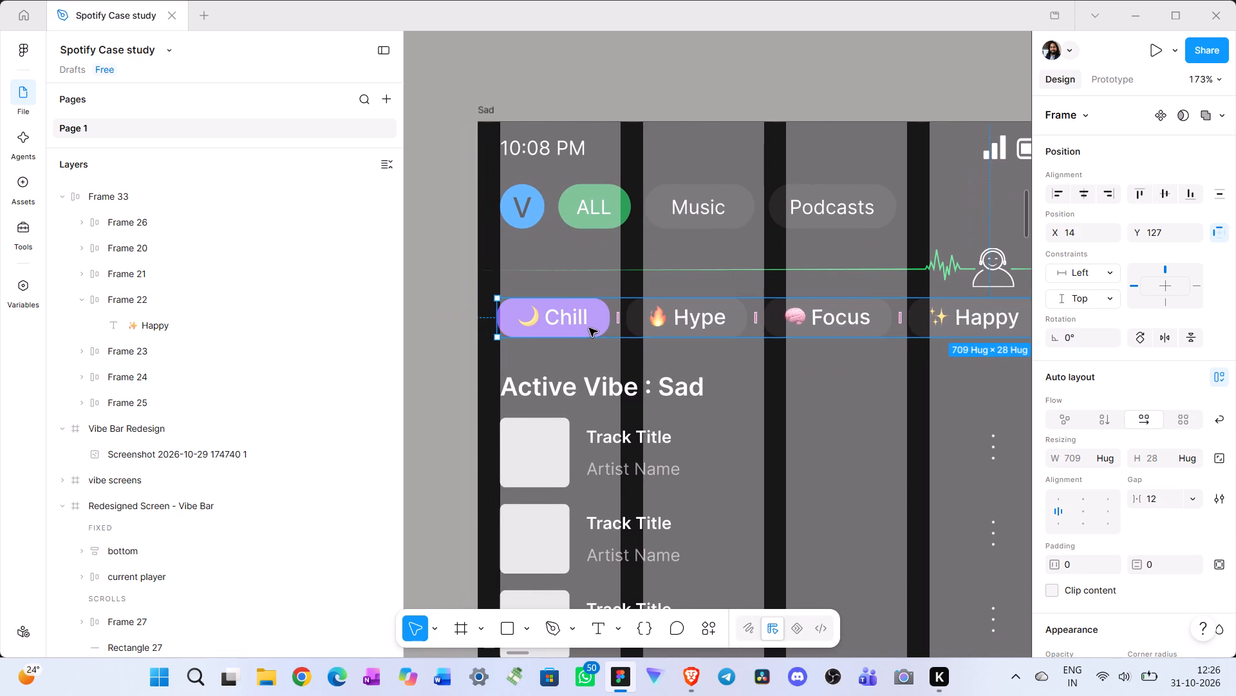
pyautogui.click(581, 325)
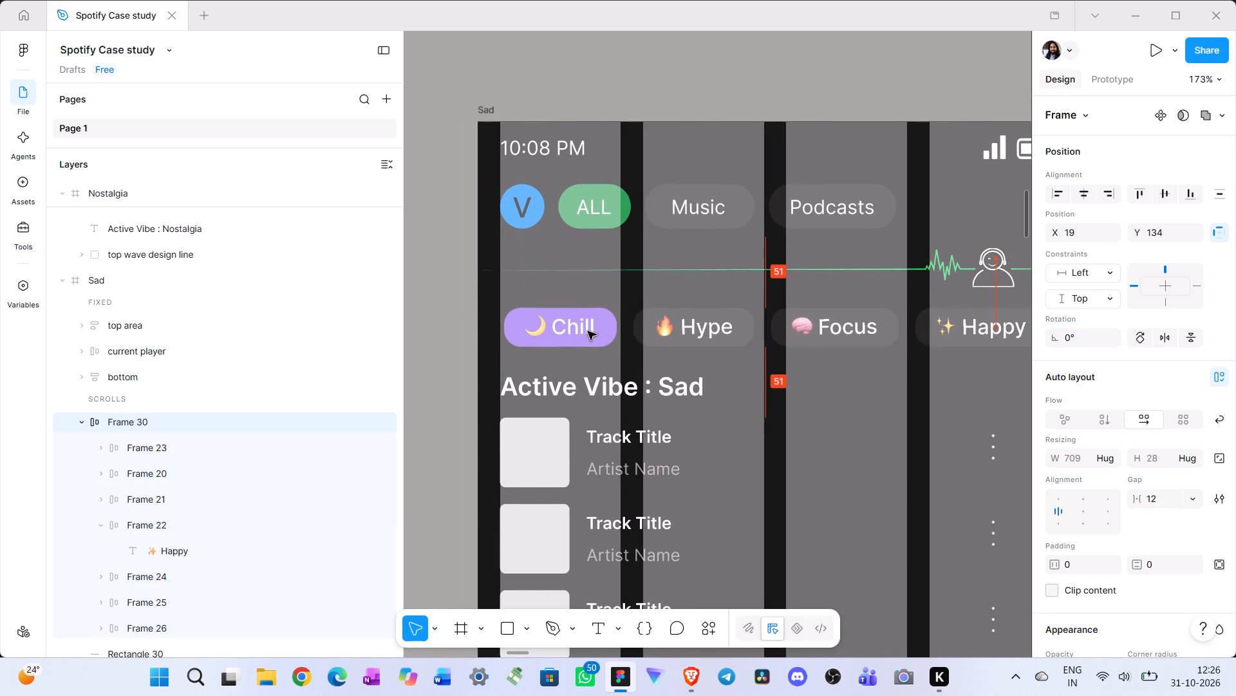
pyautogui.hscroll(-1, 585, 330)
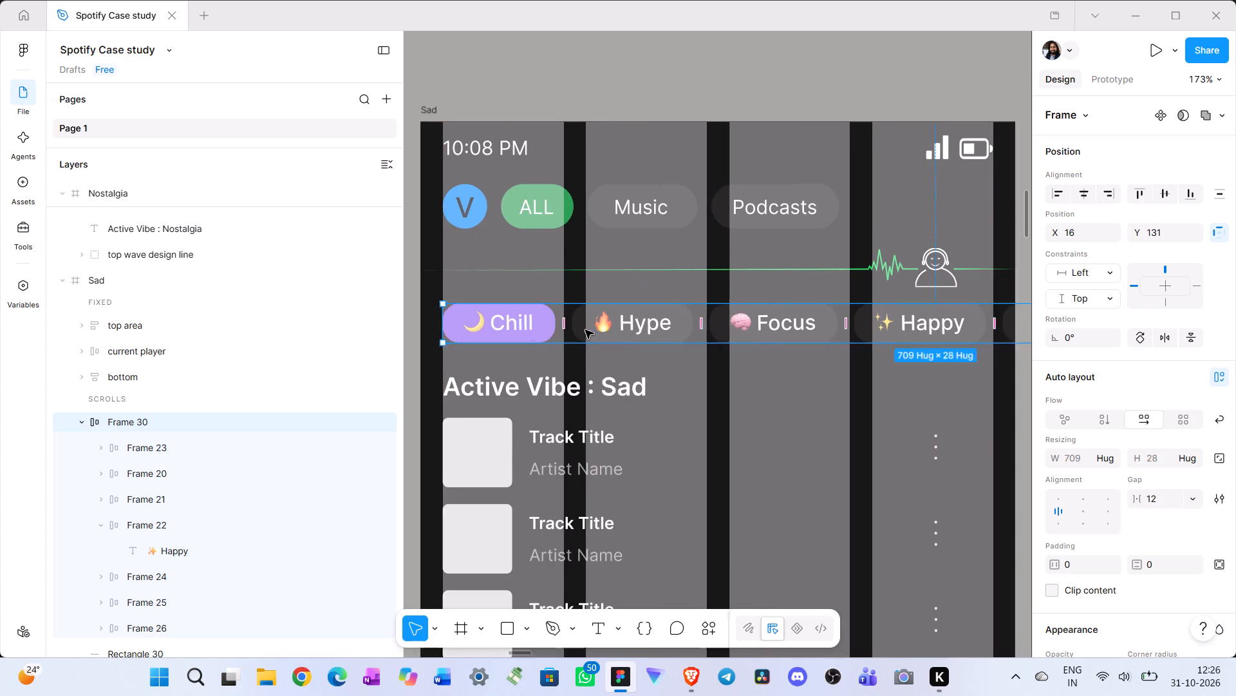
pyautogui.hscroll(-1, 585, 330)
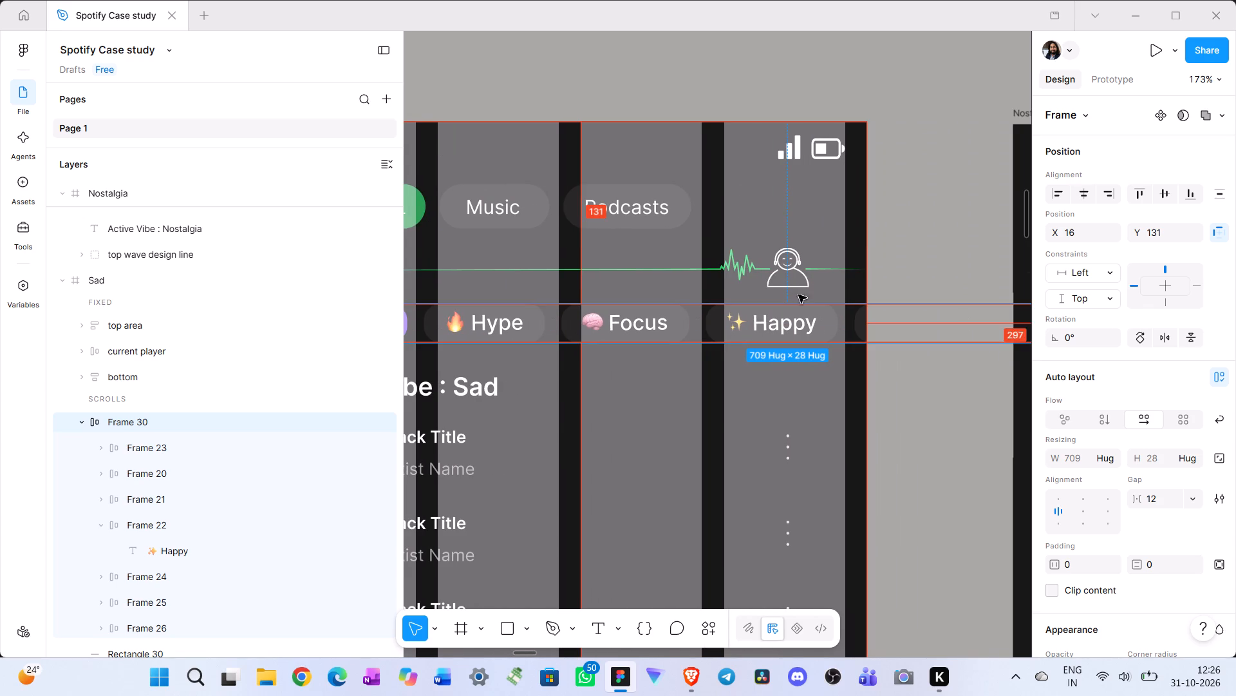
pyautogui.hotkey('alt', 'Up')
pyautogui.hotkey('alt', 'Up')
pyautogui.hotkey('alt', 'Up')
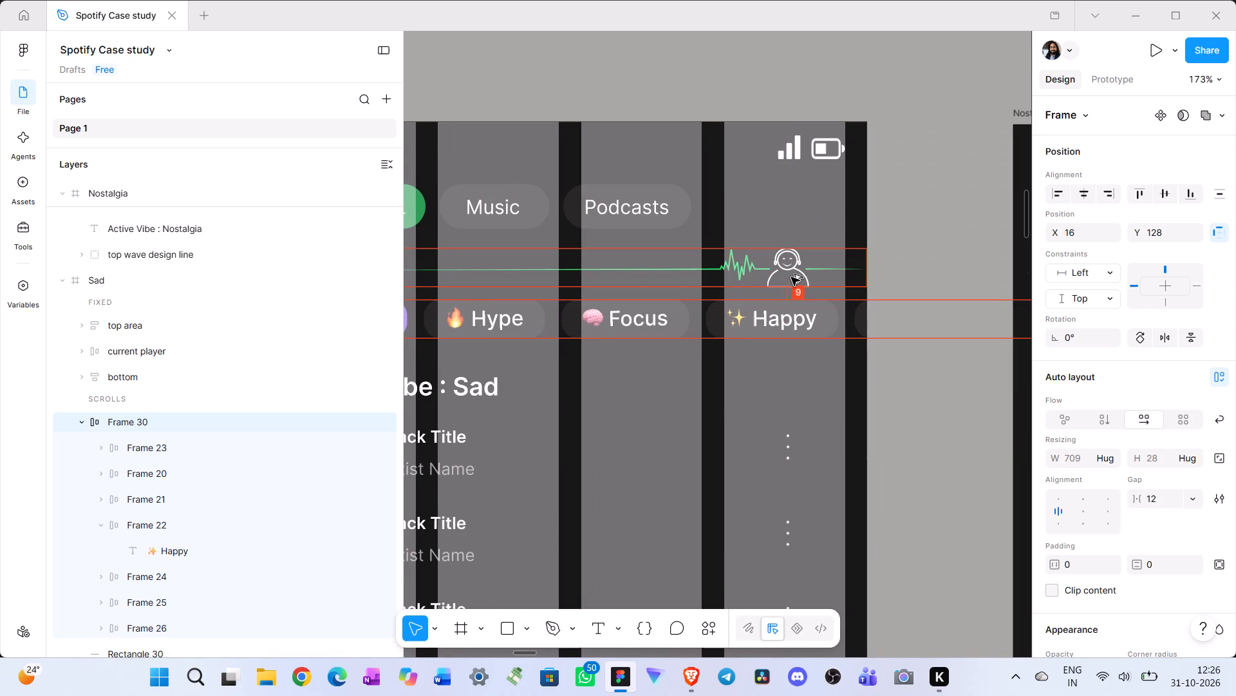
pyautogui.hotkey('alt', 'Up')
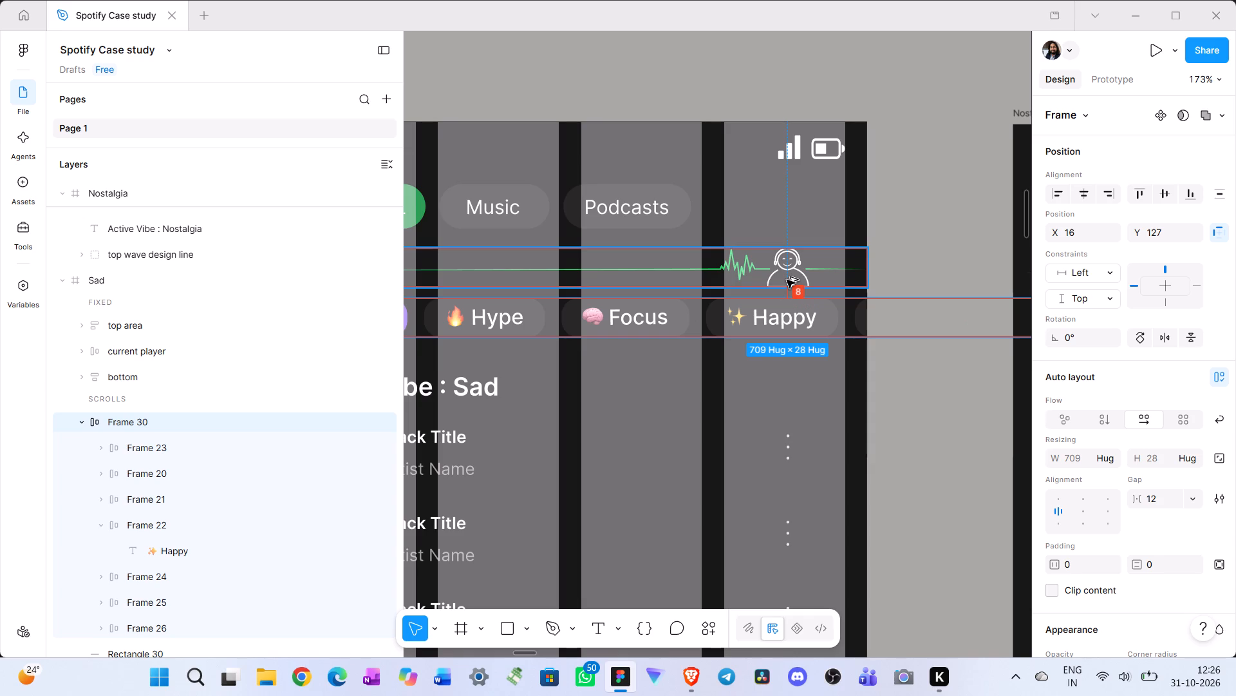
pyautogui.hscroll(2, 806, 356)
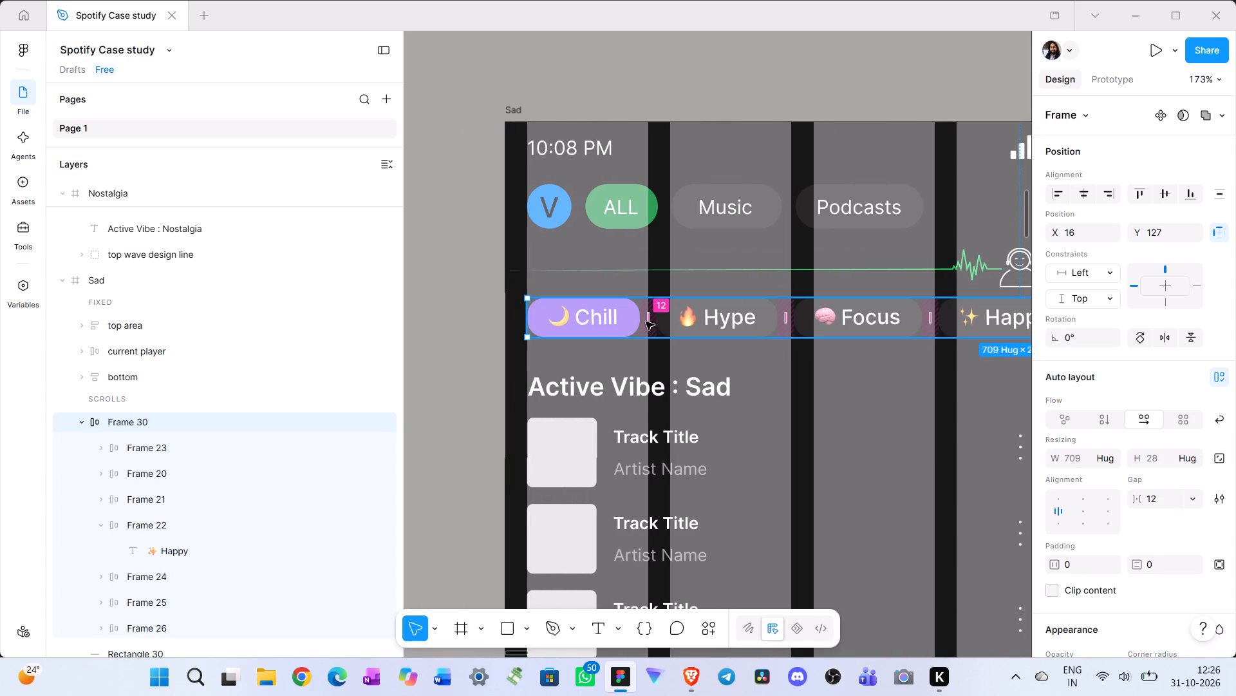
pyautogui.click(714, 350)
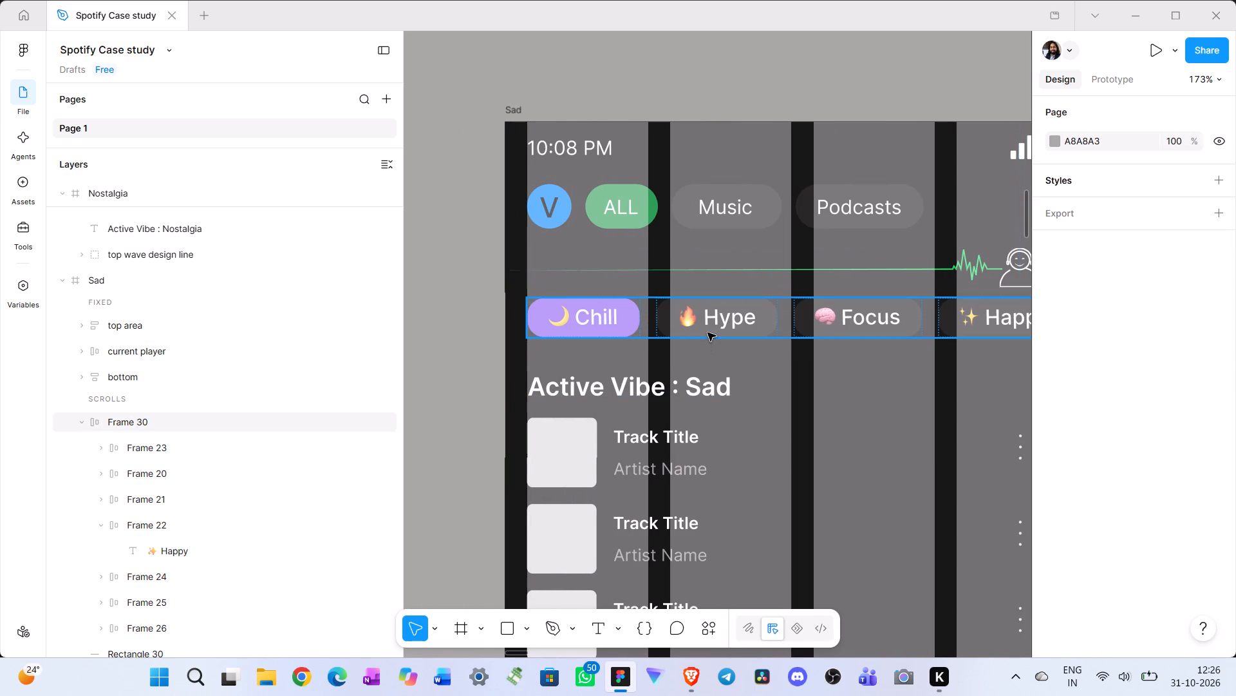
pyautogui.click(707, 332)
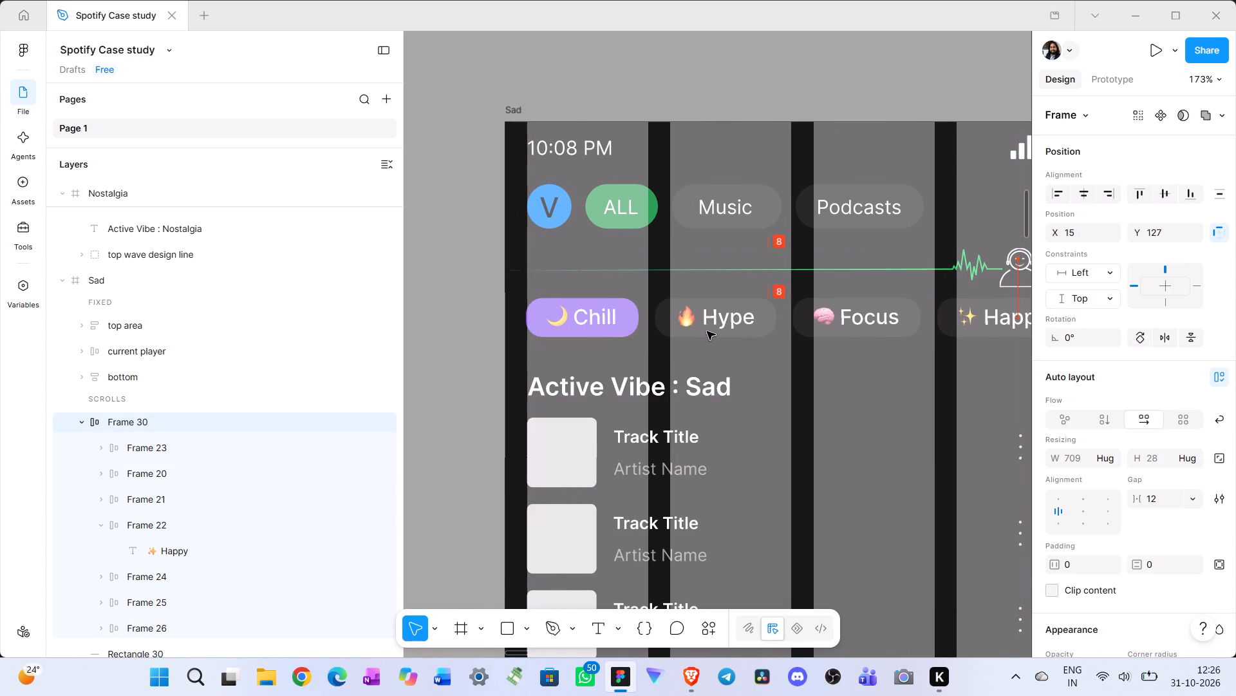
# Clip the content of the Frame 30 chip row and shorten it to a width of 412, ending at the Sad screen's right edge.
pyautogui.hscroll(-2, 707, 331)
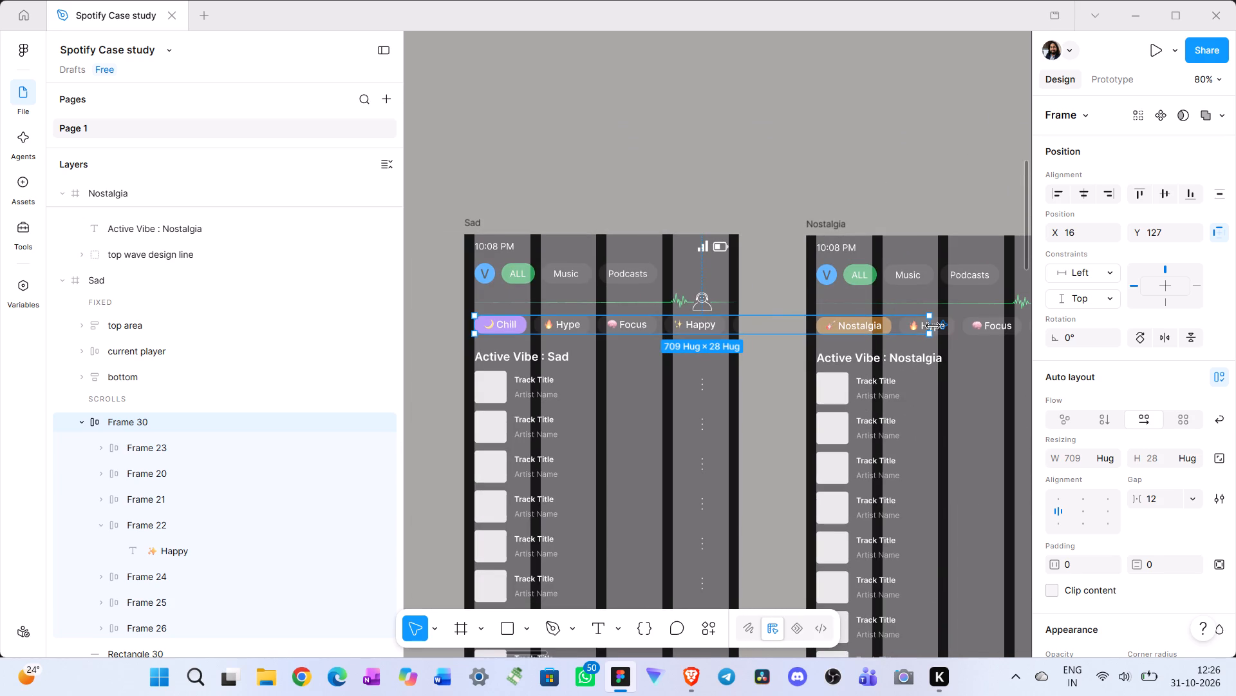
pyautogui.click(1049, 589)
pyautogui.moveTo(933, 327); pyautogui.dragTo(732, 332)
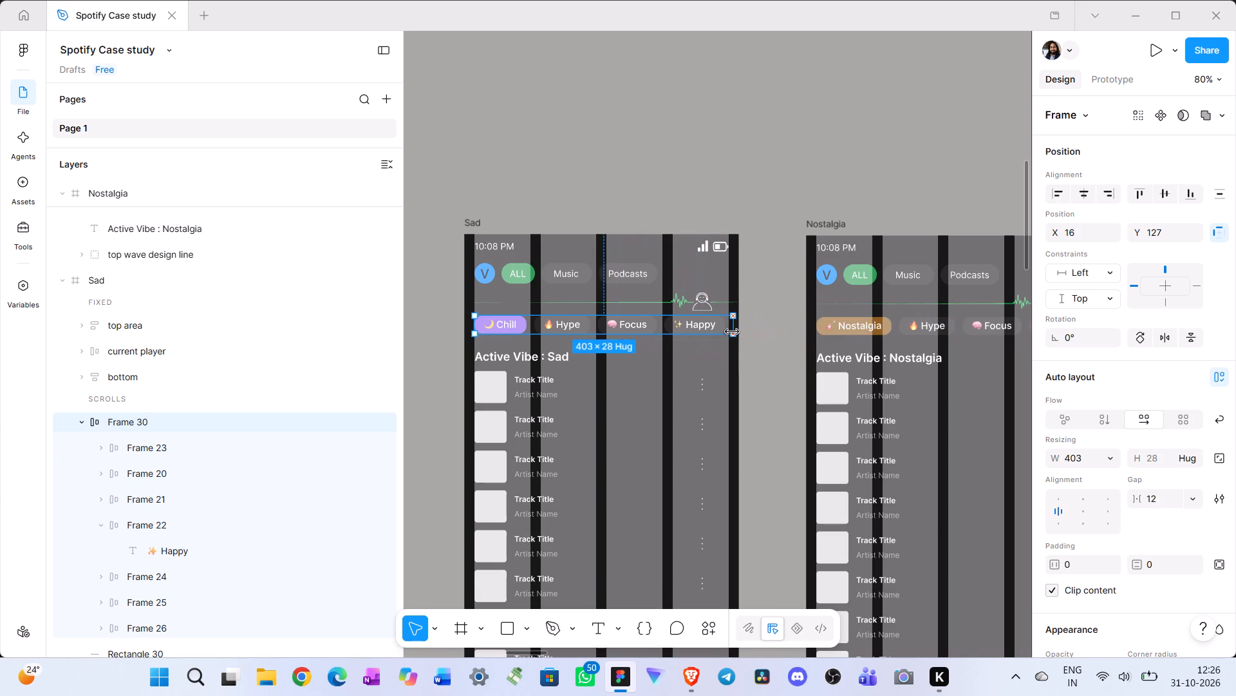
pyautogui.moveTo(732, 332); pyautogui.dragTo(739, 331)
# Resize the Frame 32 chip row on the Nostalgia screen to a width of 413 and clip its content.
pyautogui.hscroll(-2, 739, 331)
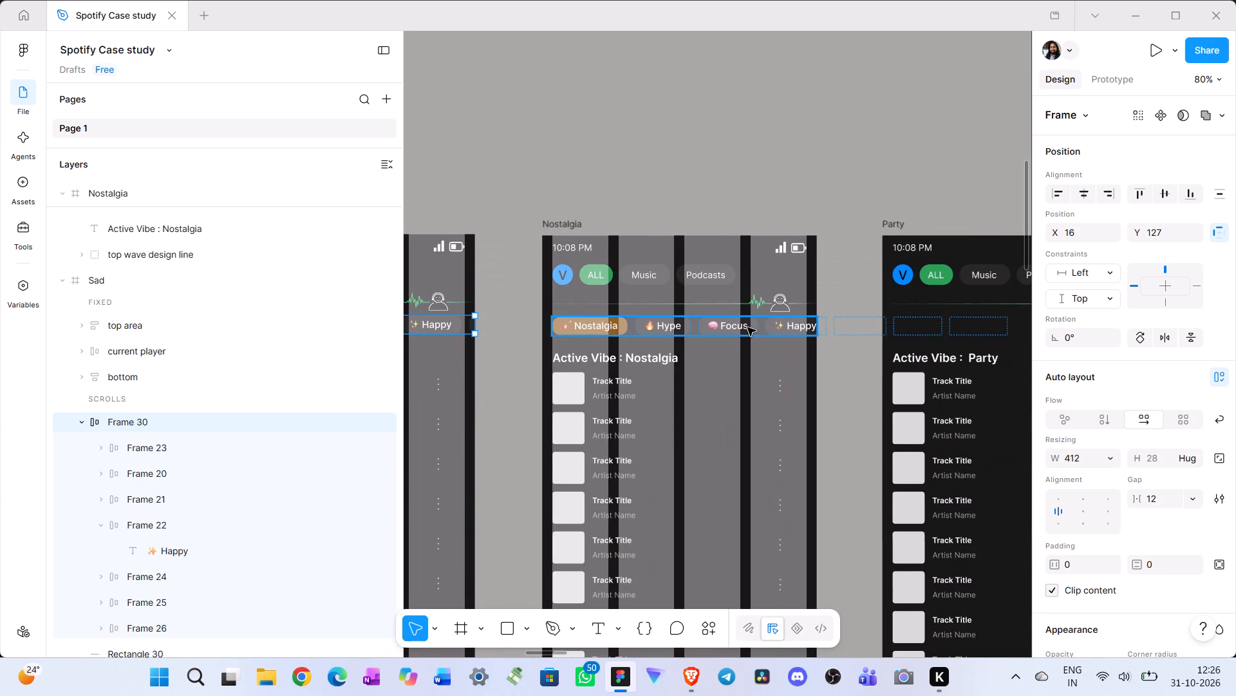
pyautogui.click(747, 327)
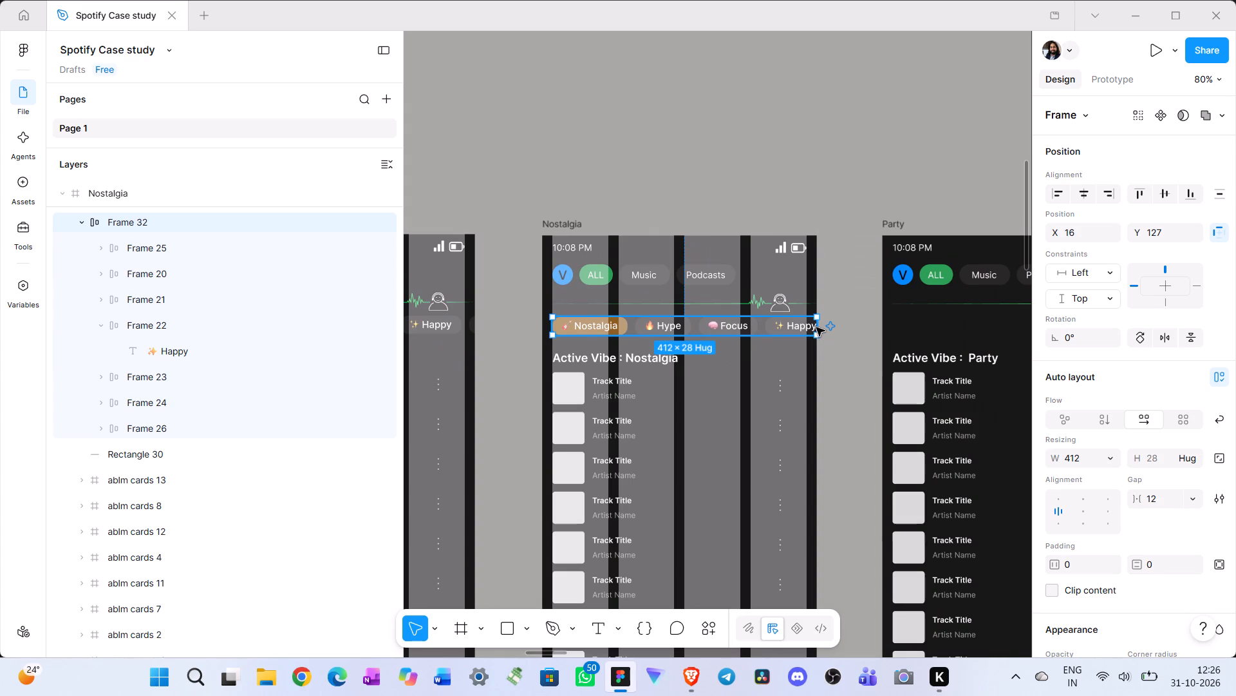
pyautogui.moveTo(819, 327); pyautogui.dragTo(852, 325)
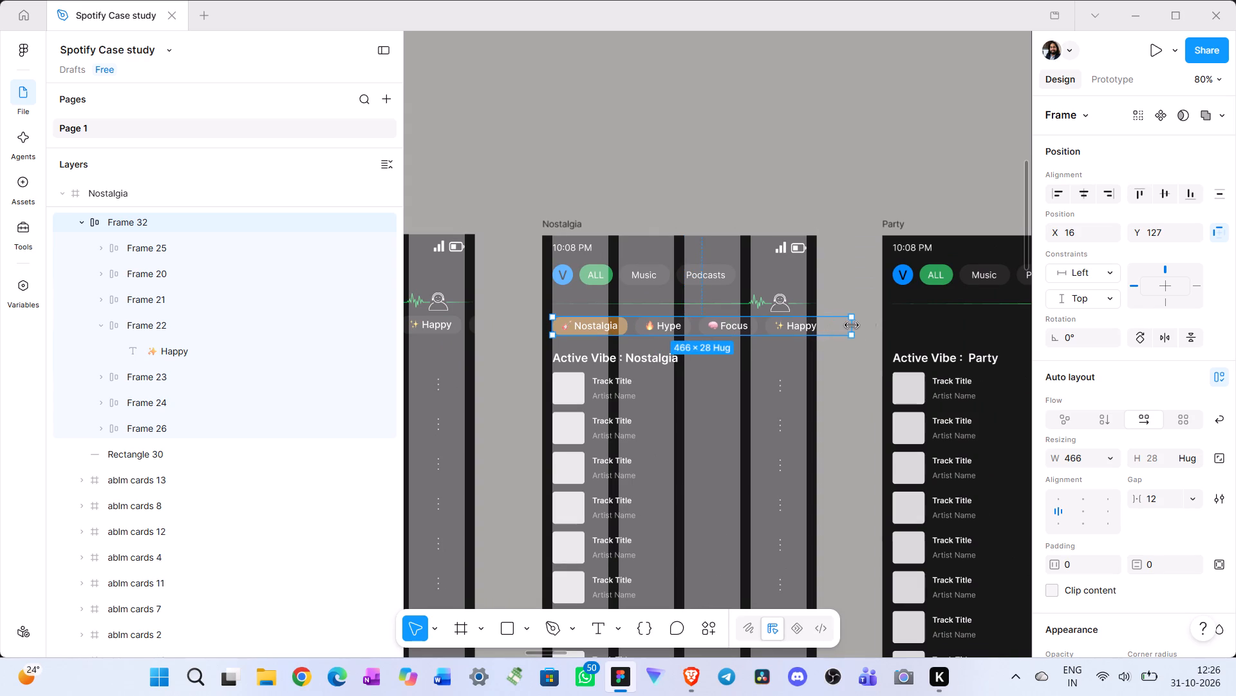
pyautogui.moveTo(852, 325); pyautogui.dragTo(905, 336)
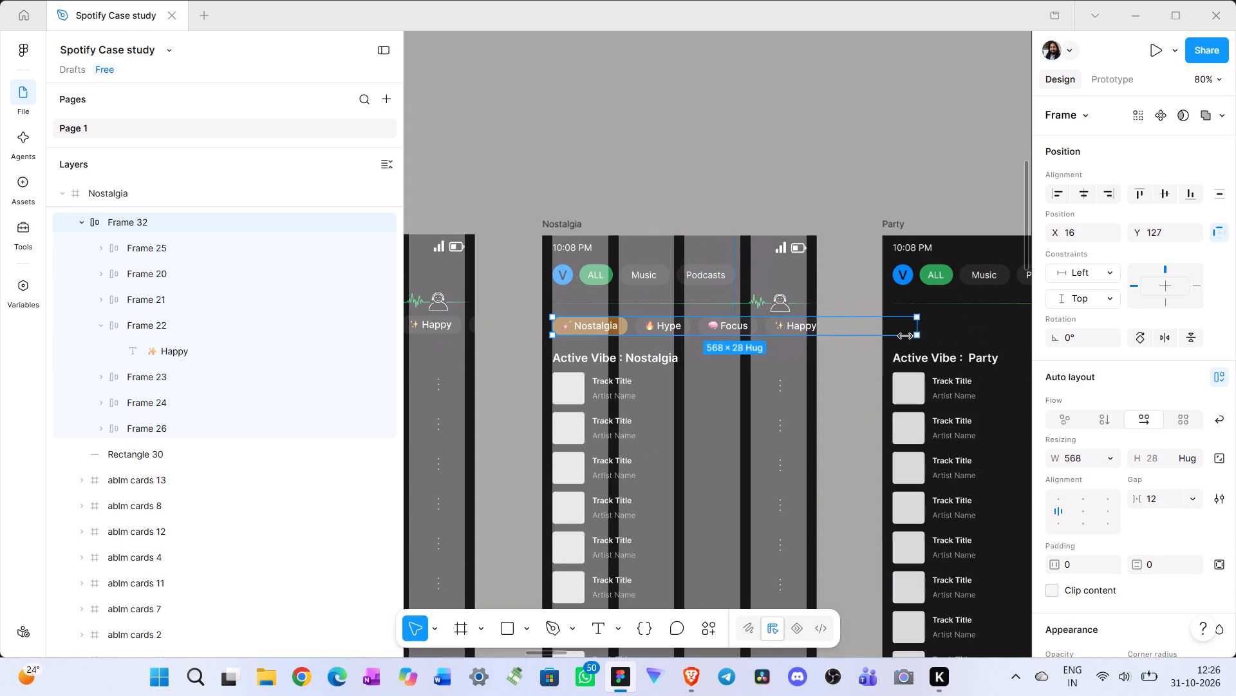
pyautogui.moveTo(905, 336); pyautogui.dragTo(819, 336)
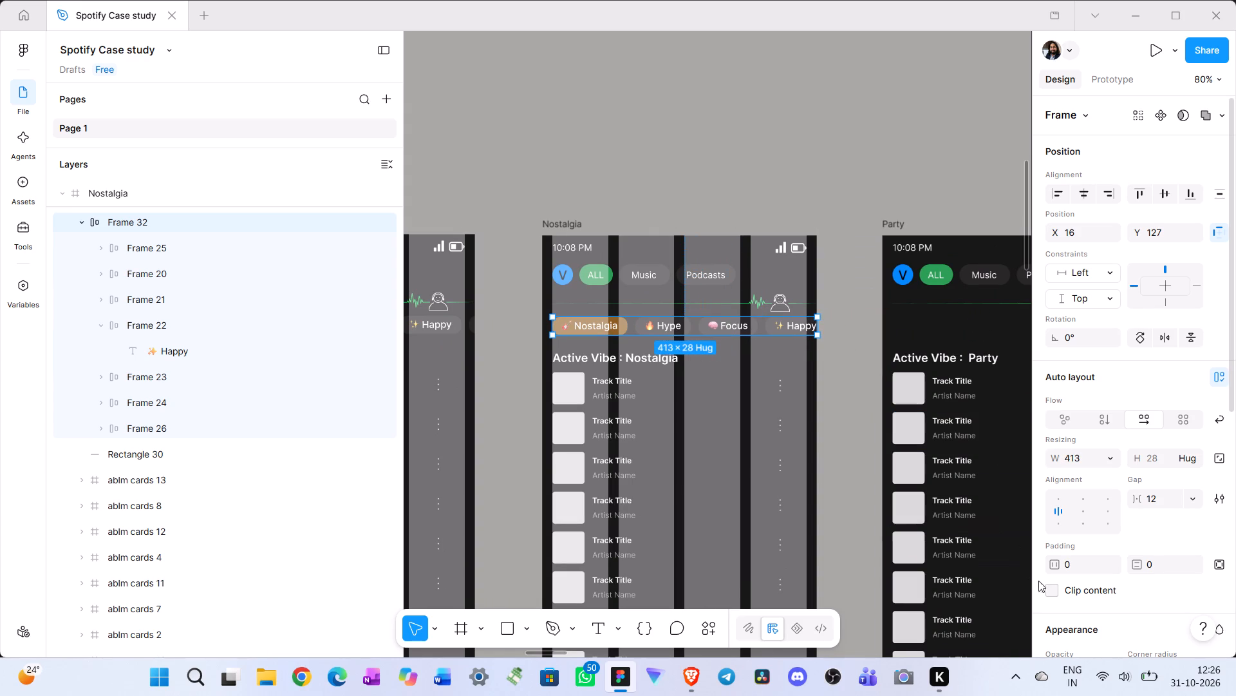
pyautogui.click(1051, 590)
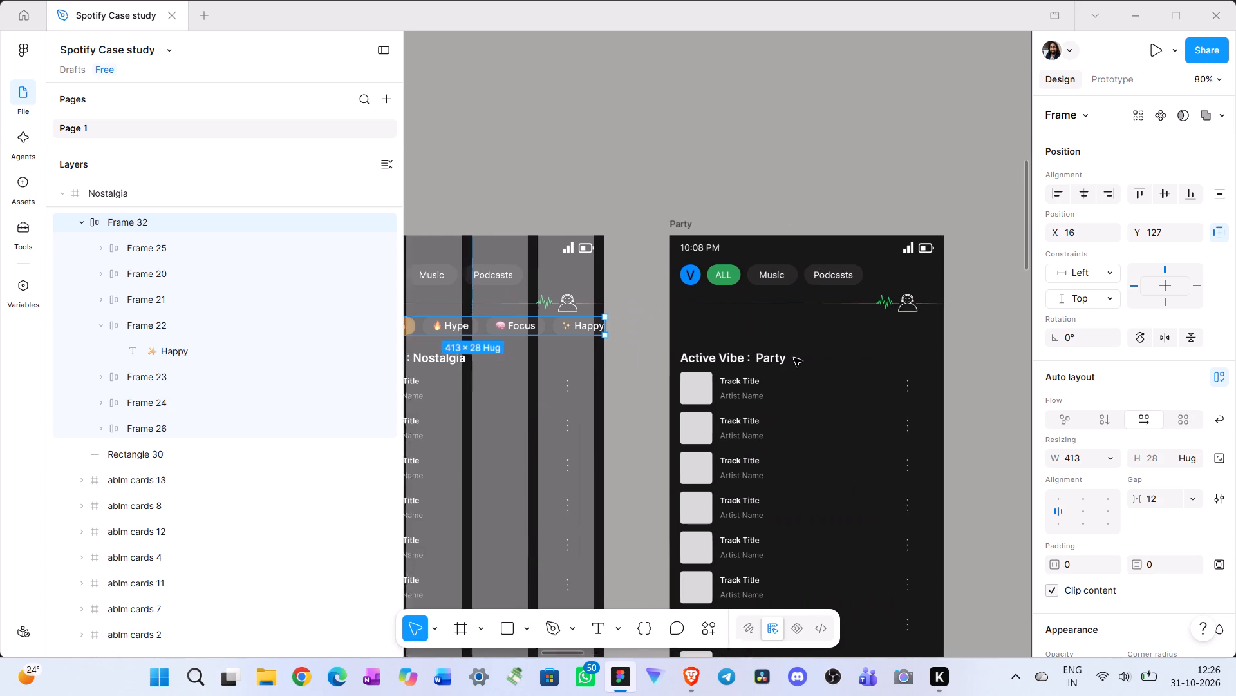
pyautogui.hscroll(1, 794, 358)
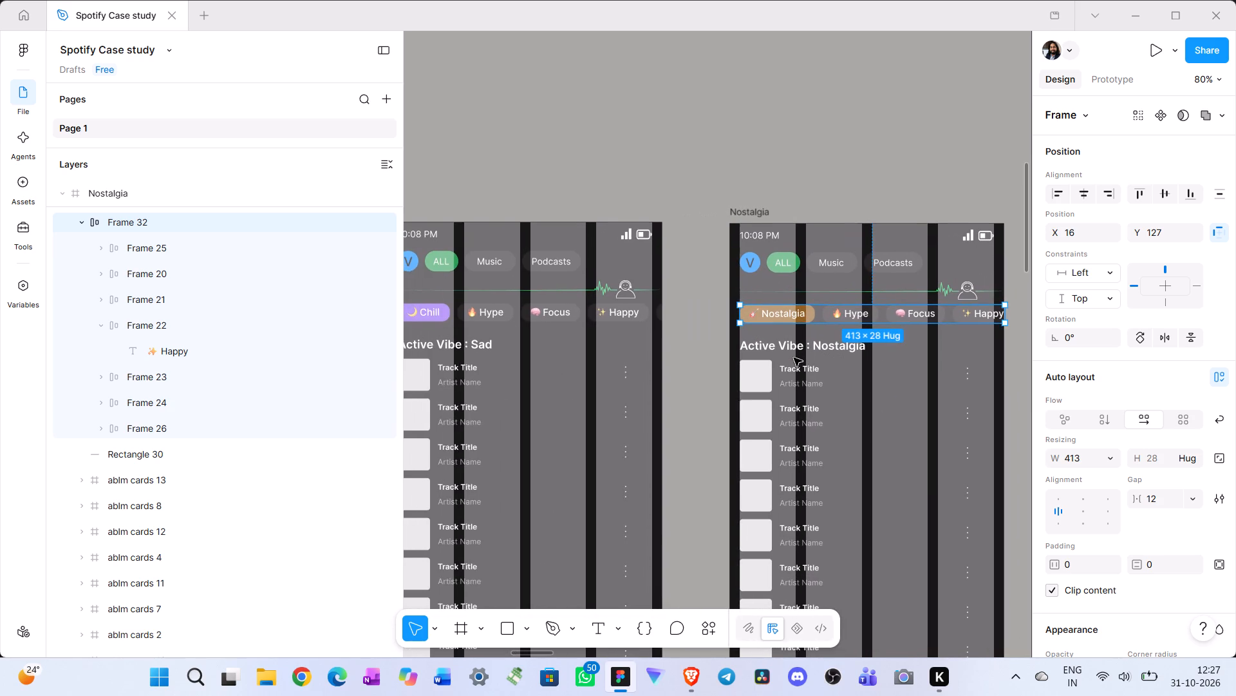
# Clip the content of the Frame 31 chip row, which highlights Sad, on the Chill screen.
pyautogui.hscroll(2, 794, 358)
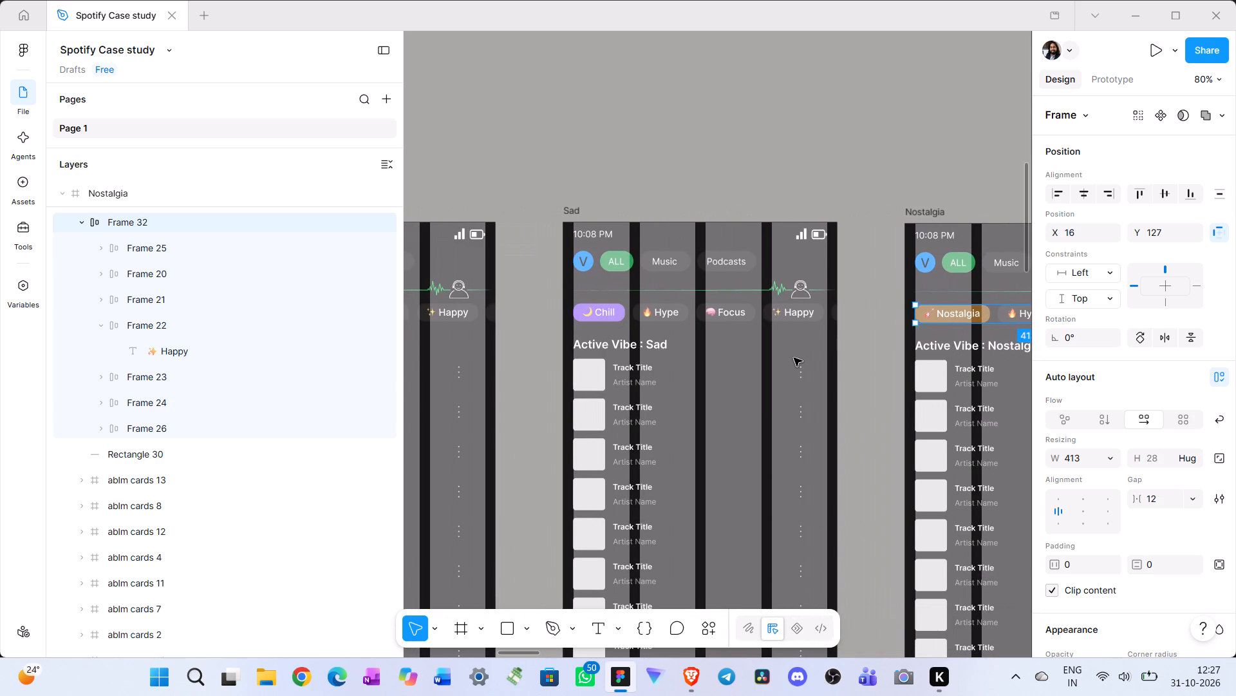
pyautogui.hscroll(2, 794, 358)
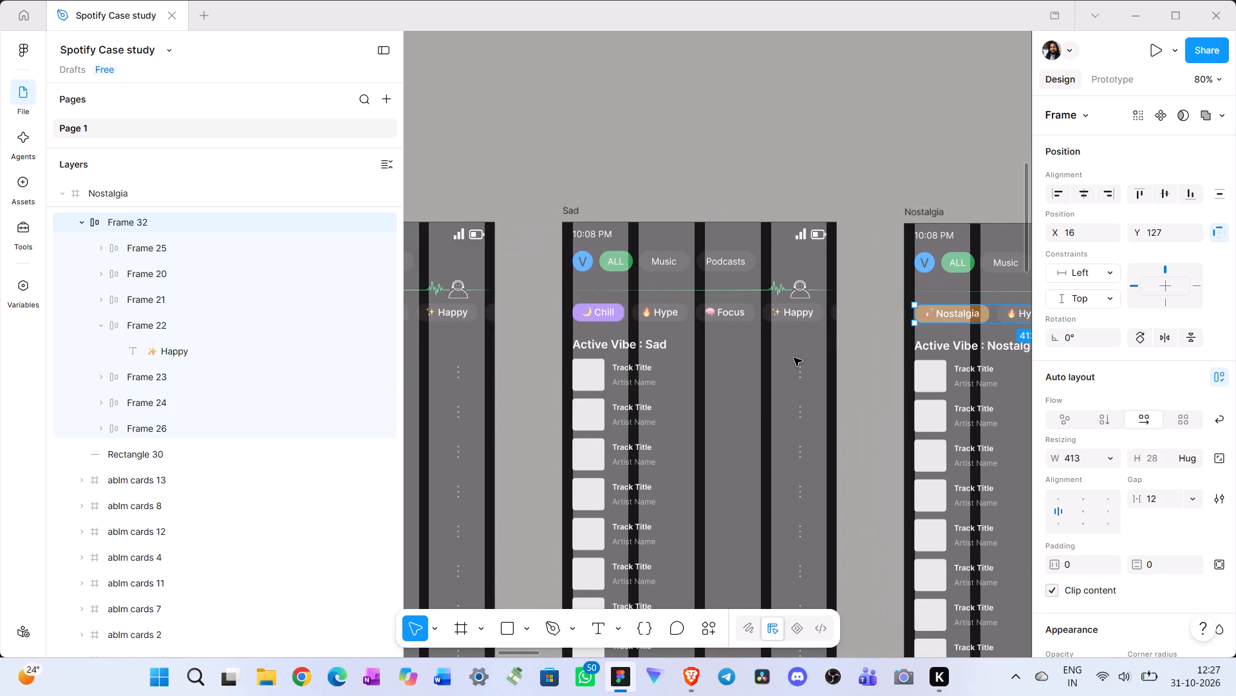
pyautogui.hscroll(1, 794, 358)
pyautogui.click(801, 314)
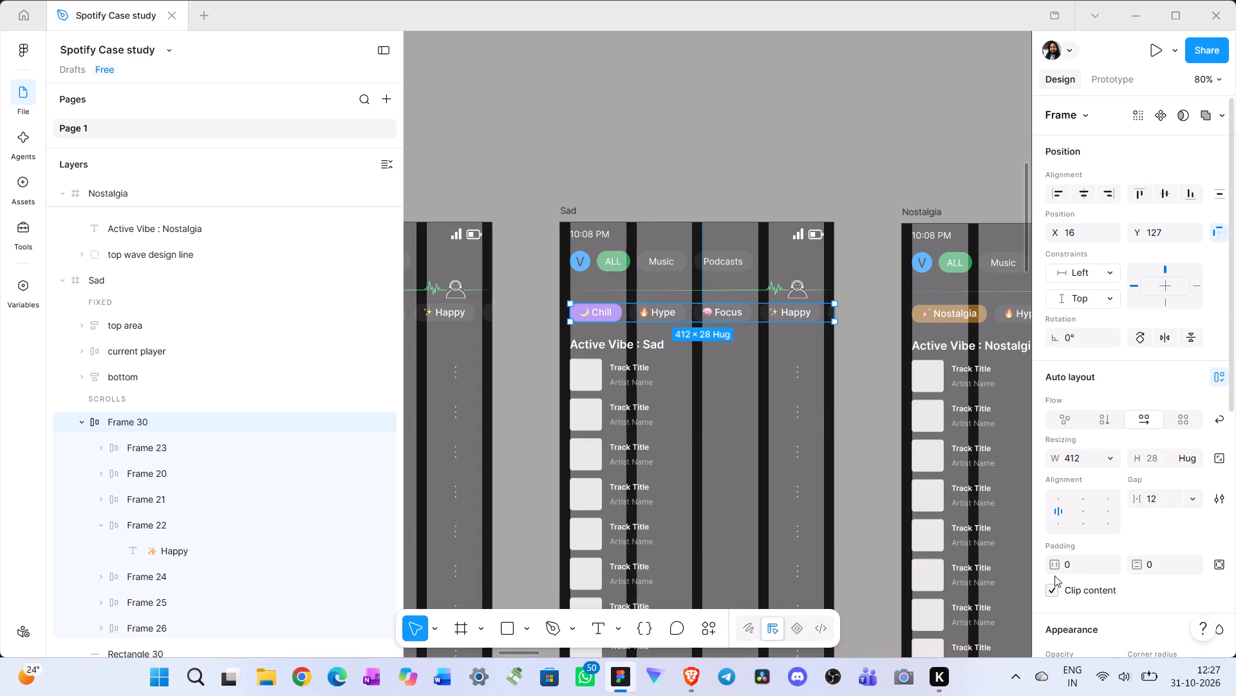
pyautogui.hscroll(4, 827, 404)
pyautogui.click(861, 314)
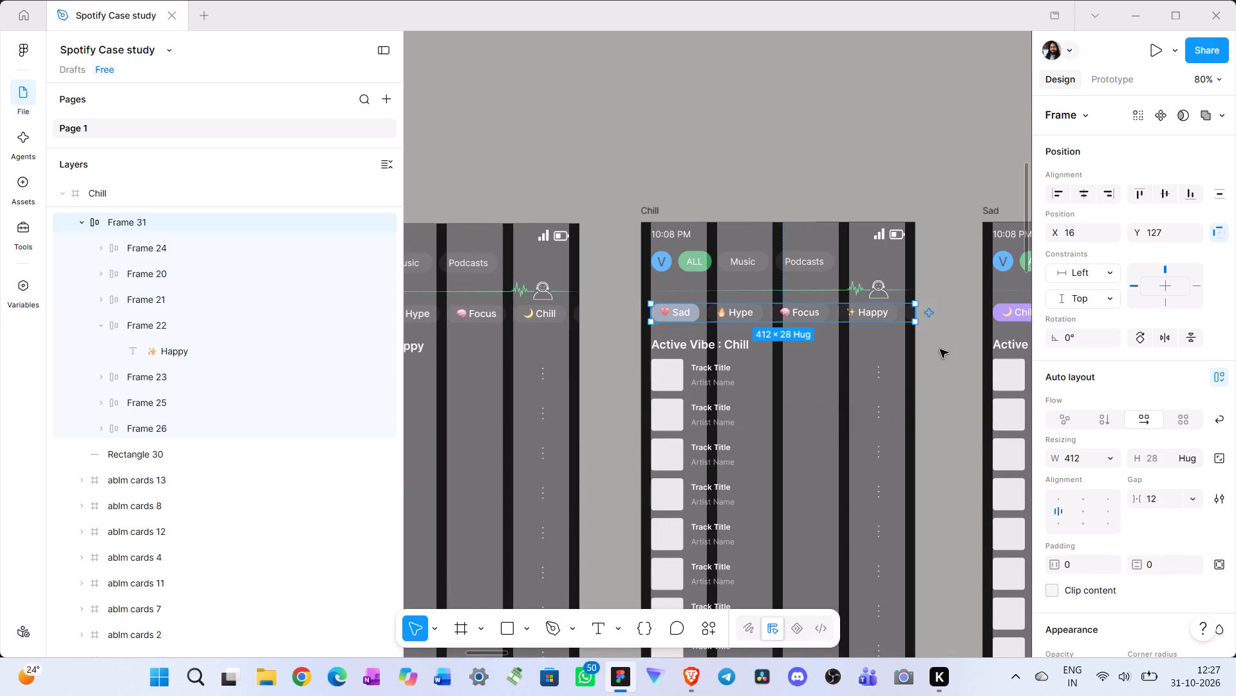
pyautogui.click(1049, 585)
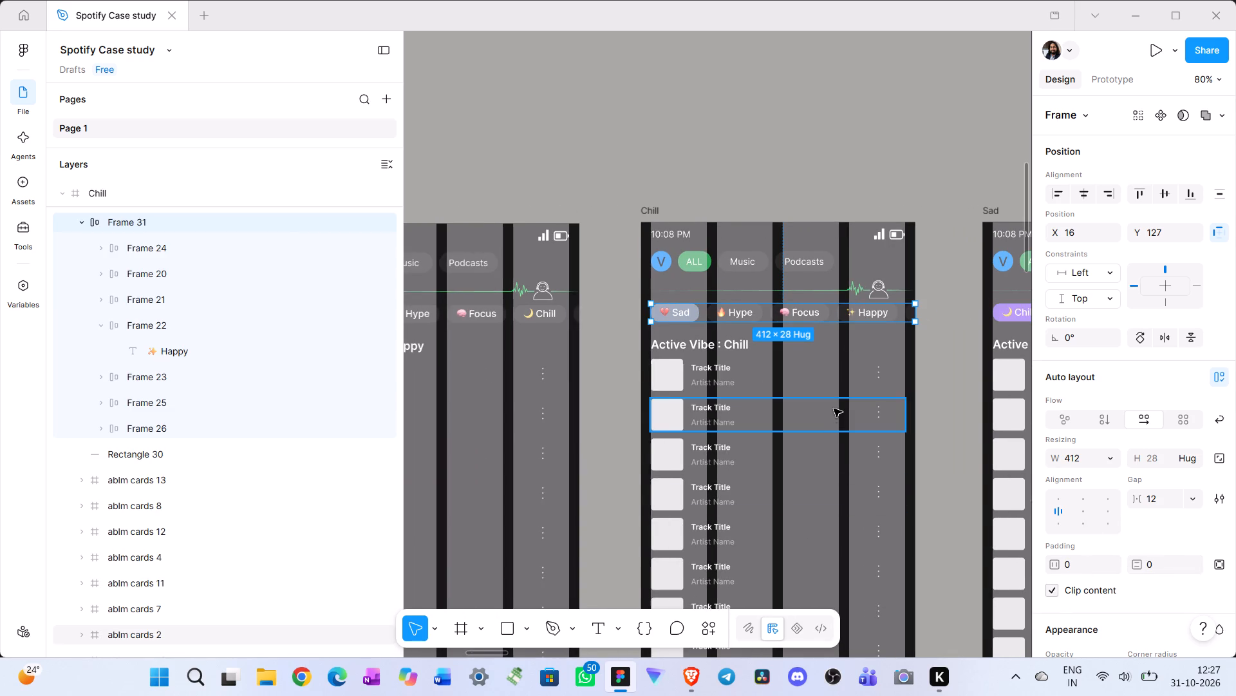
# Clip the content of the chip rows on the Happy, Focus and Hype screens.
pyautogui.hscroll(4, 834, 409)
pyautogui.click(800, 288)
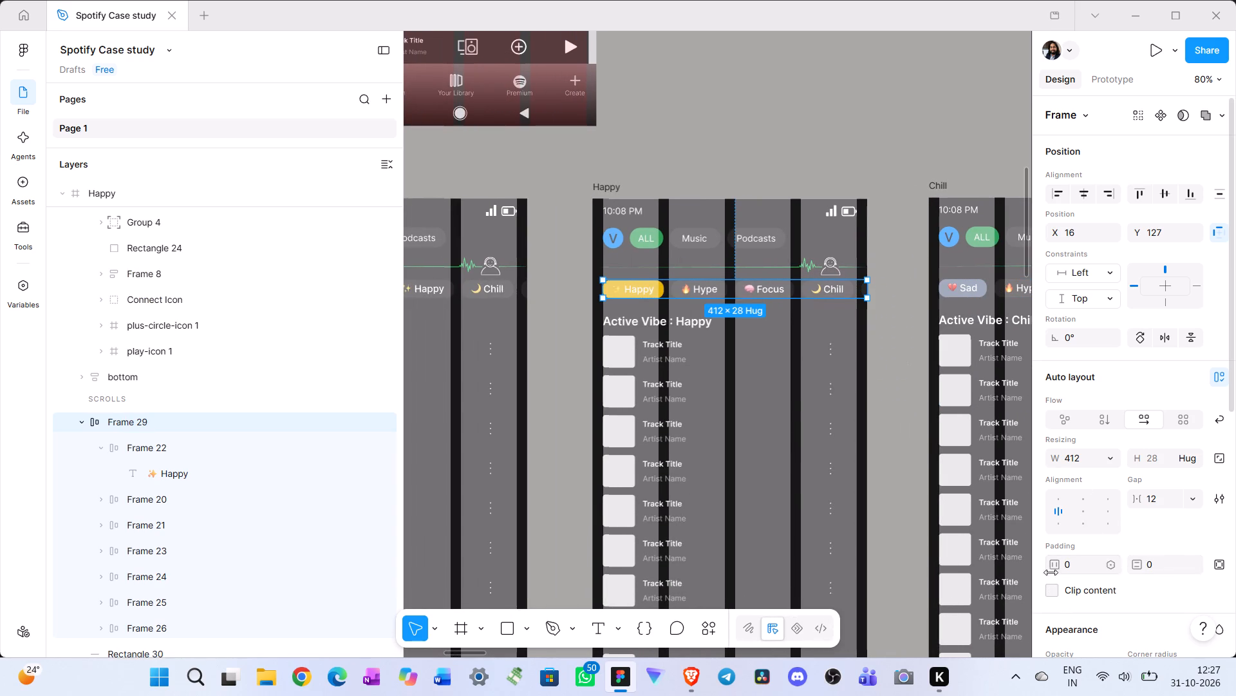
pyautogui.click(1053, 594)
pyautogui.hscroll(5, 792, 419)
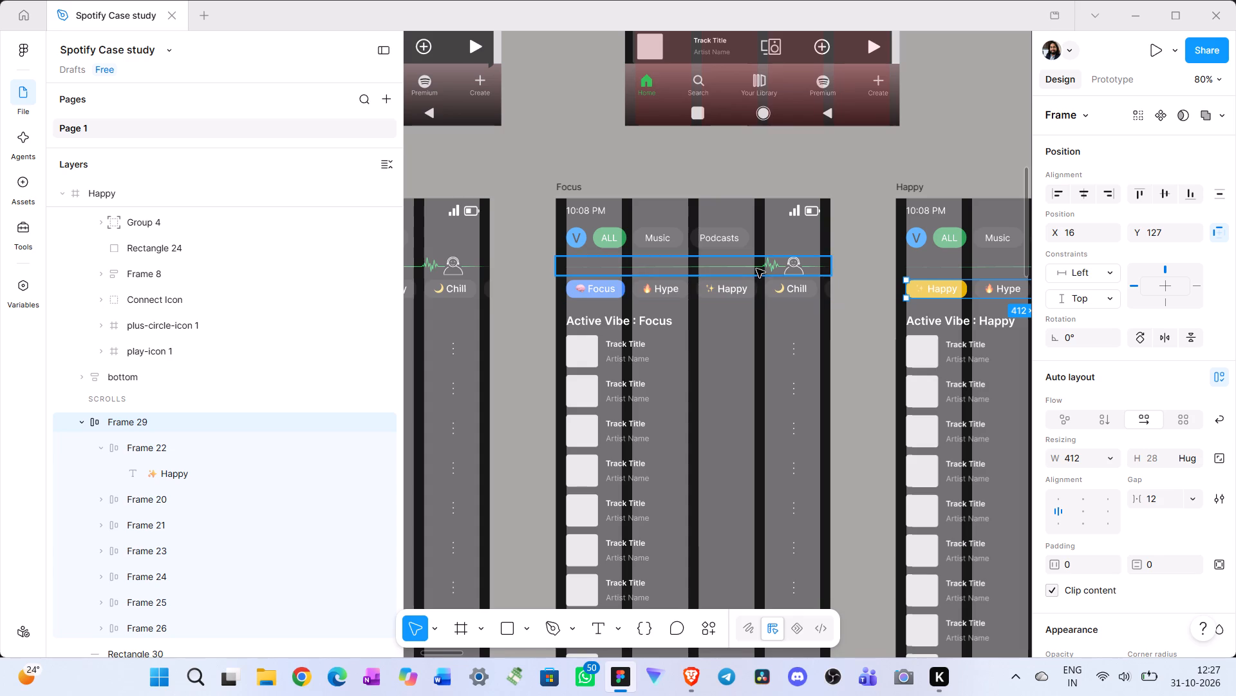
pyautogui.click(758, 297)
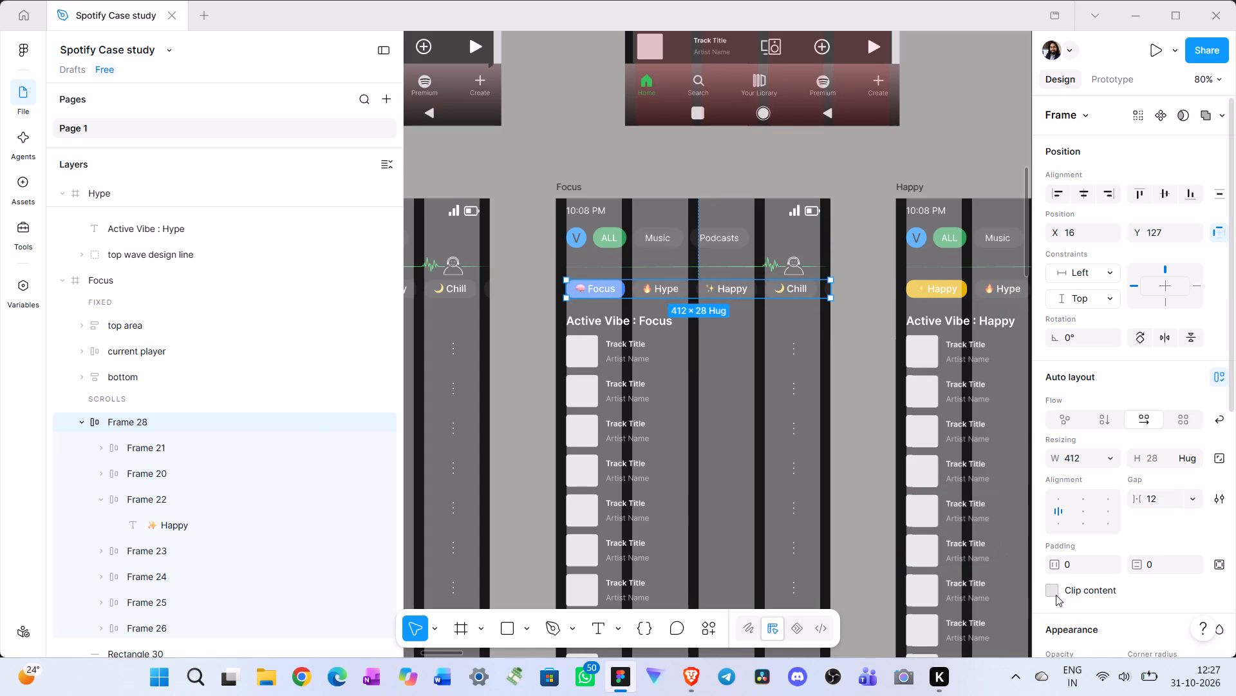
pyautogui.click(1050, 590)
pyautogui.hscroll(3, 790, 434)
pyautogui.click(763, 285)
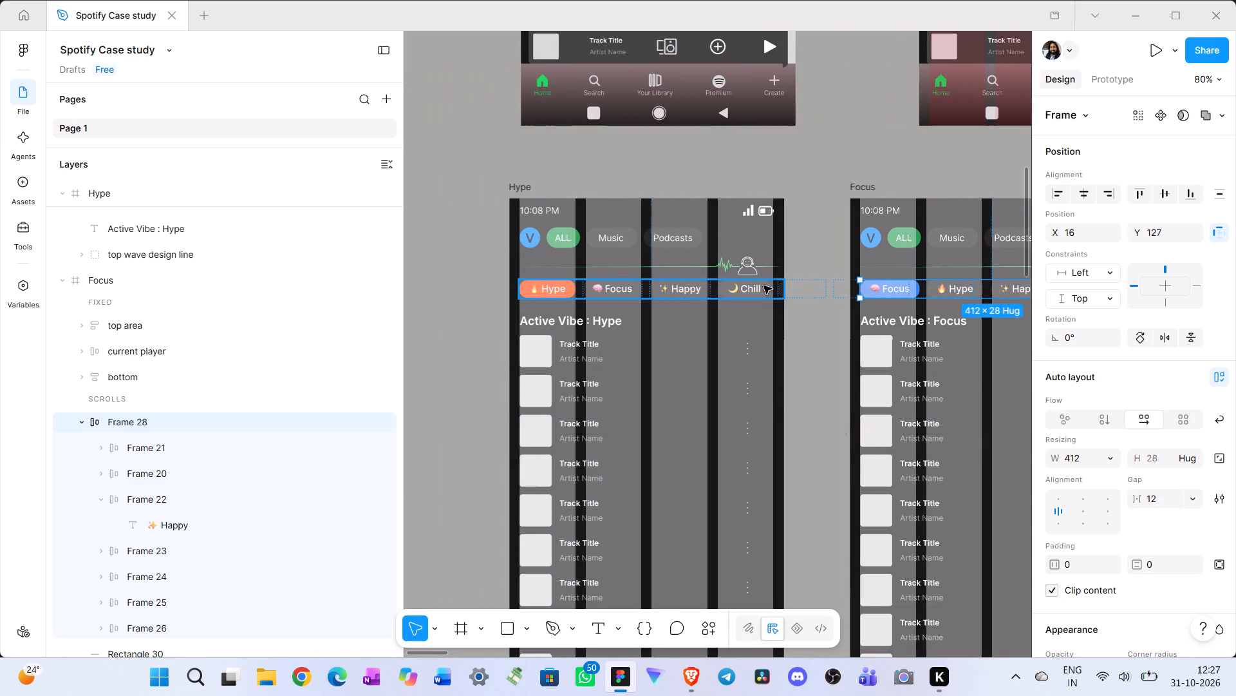
pyautogui.click(1053, 590)
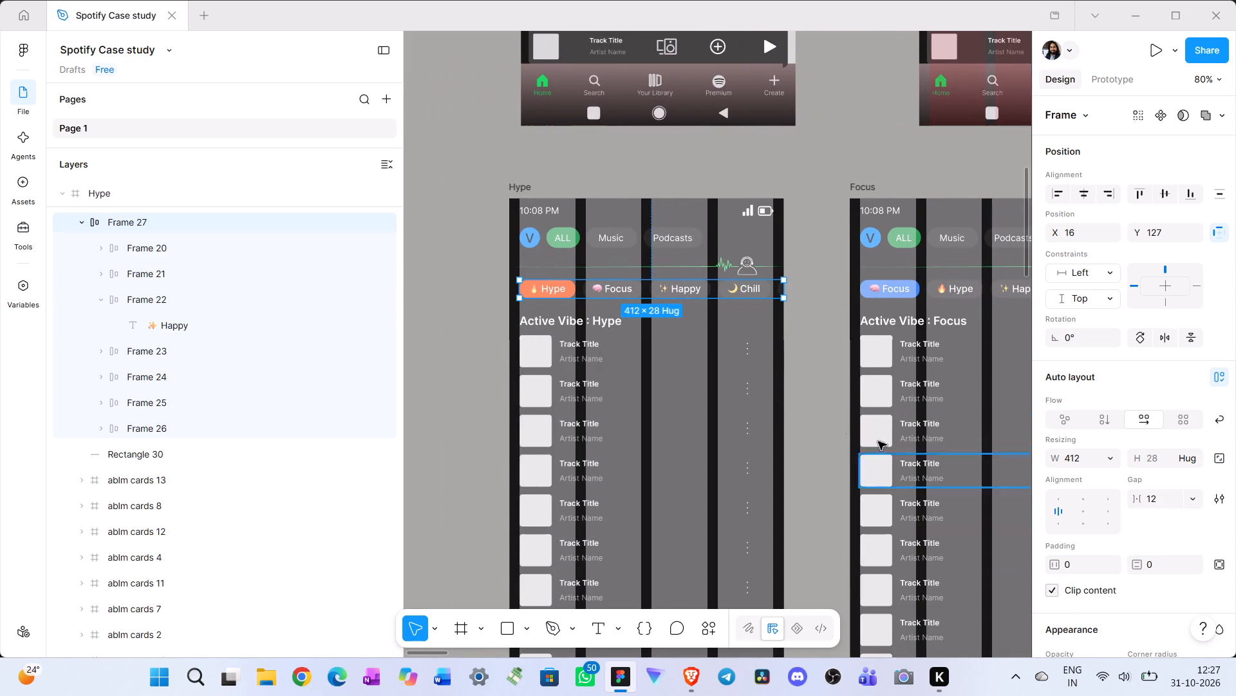
pyautogui.click(821, 360)
# Move the Frame 33 chip row, which highlights Party, from the empty canvas onto the Party screen below the wave line.
pyautogui.hscroll(-4, 821, 360)
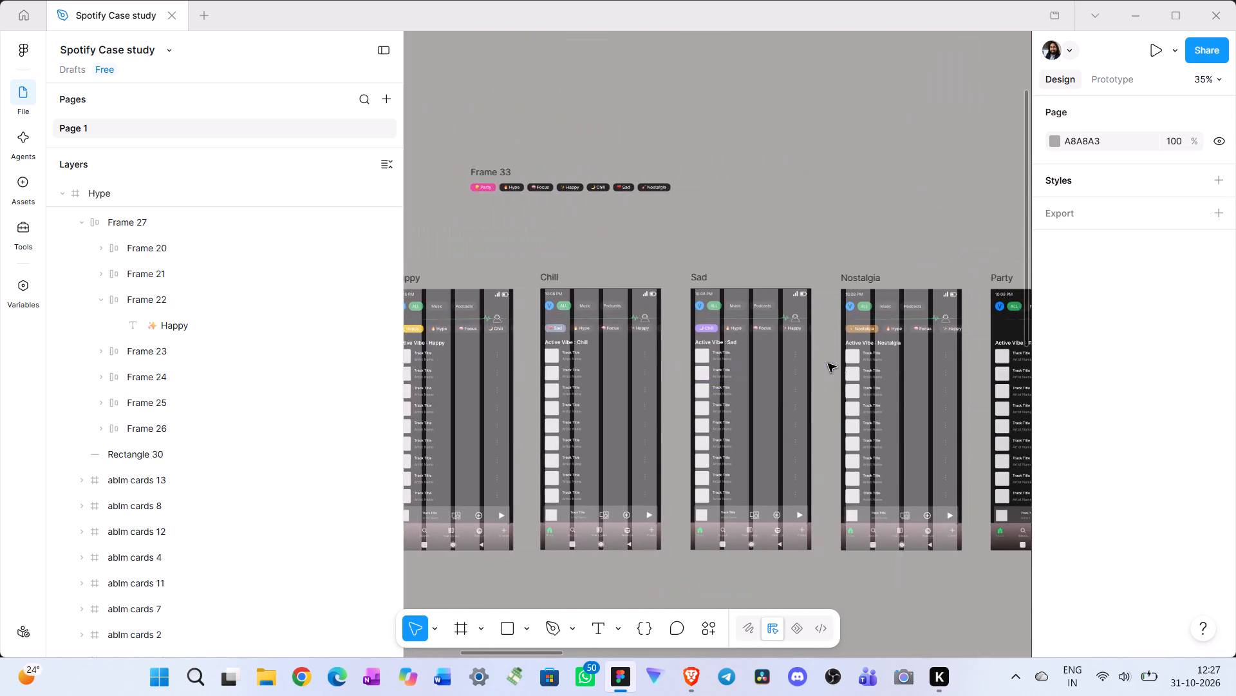
pyautogui.scroll(1, 828, 363)
pyautogui.scroll(1, 671, 238)
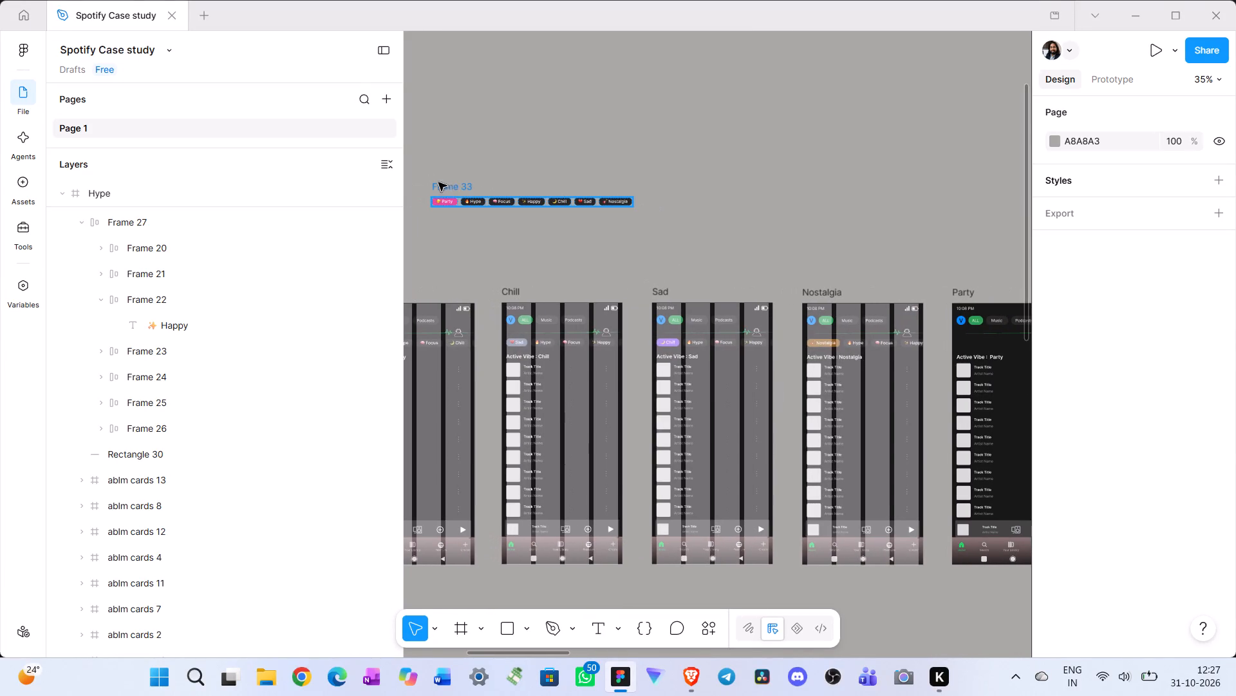
pyautogui.moveTo(449, 183); pyautogui.dragTo(818, 329)
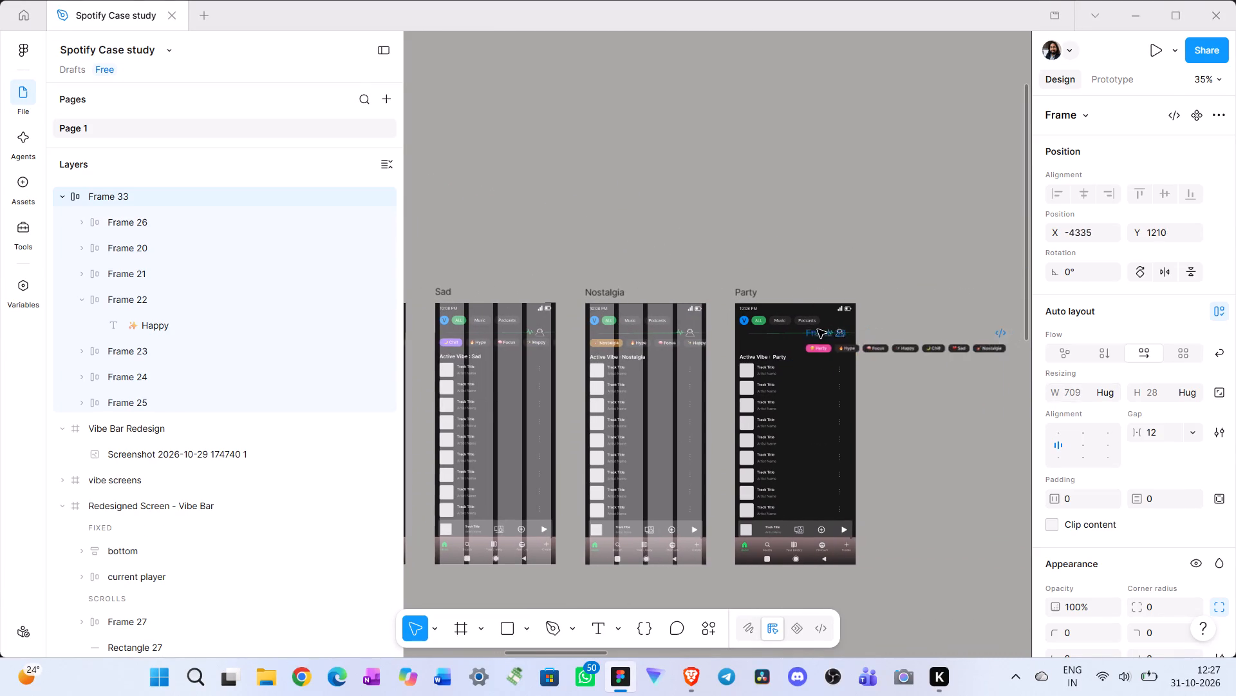
pyautogui.moveTo(818, 329); pyautogui.dragTo(771, 326)
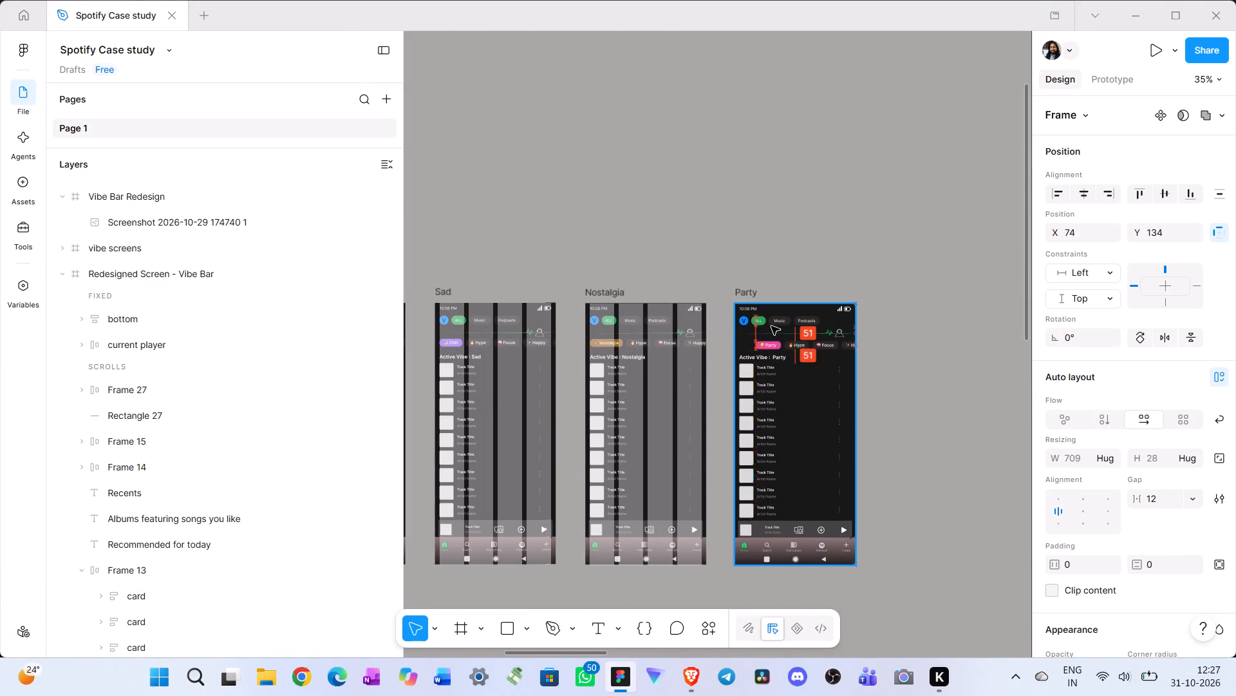
pyautogui.moveTo(771, 326); pyautogui.dragTo(763, 326)
# Align the Frame 33 chip row with the Party screen's content margin at X 16, Y 127, 8 px below the wave line.
pyautogui.hscroll(6, 911, 341)
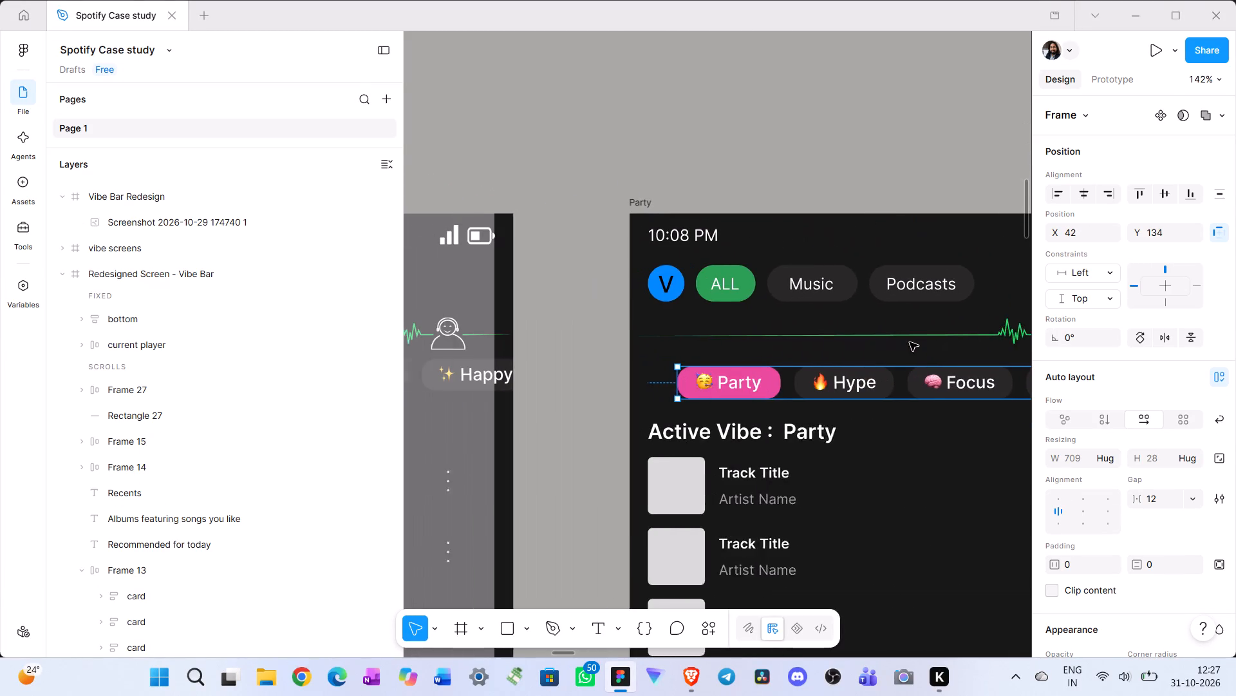
pyautogui.moveTo(813, 380); pyautogui.dragTo(787, 382)
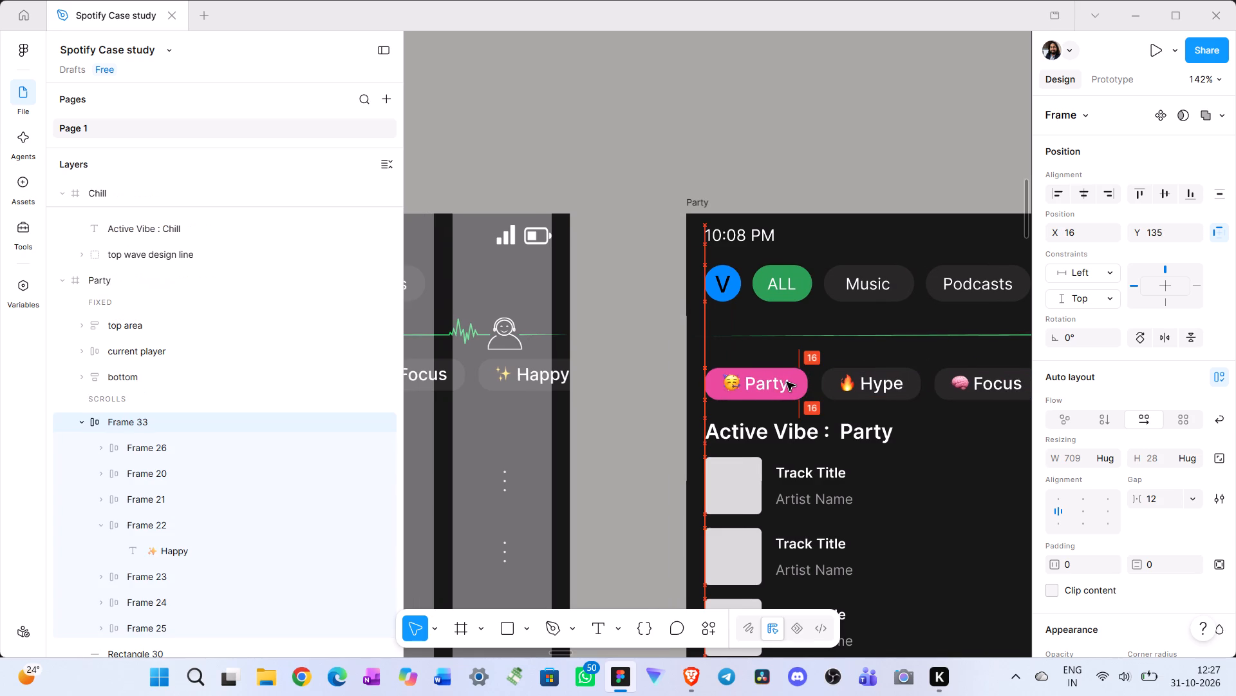
pyautogui.moveTo(787, 382); pyautogui.dragTo(785, 382)
pyautogui.hscroll(-2, 785, 382)
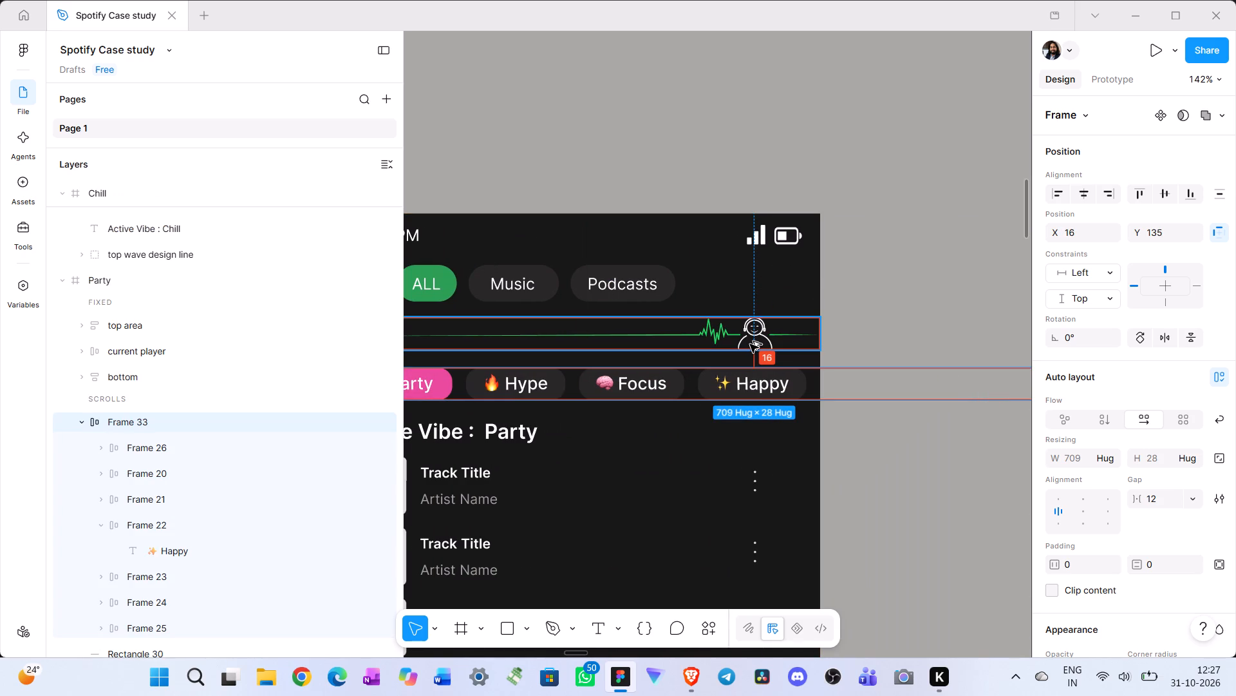
pyautogui.hotkey('alt', 'Up')
pyautogui.hotkey('alt', 'Up')
pyautogui.hotkey('alt', 'Up')
pyautogui.hotkey('alt', 'Up')
pyautogui.hotkey('alt', 'Up')
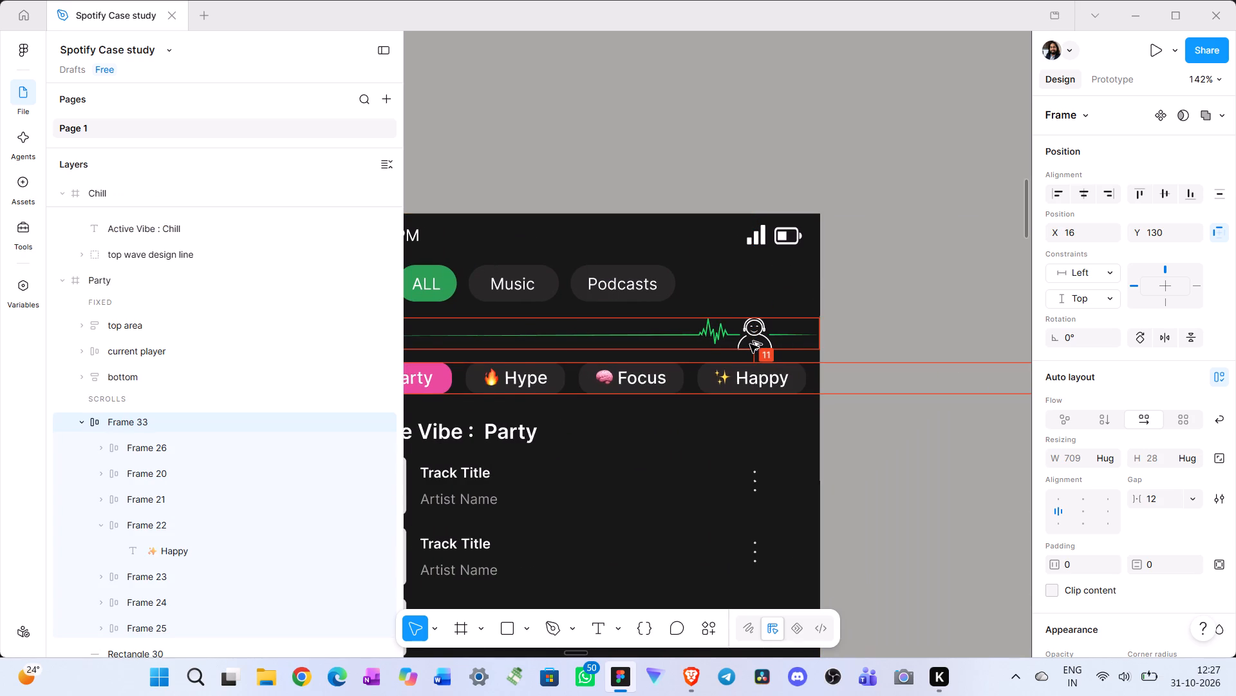
pyautogui.hotkey('alt', 'Up')
pyautogui.hotkey('alt', 'Up')
pyautogui.hotkey('alt', 'Up')
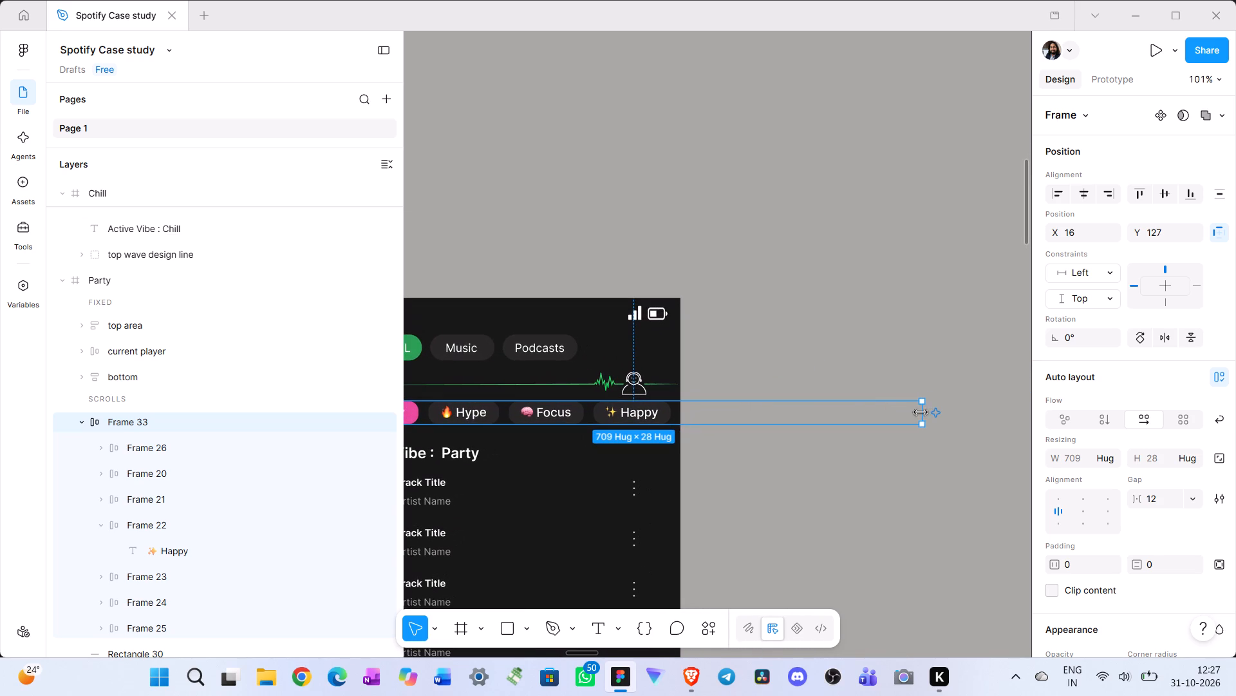
# Shorten the Frame 33 chip row to a width of 412, ending at the Party screen's right edge.
pyautogui.moveTo(924, 412); pyautogui.dragTo(677, 420)
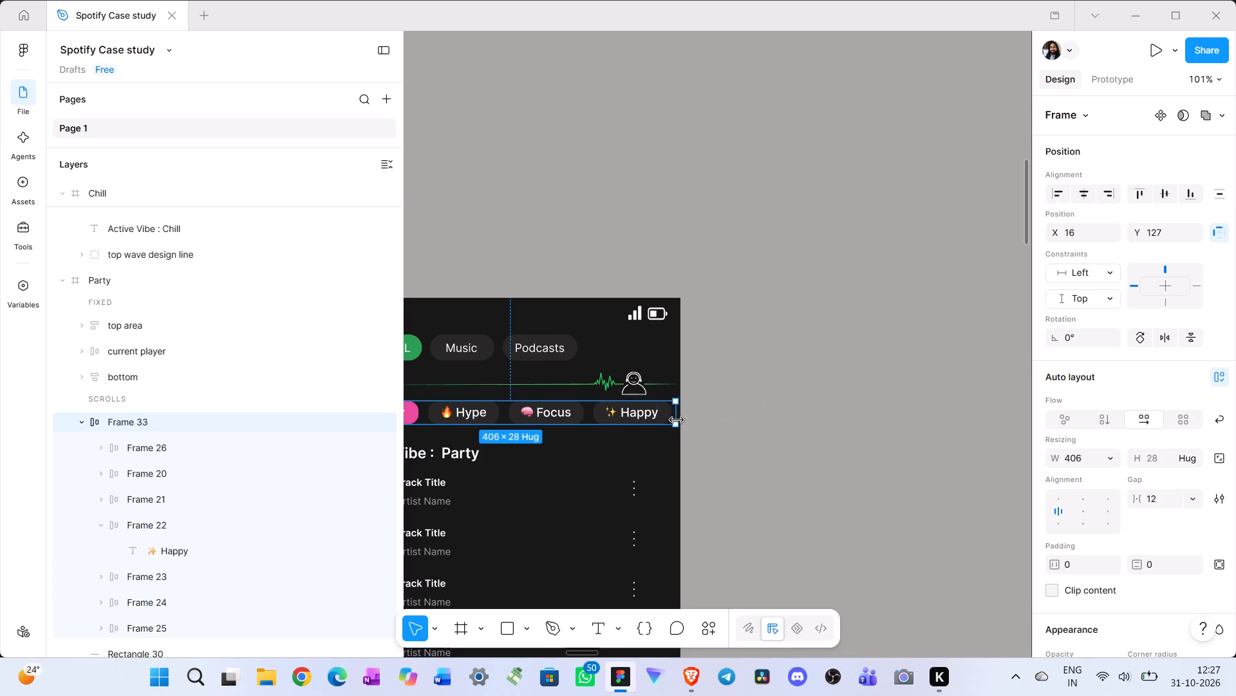
pyautogui.moveTo(677, 420); pyautogui.dragTo(680, 420)
pyautogui.click(760, 420)
pyautogui.hscroll(1, 751, 420)
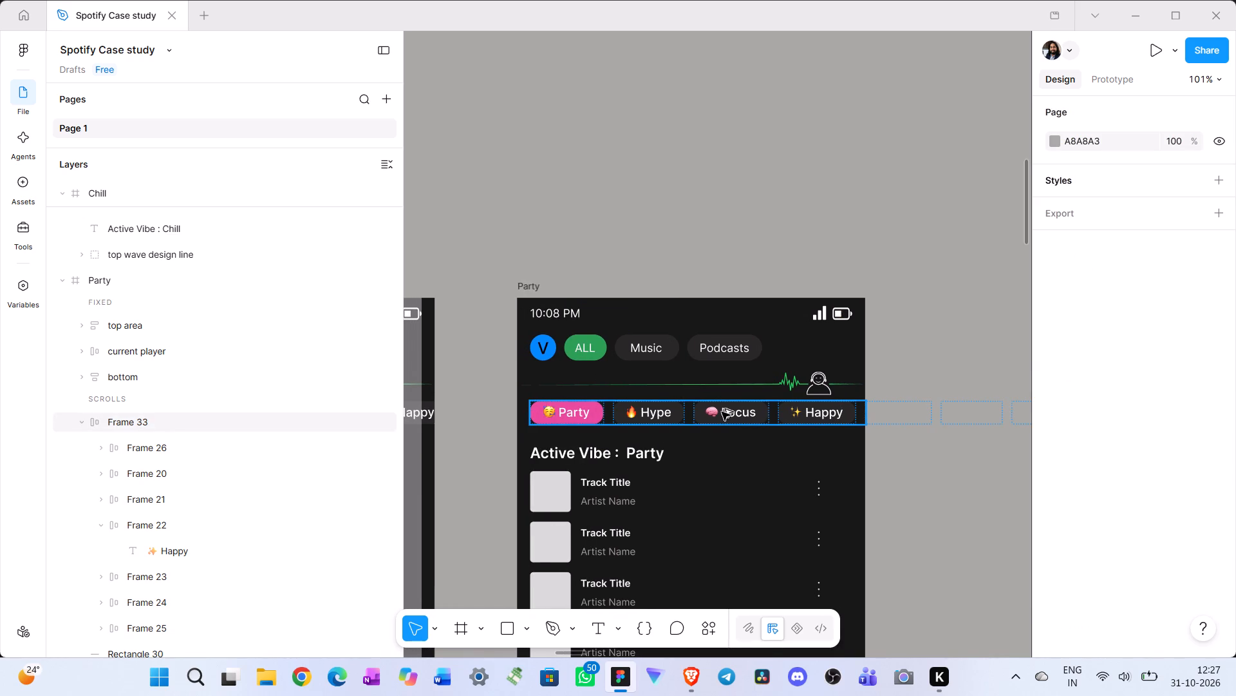
pyautogui.click(814, 414)
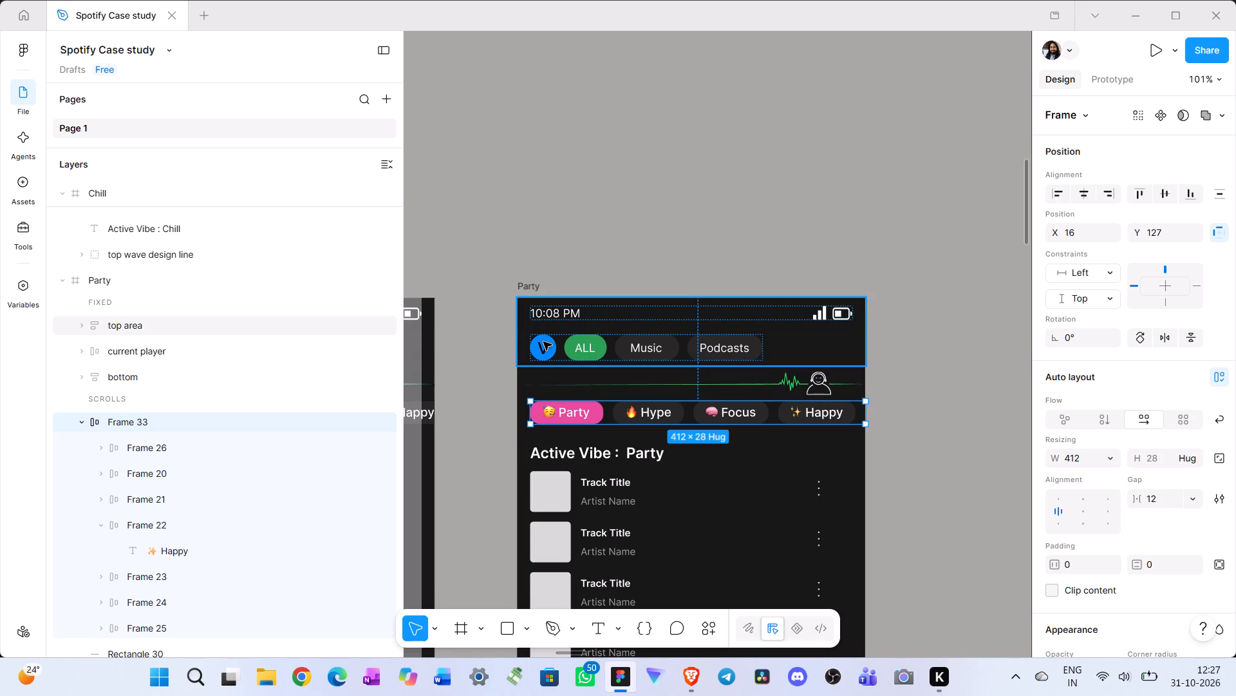
# Show the four-column layout guide on the Party screen.
pyautogui.click(540, 283)
pyautogui.scroll(-11, 1118, 396)
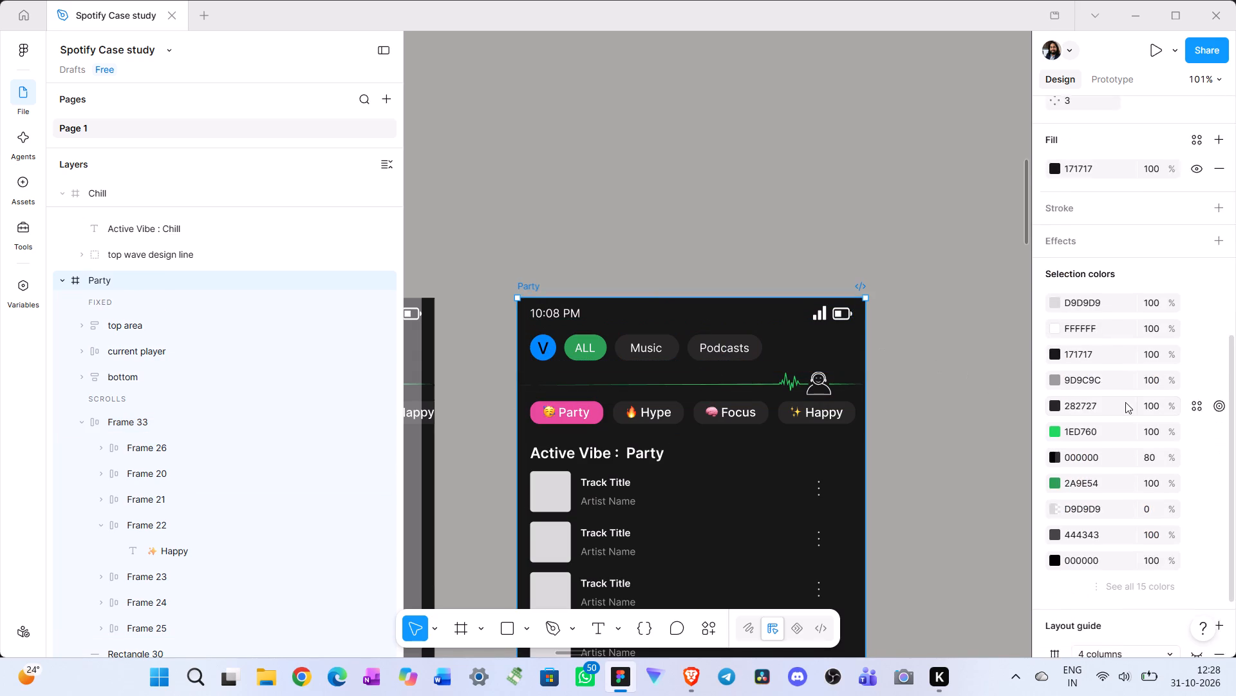
pyautogui.click(1197, 561)
pyautogui.click(753, 230)
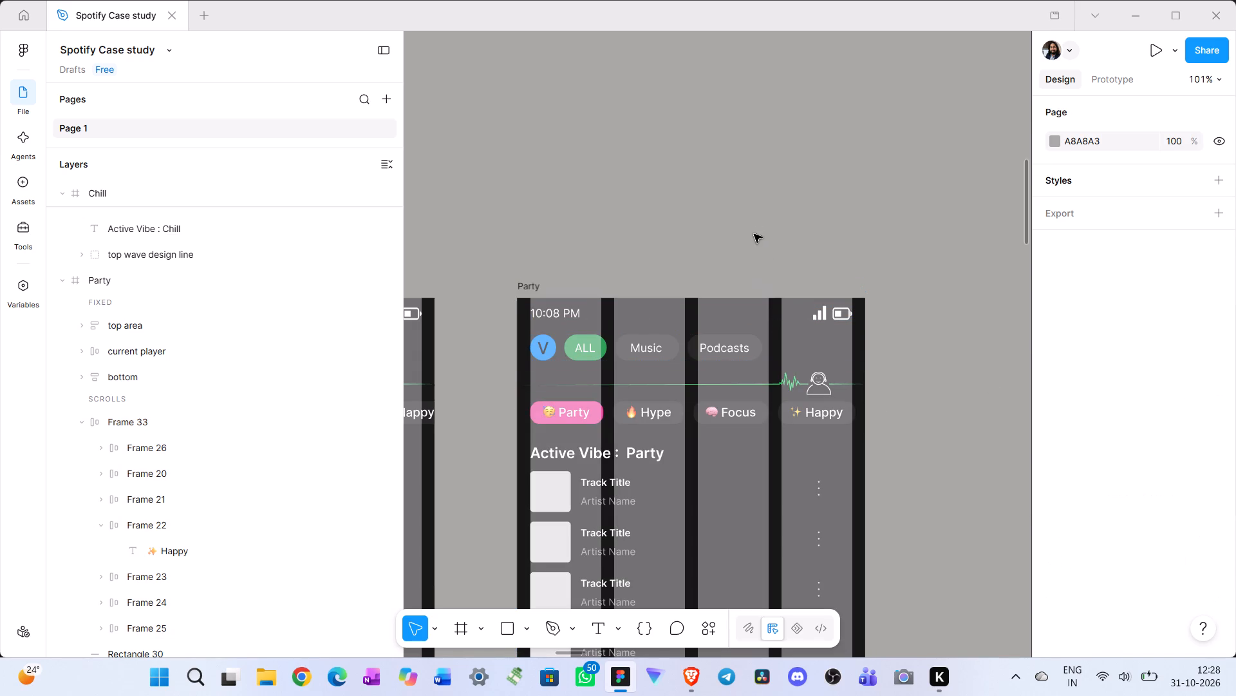
# Clip the content of the Frame 33 chip row on the Party screen.
pyautogui.hscroll(2, 845, 375)
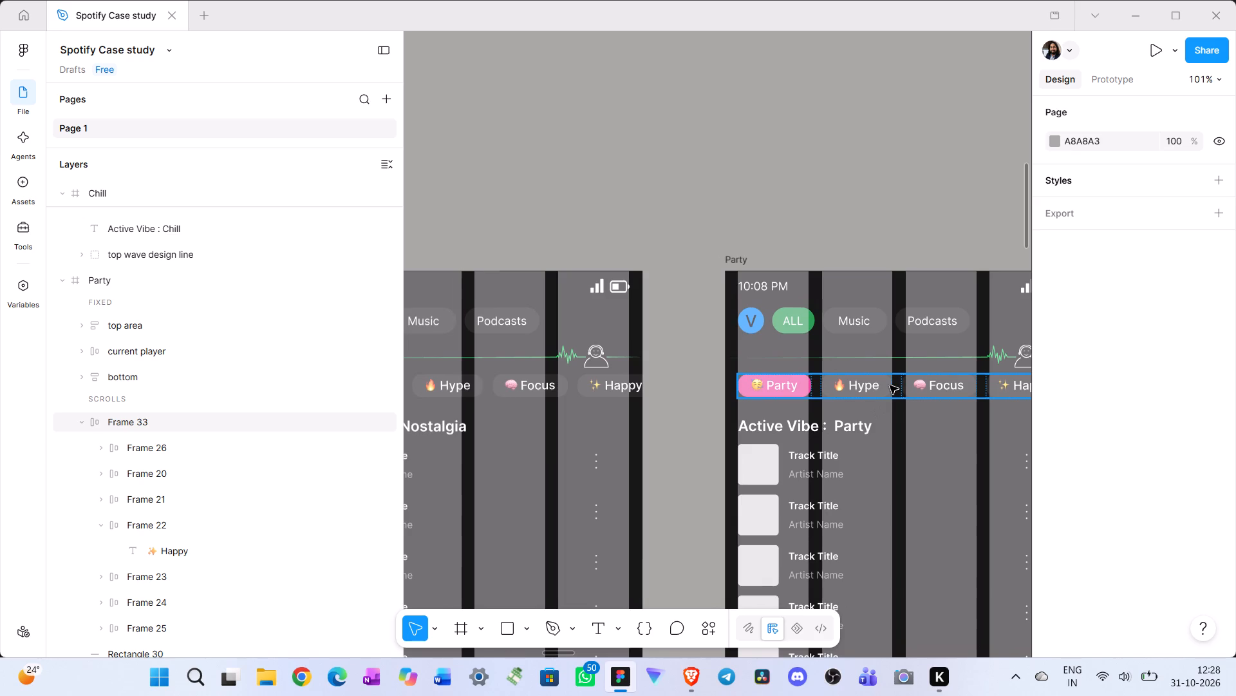
pyautogui.click(890, 383)
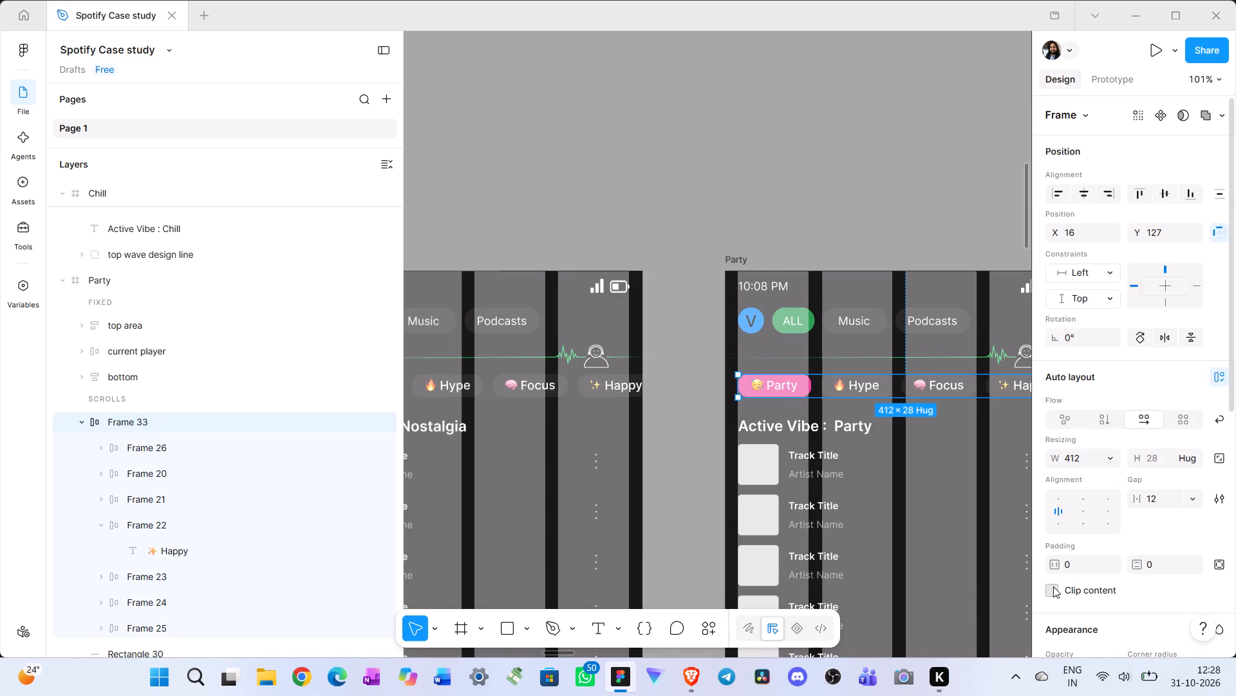
pyautogui.click(1053, 586)
pyautogui.click(876, 159)
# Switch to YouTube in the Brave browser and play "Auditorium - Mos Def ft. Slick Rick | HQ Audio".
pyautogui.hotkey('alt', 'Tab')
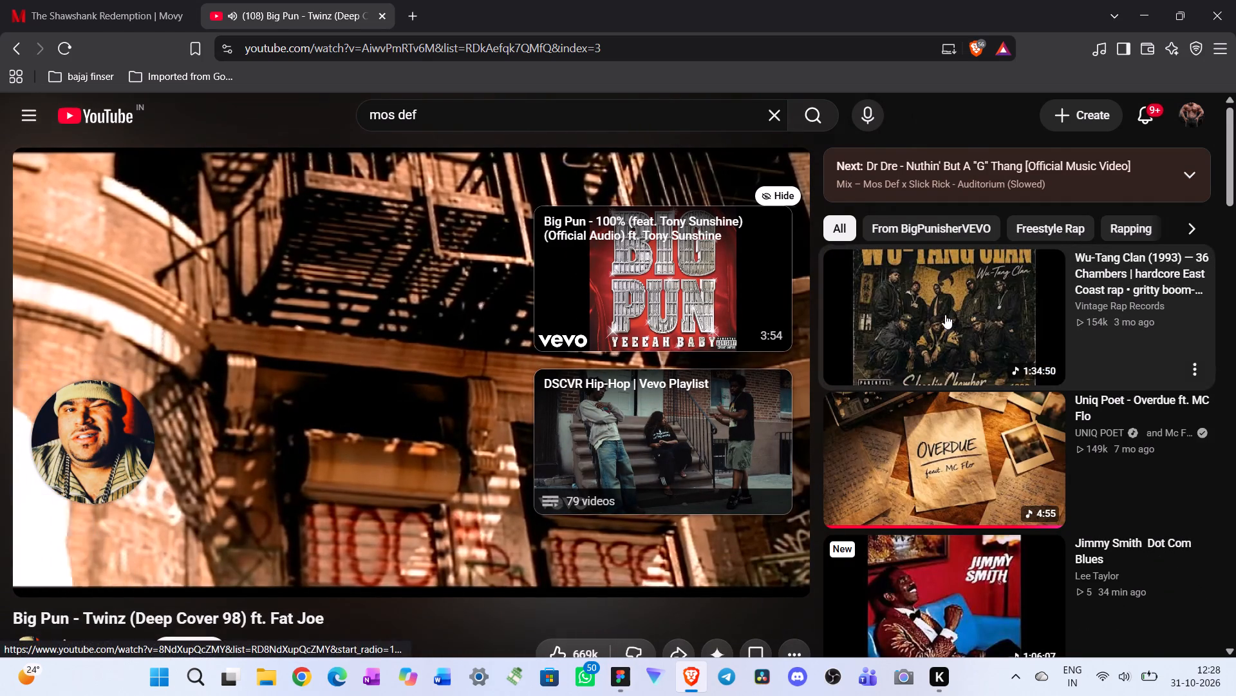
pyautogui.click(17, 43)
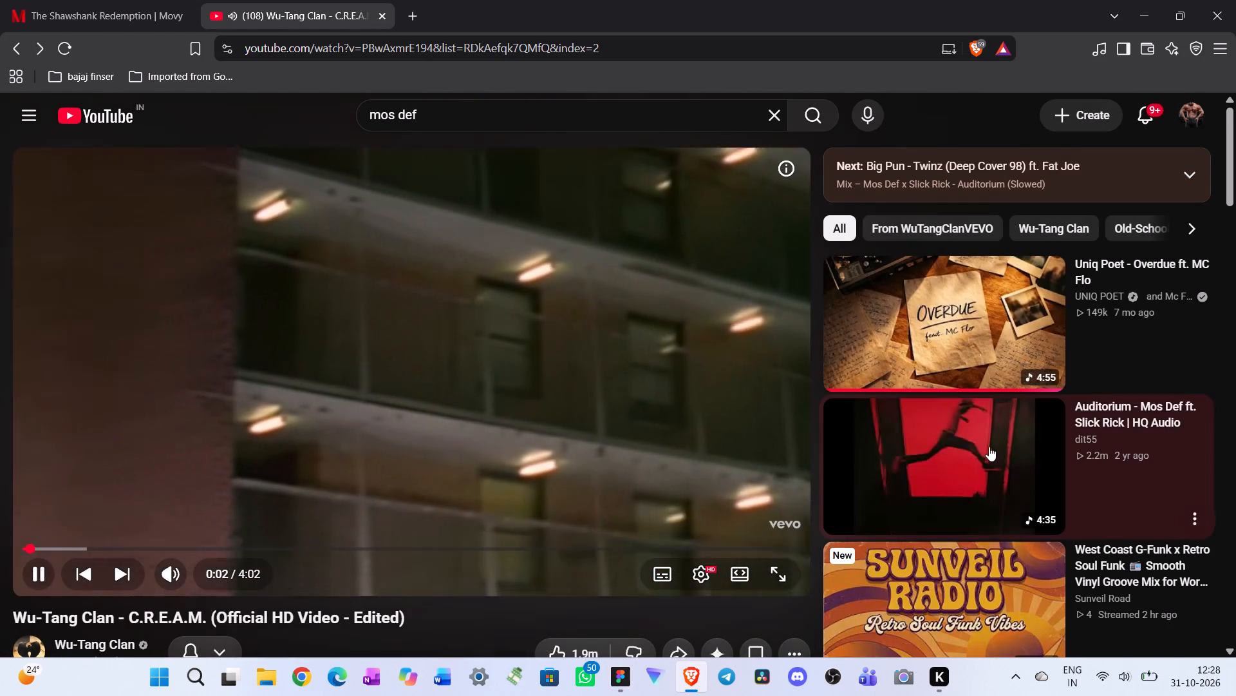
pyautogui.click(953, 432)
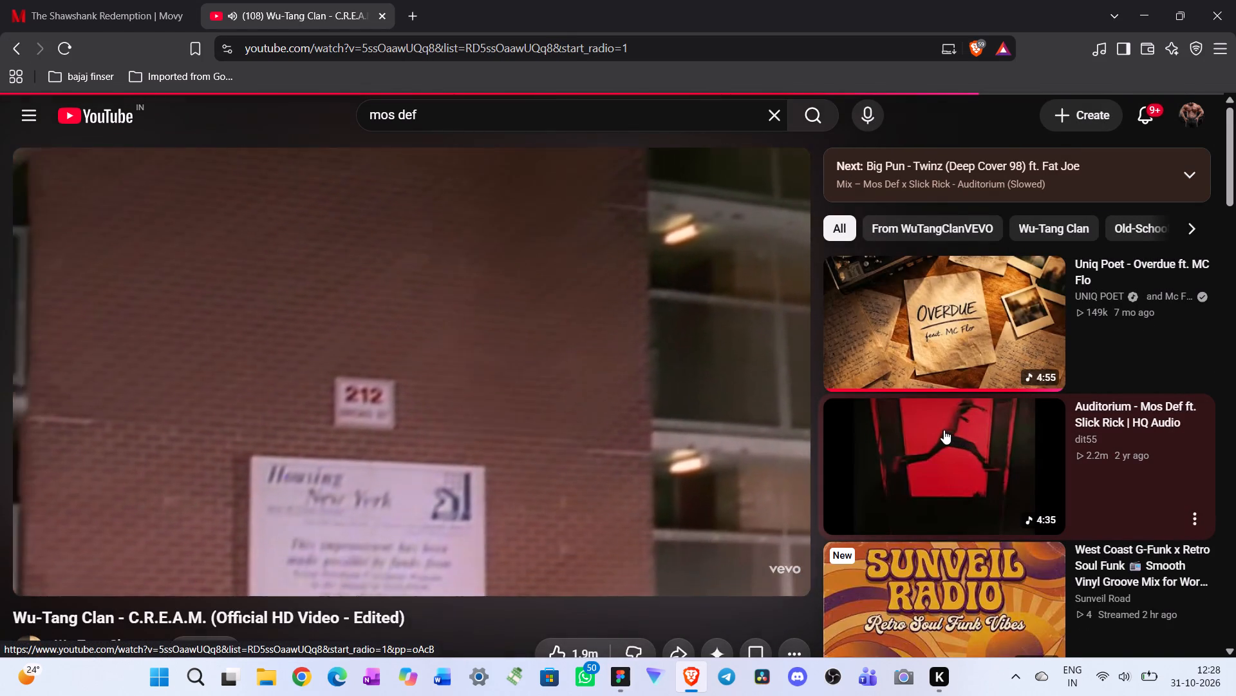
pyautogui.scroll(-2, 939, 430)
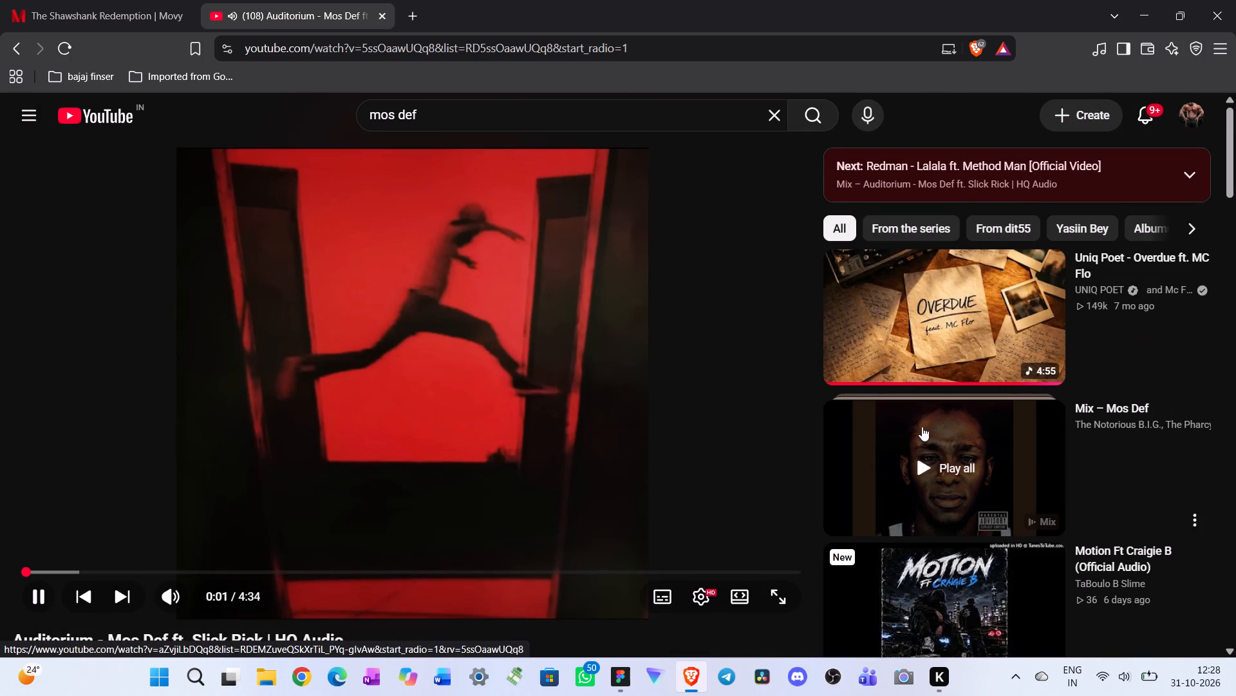
# Return to the "mos def" search results and look through the listed videos.
pyautogui.click(18, 48)
pyautogui.click(19, 51)
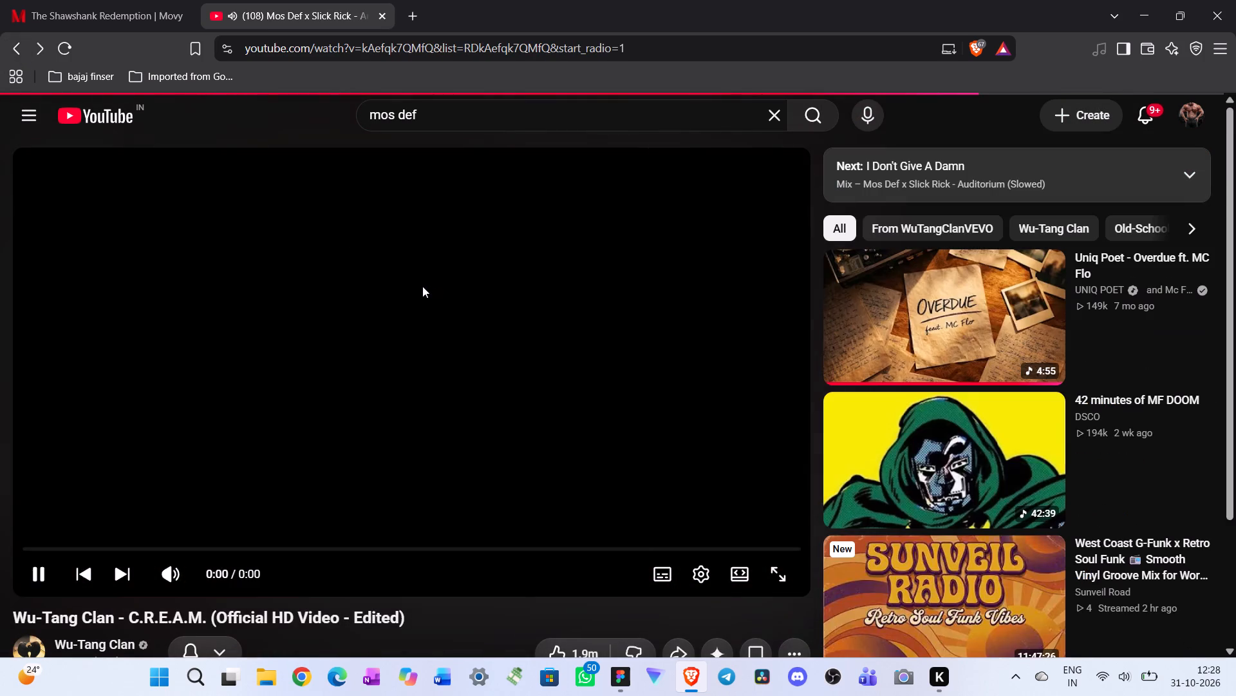
pyautogui.click(21, 46)
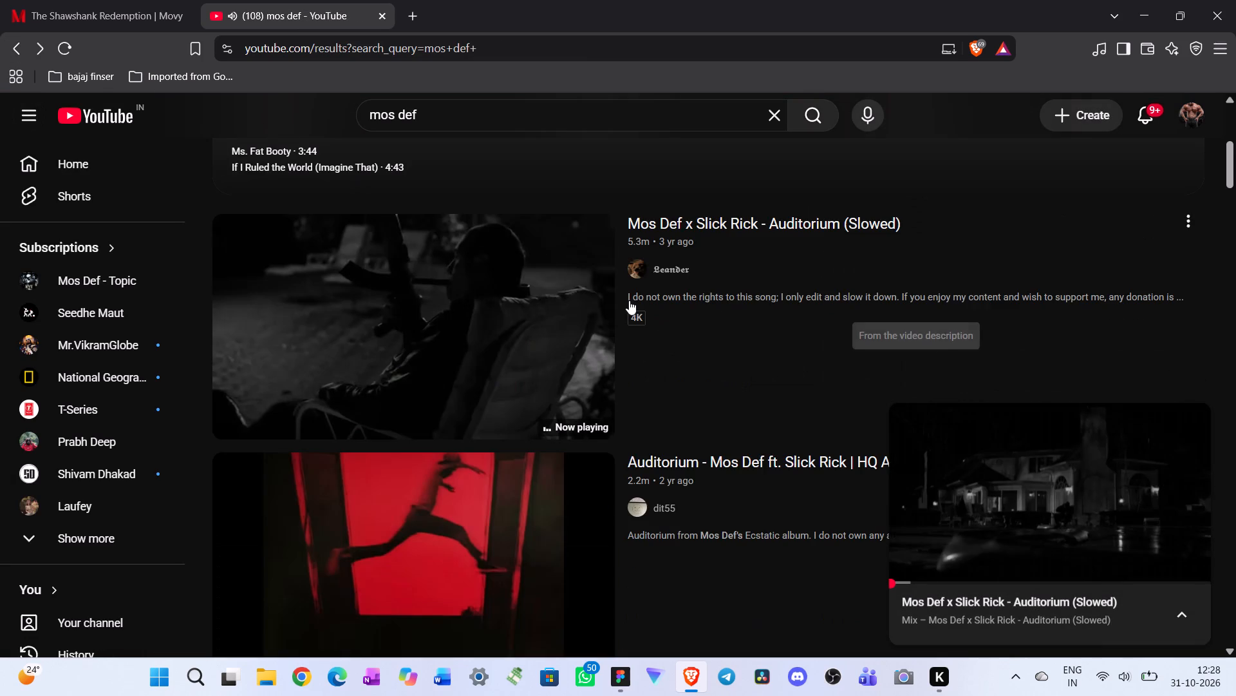
pyautogui.scroll(-5, 629, 300)
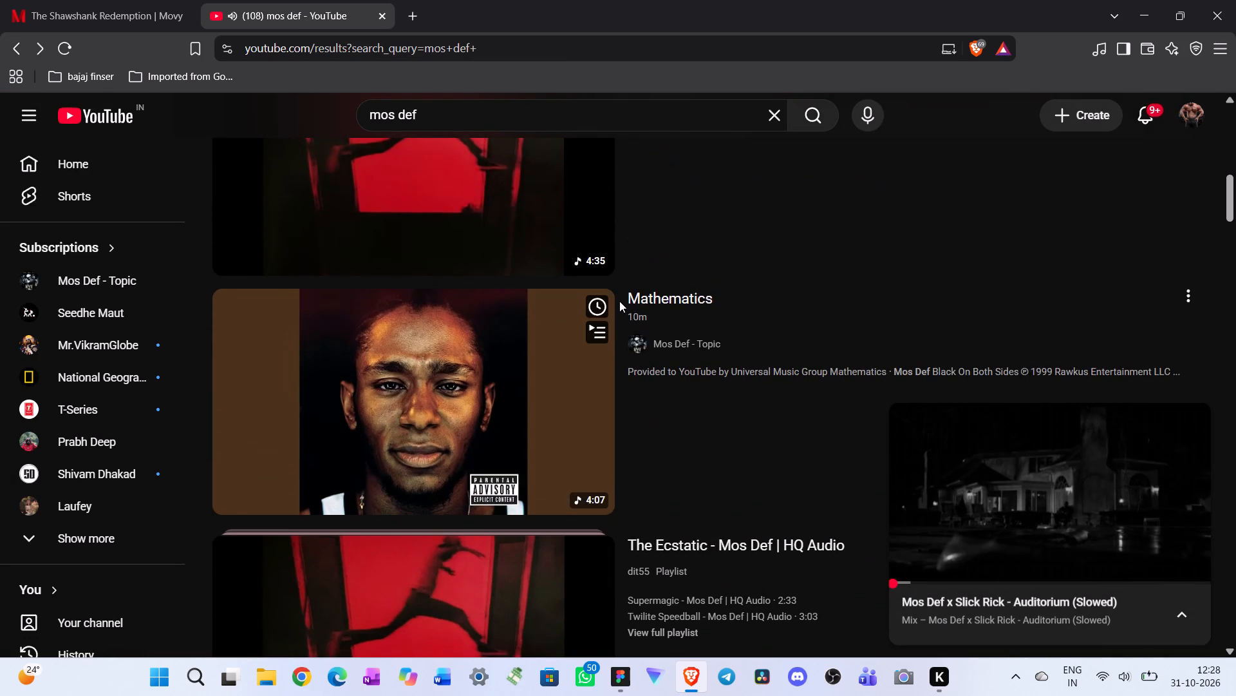
pyautogui.scroll(-1, 702, 372)
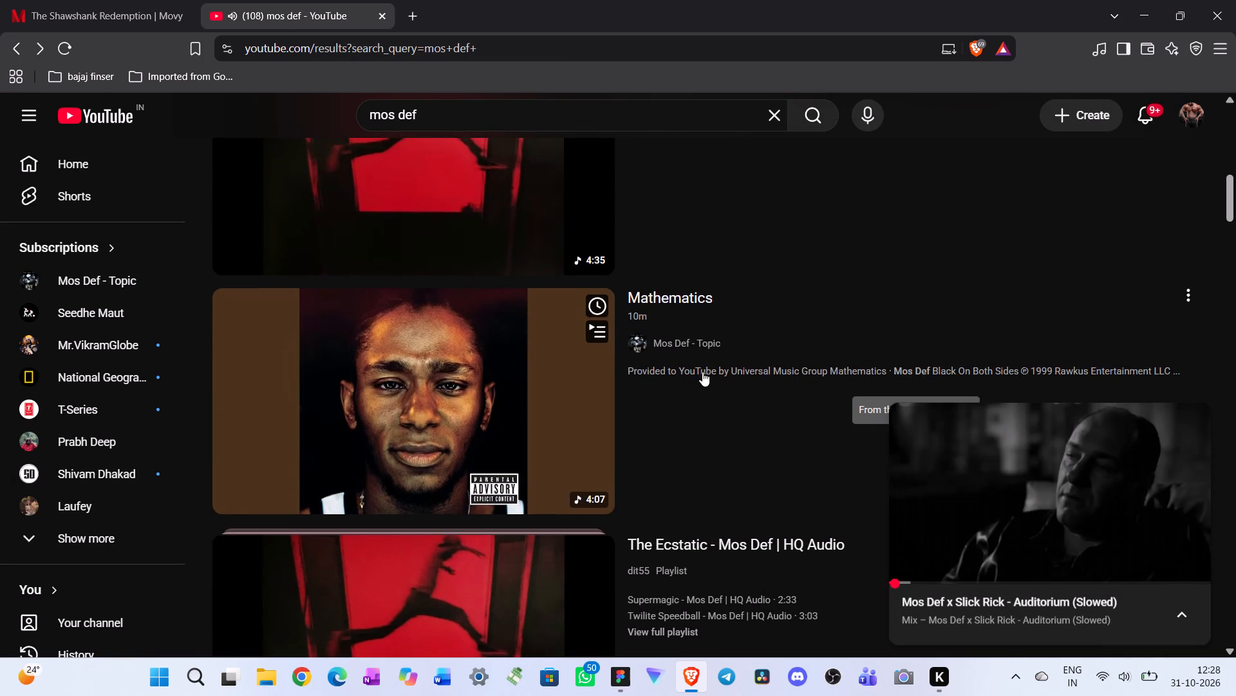
pyautogui.scroll(-2, 702, 372)
# Search YouTube for "mos def new album".
pyautogui.click(567, 114)
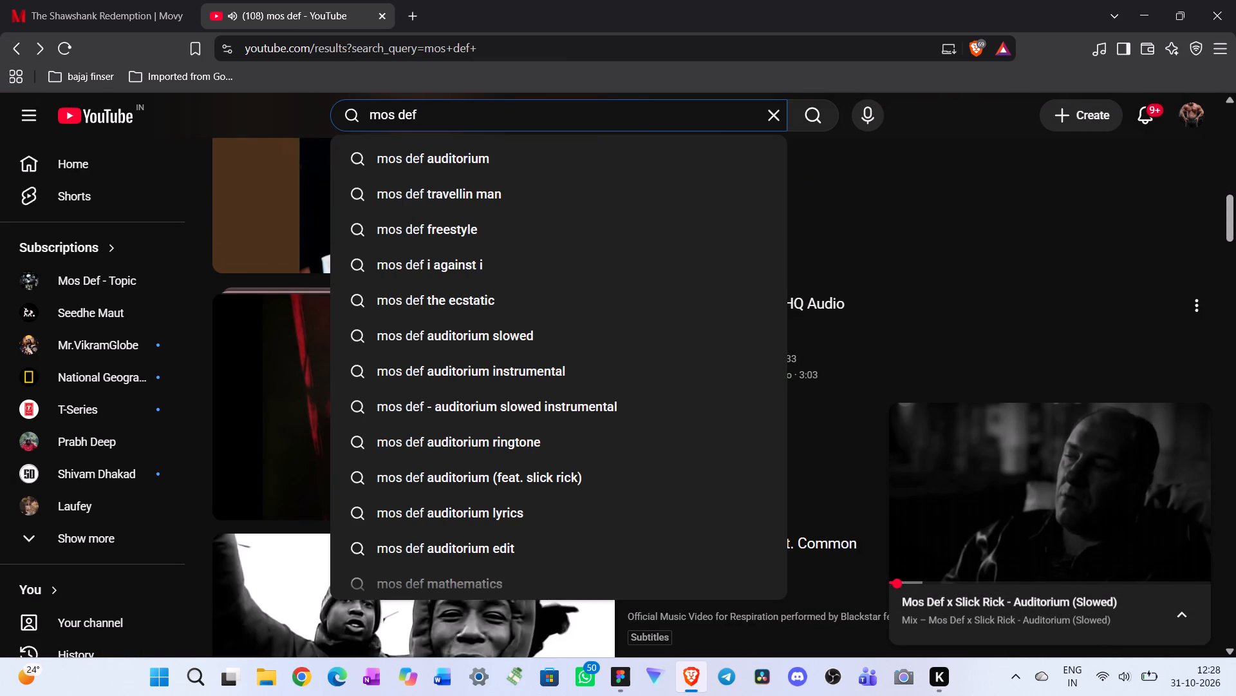
pyautogui.write('new albu')
pyautogui.press('m')
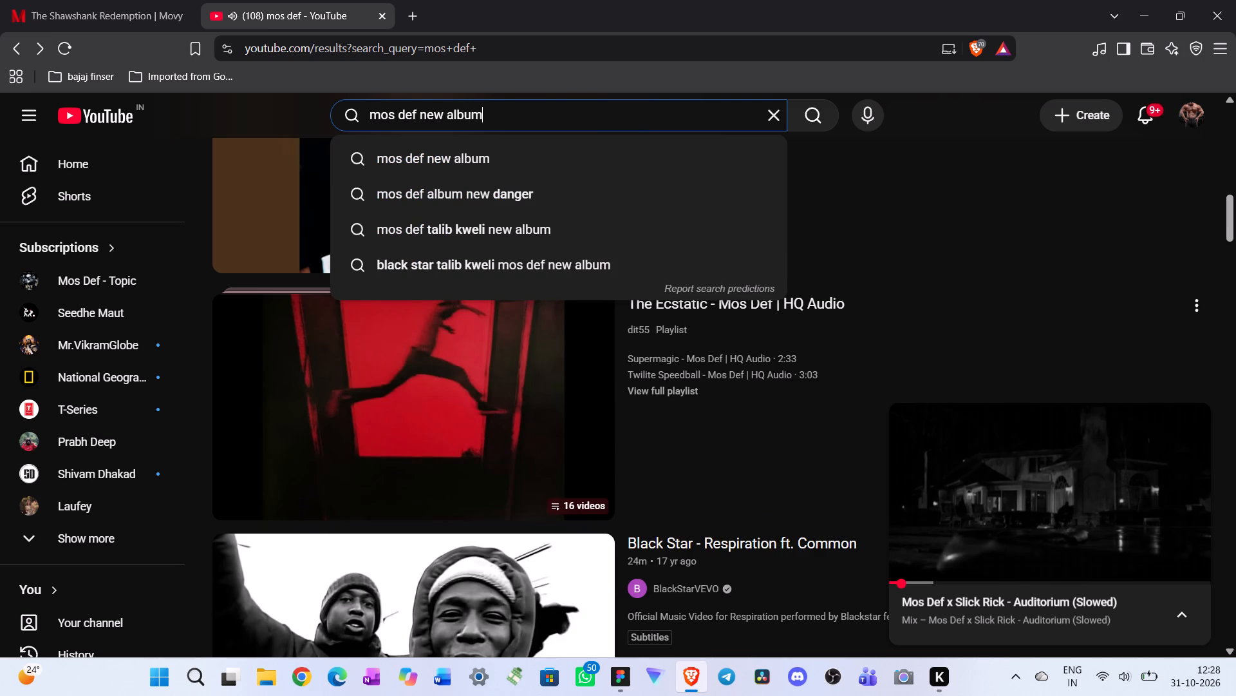
pyautogui.press('Return')
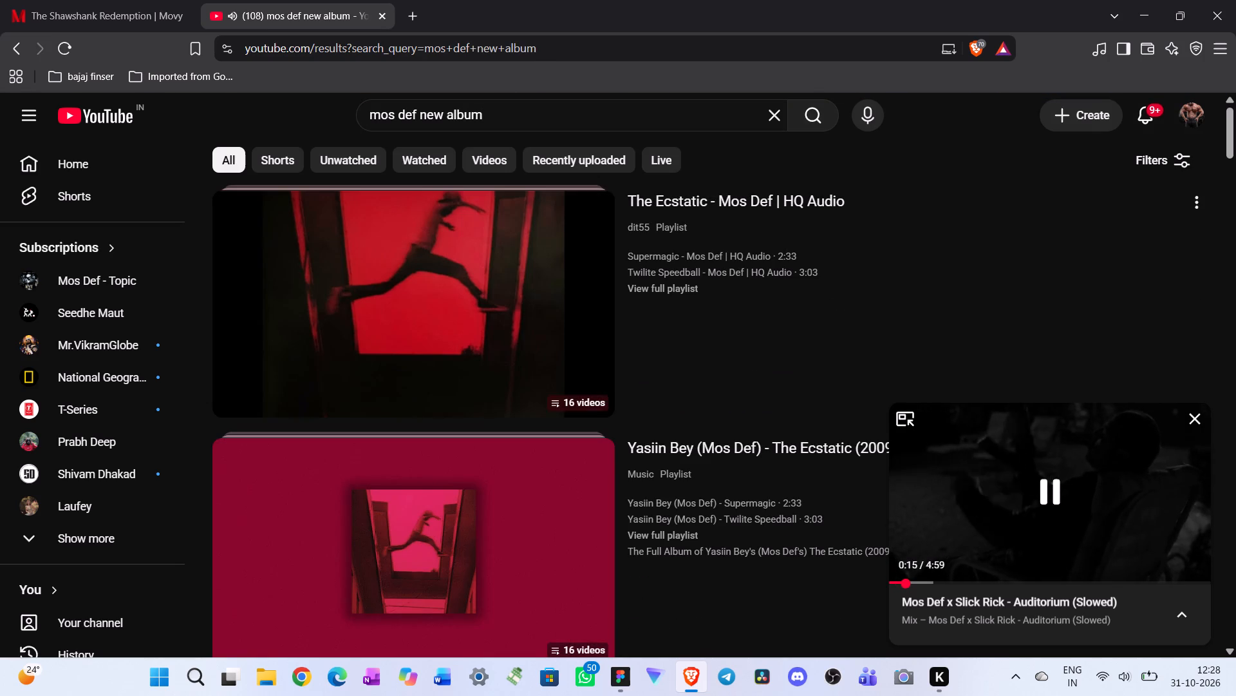
# Close the mini player and look through the album playlists in the search results.
pyautogui.scroll(-7, 639, 289)
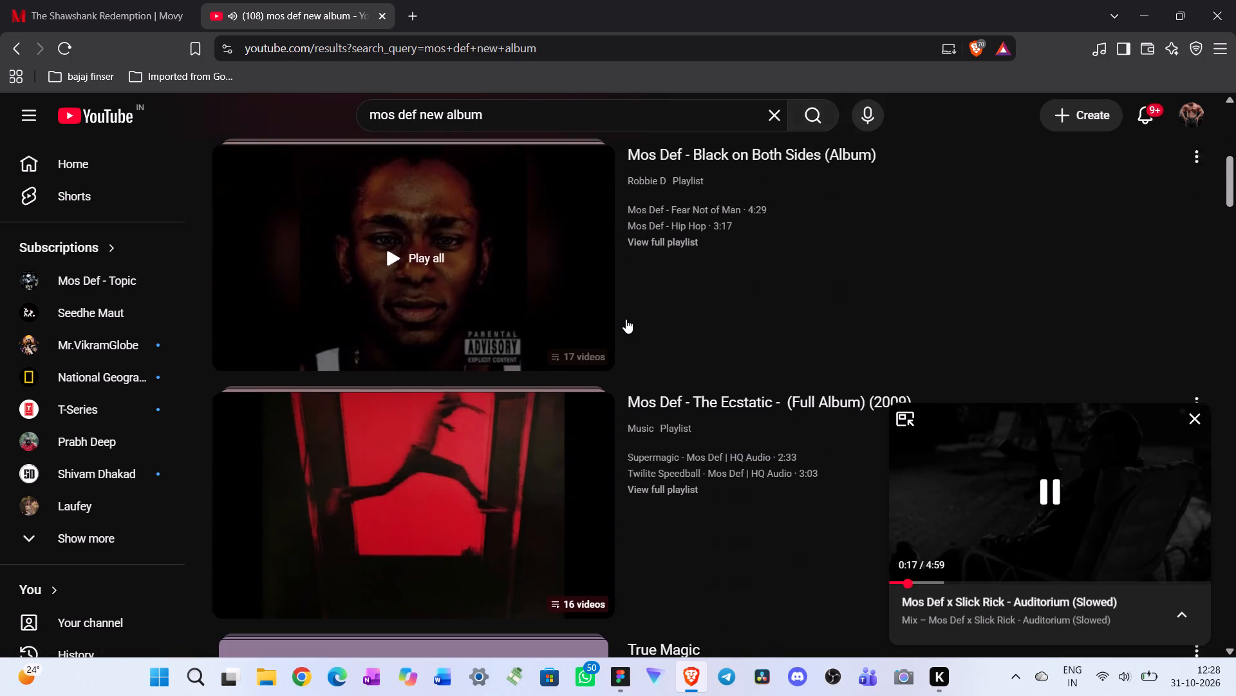
pyautogui.click(1195, 421)
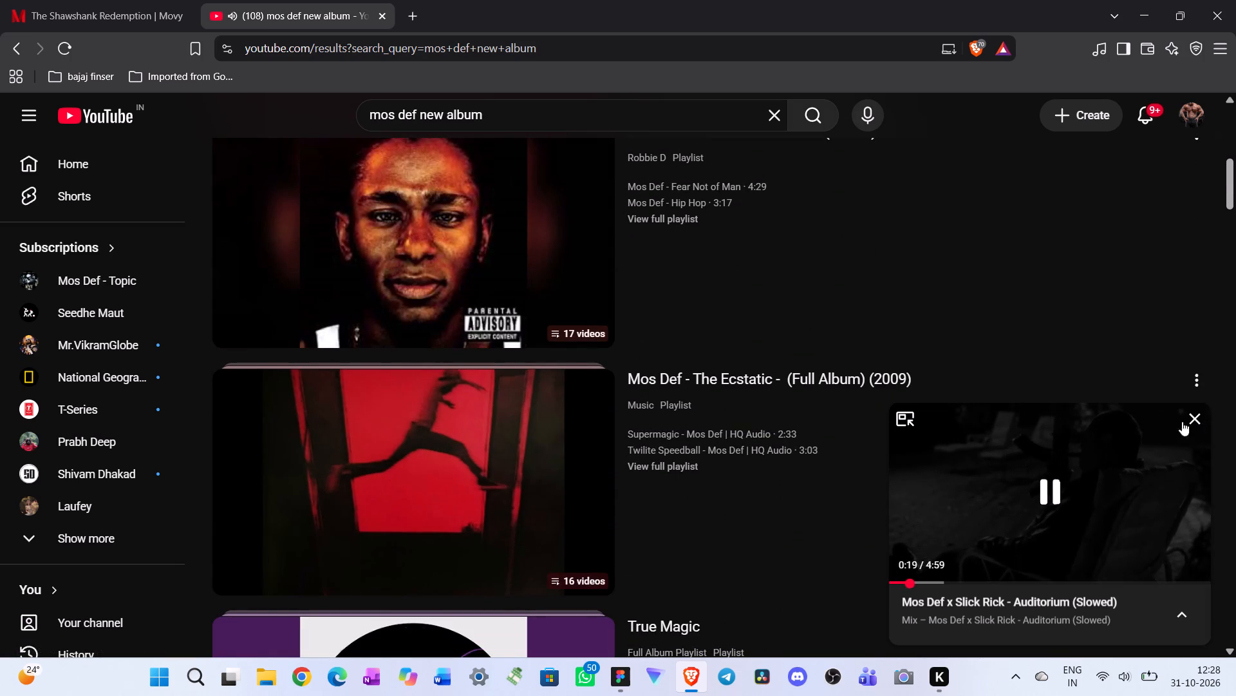
pyautogui.scroll(8, 670, 438)
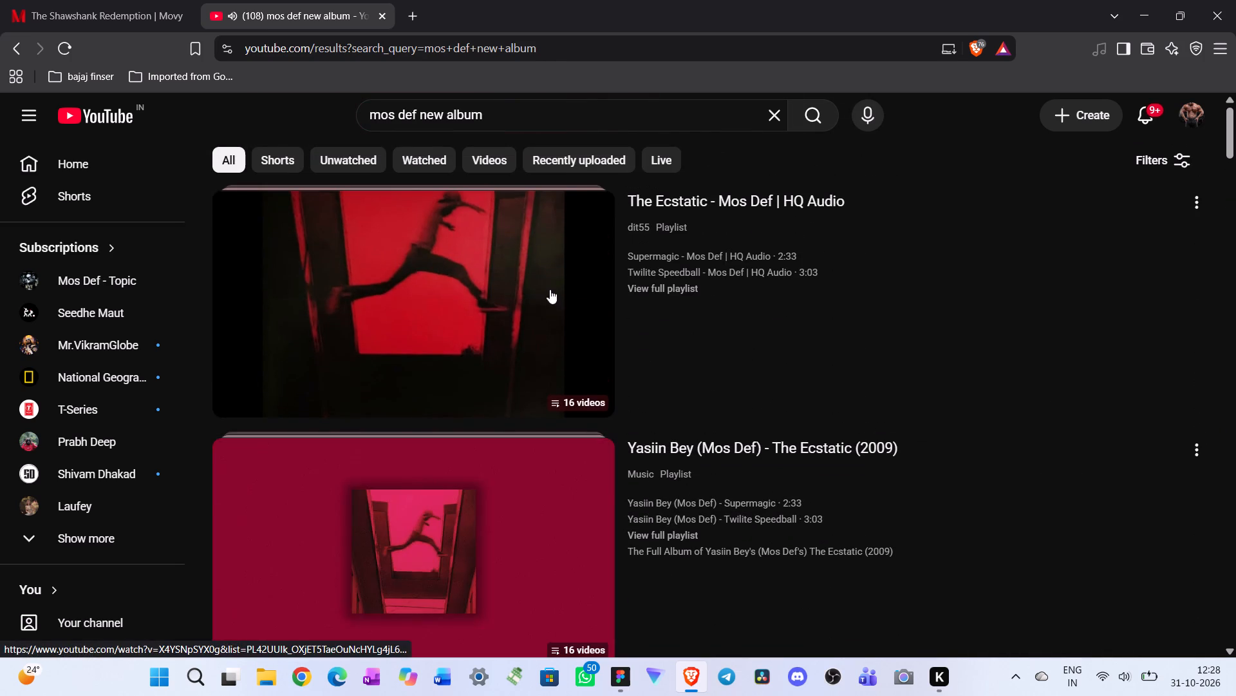
pyautogui.scroll(-8, 610, 384)
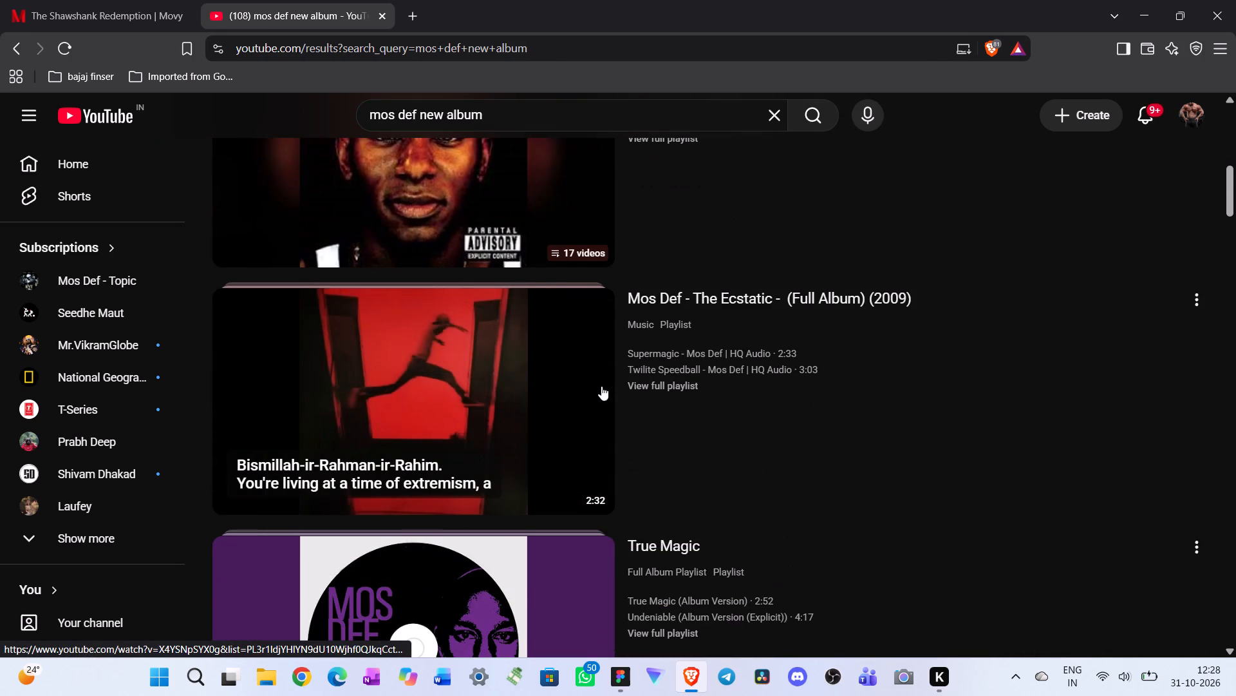
pyautogui.scroll(-4, 601, 386)
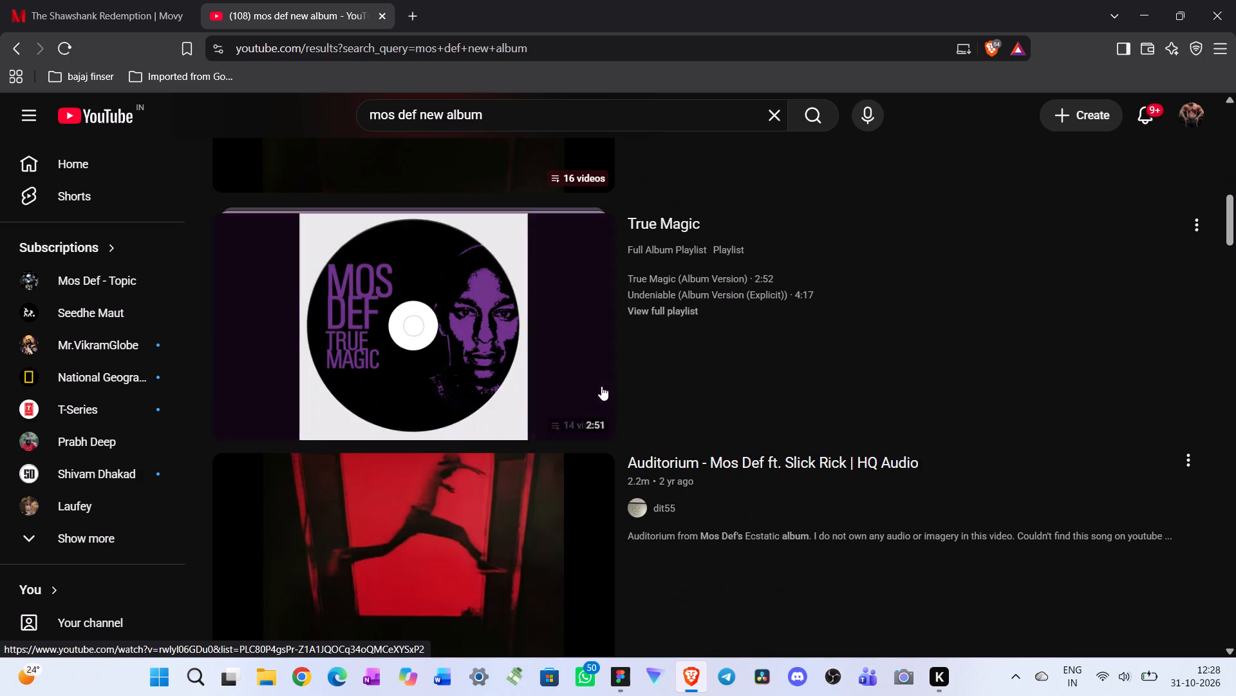
pyautogui.scroll(15, 601, 386)
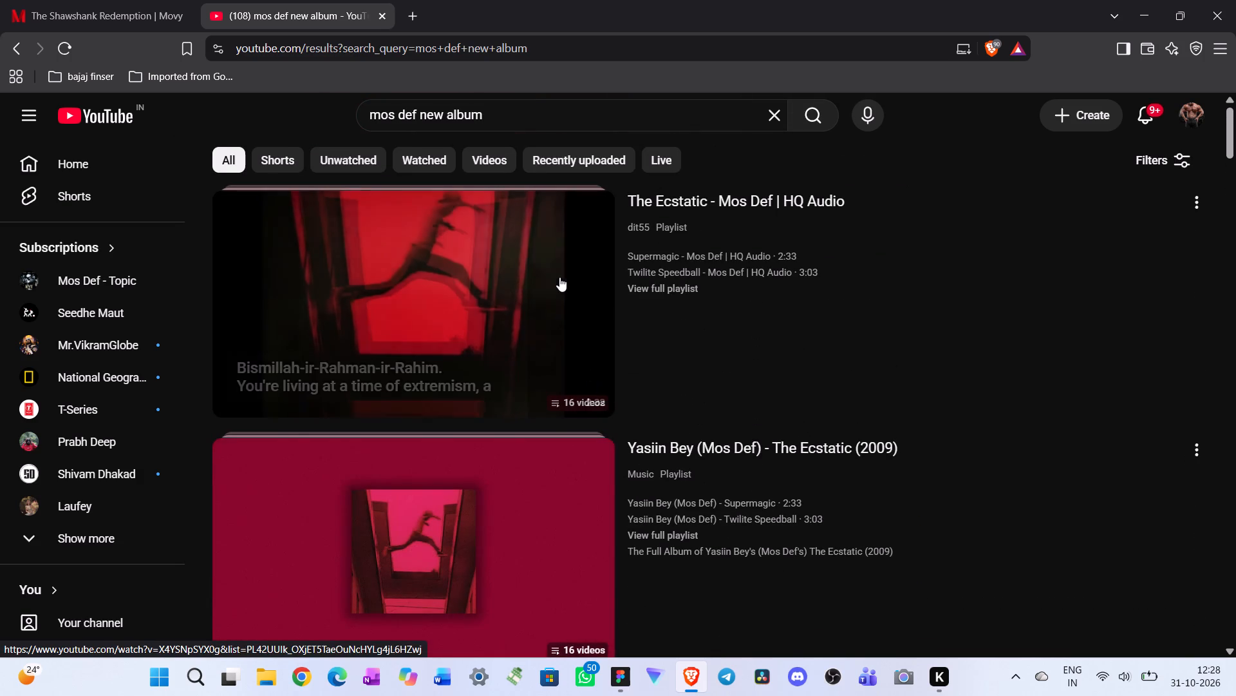
pyautogui.scroll(-5, 626, 376)
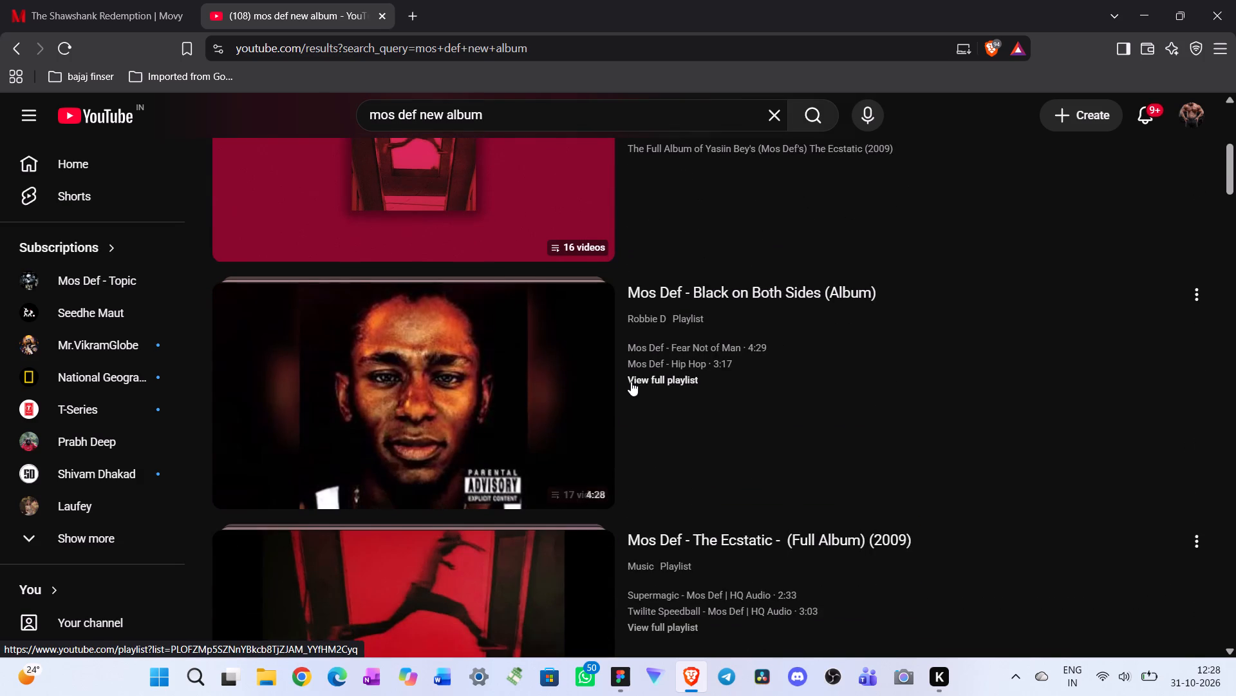
# Open the full "Mos Def - Black on Both Sides (Album)" playlist and play "Mos Def - Fear Not of Man".
pyautogui.click(648, 378)
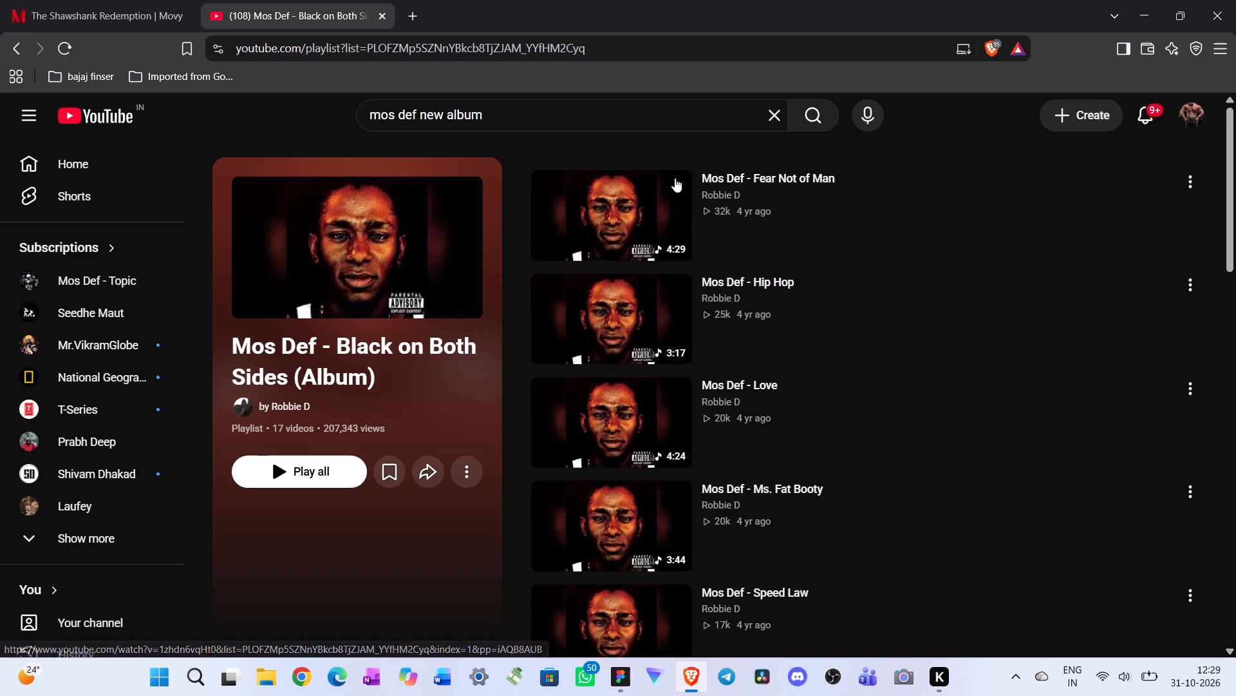
pyautogui.click(624, 211)
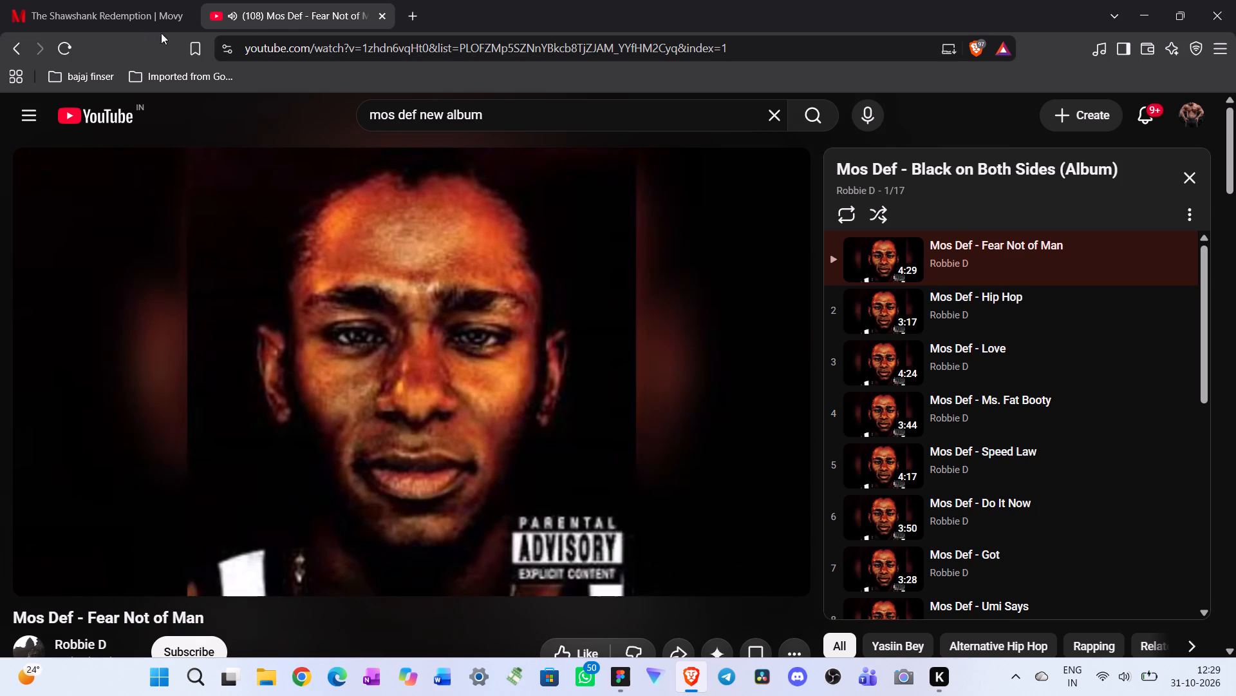
# Return to the Spotify Case study in Figma and hide the four-column layout guide on all vibe screens from Hype to Party.
pyautogui.click(1138, 14)
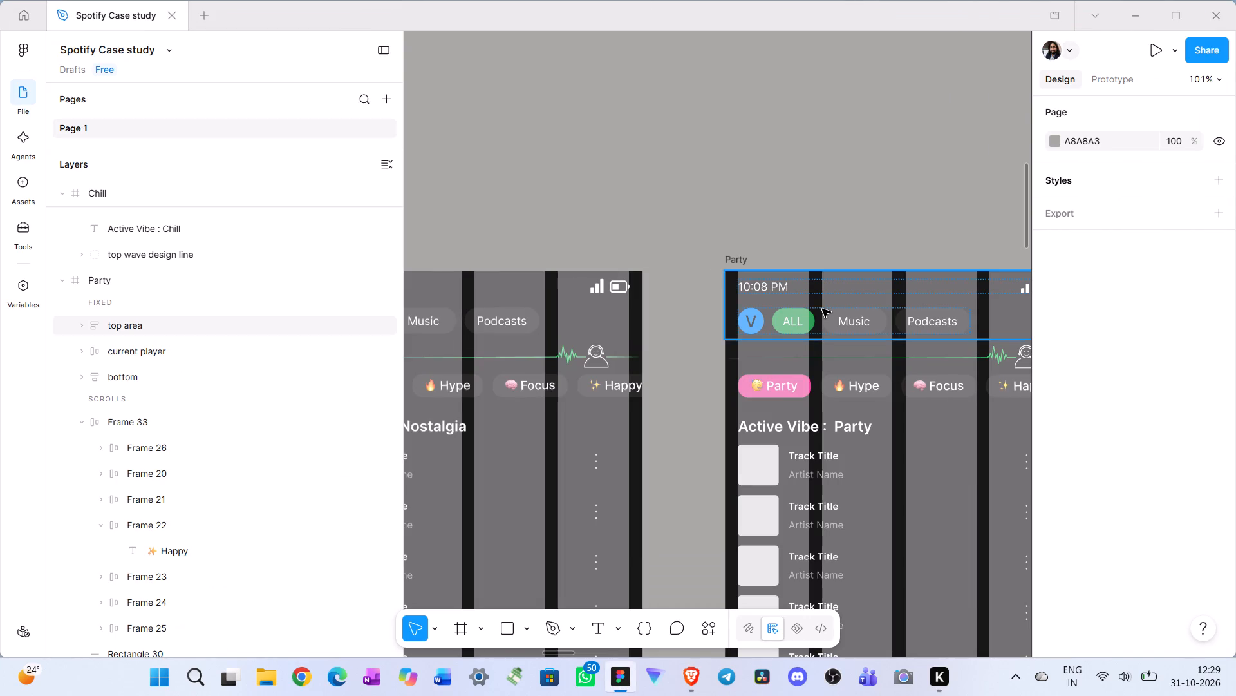
pyautogui.click(798, 179)
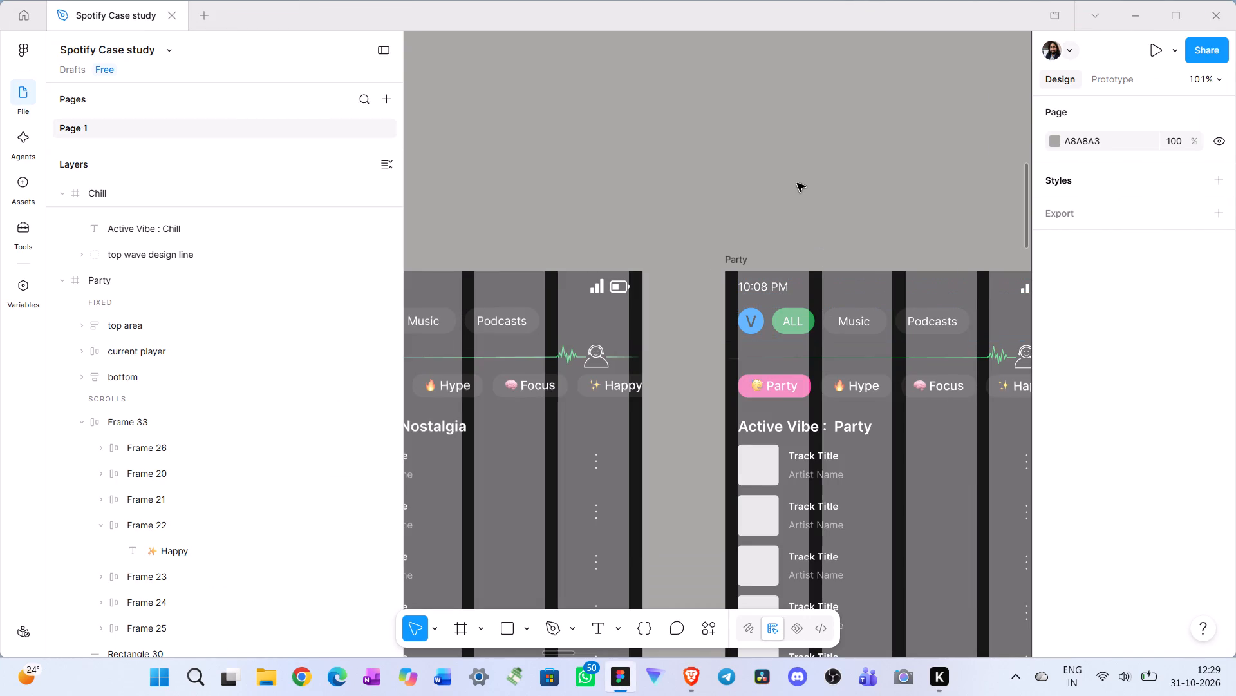
pyautogui.hscroll(-1, 797, 183)
pyautogui.hscroll(1, 789, 193)
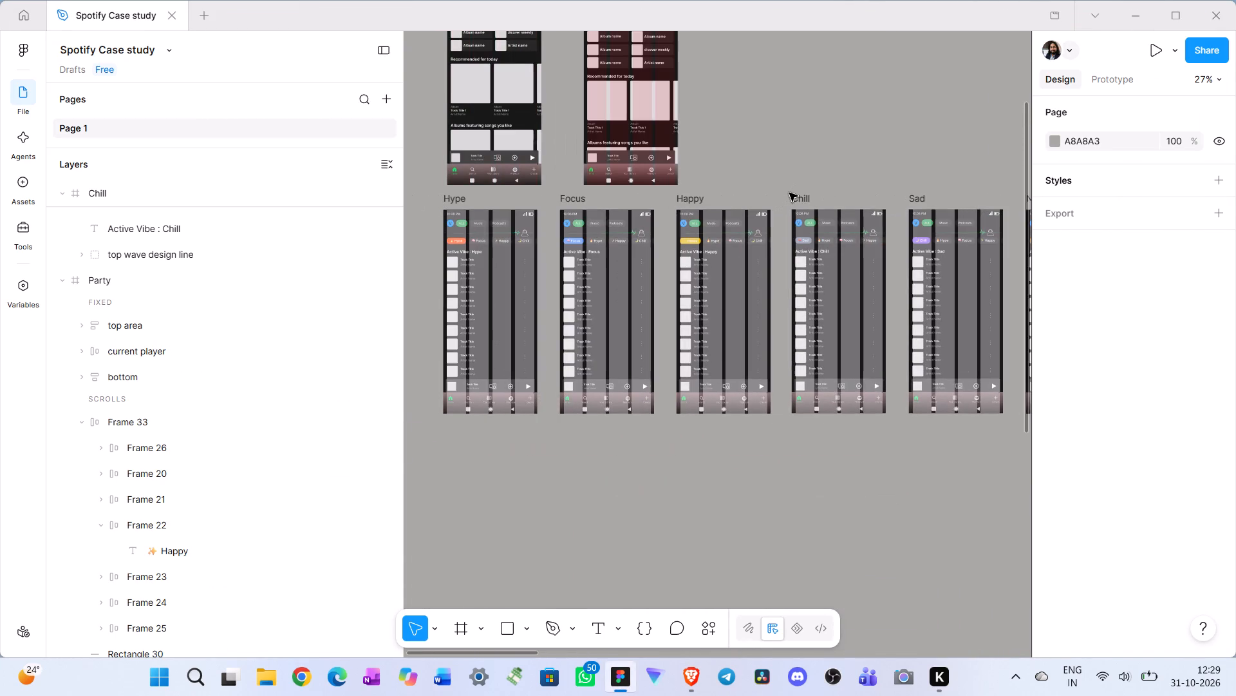
pyautogui.hscroll(1, 789, 193)
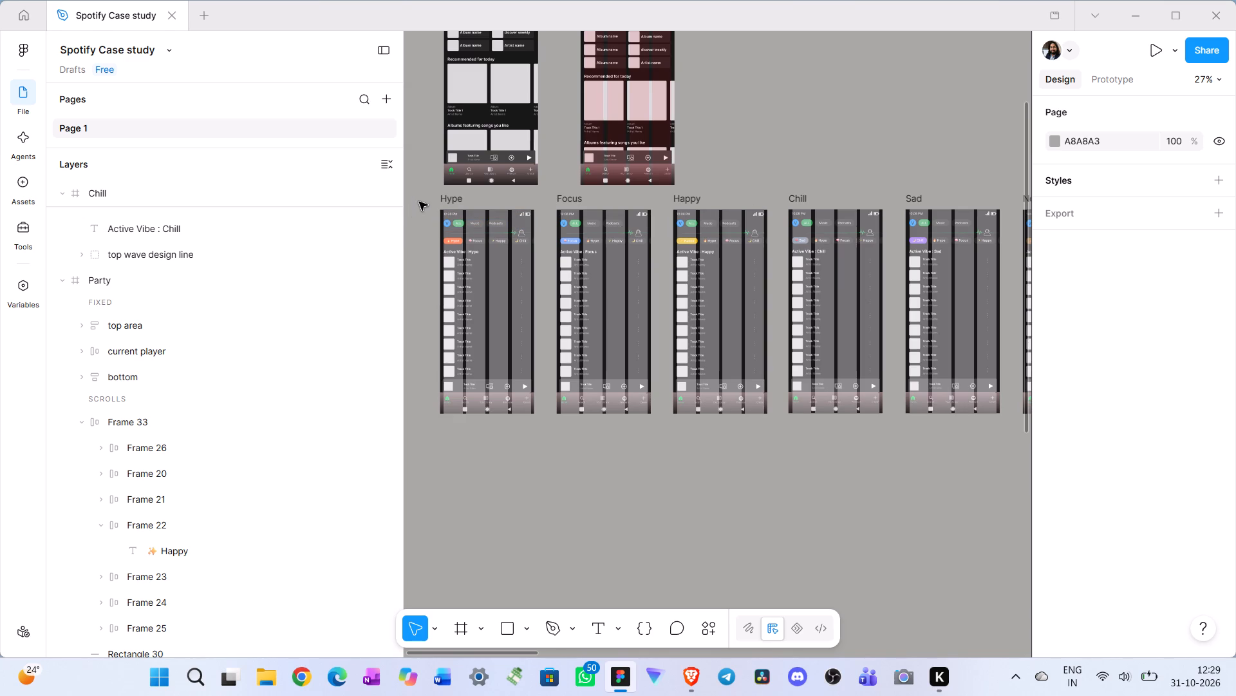
pyautogui.moveTo(420, 200); pyautogui.dragTo(1177, 494)
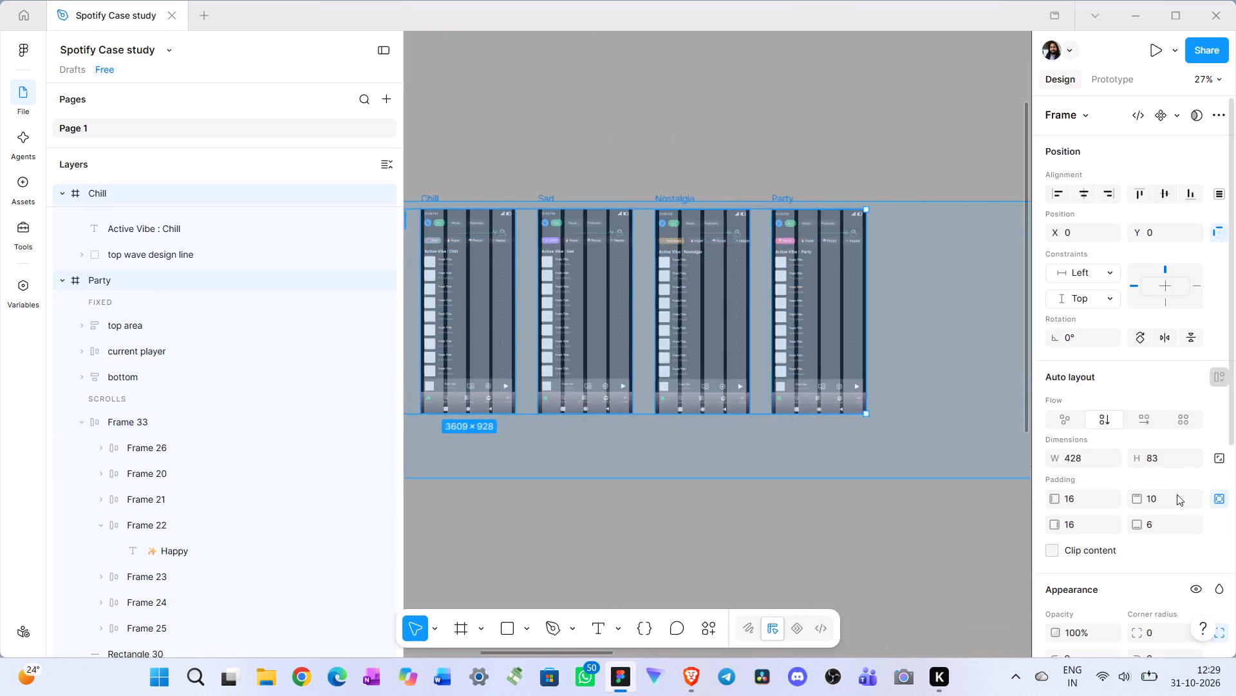
pyautogui.moveTo(1177, 494); pyautogui.dragTo(733, 436)
pyautogui.scroll(-5, 1170, 487)
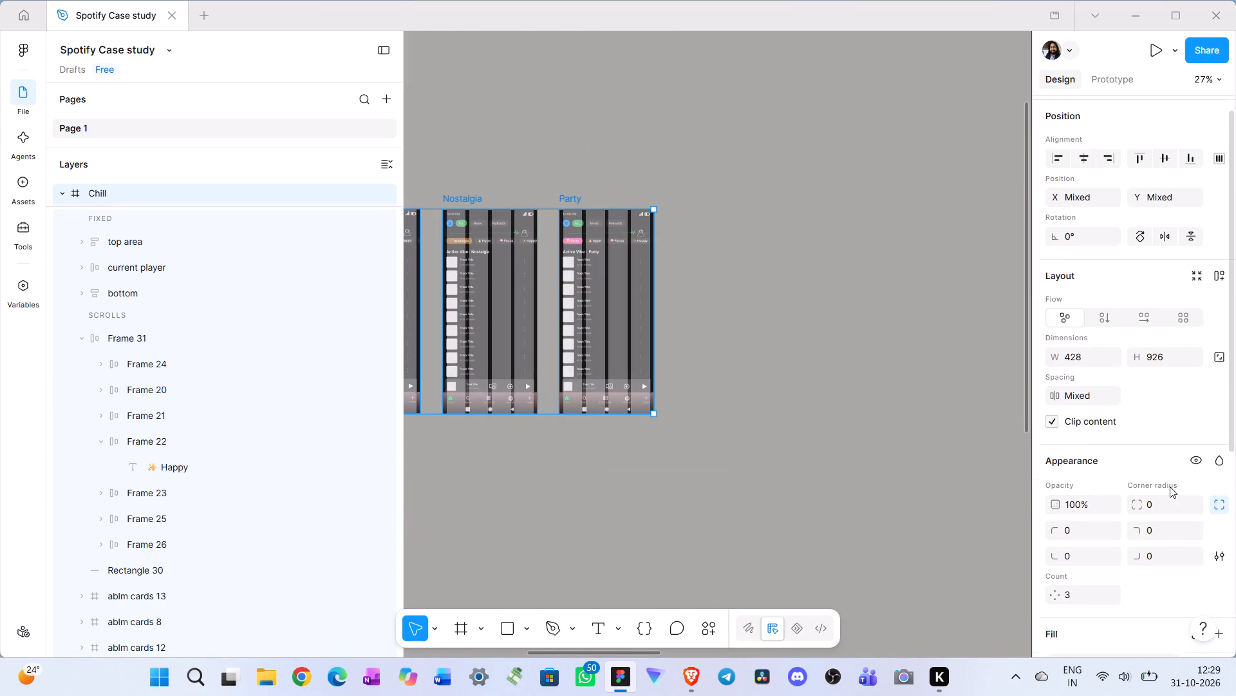
pyautogui.scroll(-3, 1197, 558)
pyautogui.click(1196, 556)
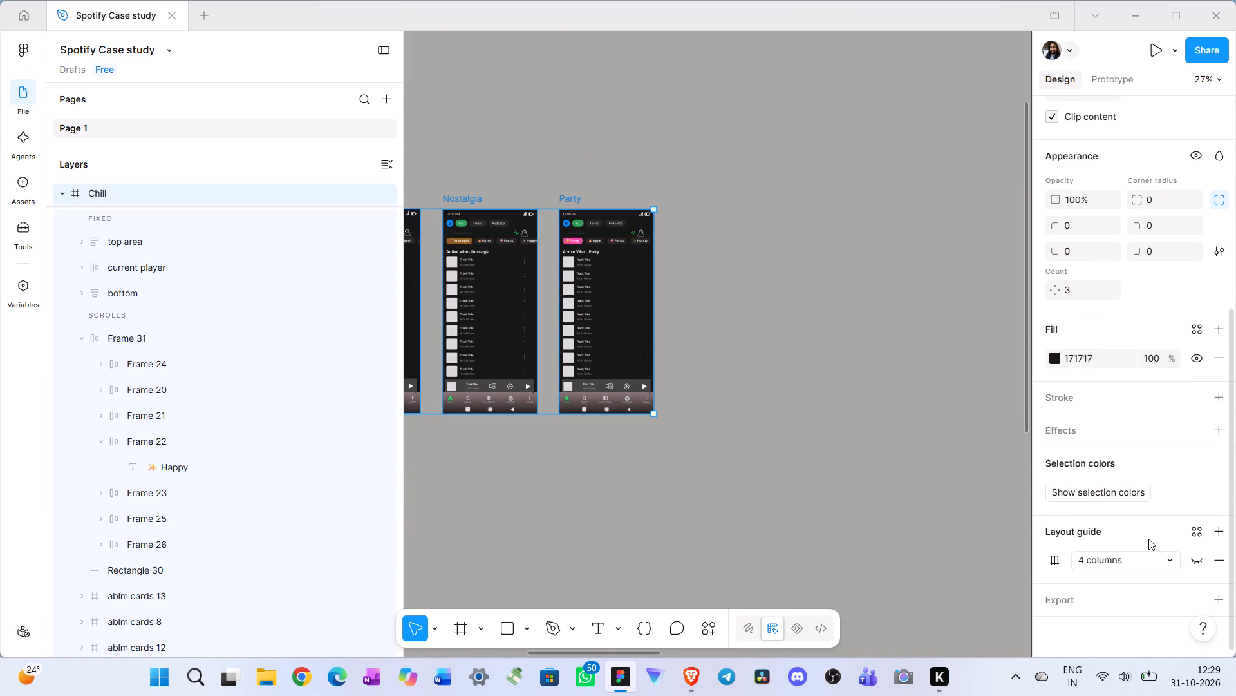
pyautogui.click(782, 414)
# Hide the four-column layout guide on the Redesigned Screen - Vibe Bar frame.
pyautogui.hscroll(5, 777, 385)
pyautogui.scroll(1, 774, 380)
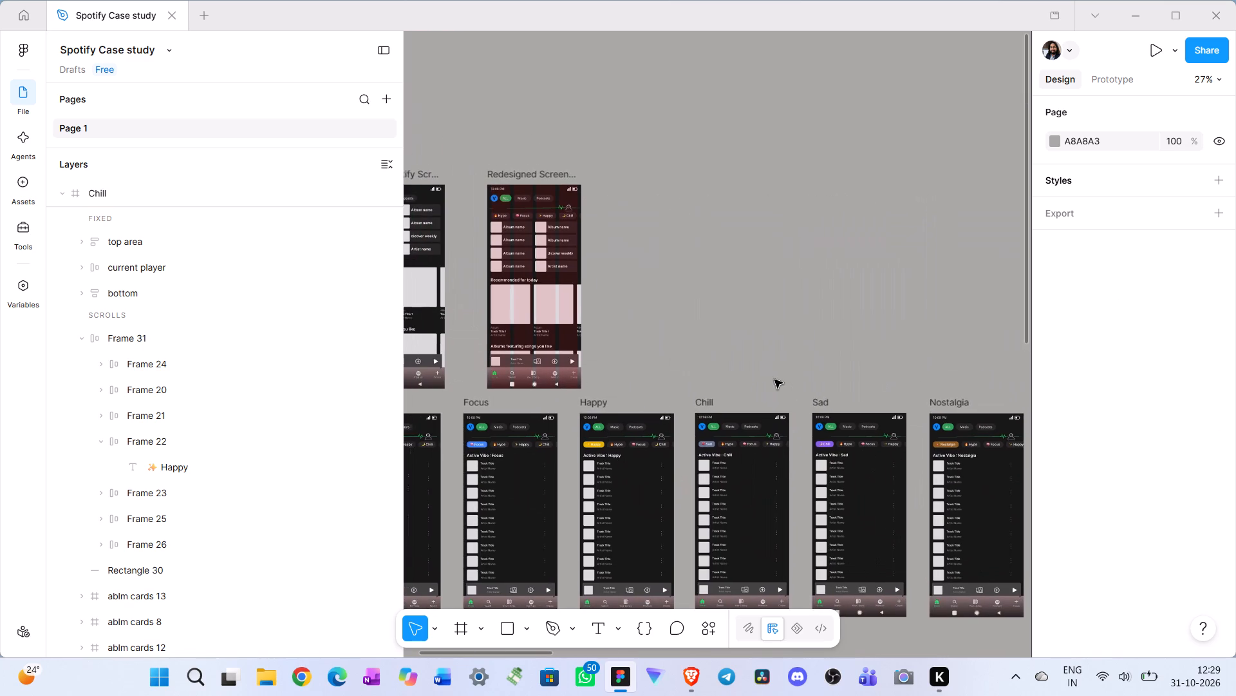
pyautogui.scroll(1, 774, 380)
pyautogui.hscroll(1, 762, 257)
pyautogui.moveTo(835, 226); pyautogui.dragTo(603, 177)
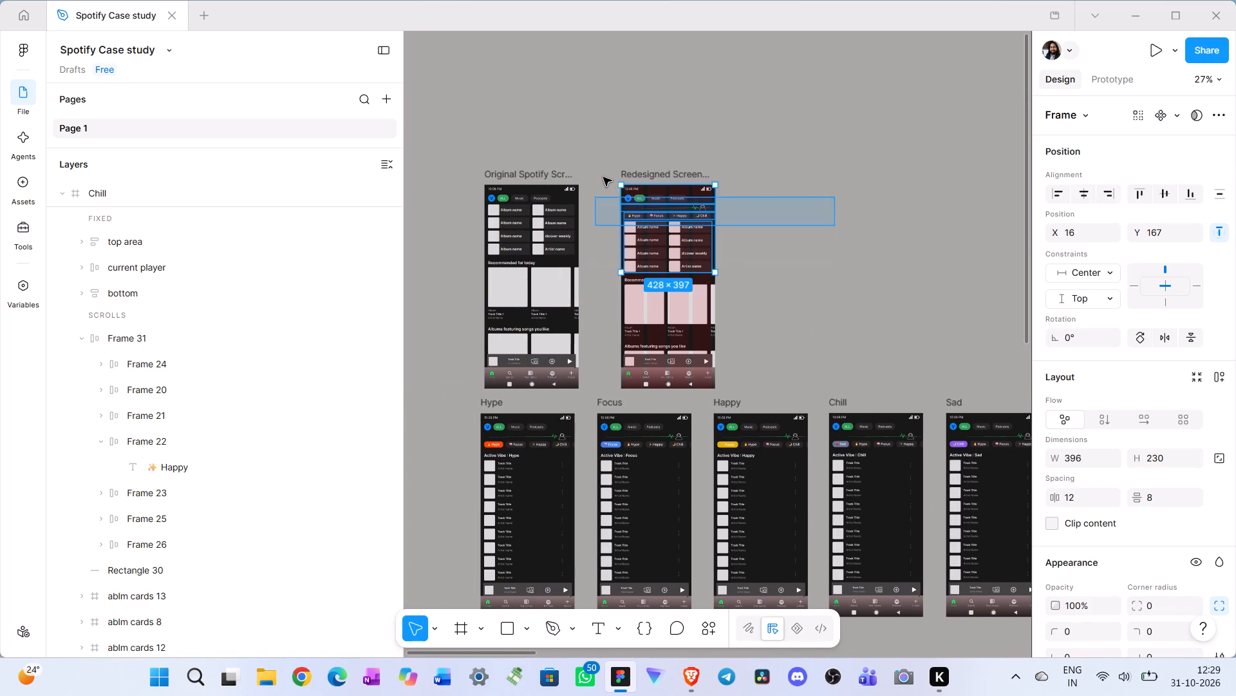
pyautogui.moveTo(603, 177); pyautogui.dragTo(612, 164)
pyautogui.click(677, 87)
pyautogui.moveTo(598, 134); pyautogui.dragTo(676, 233)
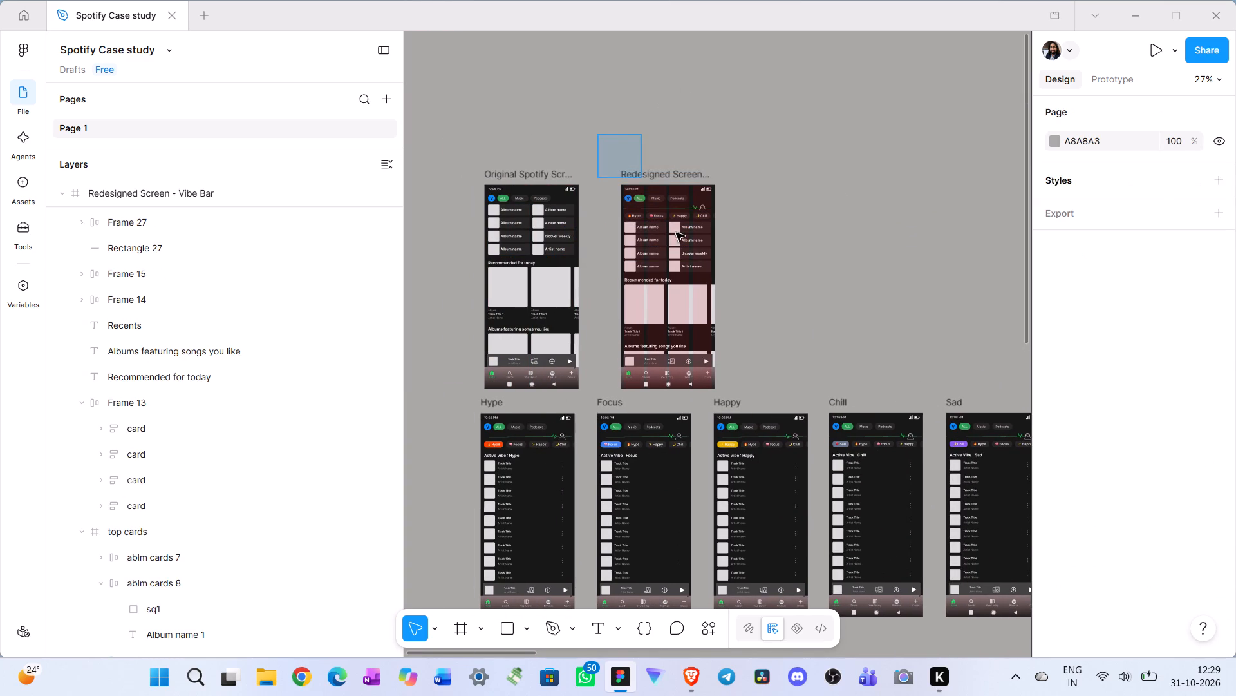
pyautogui.moveTo(676, 233); pyautogui.dragTo(764, 394)
pyautogui.scroll(-4, 1139, 479)
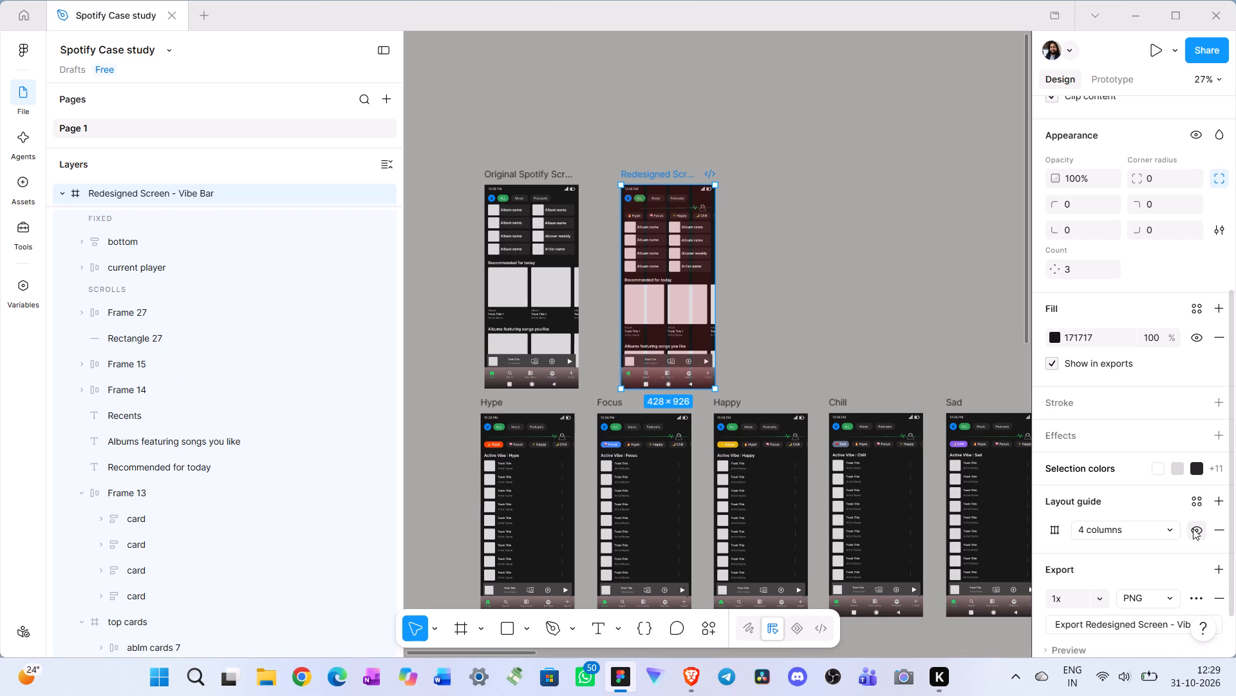
pyautogui.click(1193, 529)
pyautogui.click(769, 268)
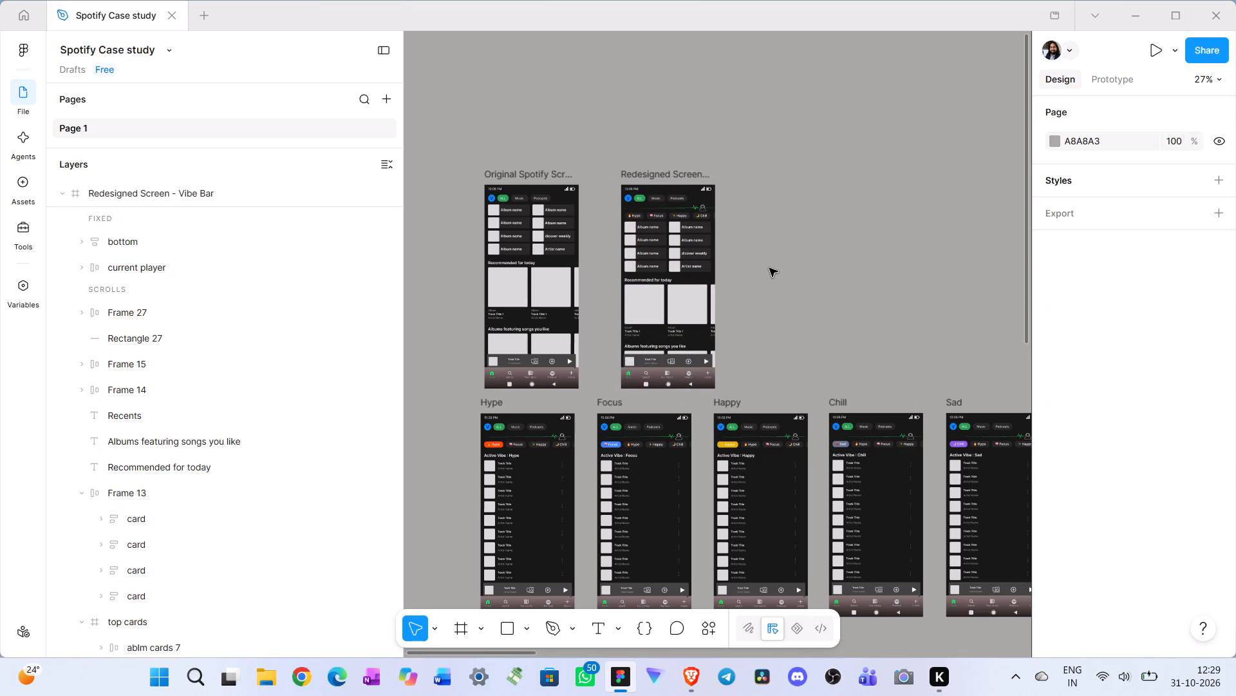
# Set the prototype scroll overflow of the Frame 27 chip row on the Redesigned Screen - Vibe Bar to Horizontal.
pyautogui.hscroll(2, 769, 268)
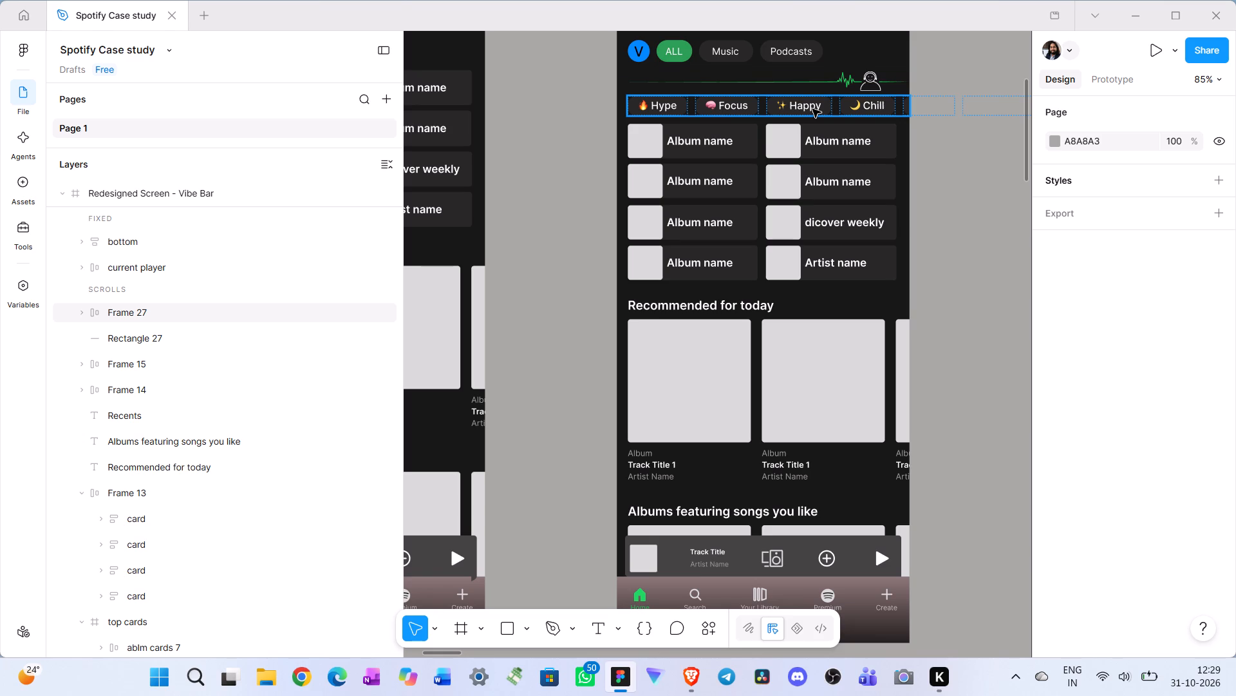
pyautogui.click(671, 103)
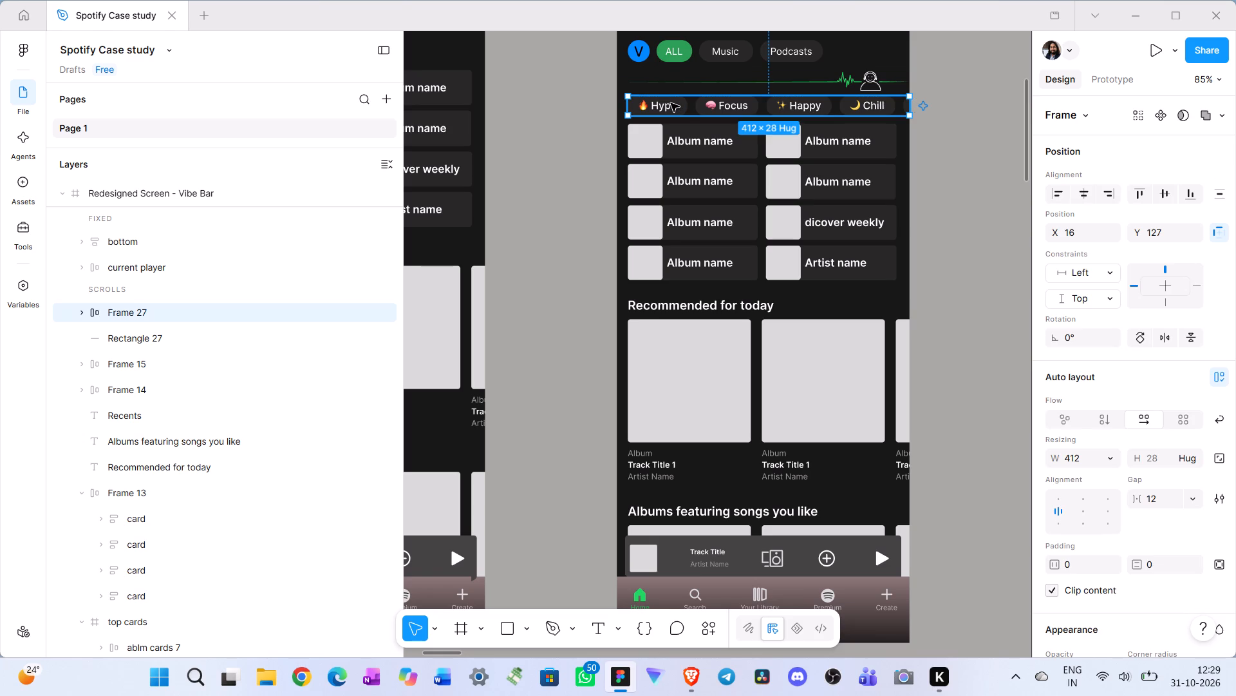
pyautogui.doubleClick(671, 103)
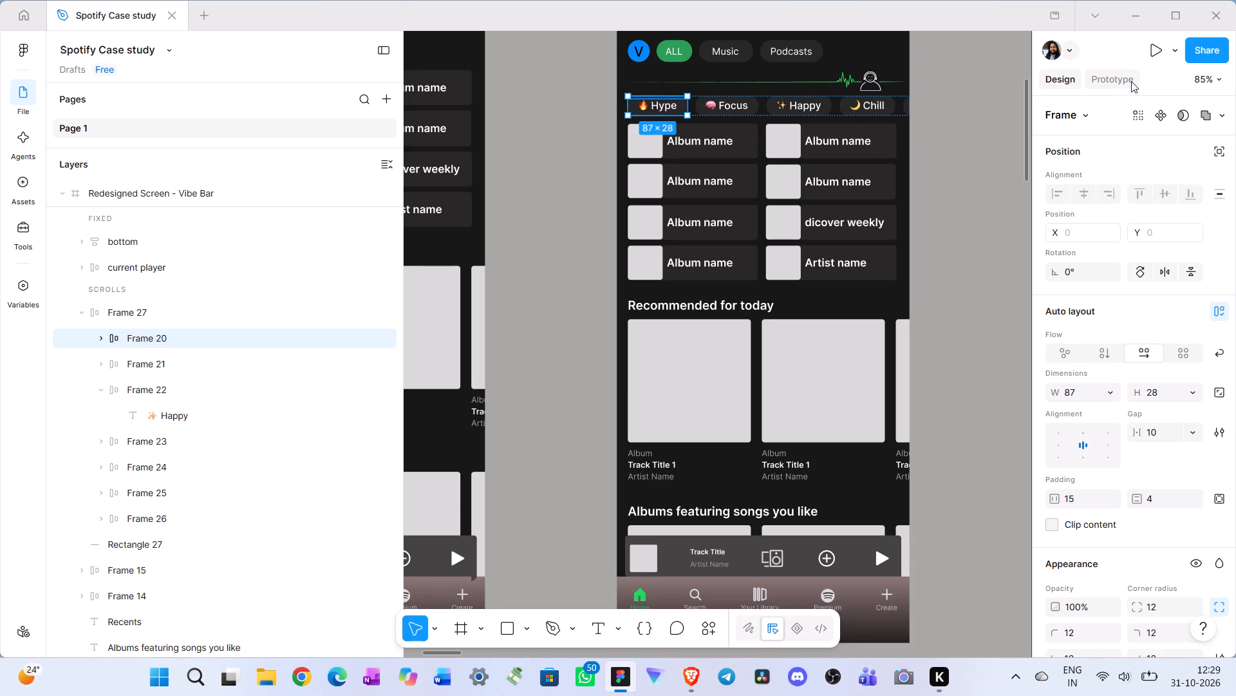
pyautogui.click(1012, 90)
pyautogui.click(856, 112)
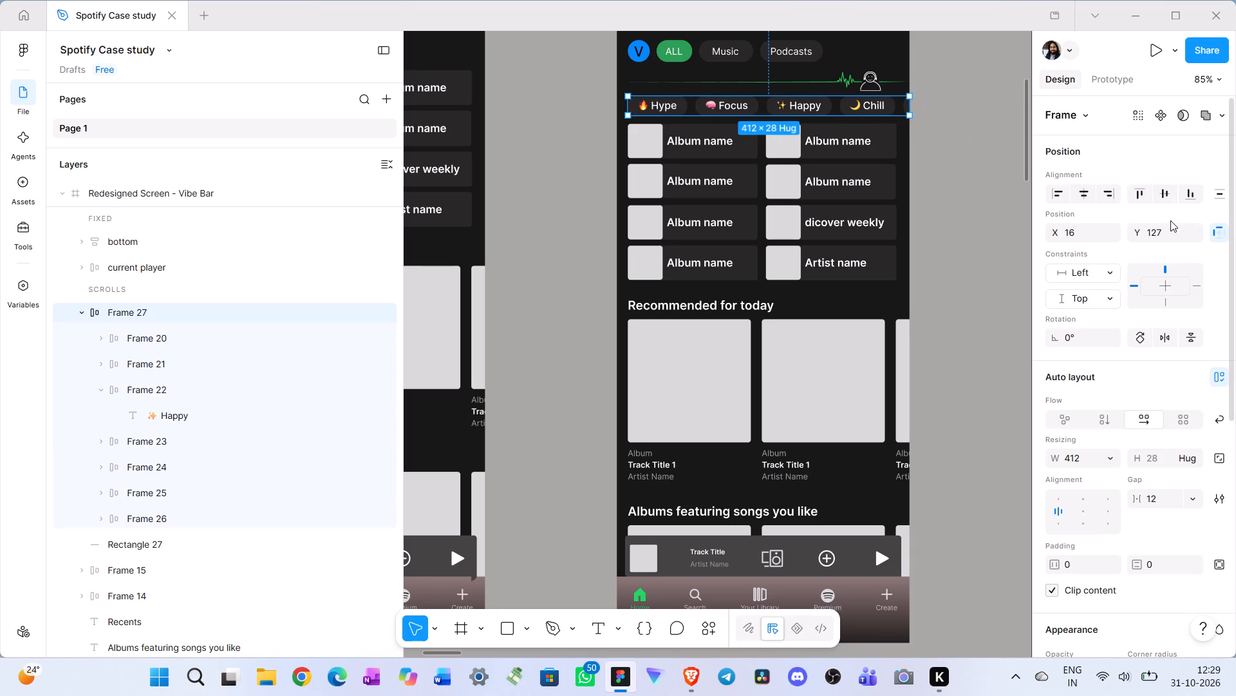
pyautogui.click(1117, 75)
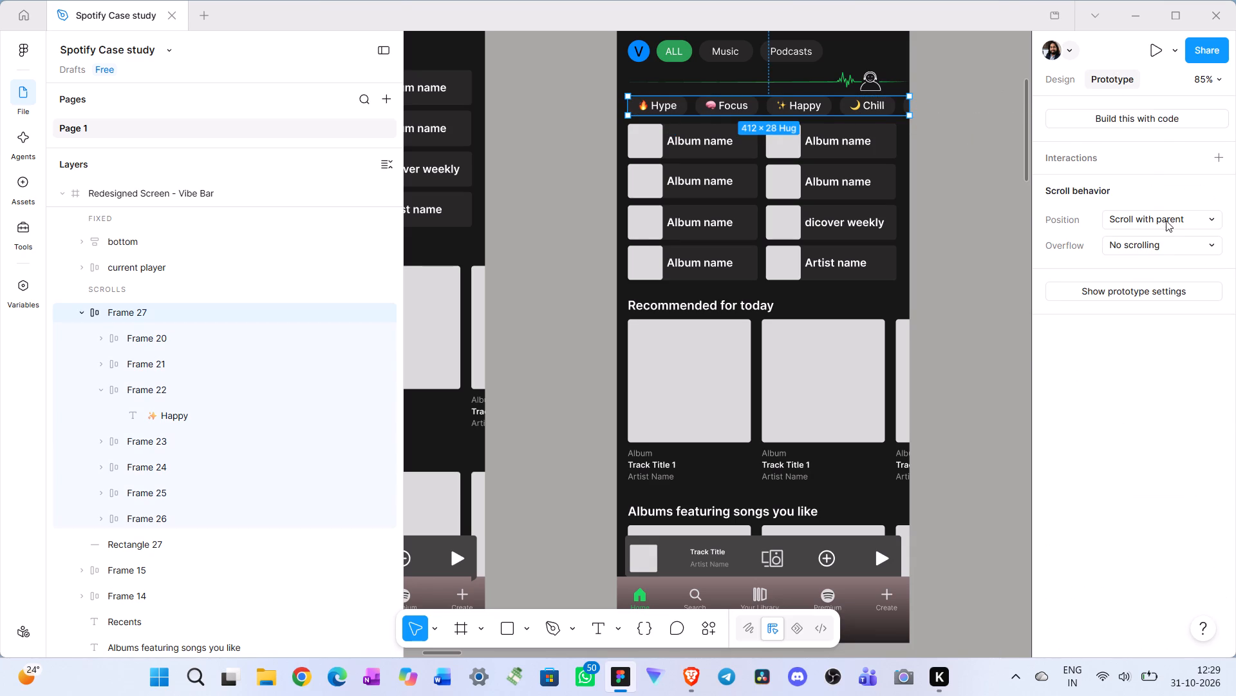
pyautogui.click(1166, 220)
pyautogui.click(1166, 220)
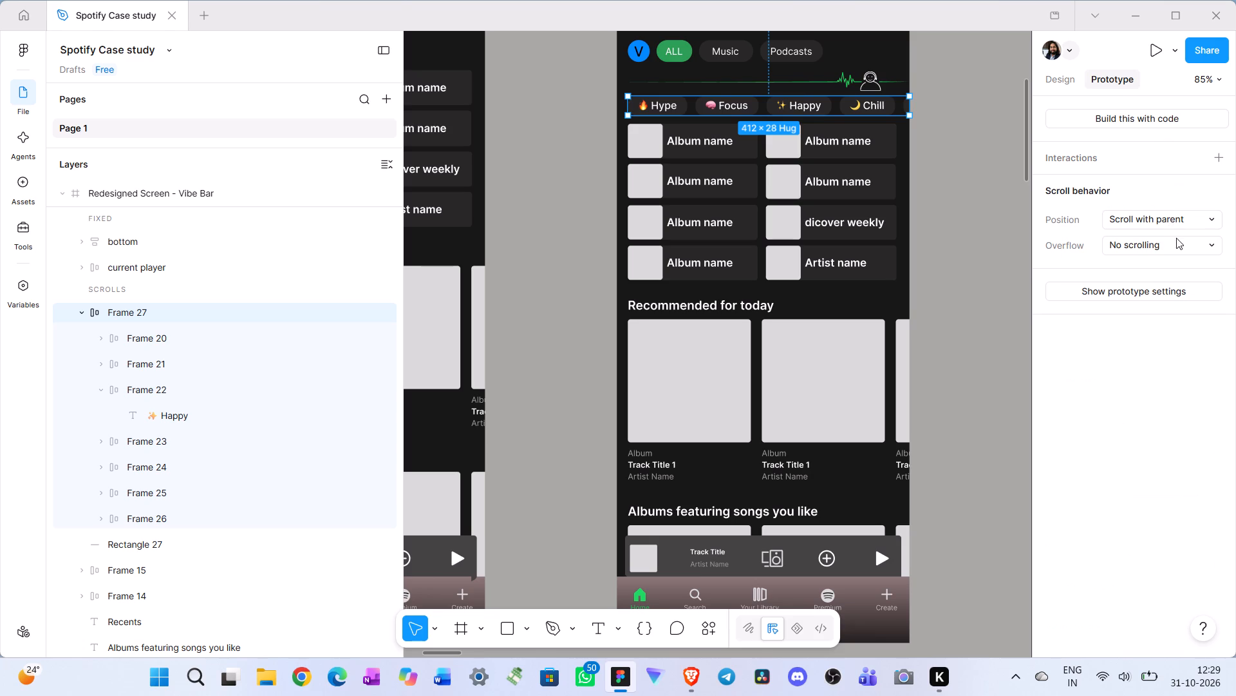
pyautogui.click(1179, 249)
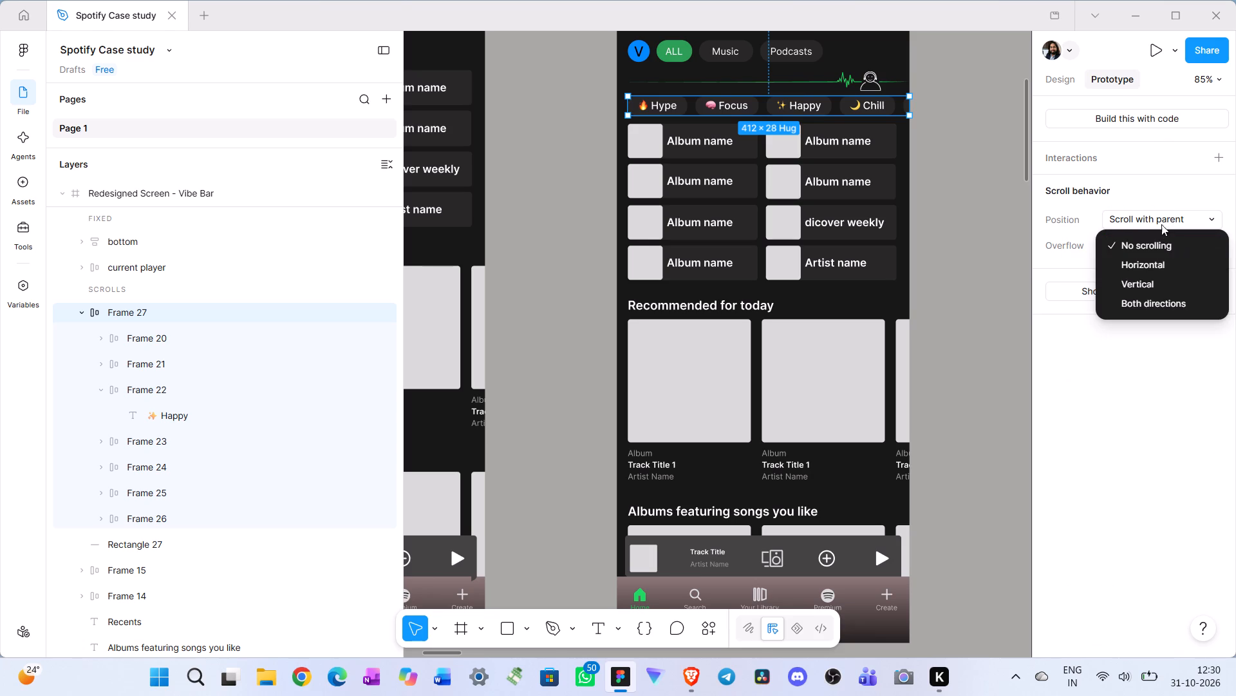
pyautogui.click(1165, 191)
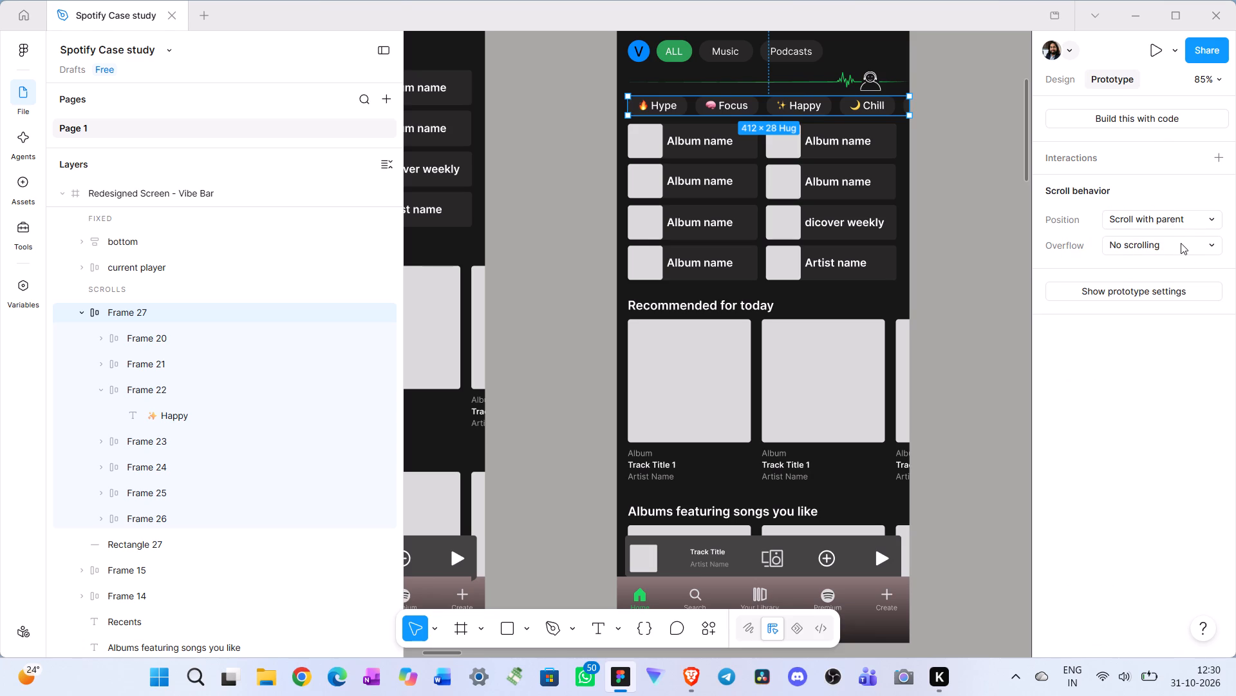
pyautogui.click(1194, 220)
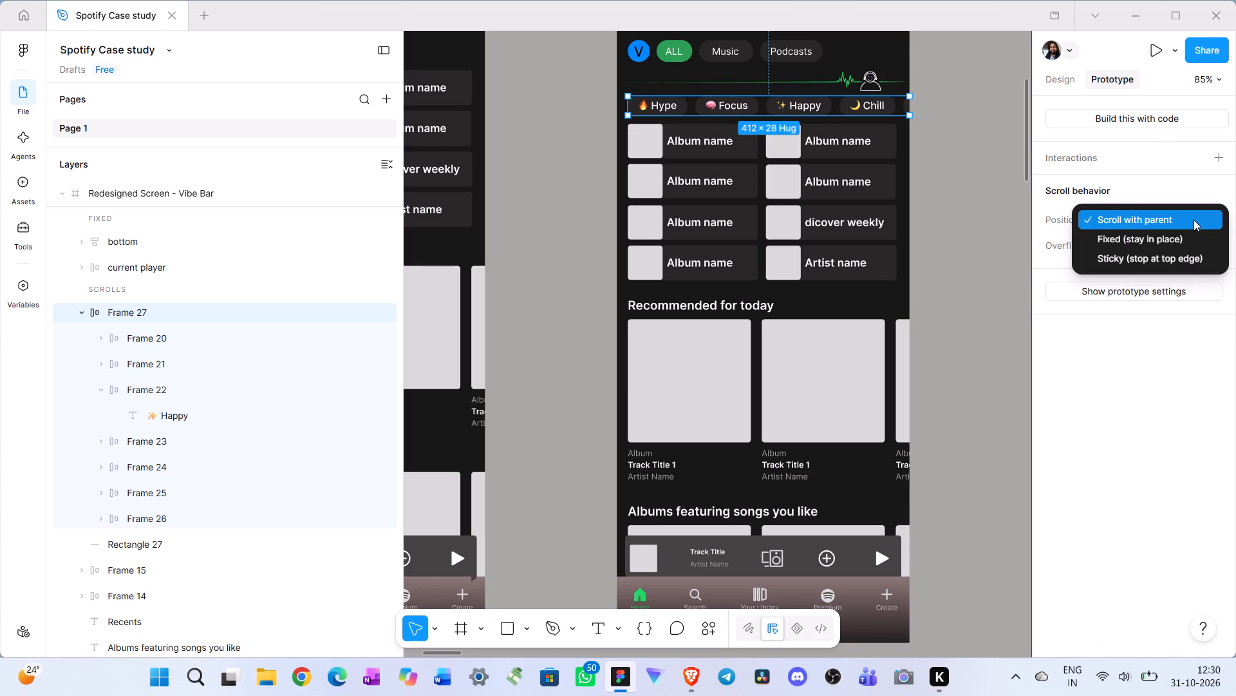
pyautogui.click(1194, 220)
pyautogui.click(1196, 245)
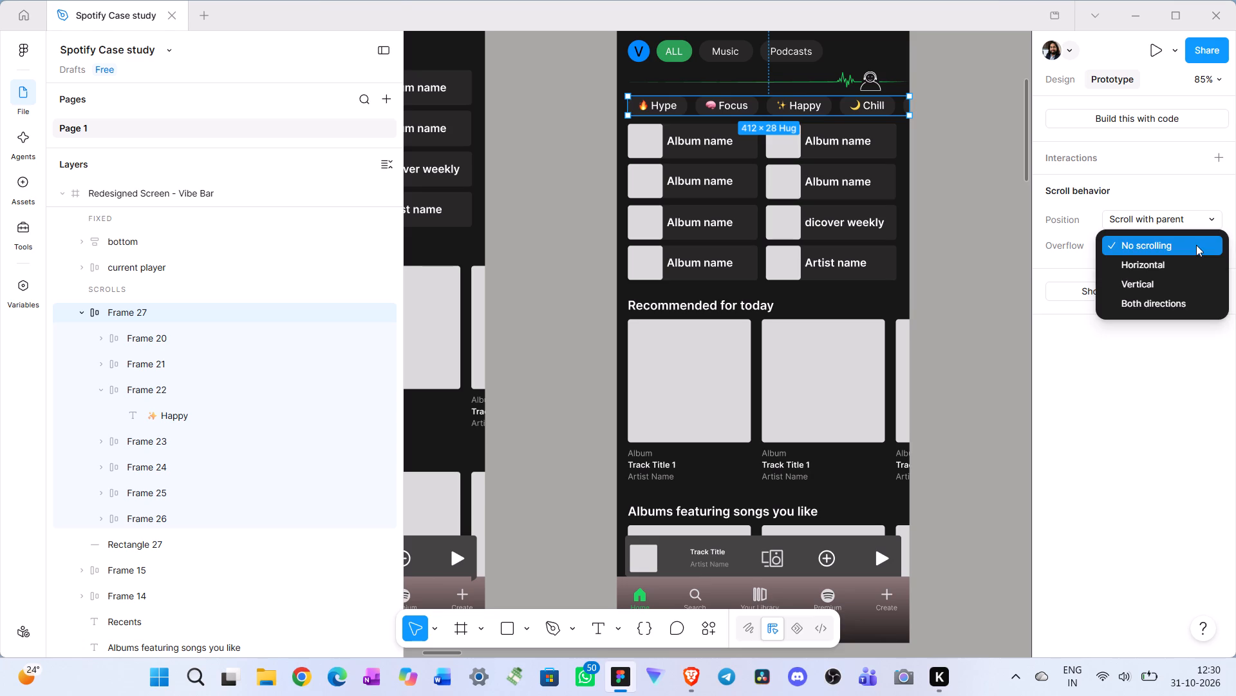
pyautogui.click(1189, 265)
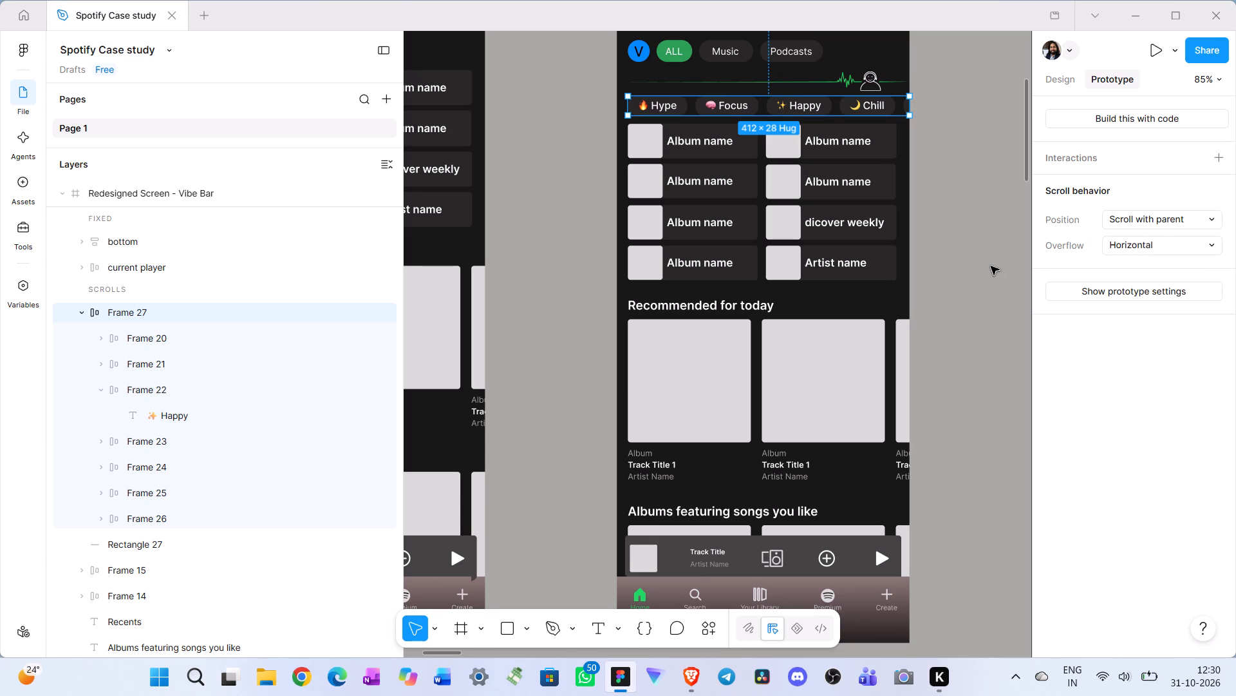
# Set the prototype scroll overflow of the vibe chip rows on the Hype, Focus and Happy screens to Horizontal.
pyautogui.scroll(-5, 988, 264)
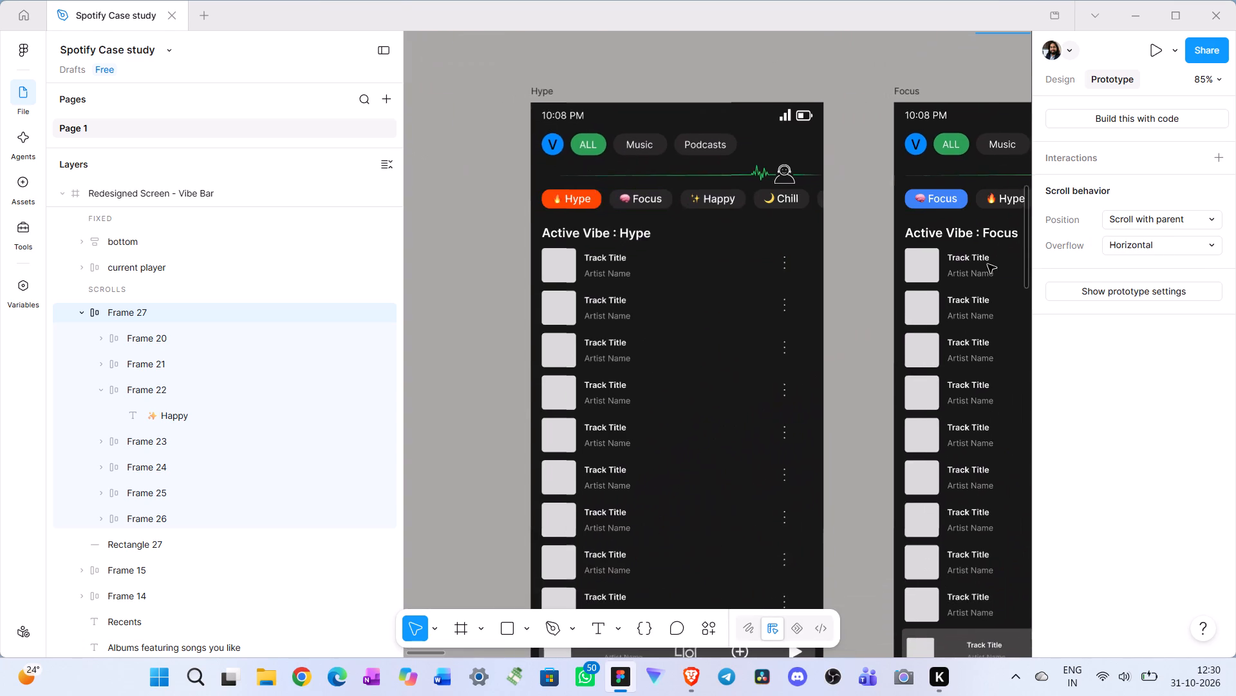
pyautogui.click(791, 196)
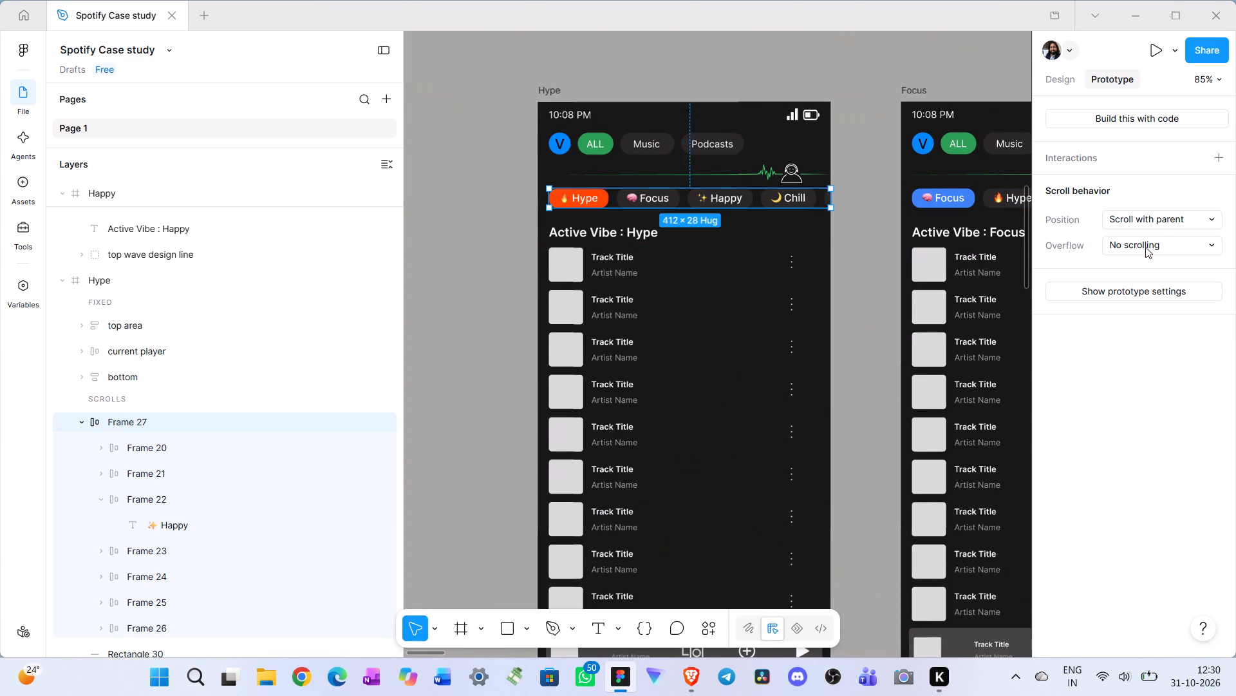
pyautogui.click(1186, 241)
pyautogui.click(1186, 264)
pyautogui.hscroll(-2, 944, 263)
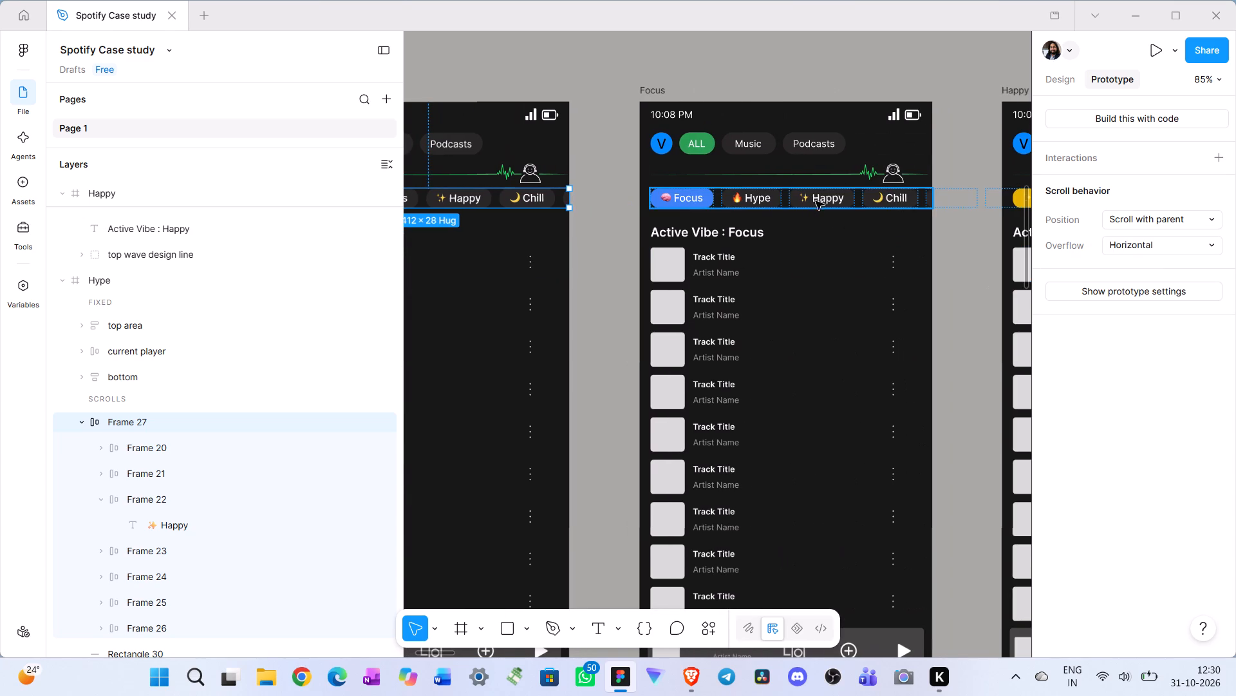
pyautogui.click(816, 195)
pyautogui.click(1172, 249)
pyautogui.click(1169, 262)
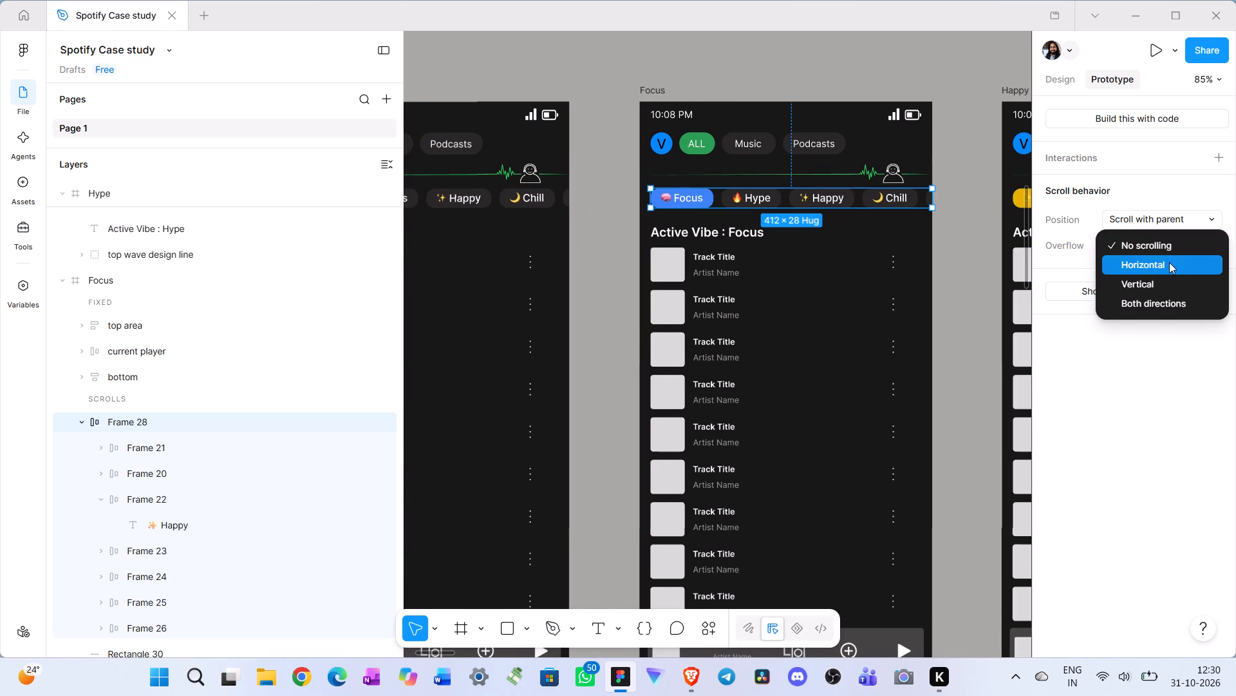
pyautogui.hscroll(-3, 970, 248)
pyautogui.click(846, 194)
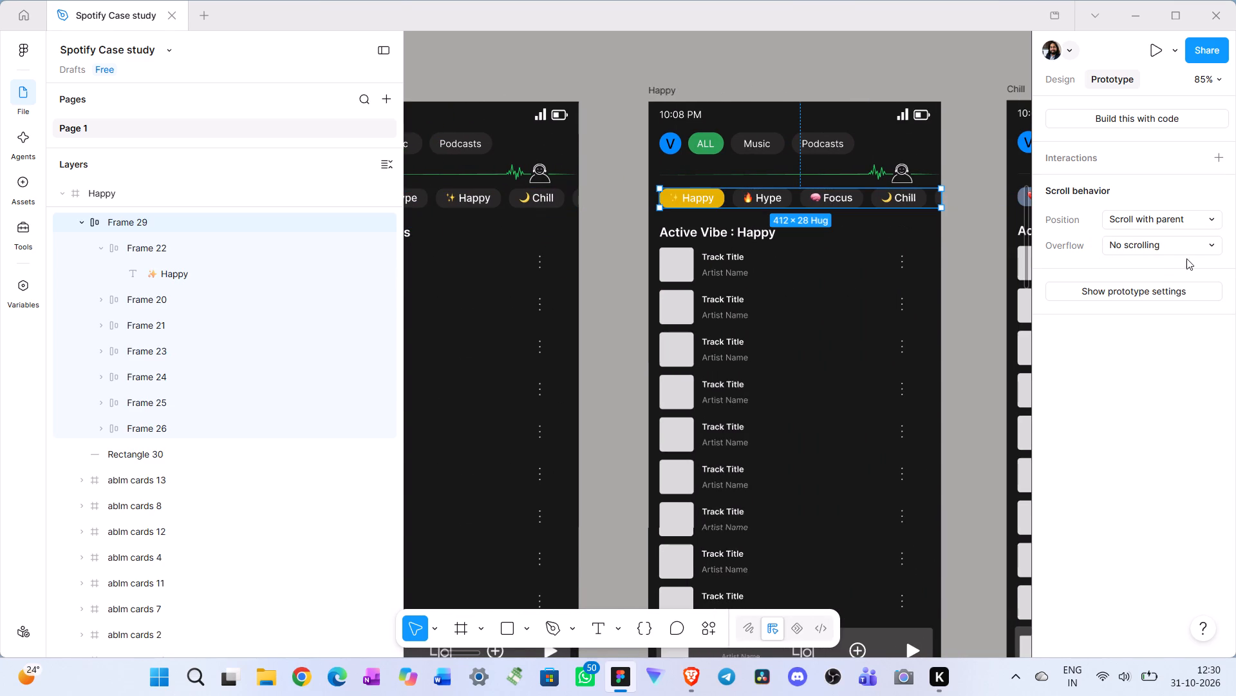
pyautogui.click(1175, 246)
pyautogui.click(1178, 270)
# Set the prototype scroll overflow of the vibe chip rows on the Chill and Sad screens to Horizontal.
pyautogui.hscroll(-3, 999, 272)
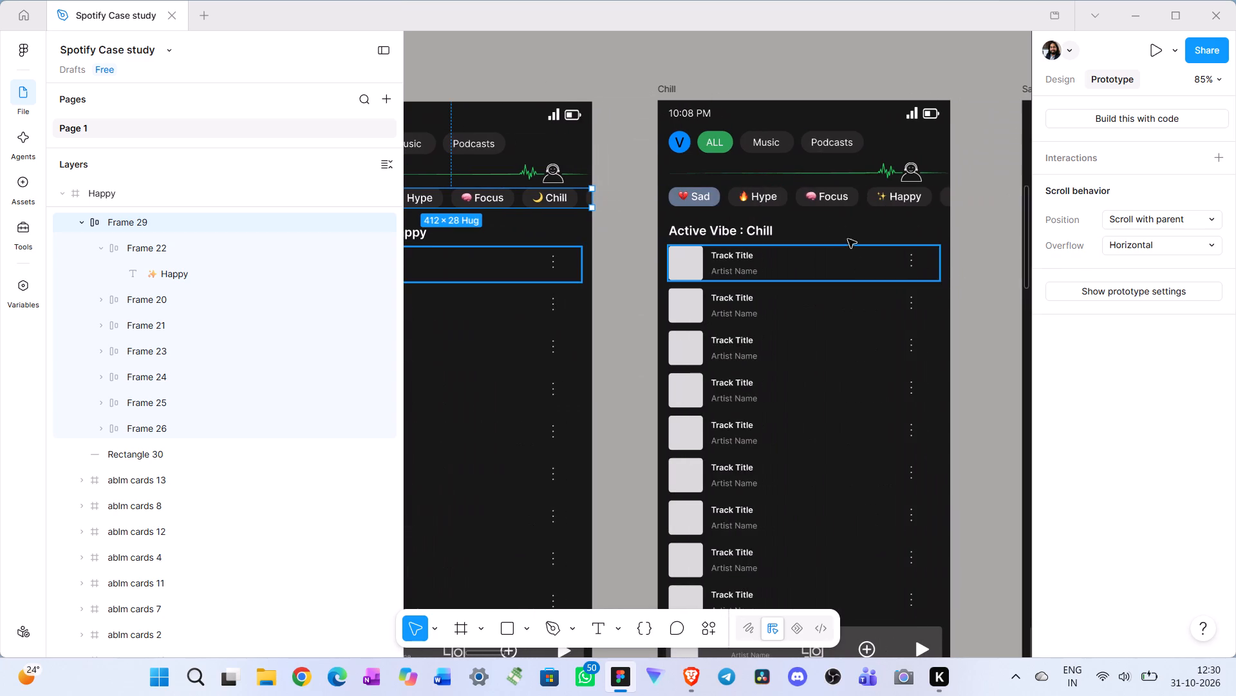
pyautogui.click(872, 198)
pyautogui.click(1155, 240)
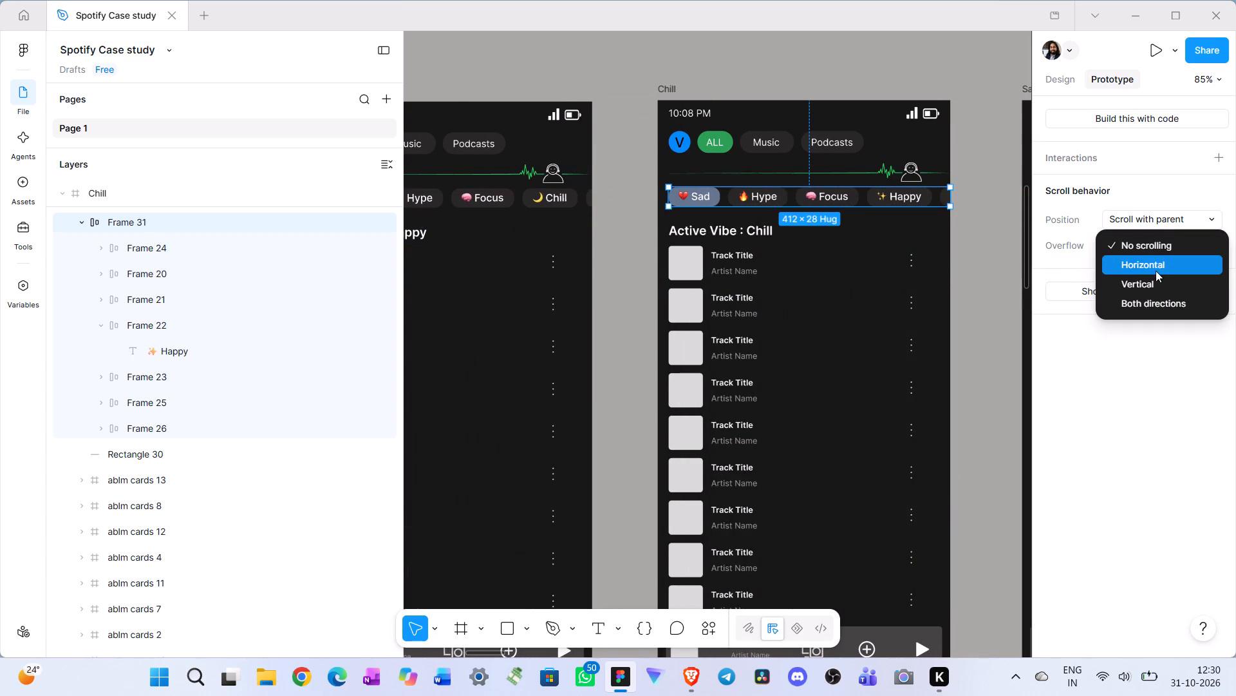
pyautogui.click(1155, 264)
pyautogui.hscroll(-1, 927, 272)
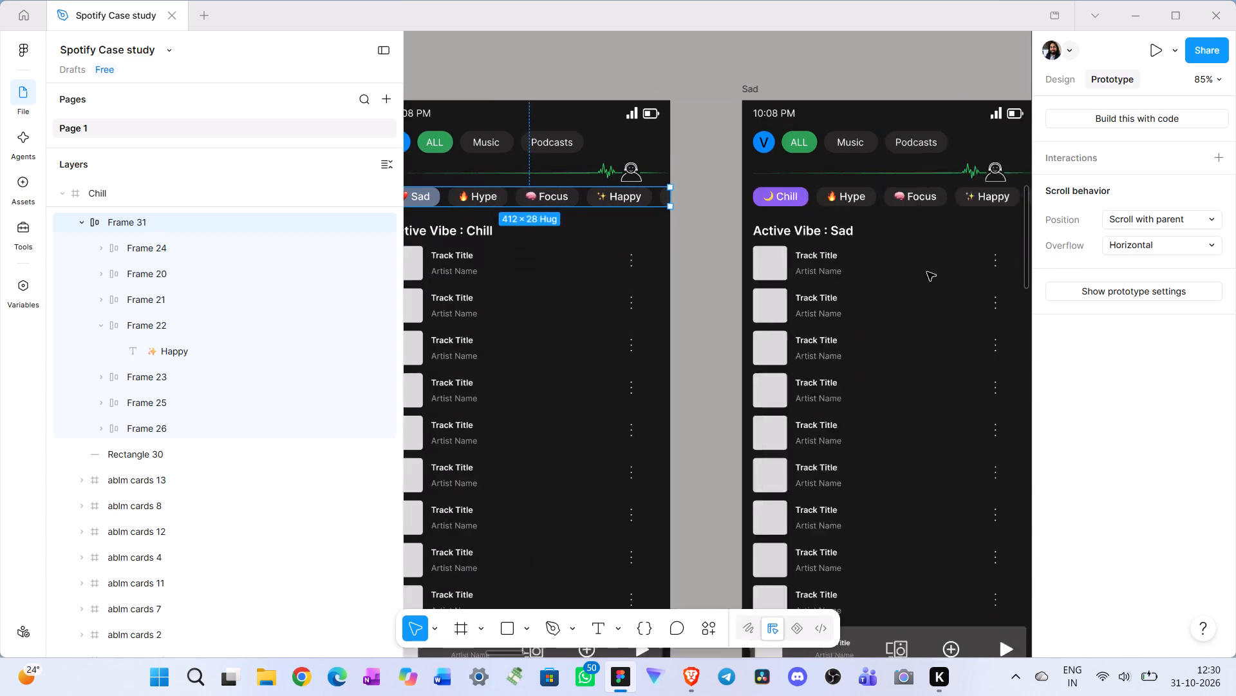
pyautogui.hscroll(-2, 927, 272)
pyautogui.click(829, 194)
pyautogui.click(1162, 244)
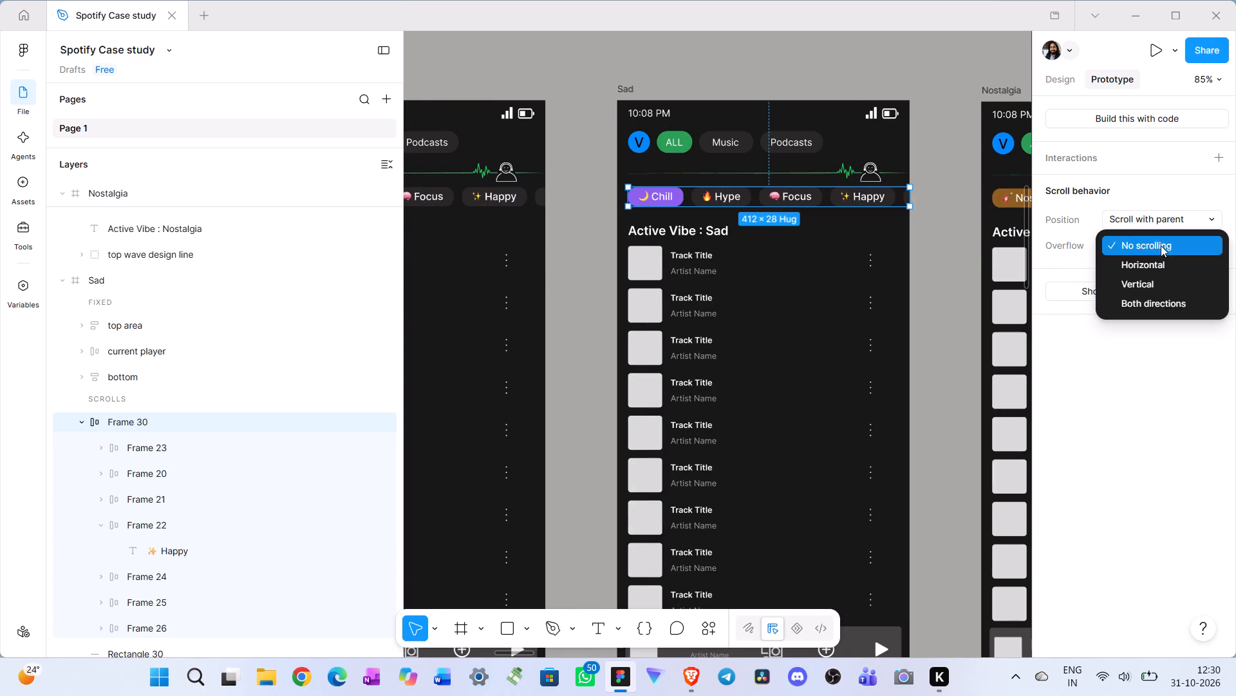
pyautogui.click(1159, 266)
# Set the prototype scroll overflow of the vibe chip rows on the Nostalgia and Party screens to Horizontal.
pyautogui.hscroll(-2, 879, 255)
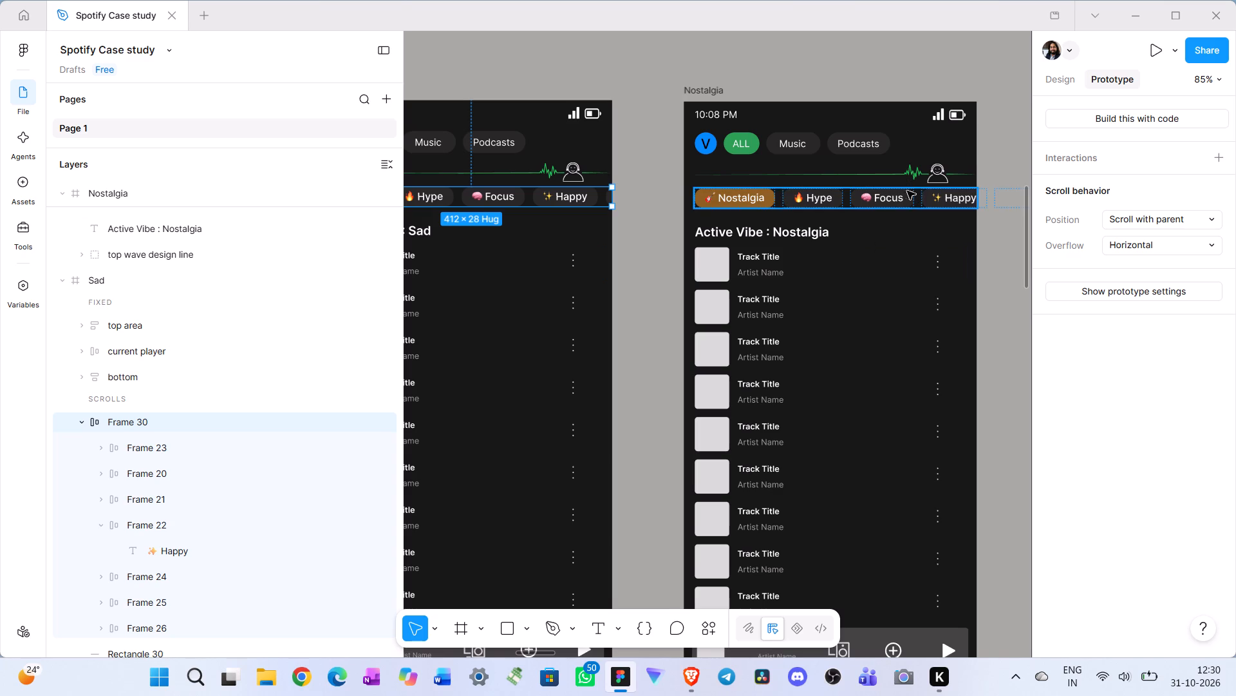
pyautogui.click(907, 200)
pyautogui.click(1144, 242)
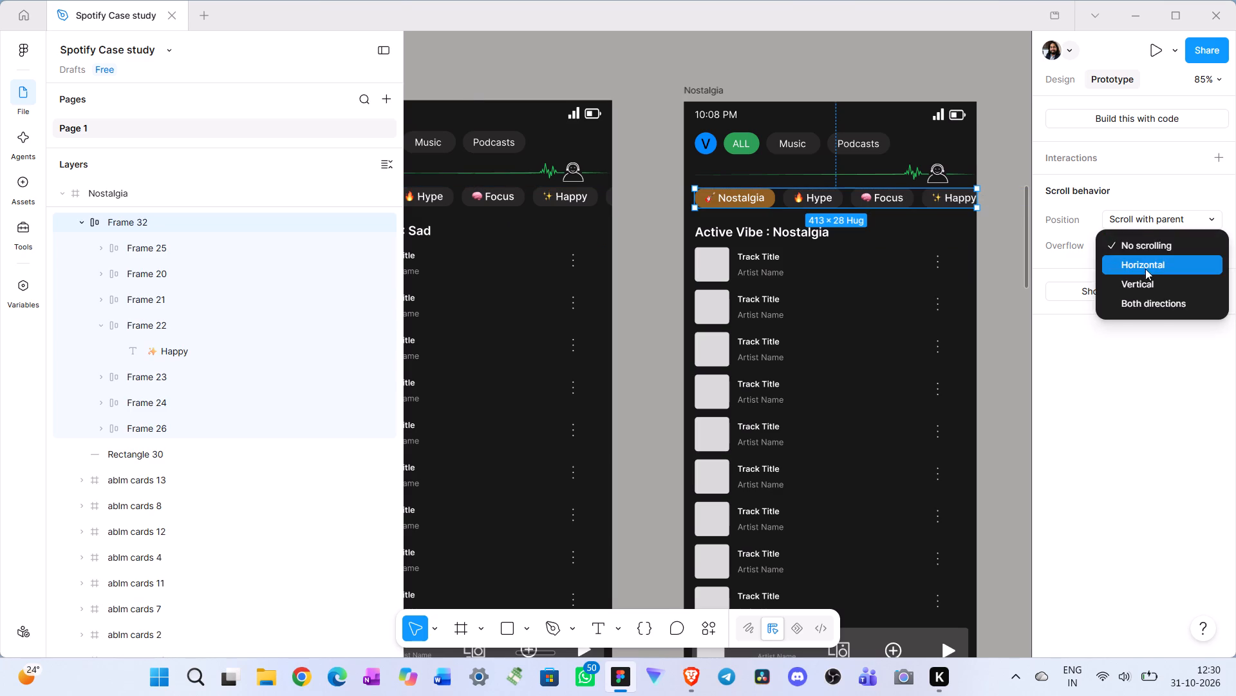
pyautogui.click(1145, 269)
pyautogui.hscroll(-3, 908, 276)
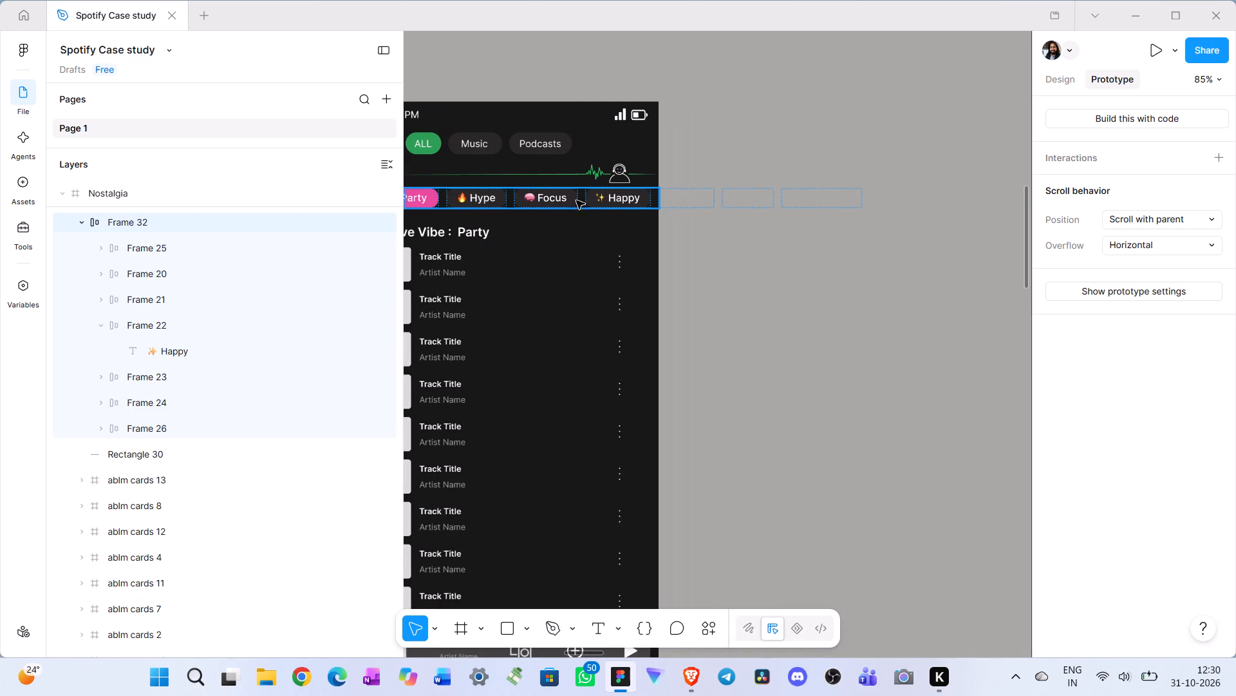
pyautogui.click(573, 198)
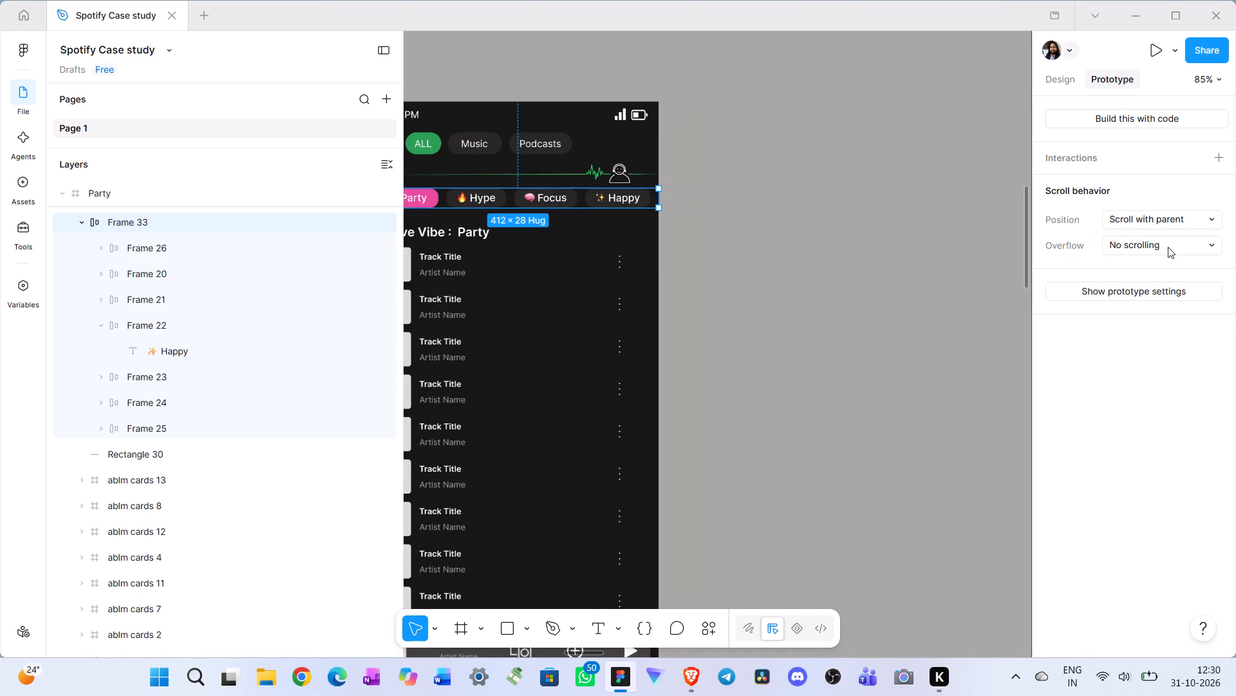
pyautogui.click(1168, 247)
pyautogui.click(1159, 262)
pyautogui.click(732, 312)
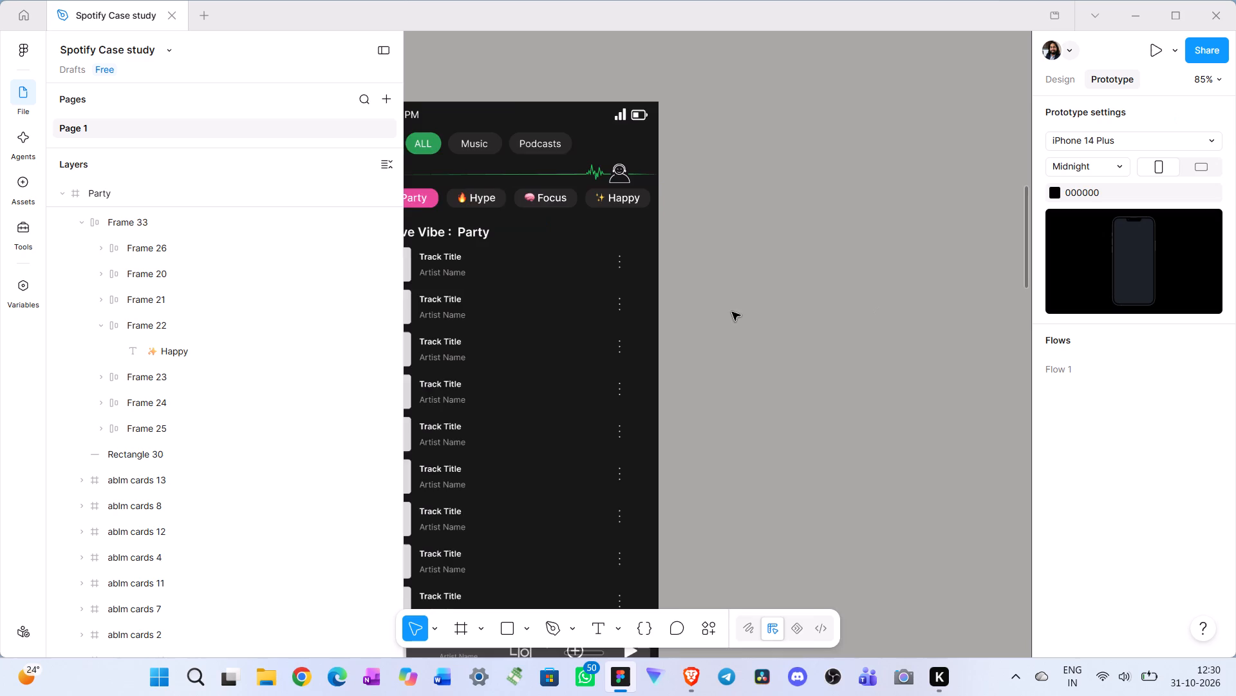
# Link the Hype chip on the Redesigned Screen - Vibe Bar to the Hype screen with an instant on-tap navigation.
pyautogui.hscroll(16, 732, 312)
pyautogui.hscroll(-8, 732, 312)
pyautogui.hscroll(1, 732, 312)
pyautogui.scroll(2, 732, 312)
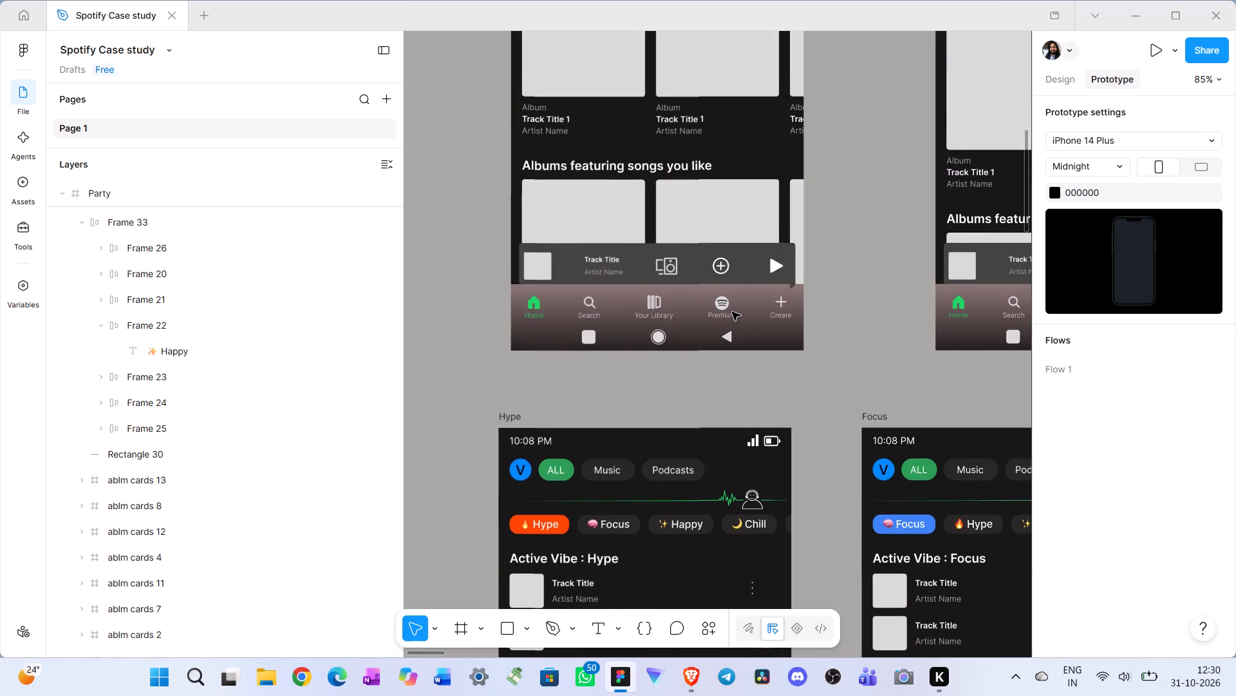
pyautogui.hscroll(-1, 735, 309)
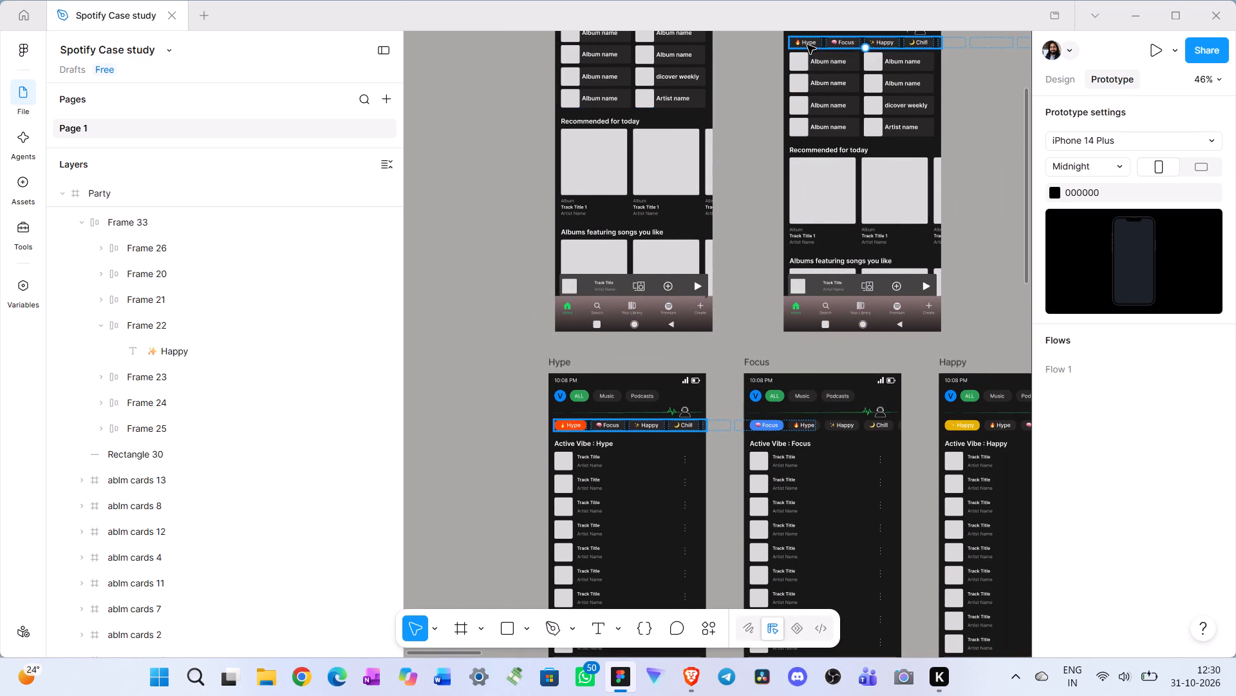
pyautogui.click(810, 39)
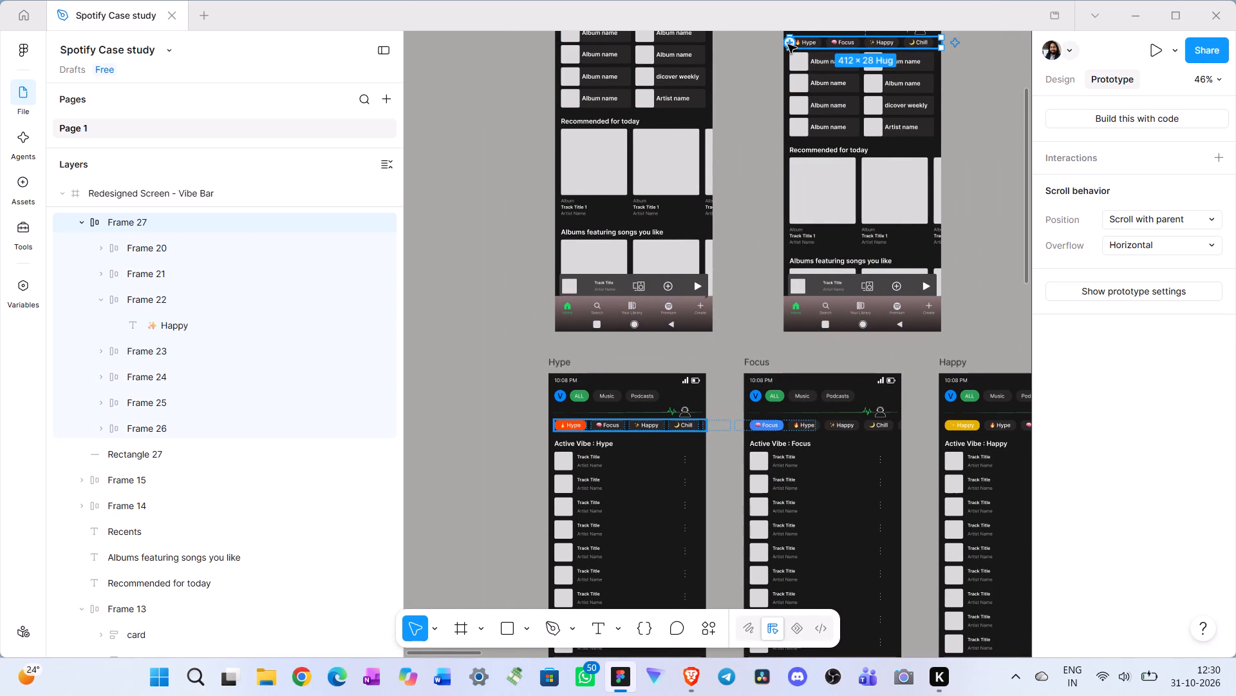
pyautogui.doubleClick(809, 44)
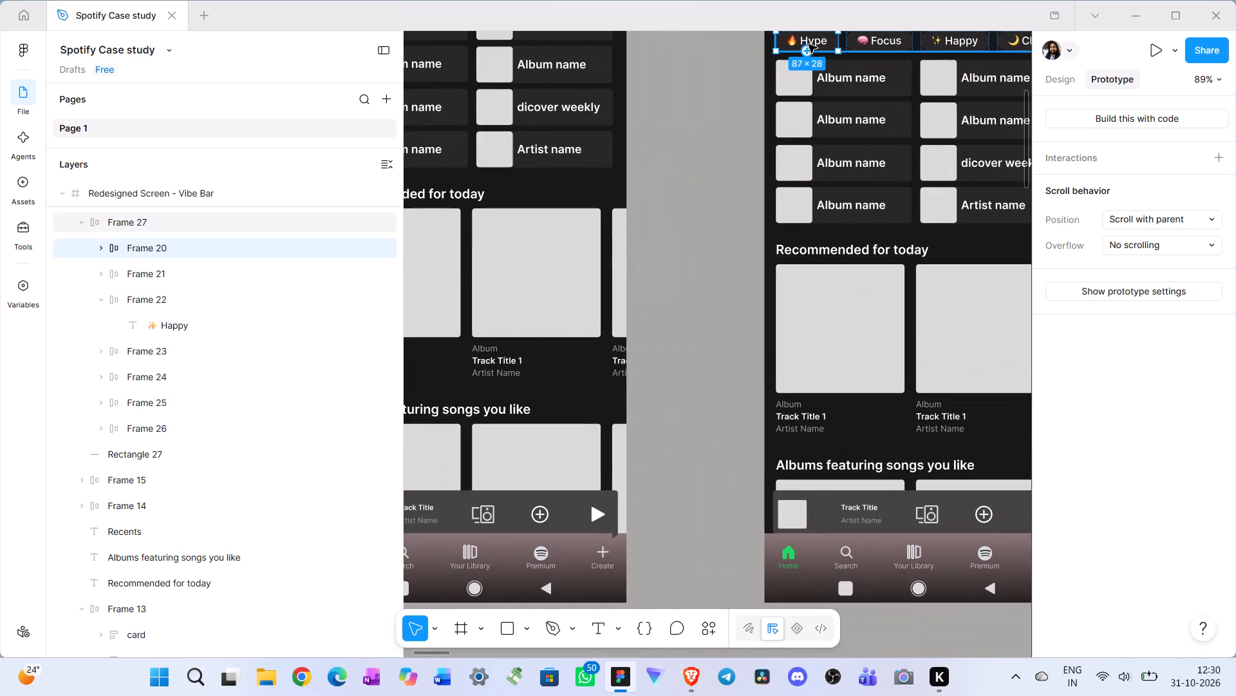
pyautogui.moveTo(807, 48); pyautogui.dragTo(794, 328)
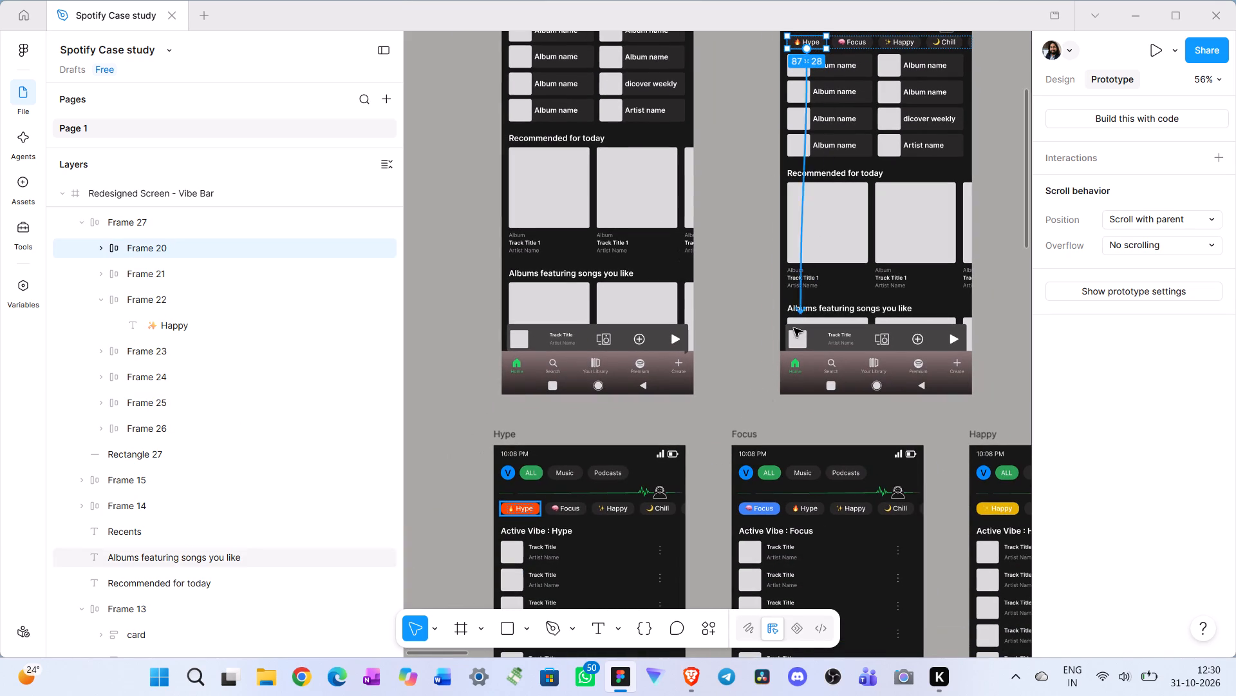
pyautogui.moveTo(794, 328); pyautogui.dragTo(548, 471)
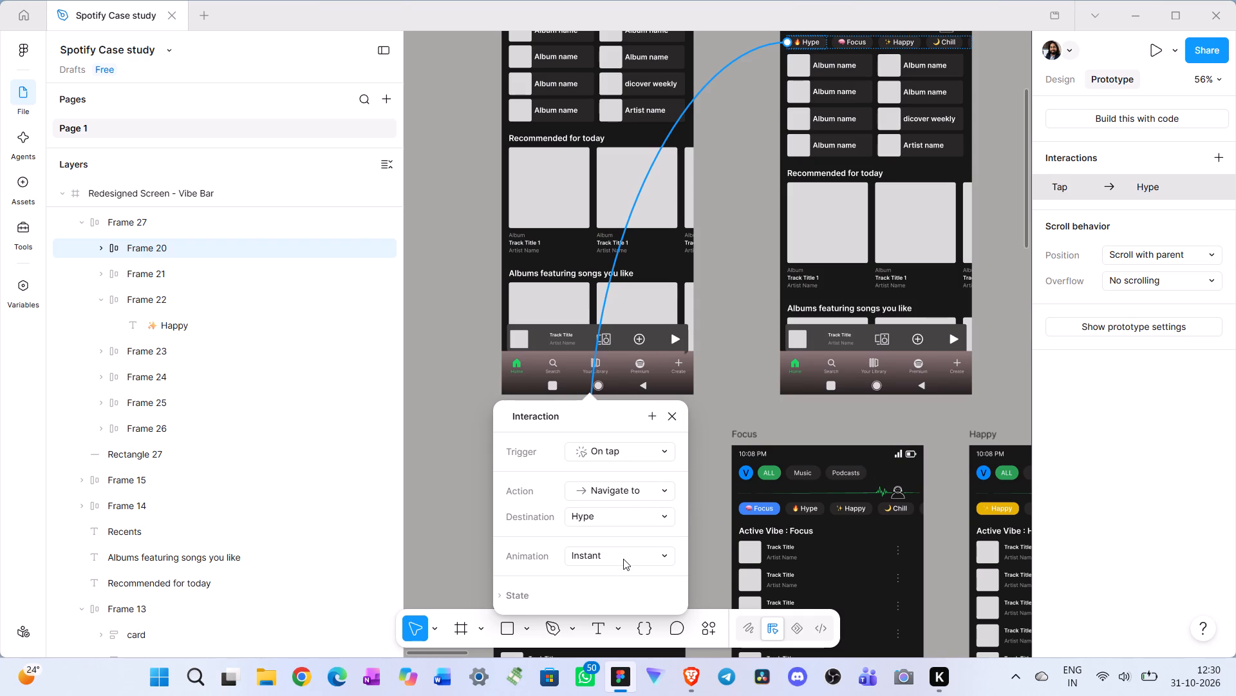
pyautogui.click(745, 396)
# Link the Focus, Happy and Chill chips on the Redesigned Screen - Vibe Bar to their matching vibe screens with on-tap navigation.
pyautogui.hscroll(-1, 852, 398)
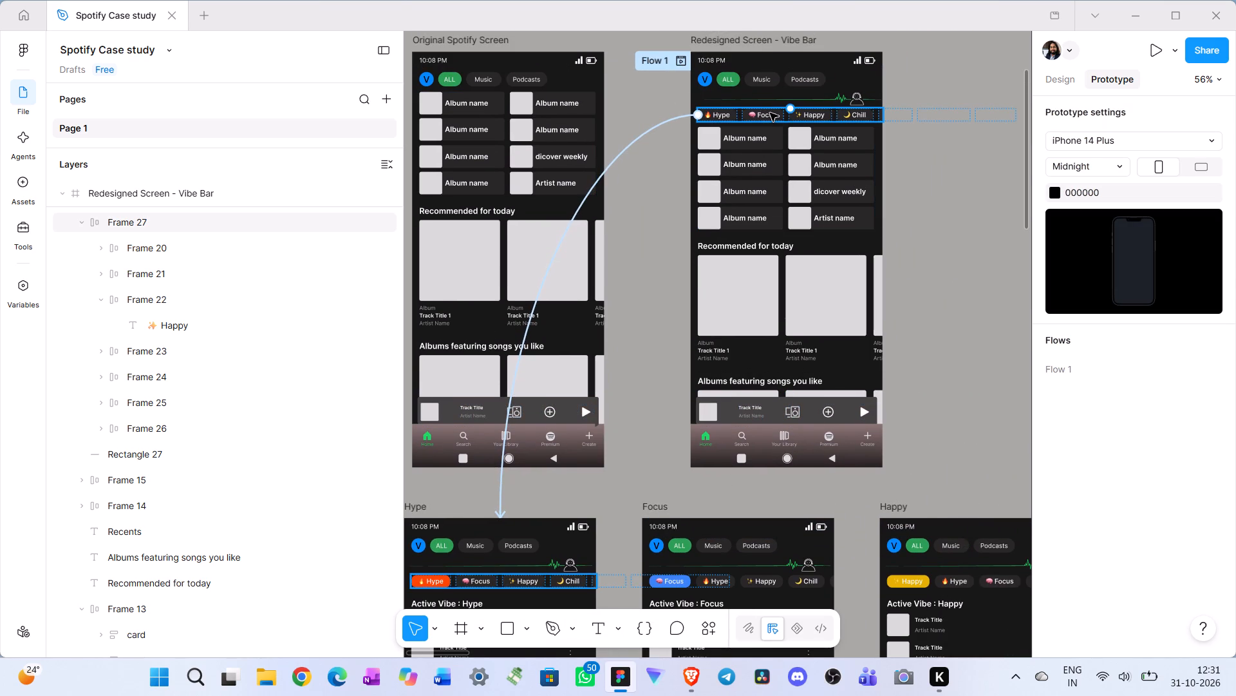
pyautogui.doubleClick(770, 113)
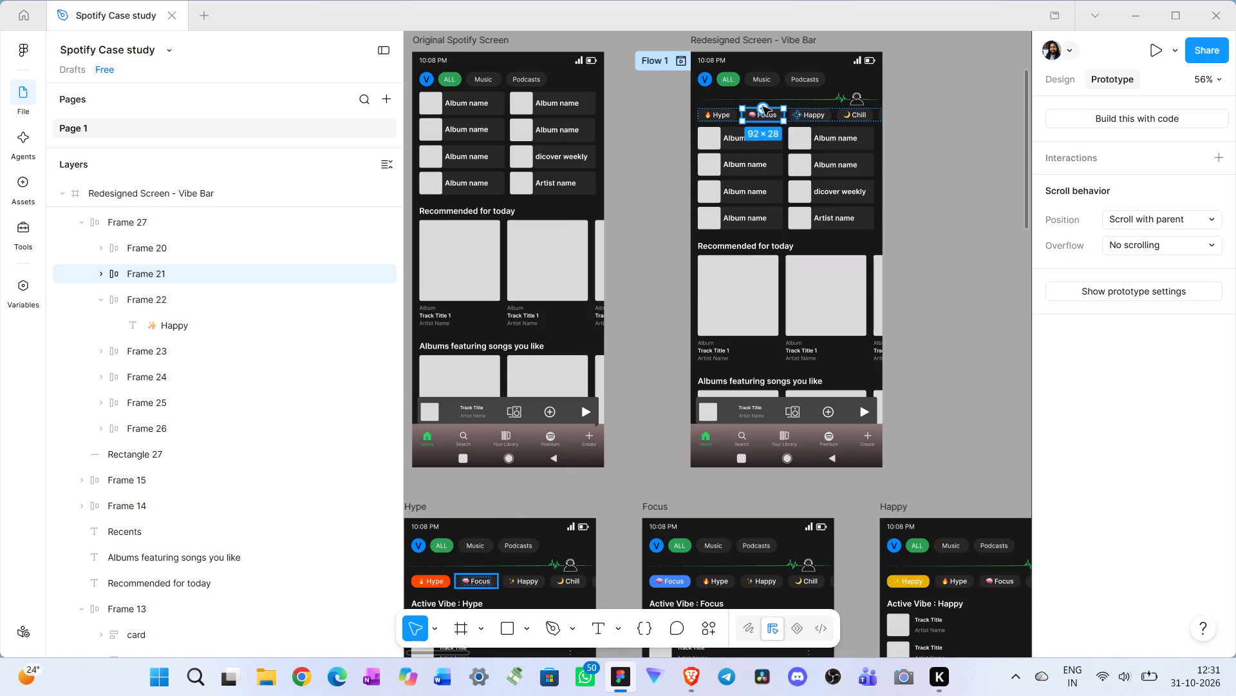
pyautogui.moveTo(763, 107); pyautogui.dragTo(760, 525)
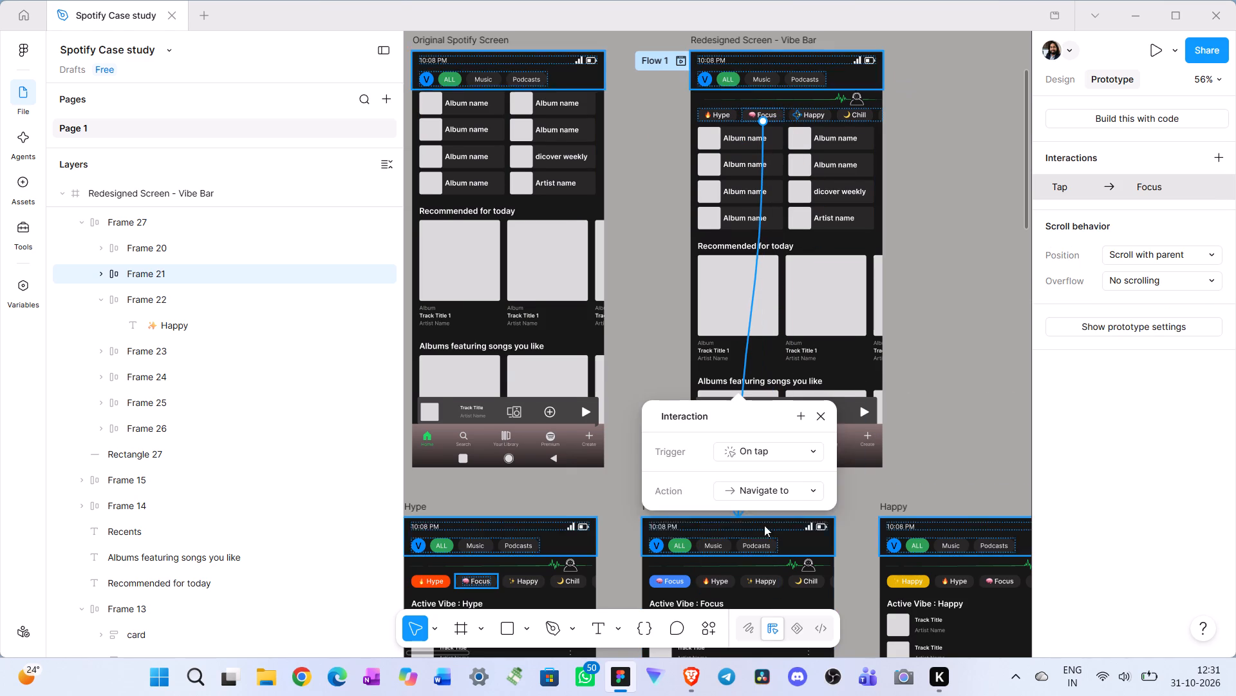
pyautogui.hscroll(-1, 946, 313)
pyautogui.click(708, 115)
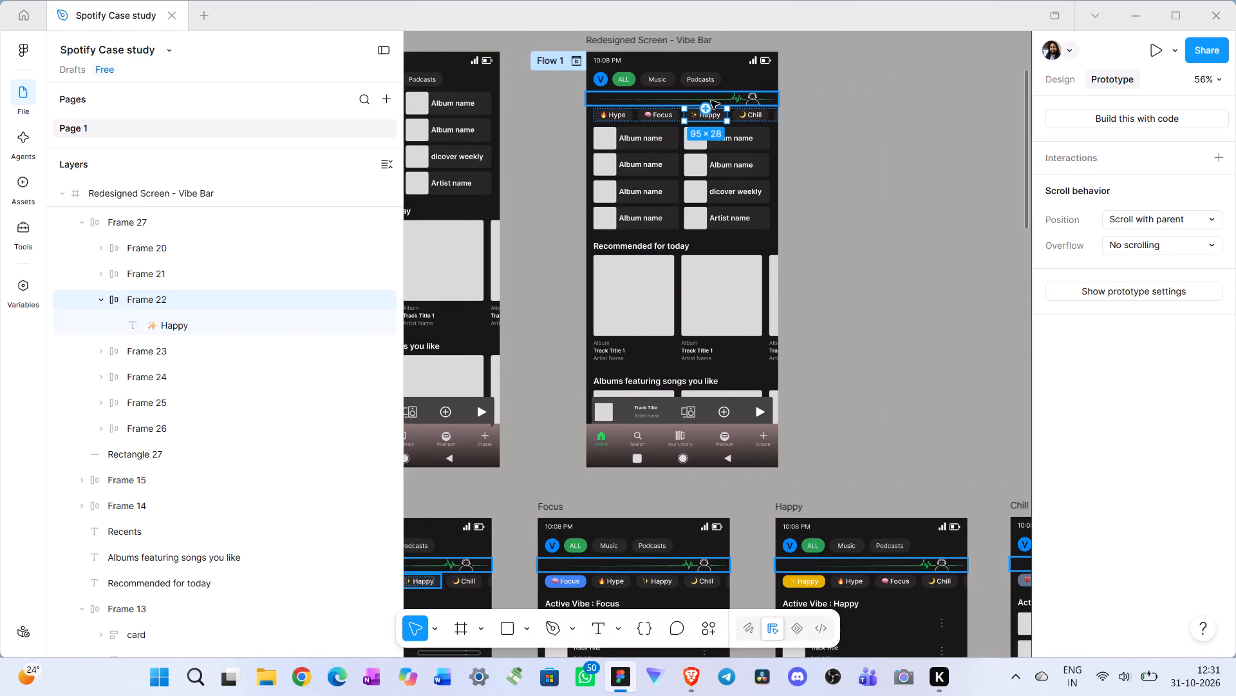
pyautogui.moveTo(709, 110); pyautogui.dragTo(897, 527)
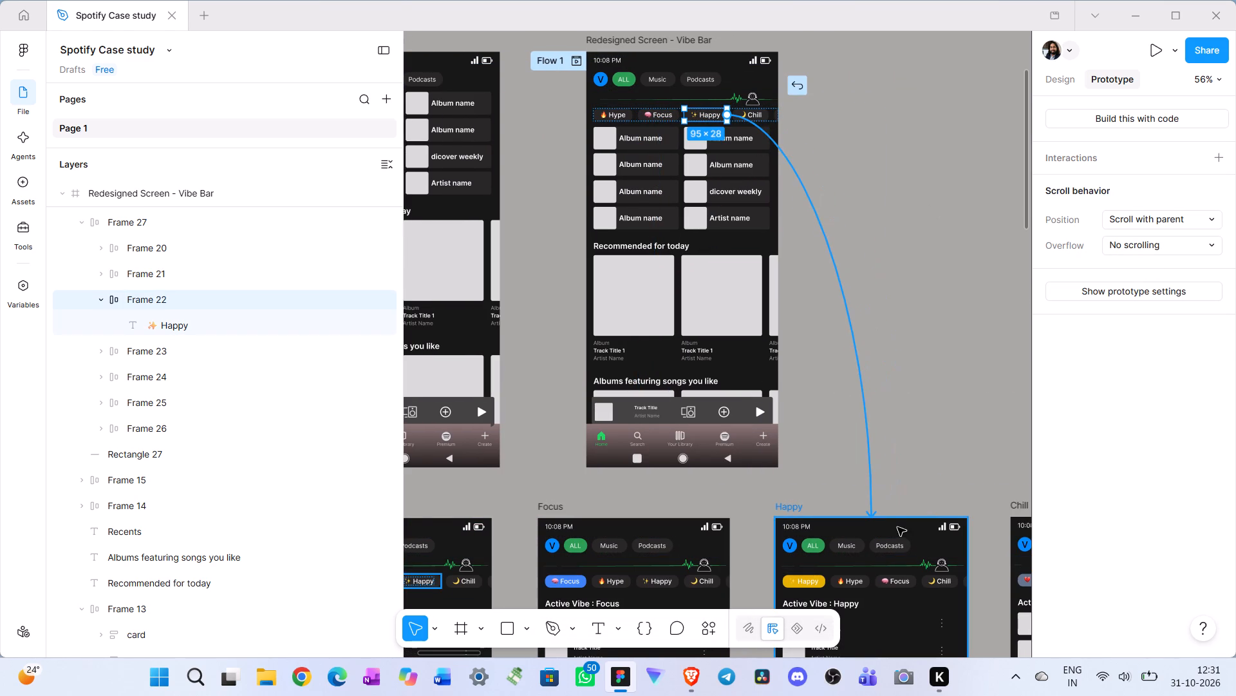
pyautogui.moveTo(897, 527); pyautogui.dragTo(897, 528)
pyautogui.click(748, 113)
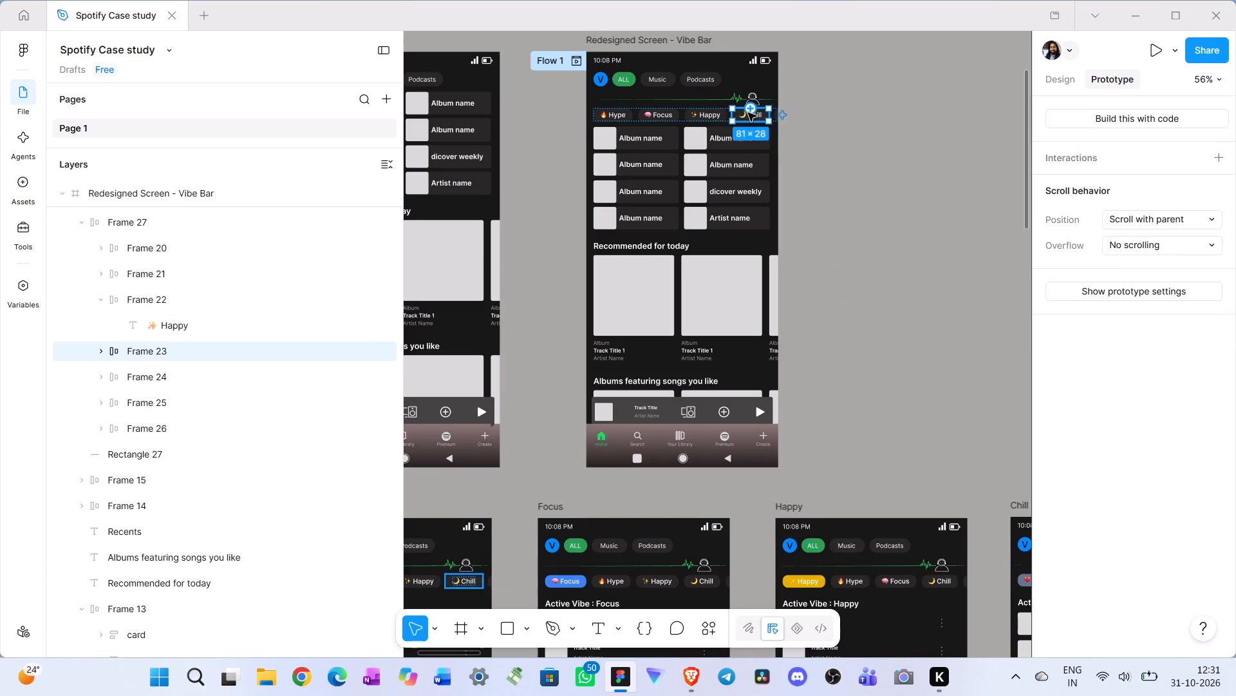
pyautogui.moveTo(752, 122); pyautogui.dragTo(1007, 449)
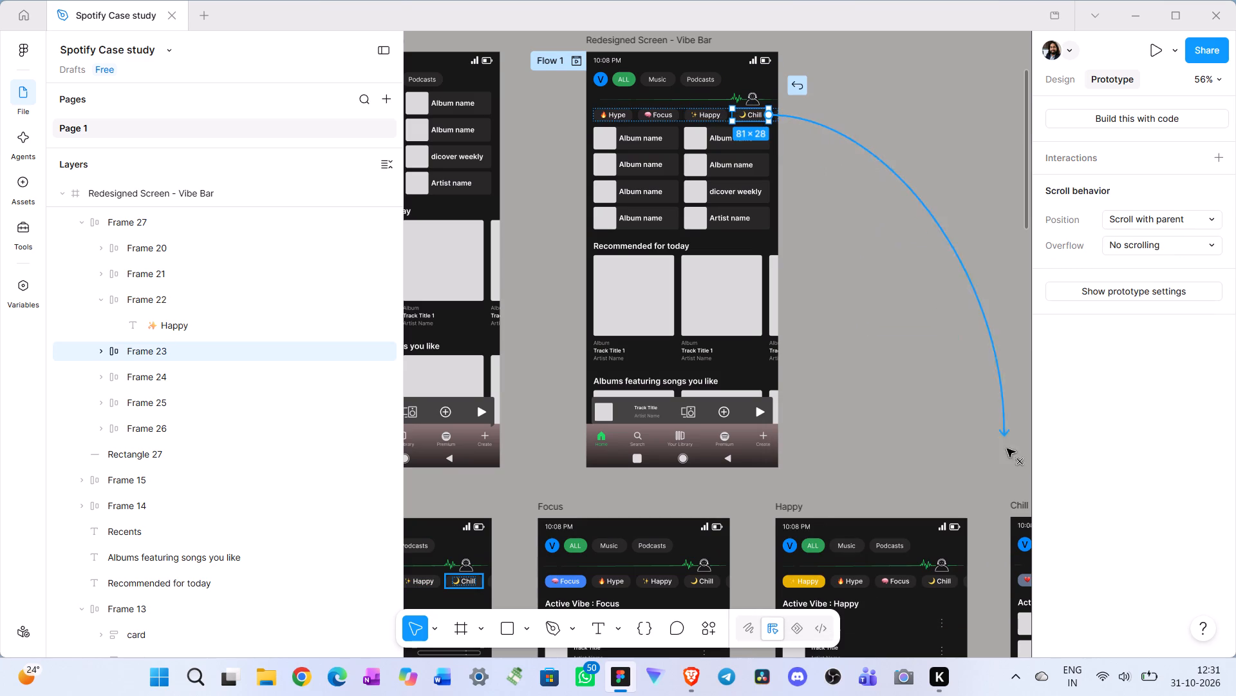
pyautogui.moveTo(1007, 449); pyautogui.dragTo(1004, 525)
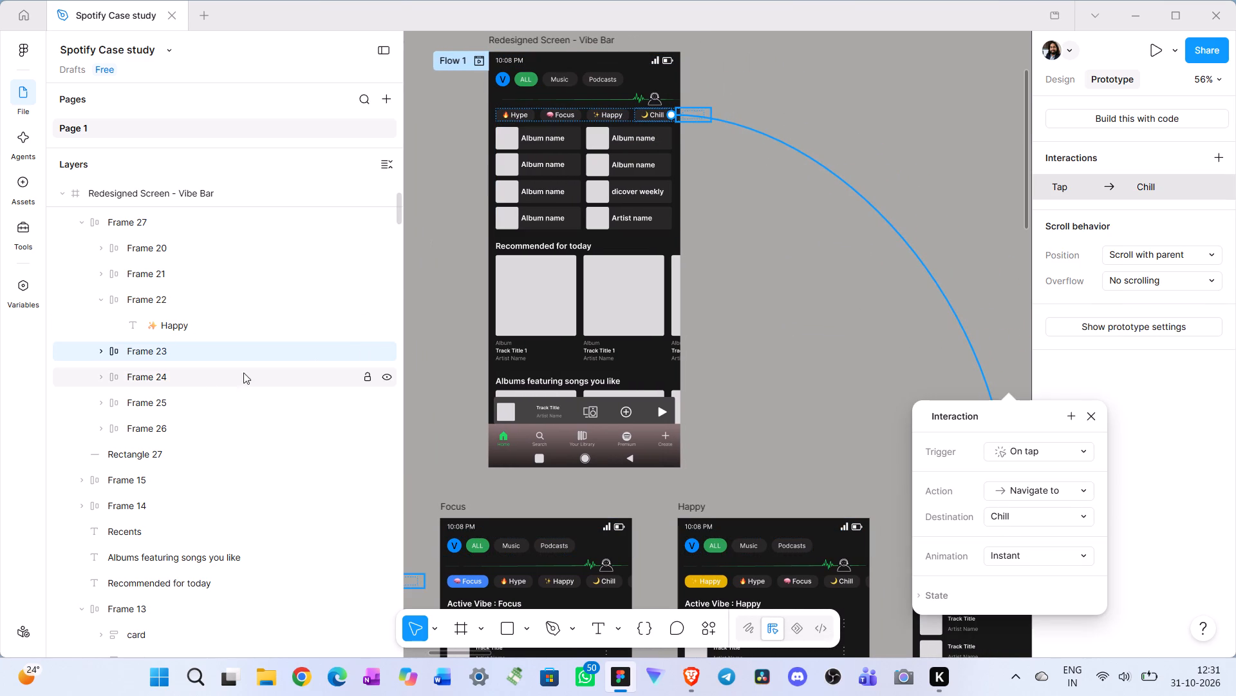
# Select the Frame 24 chip in the Redesigned Screen - Vibe Bar's chip row.
pyautogui.click(193, 380)
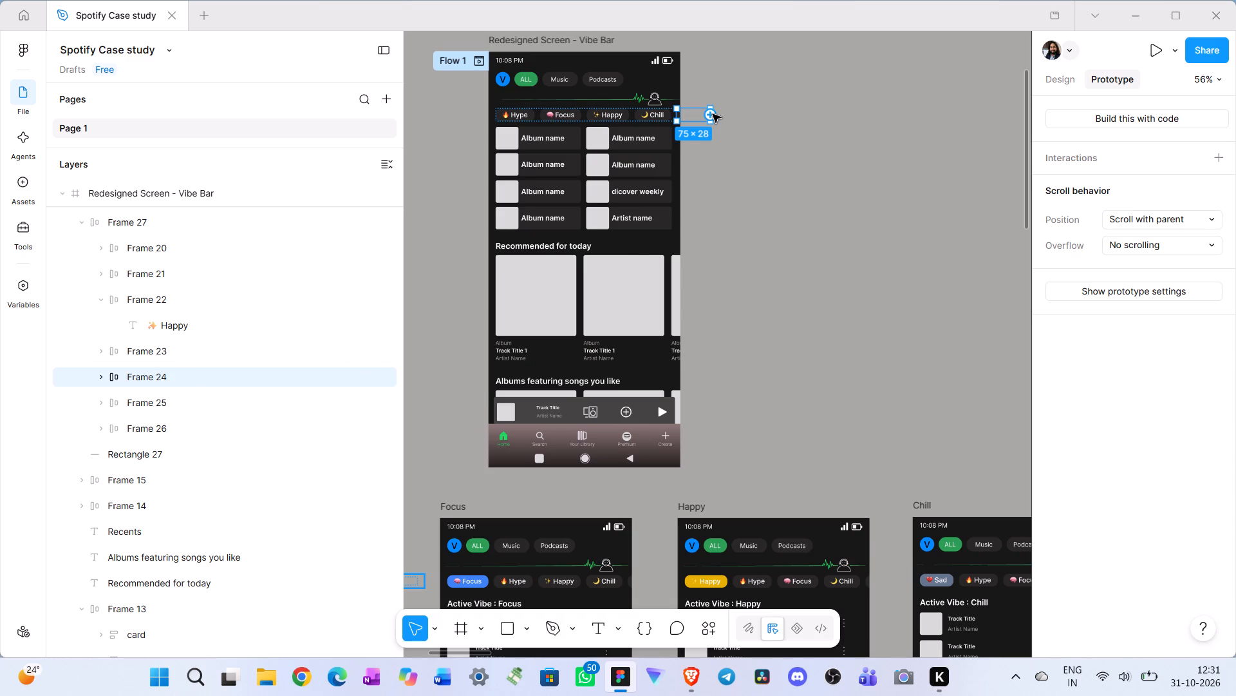
# Link the selected Sad chip on the Redesigned Screen - Vibe Bar to the Sad screen with an instant on-tap navigation.
pyautogui.moveTo(713, 114); pyautogui.dragTo(857, 481)
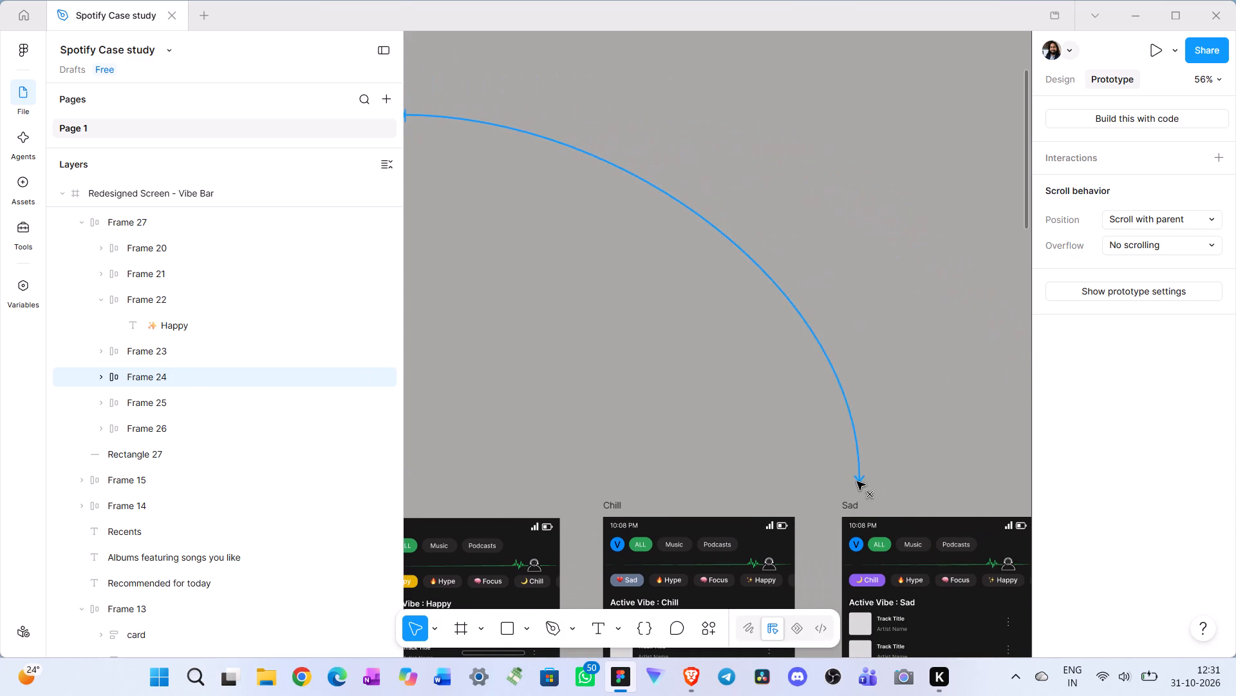
pyautogui.moveTo(857, 481); pyautogui.dragTo(898, 521)
# Link the Nostalgia chip (Frame 25) on the Redesigned Screen - Vibe Bar to the Nostalgia screen with an on-tap navigation.
pyautogui.hscroll(3, 674, 181)
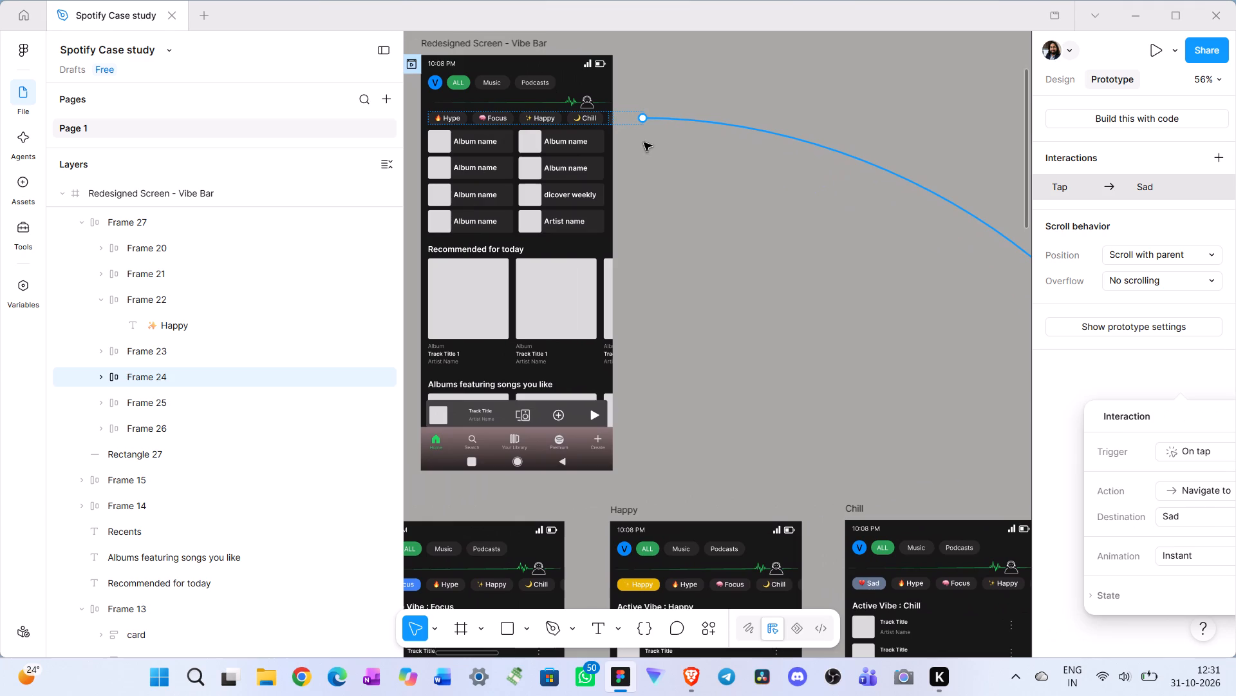
pyautogui.click(97, 377)
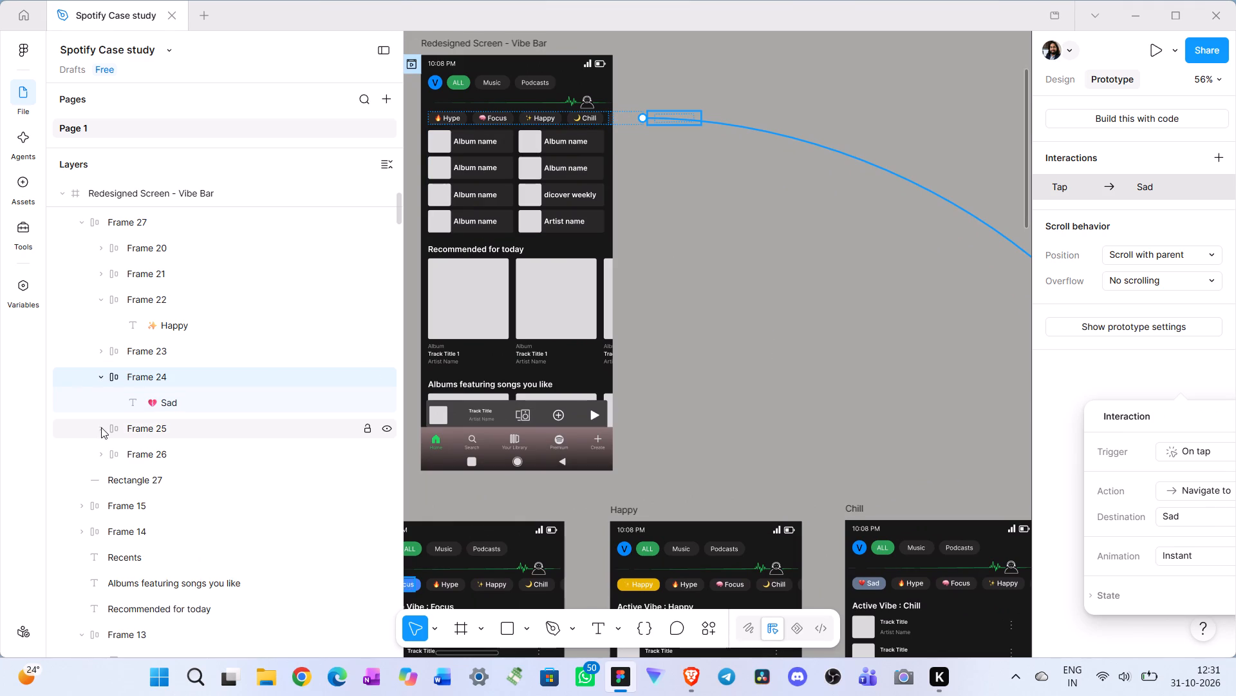
pyautogui.click(99, 427)
pyautogui.click(141, 431)
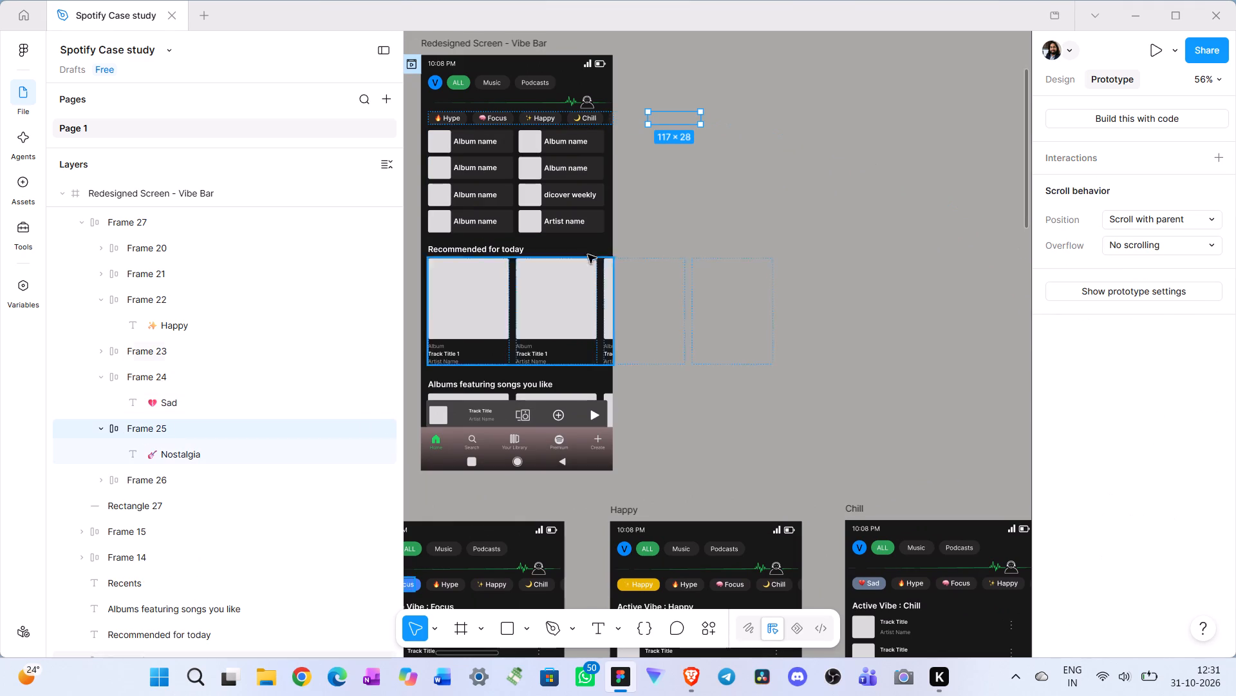
pyautogui.moveTo(703, 119); pyautogui.dragTo(1048, 342)
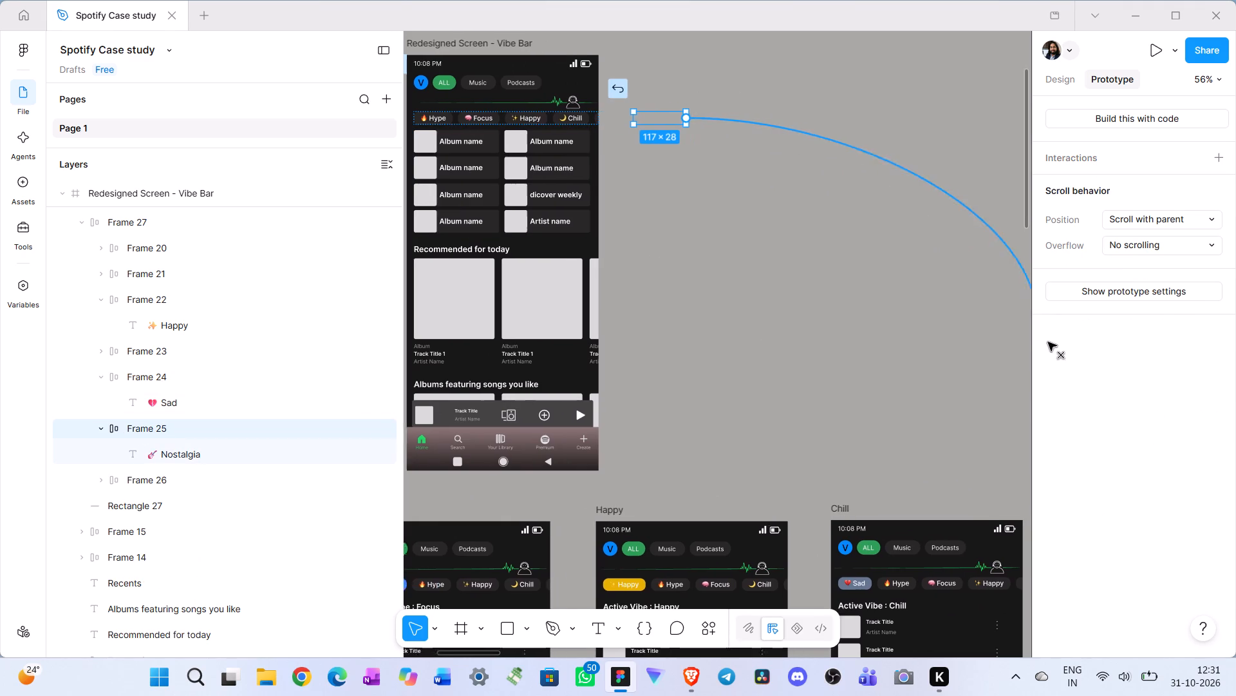
pyautogui.moveTo(1048, 342); pyautogui.dragTo(913, 521)
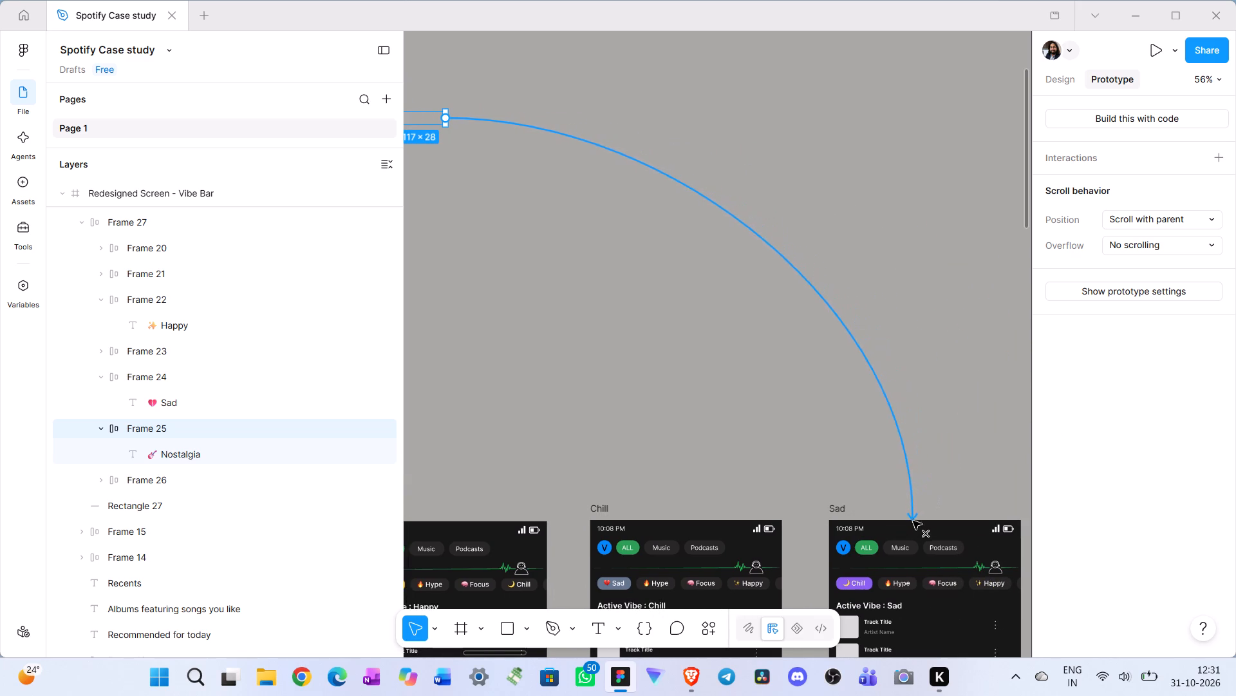
pyautogui.moveTo(913, 521); pyautogui.dragTo(861, 537)
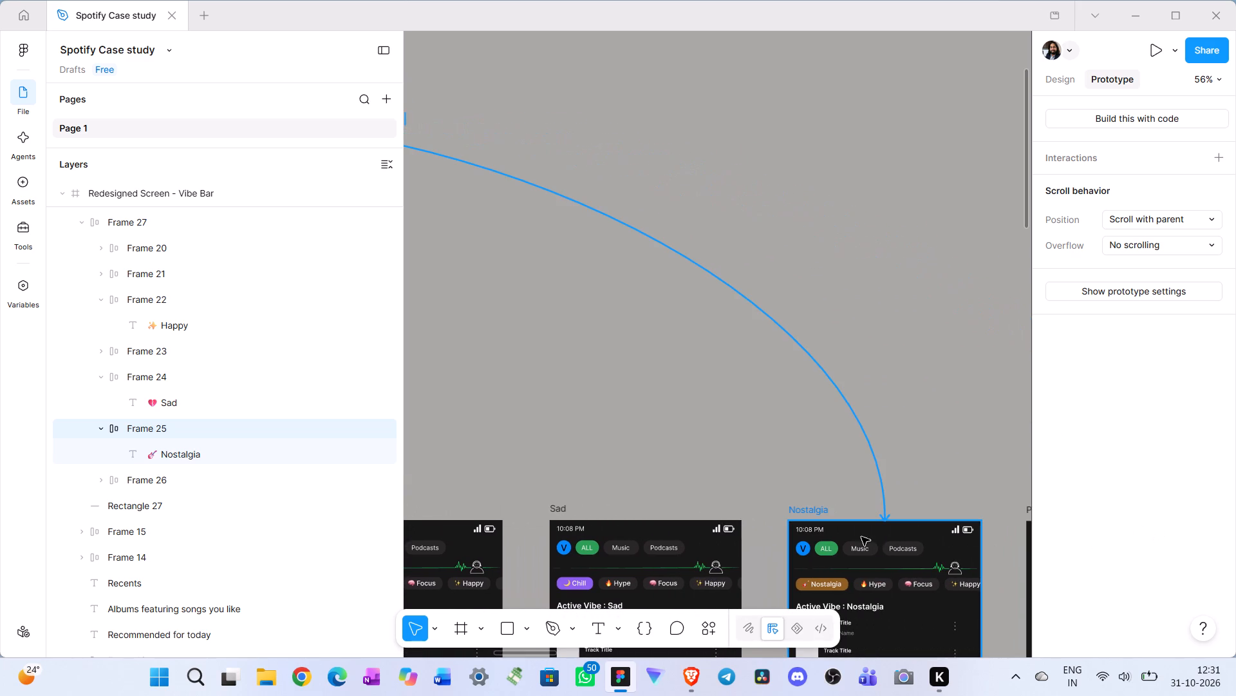
pyautogui.moveTo(861, 537); pyautogui.dragTo(868, 534)
# Link the Party chip (Frame 26) on the Redesigned Screen - Vibe Bar to the Party screen.
pyautogui.hscroll(3, 727, 183)
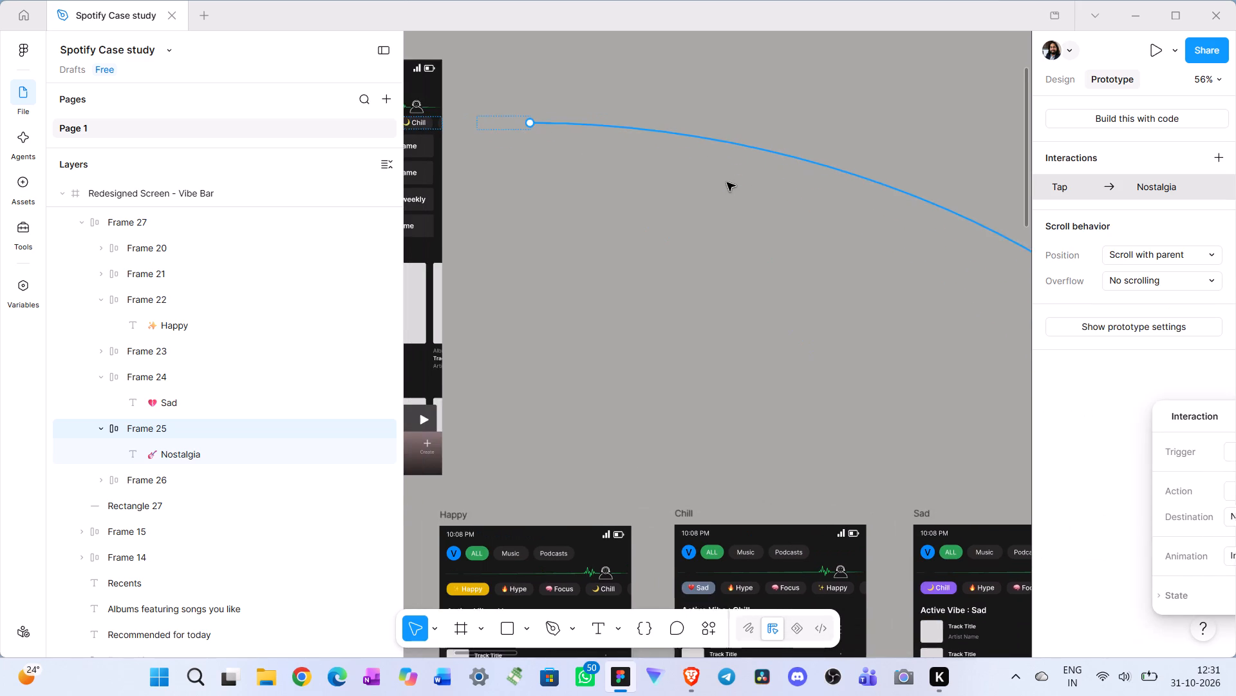
pyautogui.hscroll(3, 727, 182)
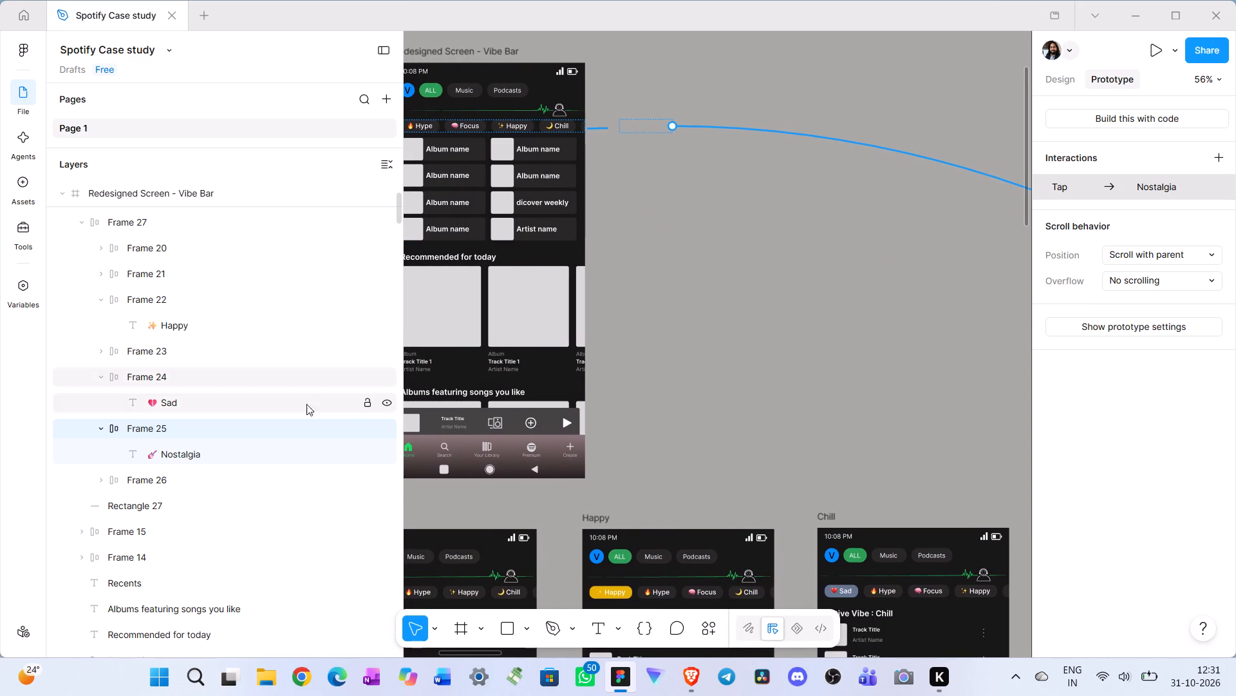
pyautogui.click(144, 481)
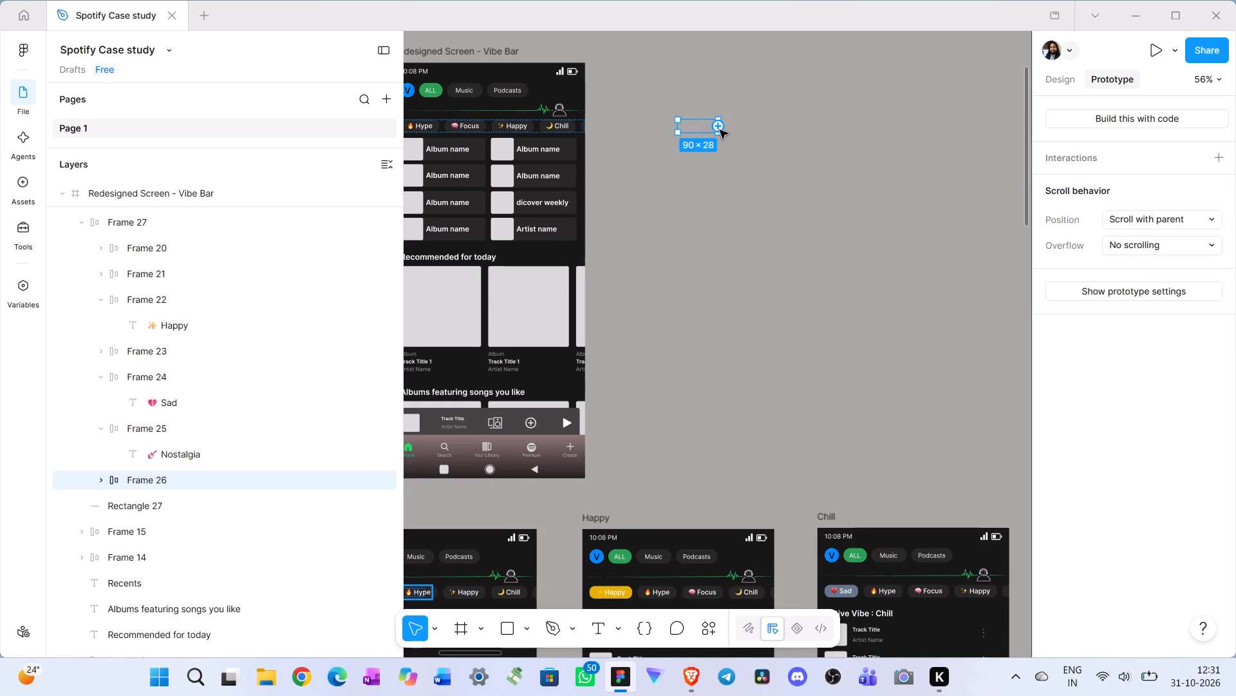
pyautogui.moveTo(719, 129); pyautogui.dragTo(1196, 421)
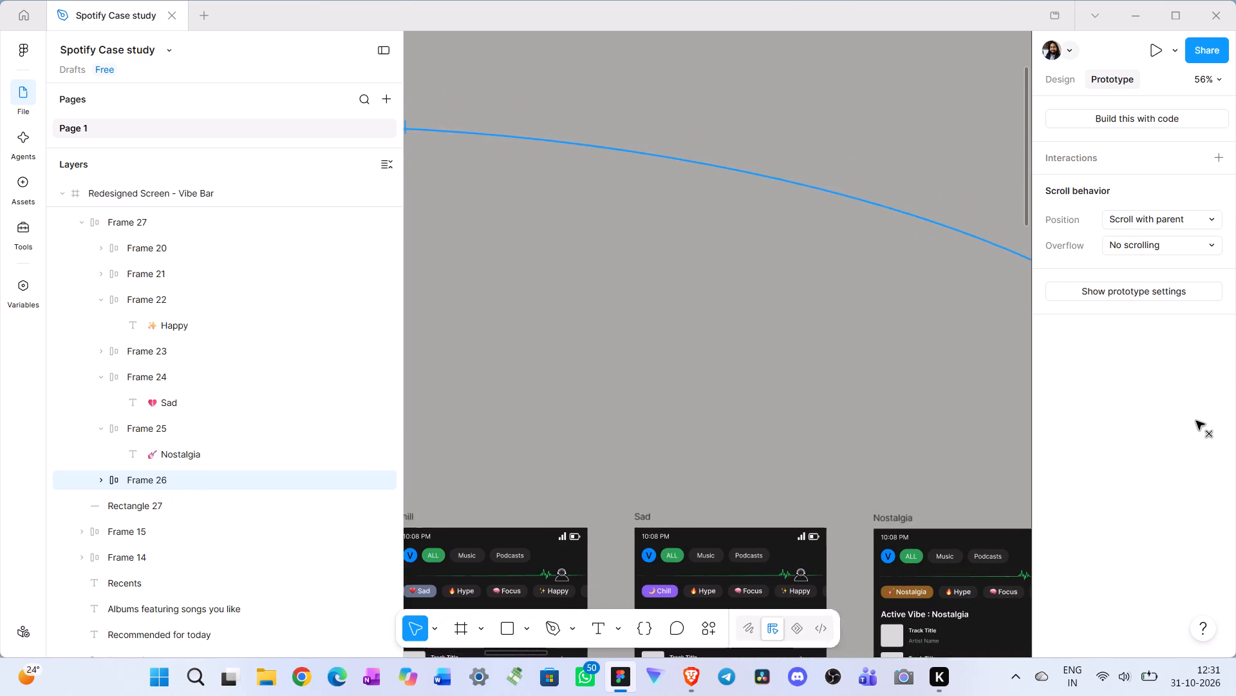
pyautogui.moveTo(1196, 421); pyautogui.dragTo(857, 315)
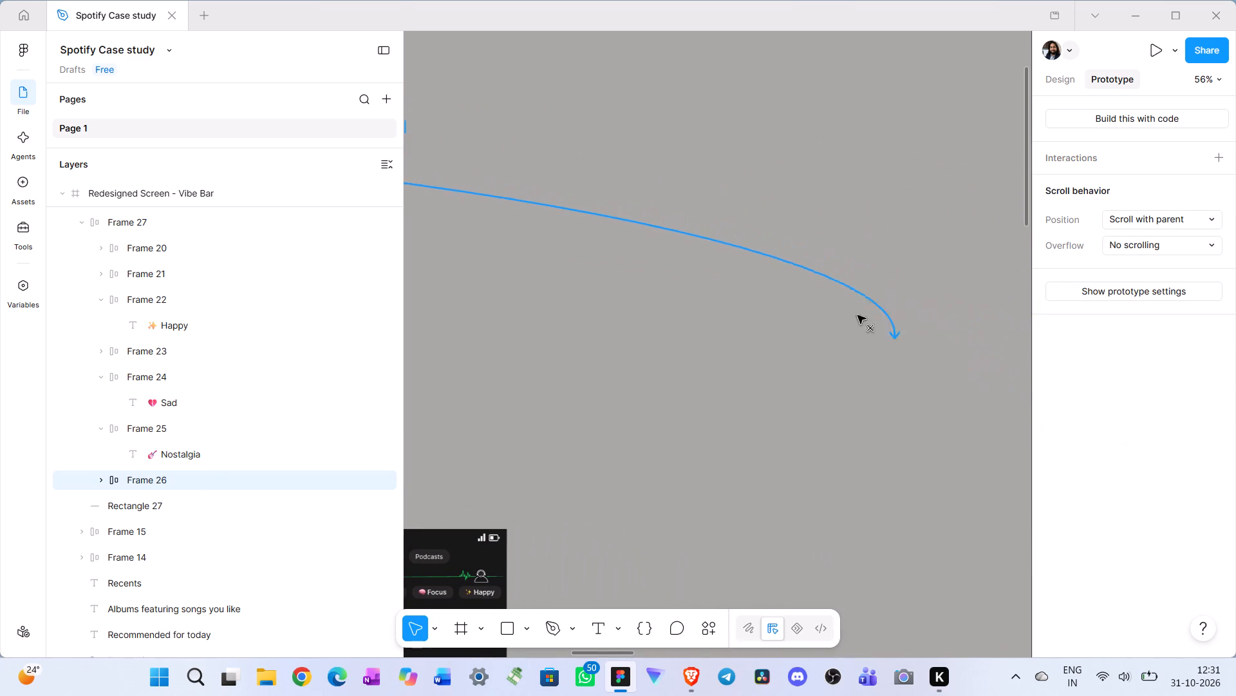
pyautogui.moveTo(857, 315); pyautogui.dragTo(608, 531)
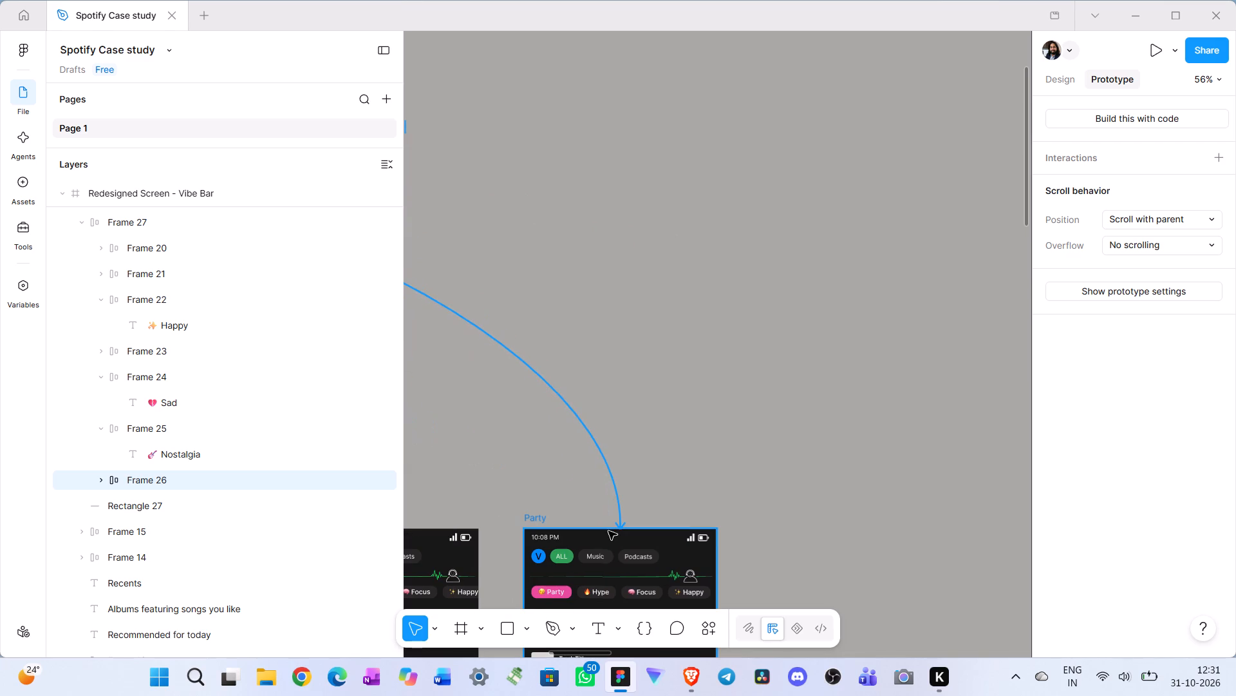
pyautogui.moveTo(608, 531); pyautogui.dragTo(609, 532)
pyautogui.click(812, 412)
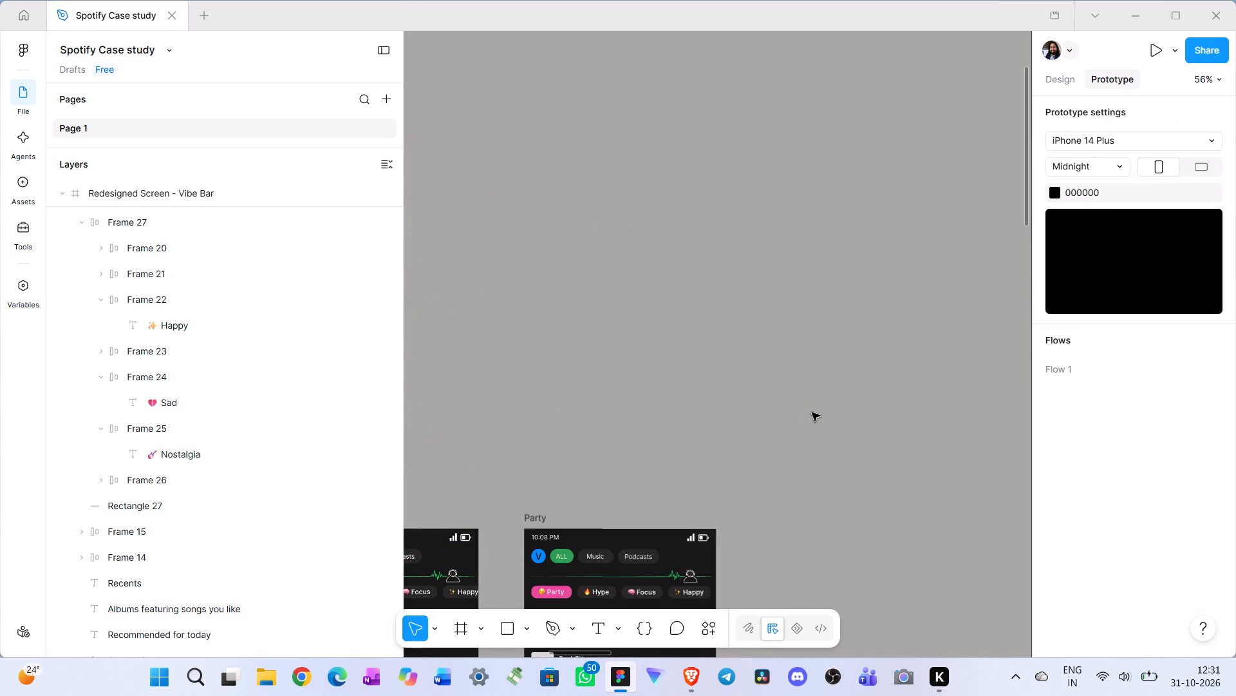
# Examine the prototype connections running from the Vibe Bar chips to the vibe screens.
pyautogui.hscroll(3, 812, 412)
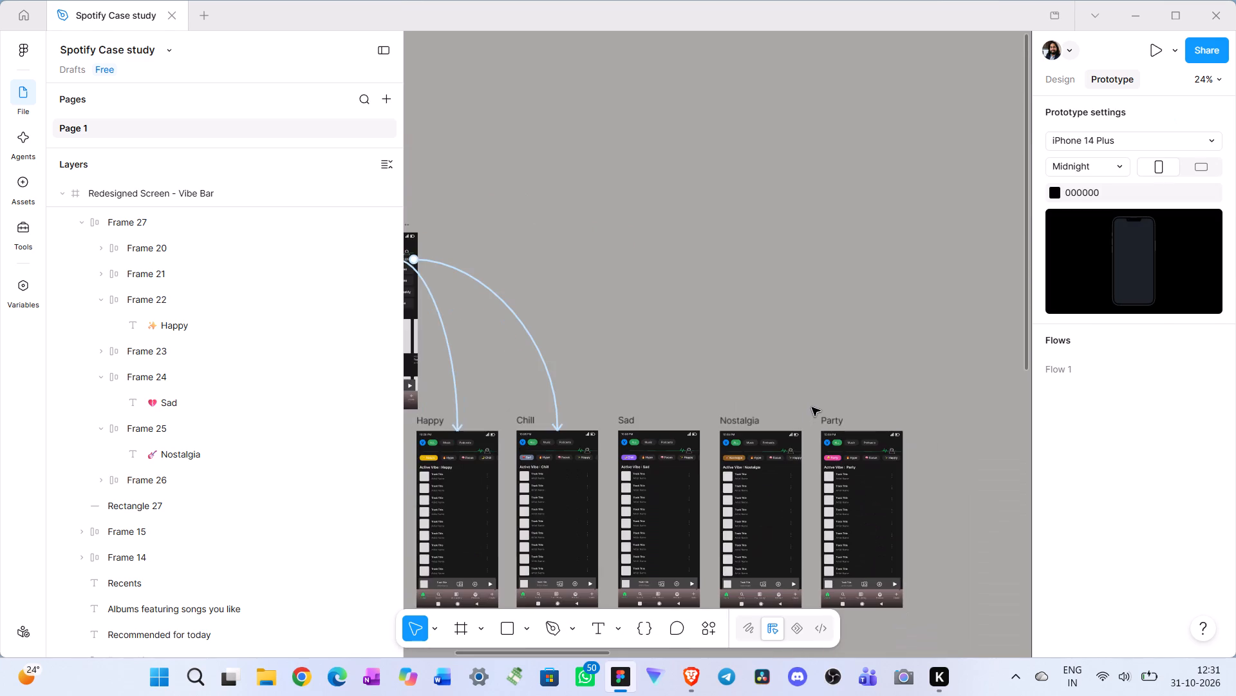
pyautogui.hscroll(3, 812, 407)
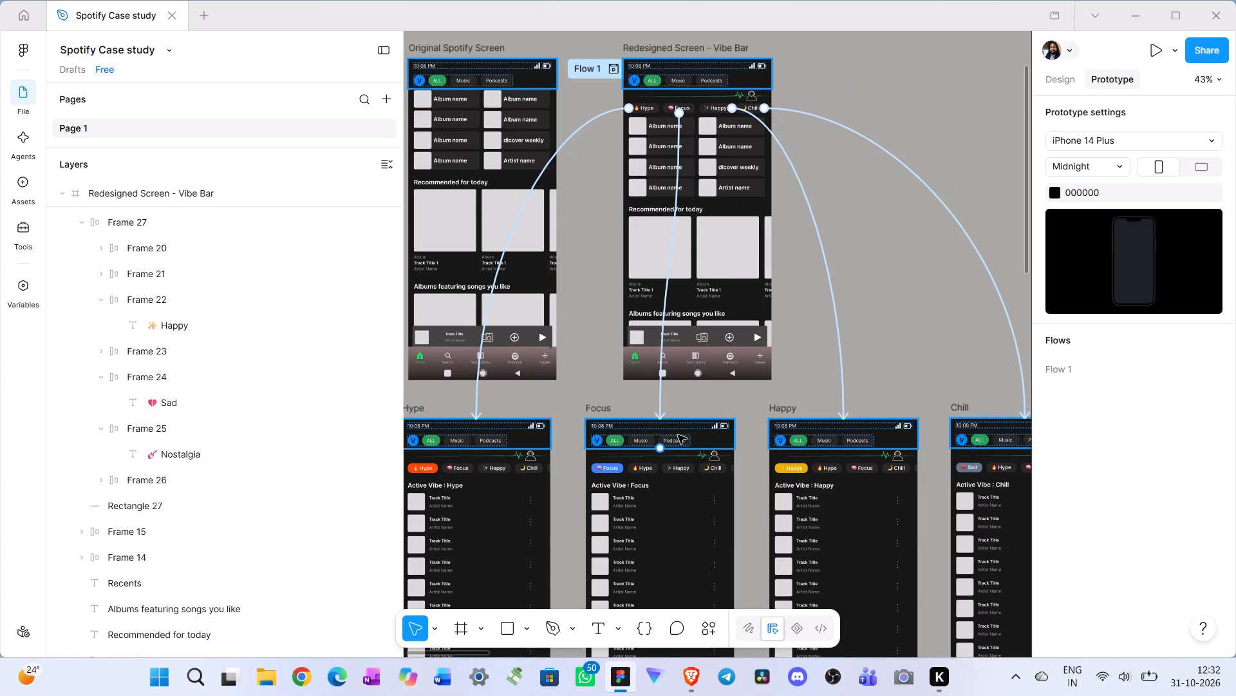
pyautogui.hscroll(-3, 679, 434)
pyautogui.hscroll(7, 680, 434)
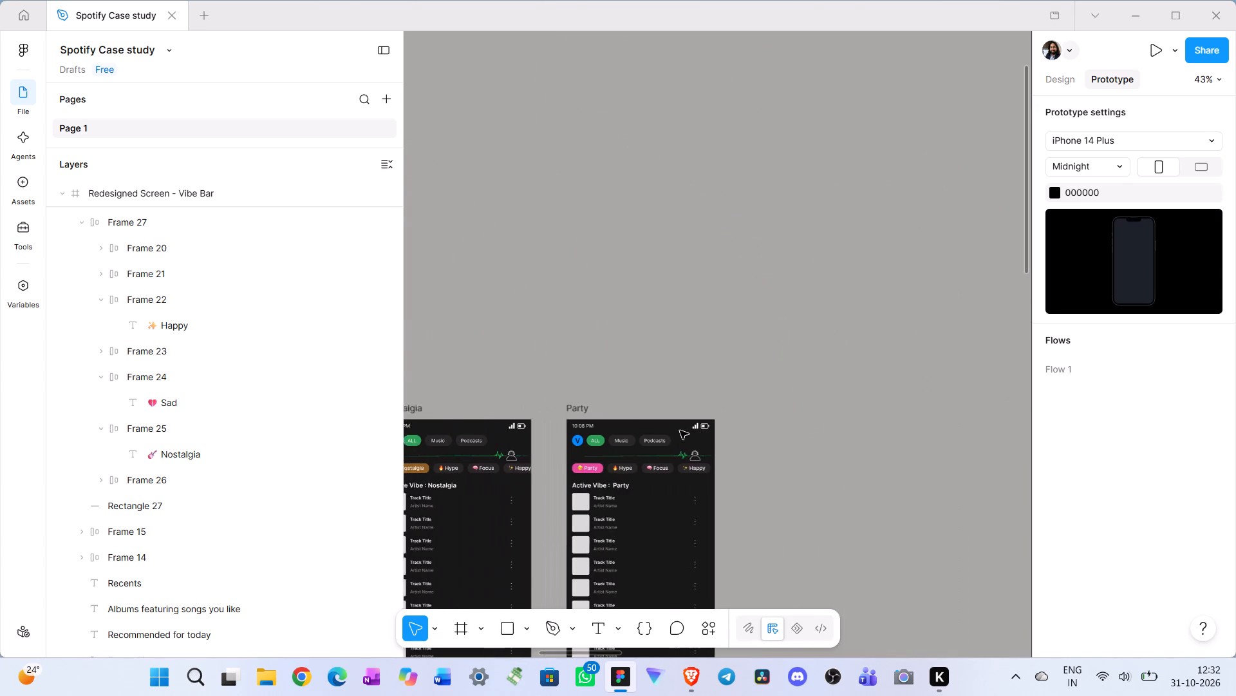
pyautogui.hscroll(3, 680, 429)
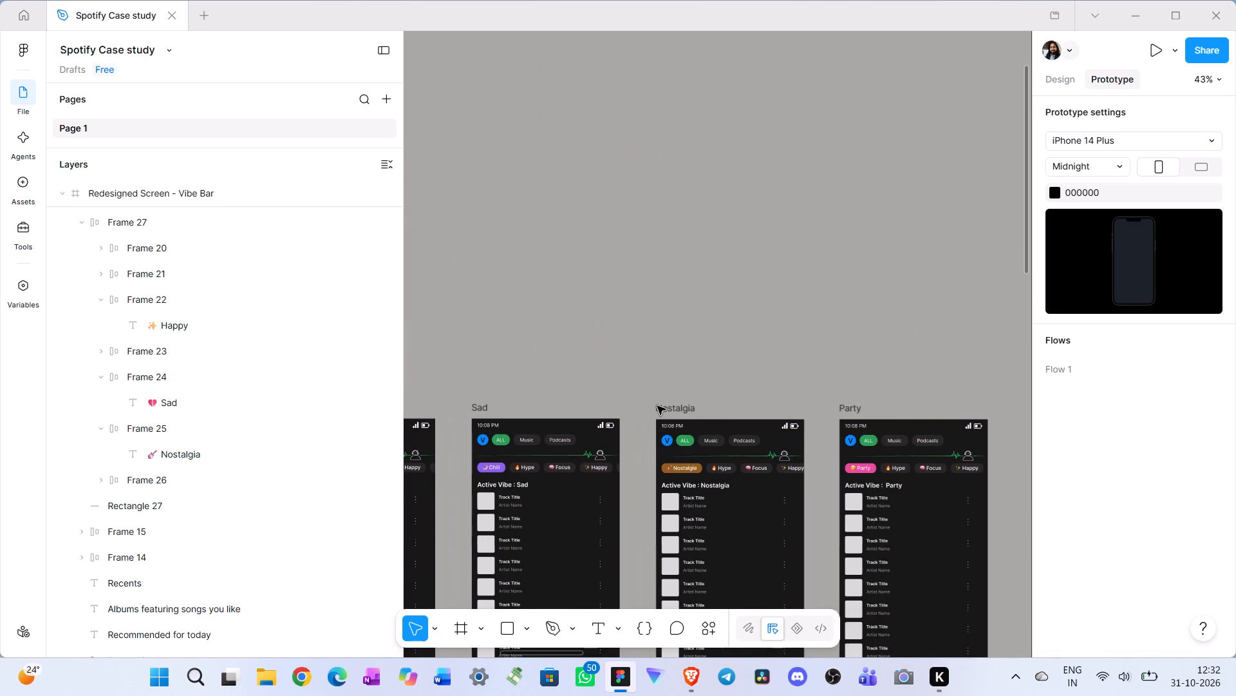
pyautogui.hscroll(1, 657, 406)
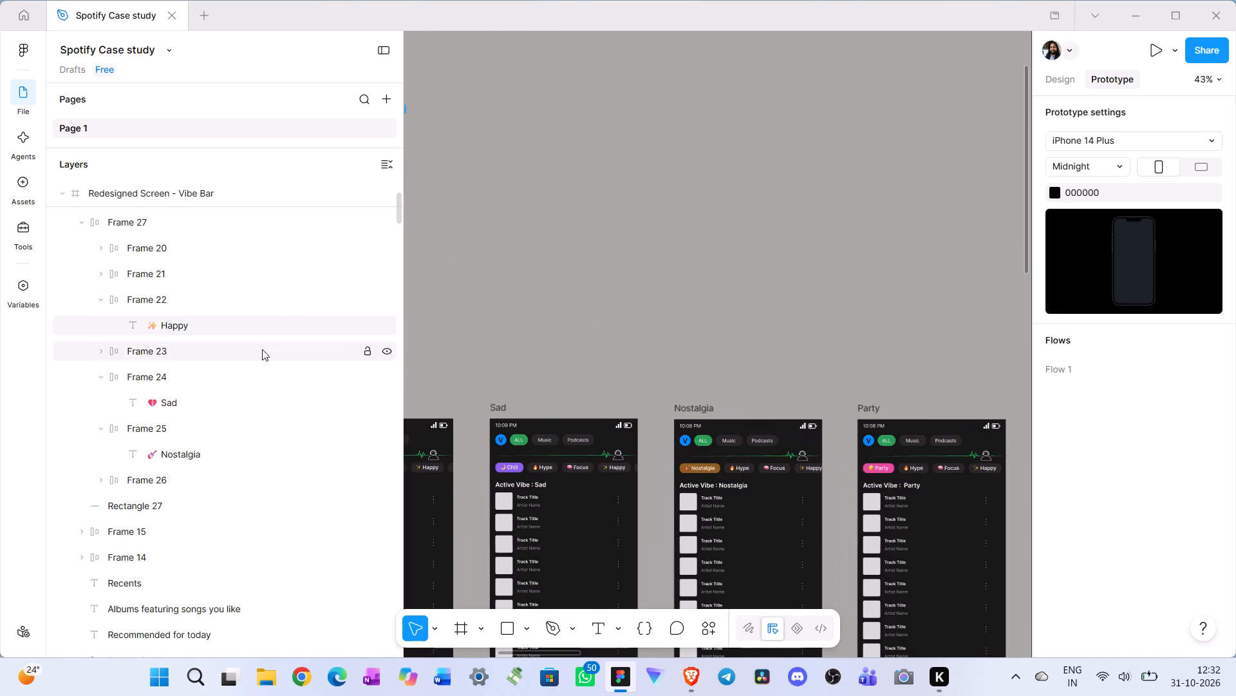
pyautogui.hscroll(1, 262, 349)
pyautogui.click(178, 425)
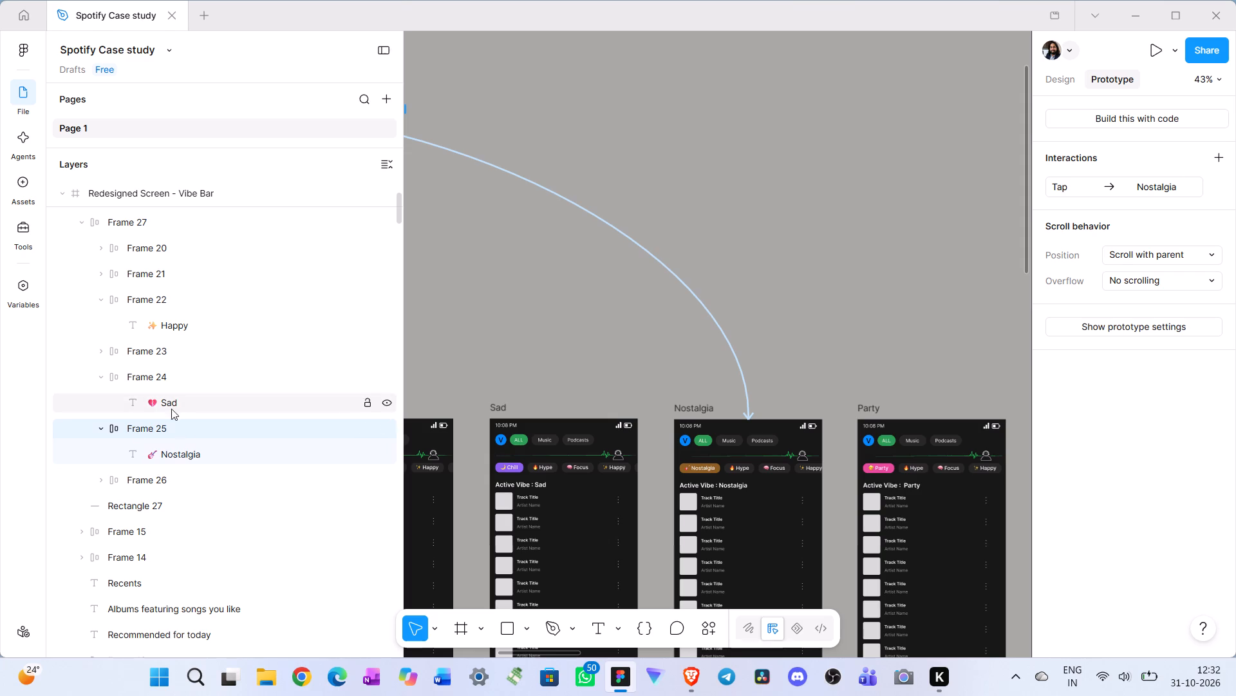
pyautogui.click(100, 428)
pyautogui.click(101, 378)
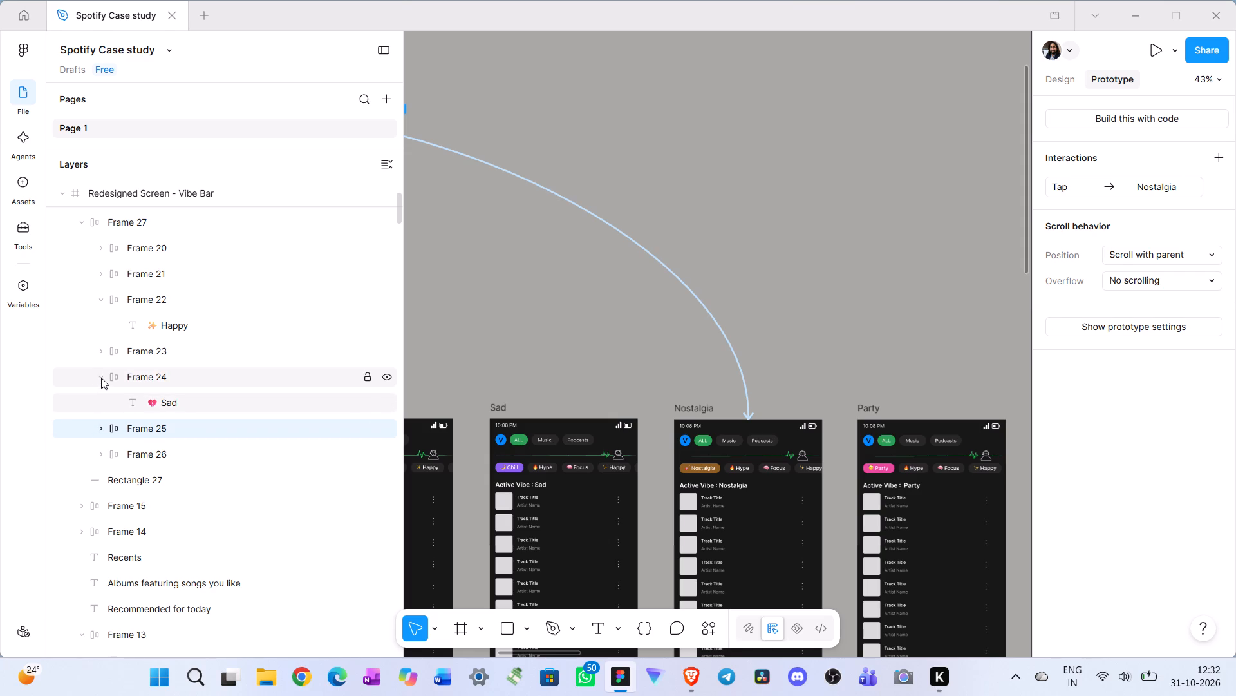
pyautogui.hscroll(4, 591, 331)
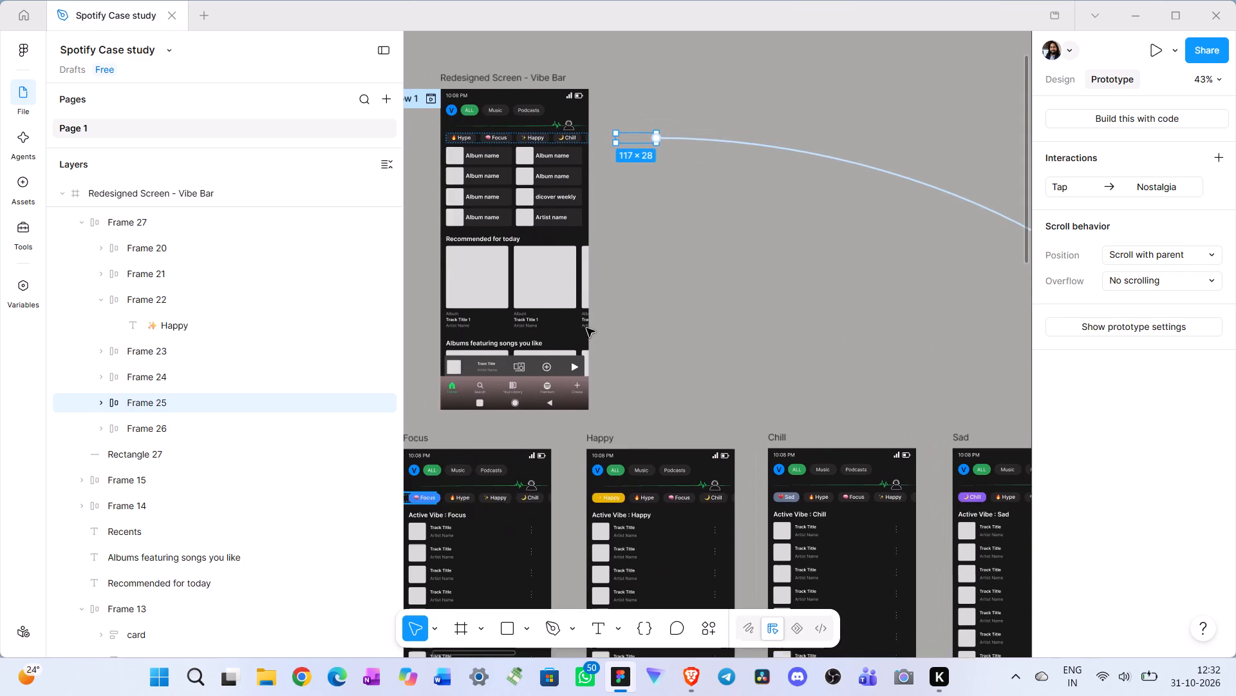
pyautogui.hscroll(1, 586, 328)
pyautogui.scroll(1, 586, 328)
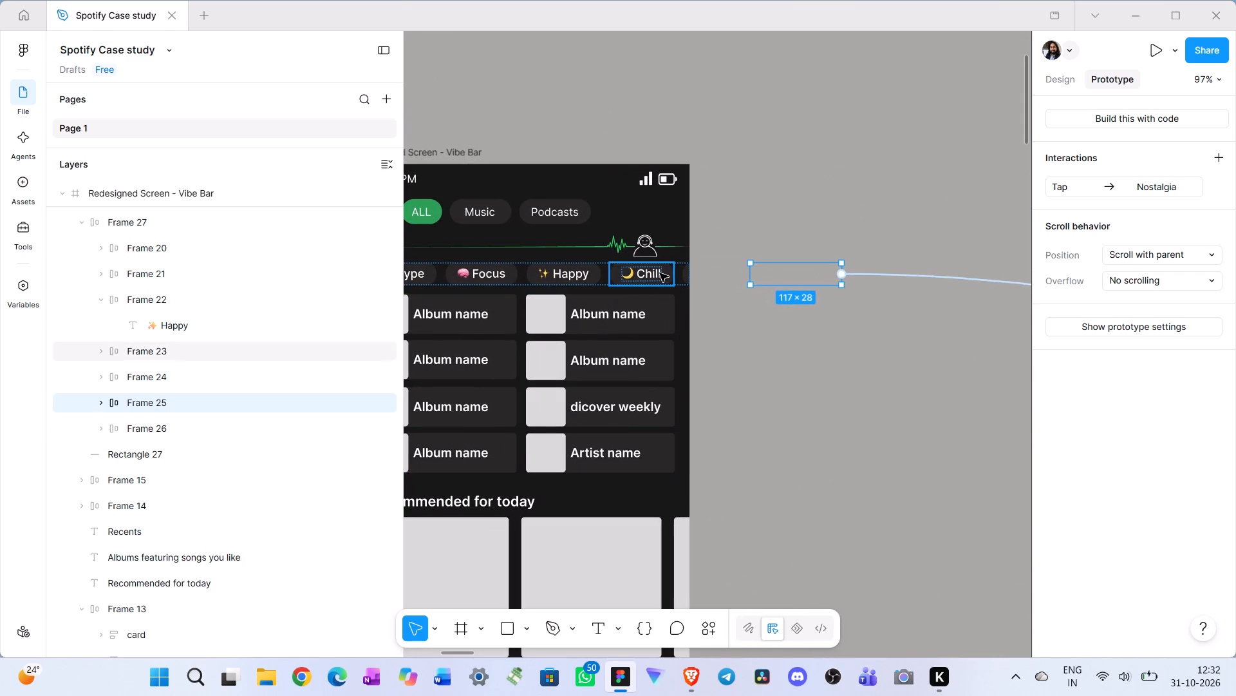
pyautogui.click(727, 322)
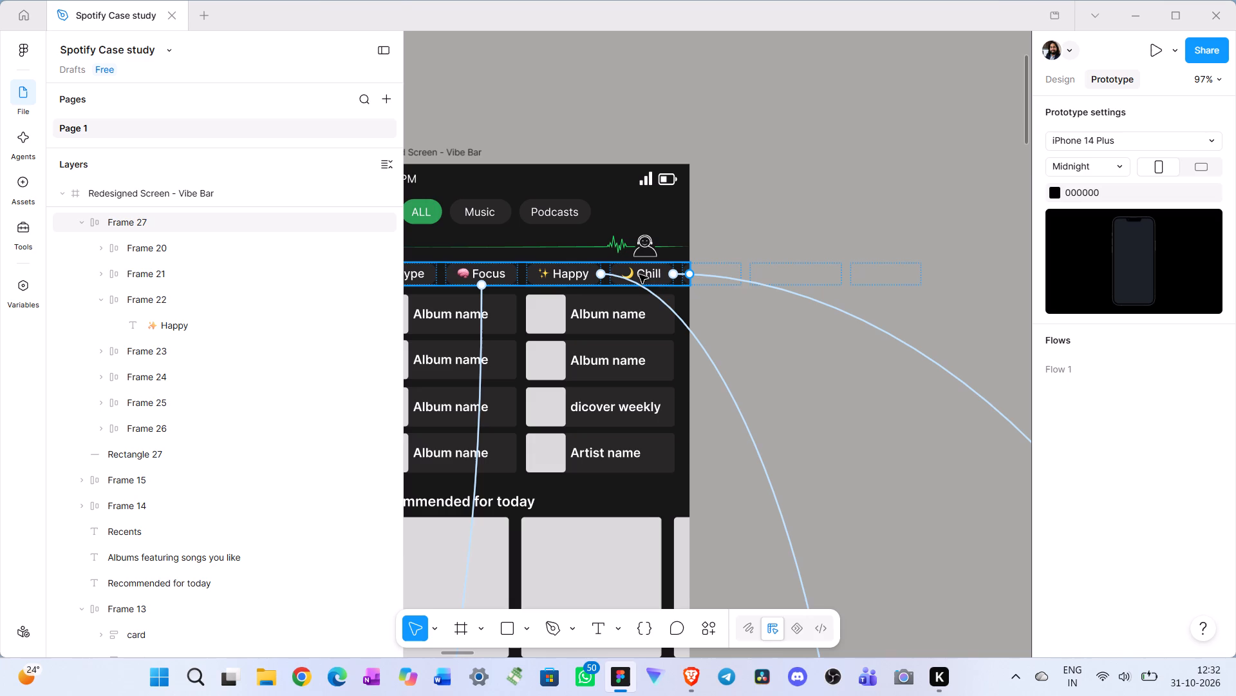
pyautogui.click(637, 274)
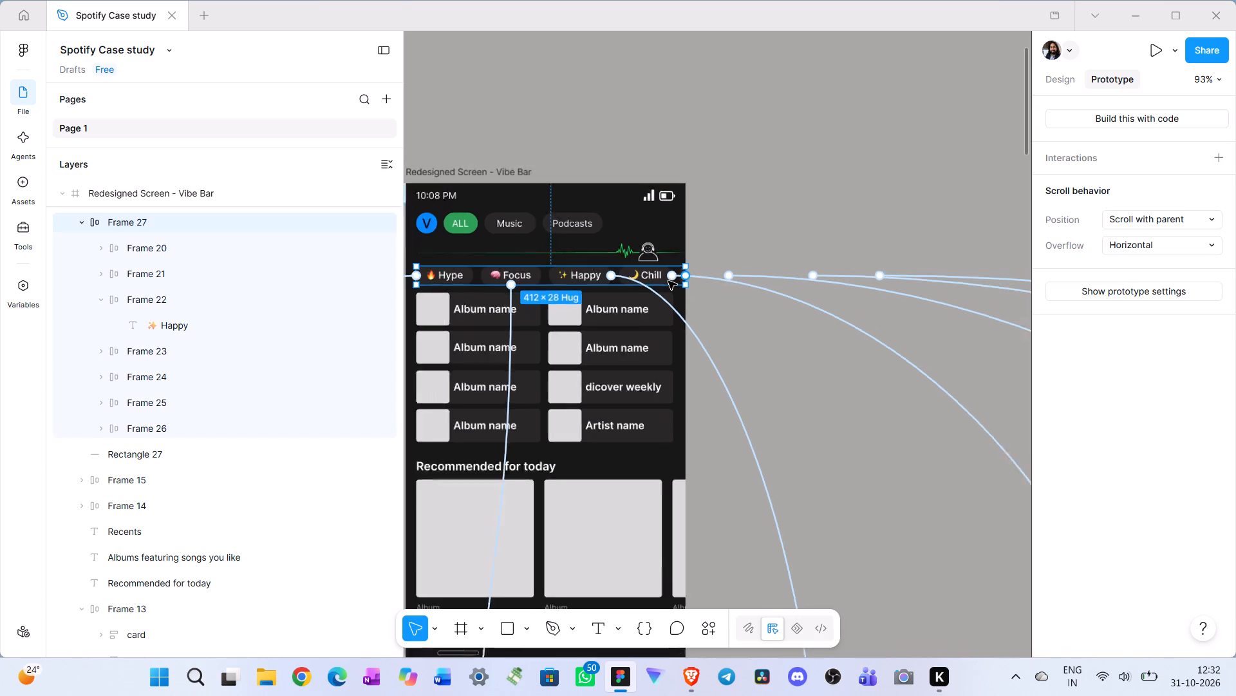
pyautogui.scroll(-1, 685, 294)
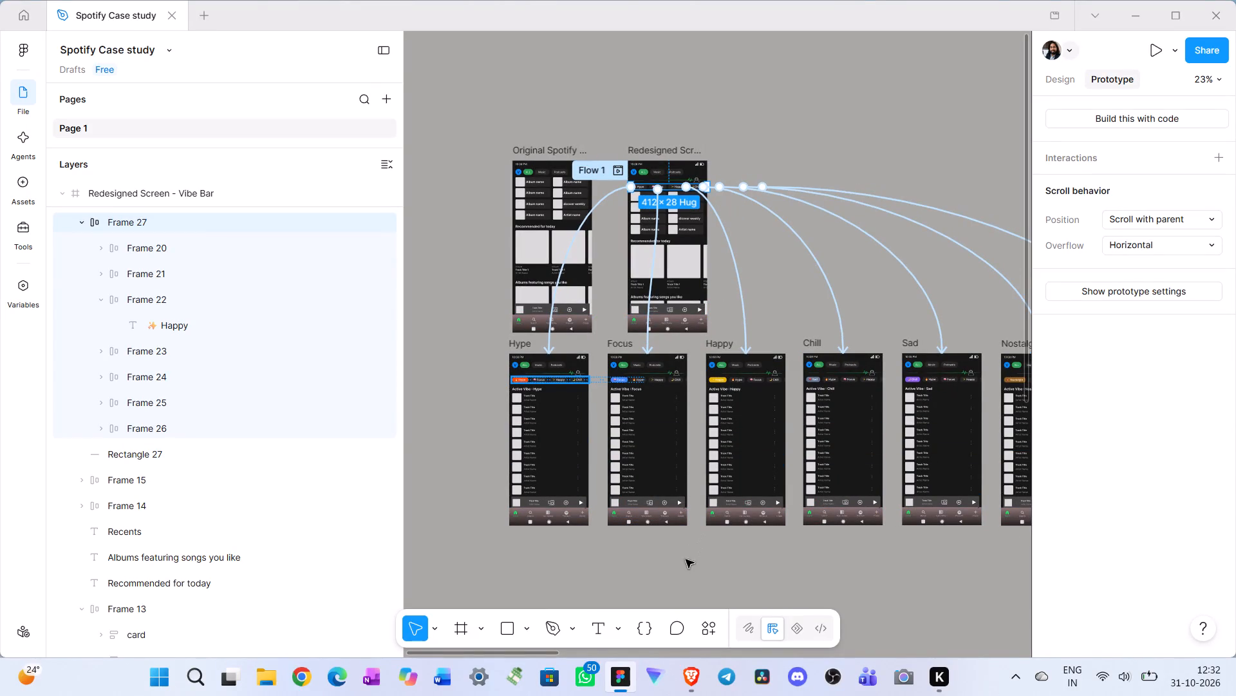
pyautogui.click(686, 559)
# Select the Focus chip in the Hype screen's vibe chip row.
pyautogui.hscroll(1, 644, 510)
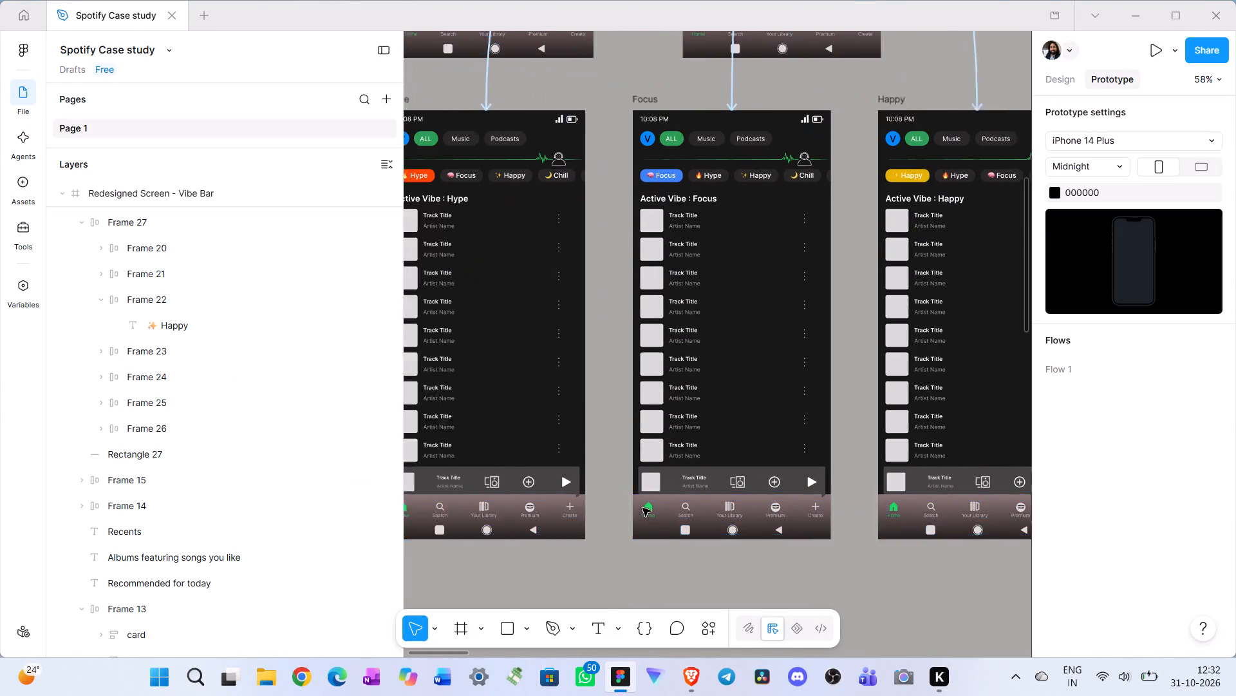
pyautogui.hscroll(2, 642, 508)
pyautogui.scroll(3, 642, 500)
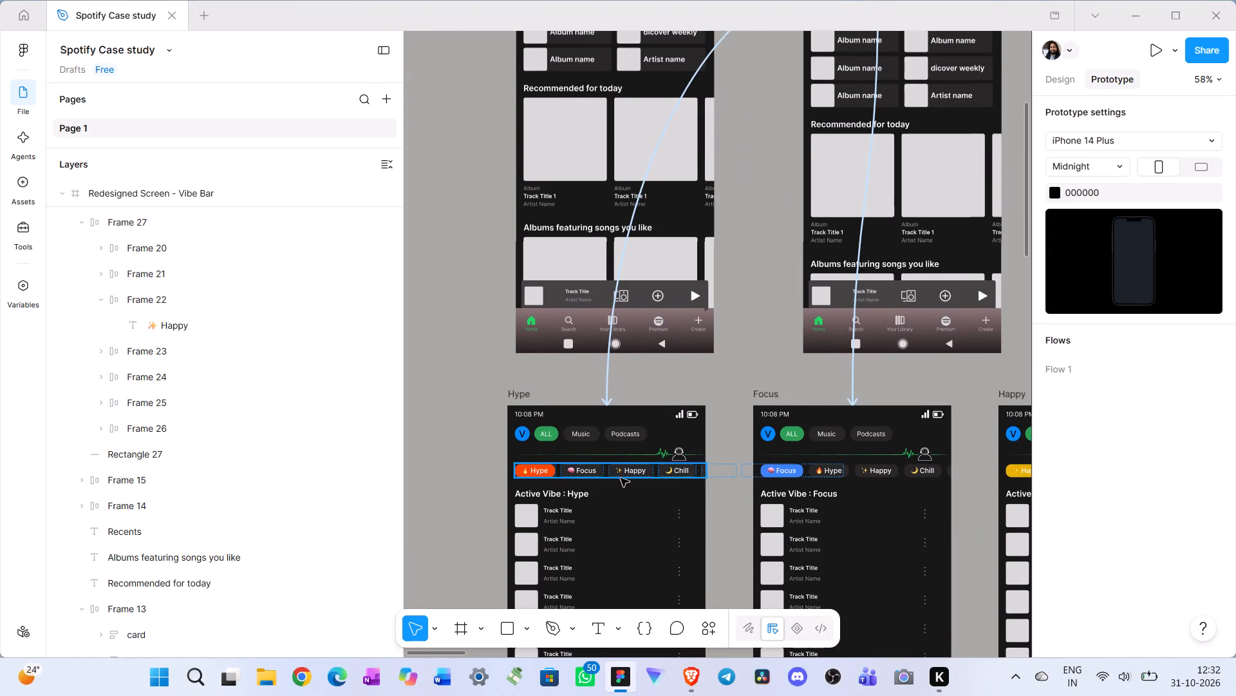
pyautogui.scroll(1, 621, 478)
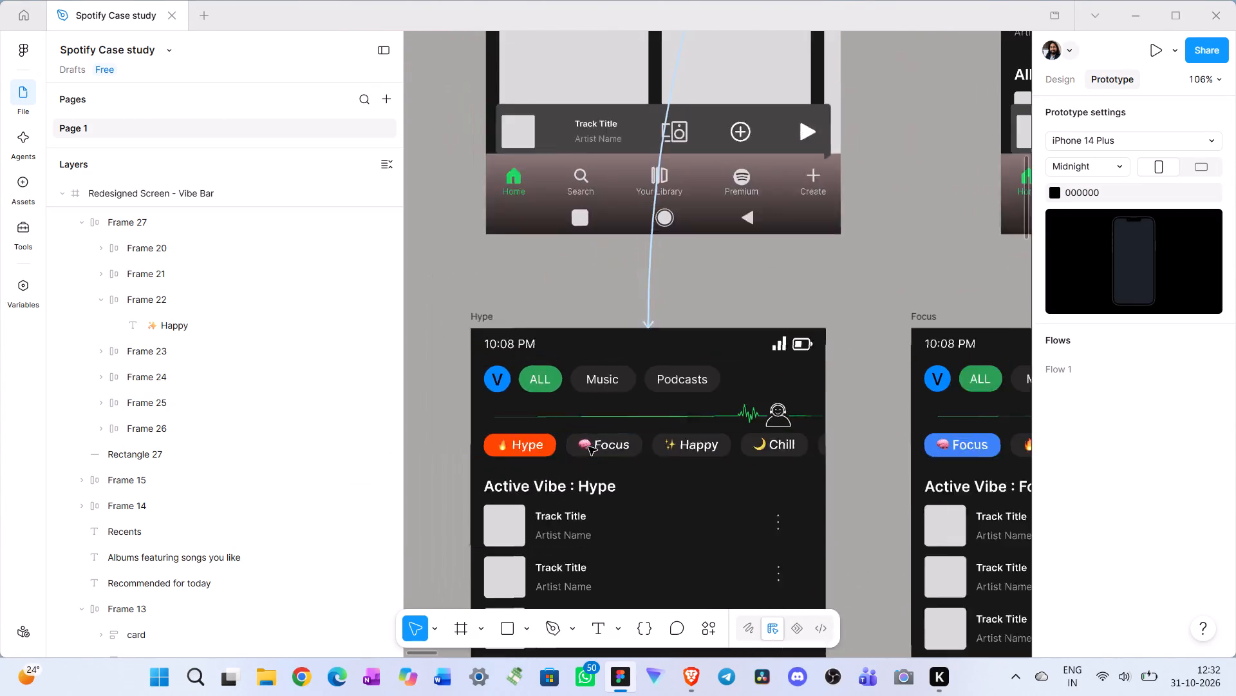
pyautogui.scroll(-1, 588, 447)
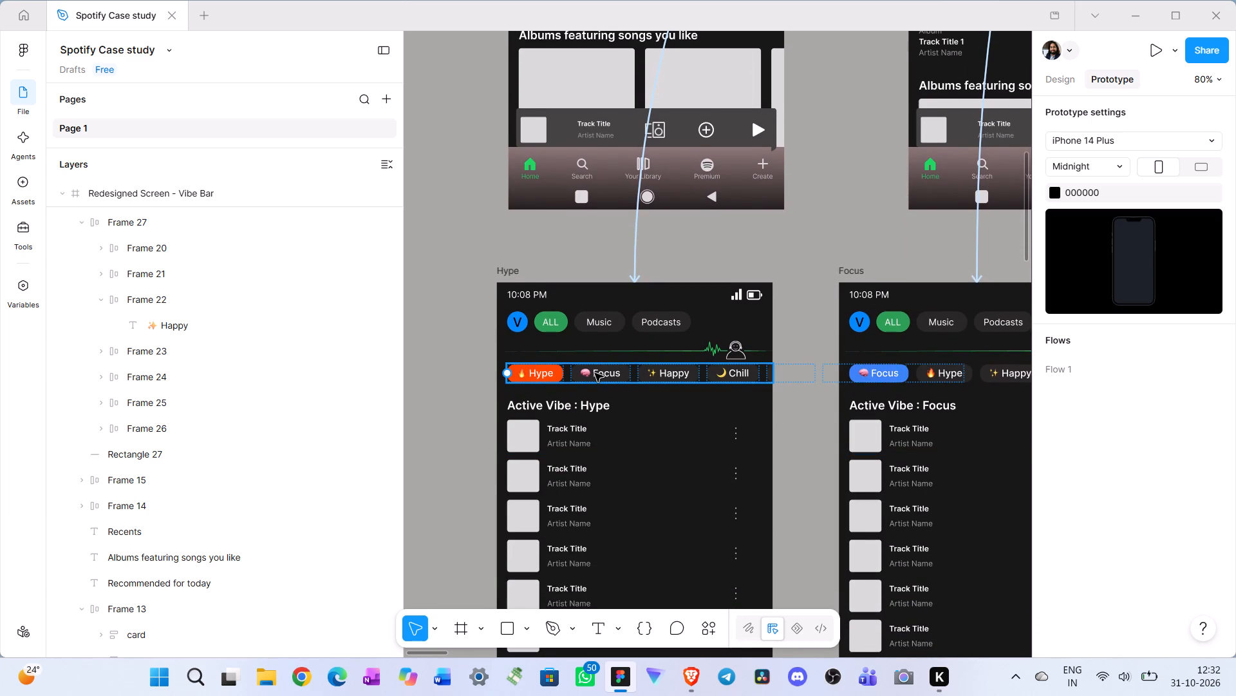
pyautogui.click(595, 373)
pyautogui.doubleClick(595, 373)
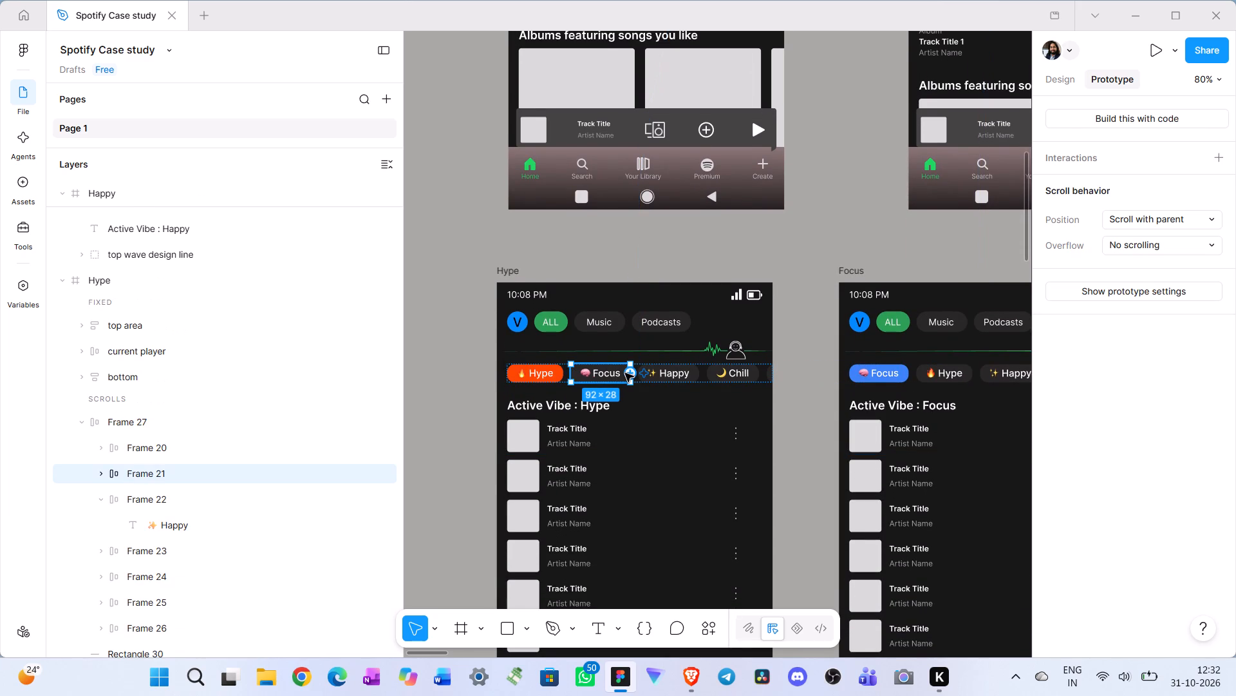
# Link the Focus and Happy chips on the Hype screen to the Focus and Happy screens with on-tap navigation.
pyautogui.moveTo(630, 373); pyautogui.dragTo(863, 296)
pyautogui.click(664, 373)
pyautogui.moveTo(700, 373); pyautogui.dragTo(865, 434)
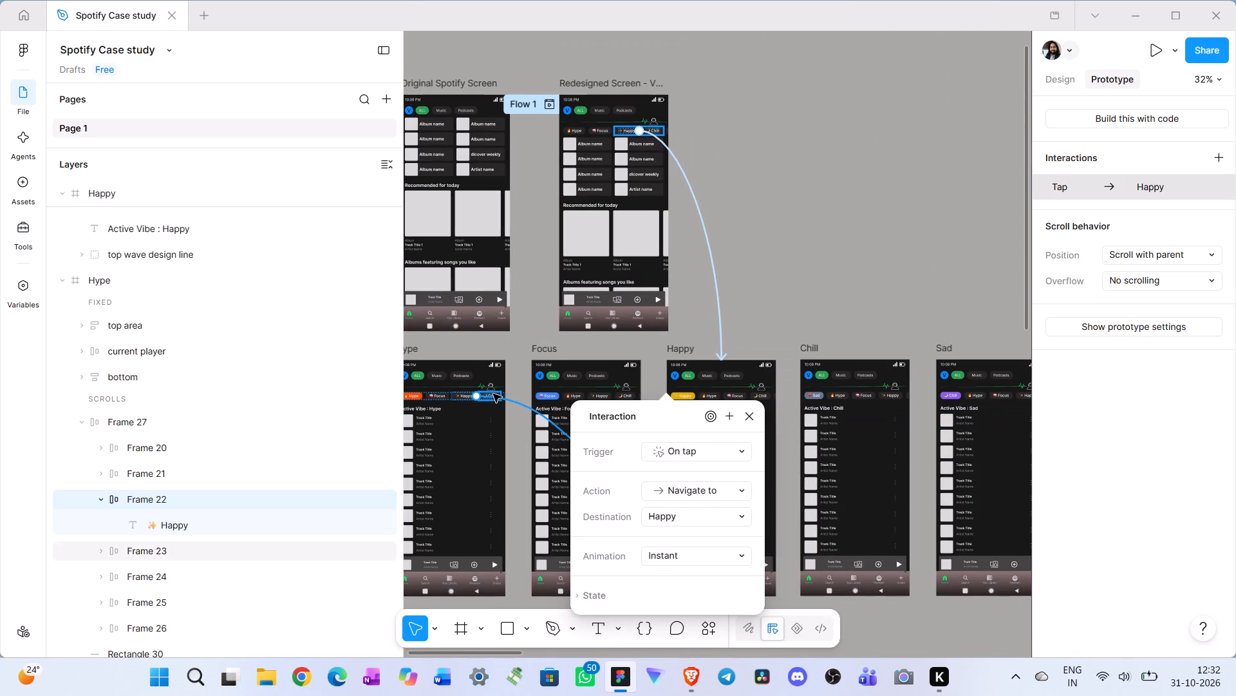
pyautogui.click(493, 394)
pyautogui.click(583, 336)
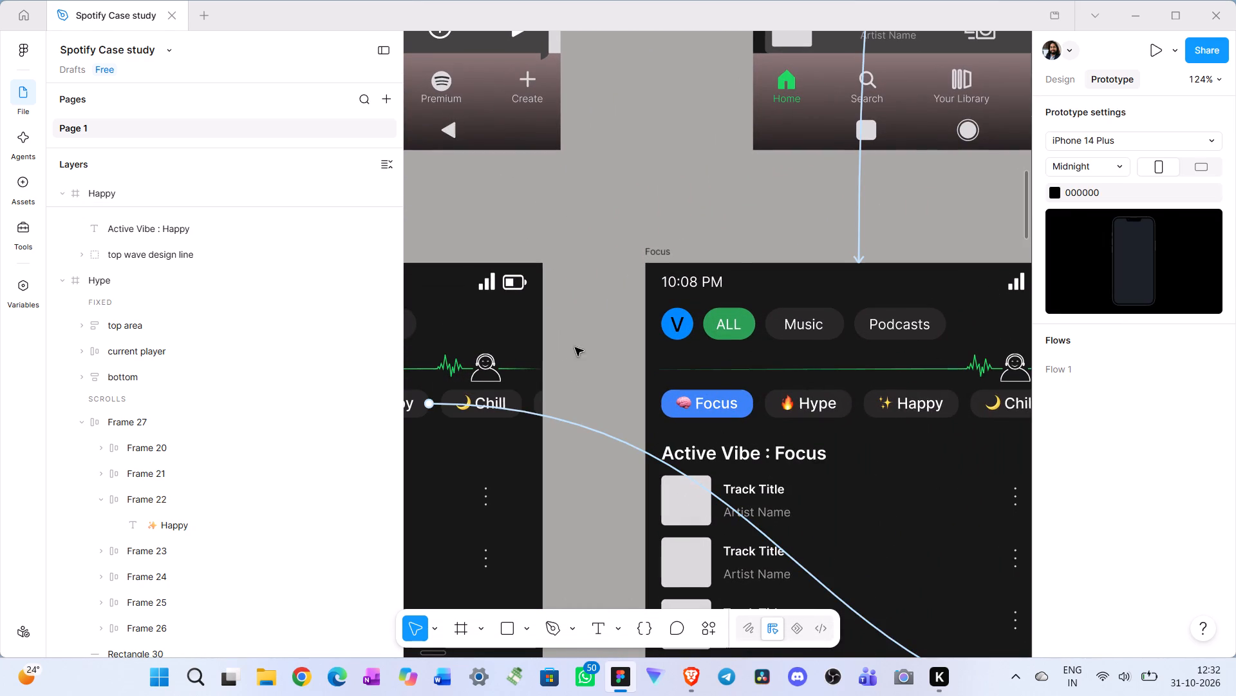
# Link the Chill chip on the Hype screen to the Chill screen with an instant on-tap navigation.
pyautogui.click(492, 386)
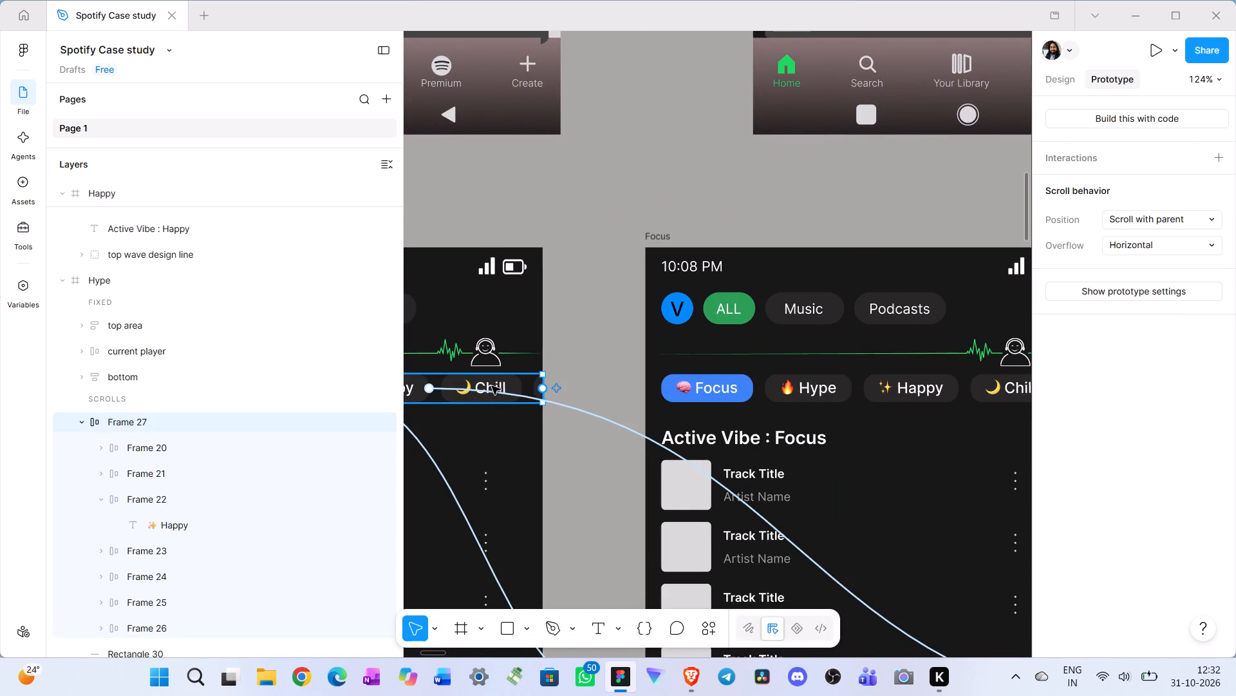
pyautogui.doubleClick(492, 386)
pyautogui.moveTo(524, 389); pyautogui.dragTo(1235, 396)
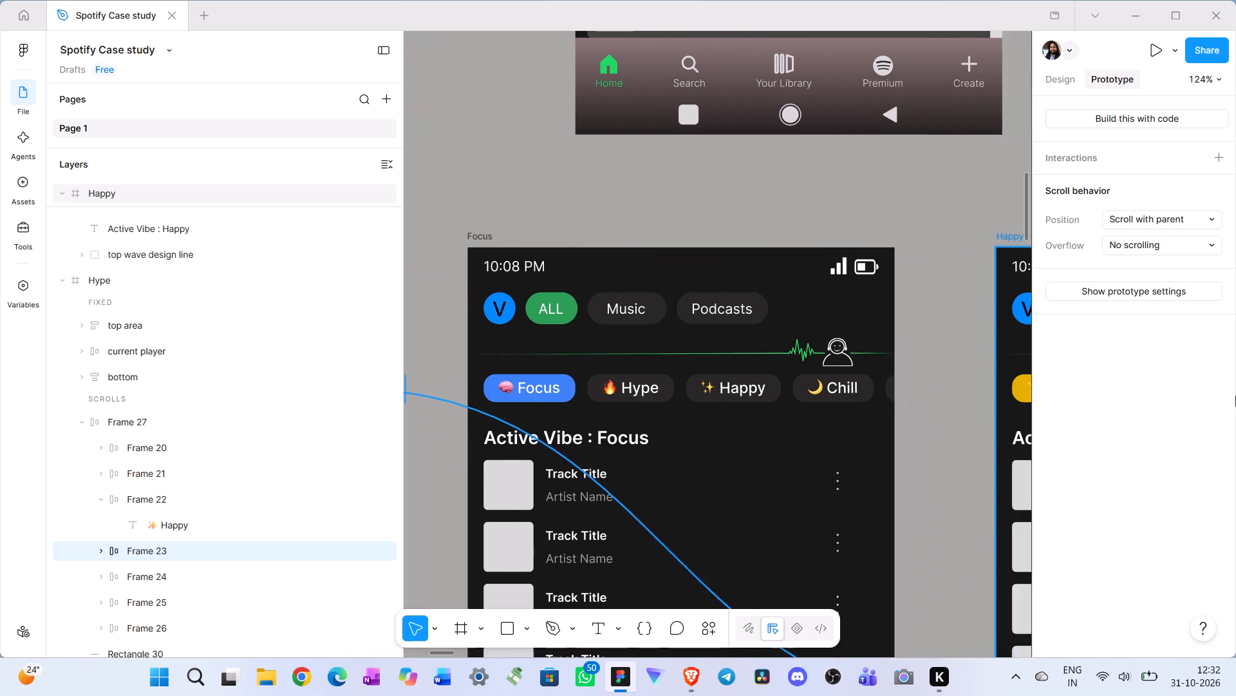
pyautogui.moveTo(1235, 396); pyautogui.dragTo(970, 445)
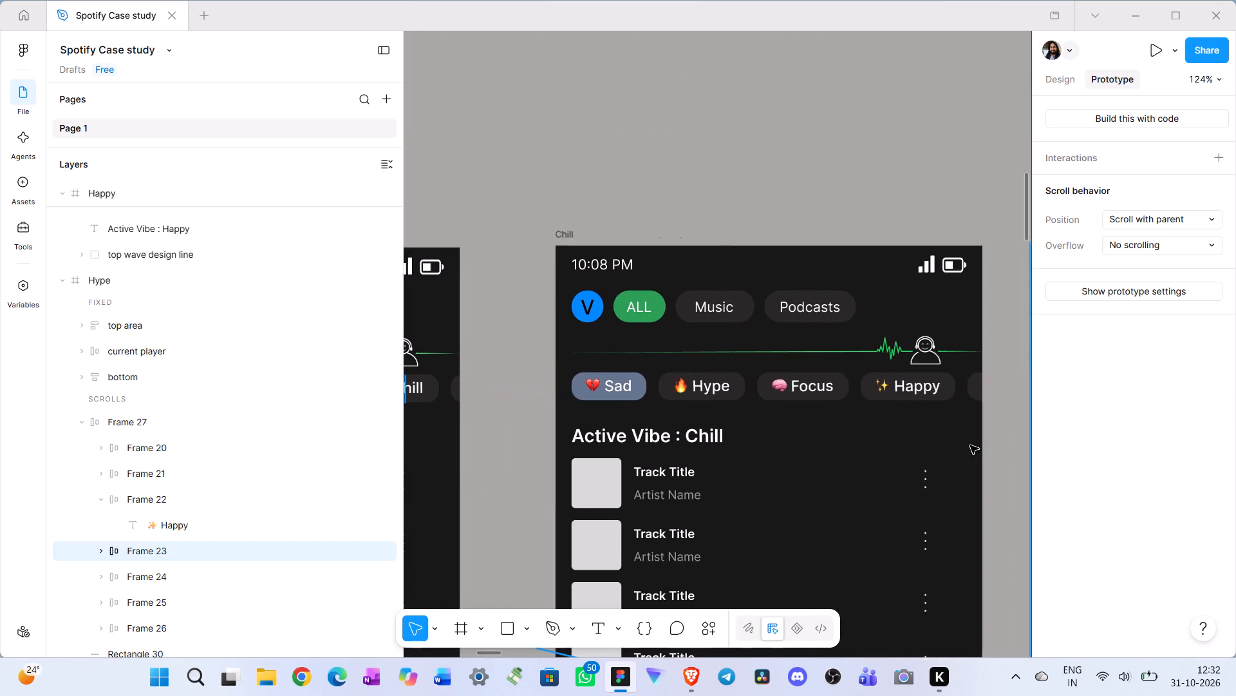
pyautogui.moveTo(970, 445); pyautogui.dragTo(550, 451)
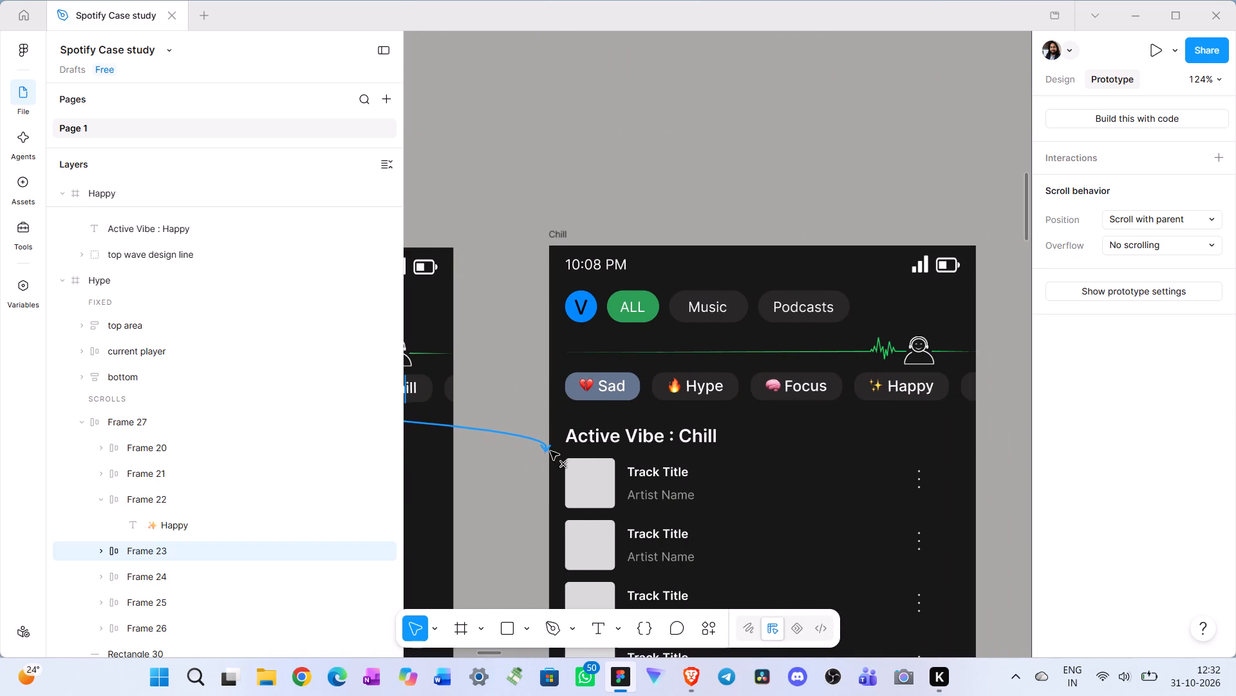
pyautogui.moveTo(550, 451); pyautogui.dragTo(555, 452)
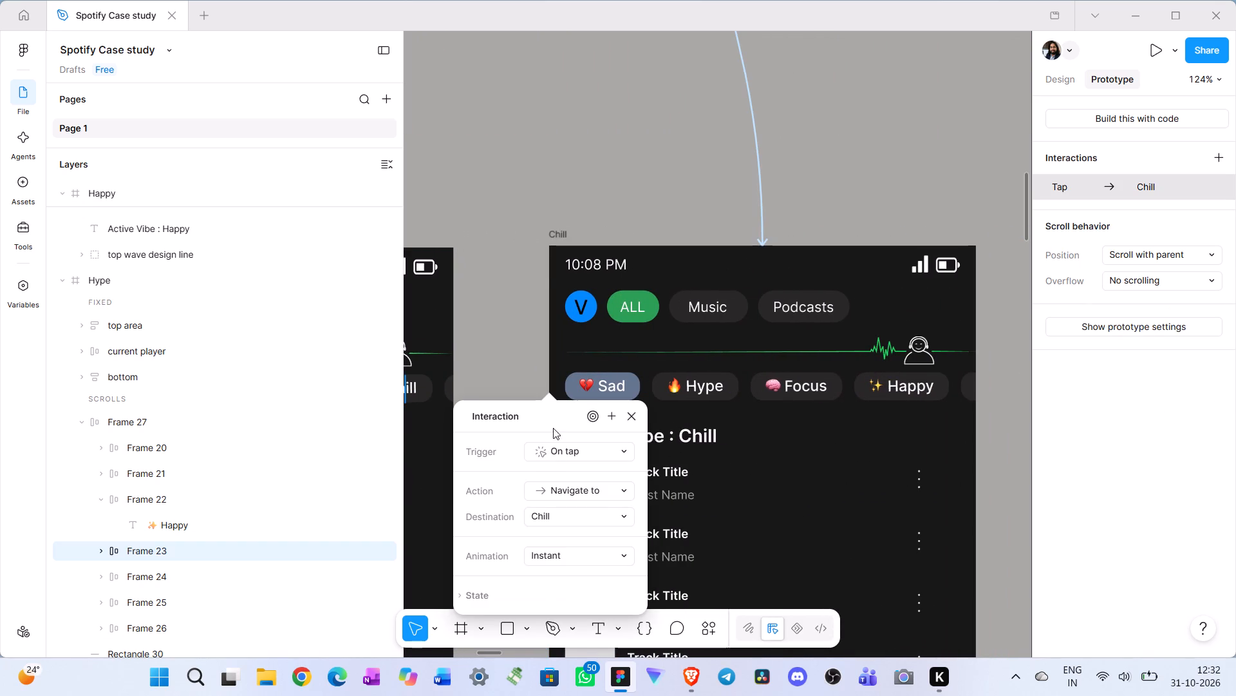
# Link the partly hidden Sad chip (Frame 24) on the Hype screen to the Sad screen with an instant on-tap navigation.
pyautogui.hscroll(6, 553, 416)
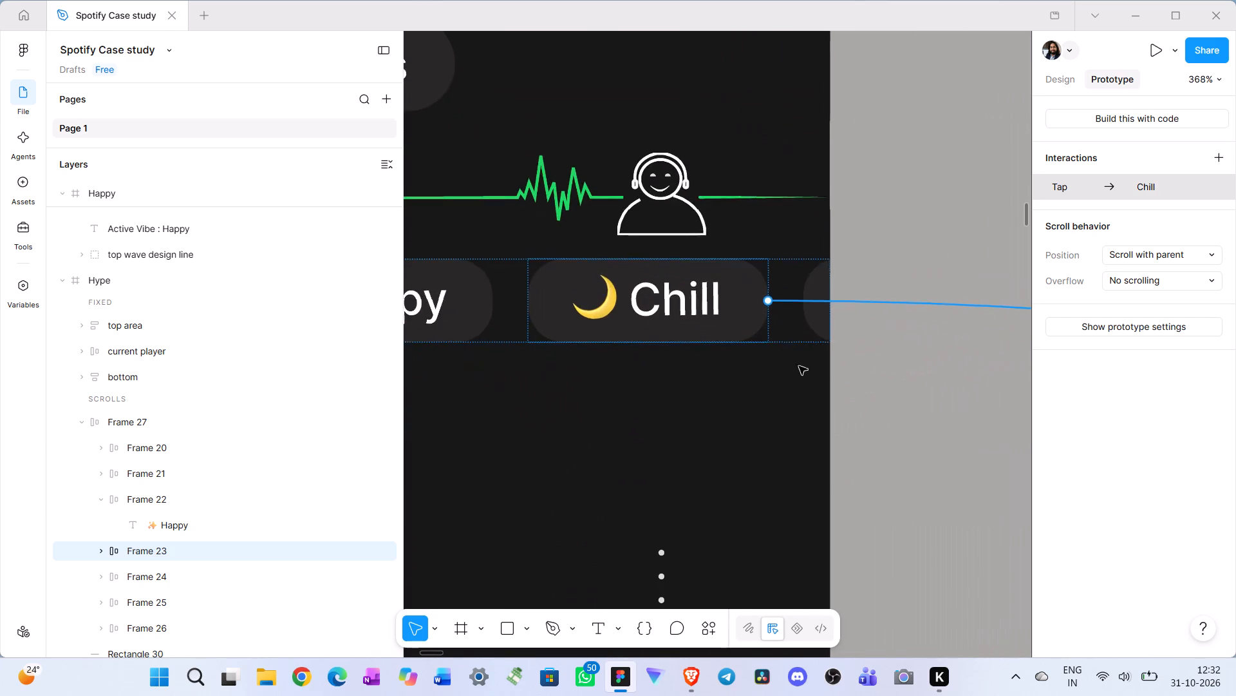
pyautogui.click(823, 329)
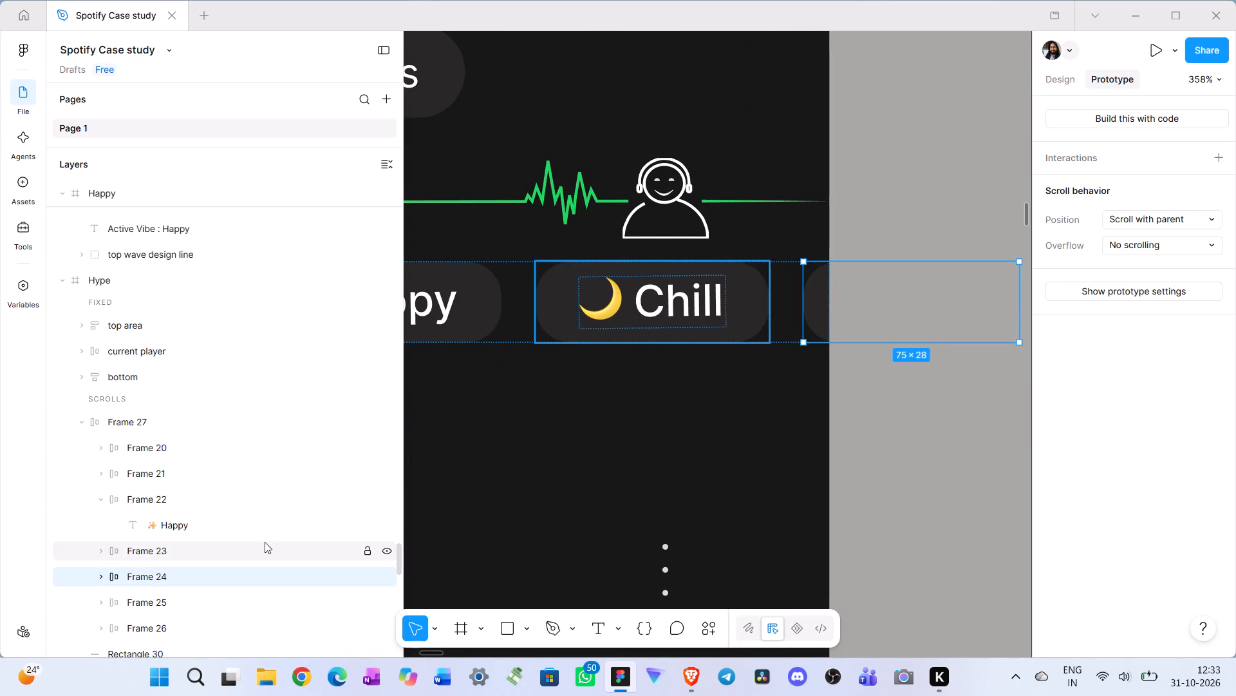
pyautogui.click(99, 577)
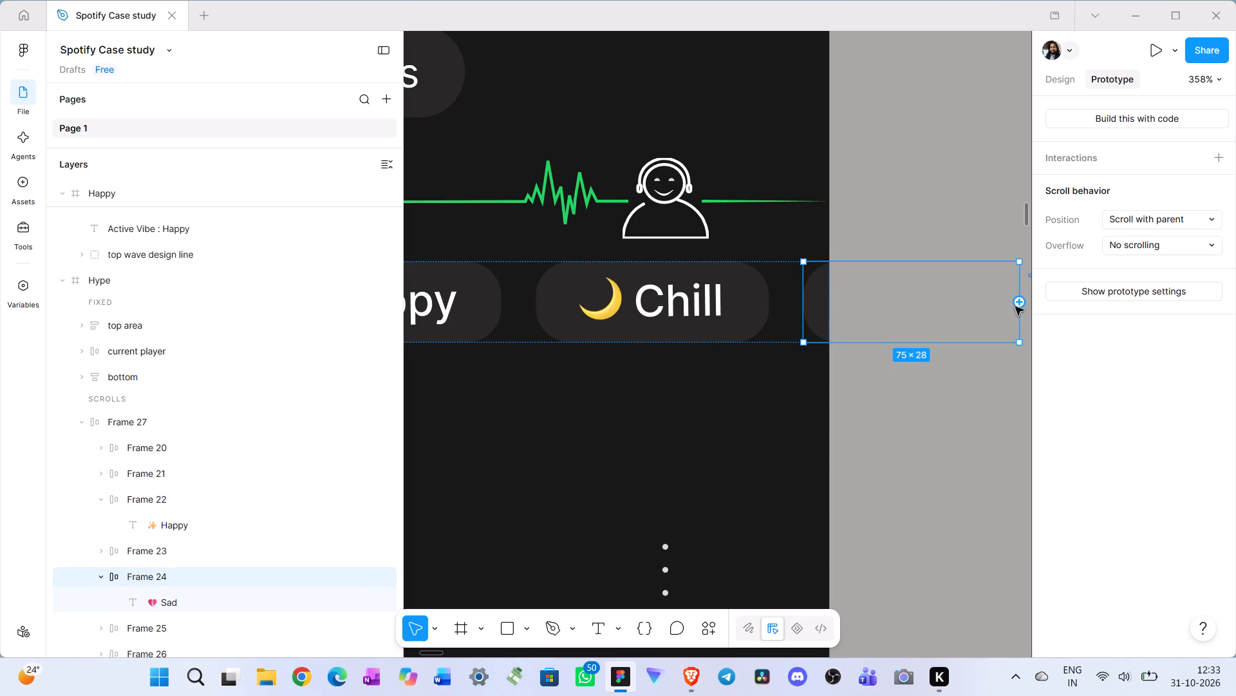
pyautogui.moveTo(1016, 302); pyautogui.dragTo(1119, 354)
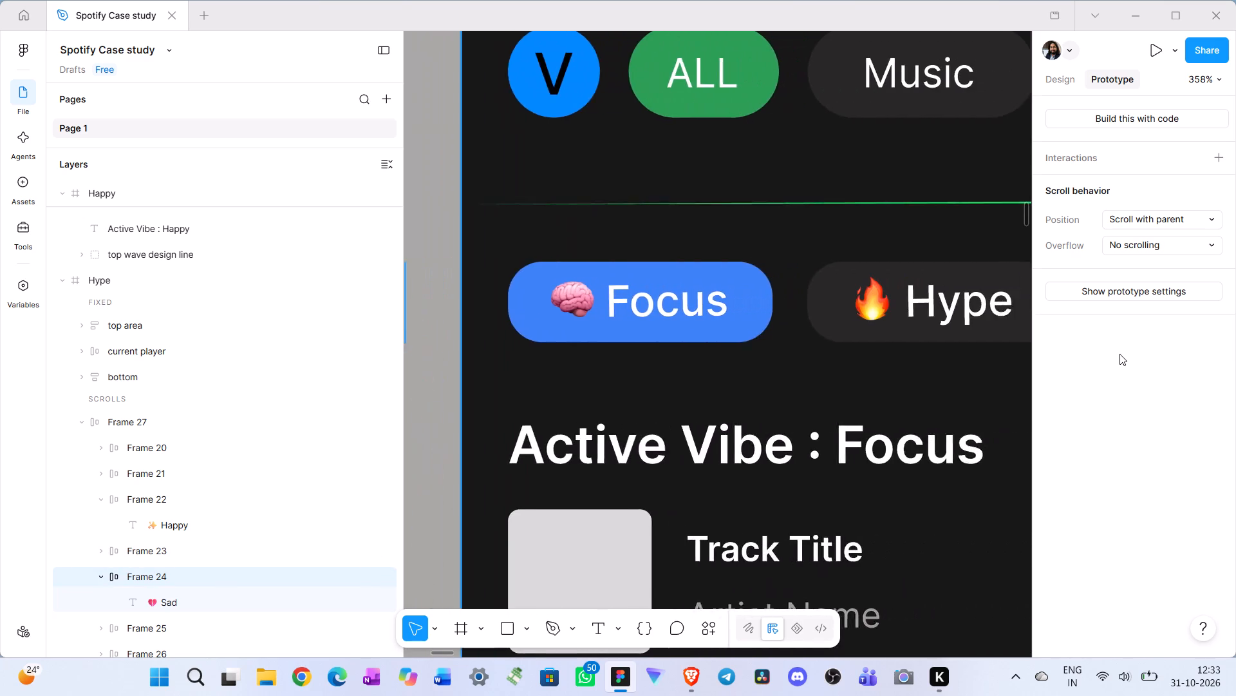
pyautogui.moveTo(1119, 354); pyautogui.dragTo(909, 376)
pyautogui.hscroll(-1, 909, 376)
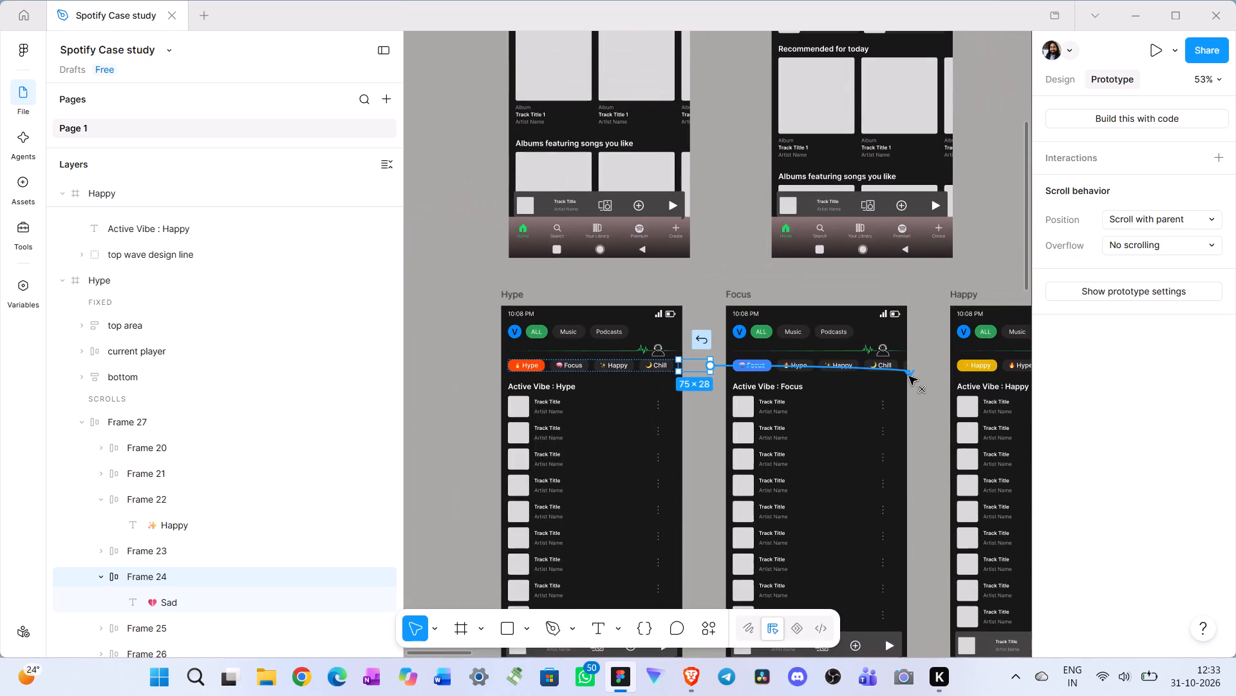
pyautogui.moveTo(909, 376); pyautogui.dragTo(744, 398)
pyautogui.hscroll(-7, 909, 376)
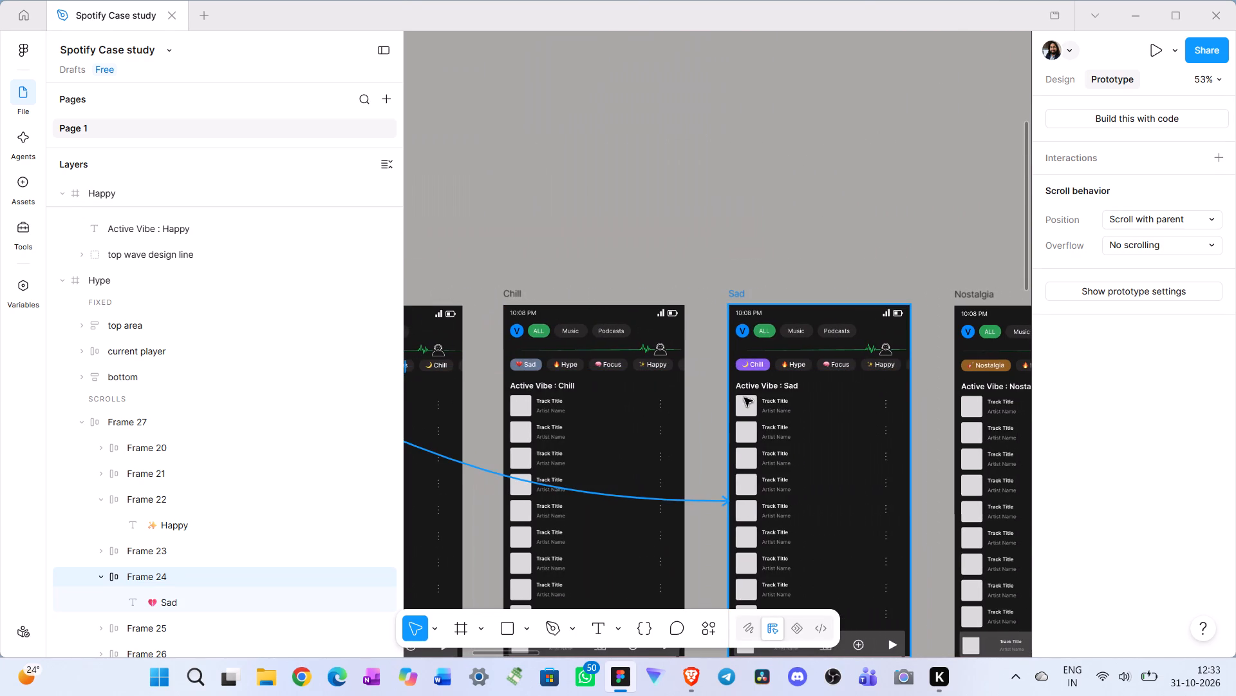
pyautogui.moveTo(744, 398); pyautogui.dragTo(730, 399)
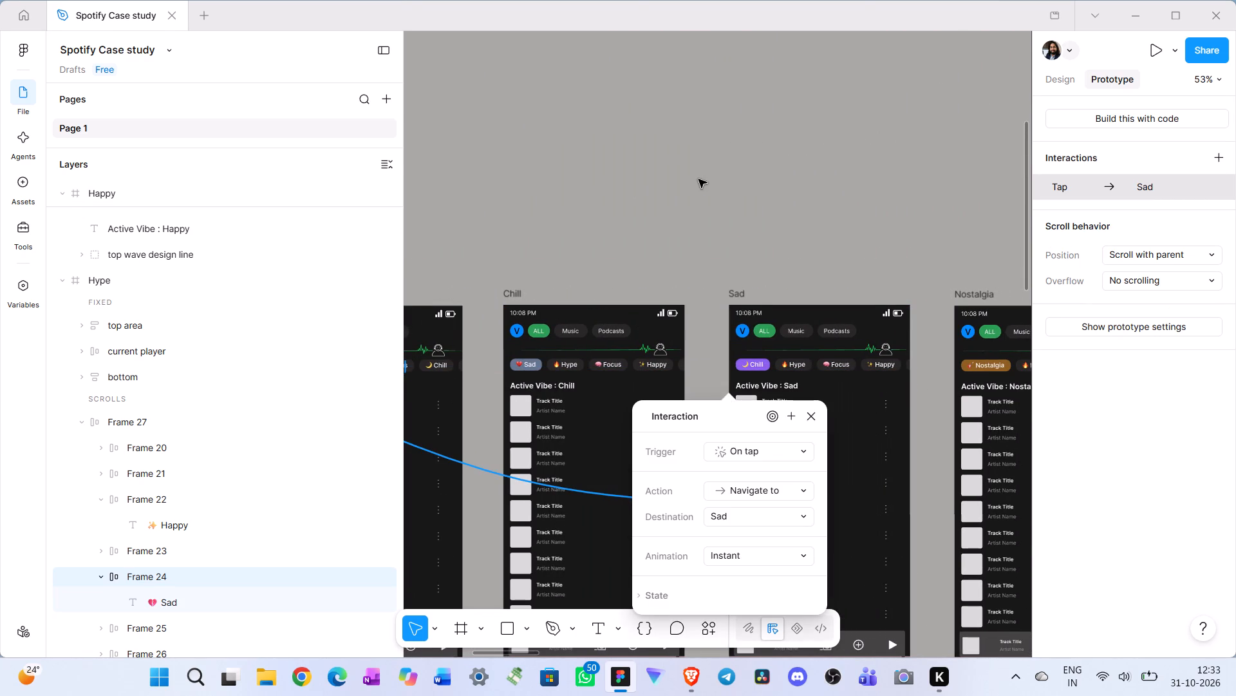
# Link the Nostalgia chip (Frame 25) in the Hype screen's chip row to the Nostalgia screen with an instant on-tap navigation.
pyautogui.hscroll(4, 698, 179)
pyautogui.scroll(-1, 426, 352)
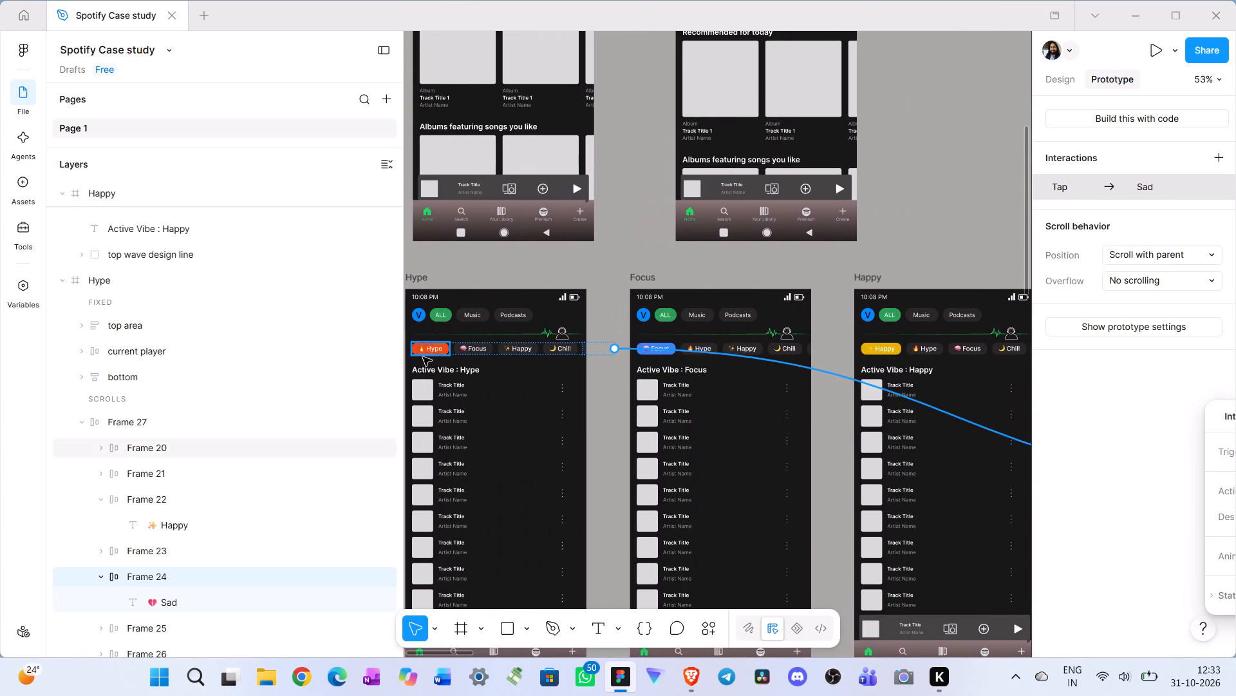
pyautogui.scroll(-1, 423, 357)
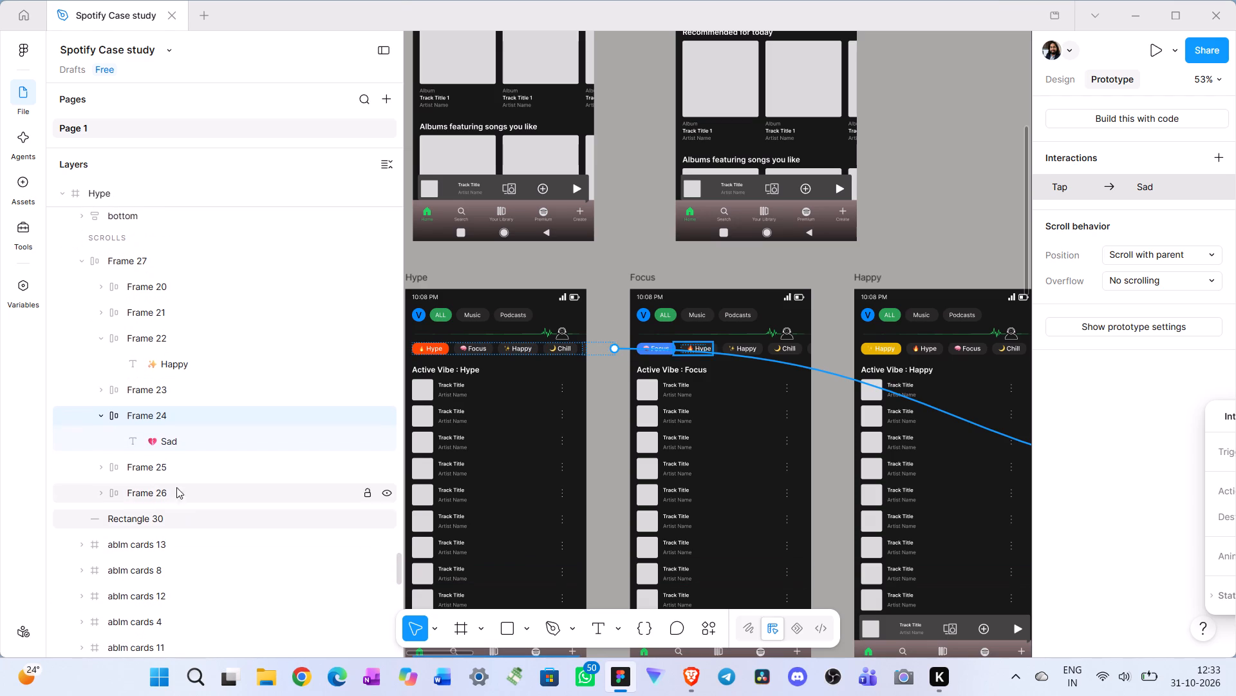
pyautogui.click(168, 467)
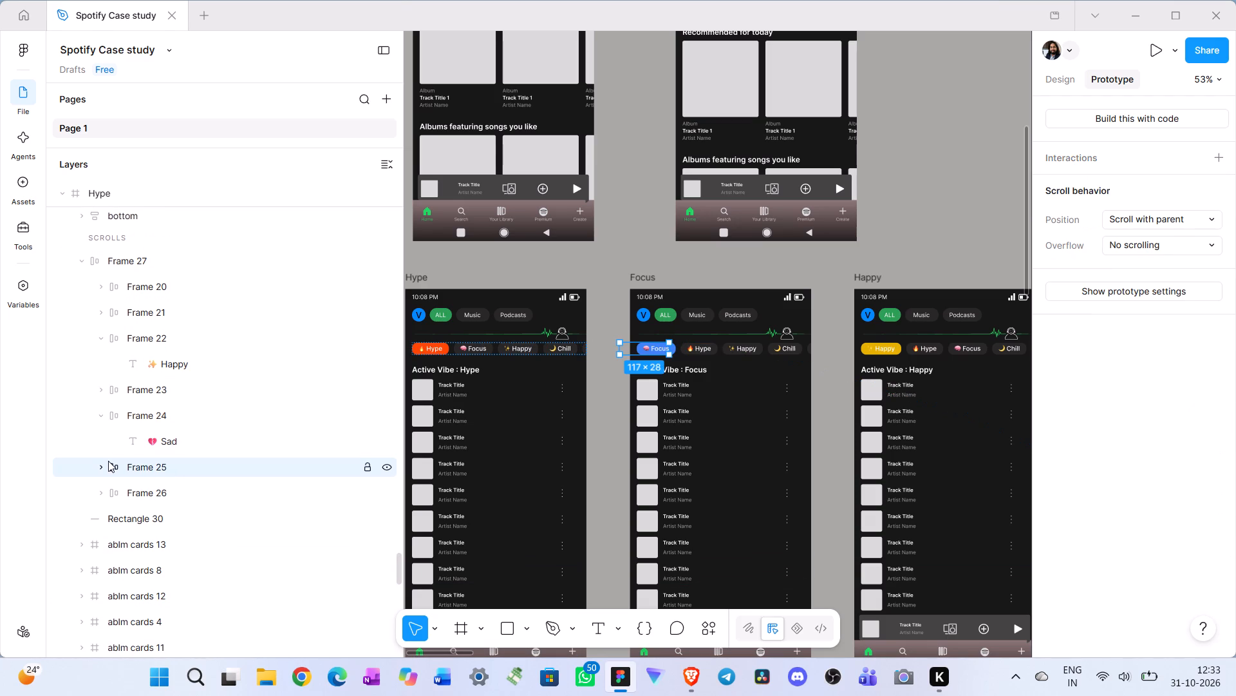
pyautogui.click(103, 469)
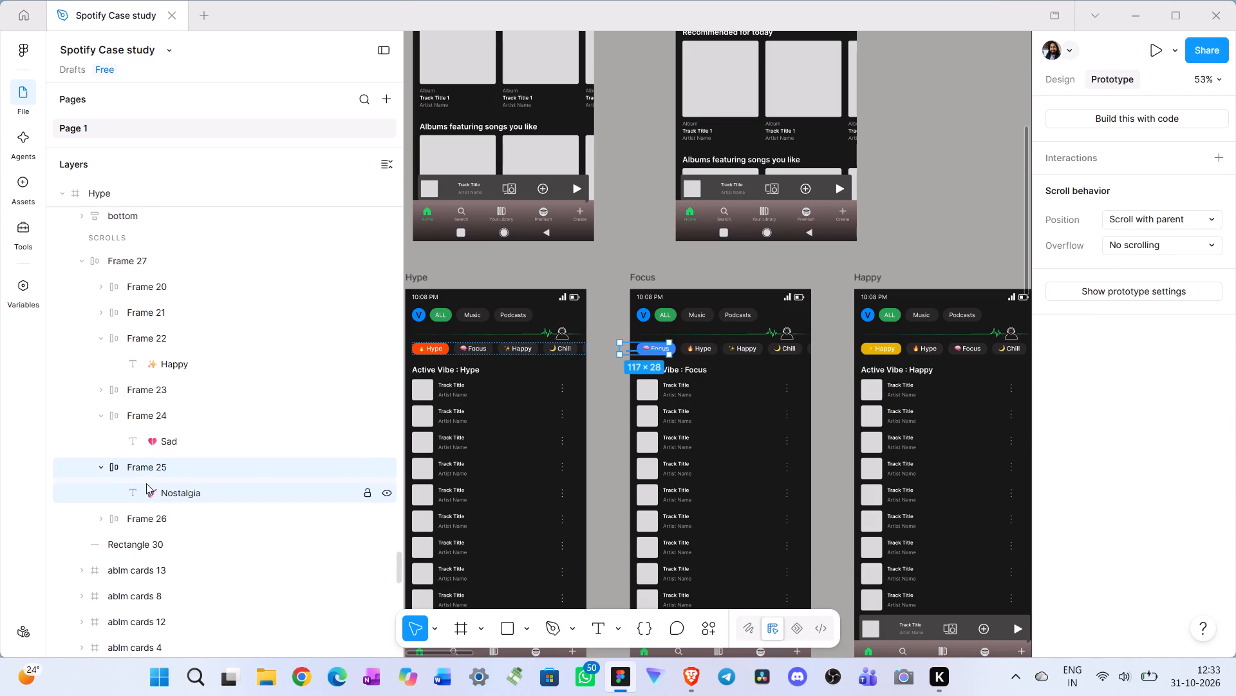
pyautogui.click(157, 467)
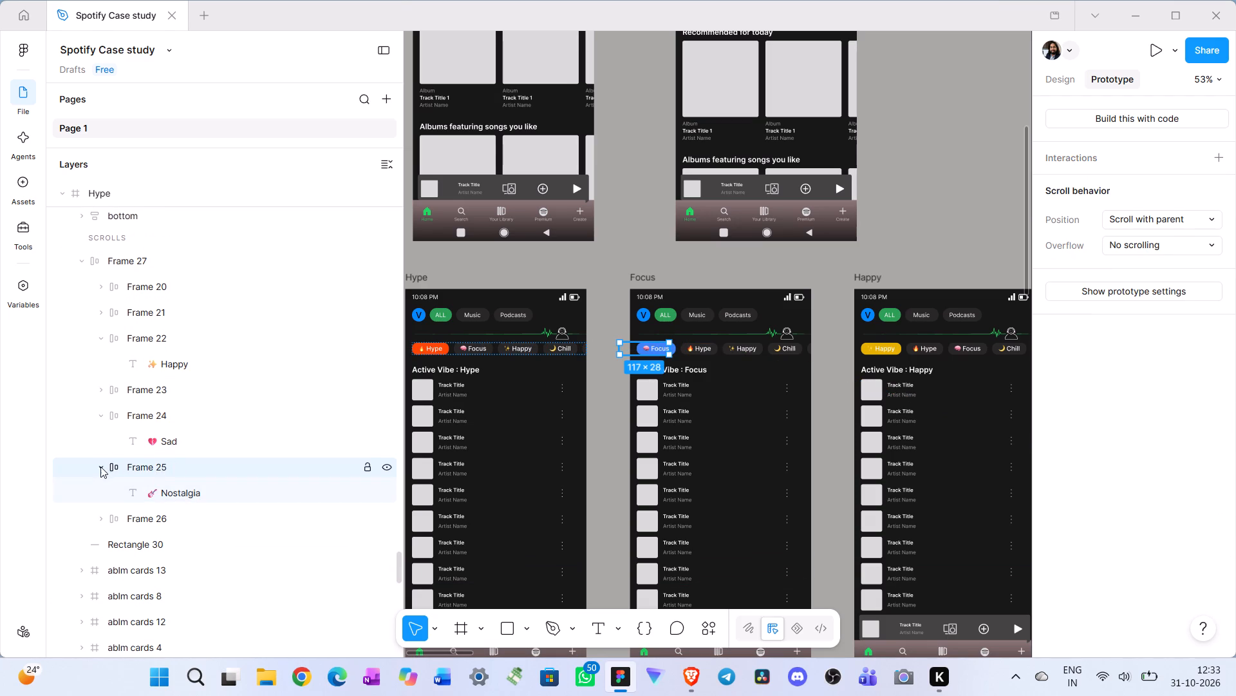
pyautogui.click(100, 467)
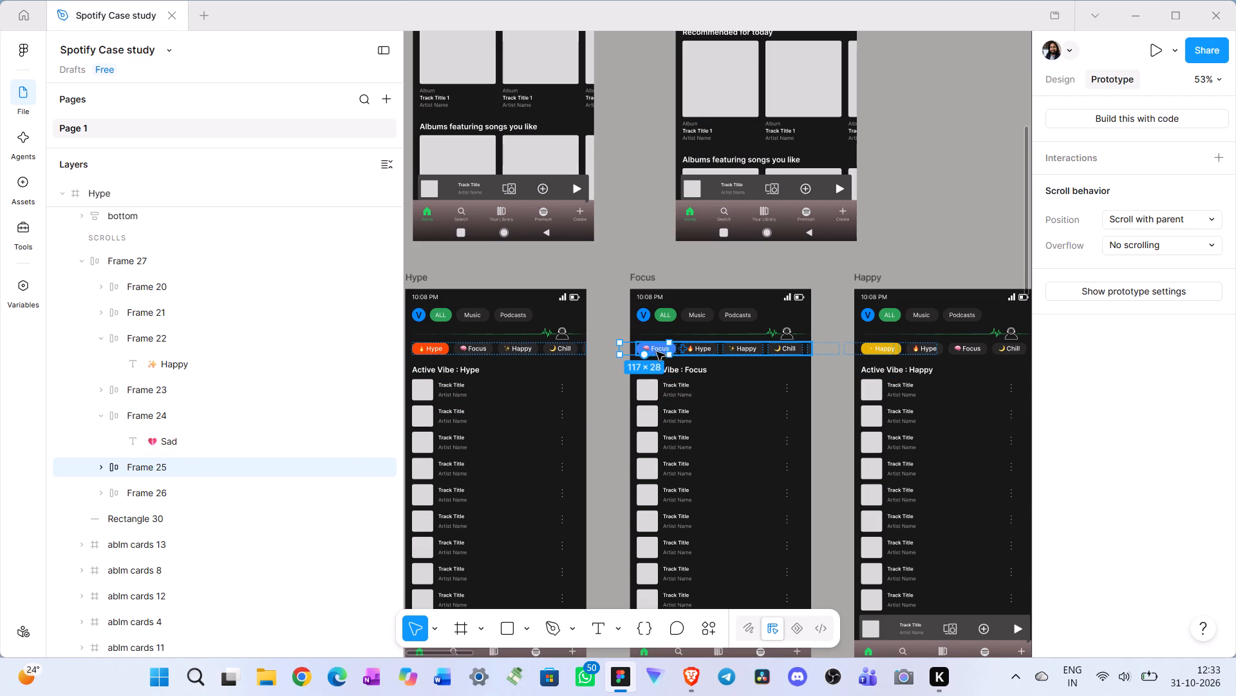
pyautogui.moveTo(671, 350); pyautogui.dragTo(1094, 429)
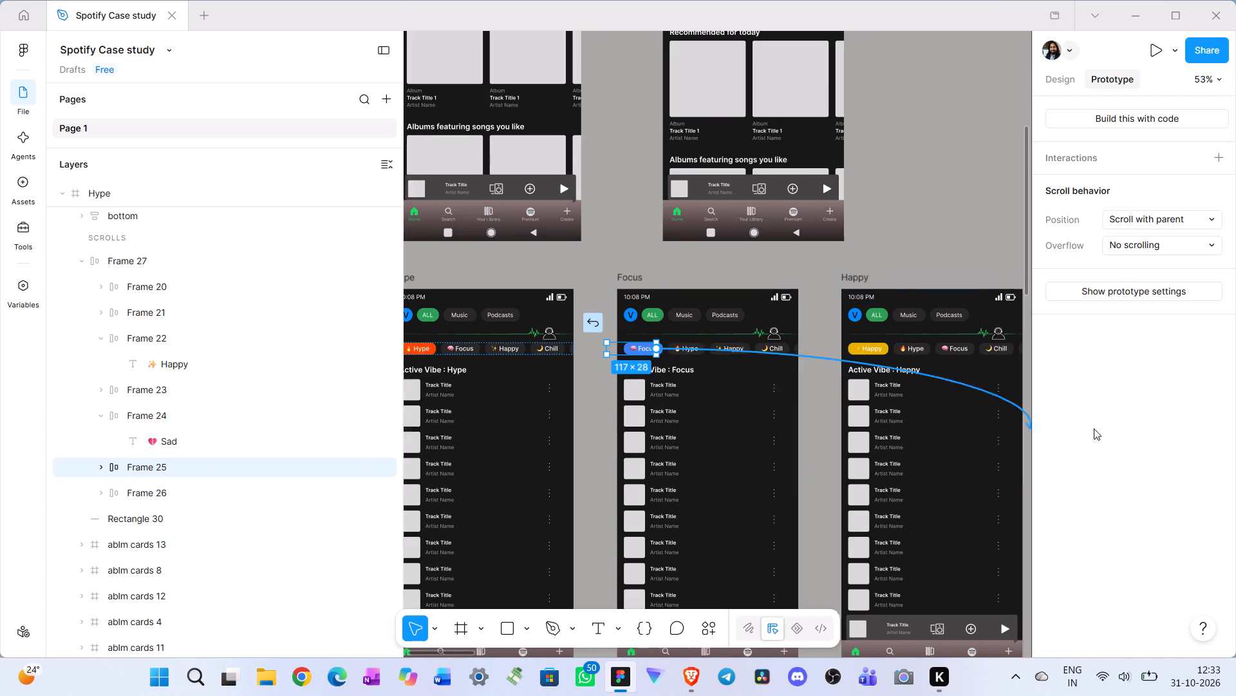
pyautogui.moveTo(1094, 429); pyautogui.dragTo(900, 450)
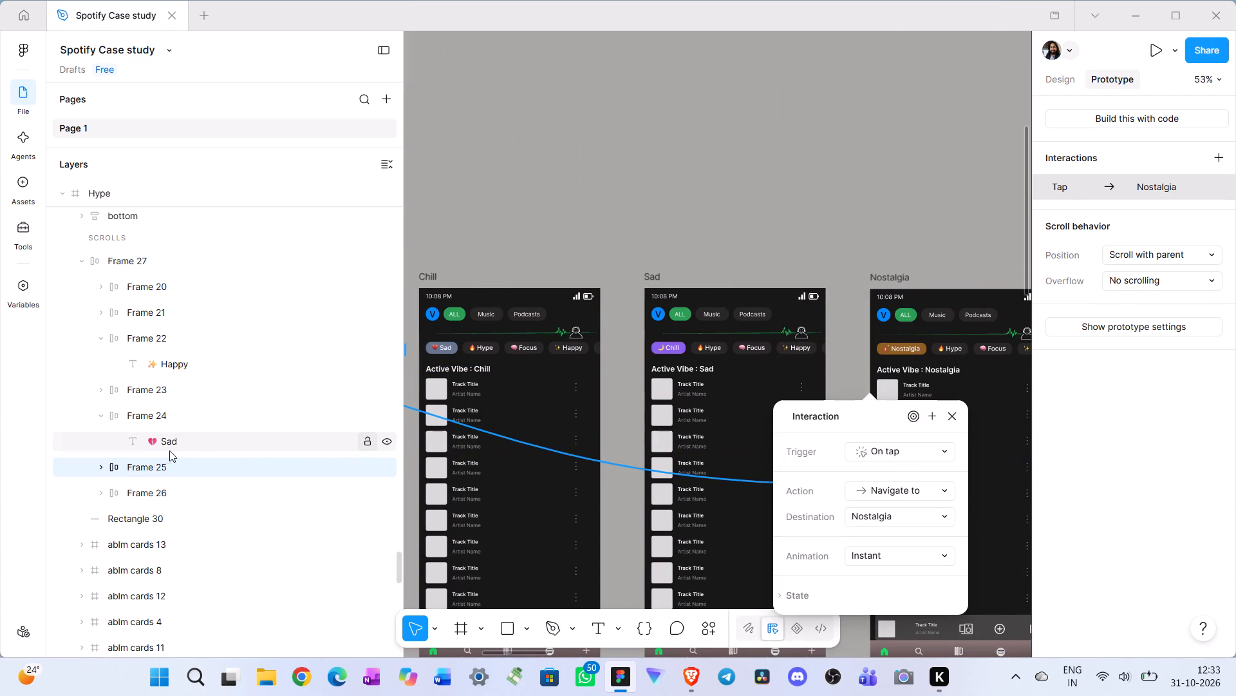
# Link the Party chip (Frame 26) in the Hype screen's chip row to the Party screen with an instant on-tap navigation.
pyautogui.click(167, 490)
pyautogui.hscroll(2, 542, 390)
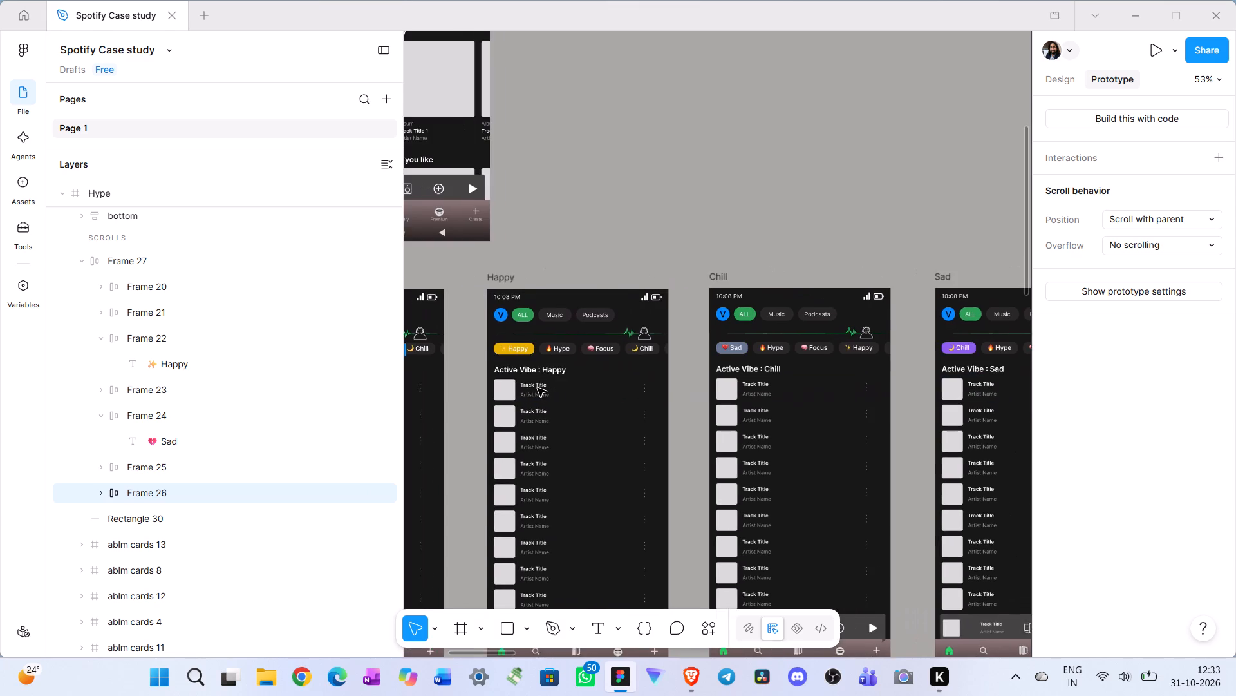
pyautogui.hscroll(3, 538, 388)
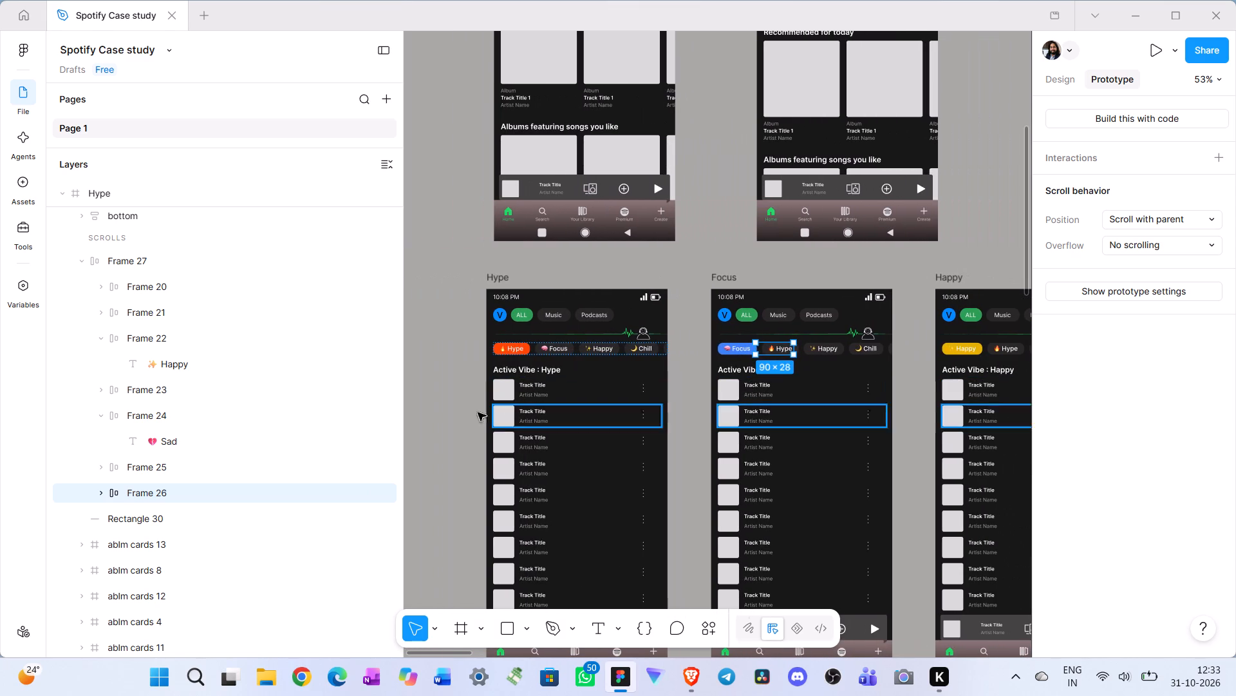
pyautogui.click(102, 492)
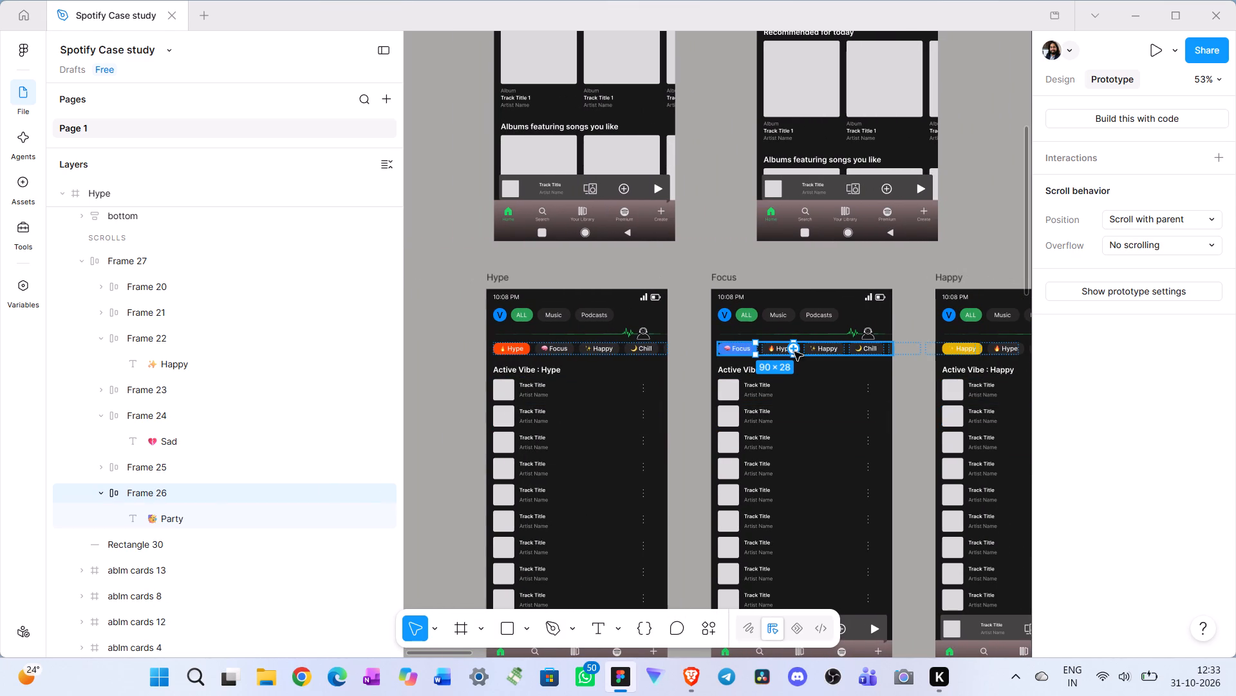
pyautogui.moveTo(794, 351); pyautogui.dragTo(1079, 508)
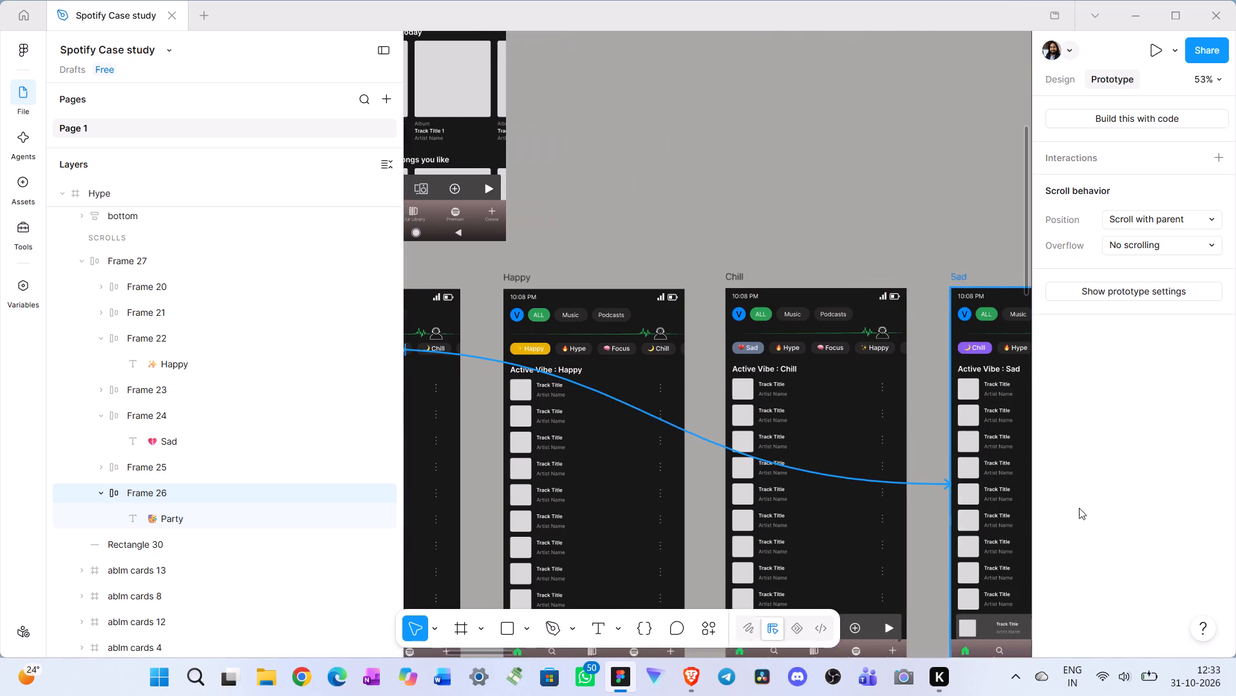
pyautogui.moveTo(1079, 508); pyautogui.dragTo(924, 510)
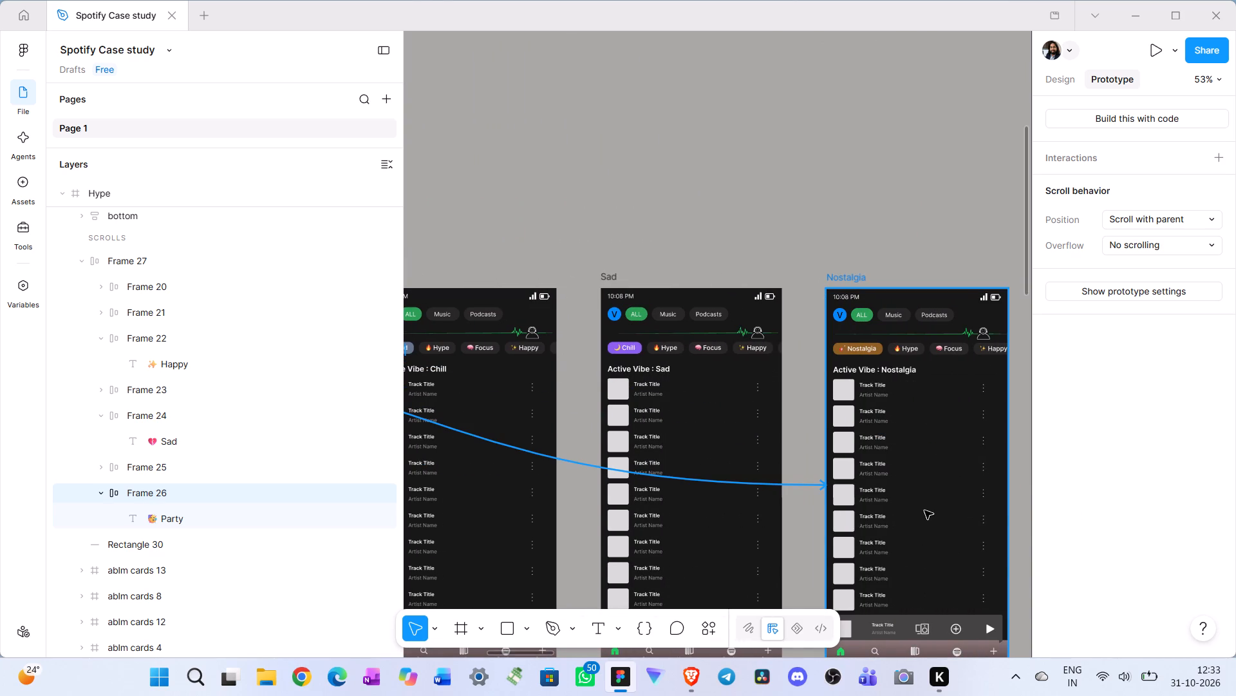
pyautogui.moveTo(924, 510); pyautogui.dragTo(859, 518)
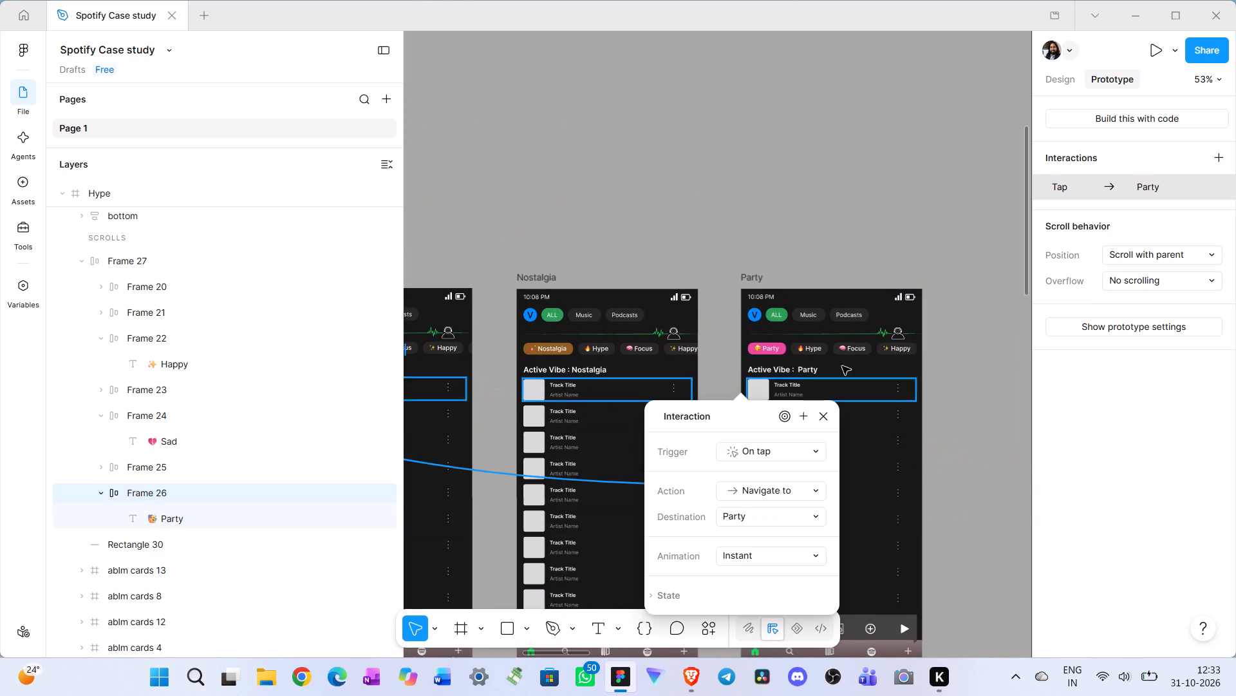
pyautogui.click(780, 200)
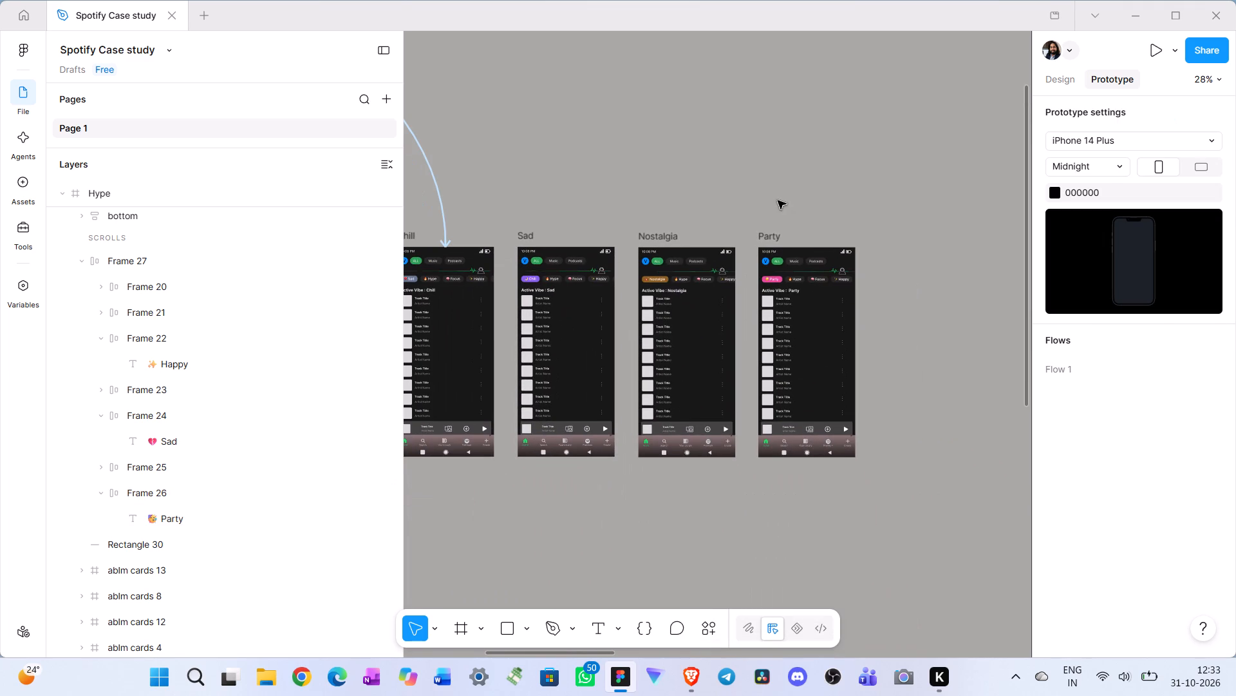
# Link the Hype chip on the Happy screen to the Hype screen with an instant on-tap navigation.
pyautogui.hscroll(2, 762, 206)
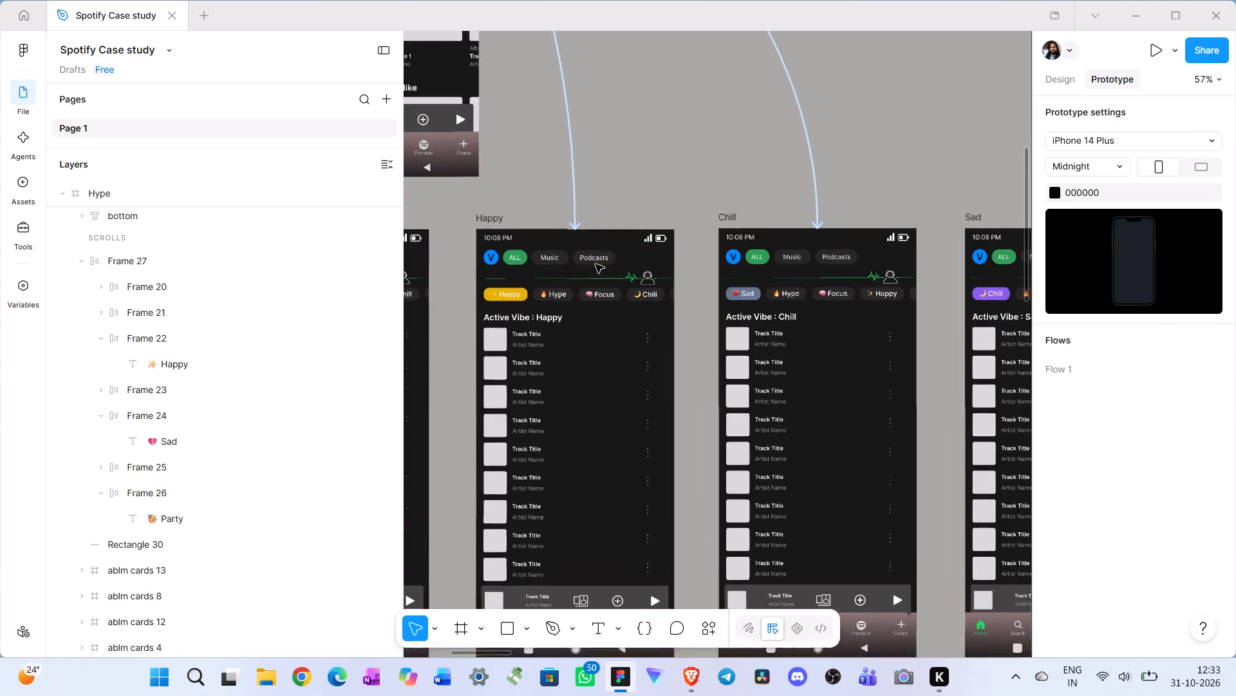
pyautogui.hscroll(1, 568, 312)
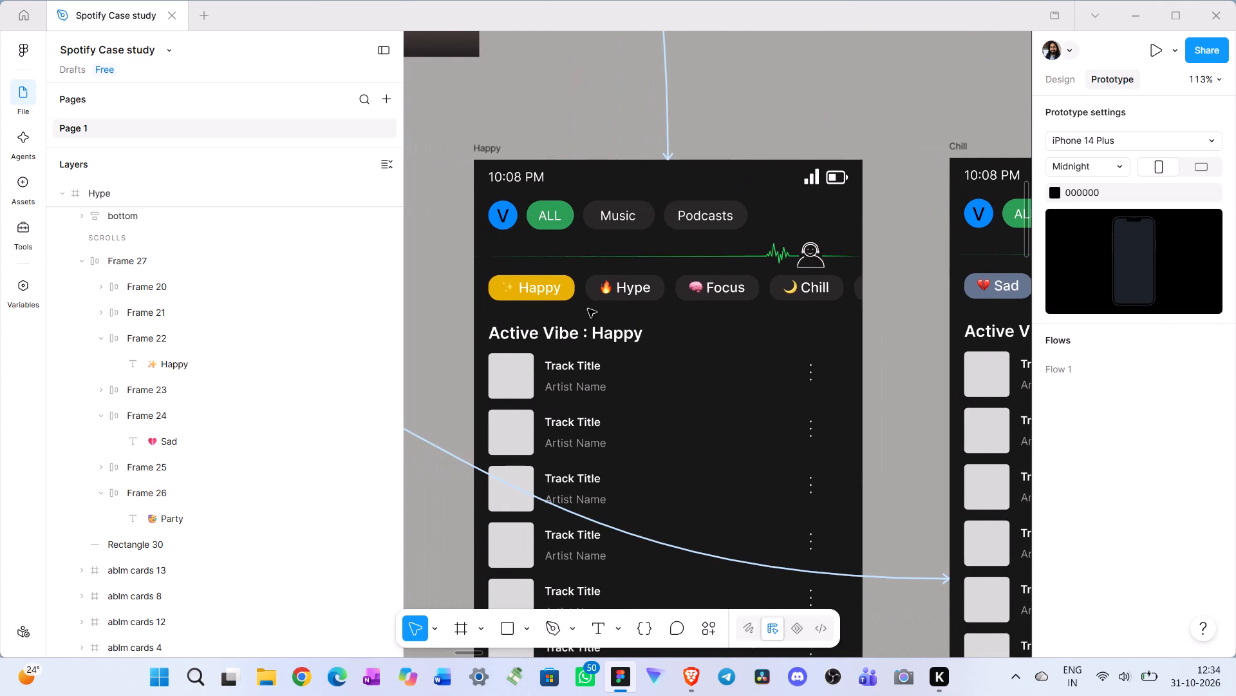
pyautogui.click(638, 291)
pyautogui.doubleClick(648, 295)
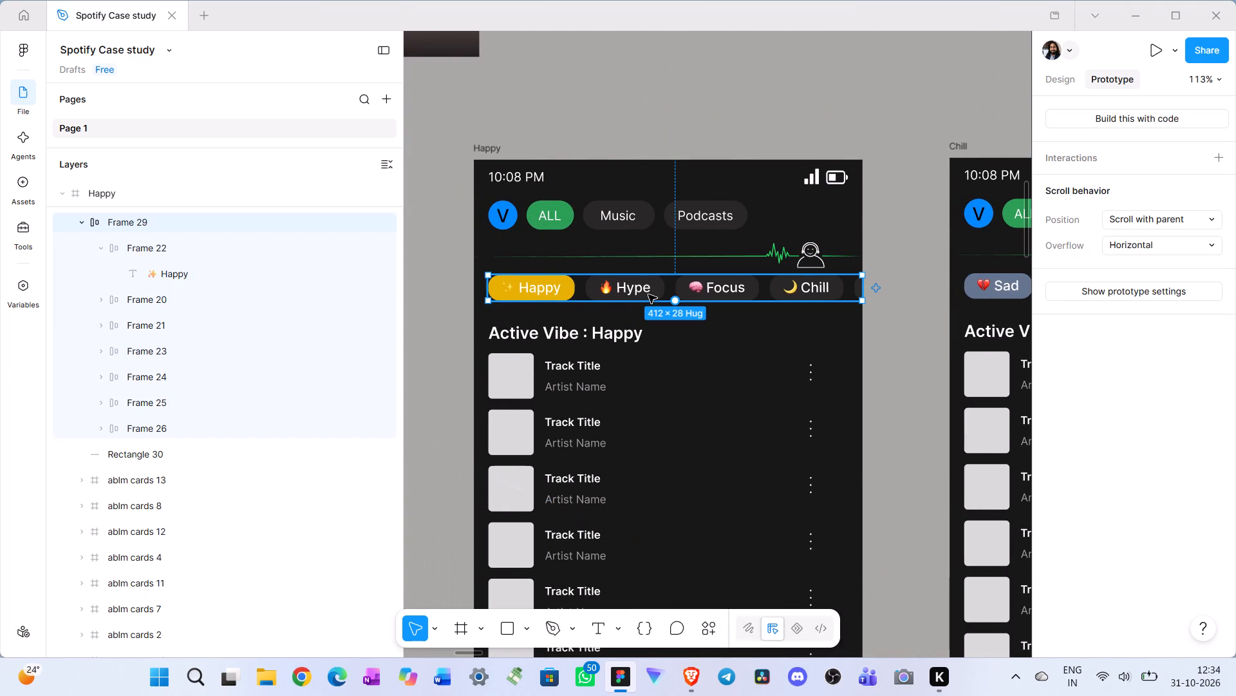
pyautogui.moveTo(666, 287); pyautogui.dragTo(884, 365)
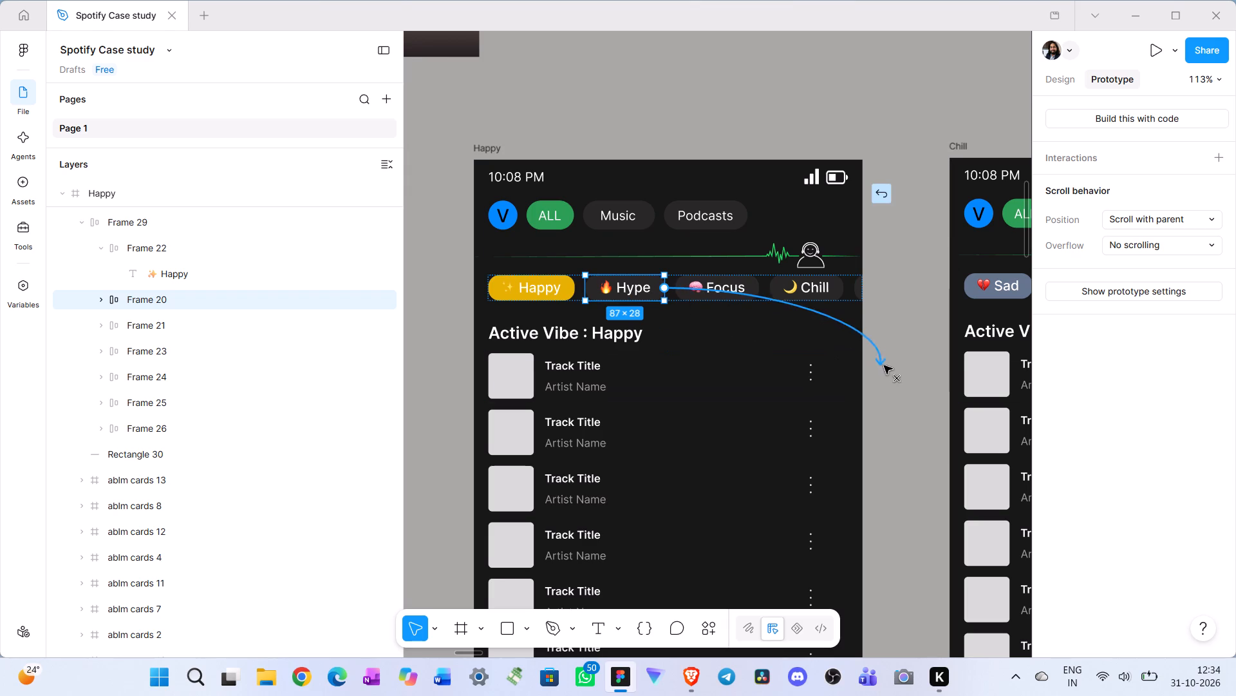
pyautogui.moveTo(884, 365); pyautogui.dragTo(1235, 399)
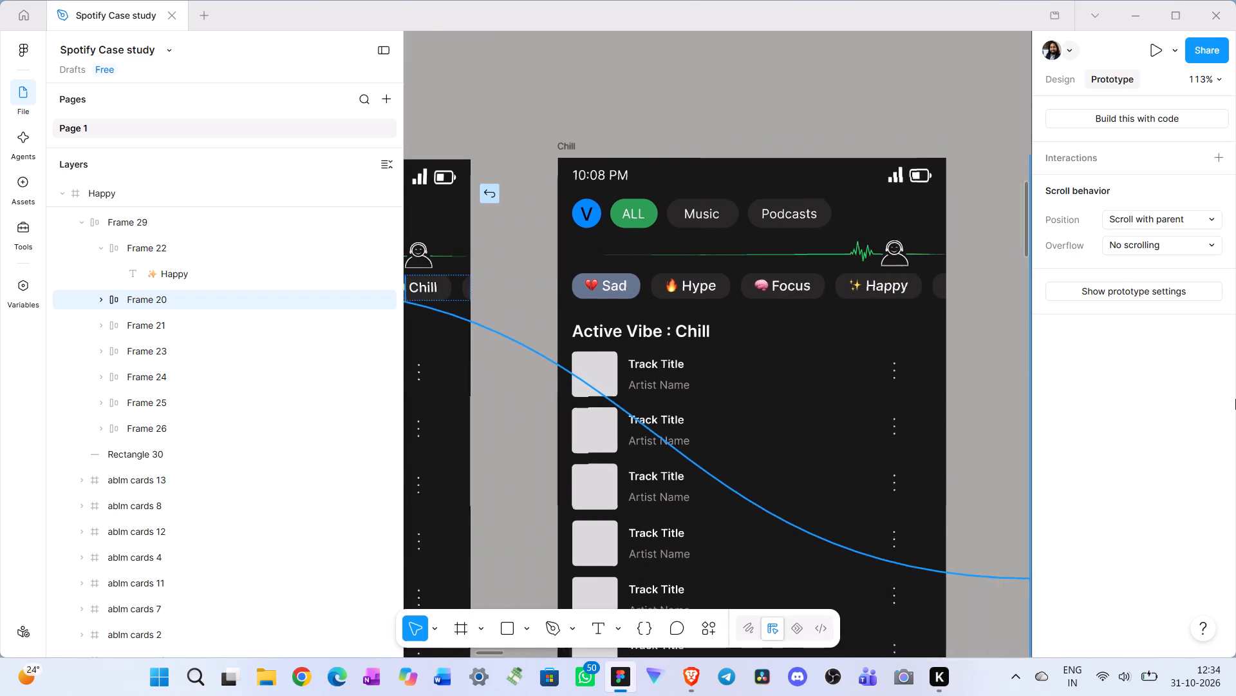
pyautogui.moveTo(1235, 399); pyautogui.dragTo(258, 440)
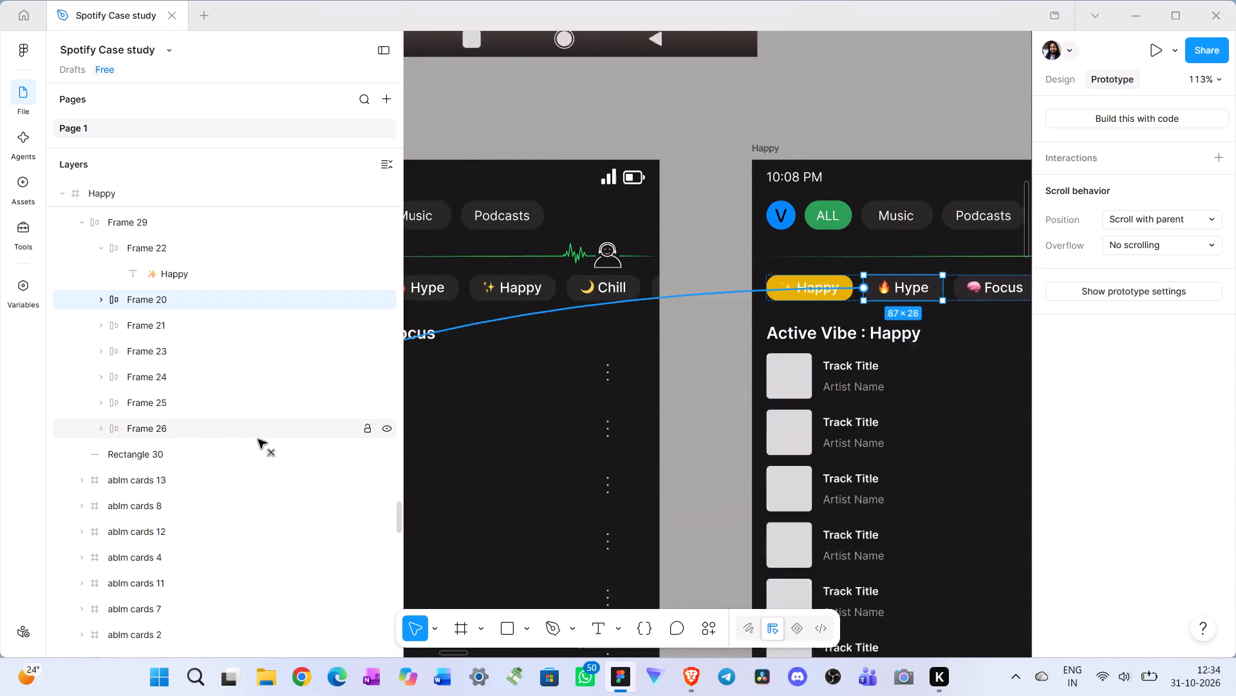
pyautogui.moveTo(258, 440); pyautogui.dragTo(859, 441)
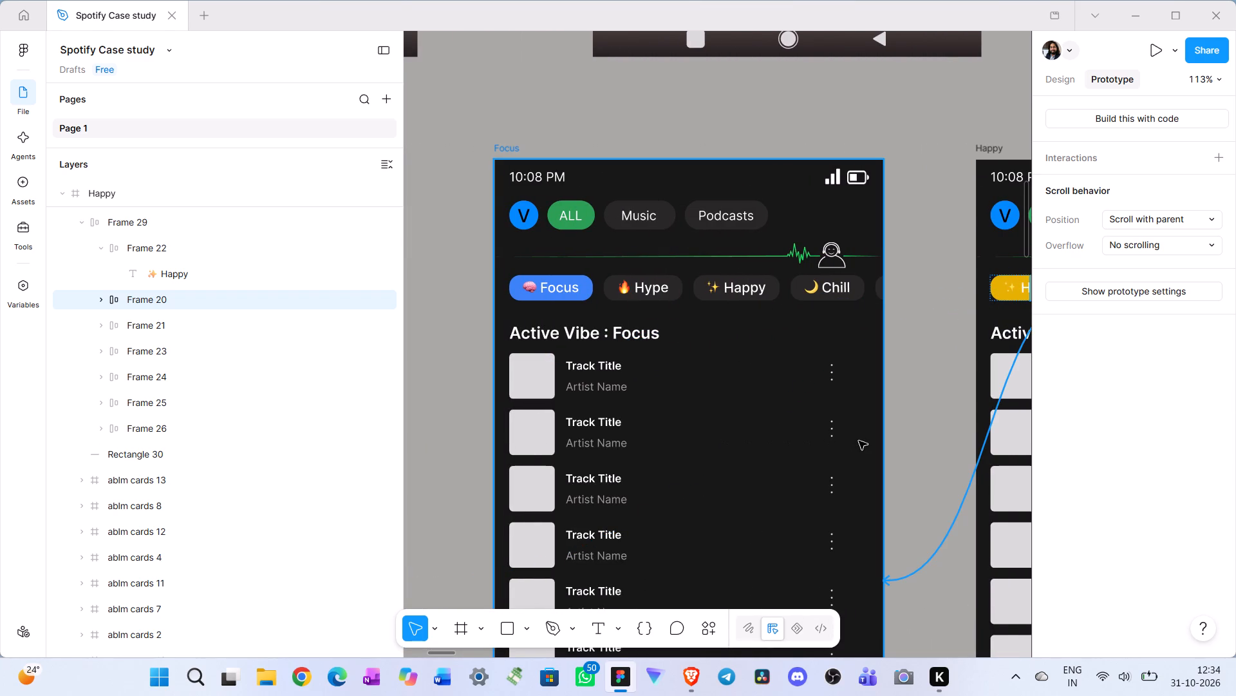
pyautogui.moveTo(859, 441); pyautogui.dragTo(633, 511)
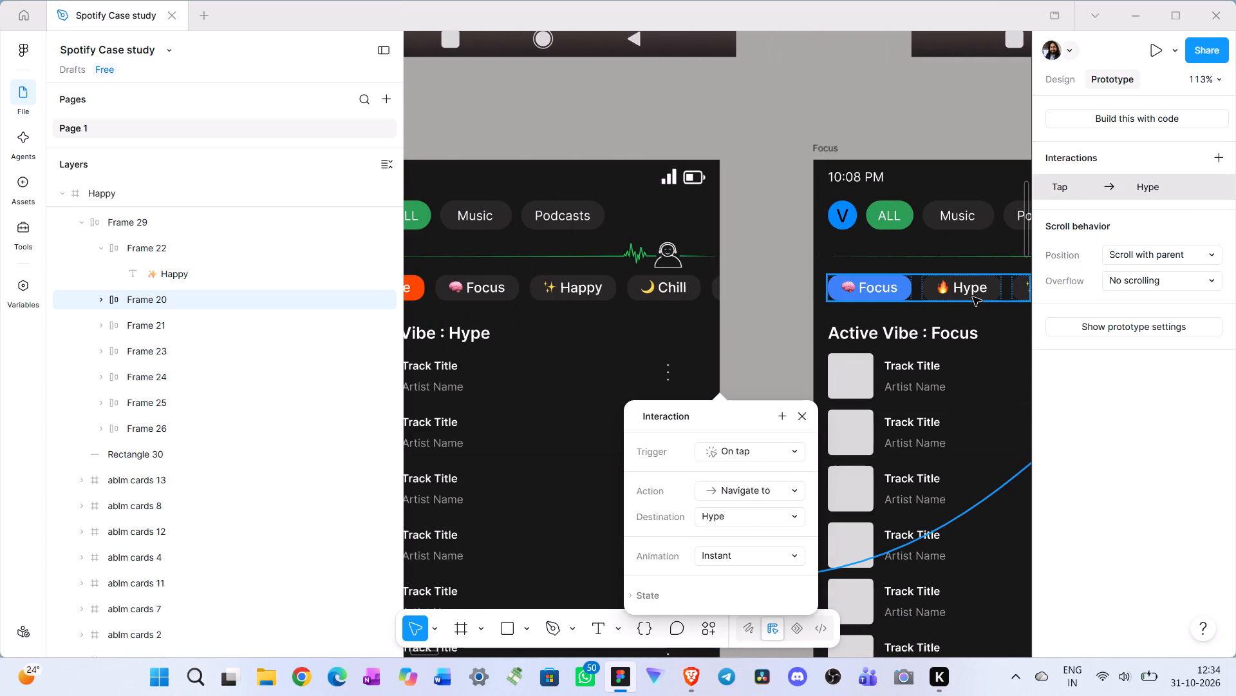
# Link the Hype chip (Frame 20) on the Focus screen to the Hype screen with an instant on-tap navigation.
pyautogui.click(973, 293)
pyautogui.hscroll(-1, 968, 295)
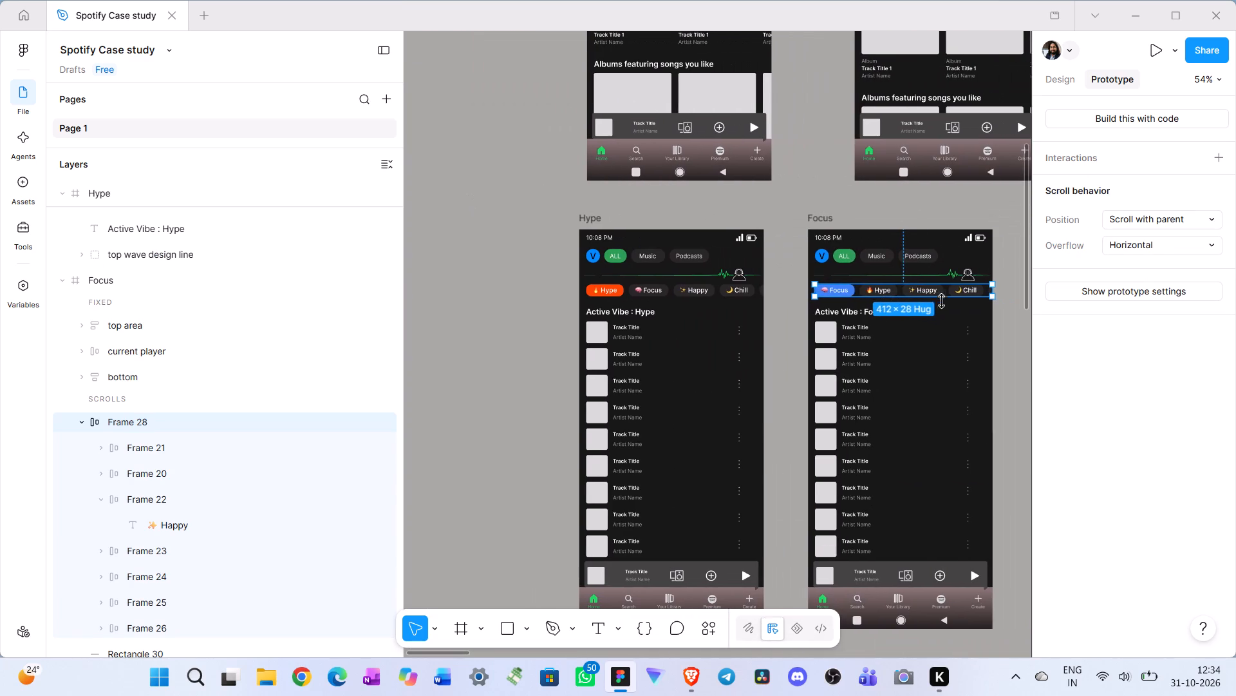
pyautogui.hscroll(-1, 941, 301)
pyautogui.doubleClick(888, 292)
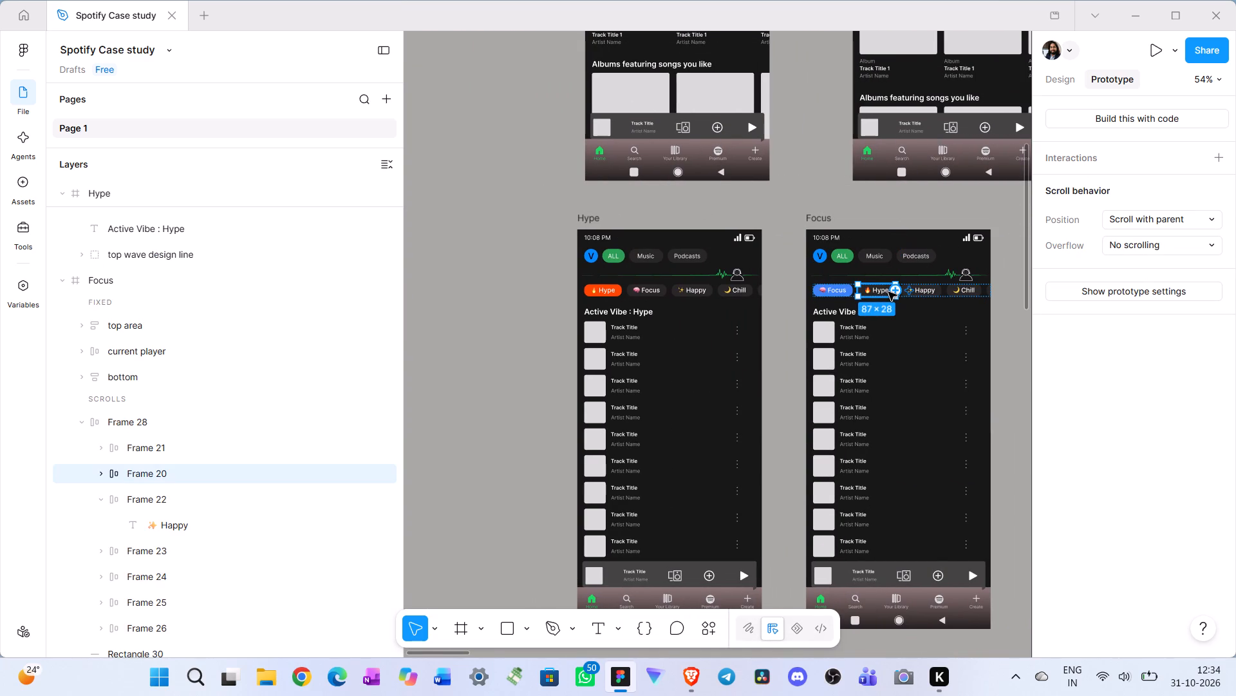
pyautogui.hscroll(-1, 866, 325)
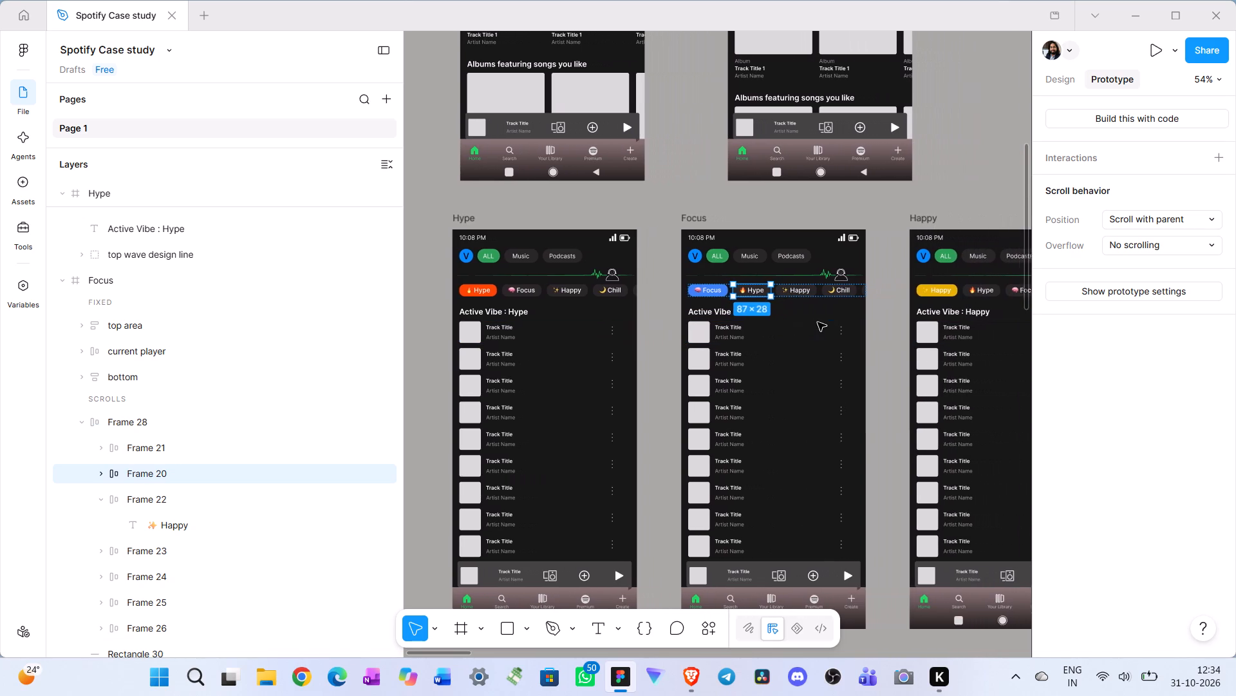
pyautogui.hscroll(-1, 818, 322)
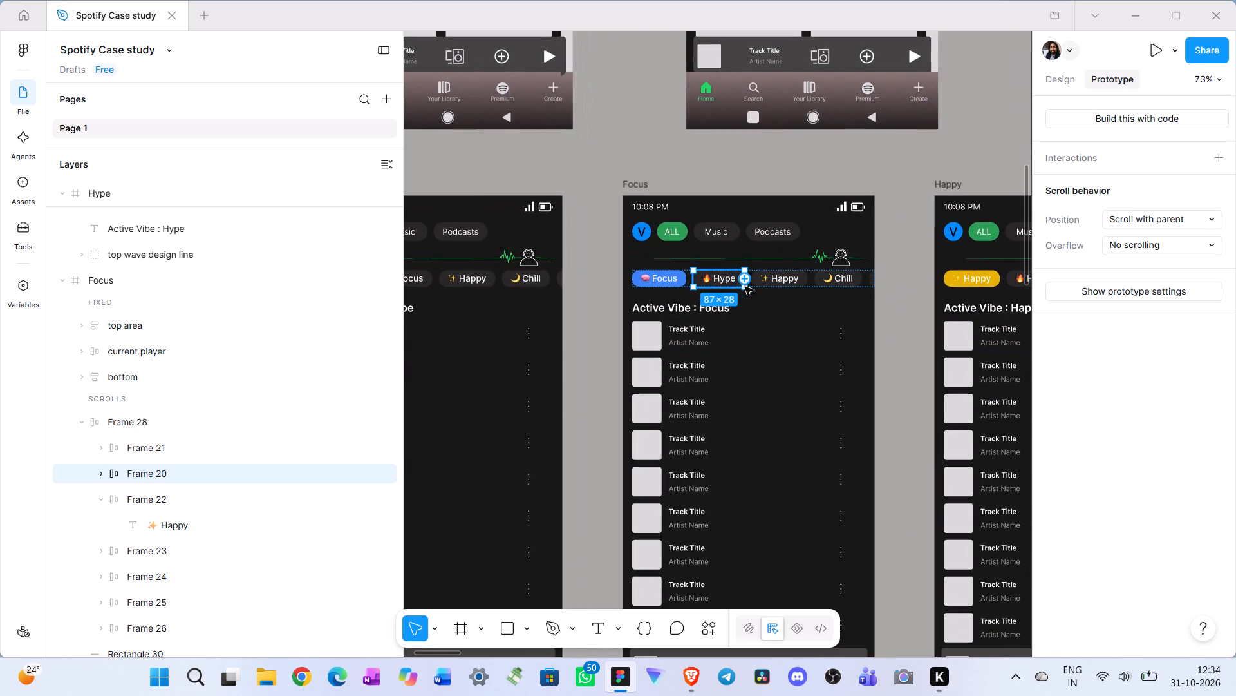
pyautogui.moveTo(745, 277); pyautogui.dragTo(556, 425)
# Link the Happy chip (Frame 22) in the Focus screen's chip row to the Happy screen.
pyautogui.hscroll(-1, 716, 322)
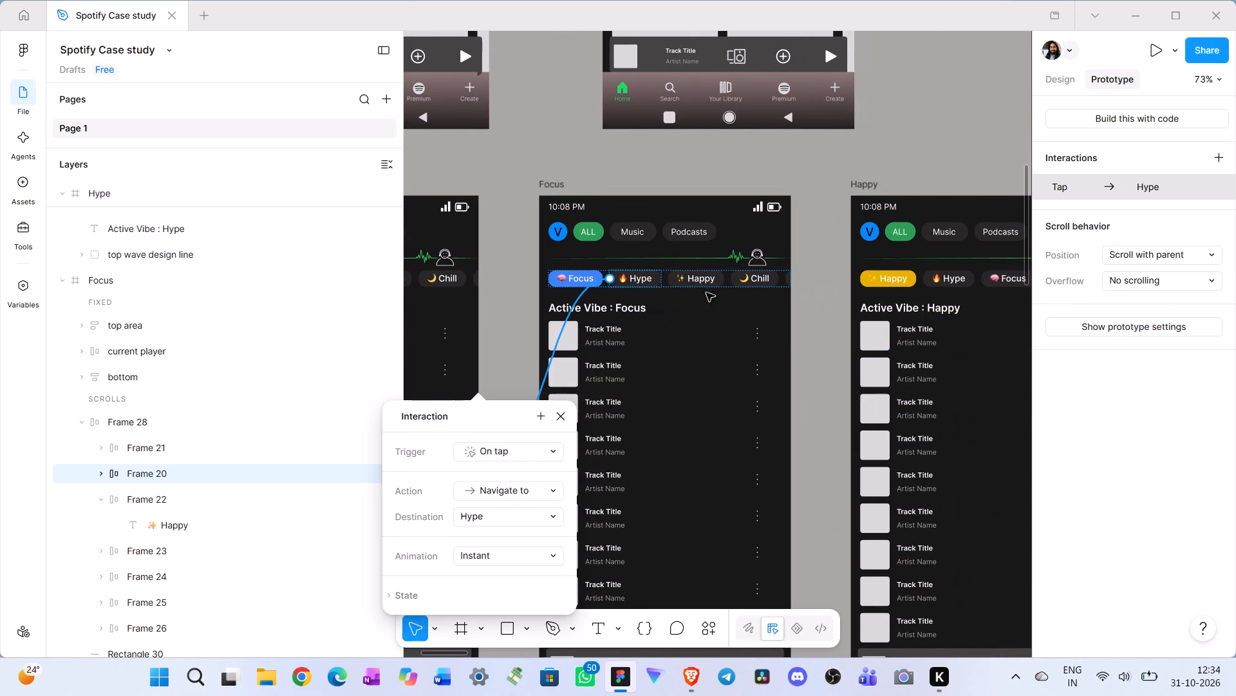
pyautogui.hscroll(-1, 706, 293)
pyautogui.click(709, 276)
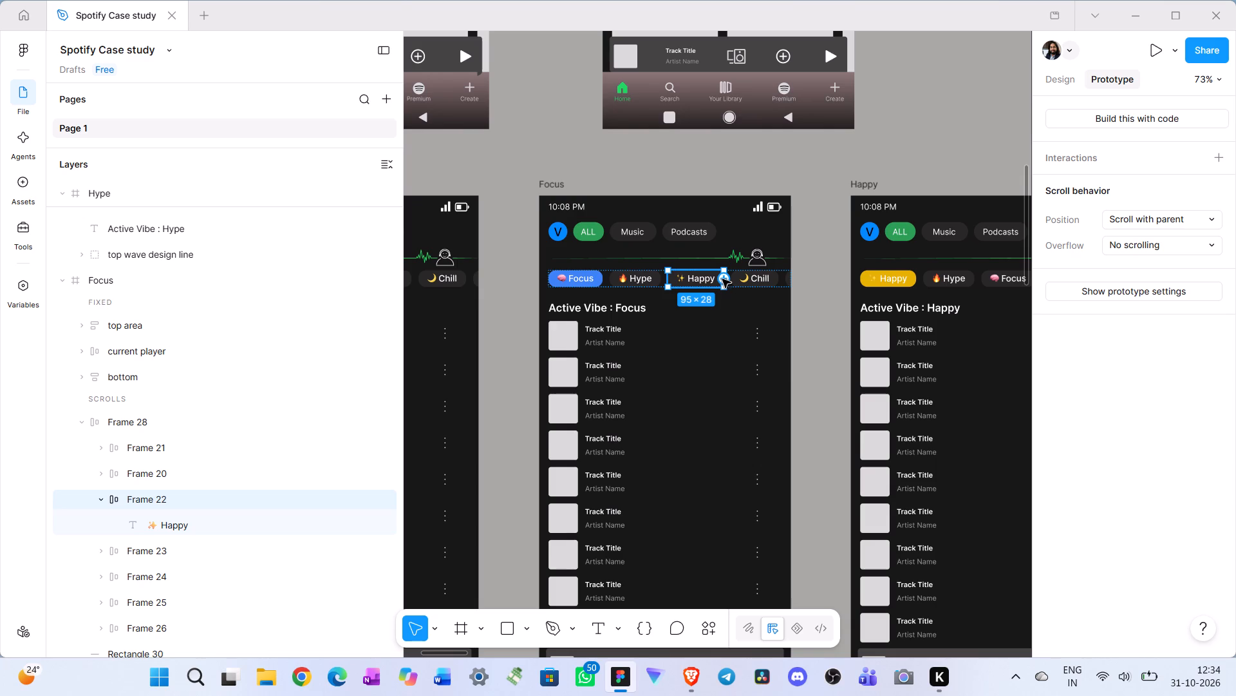
pyautogui.moveTo(722, 278); pyautogui.dragTo(859, 386)
# Link the Chill chip (Frame 23) on the Focus screen to the Chill screen with an instant on-tap navigation.
pyautogui.click(764, 279)
pyautogui.moveTo(778, 280); pyautogui.dragTo(861, 447)
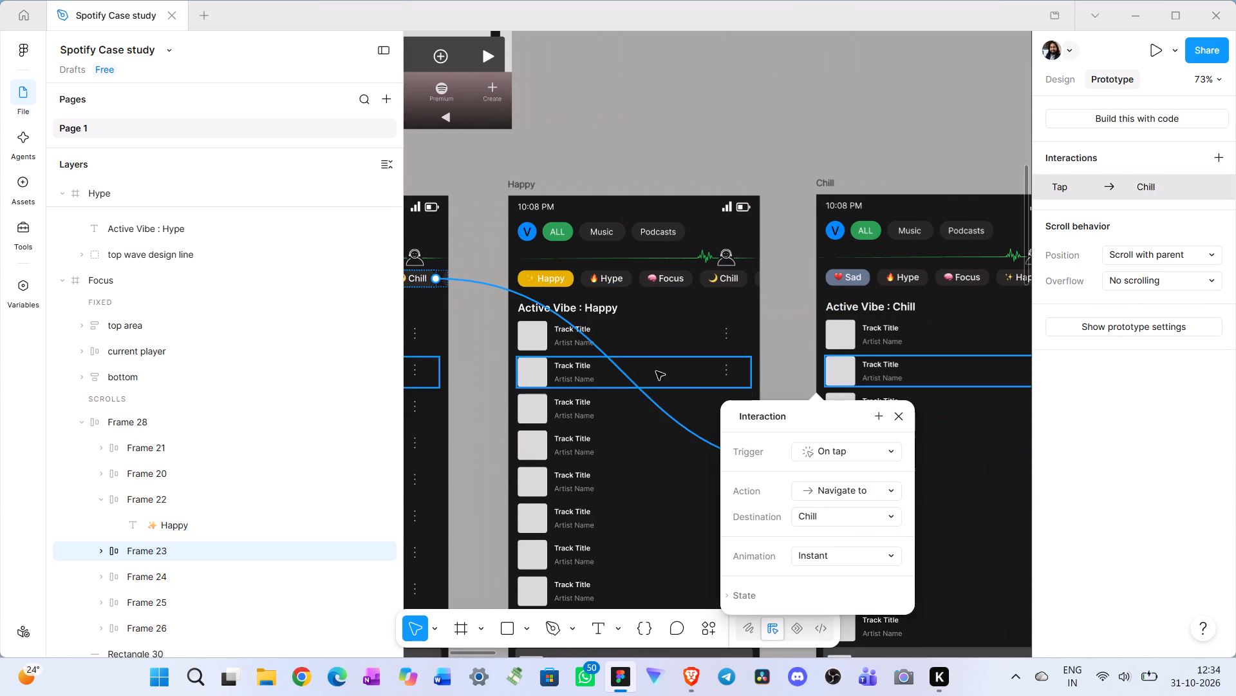
# Link the hidden Sad chip (Frame 24) in the Focus screen's chip row to the Sad screen with an instant on-tap navigation.
pyautogui.hscroll(1, 487, 314)
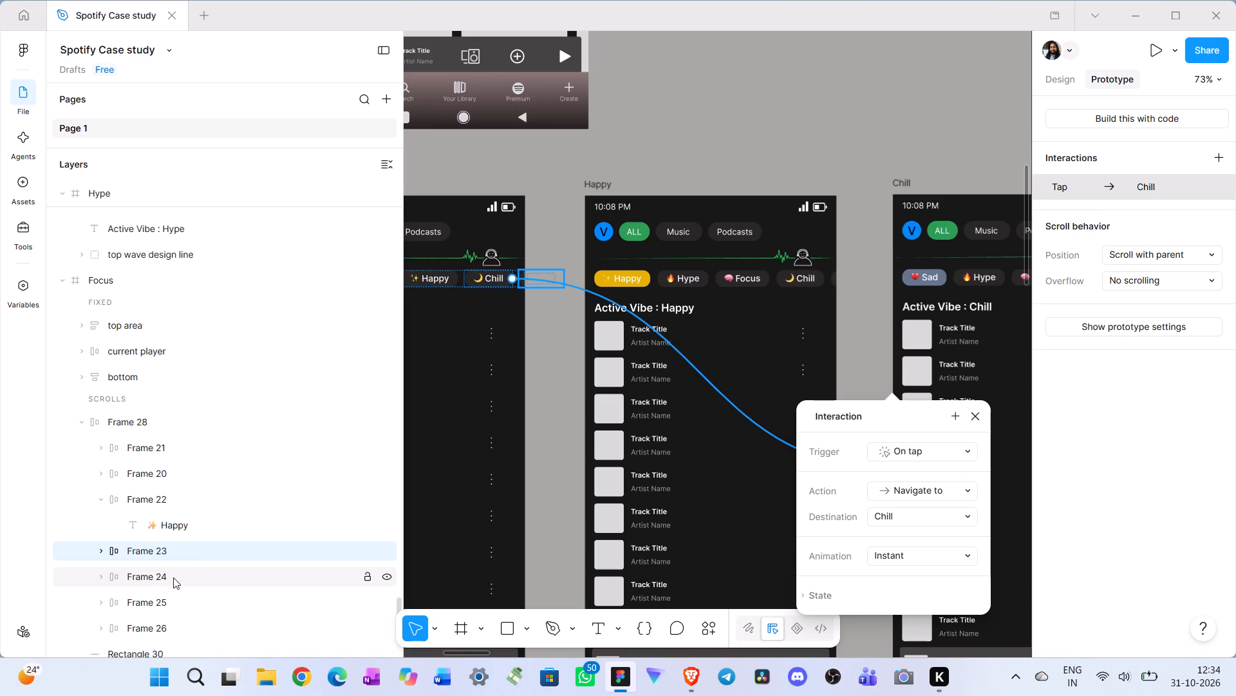
pyautogui.click(173, 577)
pyautogui.click(98, 577)
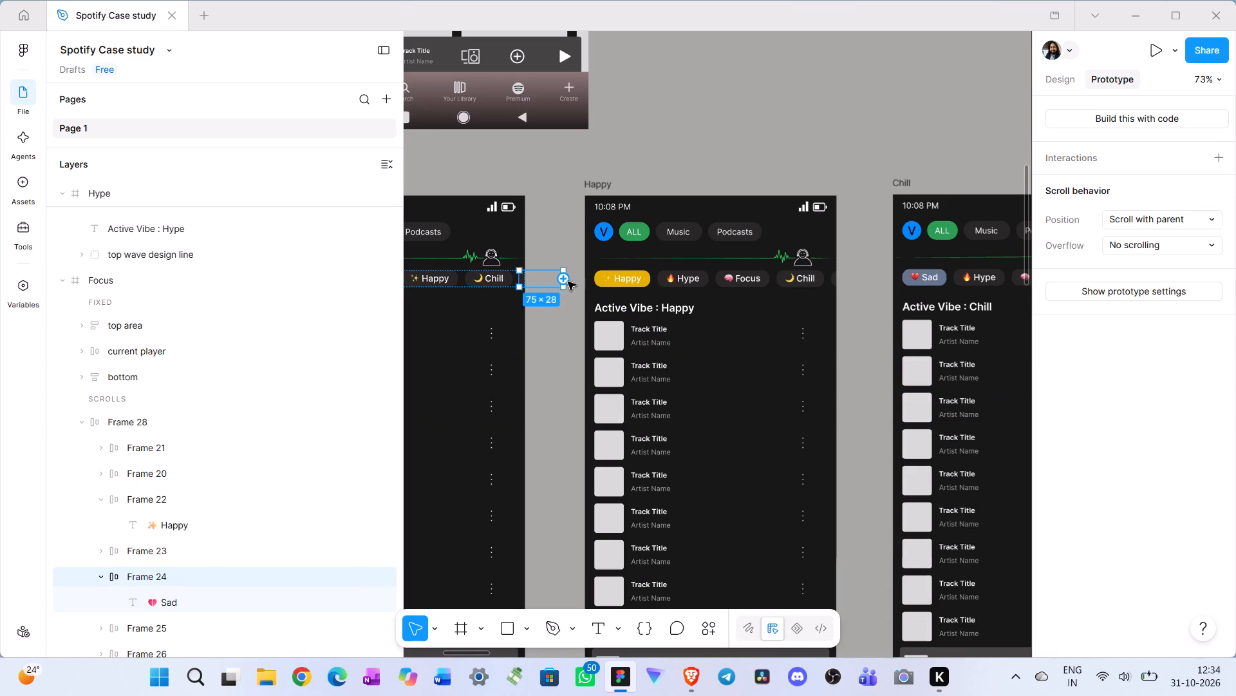
pyautogui.moveTo(564, 278); pyautogui.dragTo(1087, 436)
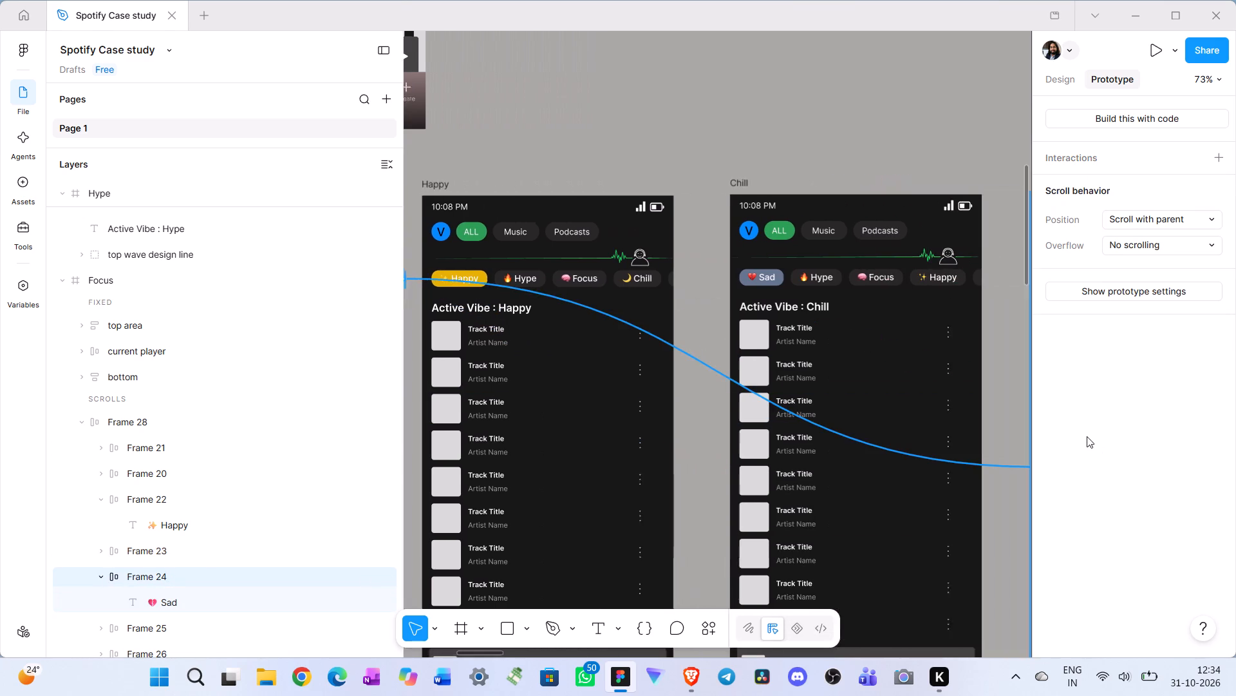
pyautogui.moveTo(1087, 436); pyautogui.dragTo(916, 462)
# Link the hidden Nostalgia chip (Frame 25) in the Focus screen's chip row to the Nostalgia screen with an instant on-tap navigation.
pyautogui.scroll(-1, 653, 387)
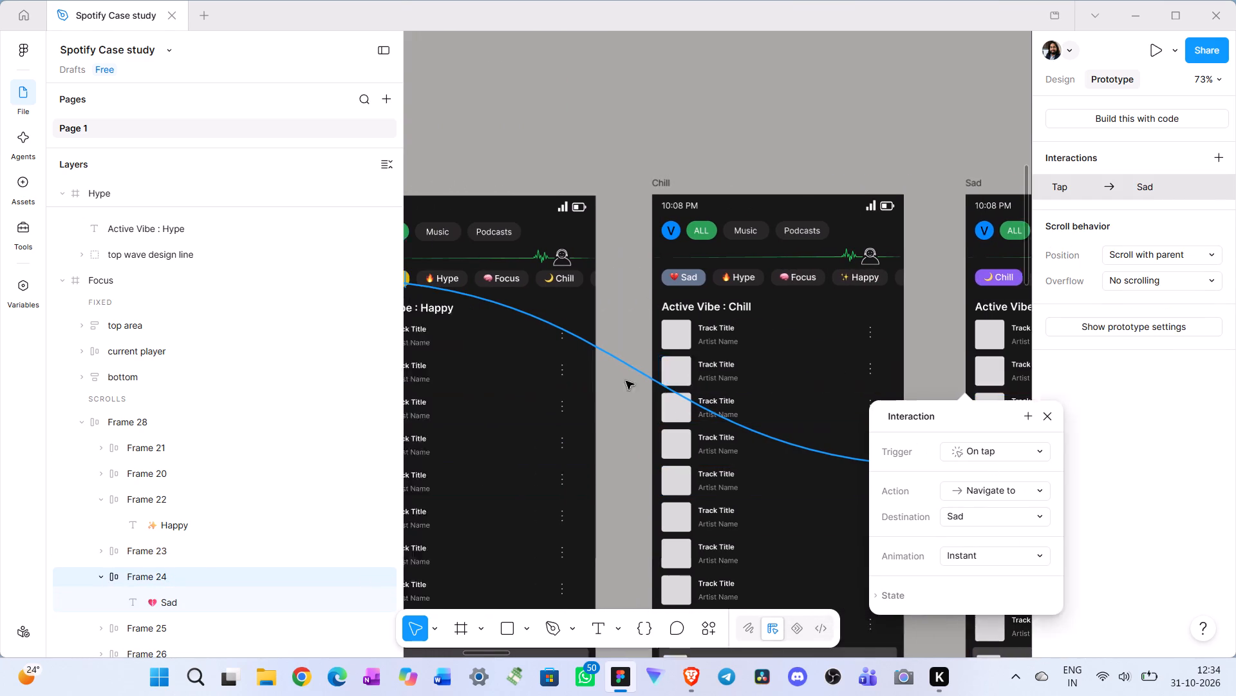
pyautogui.scroll(-2, 626, 381)
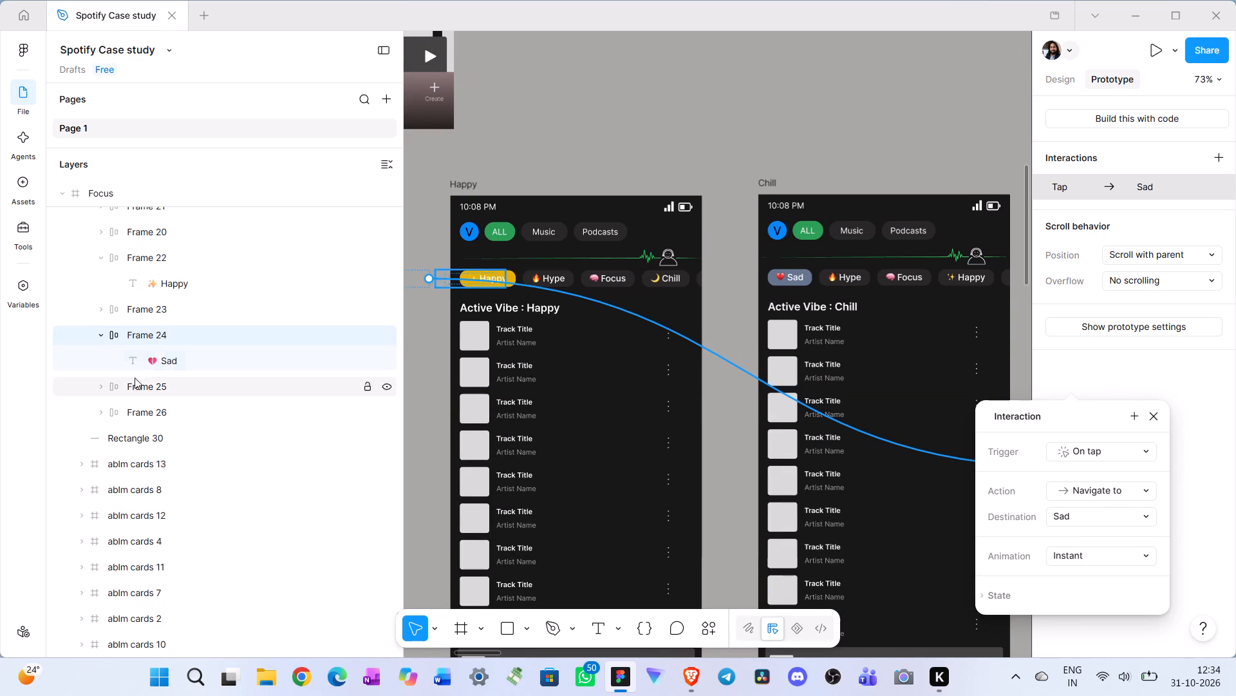
pyautogui.click(102, 385)
pyautogui.click(163, 385)
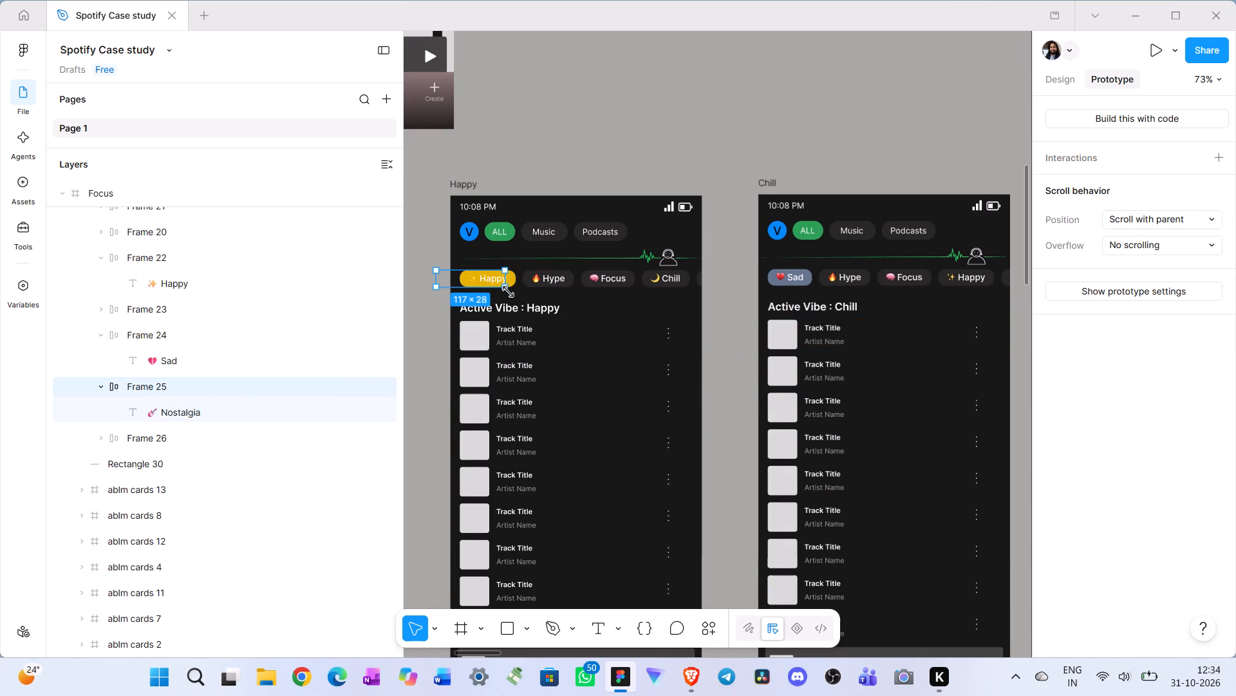
pyautogui.hscroll(1, 619, 321)
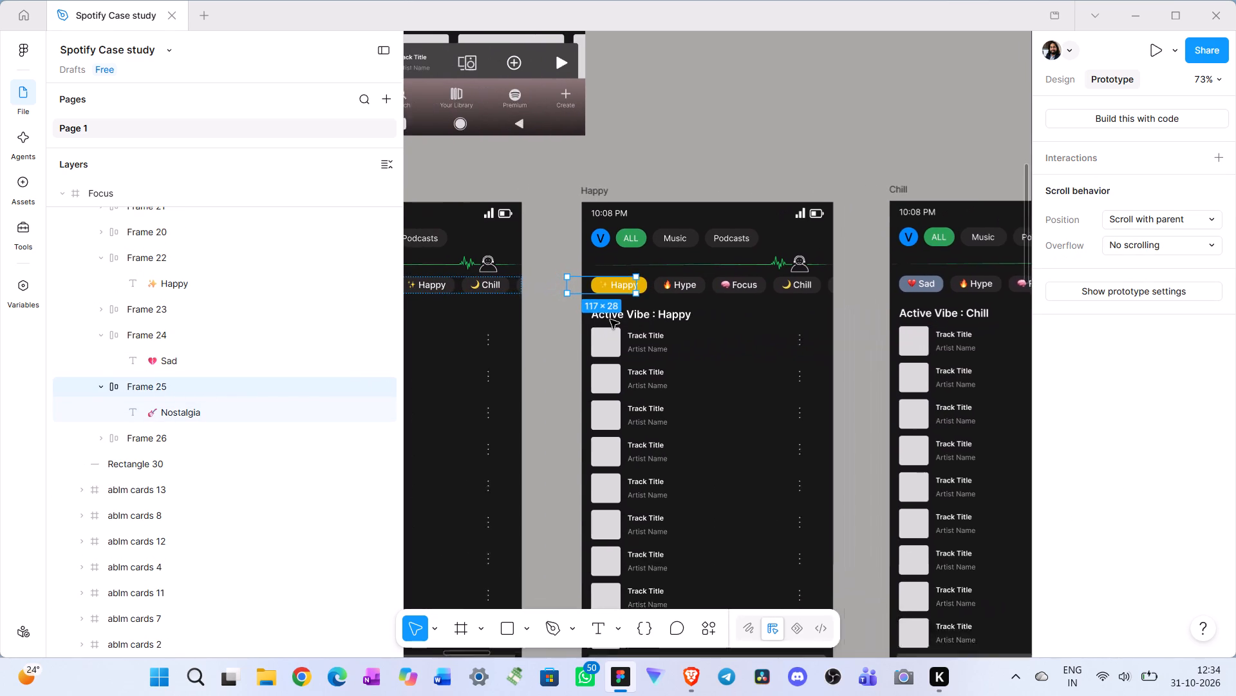
pyautogui.hscroll(1, 610, 320)
pyautogui.moveTo(675, 285); pyautogui.dragTo(898, 418)
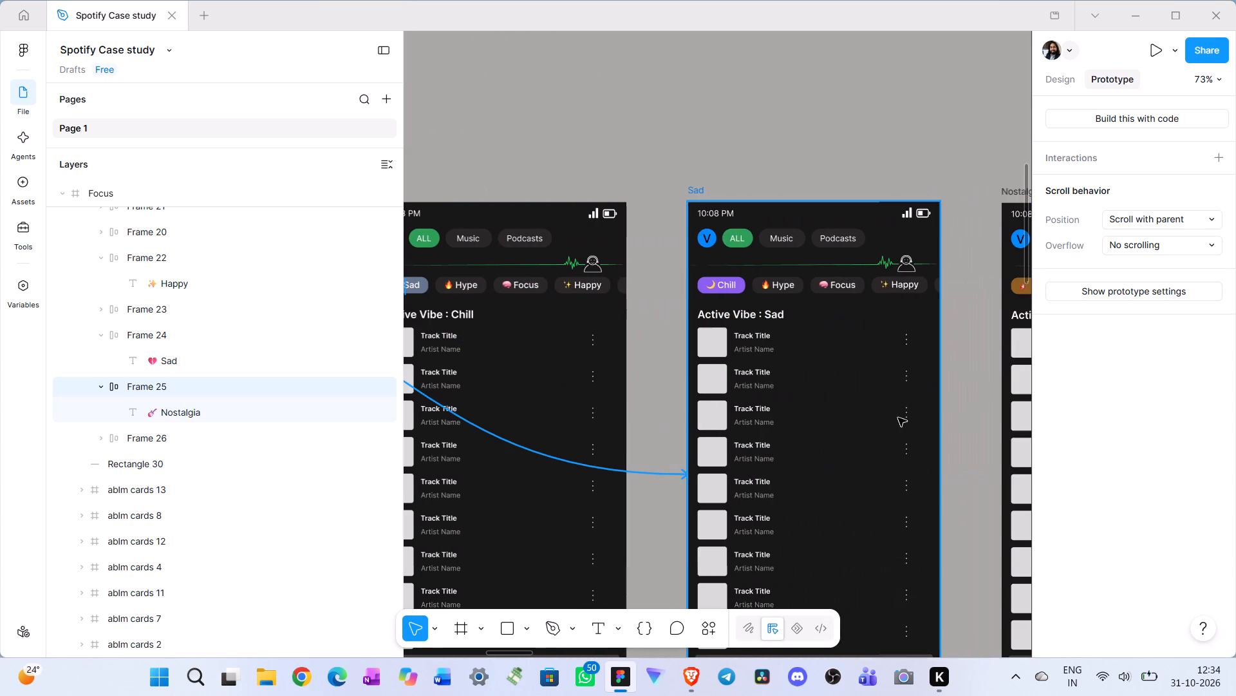
pyautogui.moveTo(898, 418); pyautogui.dragTo(1015, 438)
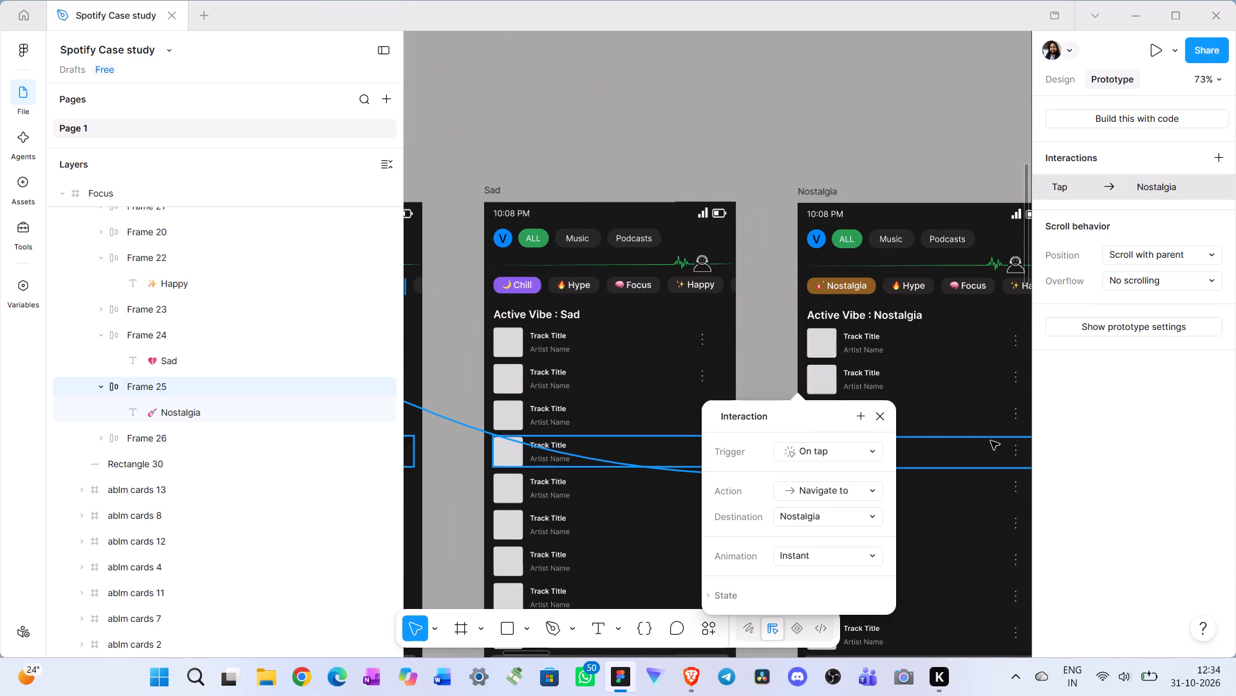
# Link the hidden Party chip (Frame 26) in the Focus screen's chip row to the Party screen with an on-tap navigation.
pyautogui.hscroll(3, 629, 385)
pyautogui.hscroll(1, 493, 383)
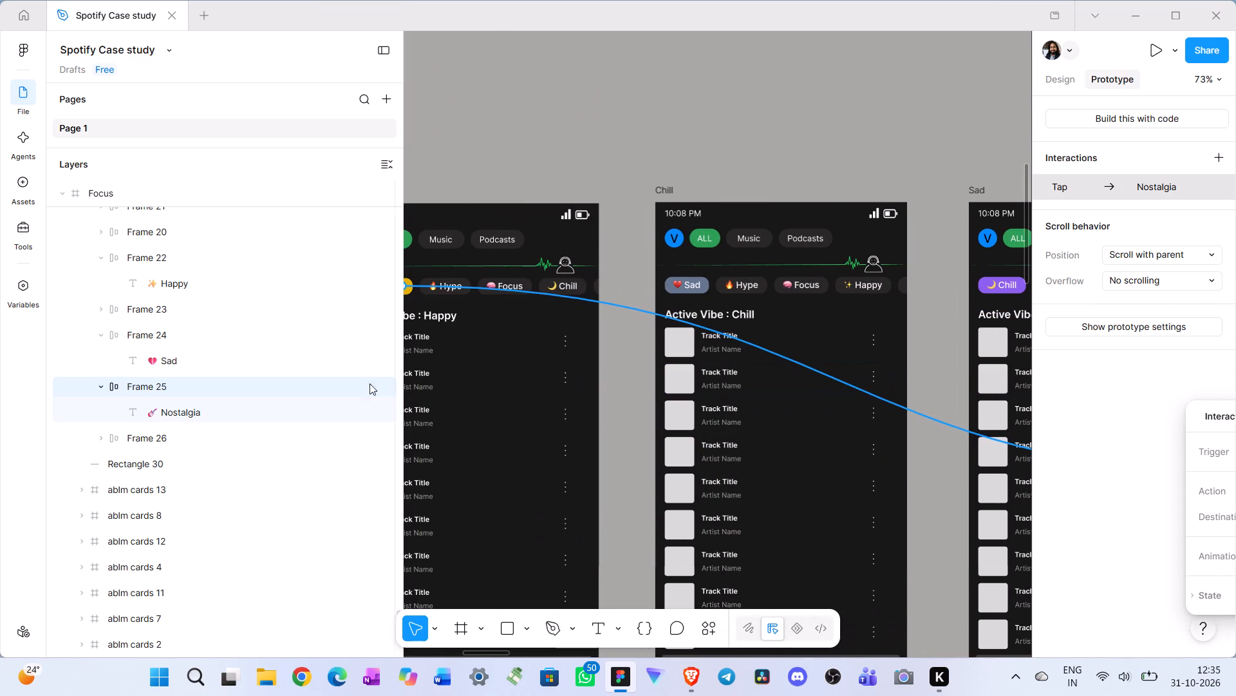
pyautogui.hscroll(1, 370, 383)
pyautogui.click(158, 434)
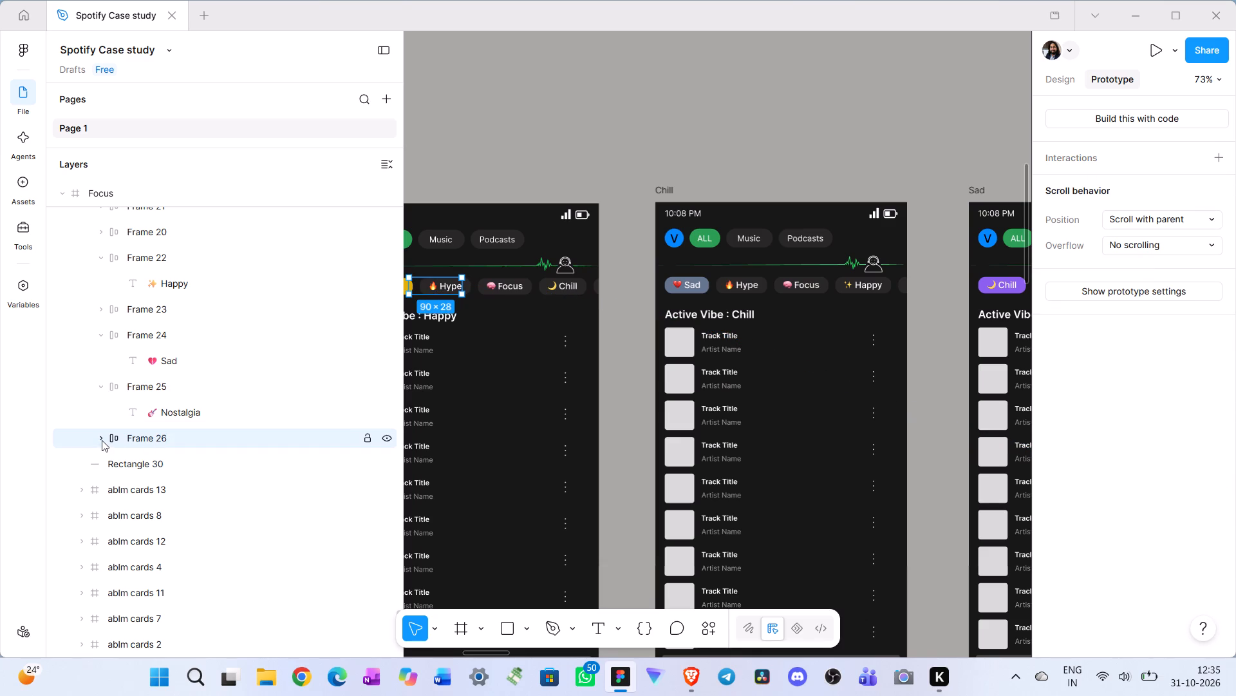
pyautogui.click(102, 440)
pyautogui.click(174, 436)
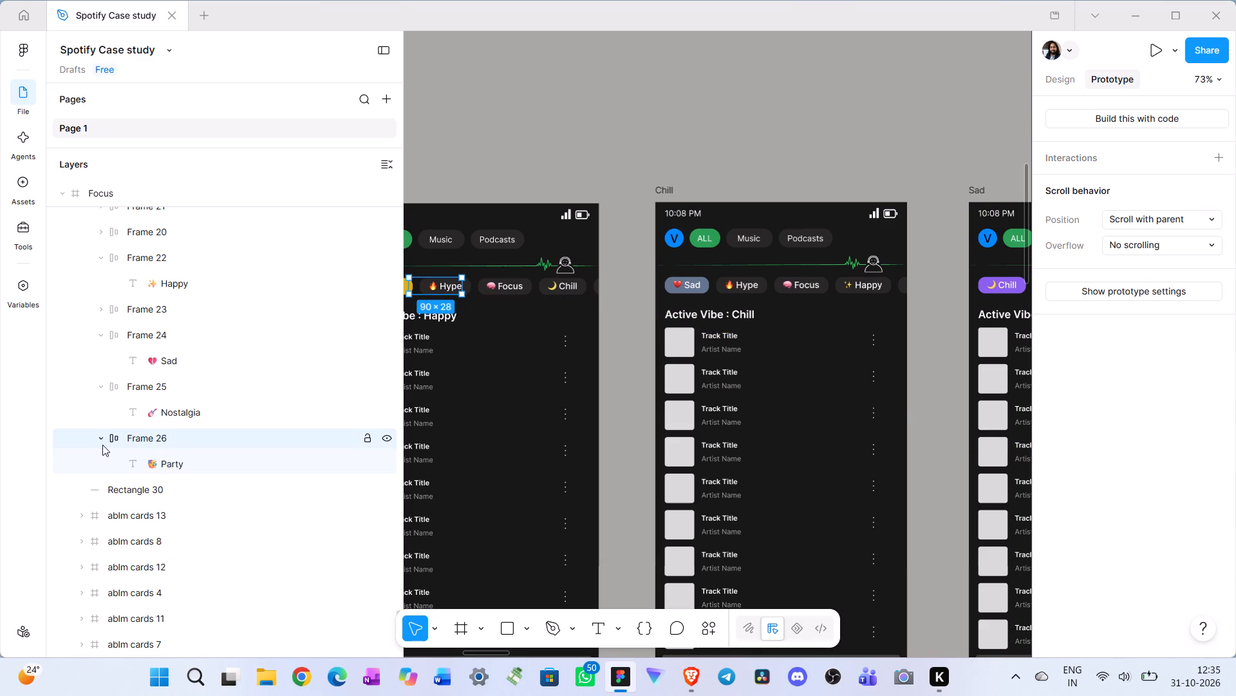
pyautogui.click(102, 441)
pyautogui.click(168, 441)
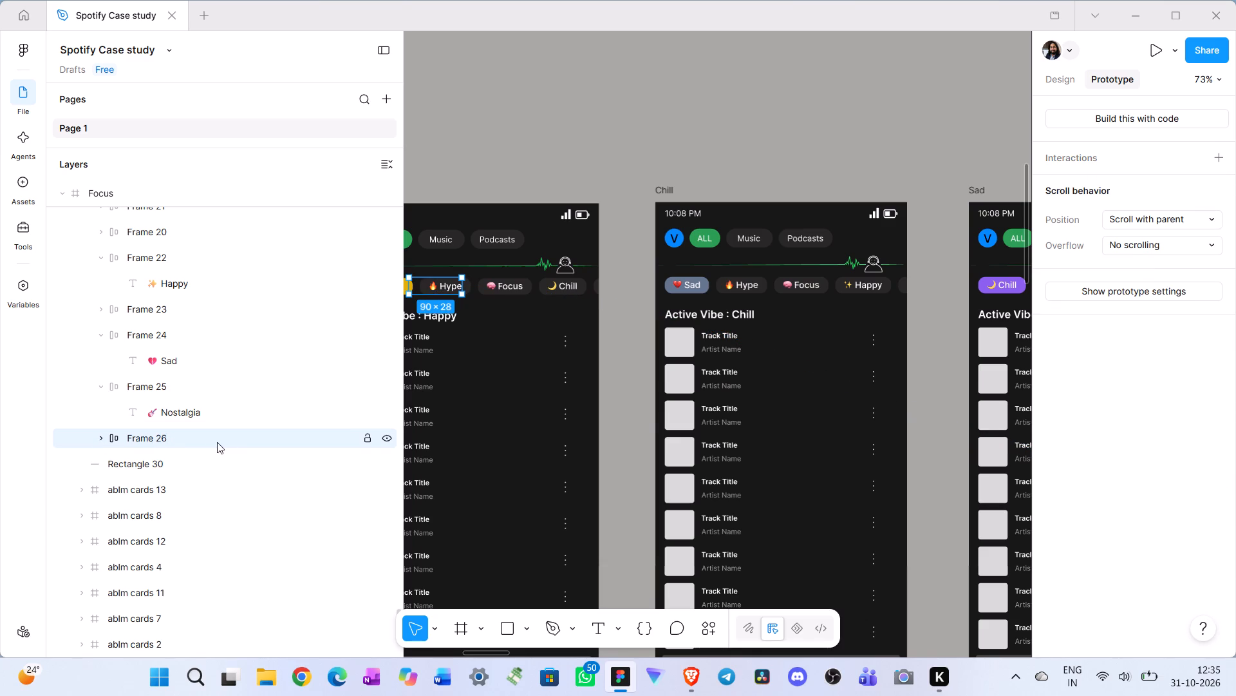
pyautogui.hscroll(1, 550, 368)
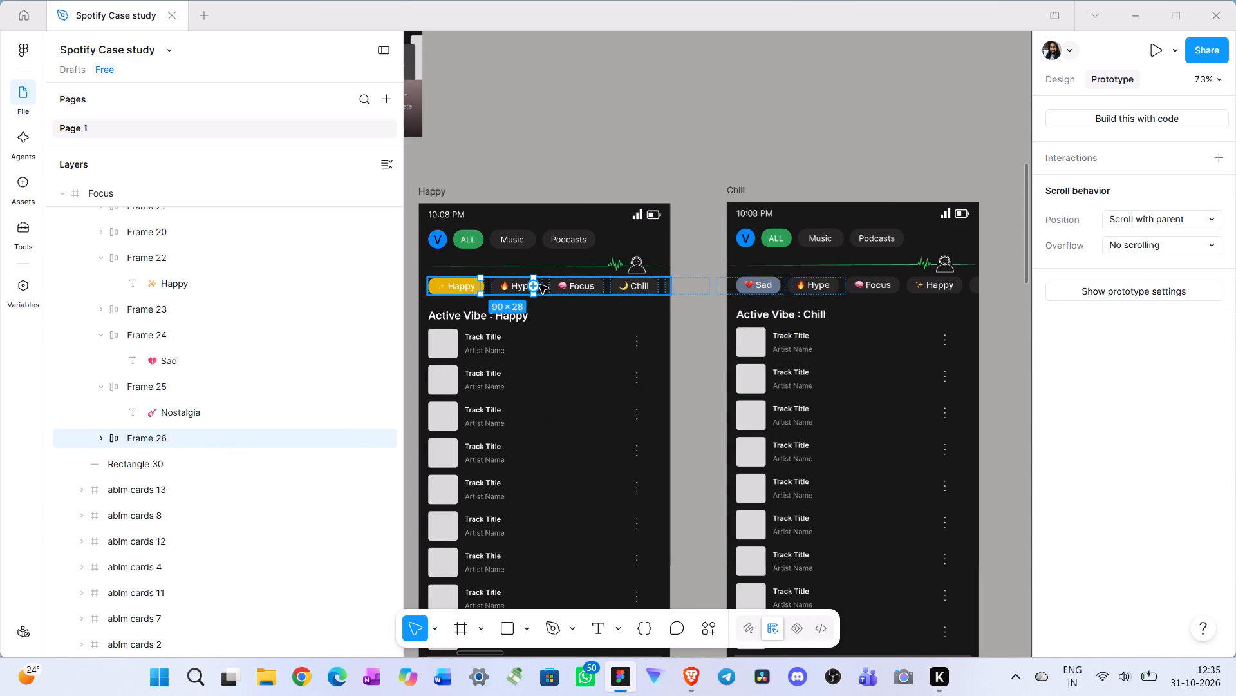
pyautogui.moveTo(536, 287); pyautogui.dragTo(1120, 469)
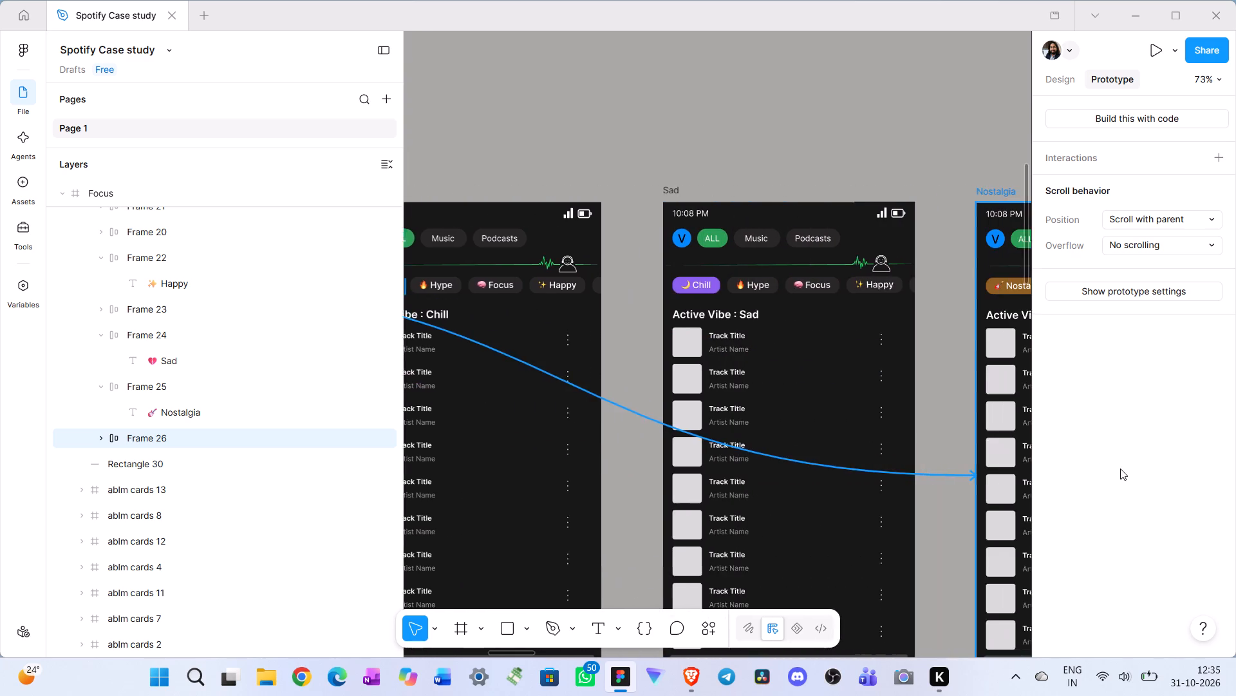
pyautogui.moveTo(1120, 469); pyautogui.dragTo(614, 473)
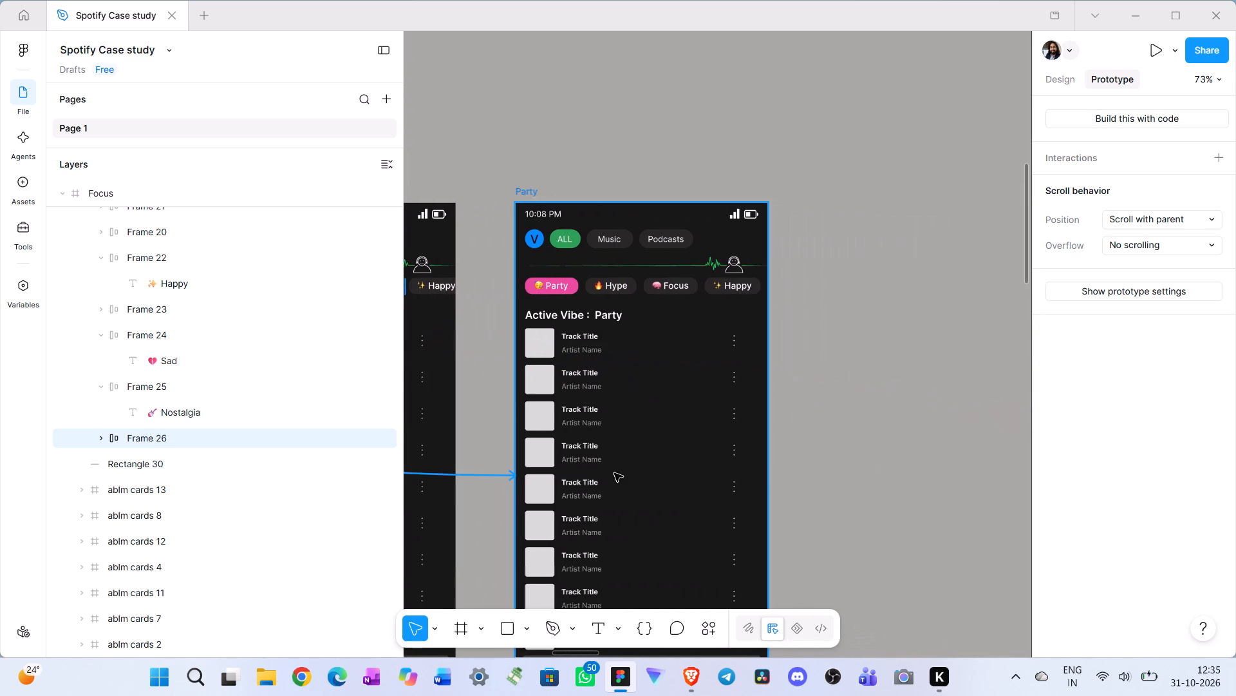
pyautogui.moveTo(614, 473); pyautogui.dragTo(606, 474)
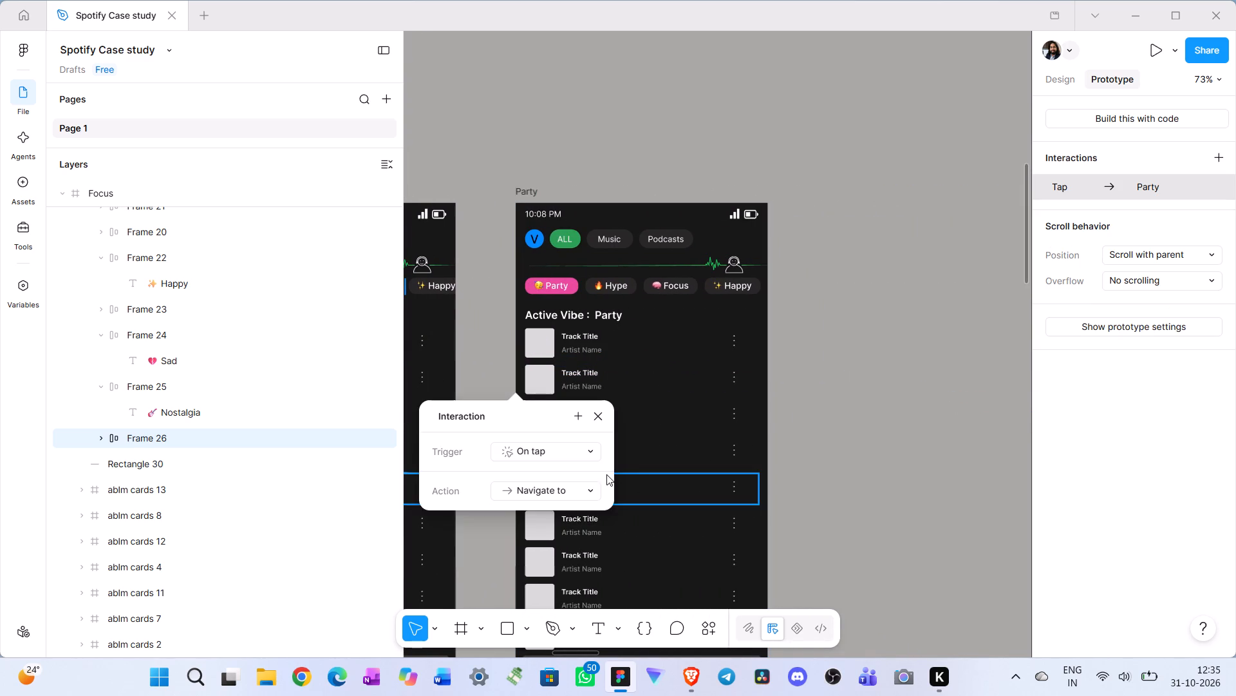
pyautogui.click(883, 436)
# Examine the outgoing chip connections of the Hype, Focus and Happy screens.
pyautogui.hscroll(4, 866, 436)
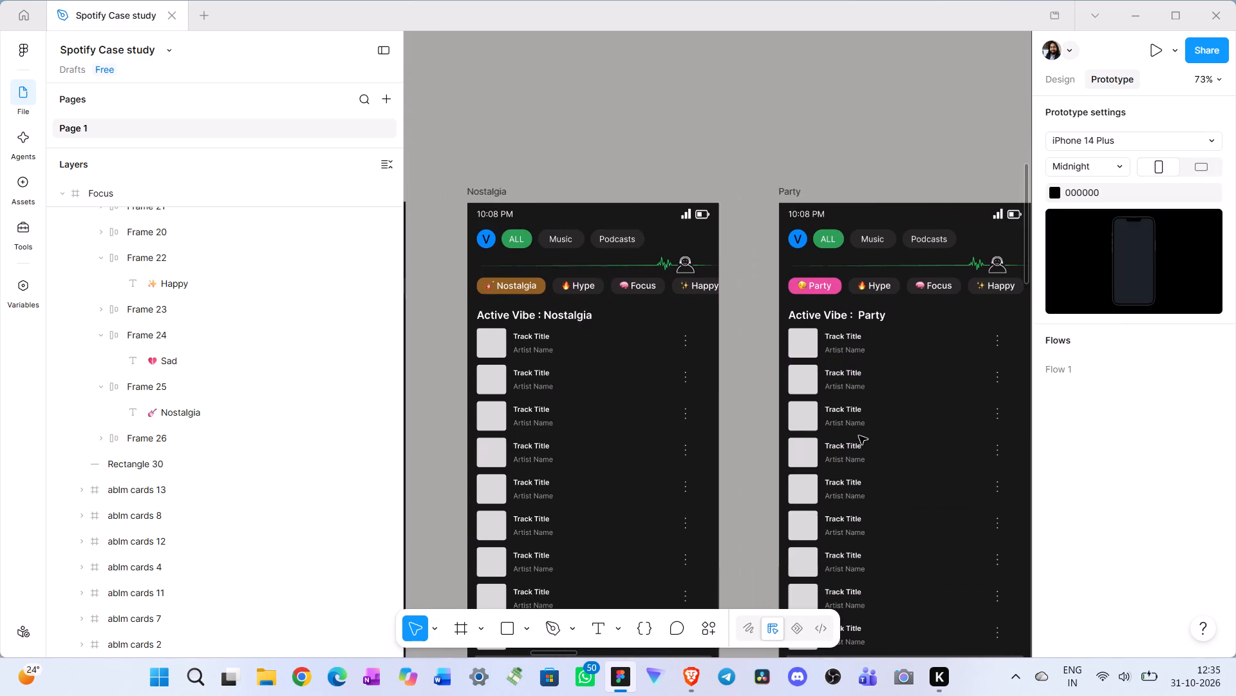
pyautogui.hscroll(5, 859, 436)
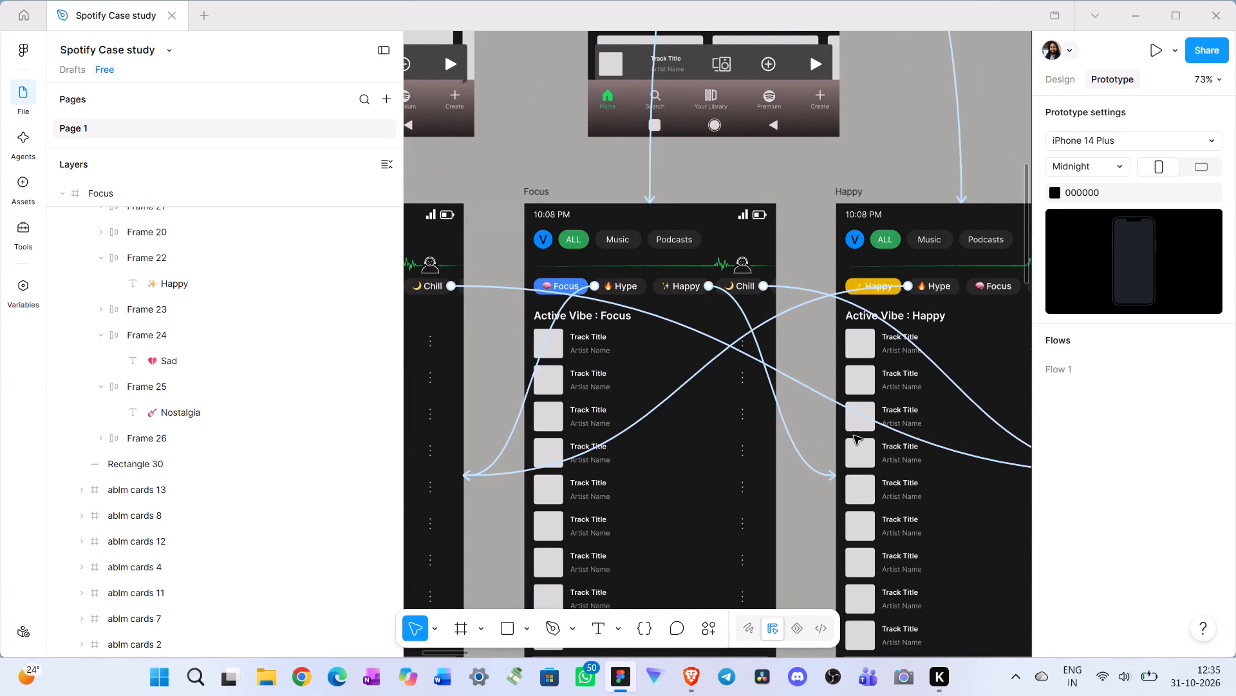
pyautogui.hscroll(1, 854, 436)
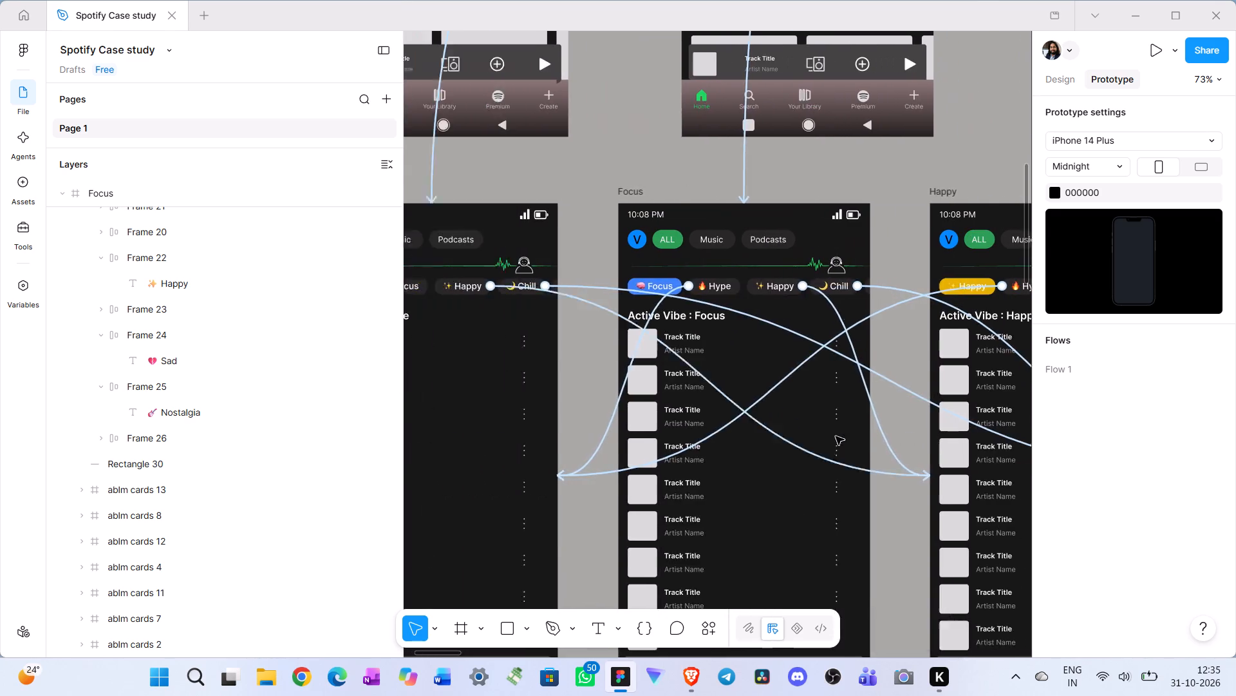
pyautogui.hscroll(1, 836, 436)
pyautogui.click(590, 192)
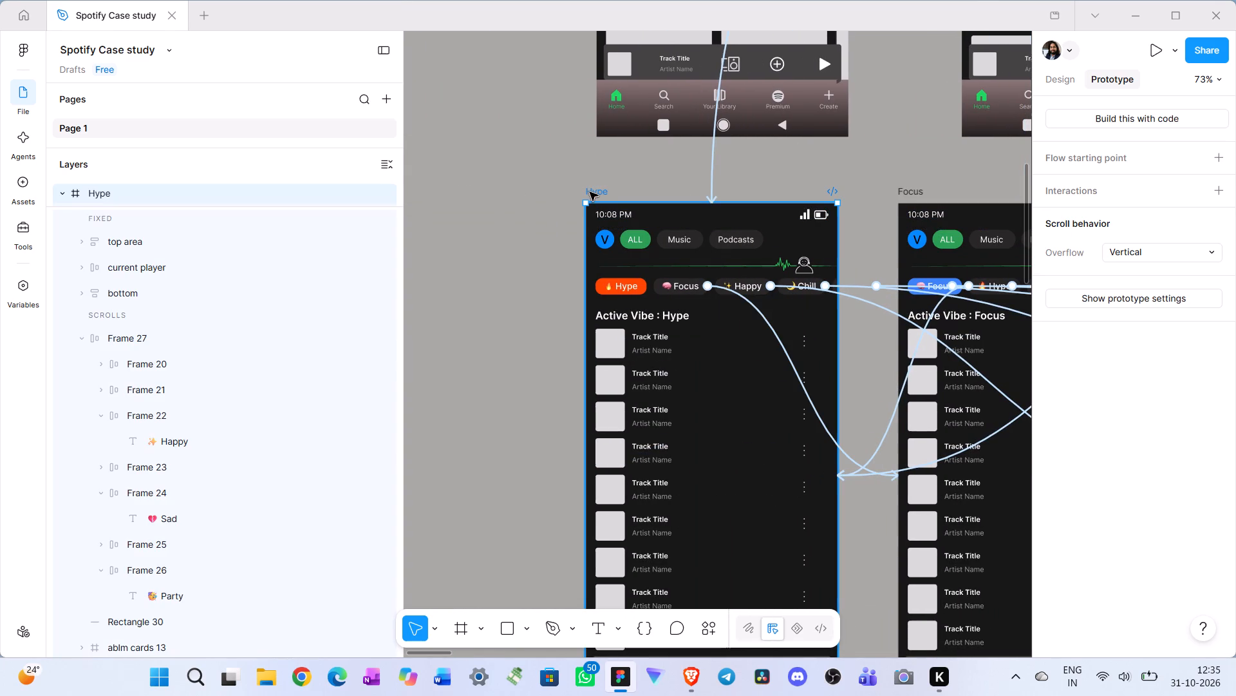
pyautogui.hscroll(-2, 779, 392)
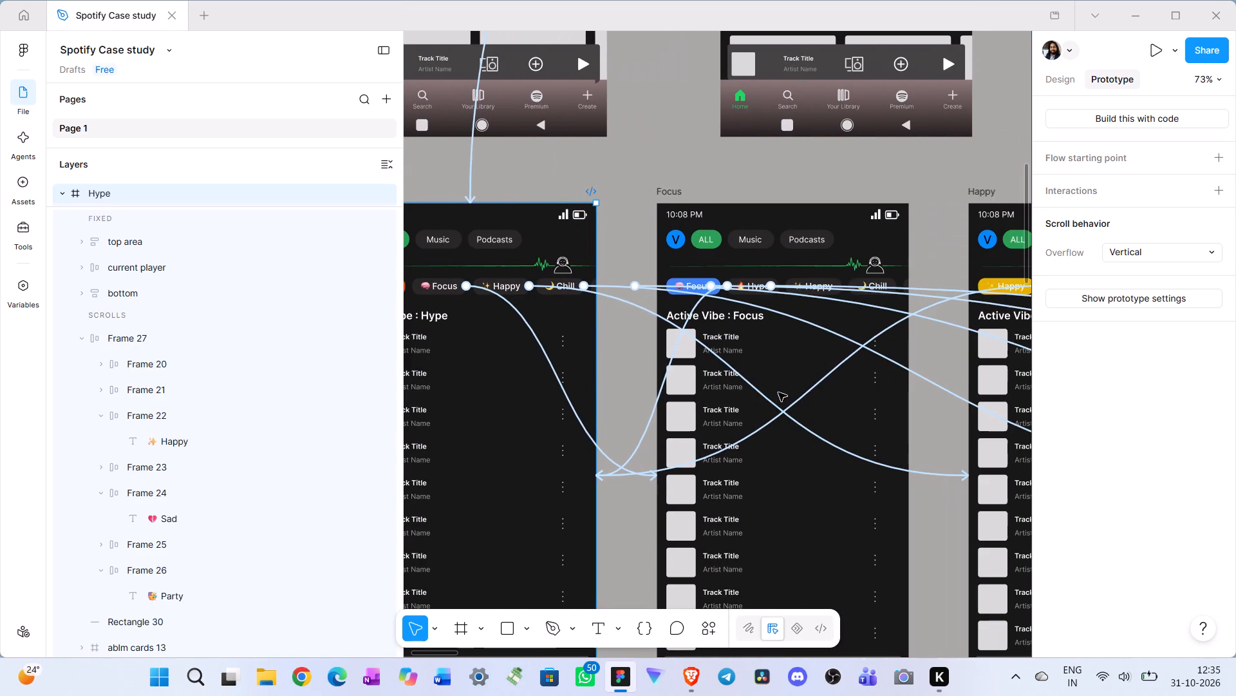
pyautogui.click(666, 189)
pyautogui.hscroll(-1, 667, 192)
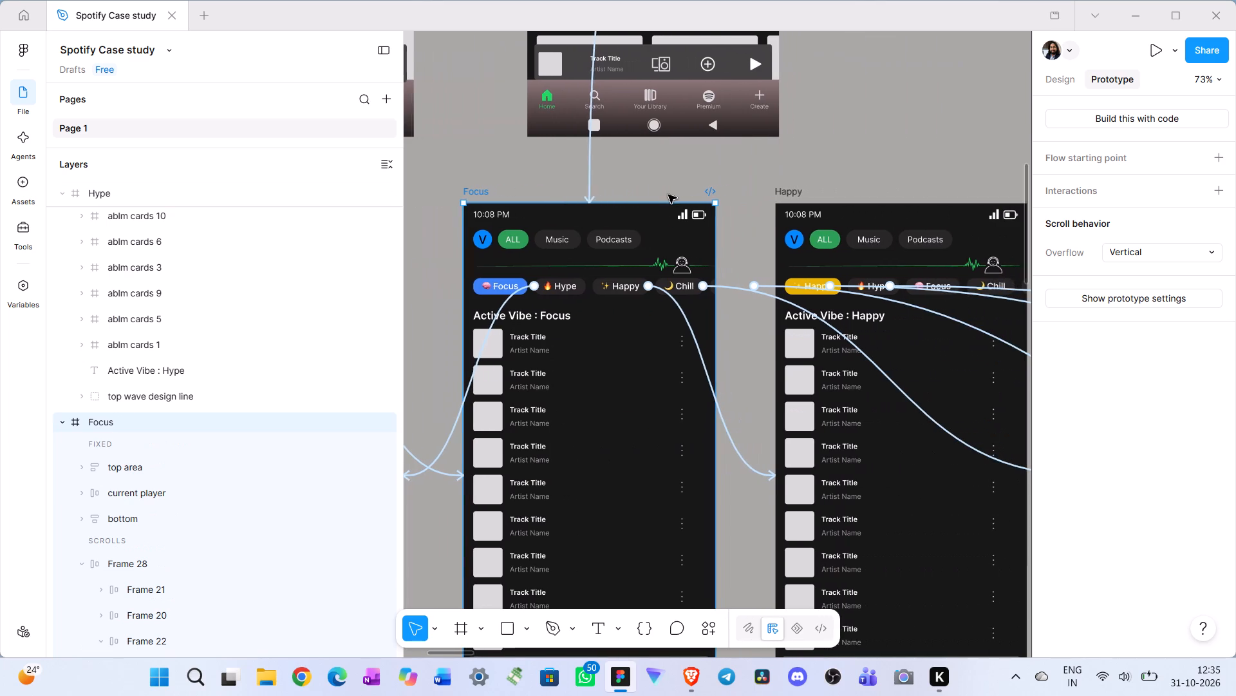
pyautogui.hscroll(-1, 668, 195)
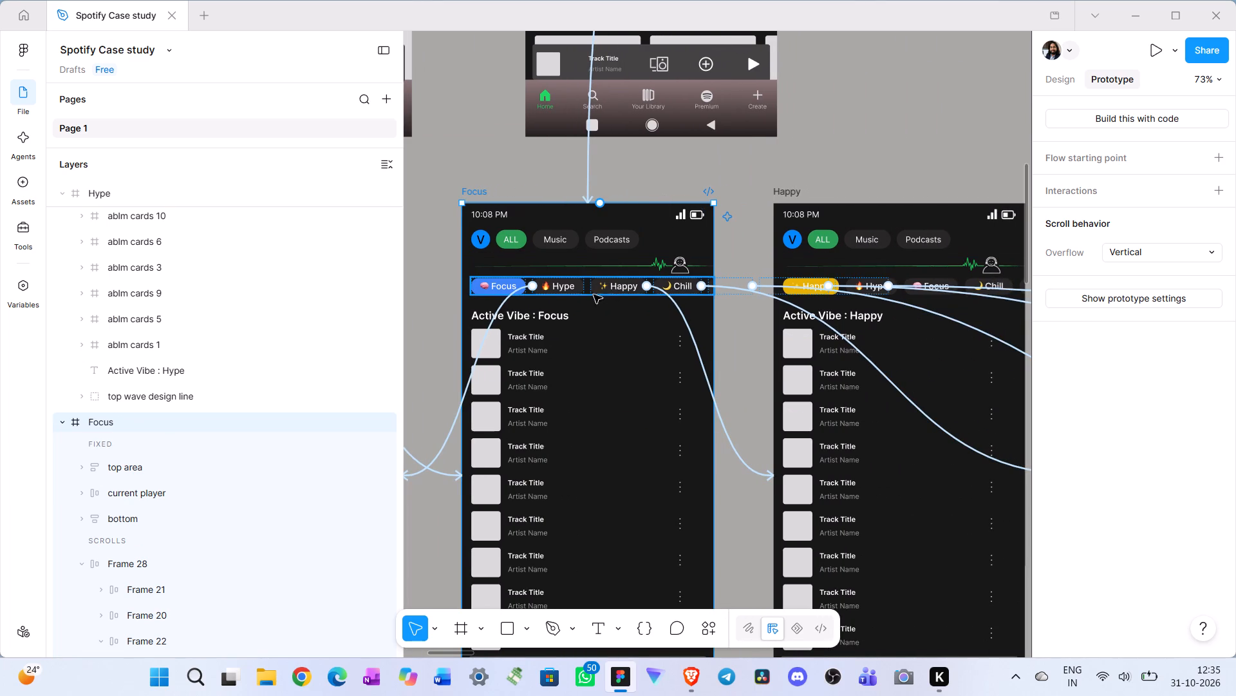
pyautogui.hscroll(-1, 704, 339)
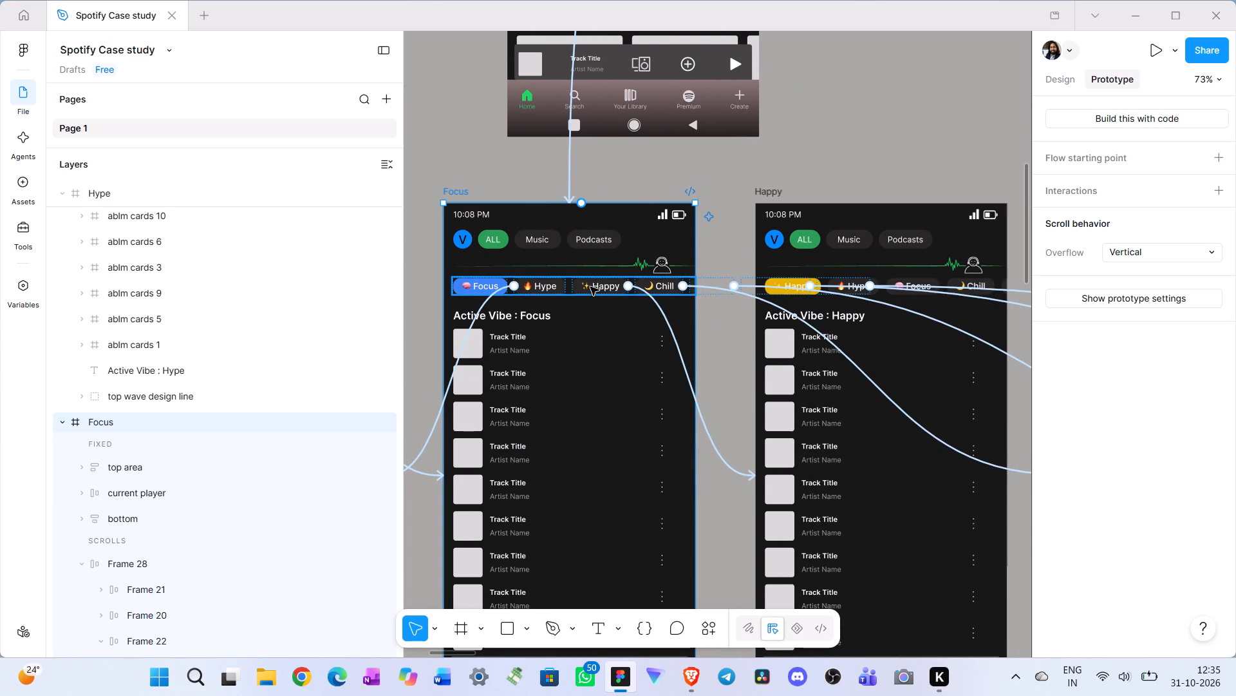
pyautogui.click(590, 287)
pyautogui.hscroll(-1, 590, 287)
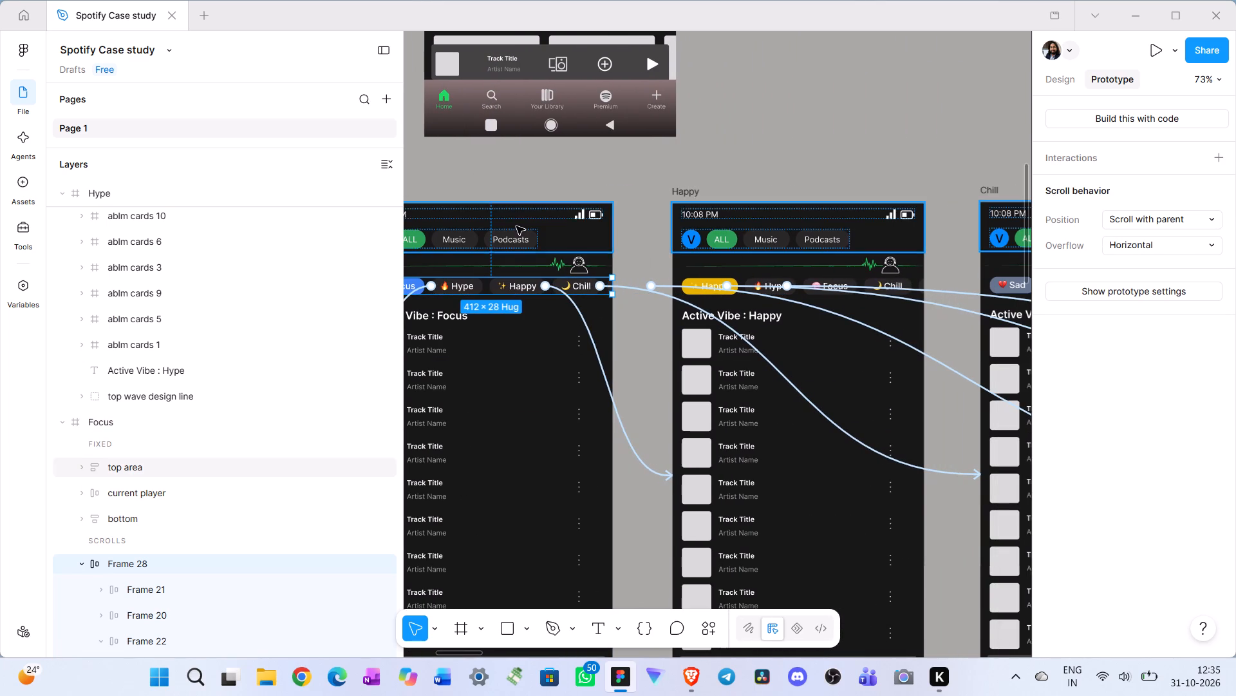
pyautogui.click(686, 189)
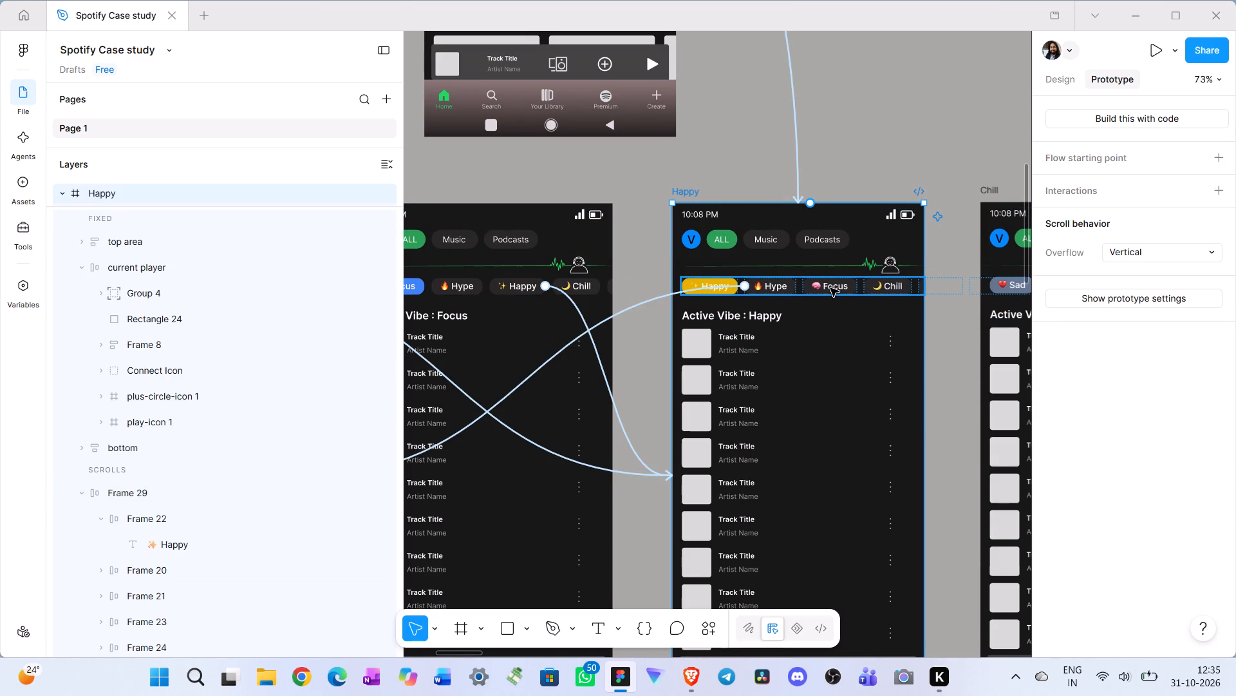
# Link the Focus chip (Frame 21) in the Happy screen's chip row to the Focus screen with an instant on-tap navigation.
pyautogui.click(830, 288)
pyautogui.doubleClick(825, 285)
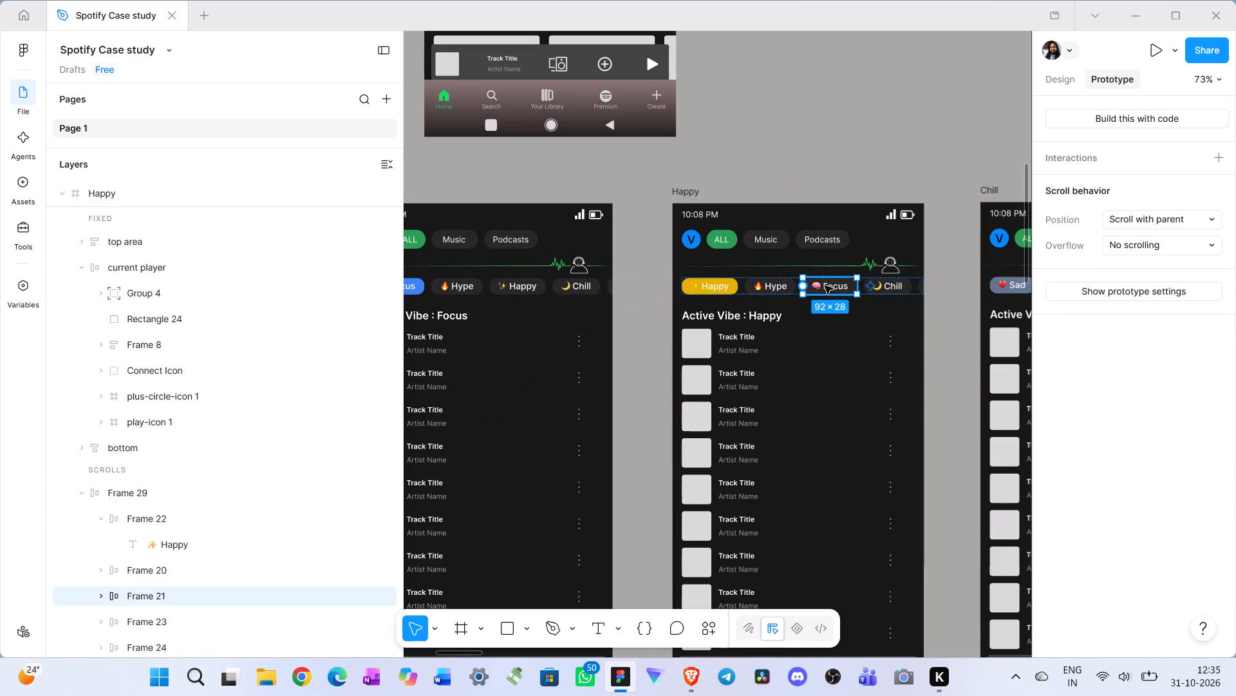
pyautogui.moveTo(829, 296); pyautogui.dragTo(563, 331)
# Link the Chill chip (Frame 23) in the Happy screen's chip row to the Chill screen with an instant on-tap navigation.
pyautogui.hscroll(-1, 816, 331)
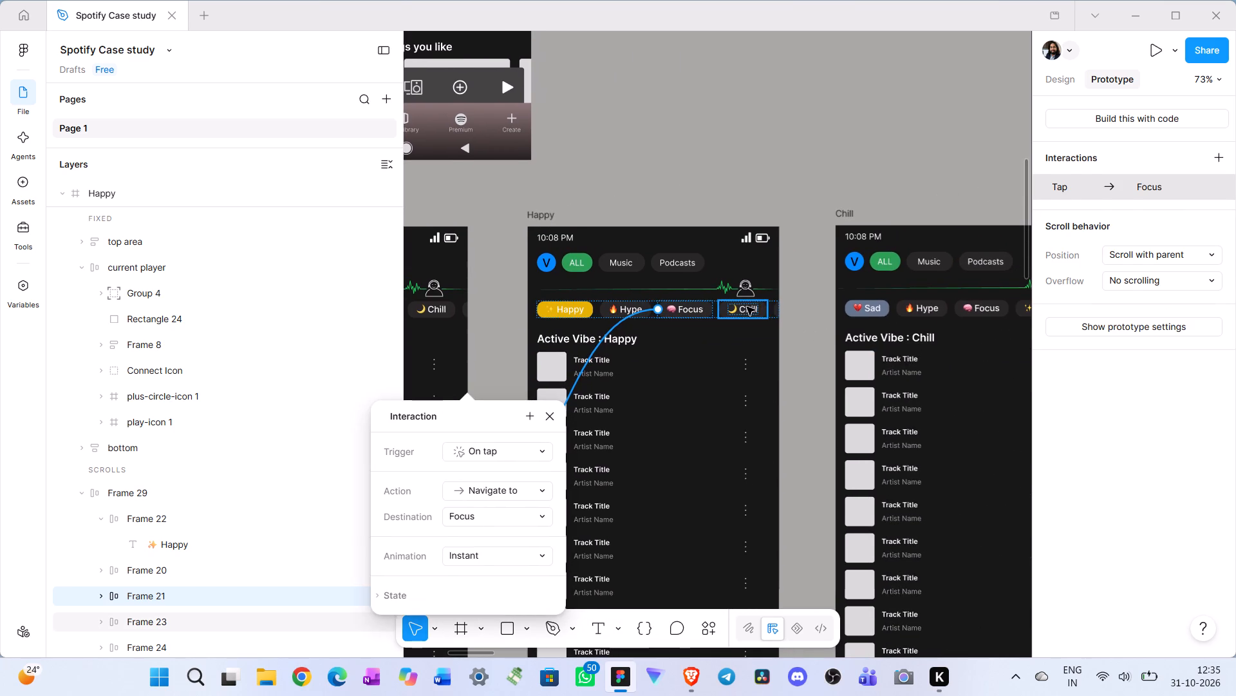
pyautogui.click(747, 307)
pyautogui.moveTo(767, 309); pyautogui.dragTo(848, 355)
# Link the hidden Sad chip (Frame 24) in the Happy screen's chip row to the Sad screen with an instant on-tap navigation.
pyautogui.hscroll(-2, 798, 349)
pyautogui.scroll(-2, 270, 557)
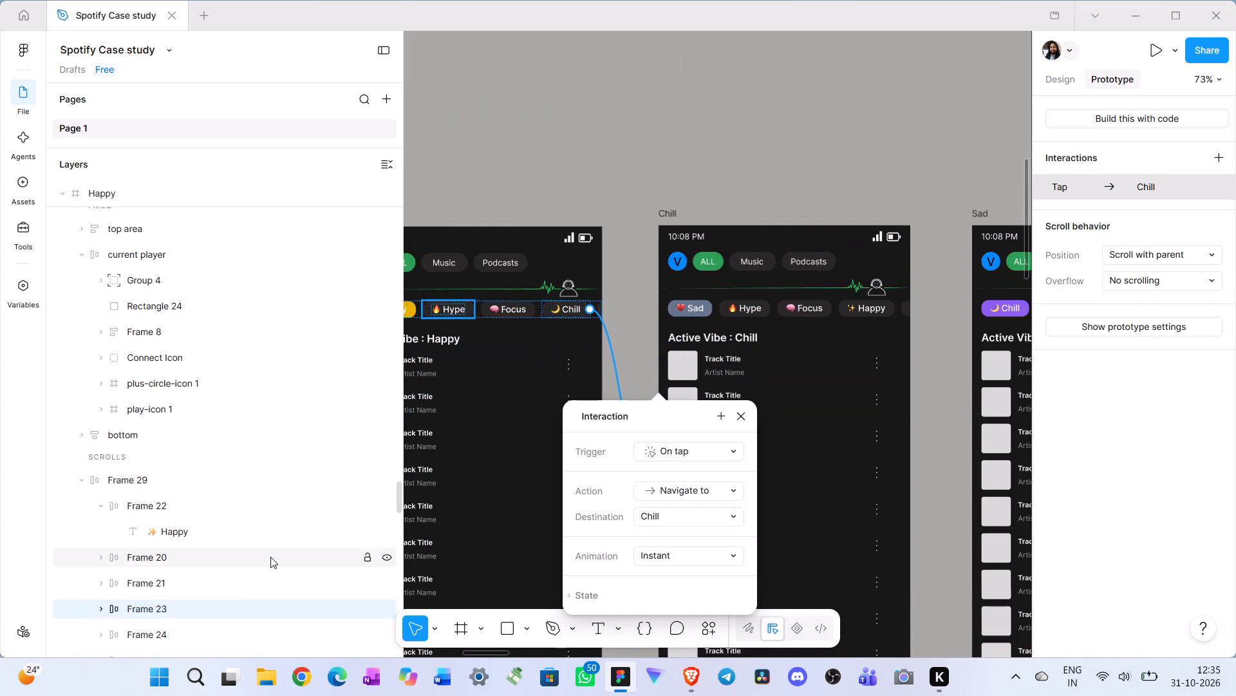
pyautogui.click(193, 483)
pyautogui.click(100, 487)
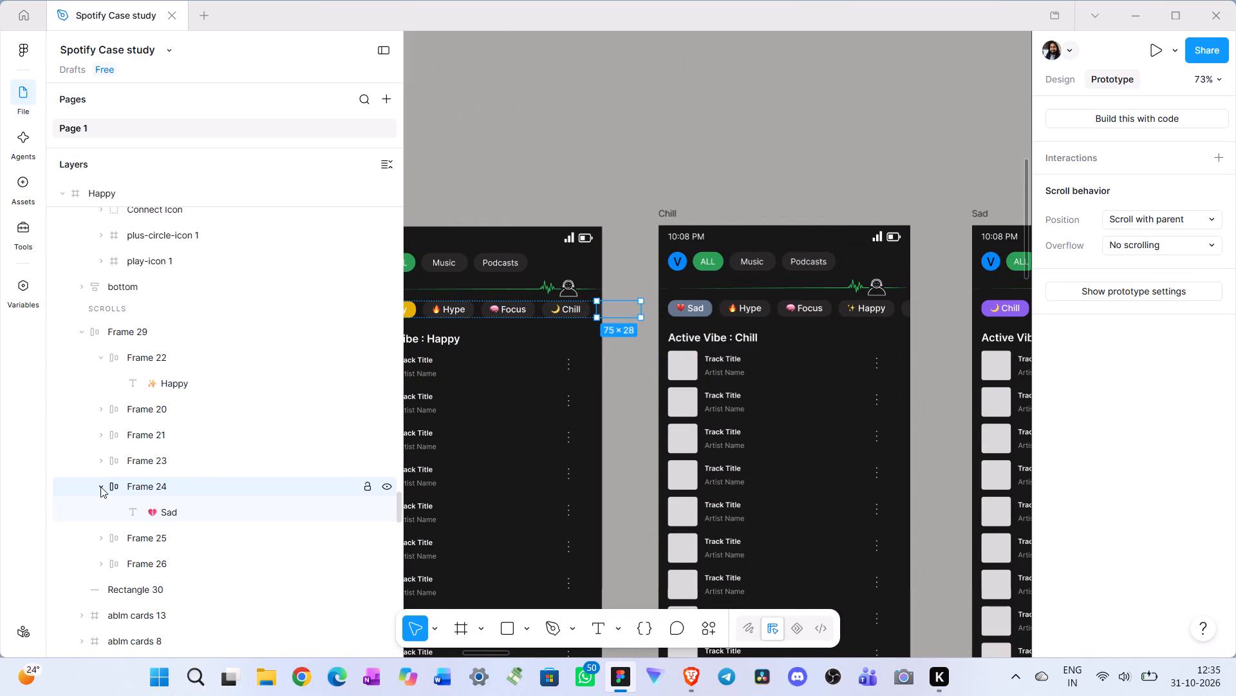
pyautogui.moveTo(641, 311); pyautogui.dragTo(976, 416)
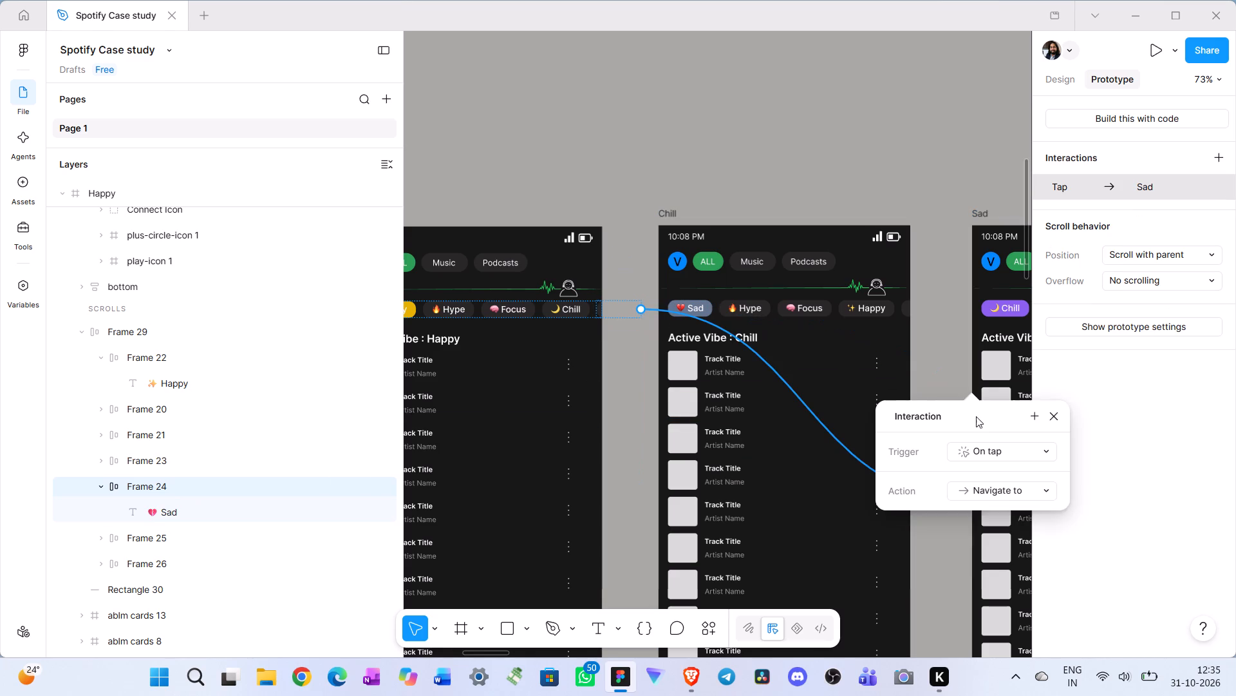
# Link the hidden Nostalgia chip (Frame 25) in the Happy screen's chip row to the Nostalgia screen with an instant on-tap navigation.
pyautogui.hscroll(-4, 764, 401)
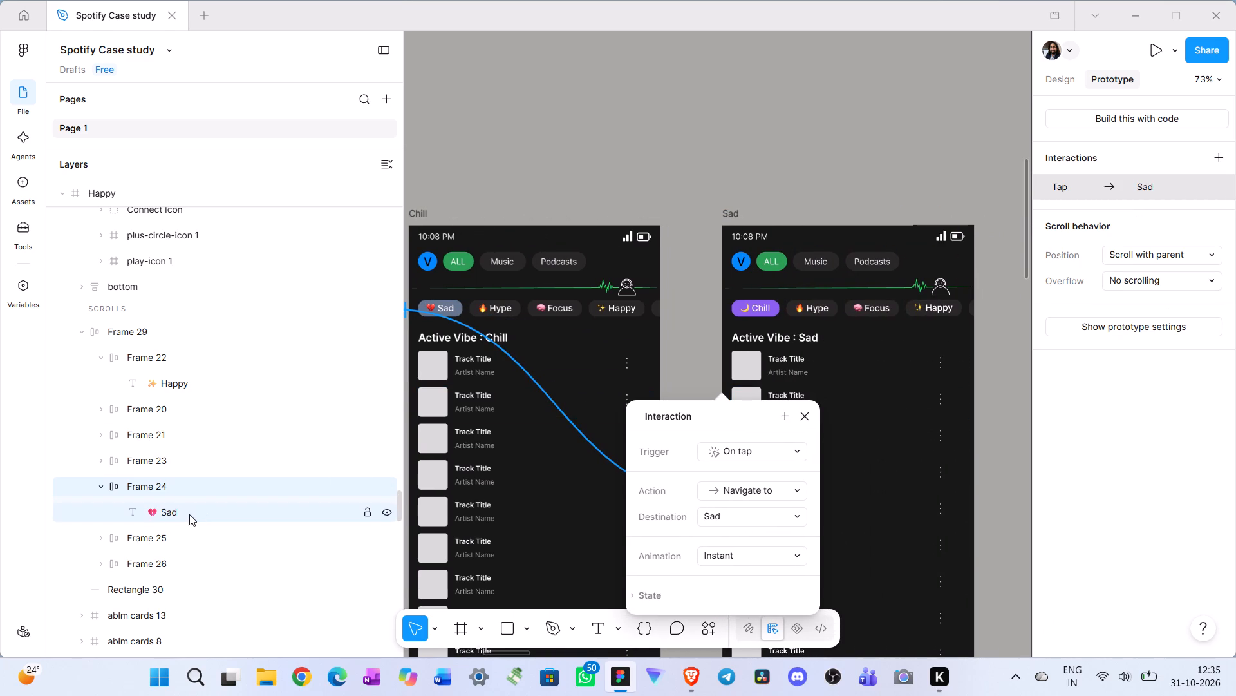
pyautogui.click(173, 539)
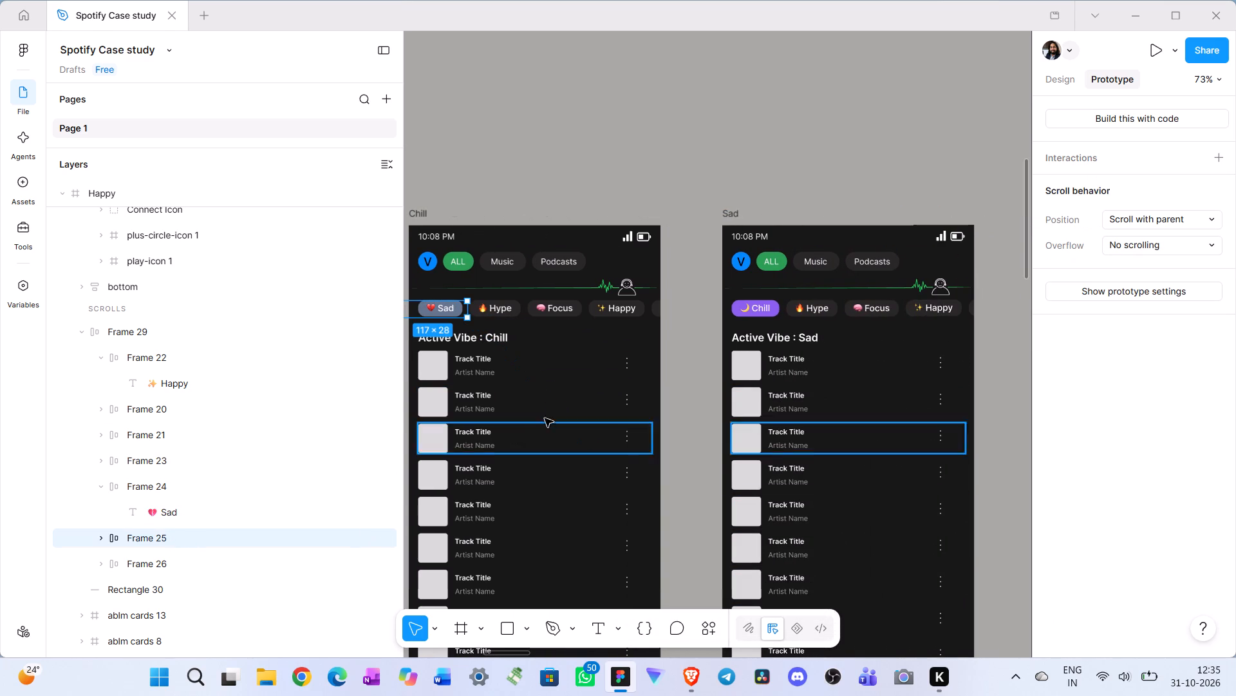
pyautogui.hscroll(1, 554, 413)
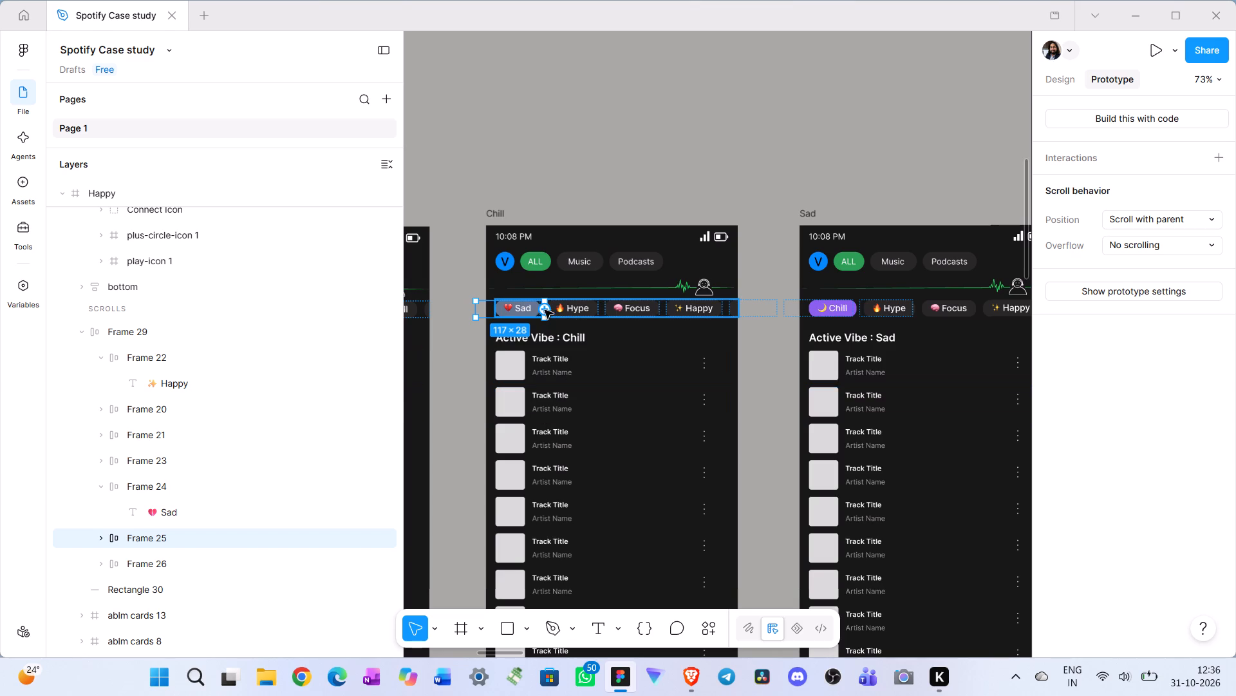
pyautogui.moveTo(546, 309); pyautogui.dragTo(678, 367)
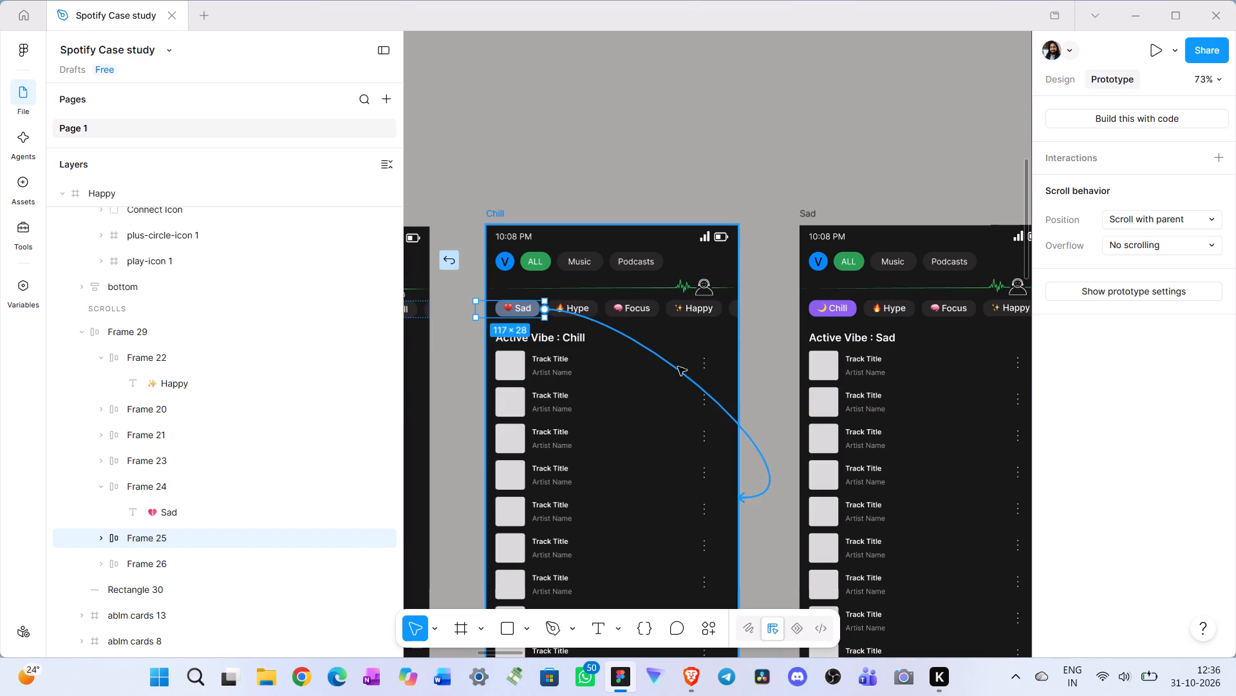
pyautogui.moveTo(678, 367); pyautogui.dragTo(740, 403)
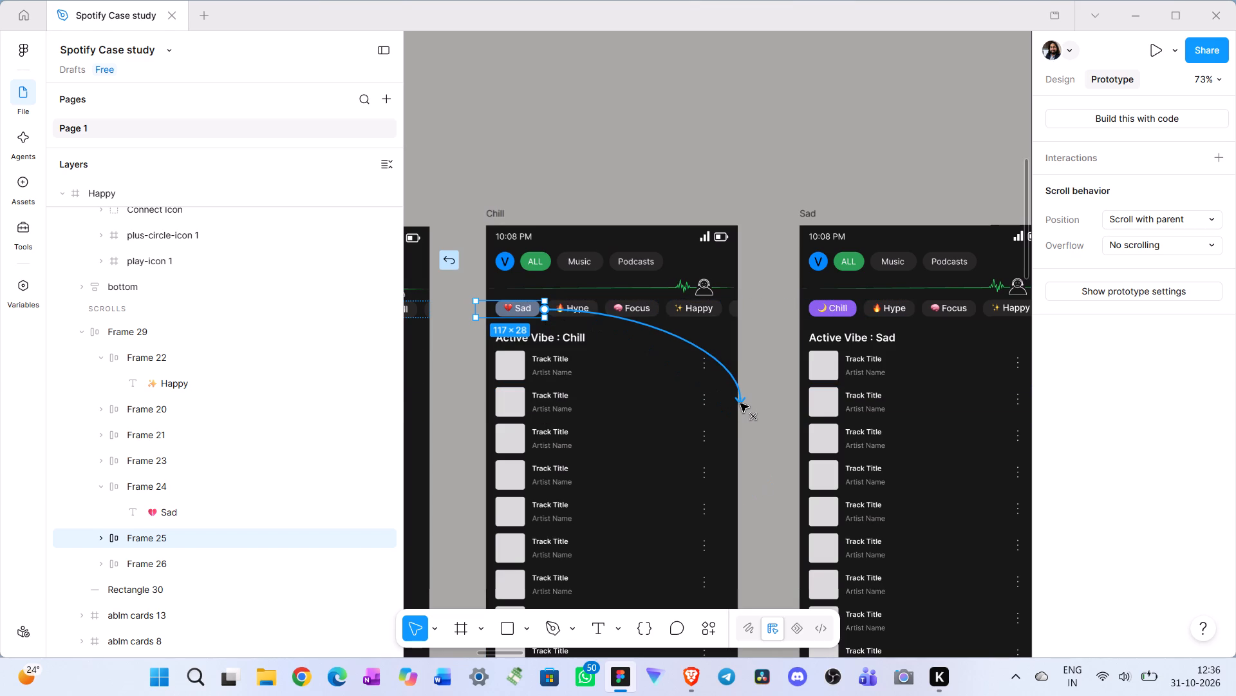
pyautogui.moveTo(740, 403); pyautogui.dragTo(882, 466)
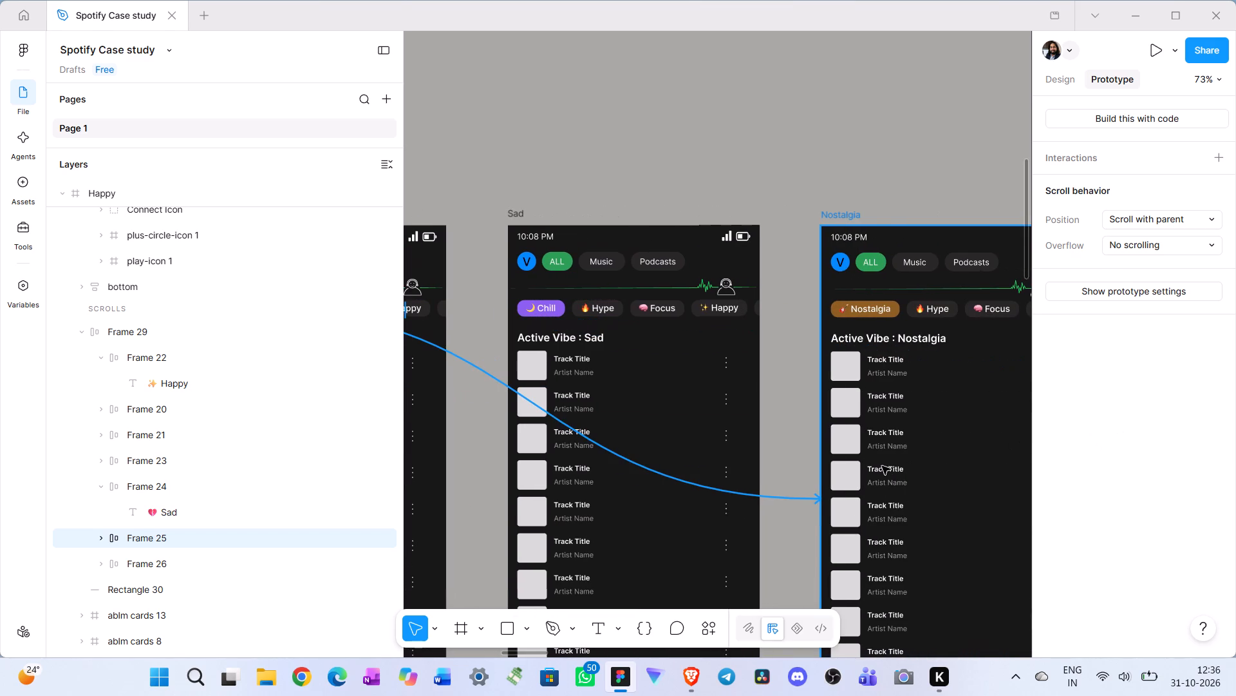
pyautogui.moveTo(882, 466); pyautogui.dragTo(885, 466)
pyautogui.click(101, 536)
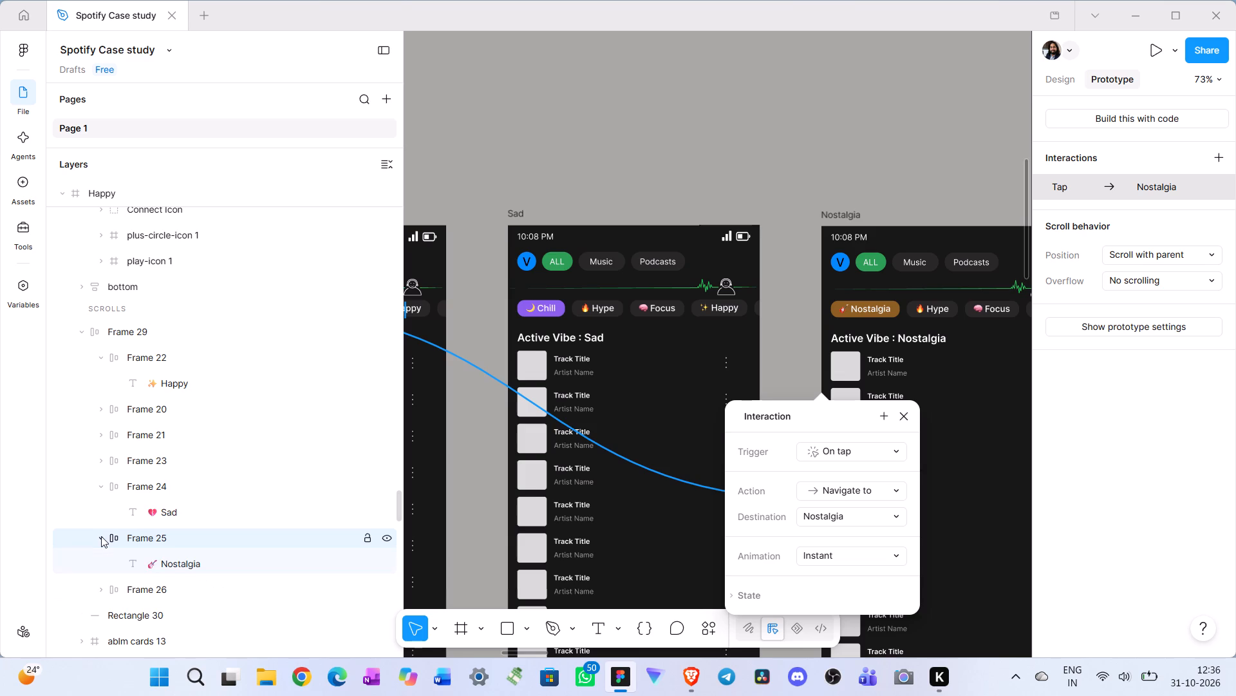
pyautogui.click(101, 536)
# Link the hidden Party chip (Frame 26) in the Happy screen's chip row to the Party screen with an instant on-tap navigation.
pyautogui.hscroll(2, 532, 449)
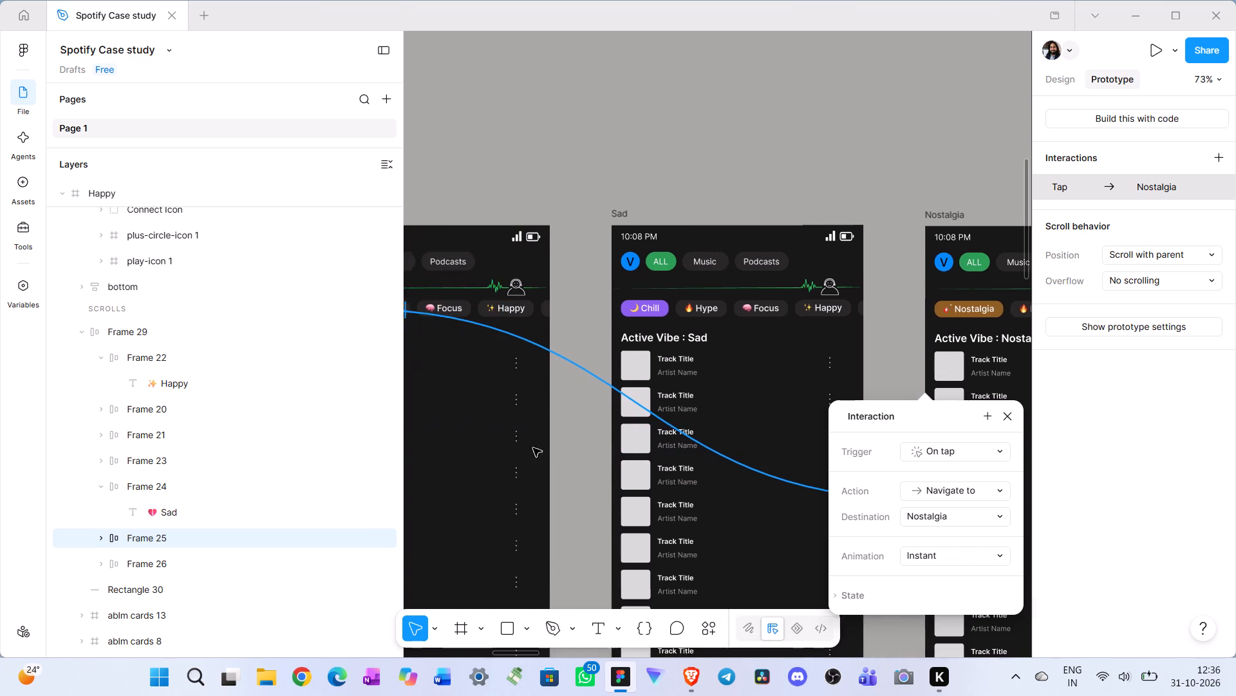
pyautogui.hscroll(2, 533, 448)
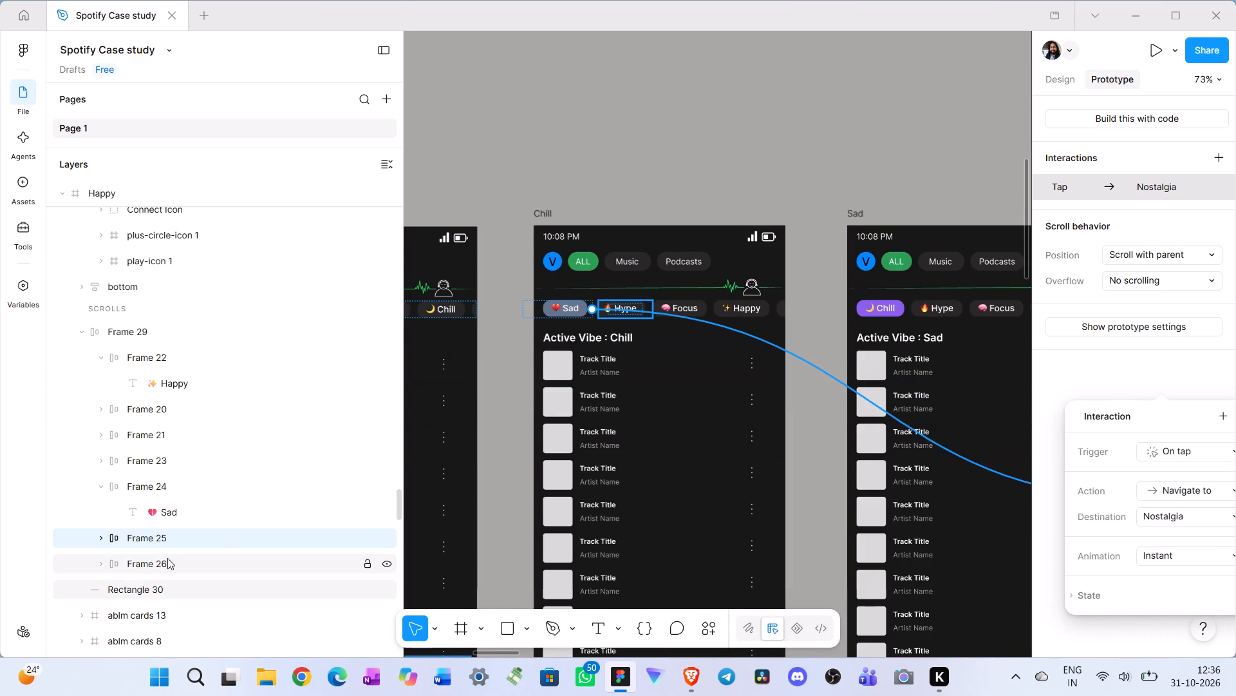
pyautogui.click(167, 564)
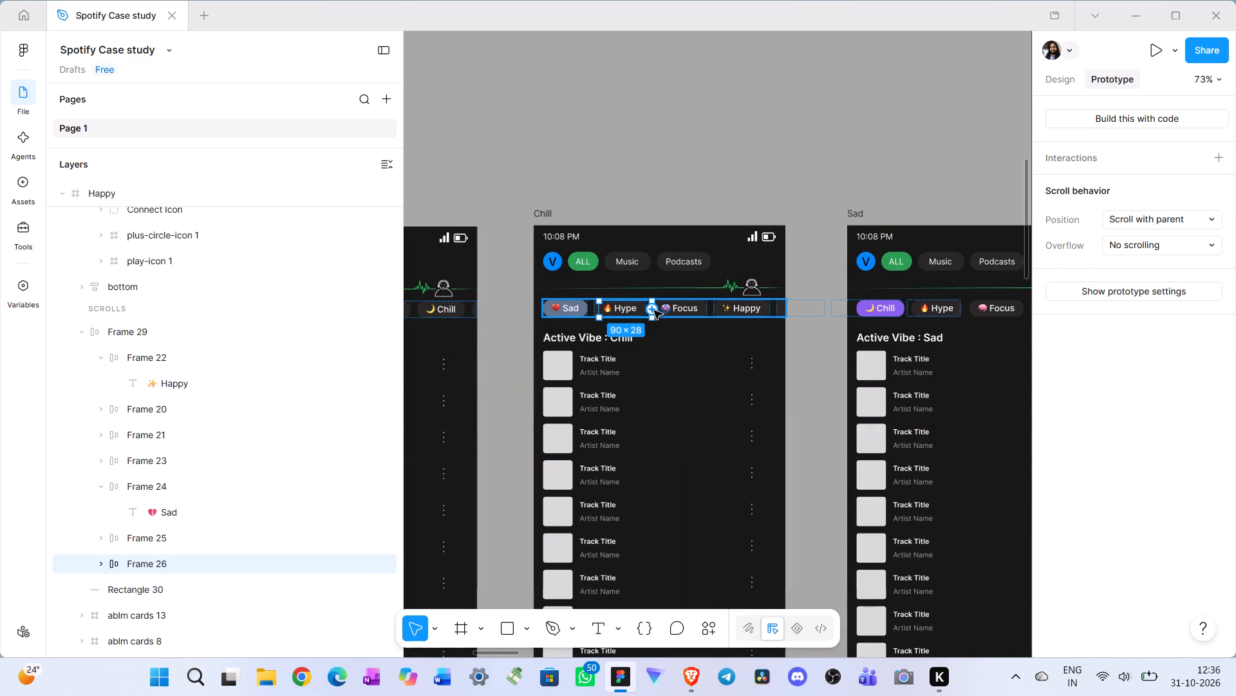
pyautogui.moveTo(649, 309); pyautogui.dragTo(983, 479)
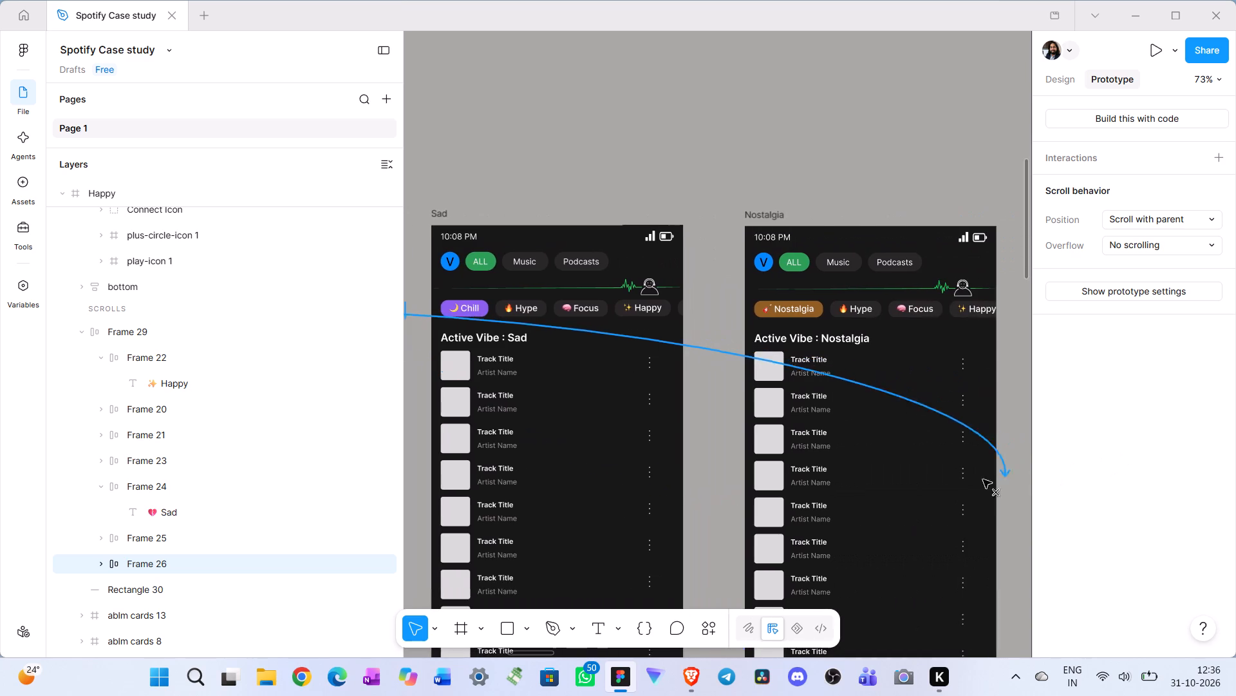
pyautogui.moveTo(983, 479); pyautogui.dragTo(827, 503)
pyautogui.click(100, 561)
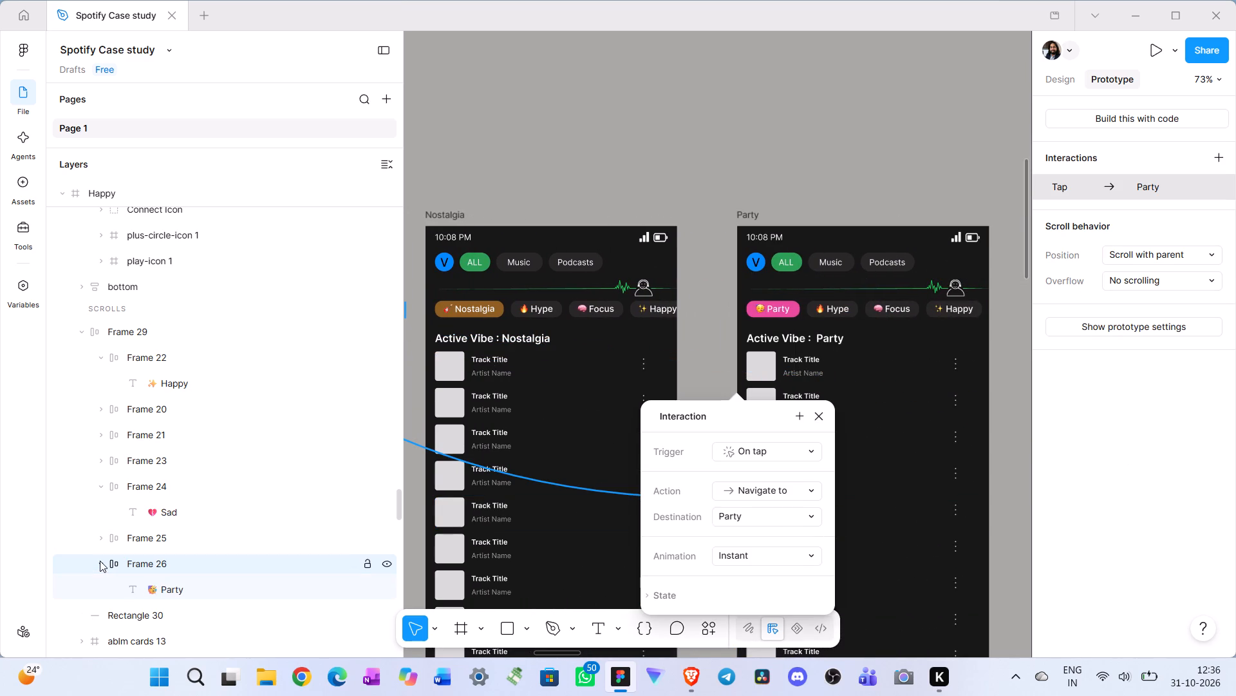
pyautogui.click(100, 561)
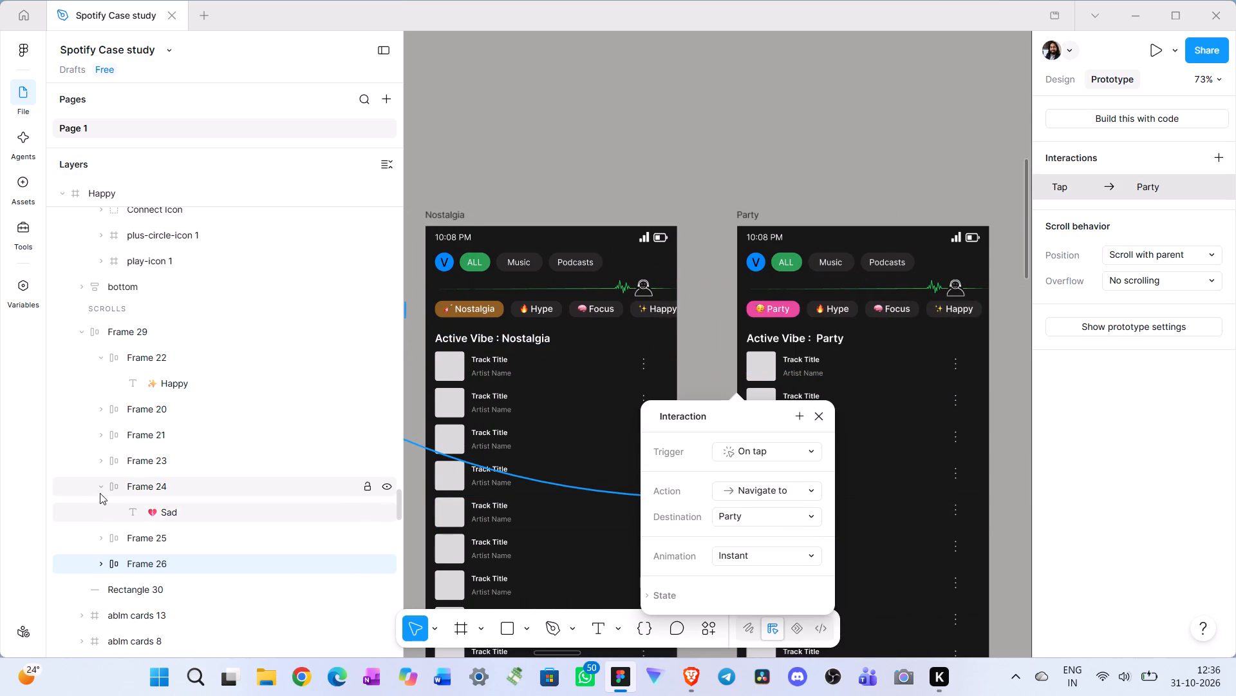
pyautogui.click(100, 493)
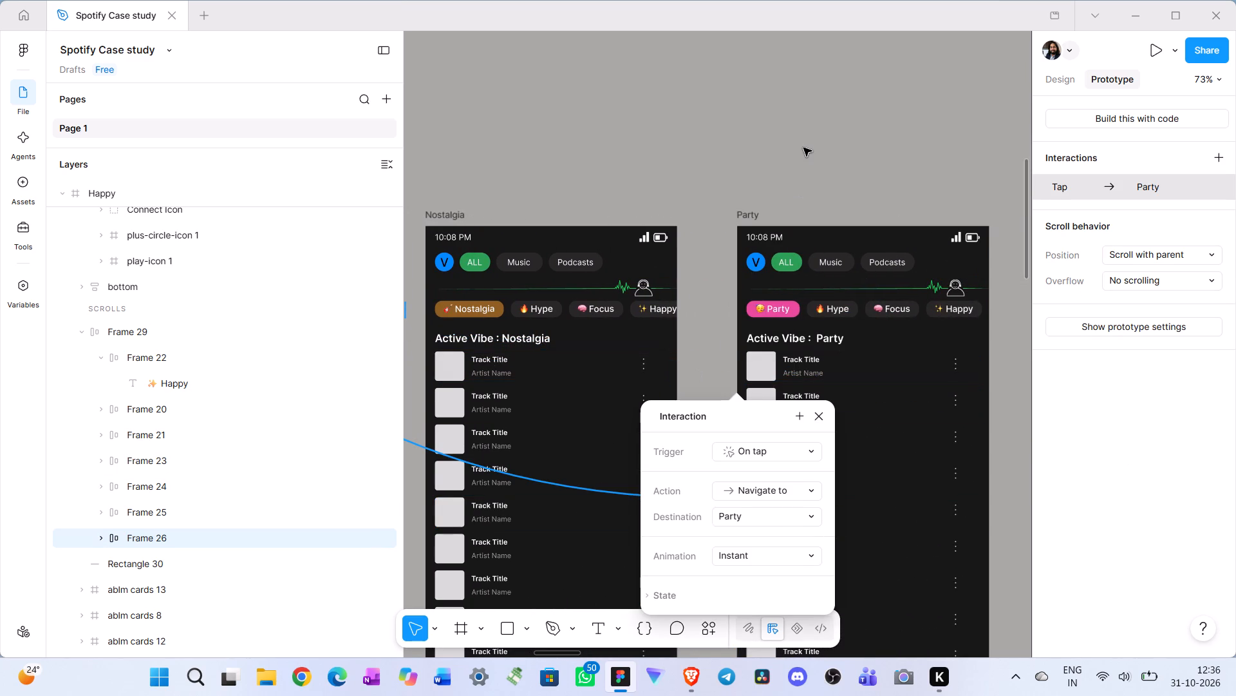
# Examine the outgoing chip connections of the Happy screen.
pyautogui.click(803, 148)
pyautogui.hscroll(2, 751, 198)
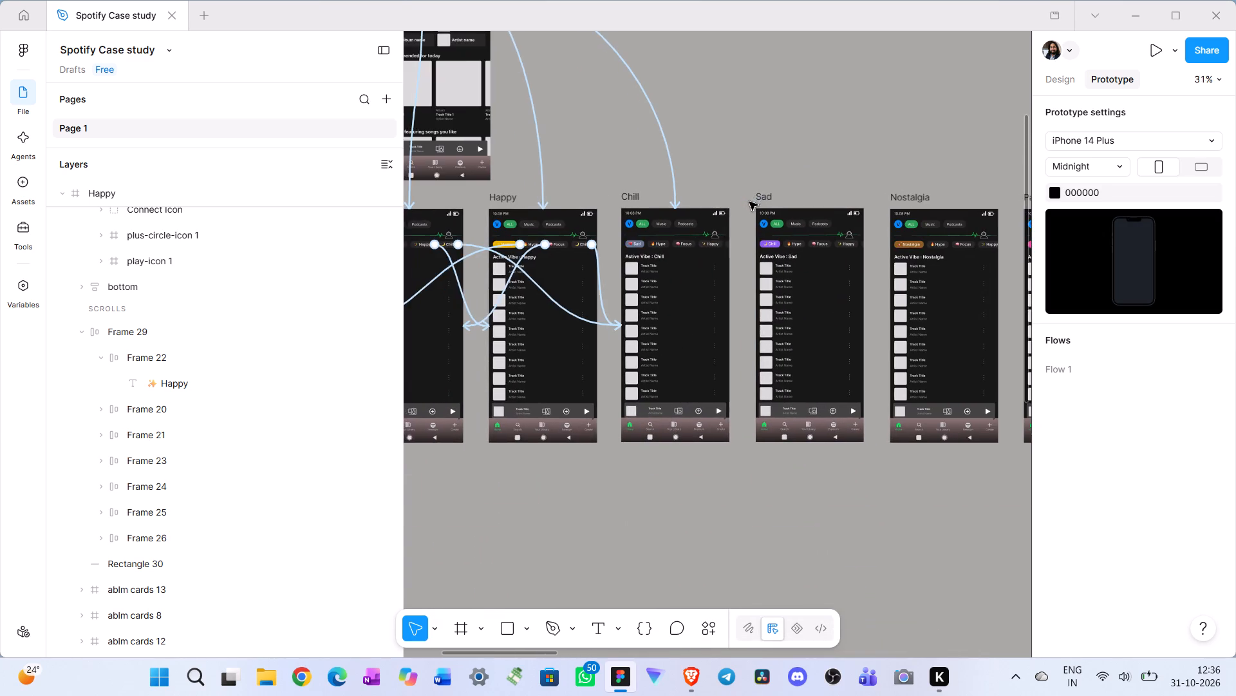
pyautogui.hscroll(3, 404, 267)
pyautogui.hscroll(1, 669, 266)
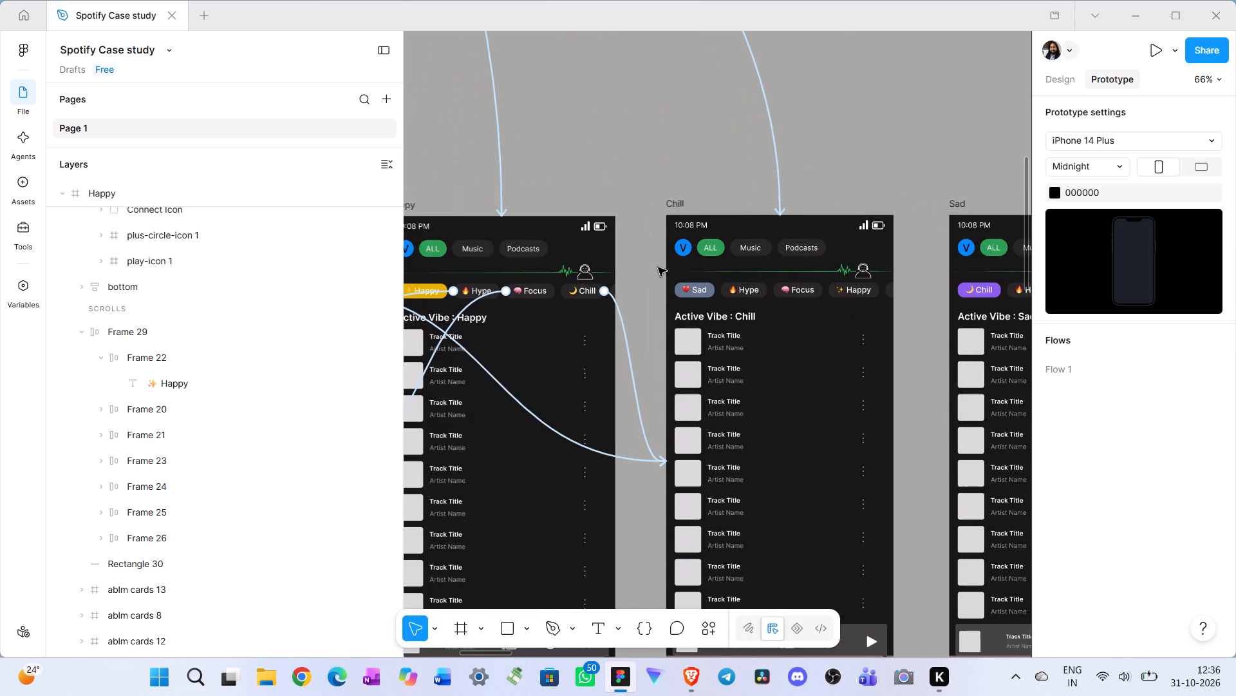
pyautogui.hscroll(1, 658, 267)
pyautogui.hscroll(1, 667, 173)
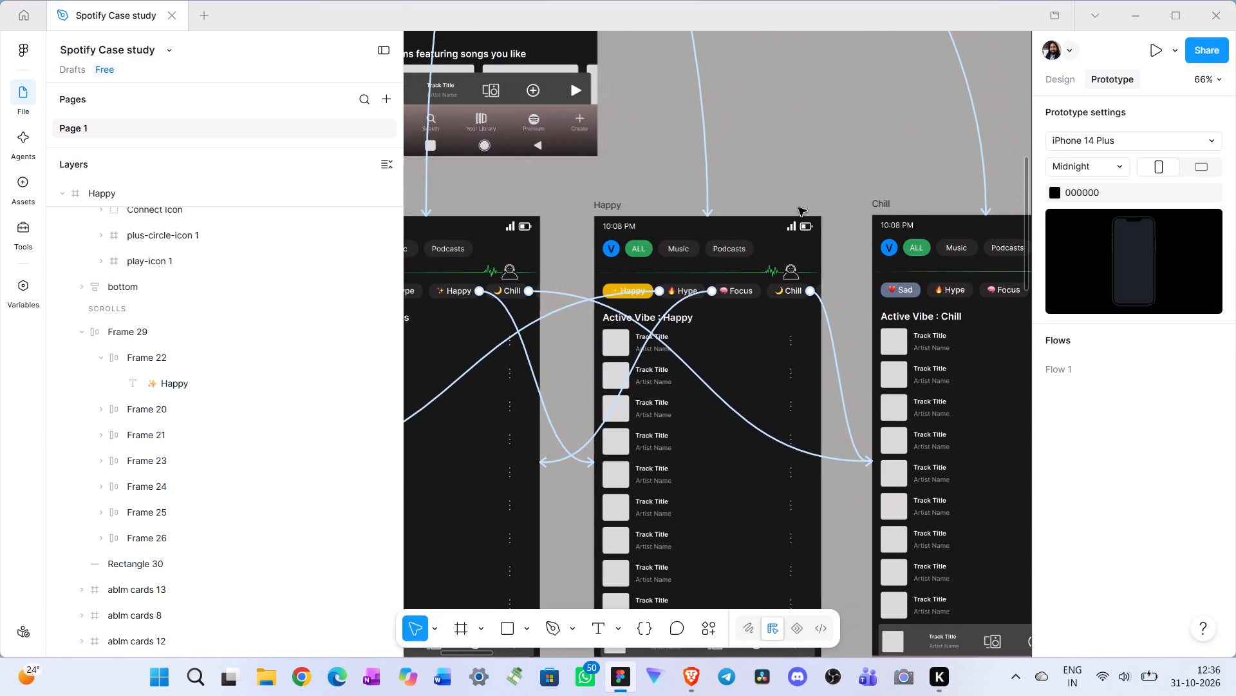
pyautogui.hscroll(1, 798, 208)
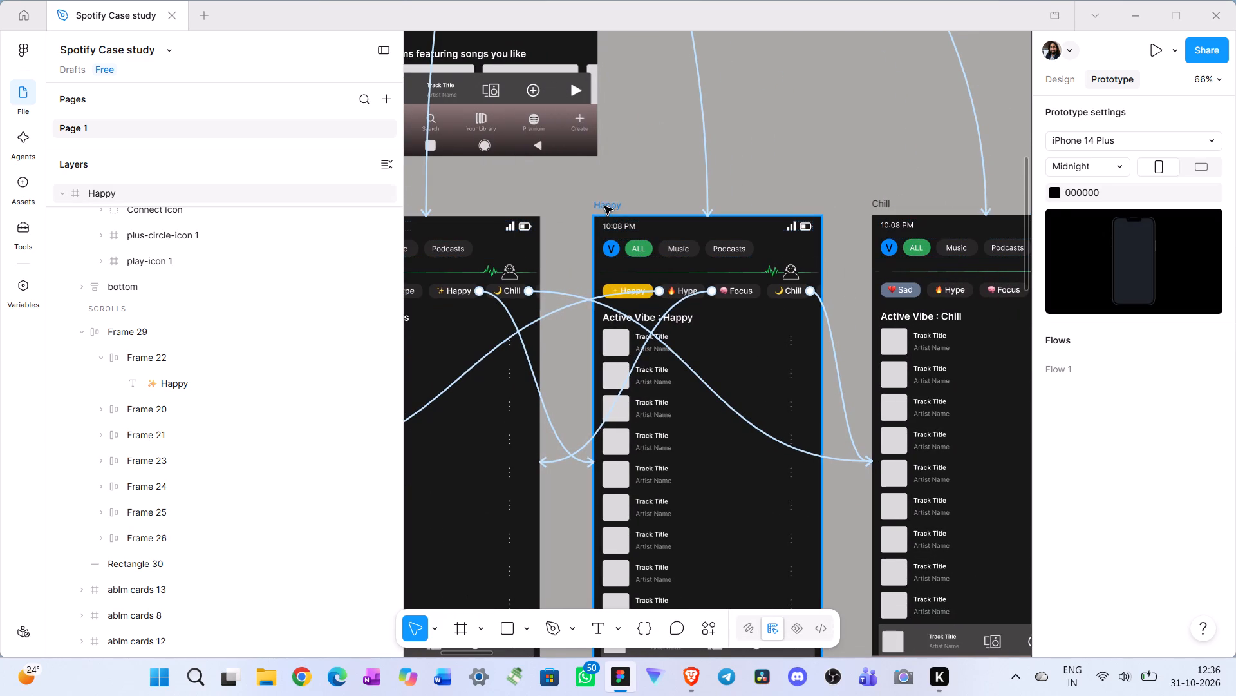
pyautogui.click(597, 203)
pyautogui.hscroll(-2, 662, 222)
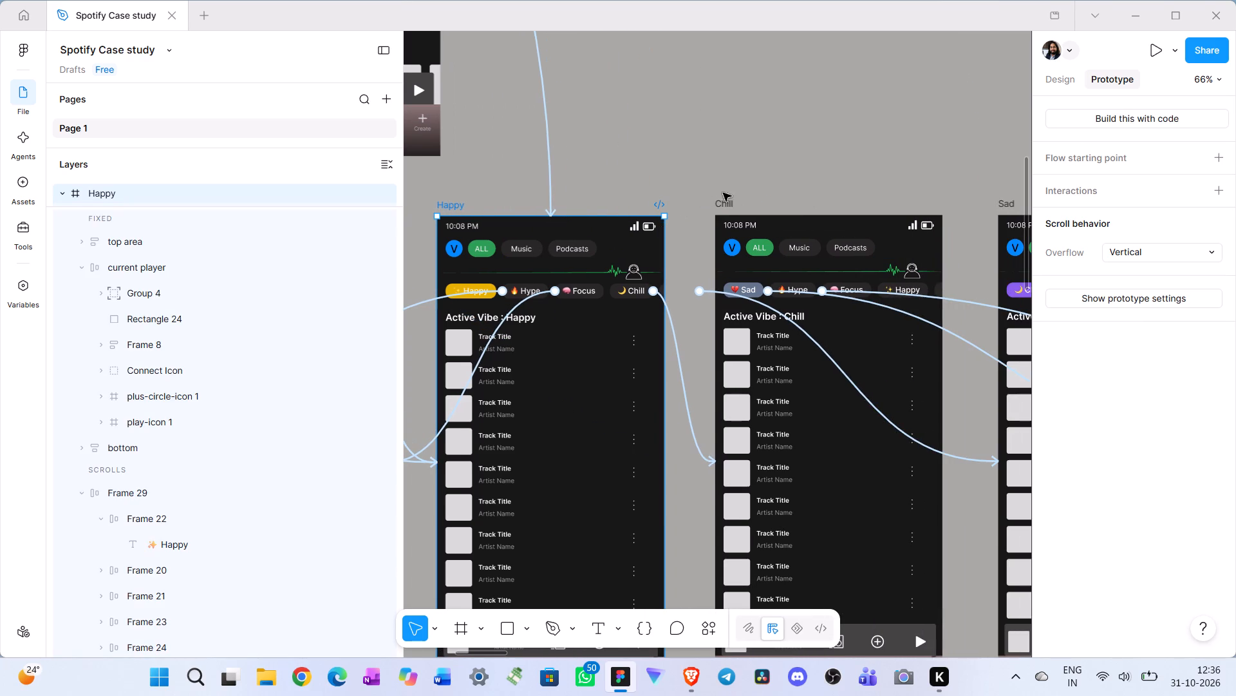
# Link the Hype chip (Frame 20) in the Chill screen's chip row to the Hype screen with an instant on-tap navigation.
pyautogui.click(722, 205)
pyautogui.hscroll(-1, 722, 205)
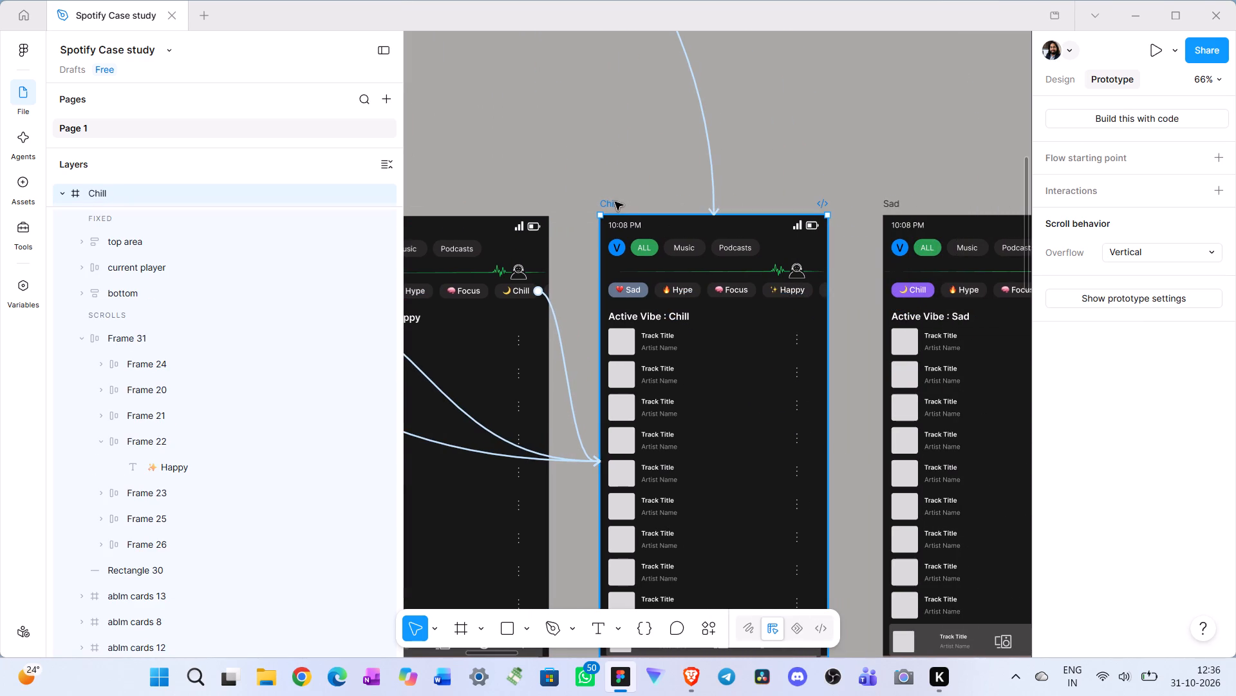
pyautogui.click(627, 176)
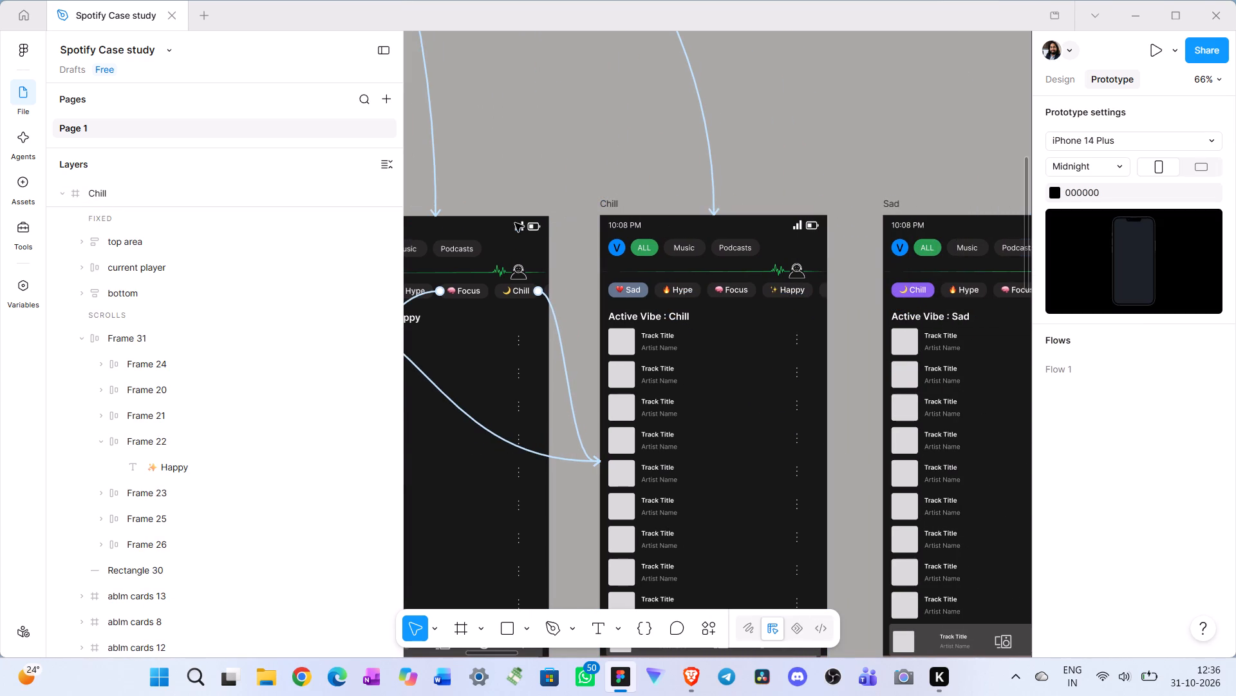
pyautogui.click(608, 198)
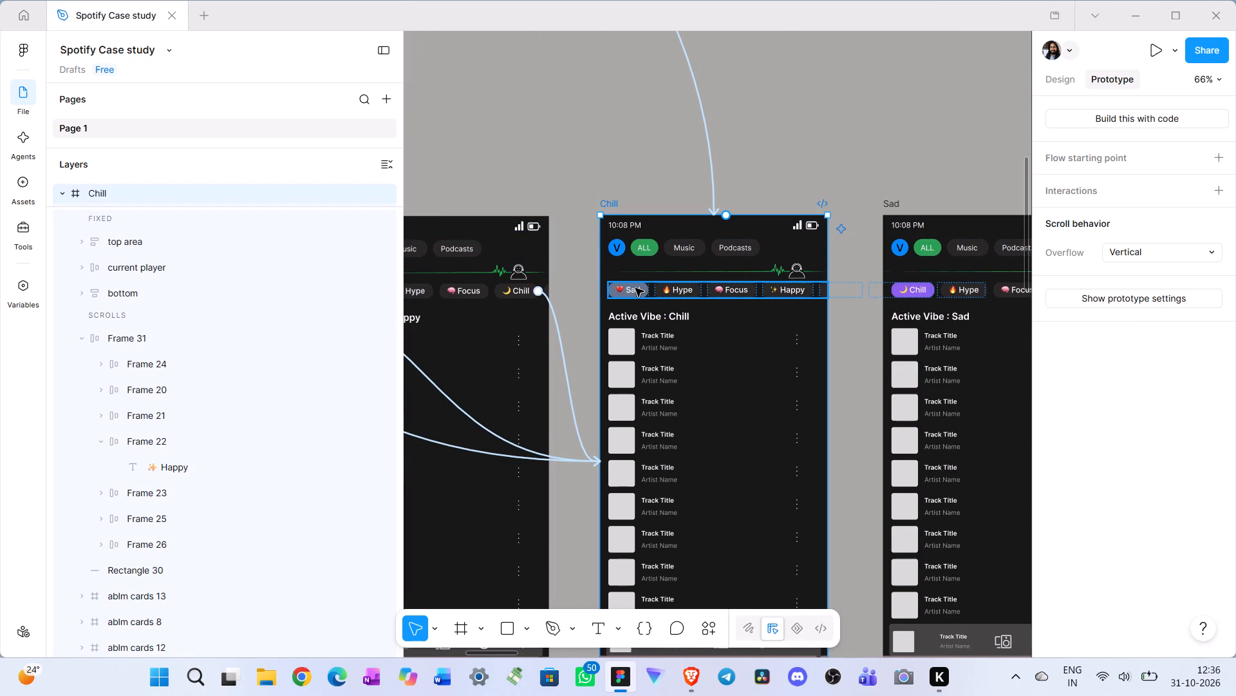
pyautogui.click(635, 288)
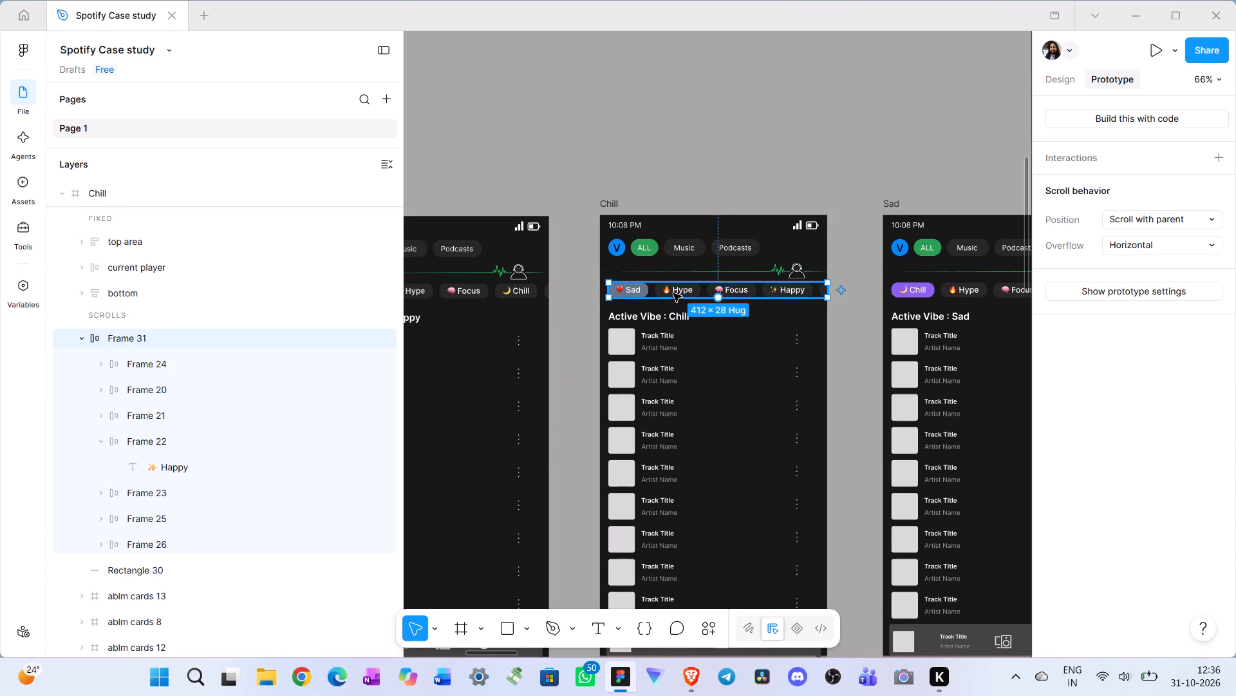
pyautogui.doubleClick(673, 293)
pyautogui.moveTo(678, 298); pyautogui.dragTo(384, 360)
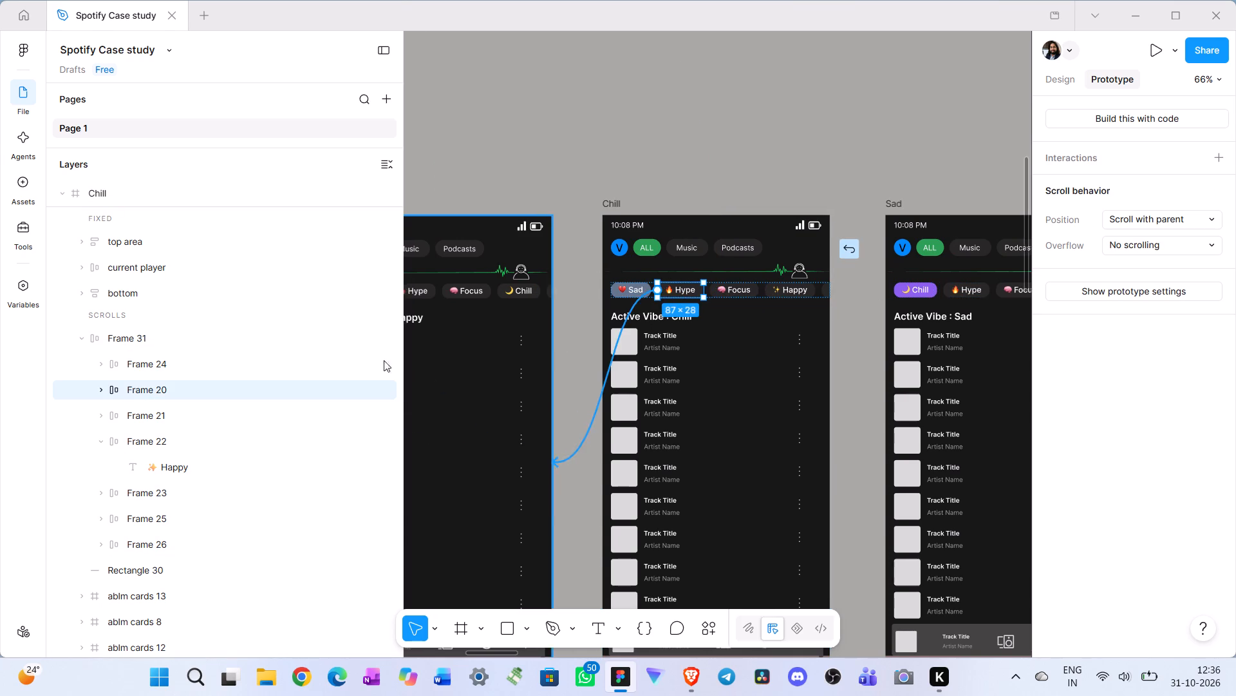
pyautogui.moveTo(384, 360); pyautogui.dragTo(666, 368)
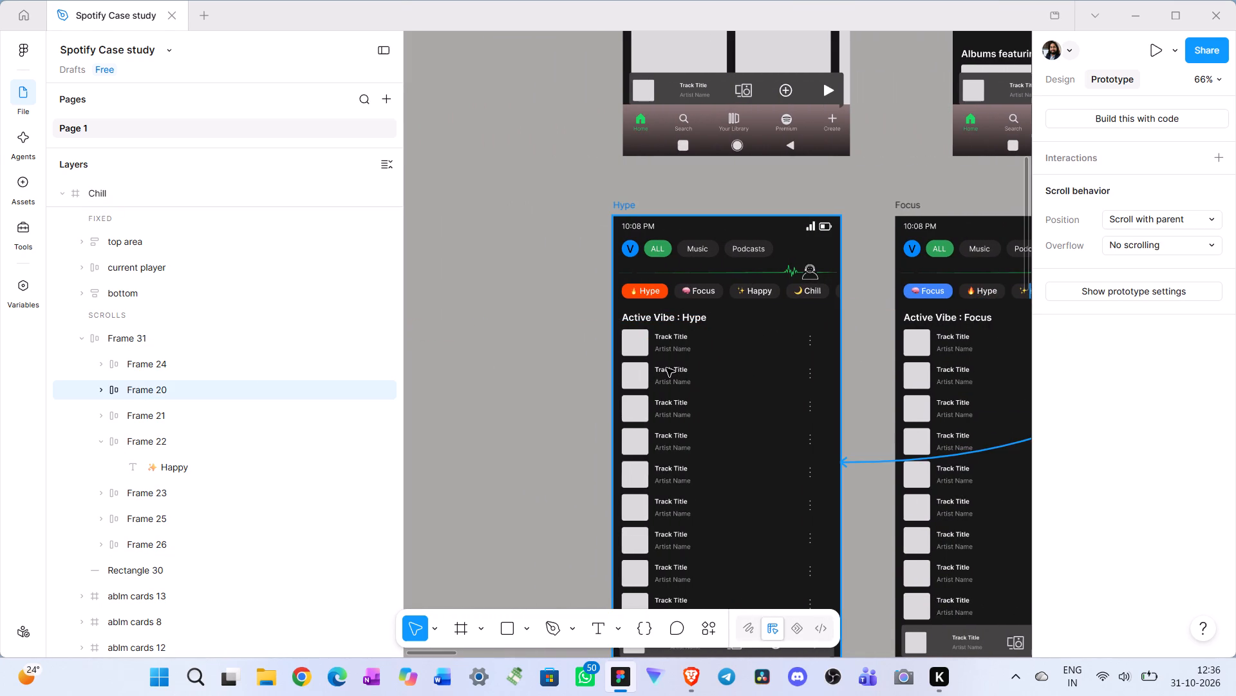
pyautogui.moveTo(666, 368); pyautogui.dragTo(732, 368)
# Link the Focus chip (Frame 21) in the Chill screen's chip row to the Focus screen with an instant on-tap navigation.
pyautogui.hscroll(-3, 896, 364)
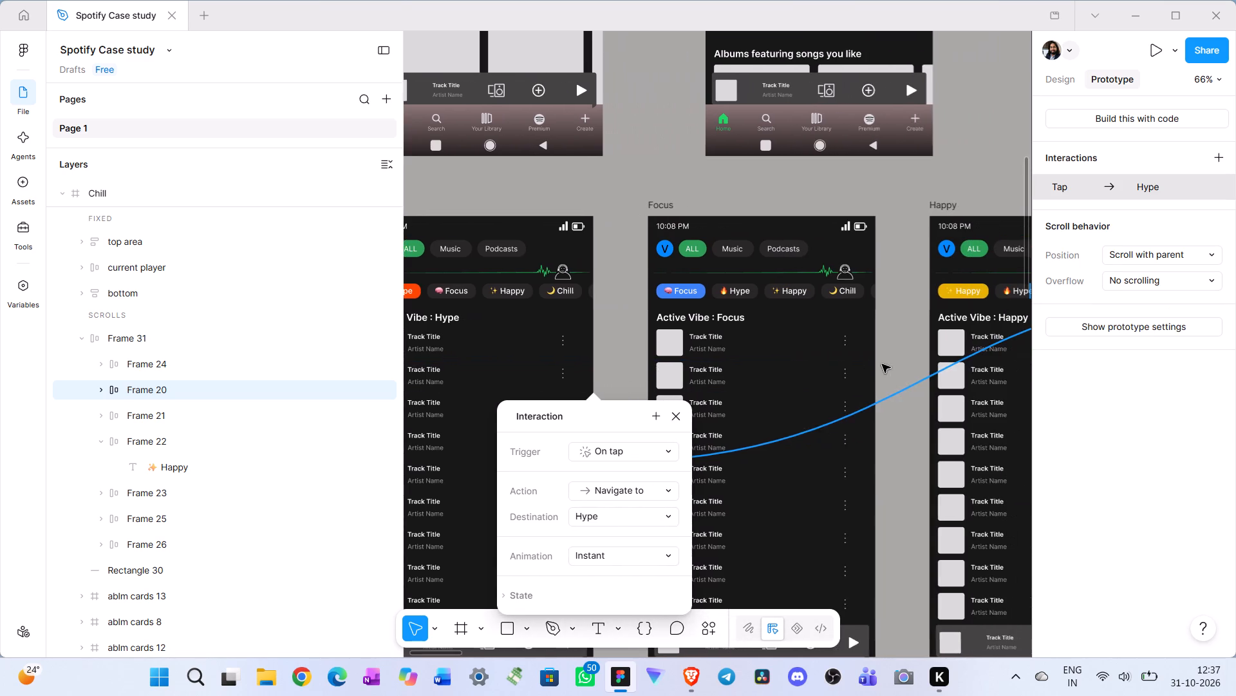
pyautogui.hscroll(-4, 801, 362)
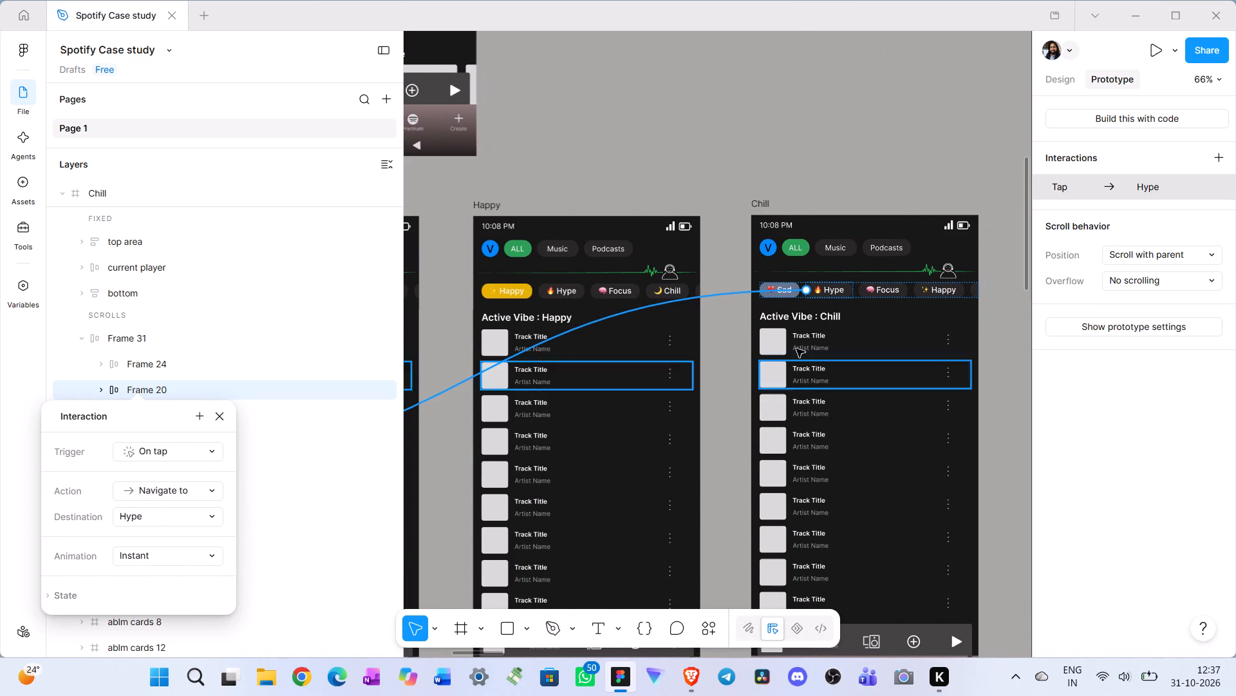
pyautogui.click(883, 291)
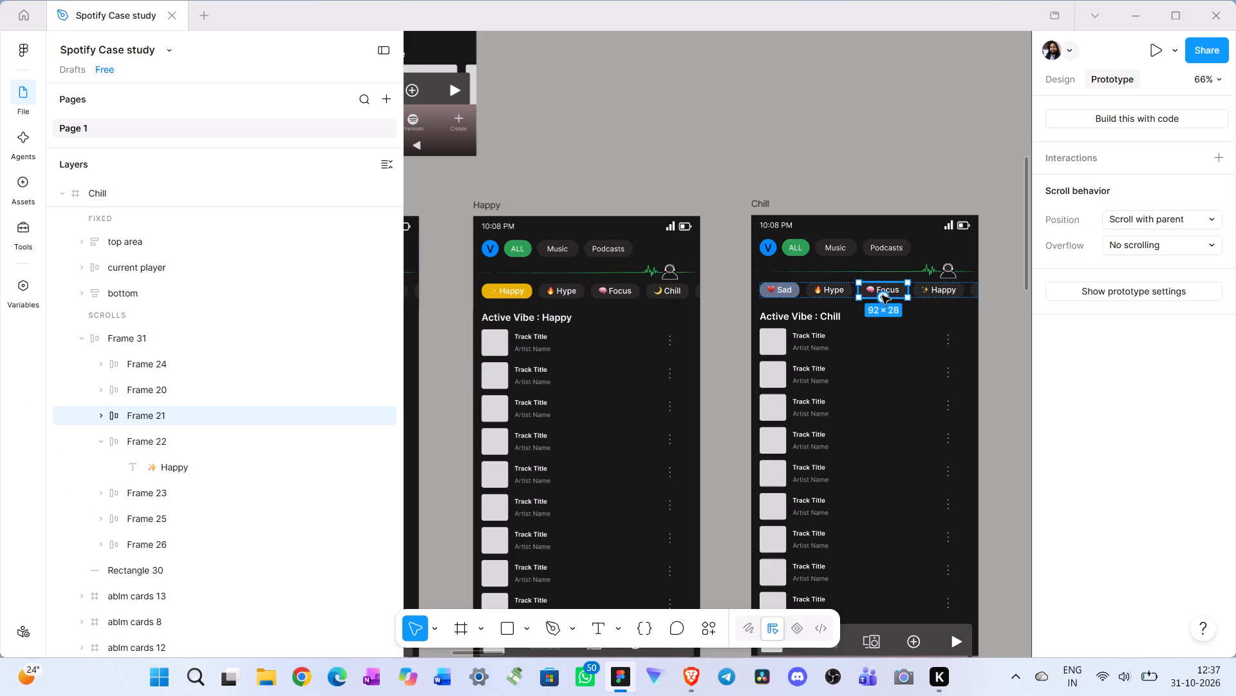
pyautogui.moveTo(882, 296); pyautogui.dragTo(335, 483)
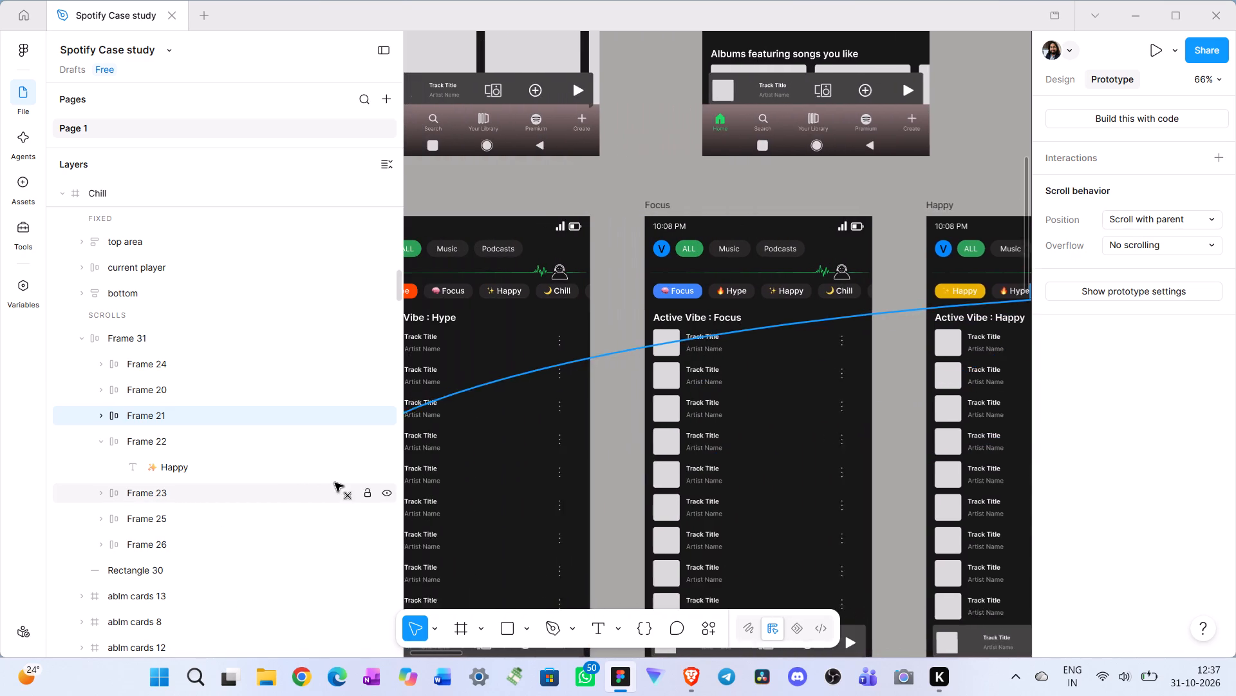
pyautogui.moveTo(335, 483); pyautogui.dragTo(804, 465)
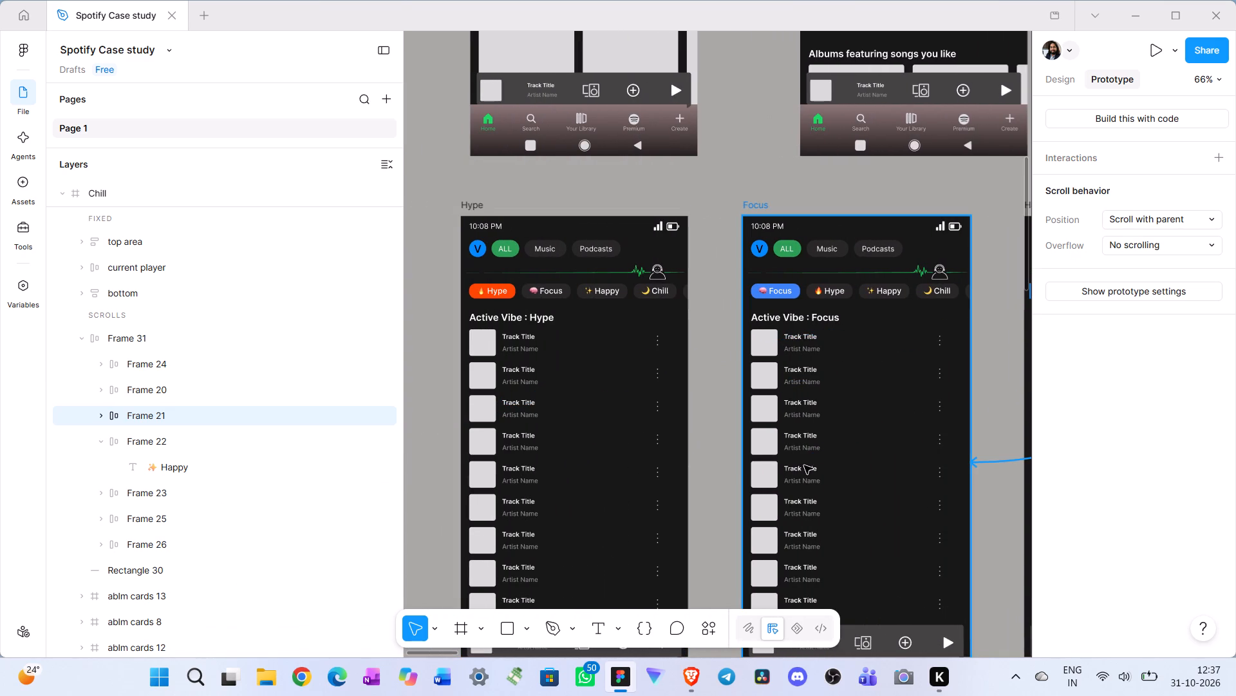
pyautogui.moveTo(804, 465); pyautogui.dragTo(909, 458)
pyautogui.moveTo(909, 458); pyautogui.dragTo(588, 462)
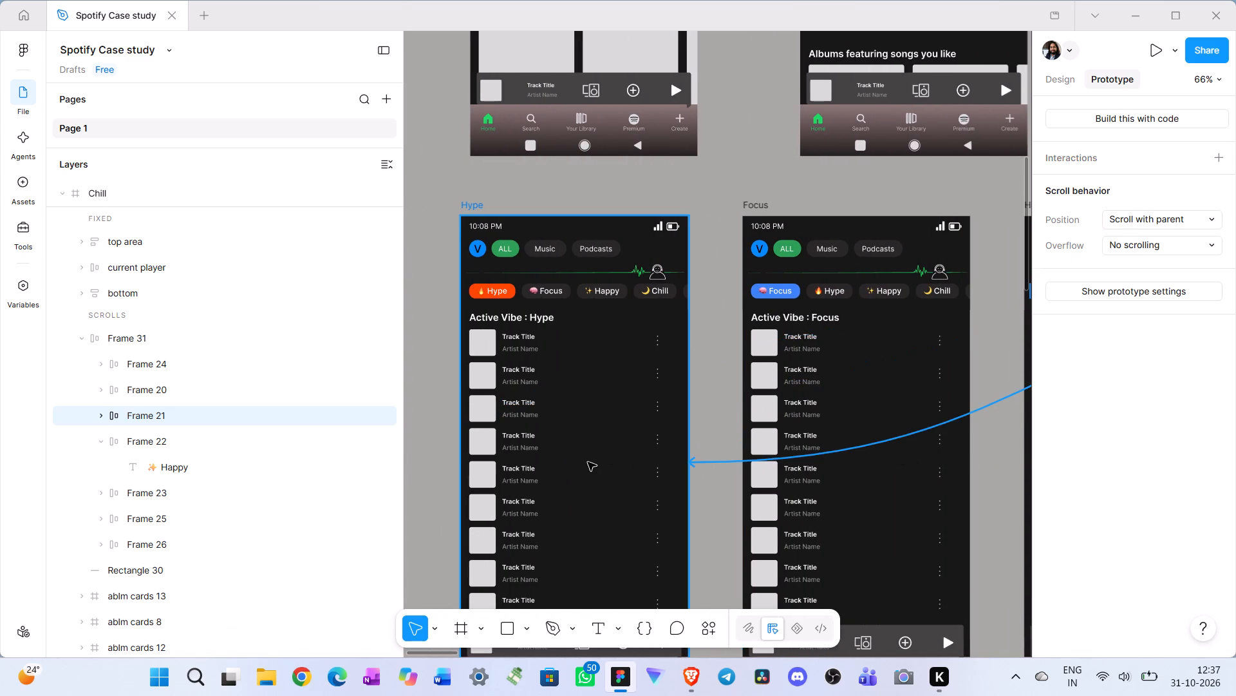
pyautogui.moveTo(588, 462); pyautogui.dragTo(867, 462)
pyautogui.hscroll(-1, 867, 462)
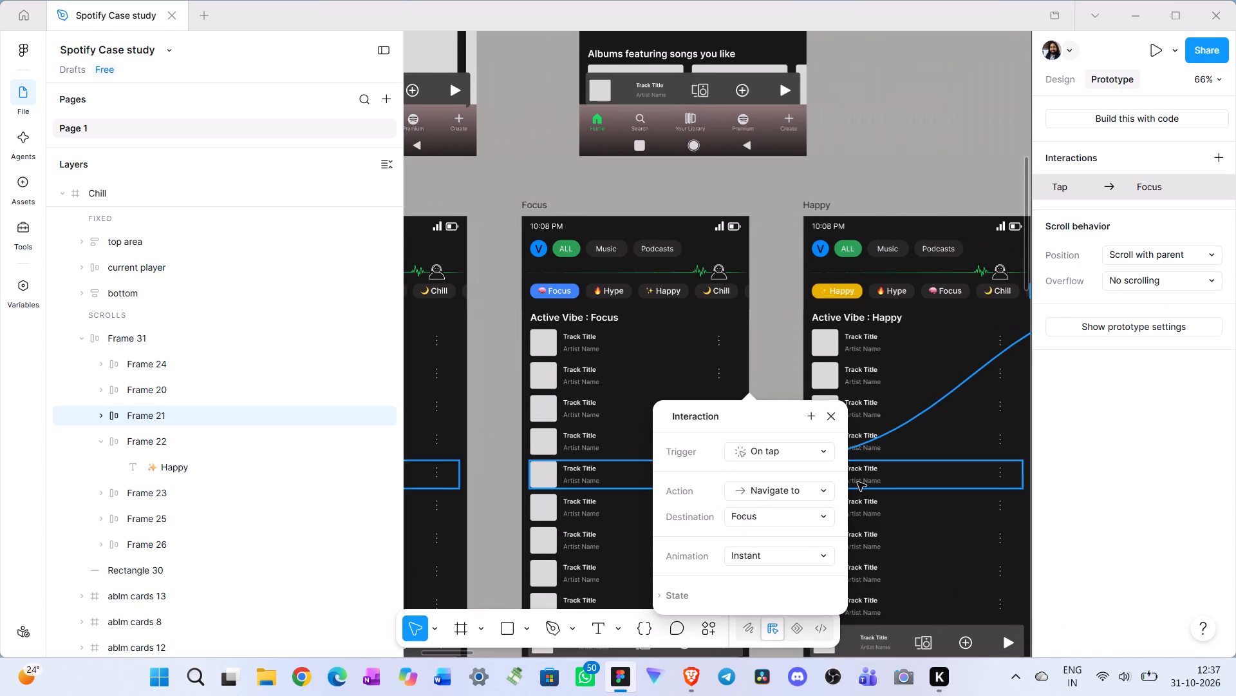
pyautogui.hscroll(-1, 857, 482)
# Switch to OneNote and add a new page to the Quick Notes section.
pyautogui.click(375, 675)
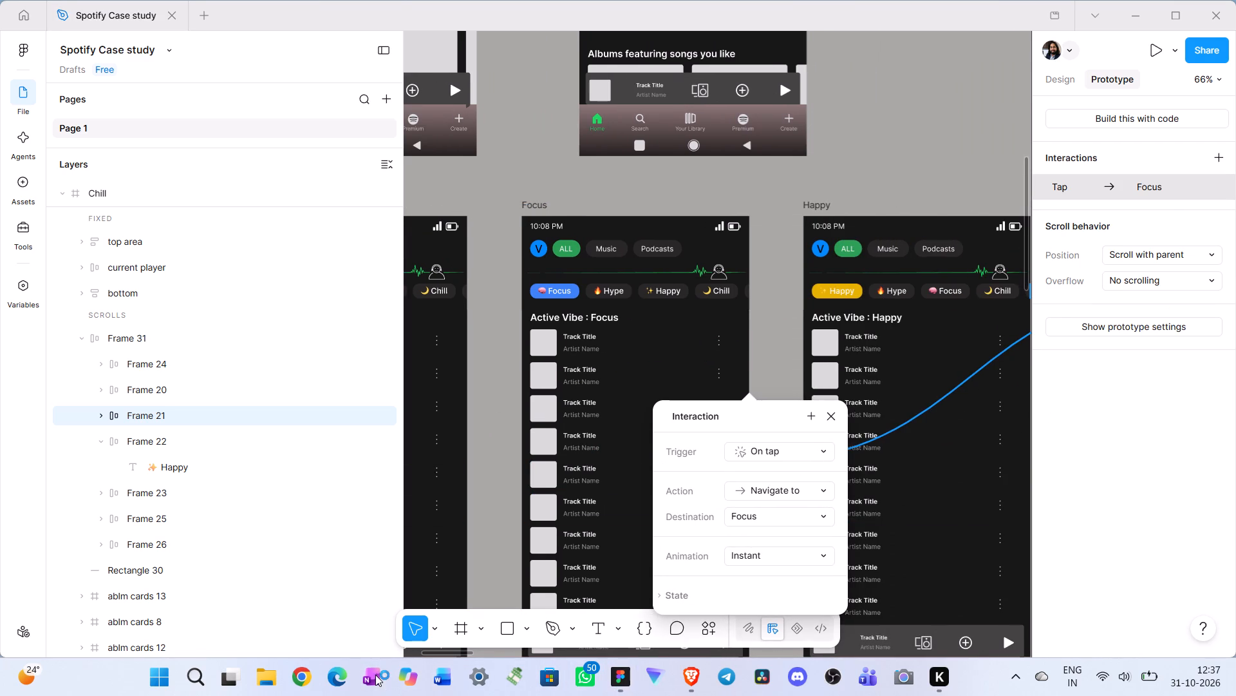
pyautogui.scroll(3, 268, 377)
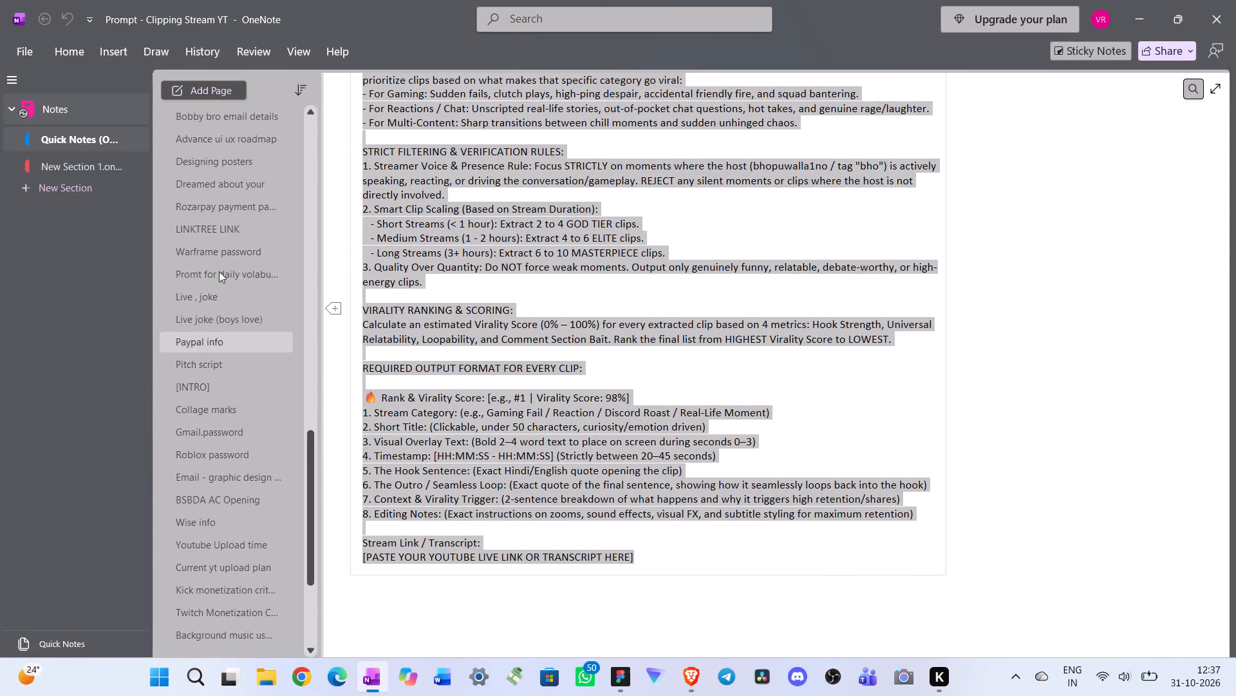
pyautogui.click(191, 87)
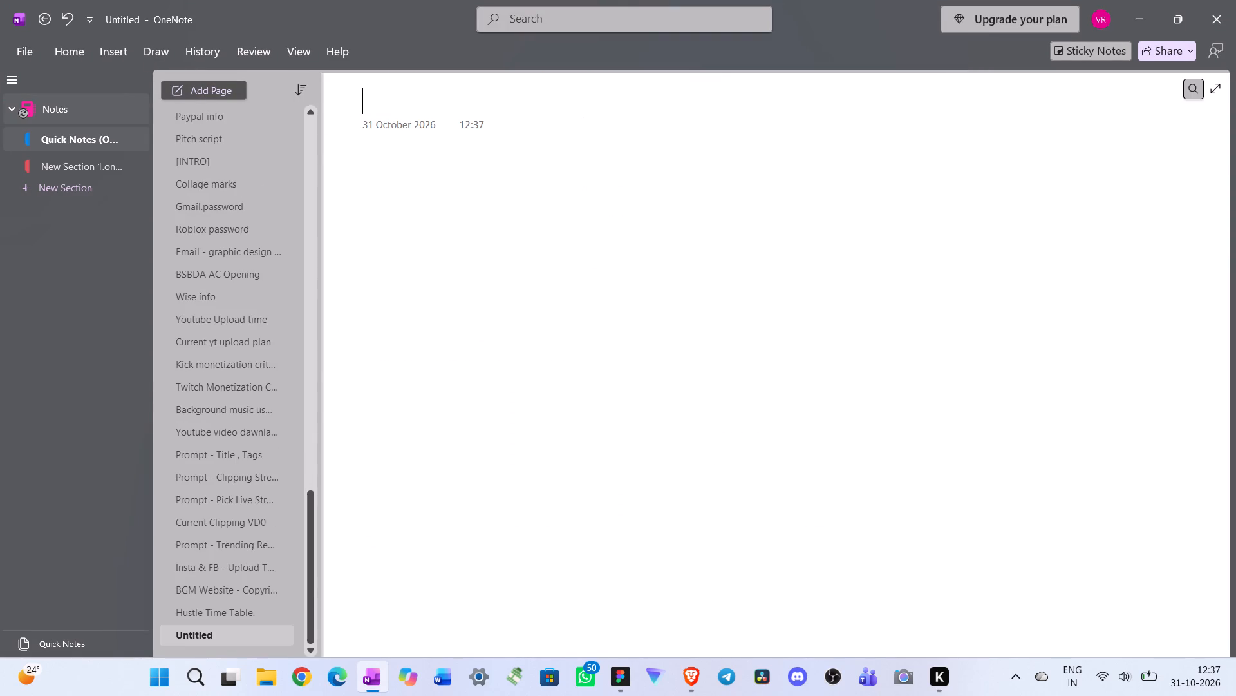
# Start the new page's body text with "One day man was working in office ,".
pyautogui.click(410, 157)
pyautogui.write('one day man ws')
pyautogui.press('space')
pyautogui.press('BackSpace')
pyautogui.press('BackSpace')
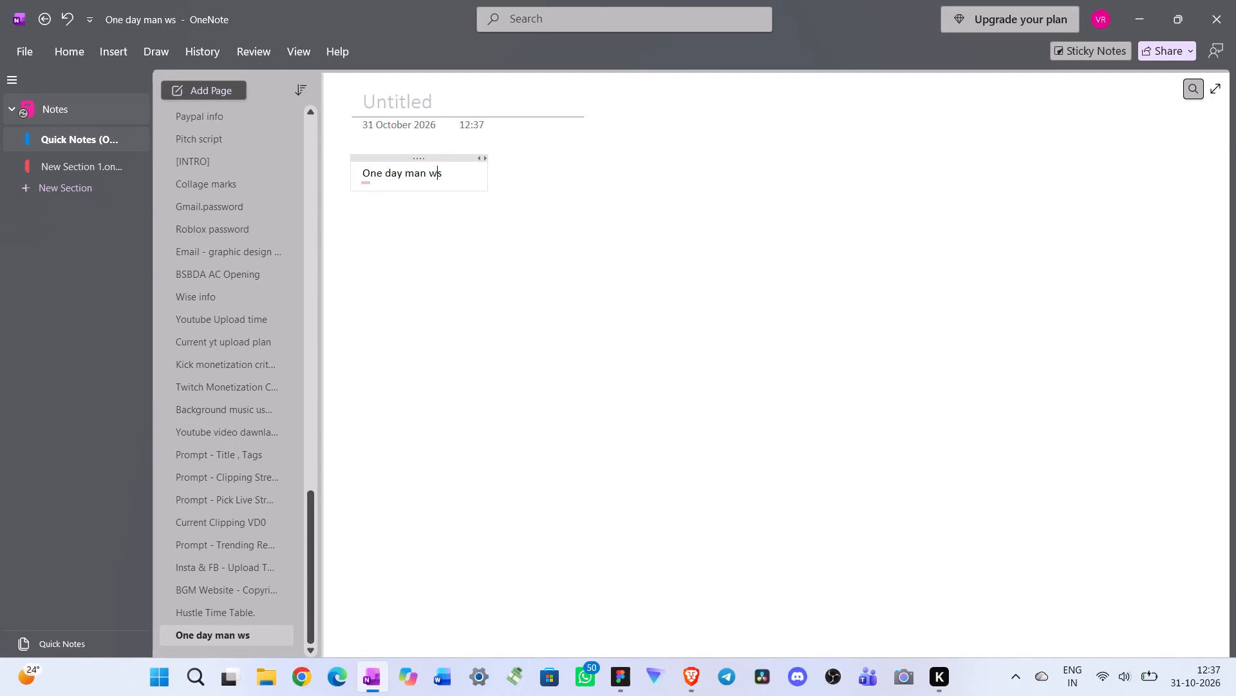
pyautogui.write('as wo')
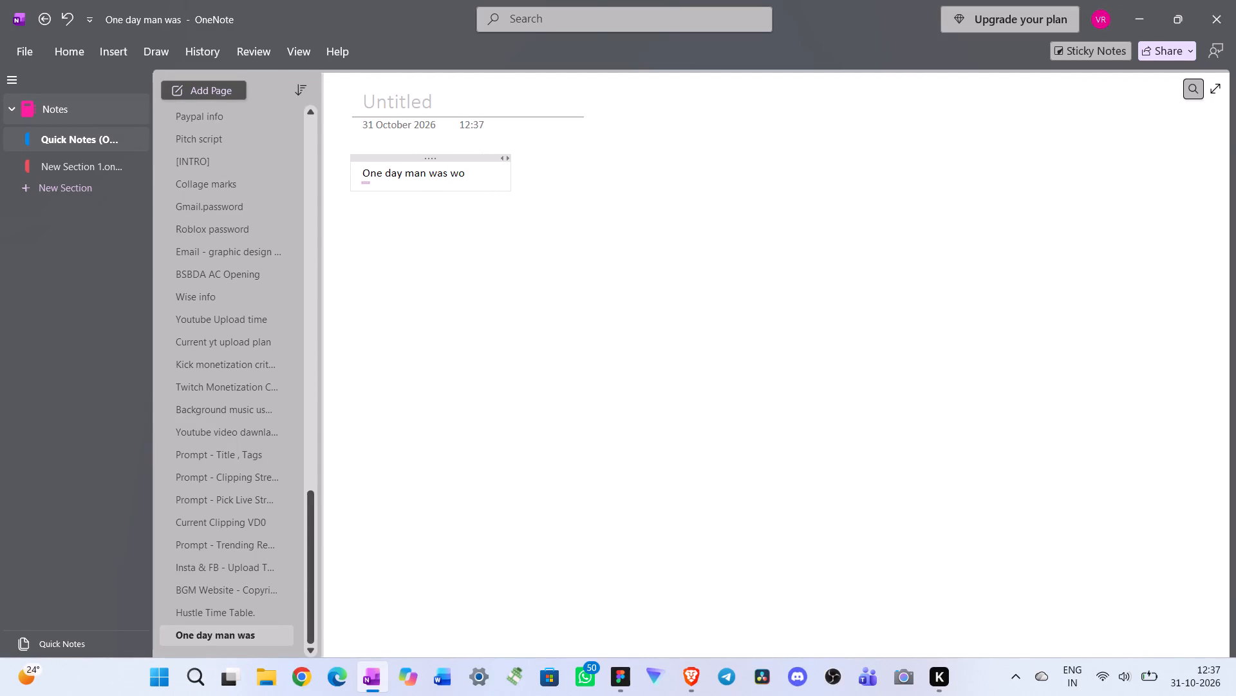
pyautogui.write('rking')
pyautogui.press('space')
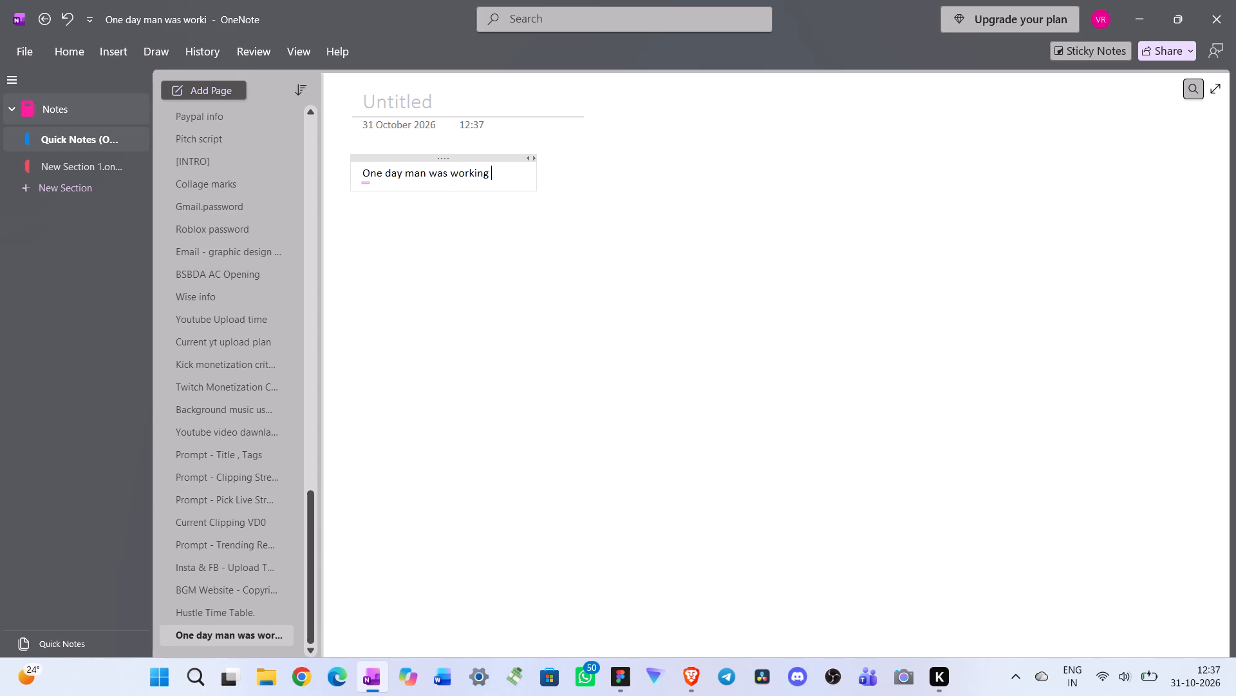
pyautogui.write('in')
pyautogui.press('space')
pyautogui.write('offc')
pyautogui.press('BackSpace')
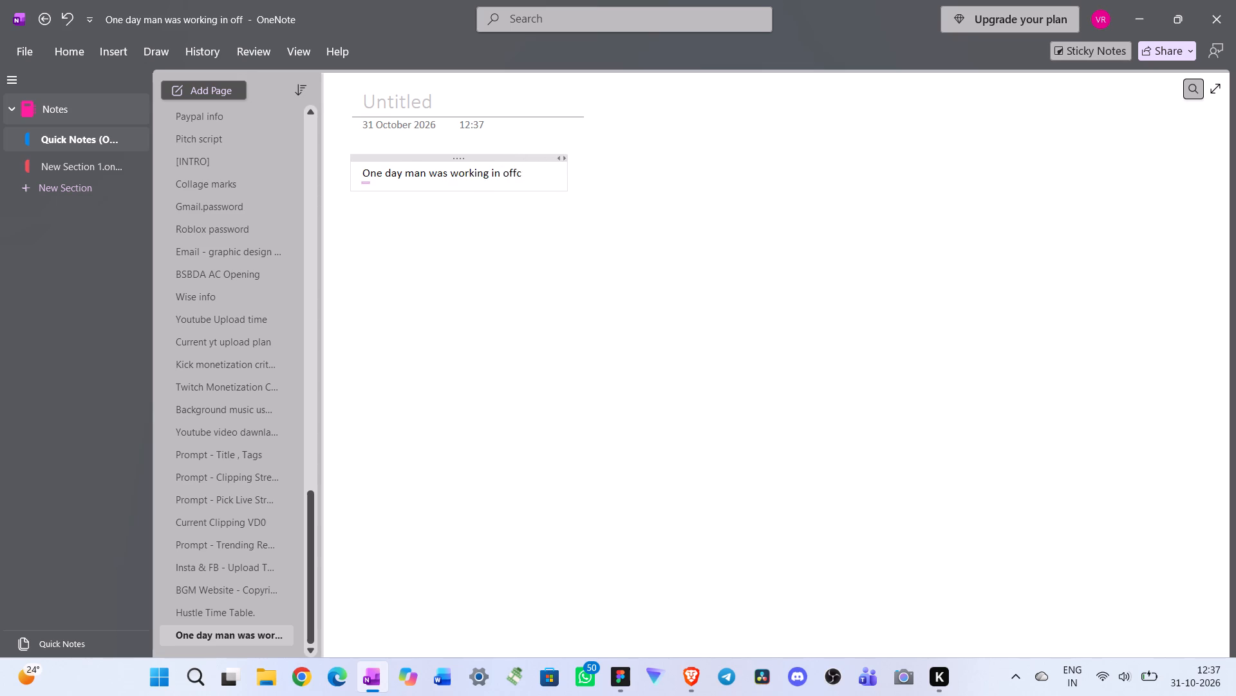
pyautogui.write('ice ,')
pyautogui.press('space')
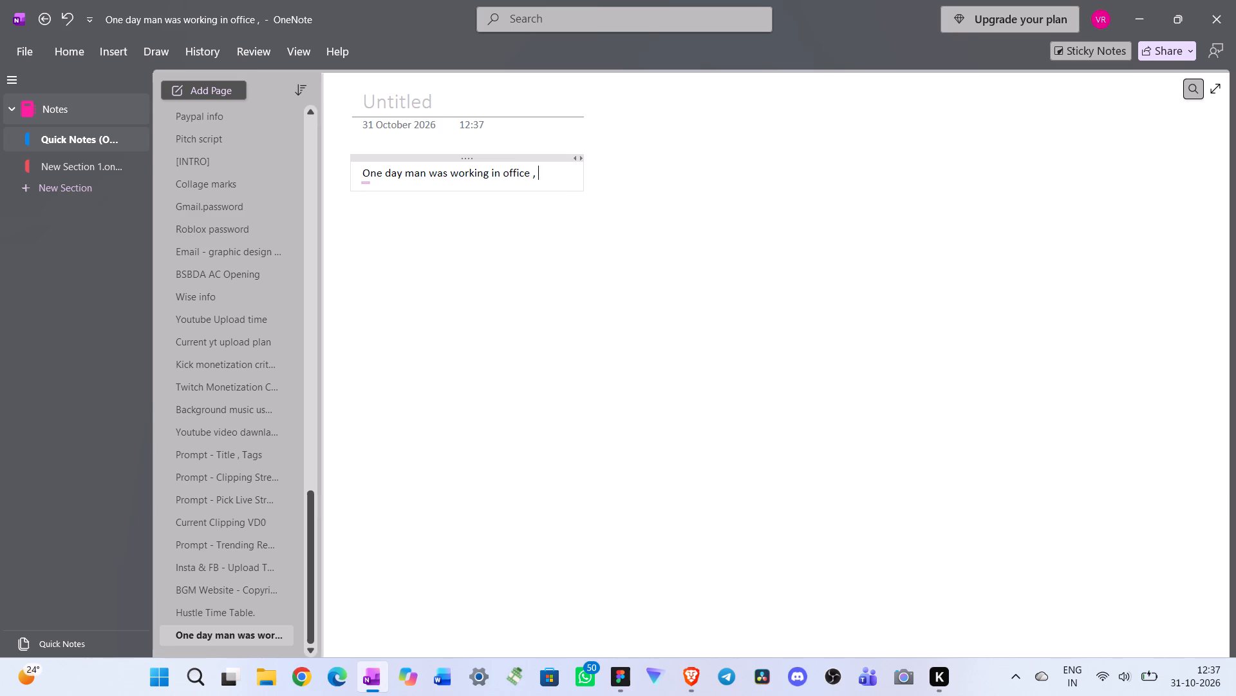
# Continue the sentence on the page with "and suddenly he said".
pyautogui.write('and sug')
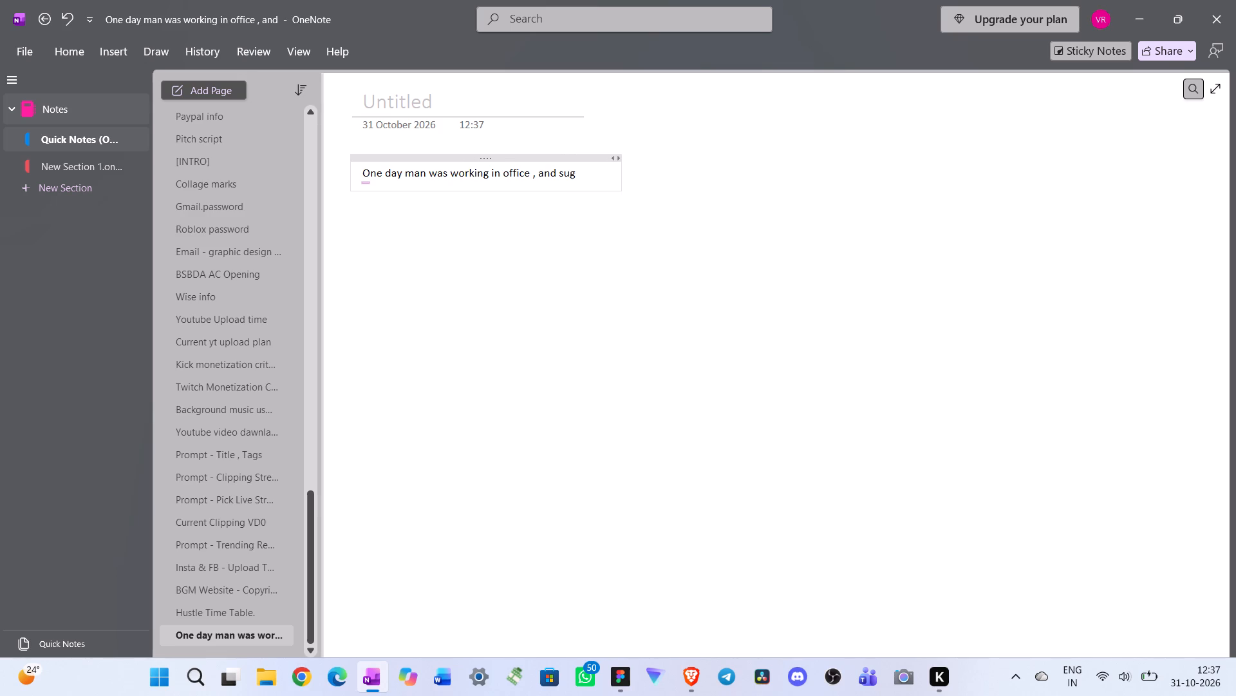
pyautogui.press('BackSpace')
pyautogui.write('dden')
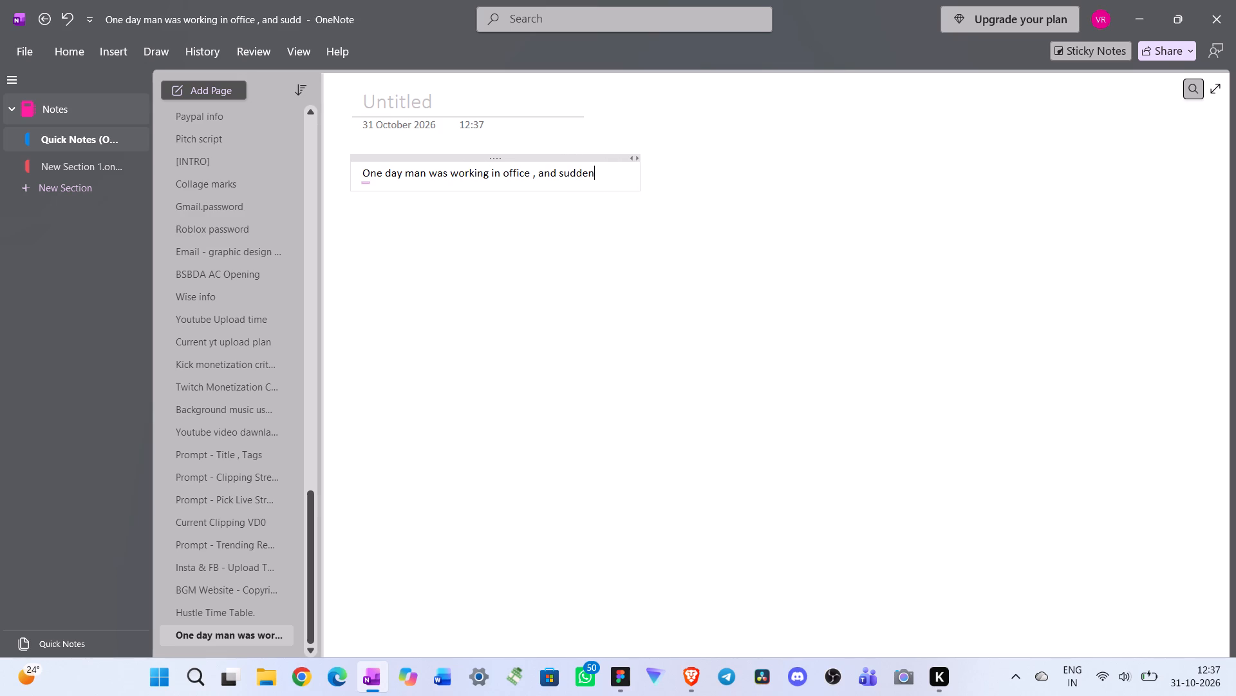
pyautogui.press('BackSpace')
pyautogui.press('BackSpace')
pyautogui.press('BackSpace')
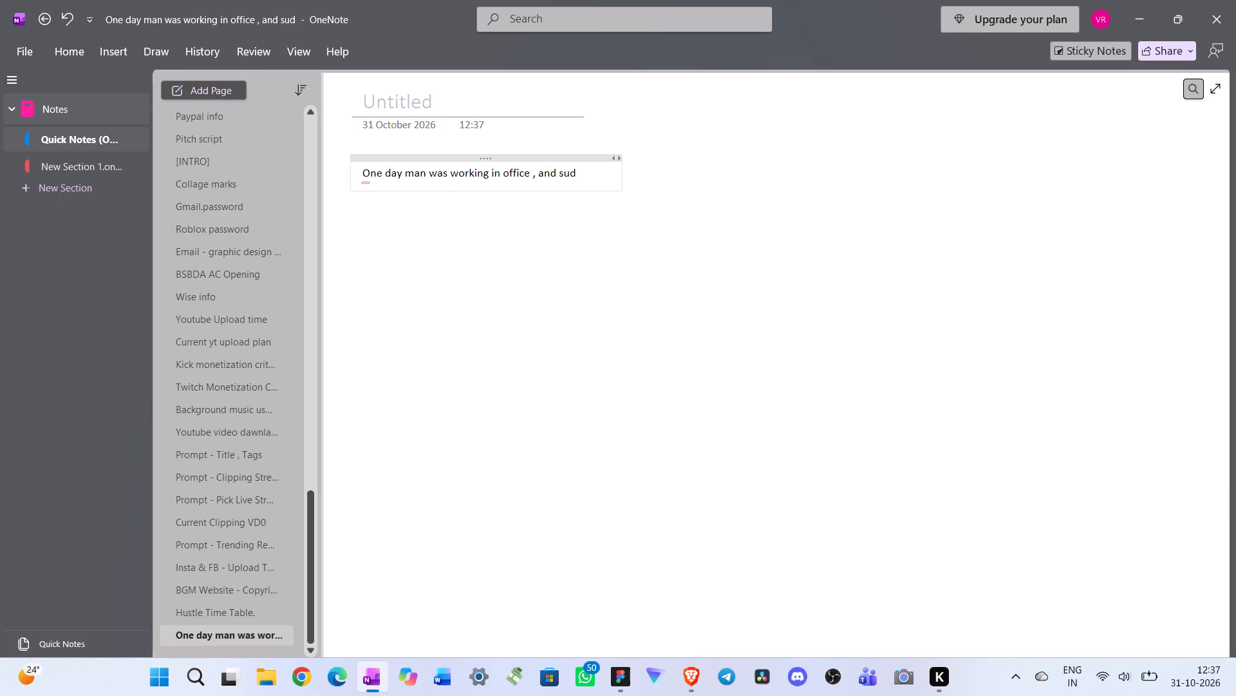
pyautogui.press('e')
pyautogui.press('BackSpace')
pyautogui.write('den')
pyautogui.write('ly')
pyautogui.press('space')
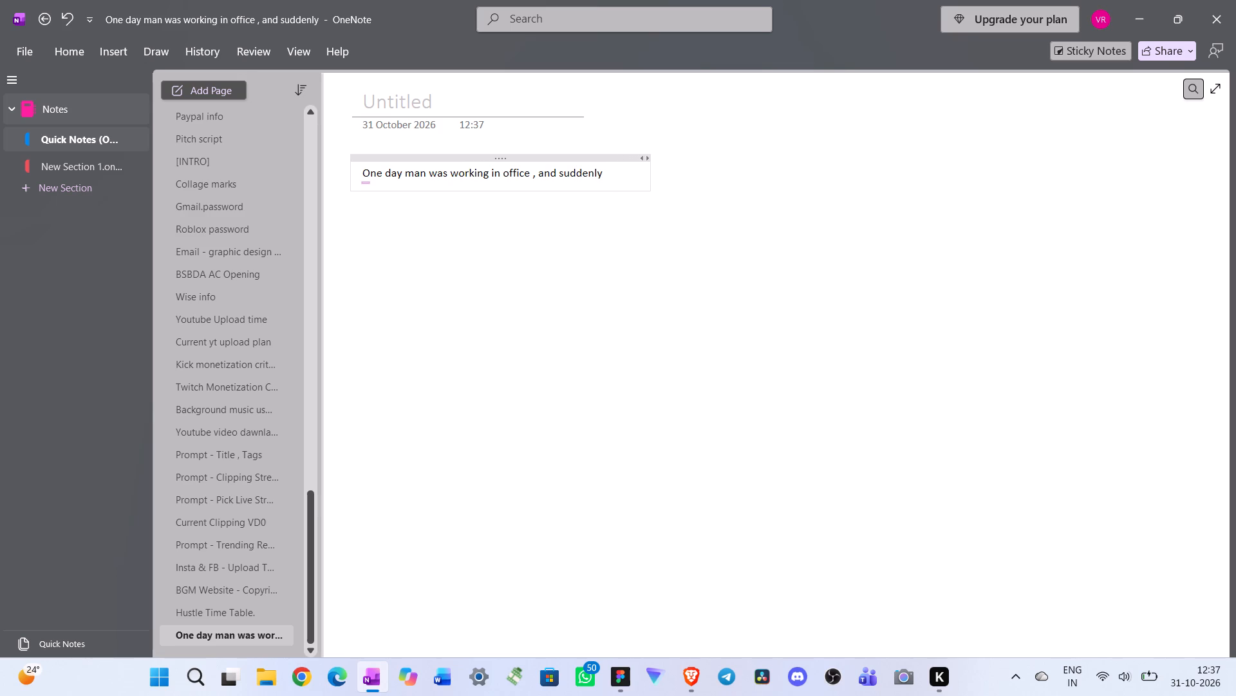
pyautogui.write('he said')
pyautogui.press('space')
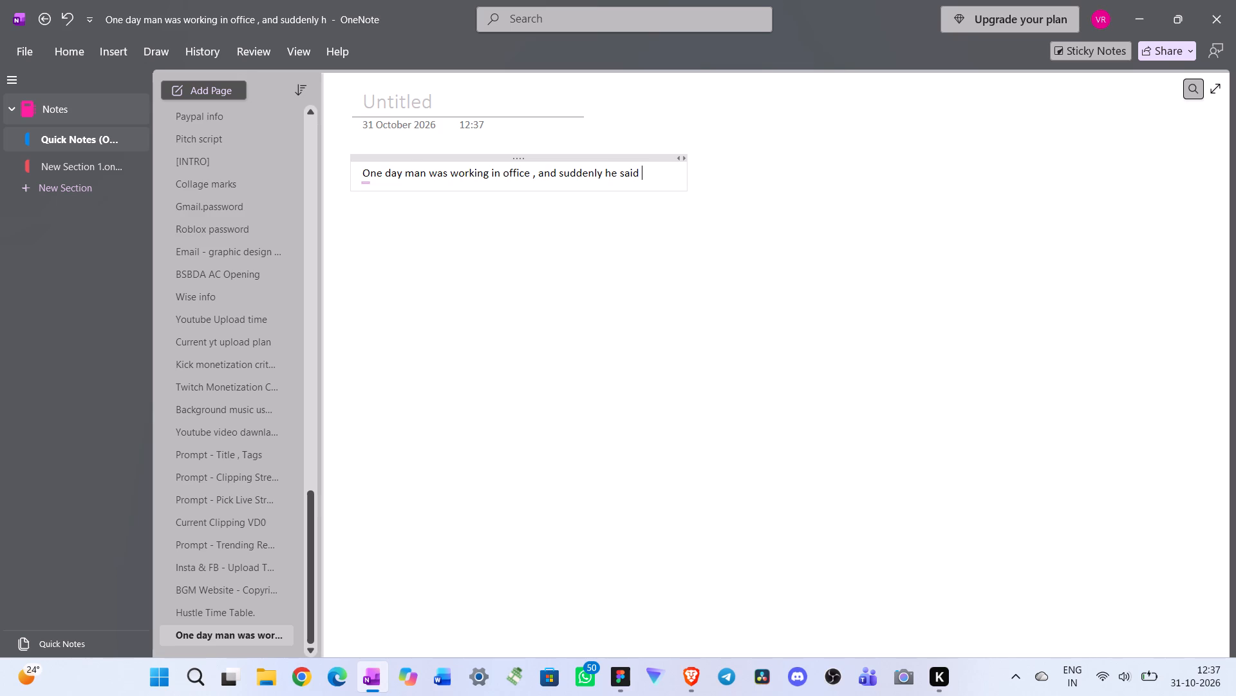
# Insert "unconciously ," between "suddenly" and "he said" in the sentence.
pyautogui.press('Left')
pyautogui.press('Left')
pyautogui.press('Left')
pyautogui.press('Left')
pyautogui.press('Left')
pyautogui.press('Left')
pyautogui.press('Left')
pyautogui.press('Left')
pyautogui.write('co')
pyautogui.press('BackSpace')
pyautogui.press('BackSpace')
pyautogui.write('un')
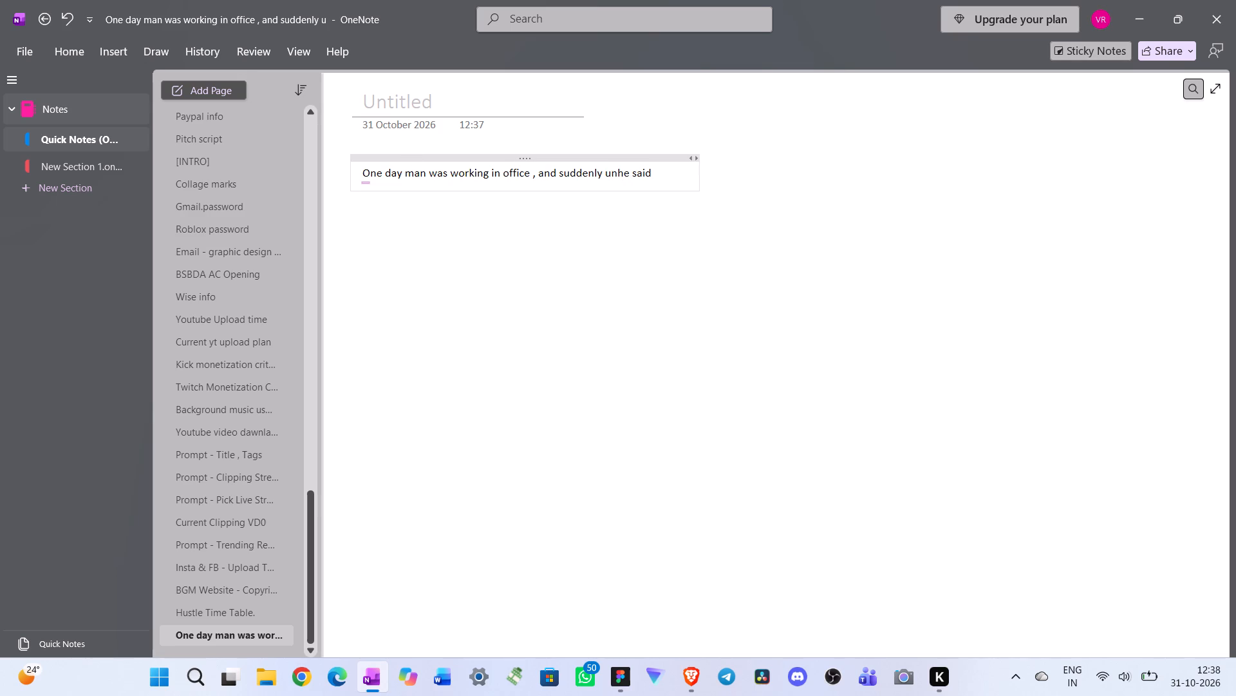
pyautogui.write('con')
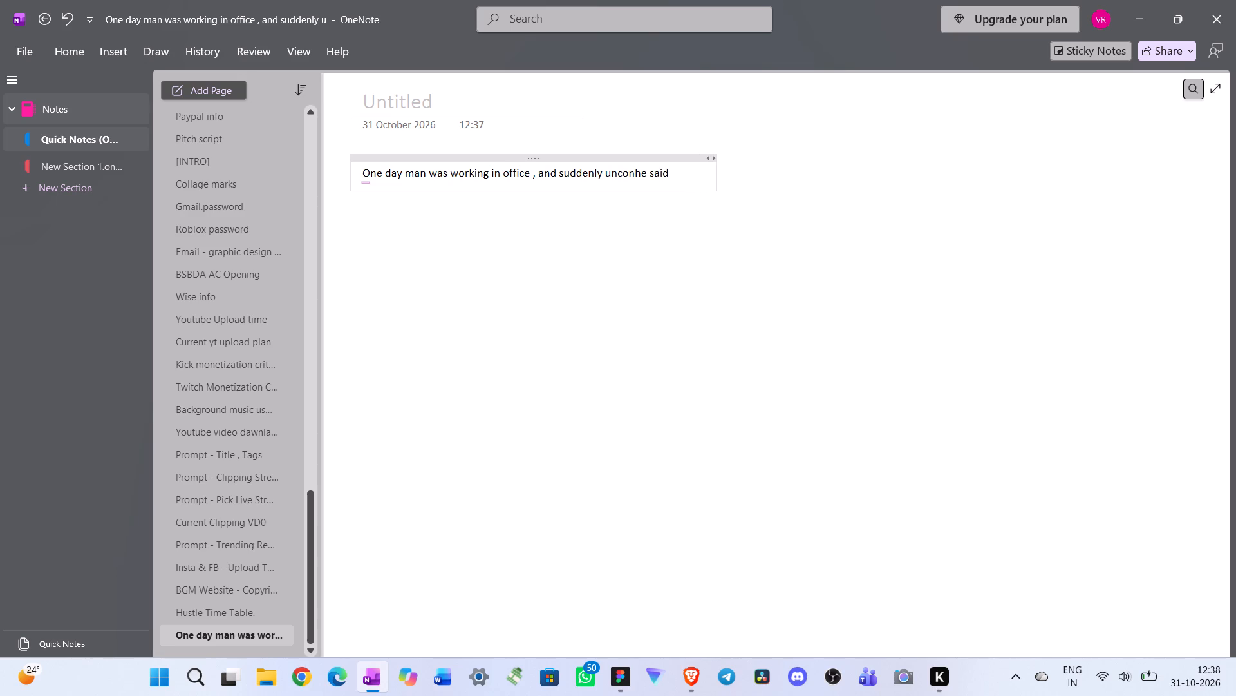
pyautogui.write('ciss')
pyautogui.write('ou')
pyautogui.press('BackSpace')
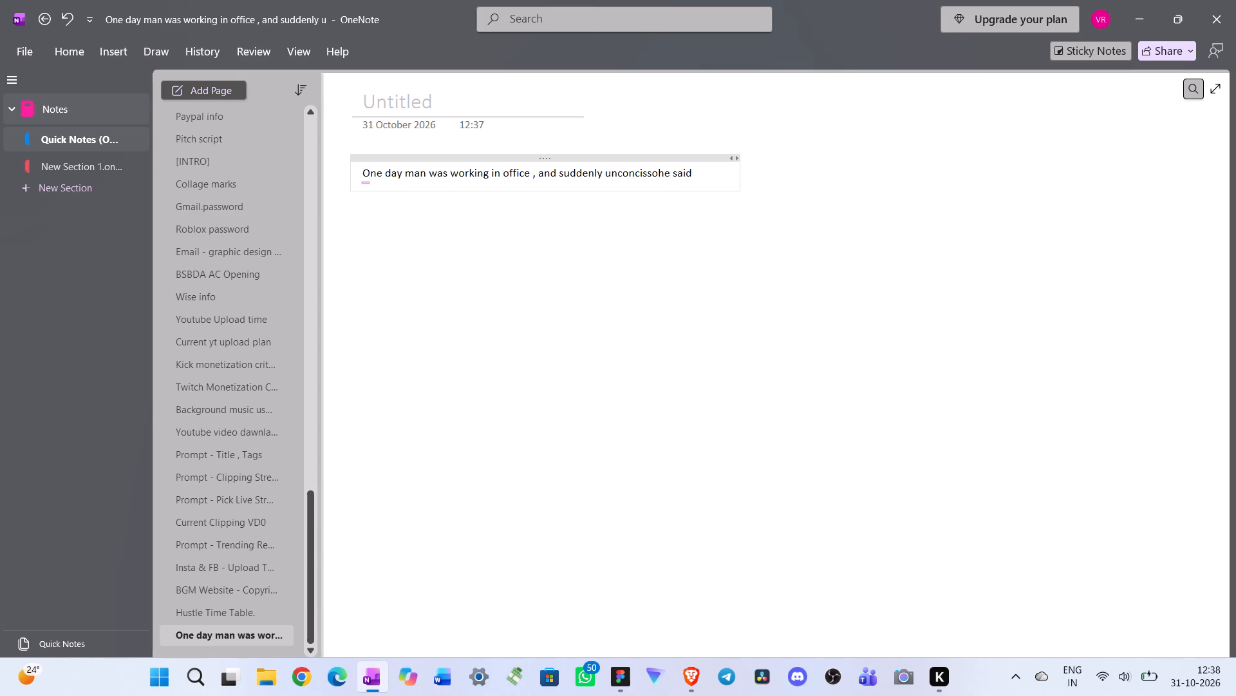
pyautogui.press('BackSpace')
pyautogui.press('BackSpace')
pyautogui.press('BackSpace')
pyautogui.write('ous')
pyautogui.write('ly')
pyautogui.press('space')
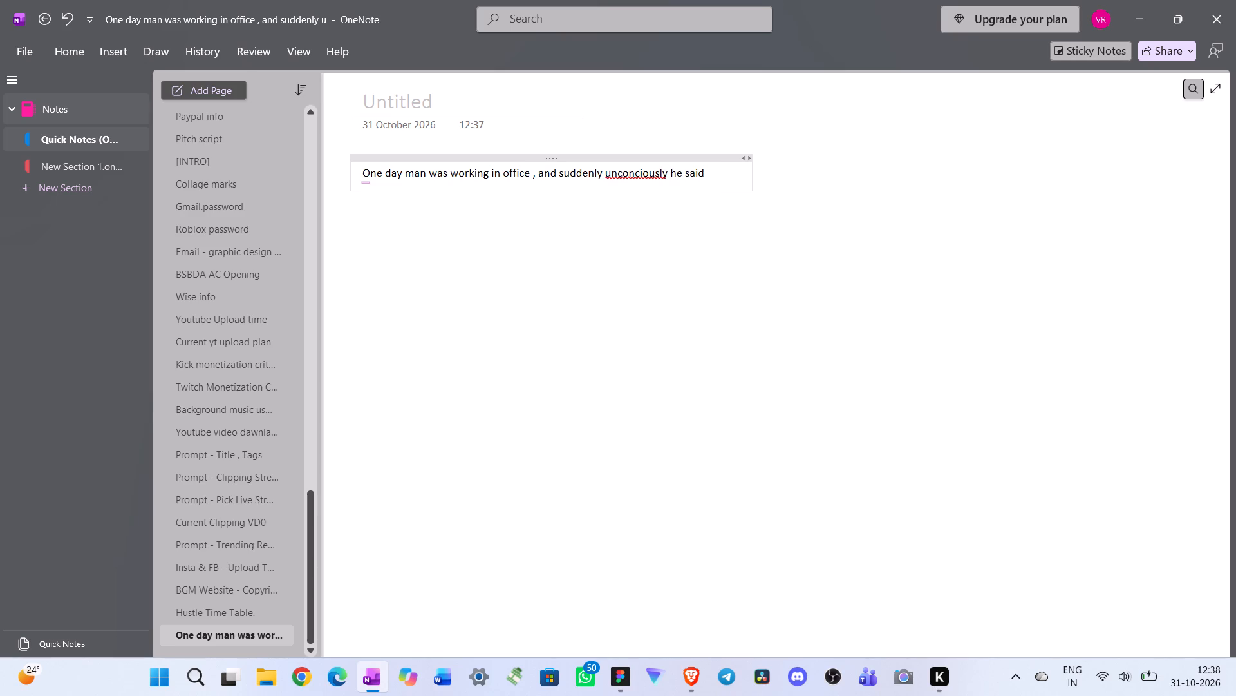
pyautogui.write(',')
pyautogui.press('space')
# Extend the sentence after "he said" with "- help ,".
pyautogui.press('Right')
pyautogui.press('Right')
pyautogui.press('Right')
pyautogui.press('Right')
pyautogui.press('Right')
pyautogui.press('Right')
pyautogui.press('Right')
pyautogui.press('space')
pyautogui.write('-')
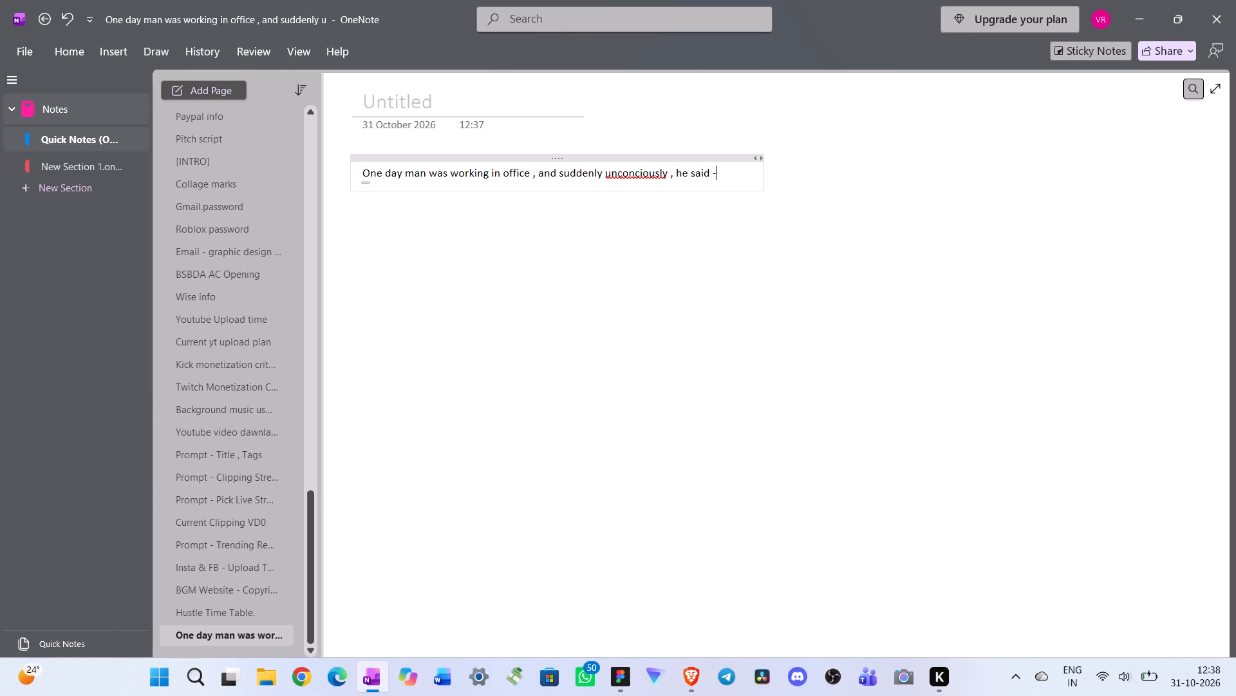
pyautogui.press('space')
pyautogui.write('help ,')
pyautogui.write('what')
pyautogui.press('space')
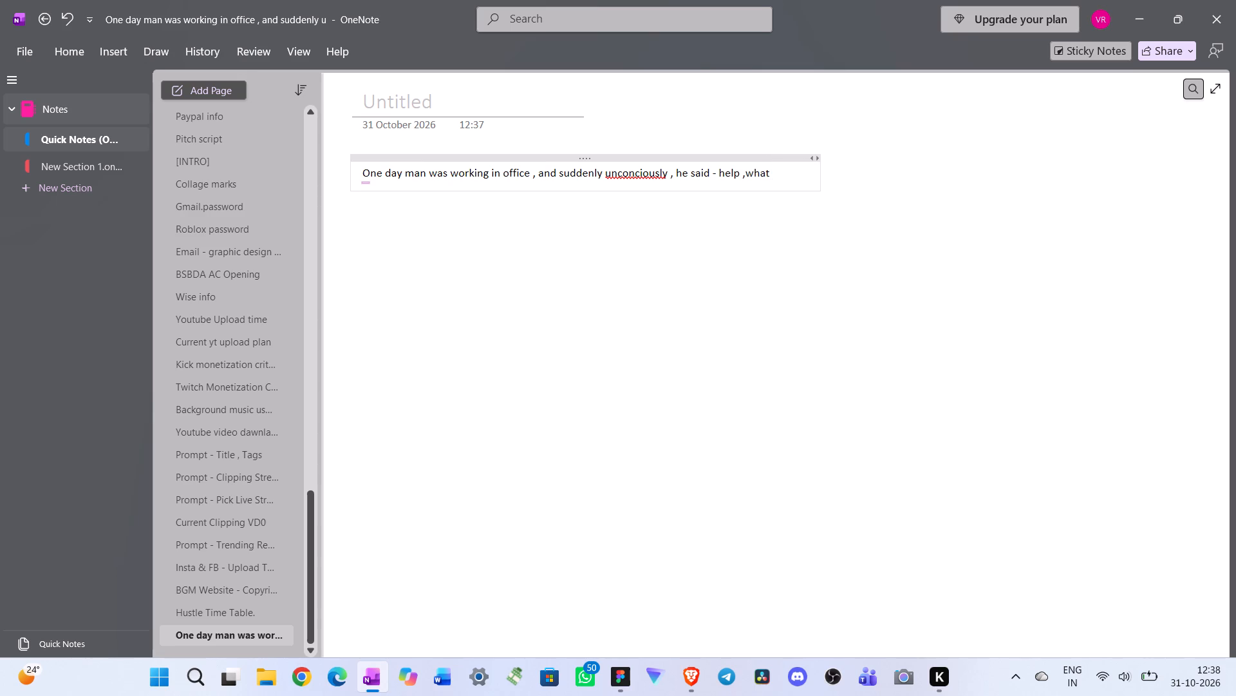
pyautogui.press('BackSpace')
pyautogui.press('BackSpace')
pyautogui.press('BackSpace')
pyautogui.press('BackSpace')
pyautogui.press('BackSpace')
# Continue the sentence with "night he try to find its reason ,".
pyautogui.press('space')
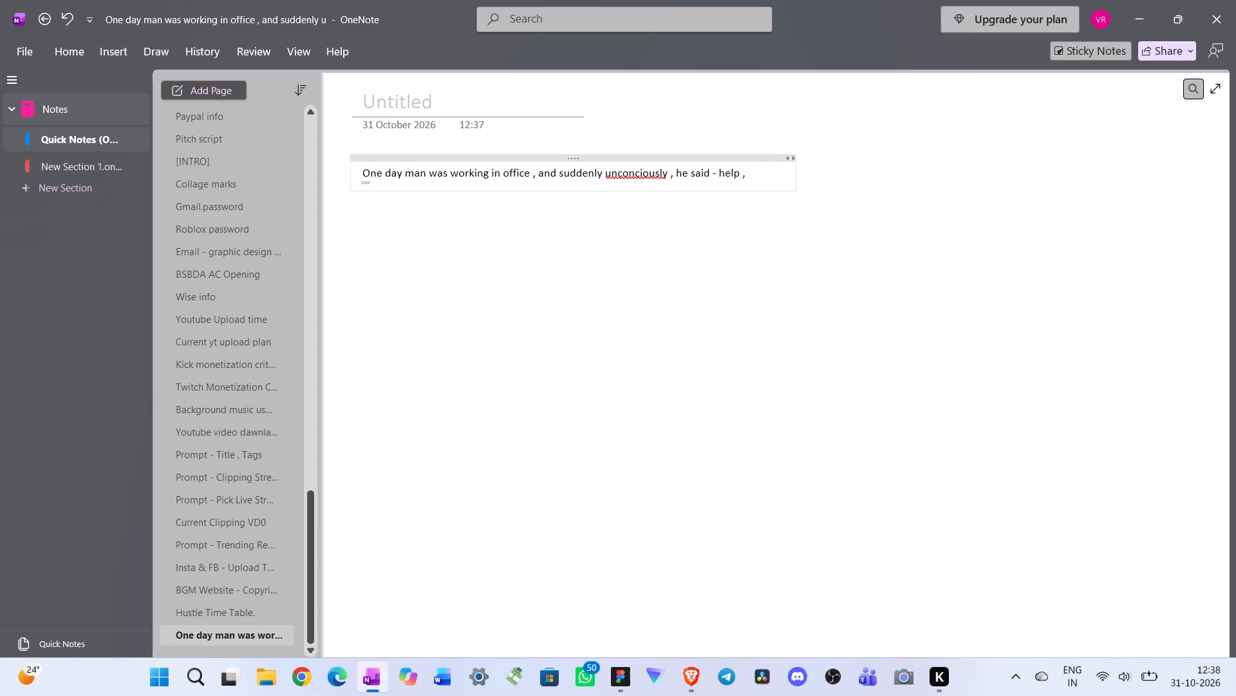
pyautogui.write('night he')
pyautogui.press('space')
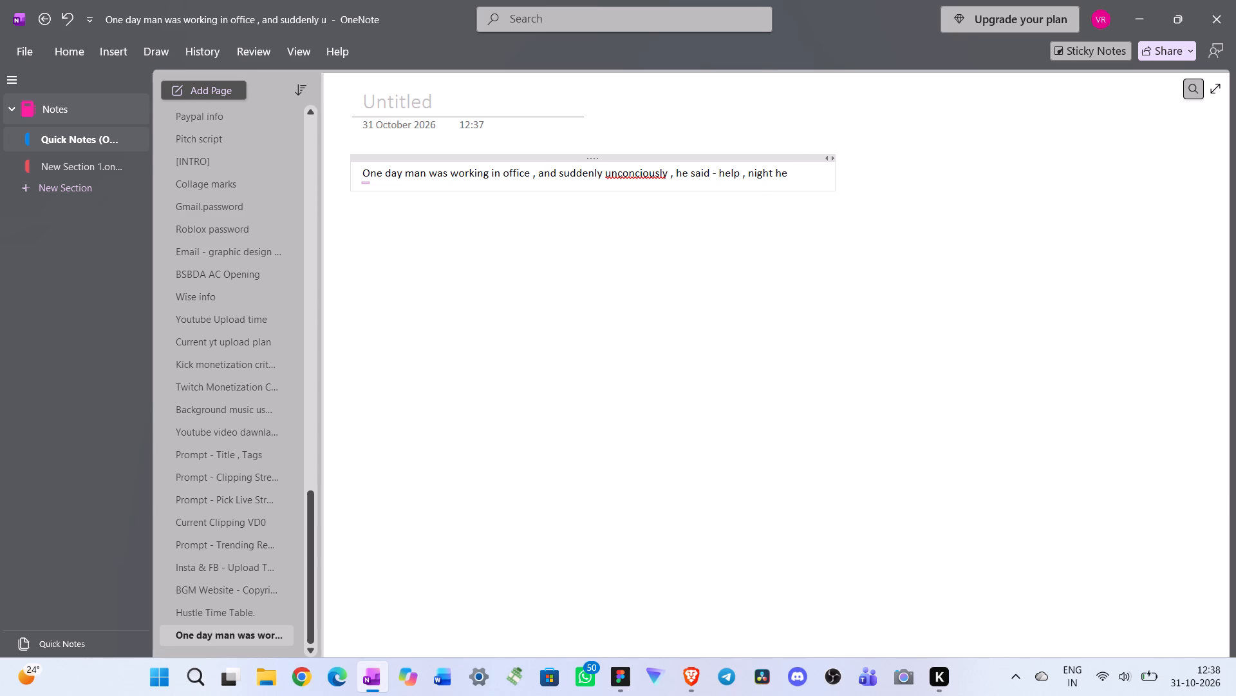
pyautogui.write('ri')
pyautogui.press('BackSpace')
pyautogui.press('BackSpace')
pyautogui.write('type t')
pyautogui.press('BackSpace')
pyautogui.press('BackSpace')
pyautogui.press('BackSpace')
pyautogui.press('BackSpace')
pyautogui.press('BackSpace')
pyautogui.write('ry to in')
pyautogui.press('BackSpace')
pyautogui.press('BackSpace')
pyautogui.press('i')
pyautogui.press('BackSpace')
pyautogui.write('find')
pyautogui.press('space')
pyautogui.write('its re')
pyautogui.write('ason ,')
pyautogui.press('space')
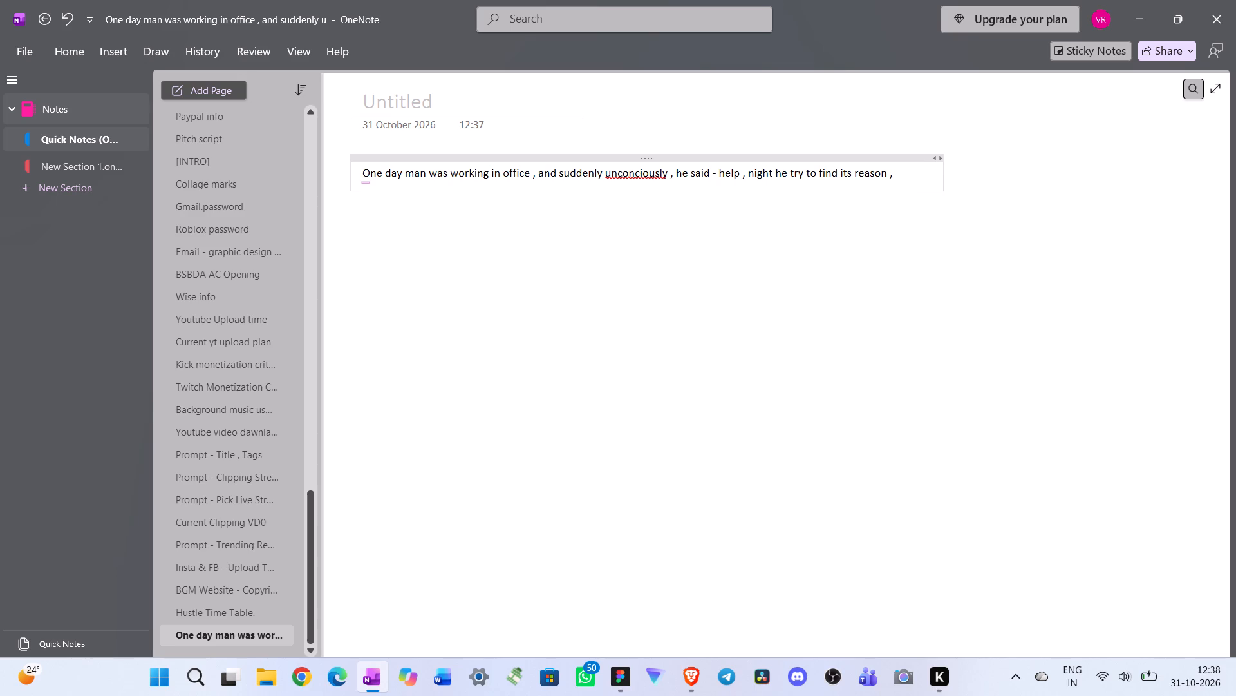
# Continue the text with "week by week , month by month find out ,".
pyautogui.write('week by week , mom')
pyautogui.press('BackSpace')
pyautogui.write('nth by month find')
pyautogui.press('space')
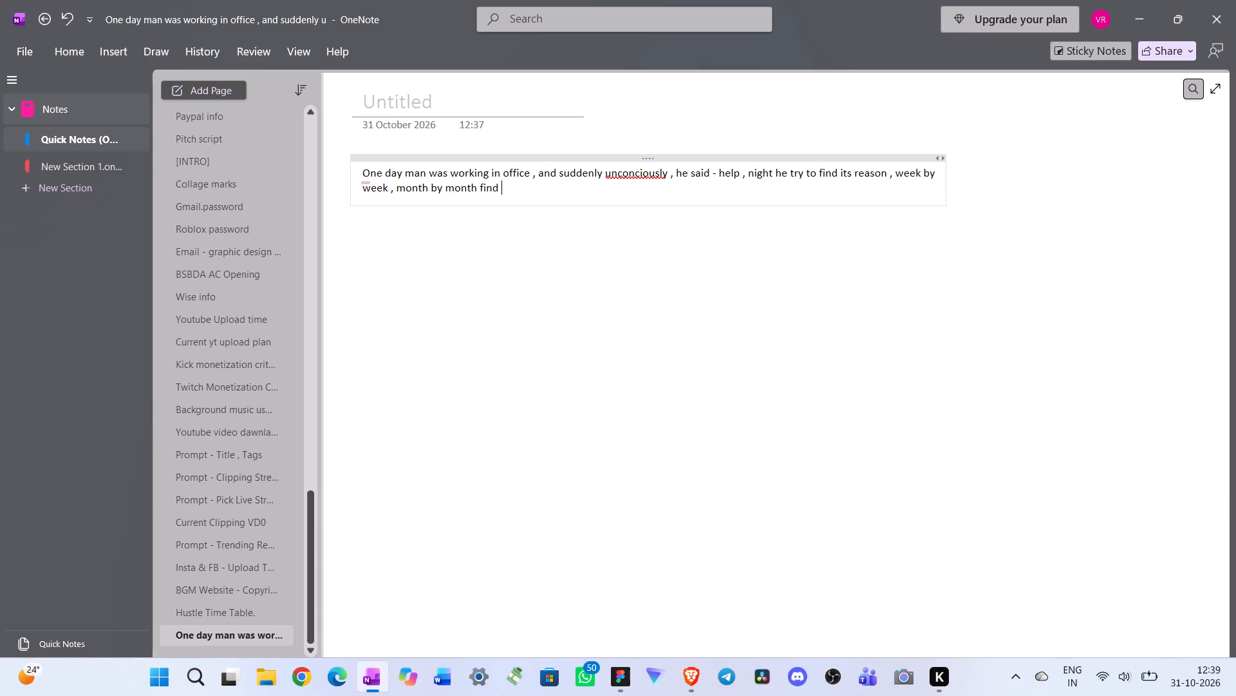
pyautogui.write('ot')
pyautogui.press('BackSpace')
pyautogui.write('ut ,')
pyautogui.press('space')
# Finish the sentence with "he is not doing what he want .".
pyautogui.write('hw i')
pyautogui.press('BackSpace')
pyautogui.press('BackSpace')
pyautogui.press('BackSpace')
pyautogui.write('e is no t')
pyautogui.press('BackSpace')
pyautogui.press('BackSpace')
pyautogui.write('t doing what')
pyautogui.press('space')
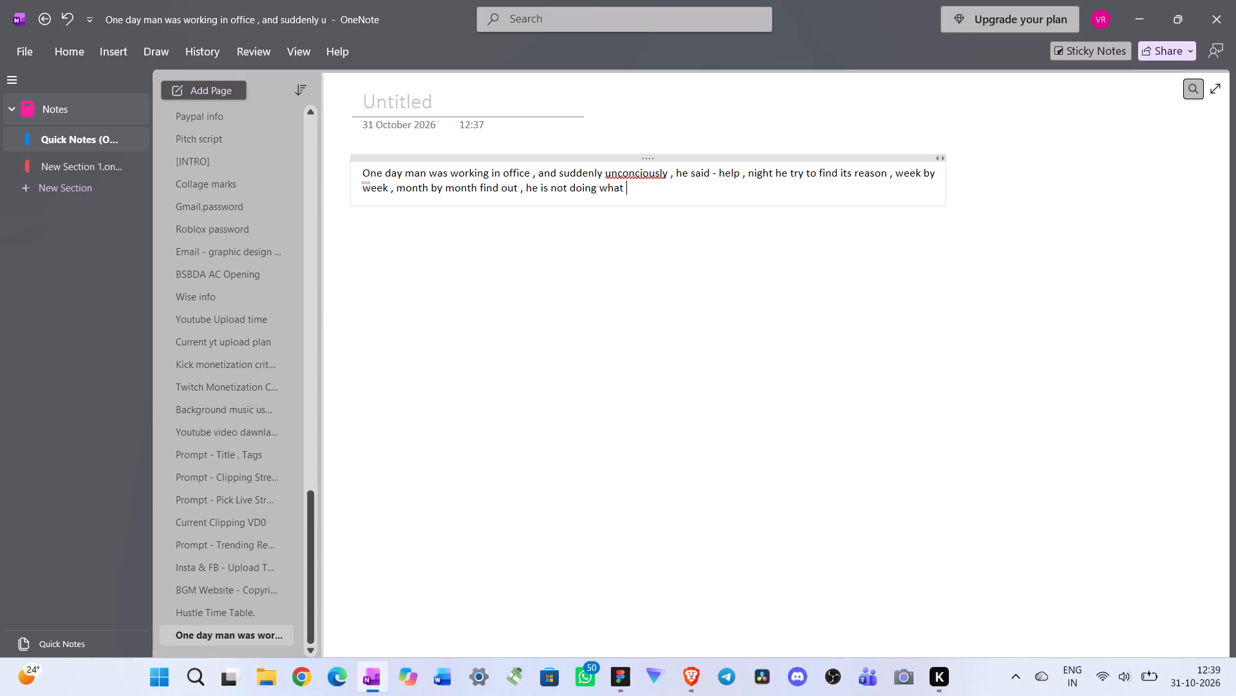
pyautogui.write('he want')
pyautogui.press('space')
pyautogui.press('.')
# Title the page "Help" and close OneNote to return to the Figma file.
pyautogui.click(464, 95)
pyautogui.write('help')
pyautogui.press('space')
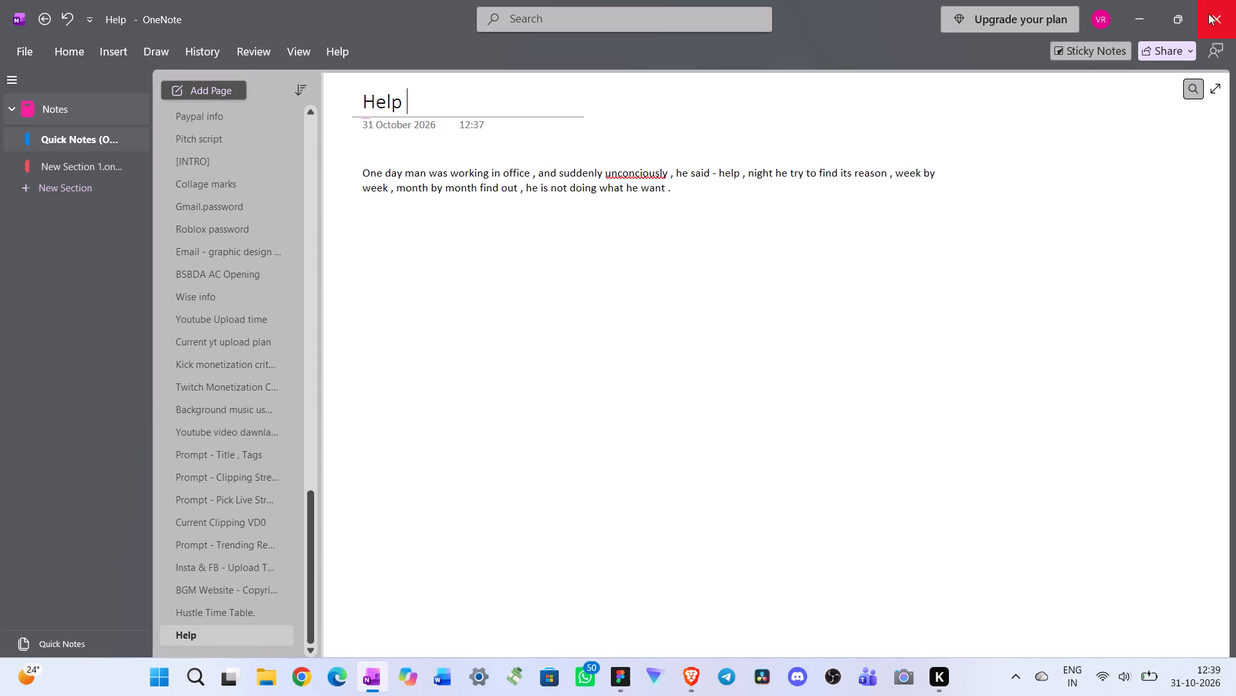
pyautogui.click(1208, 14)
# Connect the Happy chip on the Chill screen to the Happy screen with an on-tap Navigate to interaction.
pyautogui.hscroll(-1, 792, 440)
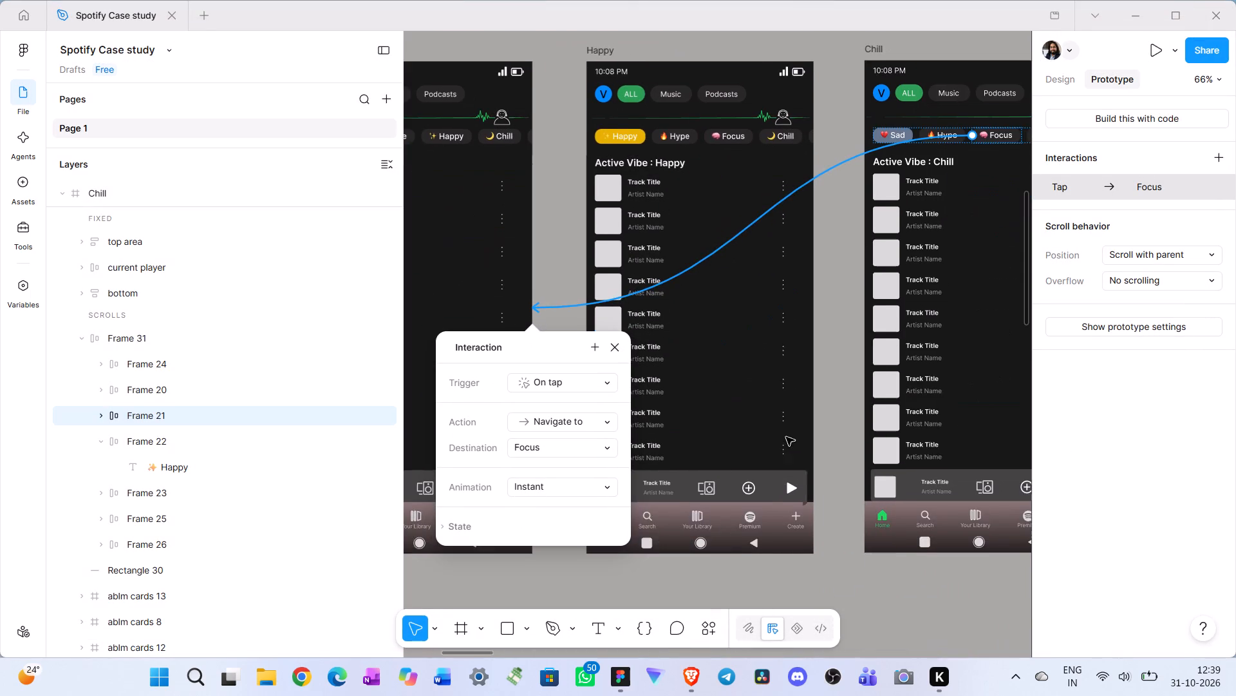
pyautogui.hscroll(-1, 786, 437)
pyautogui.hscroll(1, 553, 399)
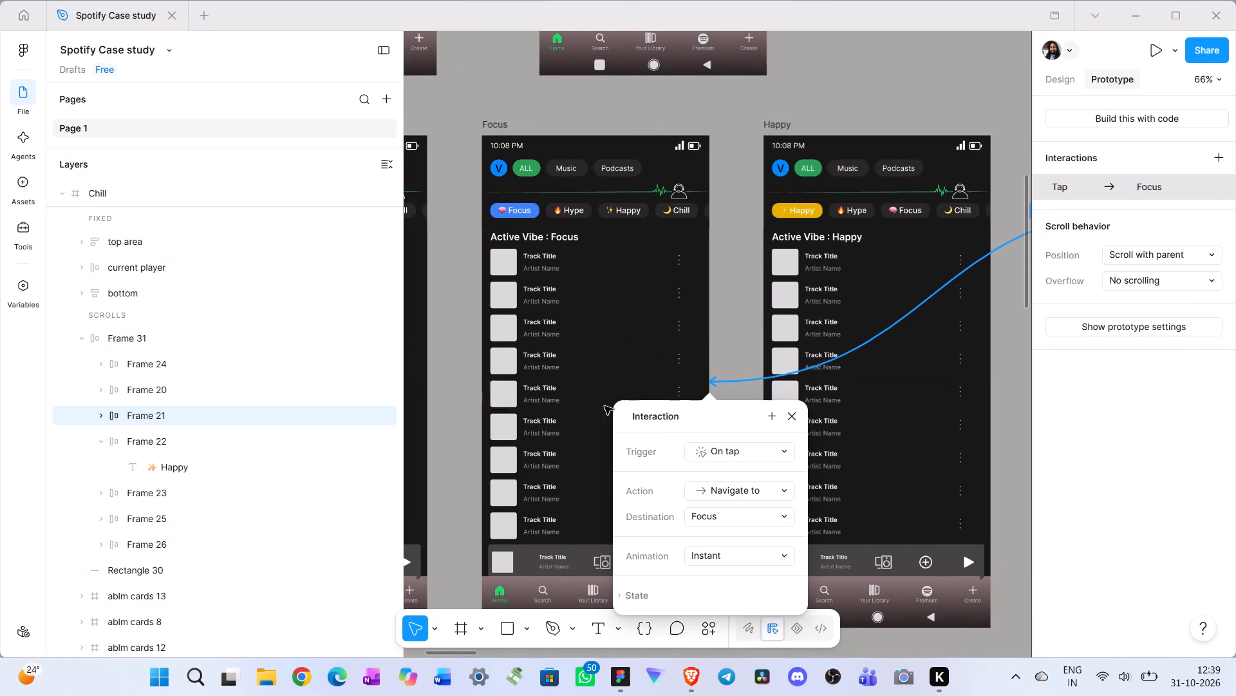
pyautogui.hscroll(1, 604, 406)
pyautogui.hscroll(-1, 883, 262)
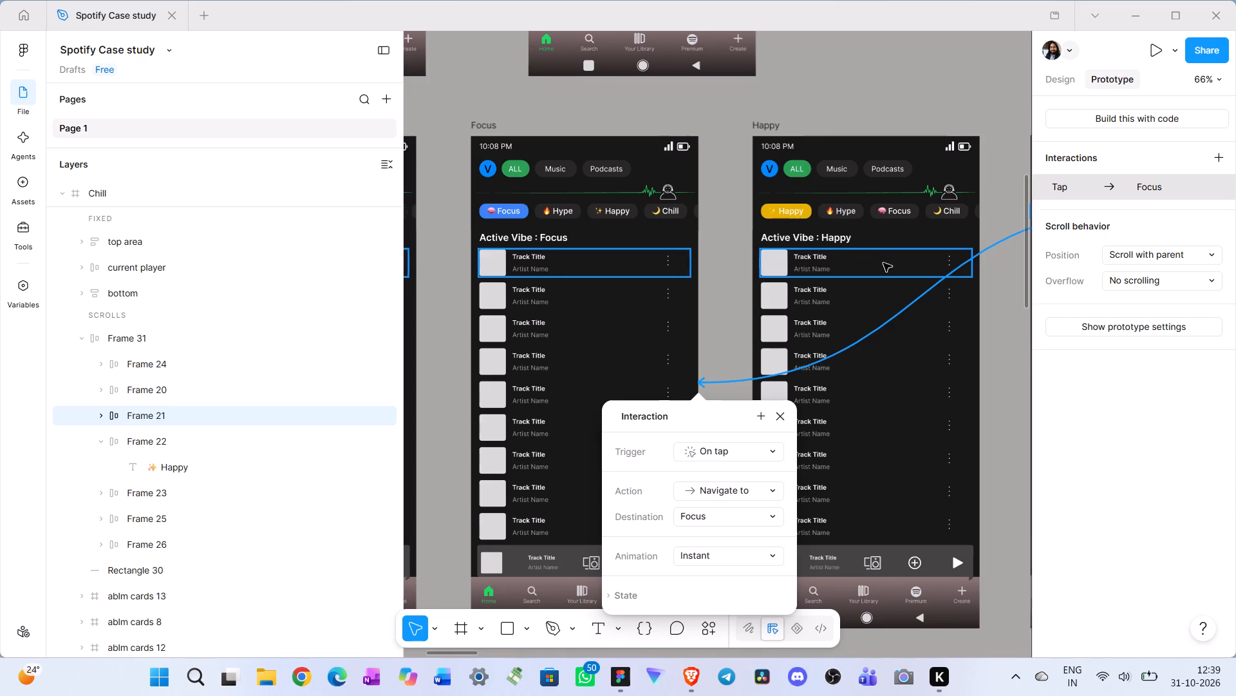
pyautogui.hscroll(-2, 883, 263)
pyautogui.hscroll(-1, 974, 215)
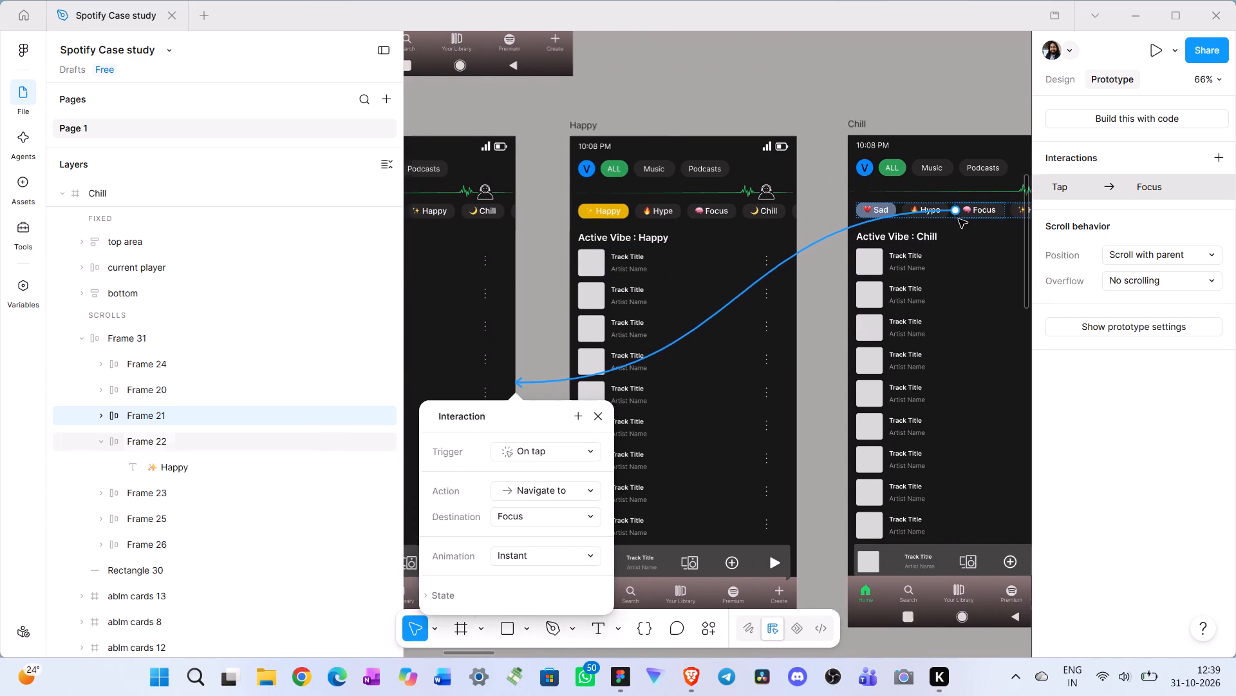
pyautogui.hscroll(-1, 959, 219)
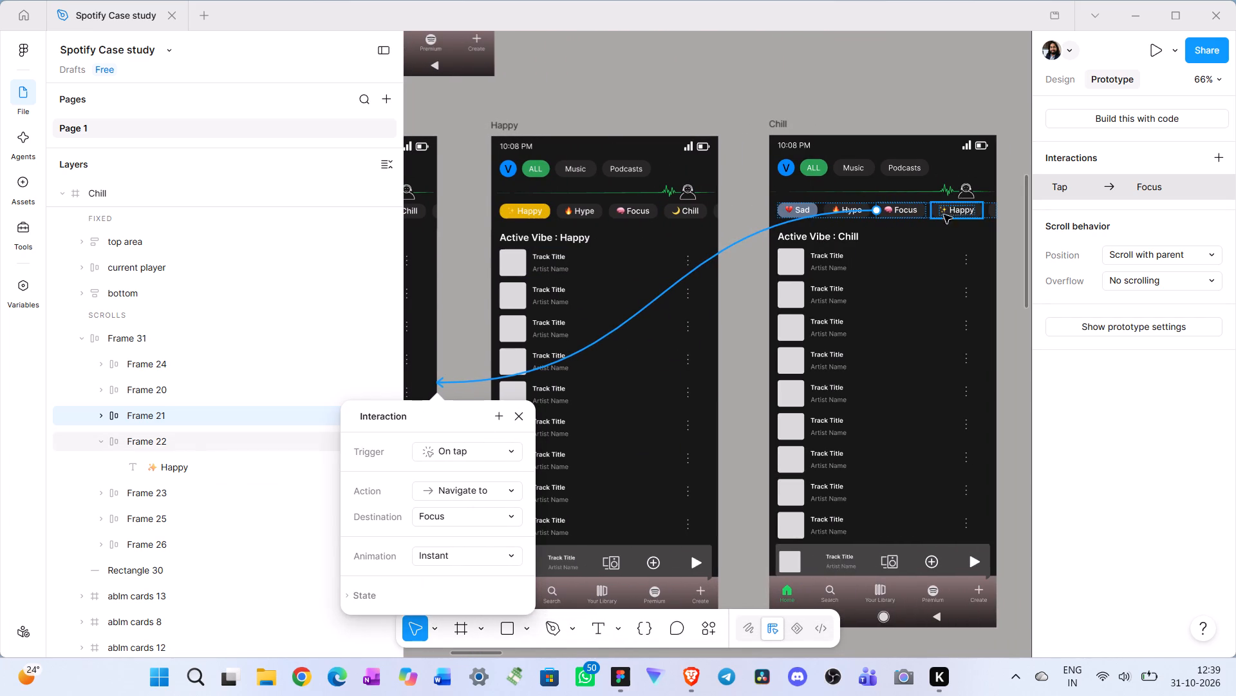
pyautogui.click(956, 209)
pyautogui.moveTo(955, 218); pyautogui.dragTo(850, 285)
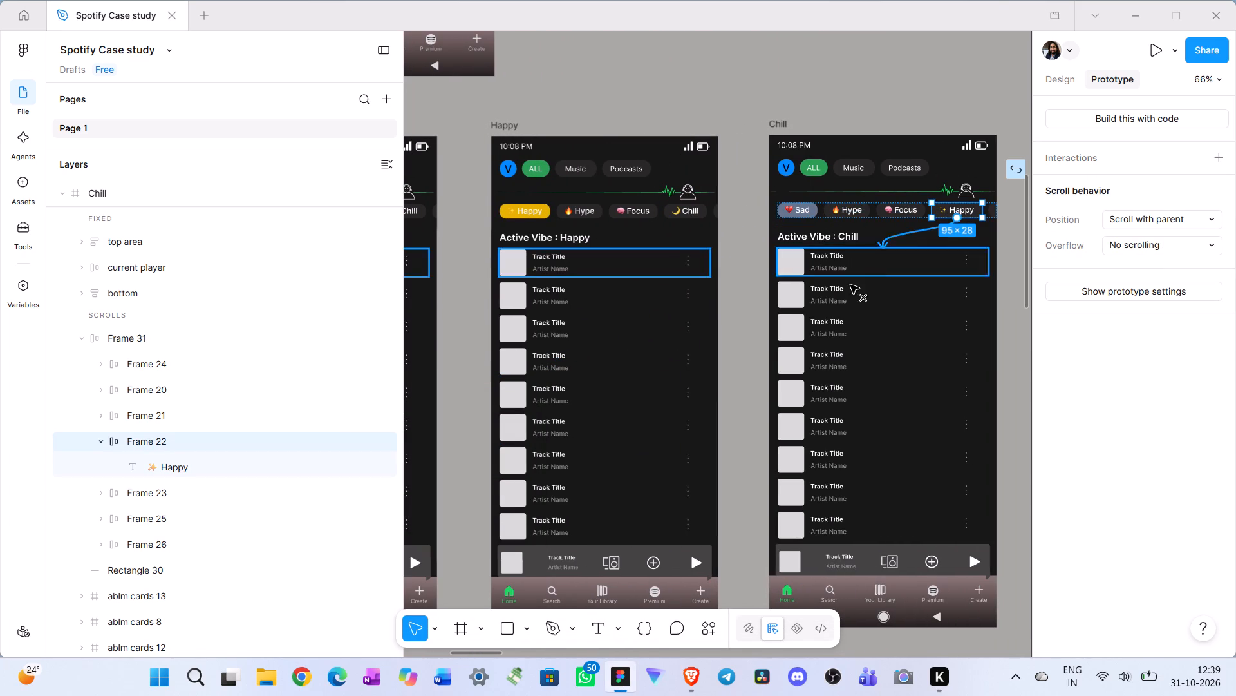
pyautogui.moveTo(850, 285); pyautogui.dragTo(716, 338)
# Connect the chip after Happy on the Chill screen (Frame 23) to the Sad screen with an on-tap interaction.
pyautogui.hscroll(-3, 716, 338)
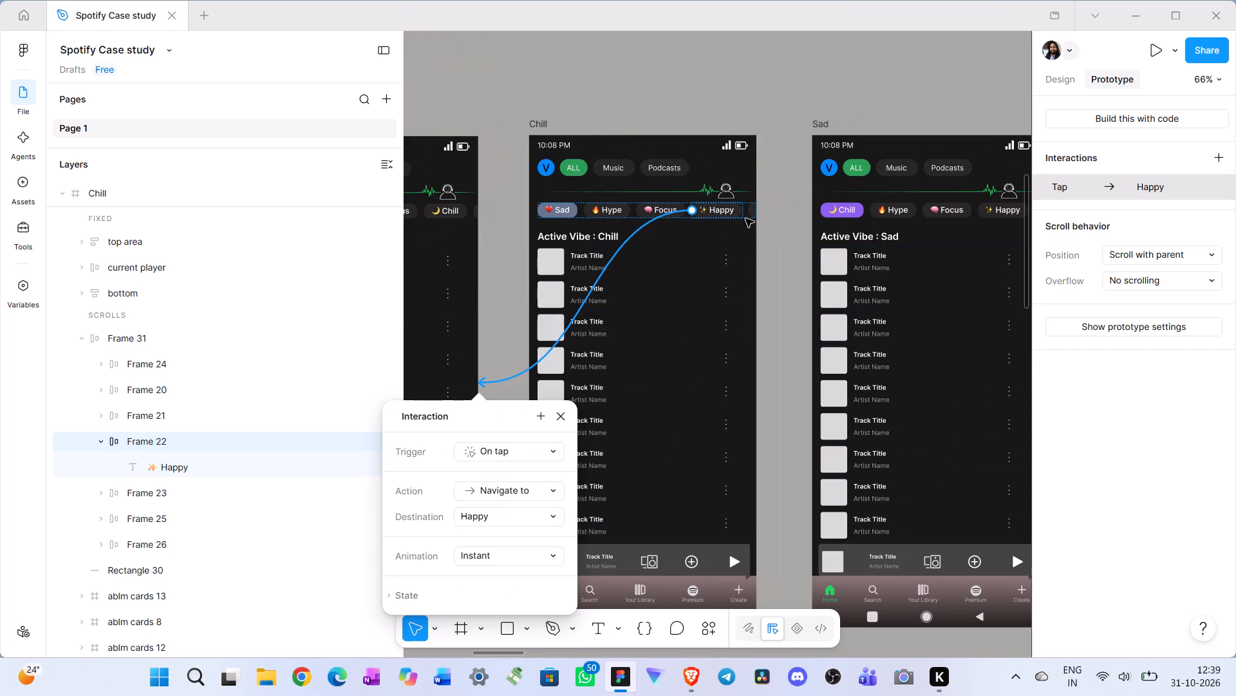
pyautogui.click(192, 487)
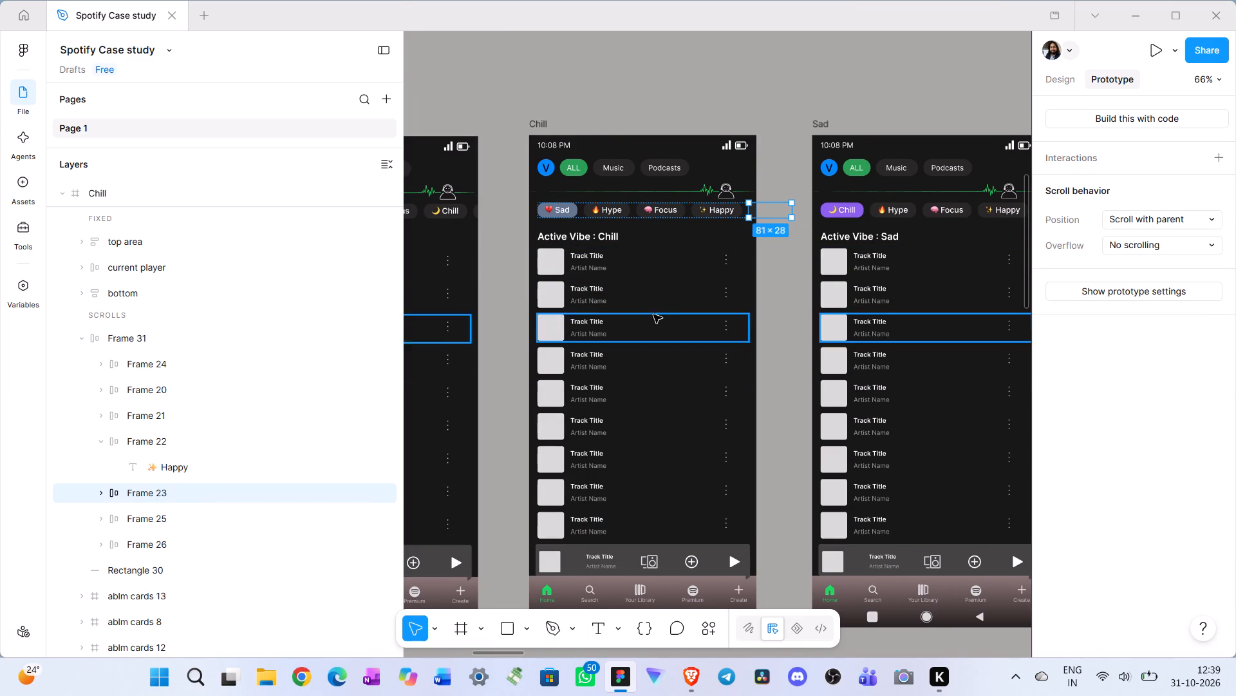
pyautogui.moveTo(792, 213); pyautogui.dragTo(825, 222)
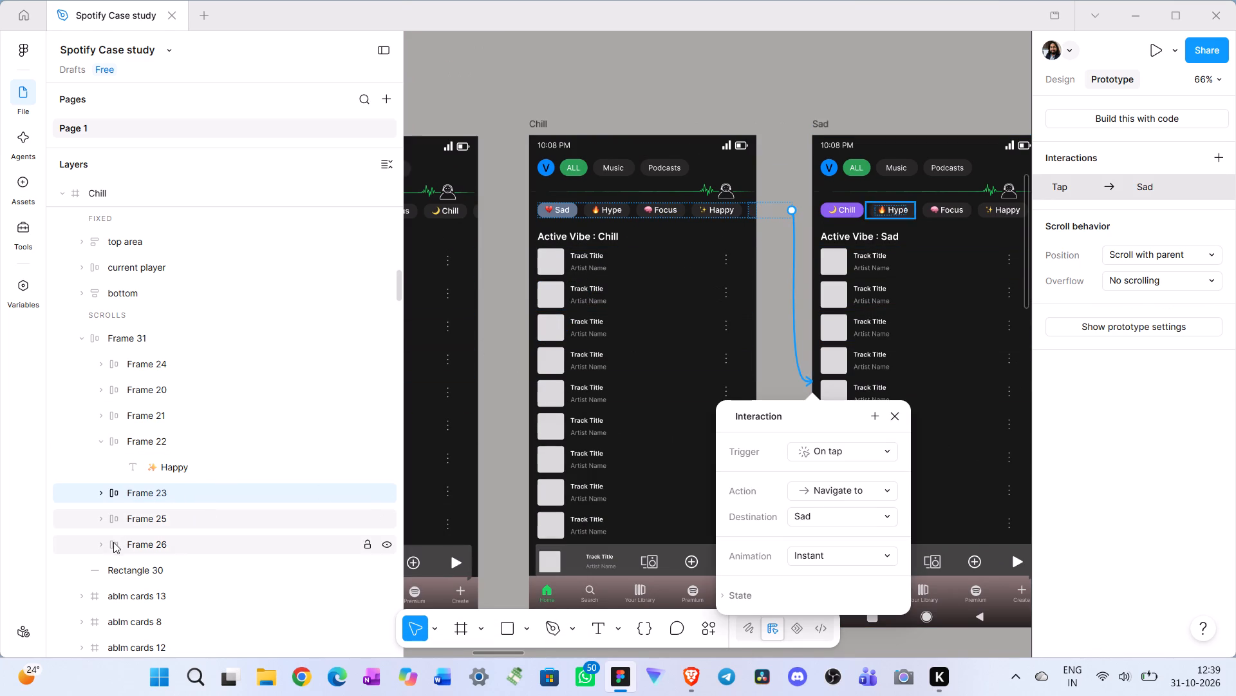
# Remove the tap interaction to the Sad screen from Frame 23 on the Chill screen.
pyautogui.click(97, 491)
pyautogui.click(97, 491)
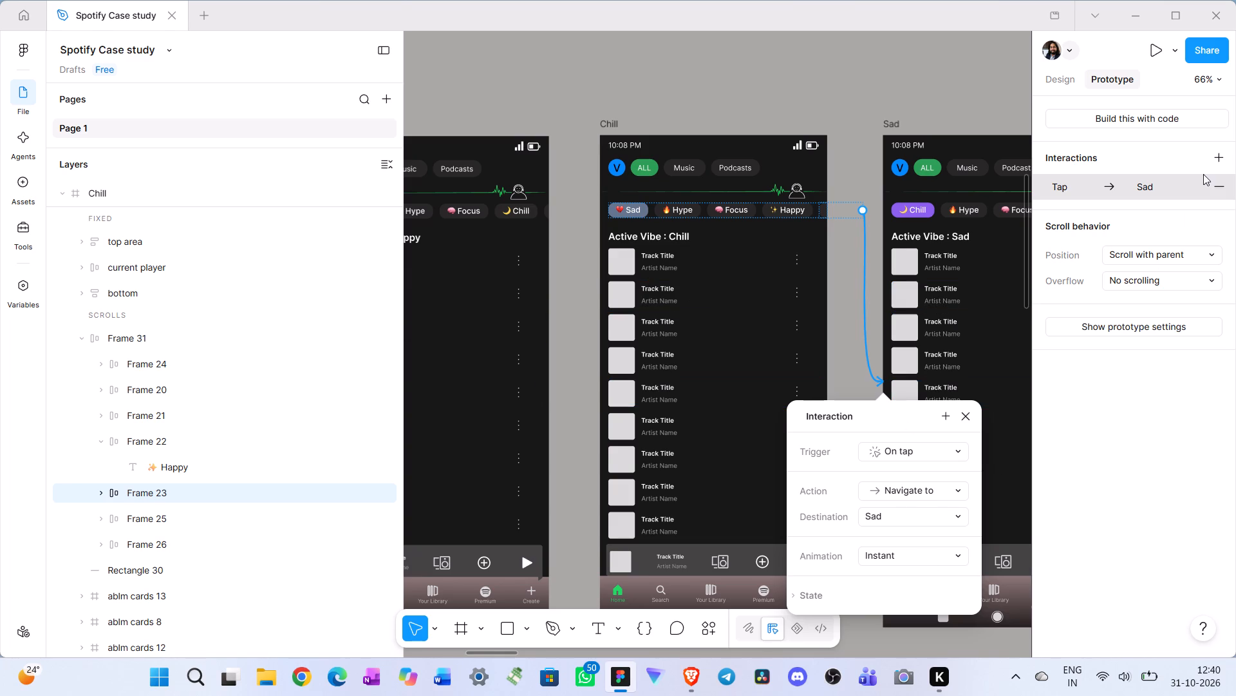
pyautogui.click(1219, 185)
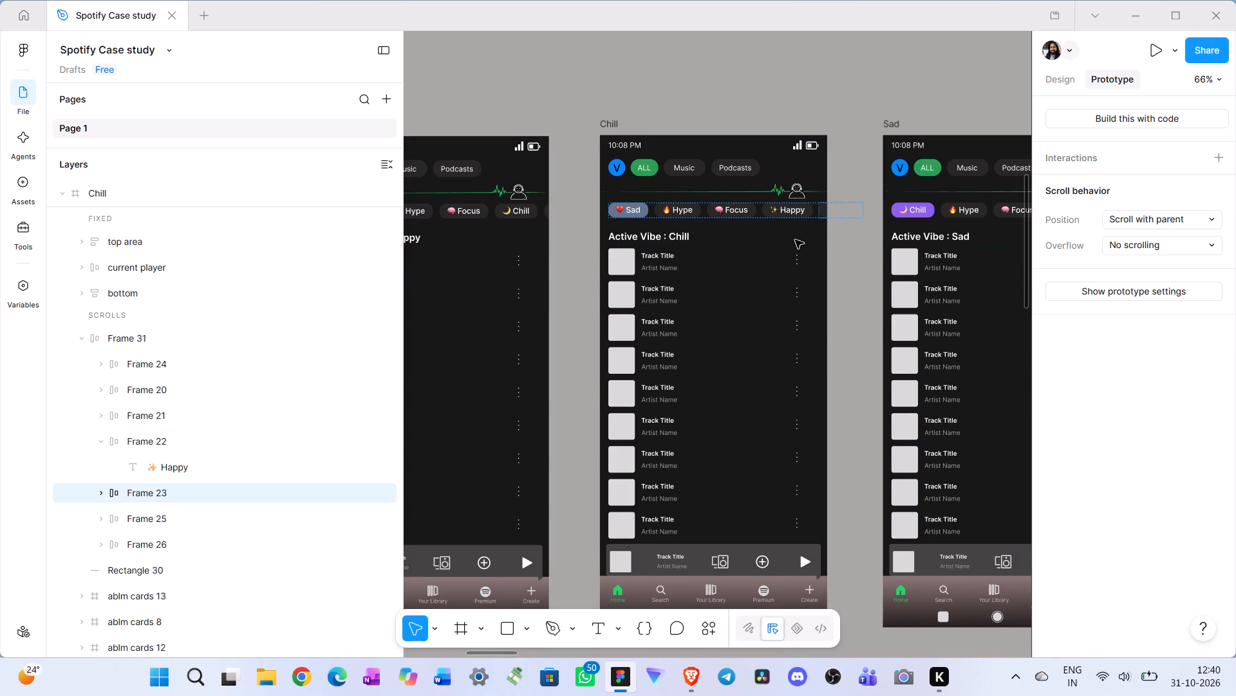
# Move the Sad chip on the Chill screen four places along the vibe row, to just after the Chill chip.
pyautogui.click(635, 206)
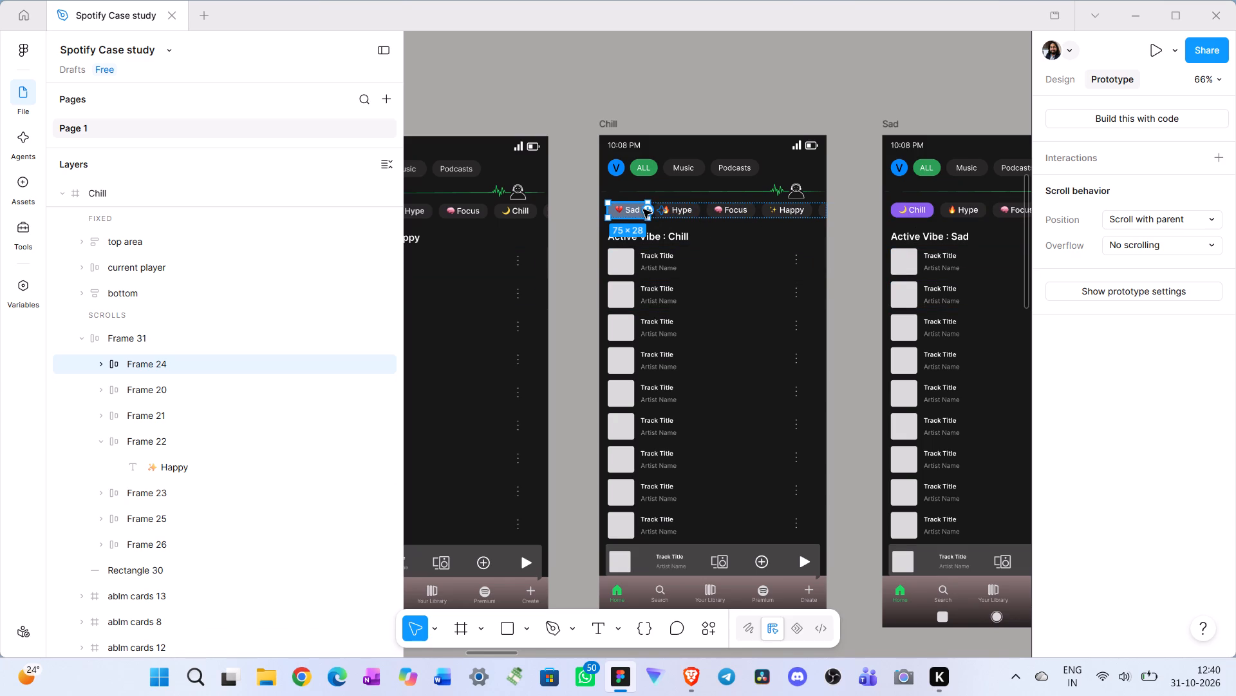
pyautogui.click(624, 210)
pyautogui.press('Right')
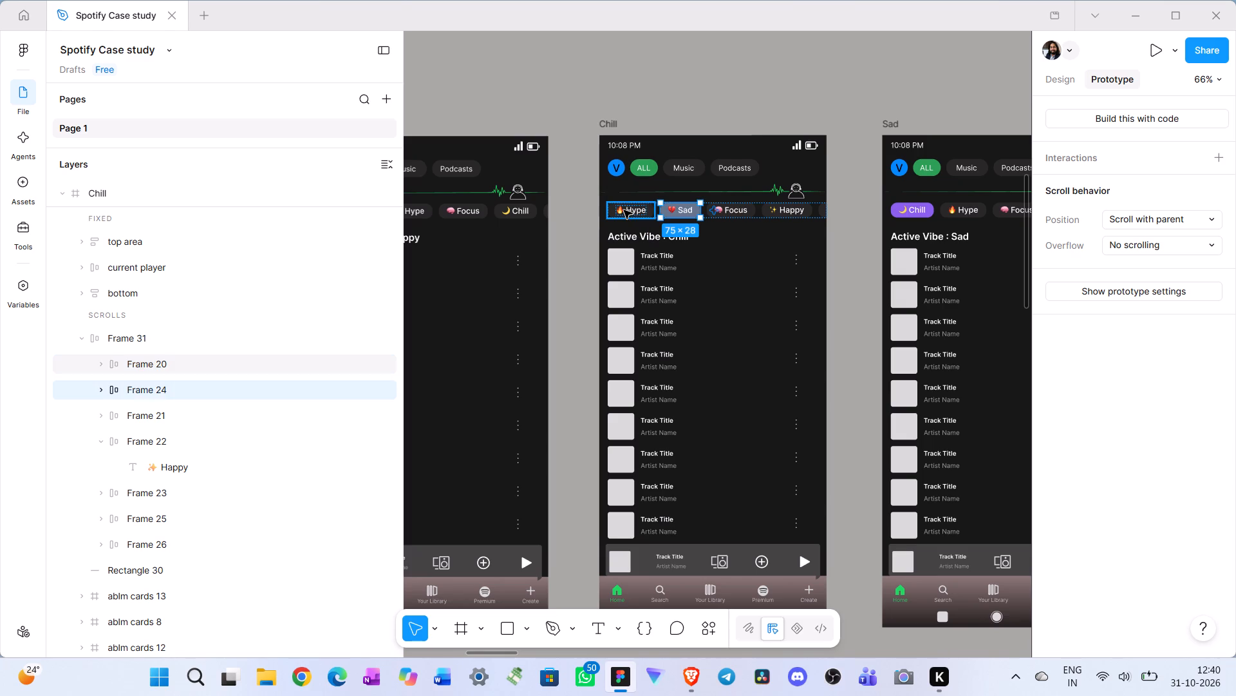
pyautogui.press('Right')
pyautogui.press('Right')
pyautogui.press('Right')
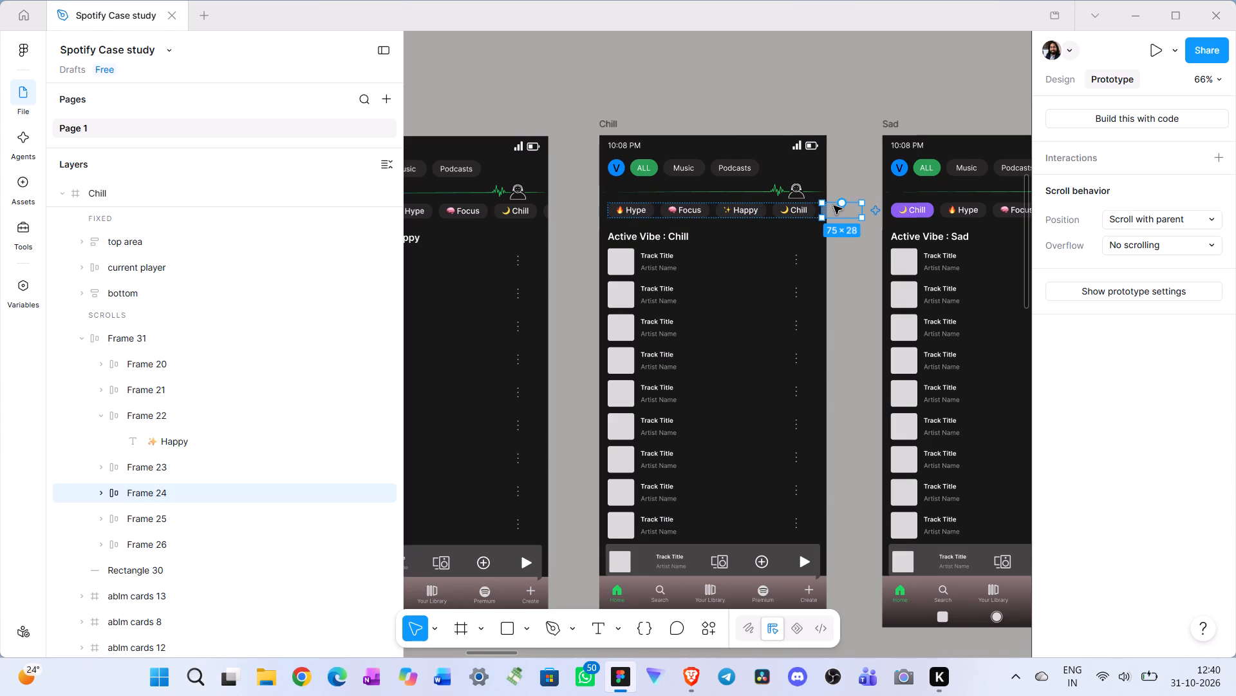
# Open the fill colour value of the Sad chip (Frame 24) on the Chill screen.
pyautogui.click(1060, 74)
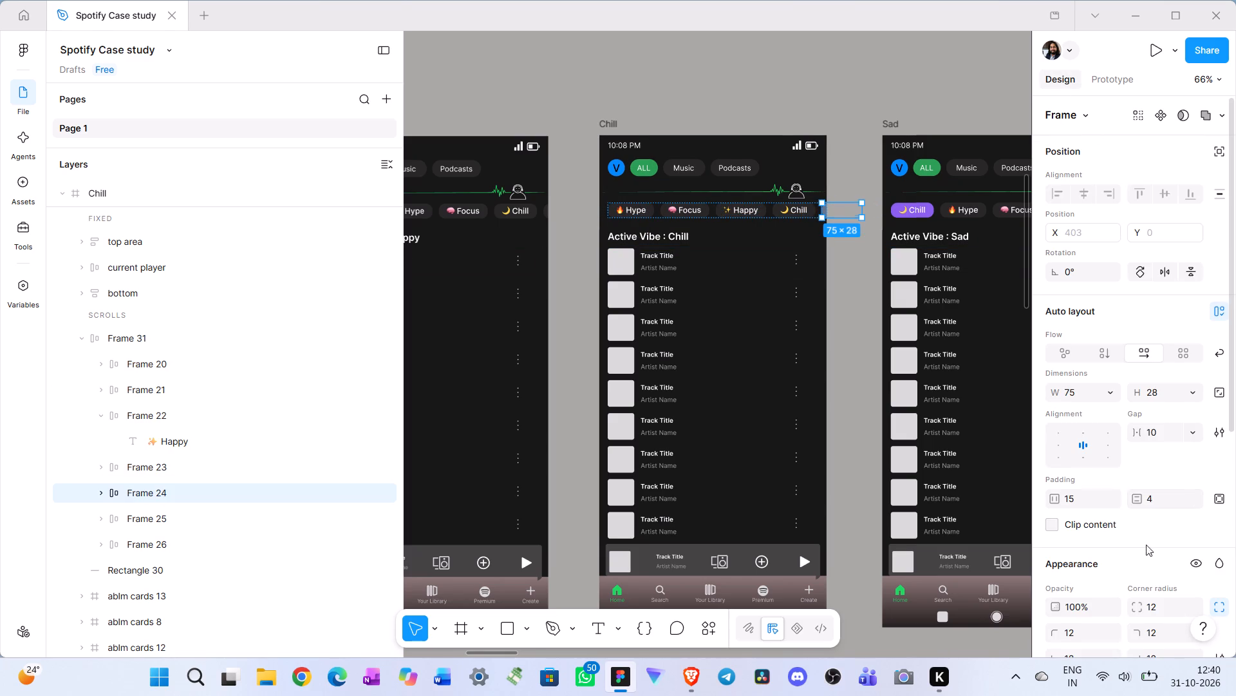
pyautogui.scroll(-3, 1139, 547)
pyautogui.moveTo(1109, 483); pyautogui.dragTo(1063, 488)
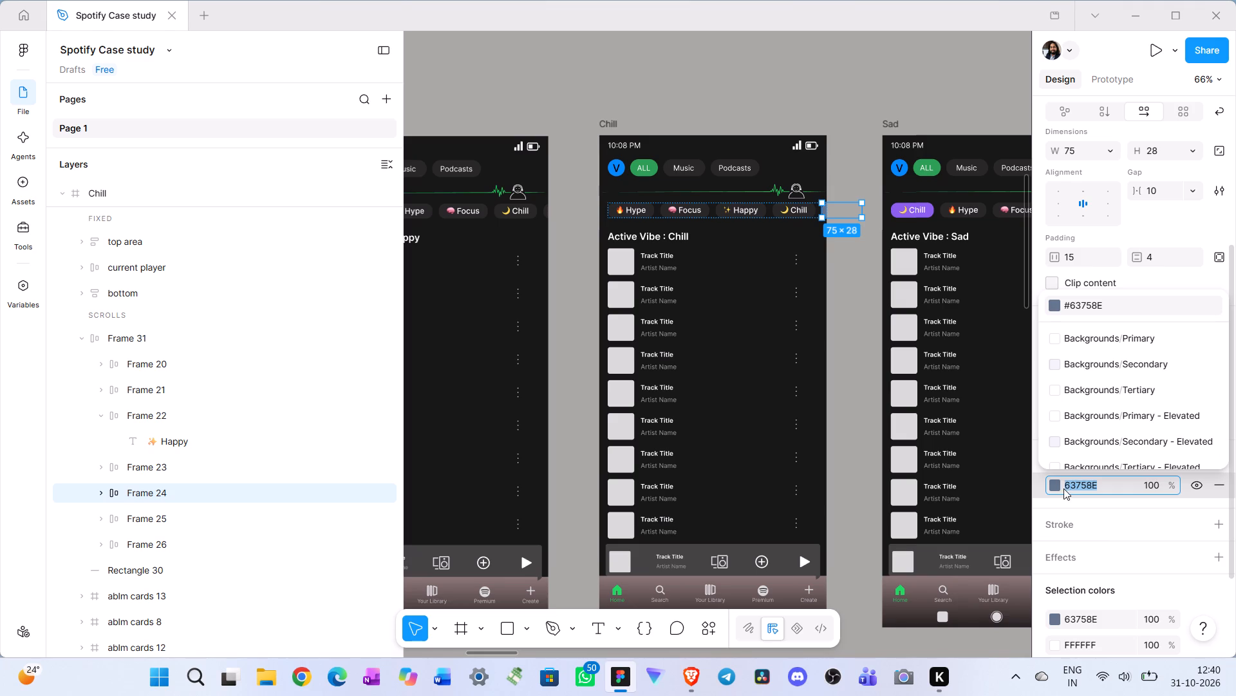
pyautogui.moveTo(1063, 488); pyautogui.dragTo(1062, 488)
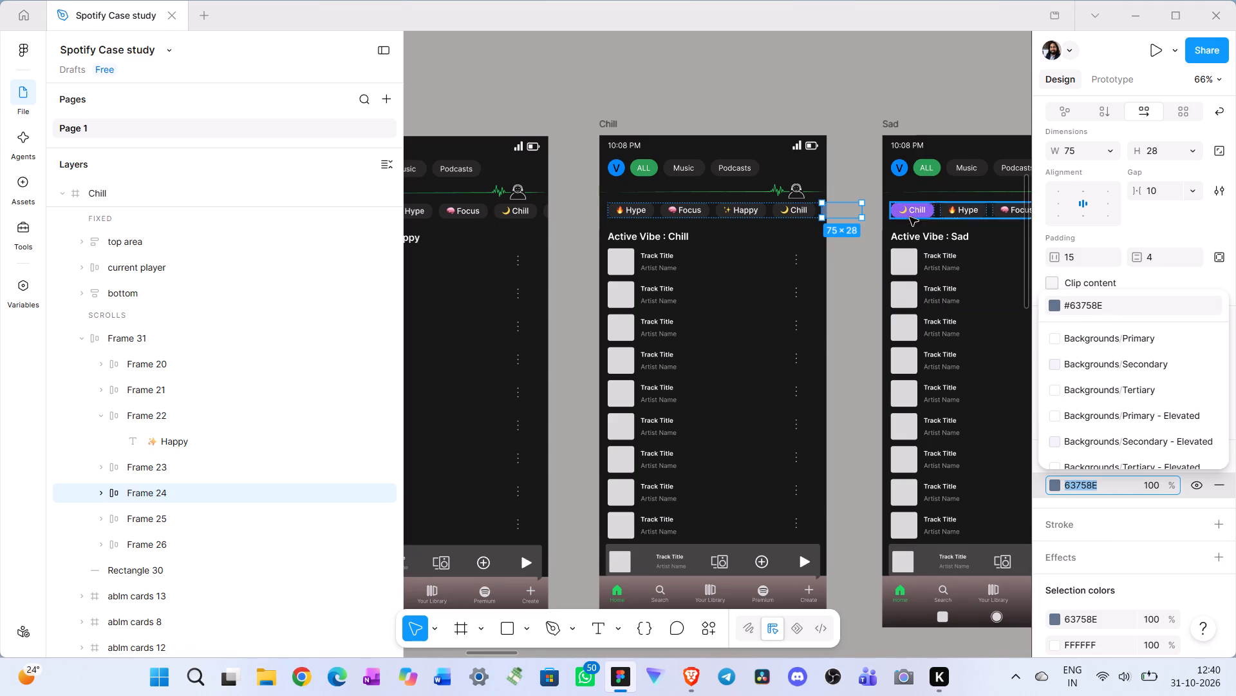
# Move the Happy chip on the Sad screen three places along, to the start of the vibe row.
pyautogui.hscroll(-1, 900, 233)
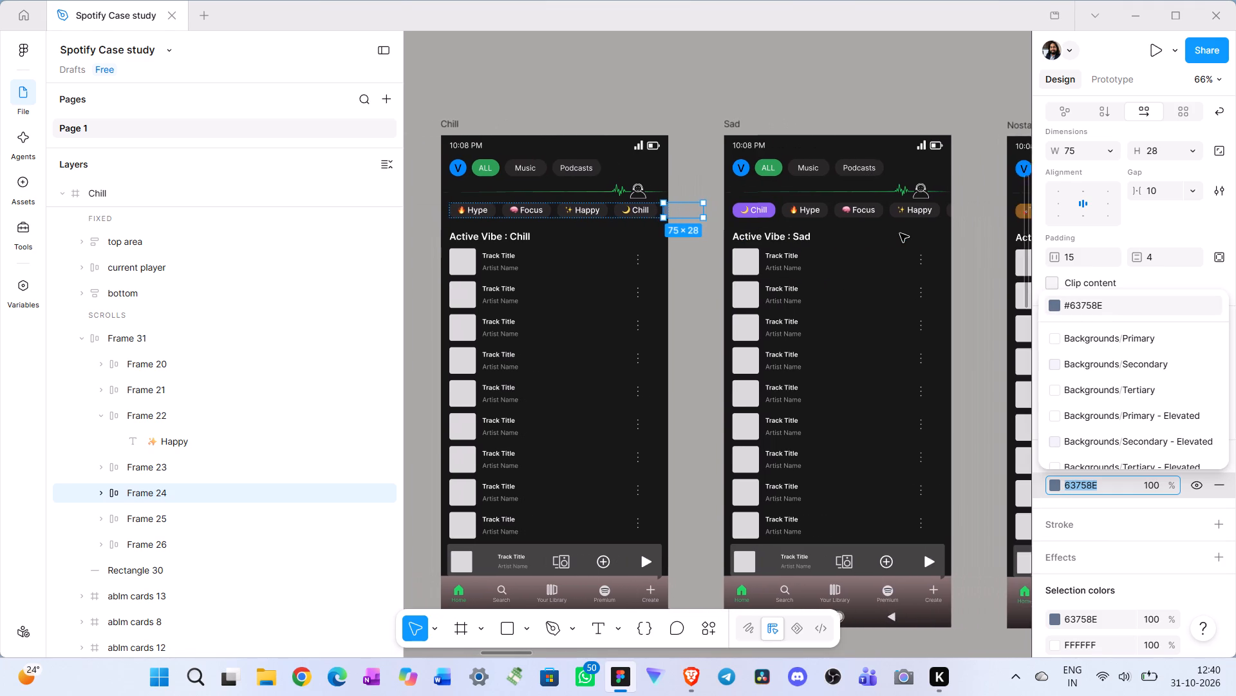
pyautogui.hscroll(-1, 900, 233)
pyautogui.click(953, 211)
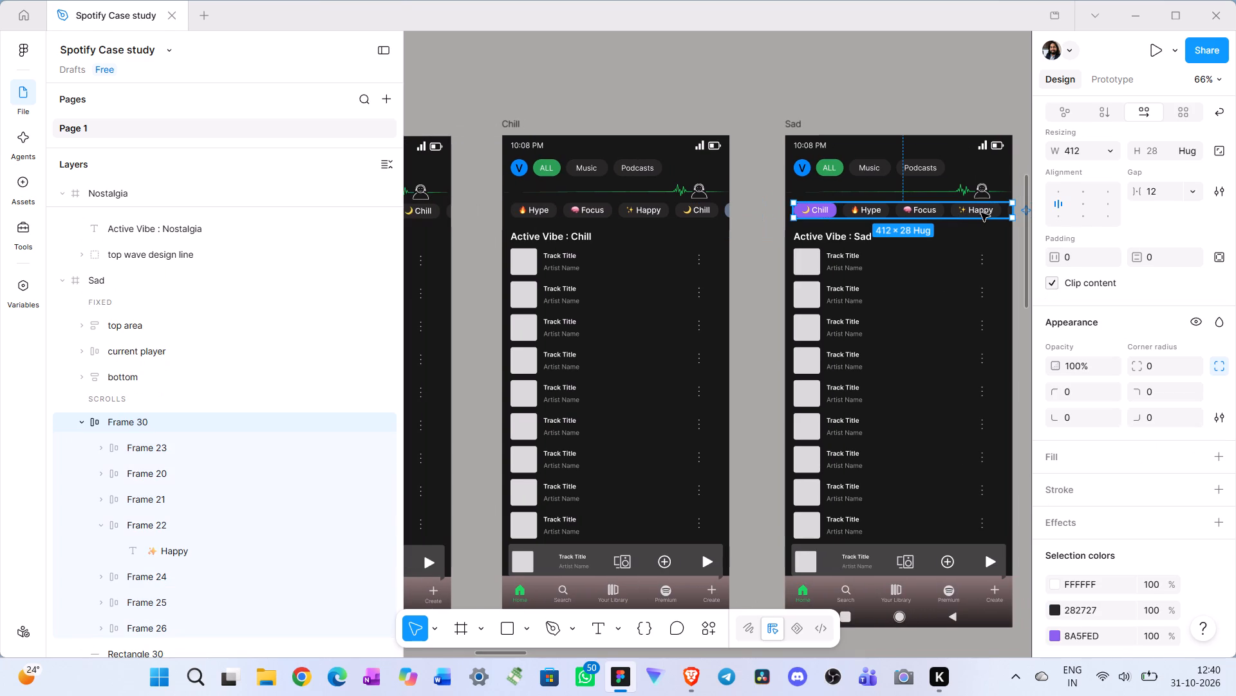
pyautogui.click(980, 212)
pyautogui.doubleClick(980, 212)
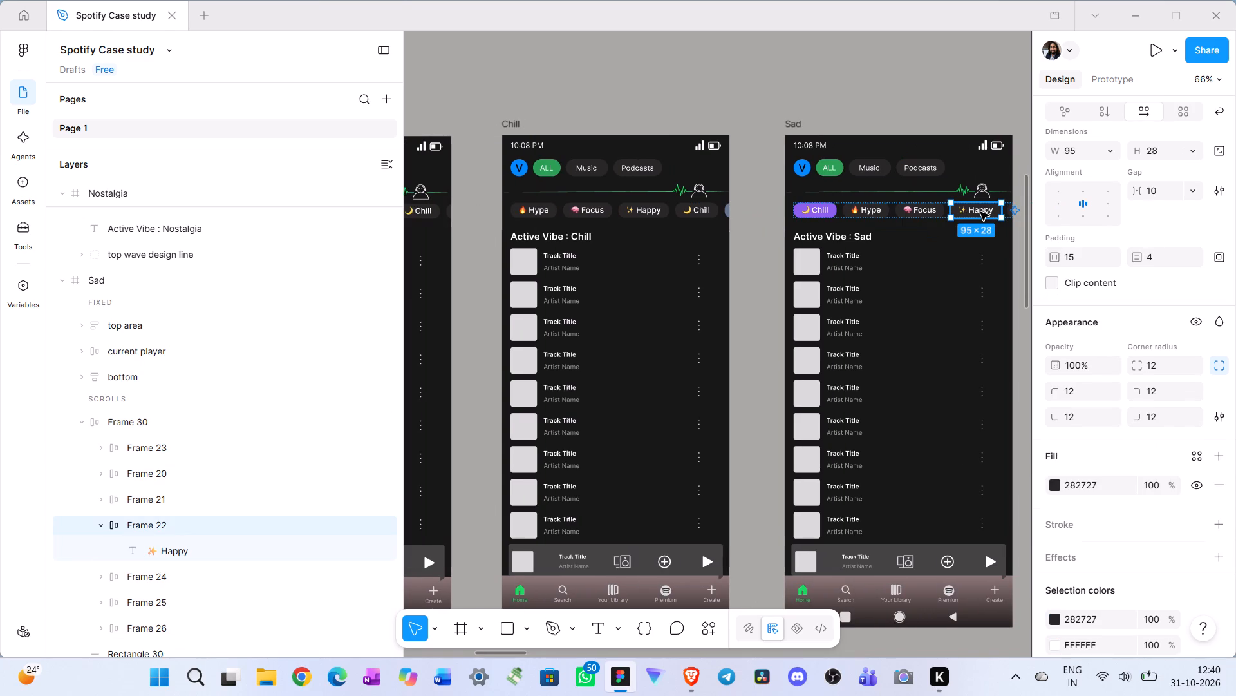
pyautogui.press('Left')
pyautogui.press('Left')
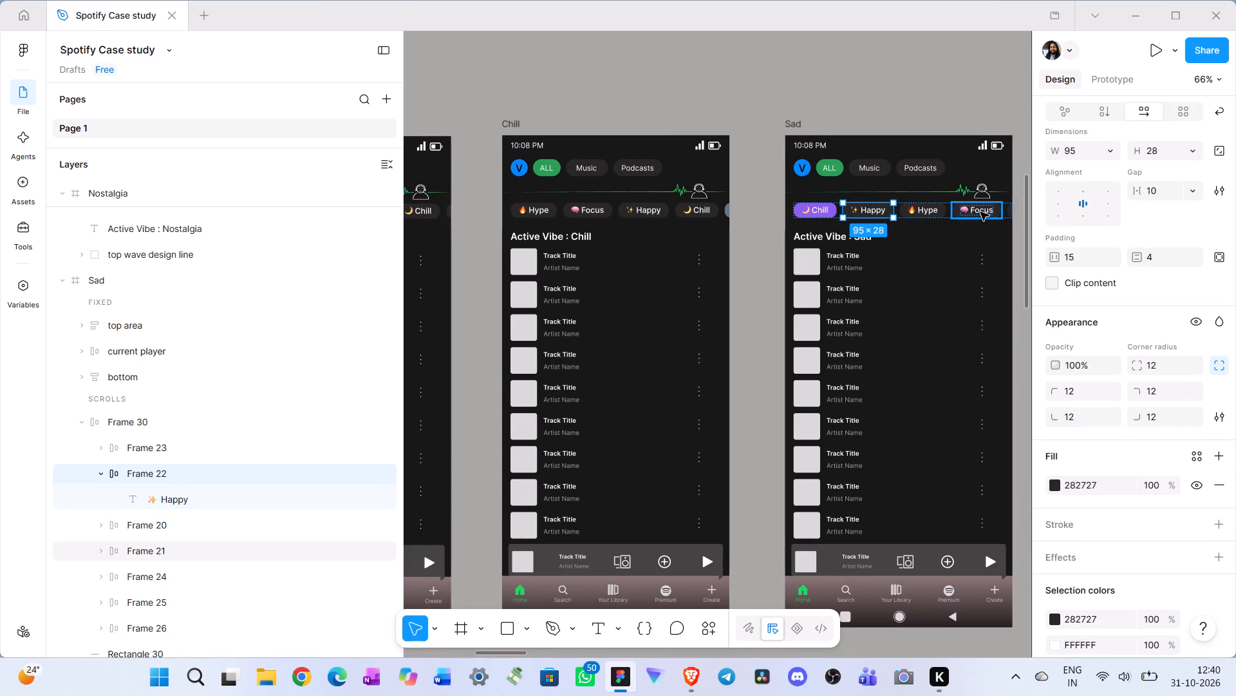
pyautogui.press('Left')
pyautogui.press('Right')
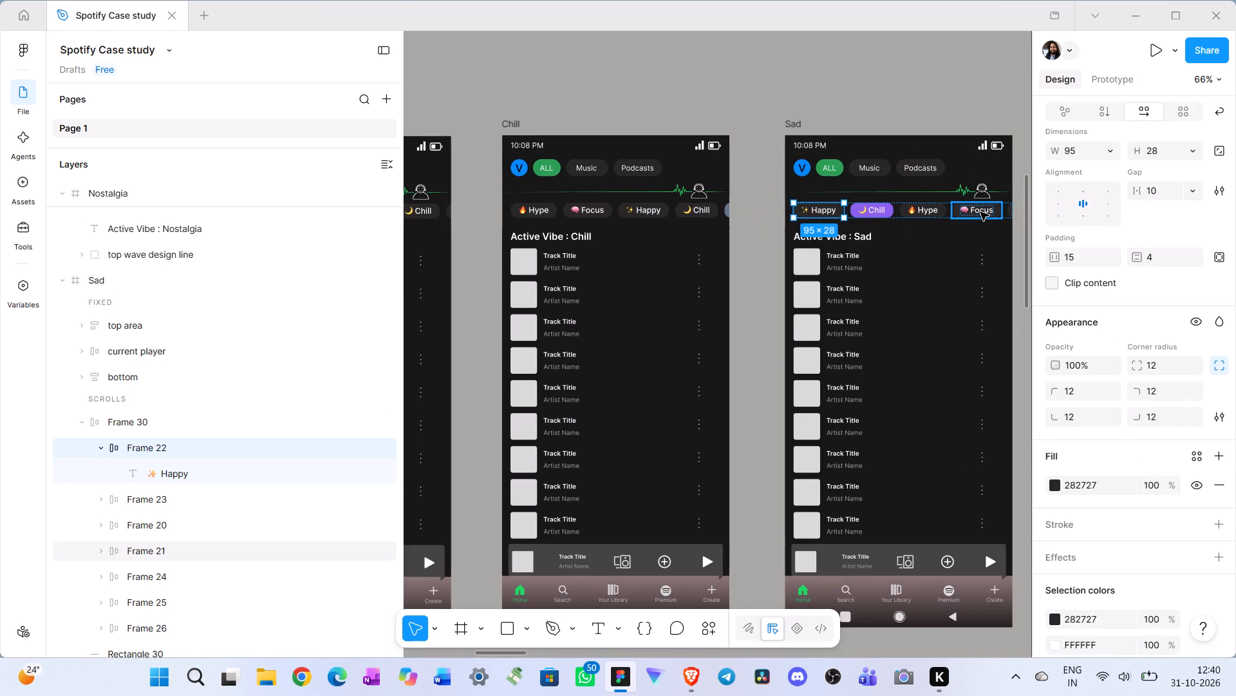
pyautogui.press('Left')
# Move the Chill chip on the Sad screen three places along the vibe row, to just after the Sad chip.
pyautogui.click(873, 215)
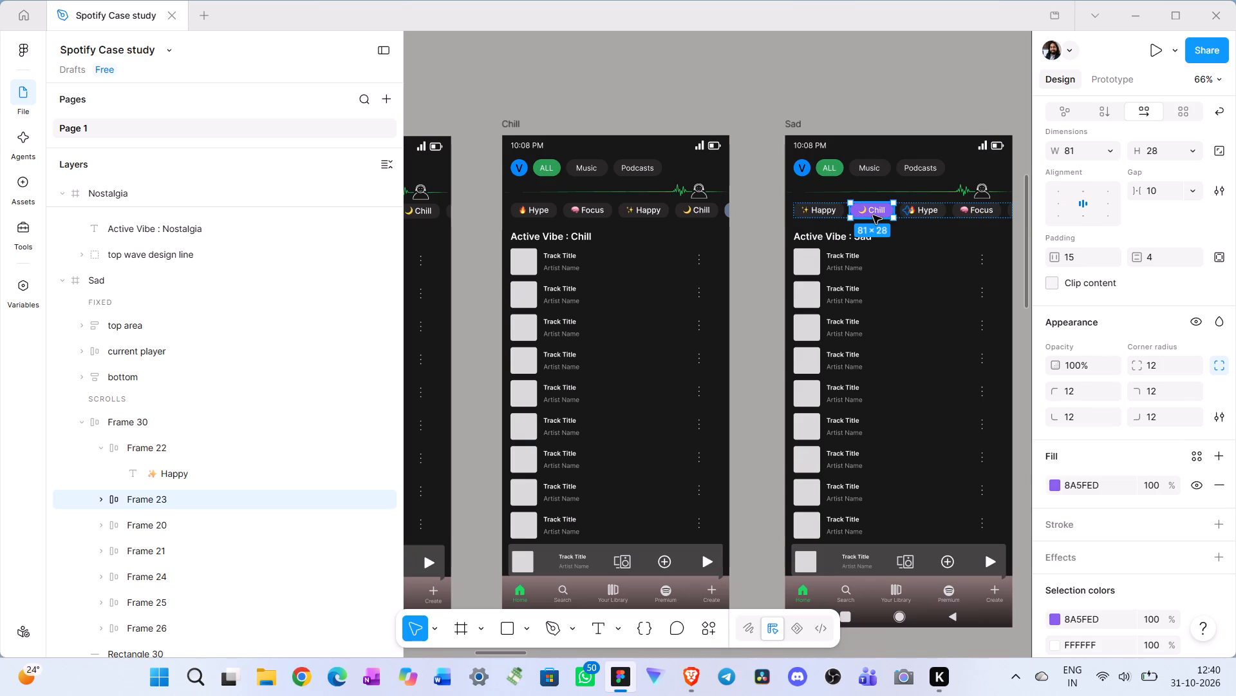
pyautogui.press('Right')
pyautogui.press('Right')
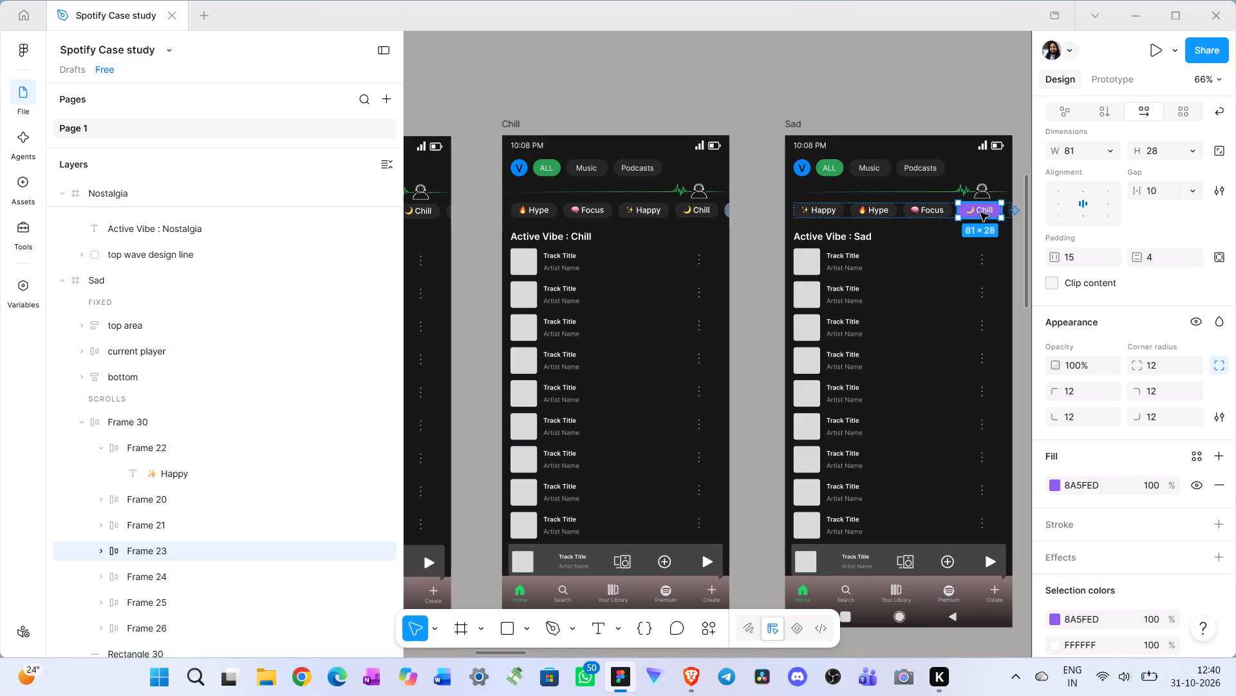
pyautogui.press('Right')
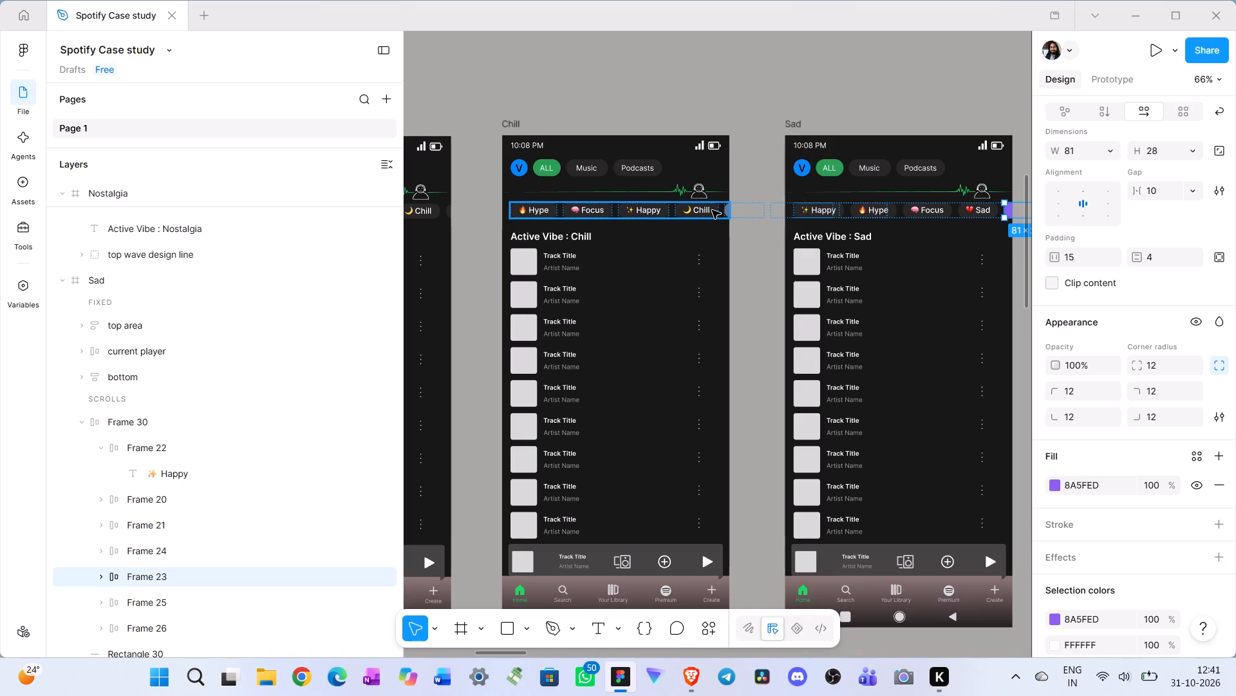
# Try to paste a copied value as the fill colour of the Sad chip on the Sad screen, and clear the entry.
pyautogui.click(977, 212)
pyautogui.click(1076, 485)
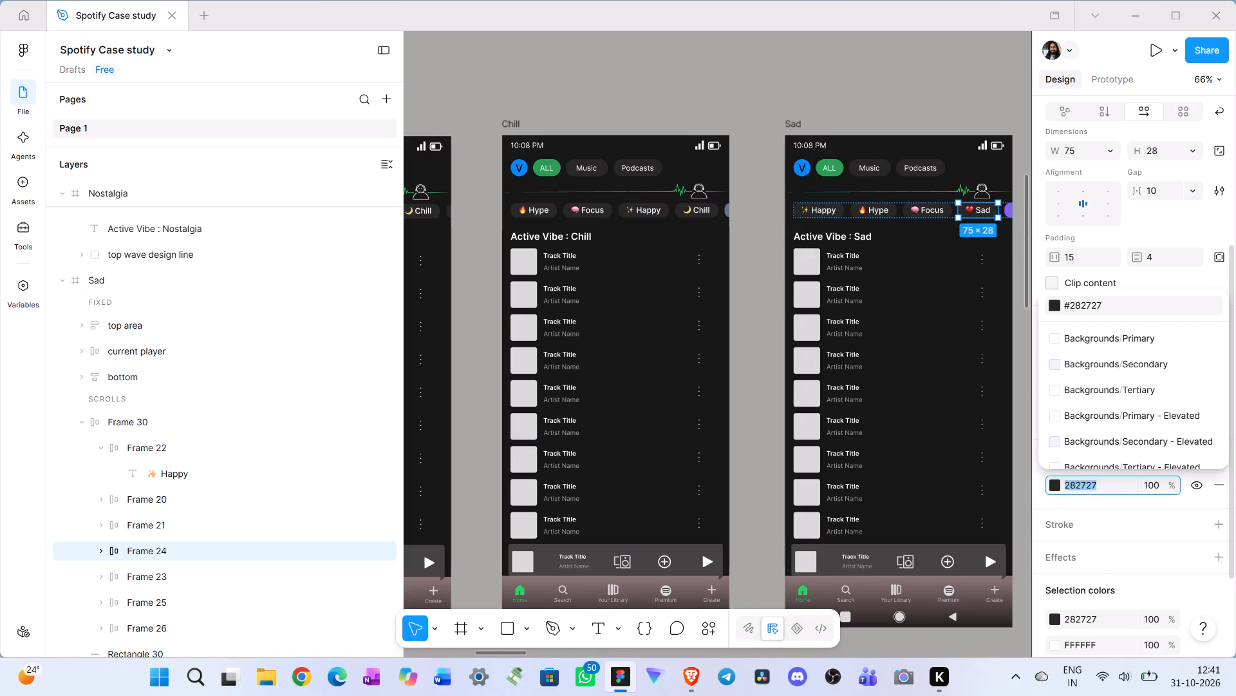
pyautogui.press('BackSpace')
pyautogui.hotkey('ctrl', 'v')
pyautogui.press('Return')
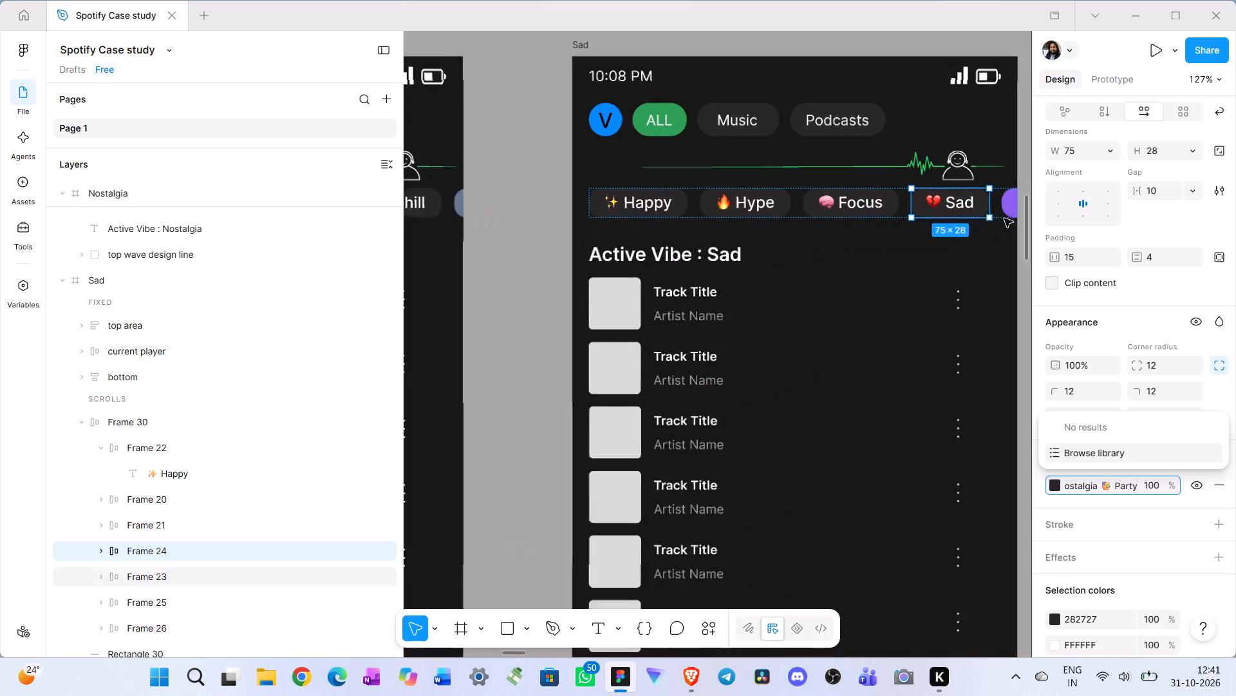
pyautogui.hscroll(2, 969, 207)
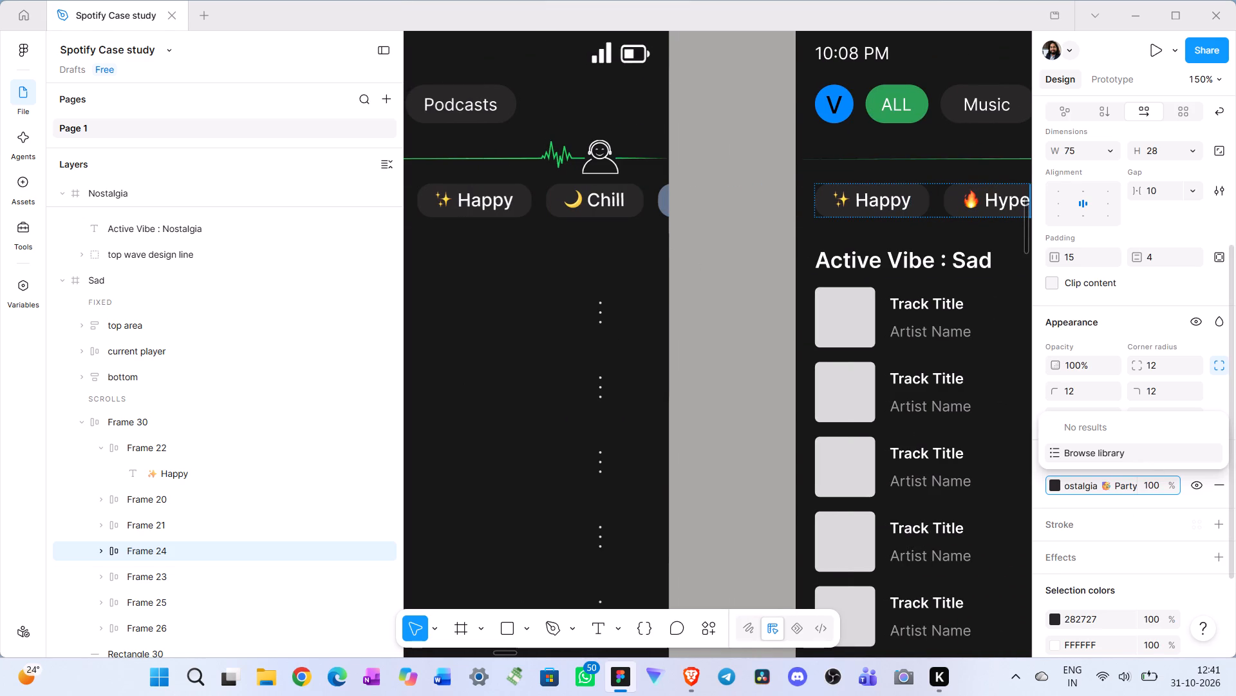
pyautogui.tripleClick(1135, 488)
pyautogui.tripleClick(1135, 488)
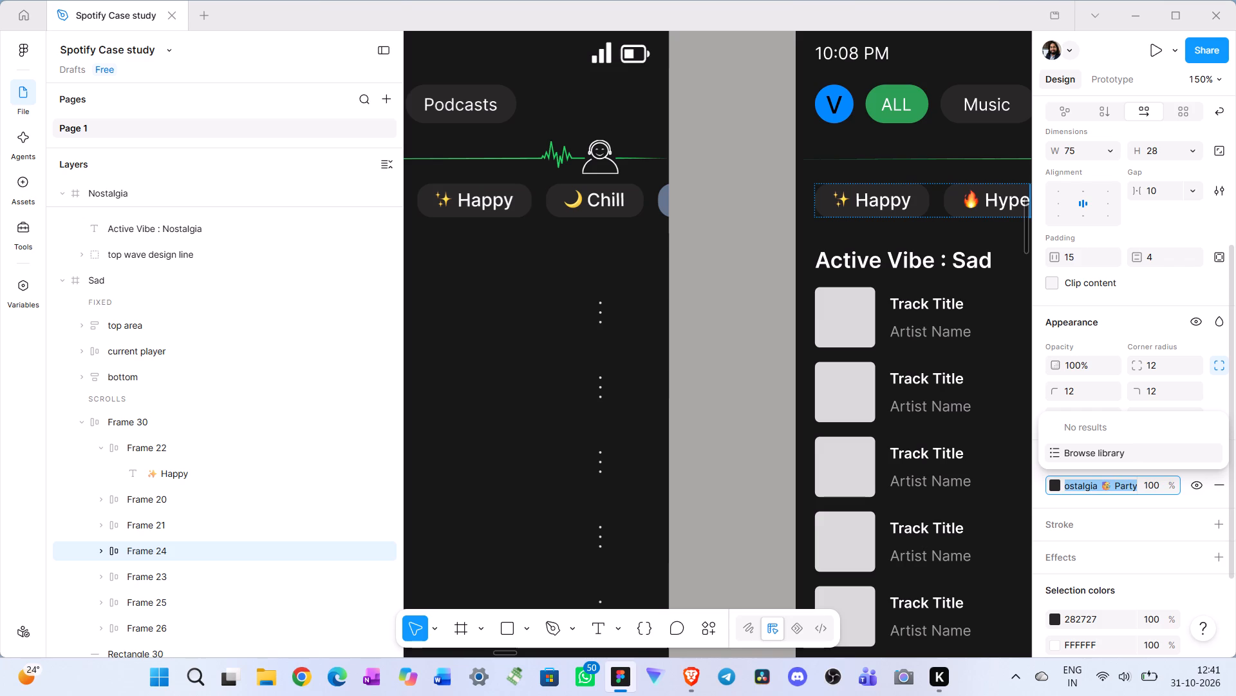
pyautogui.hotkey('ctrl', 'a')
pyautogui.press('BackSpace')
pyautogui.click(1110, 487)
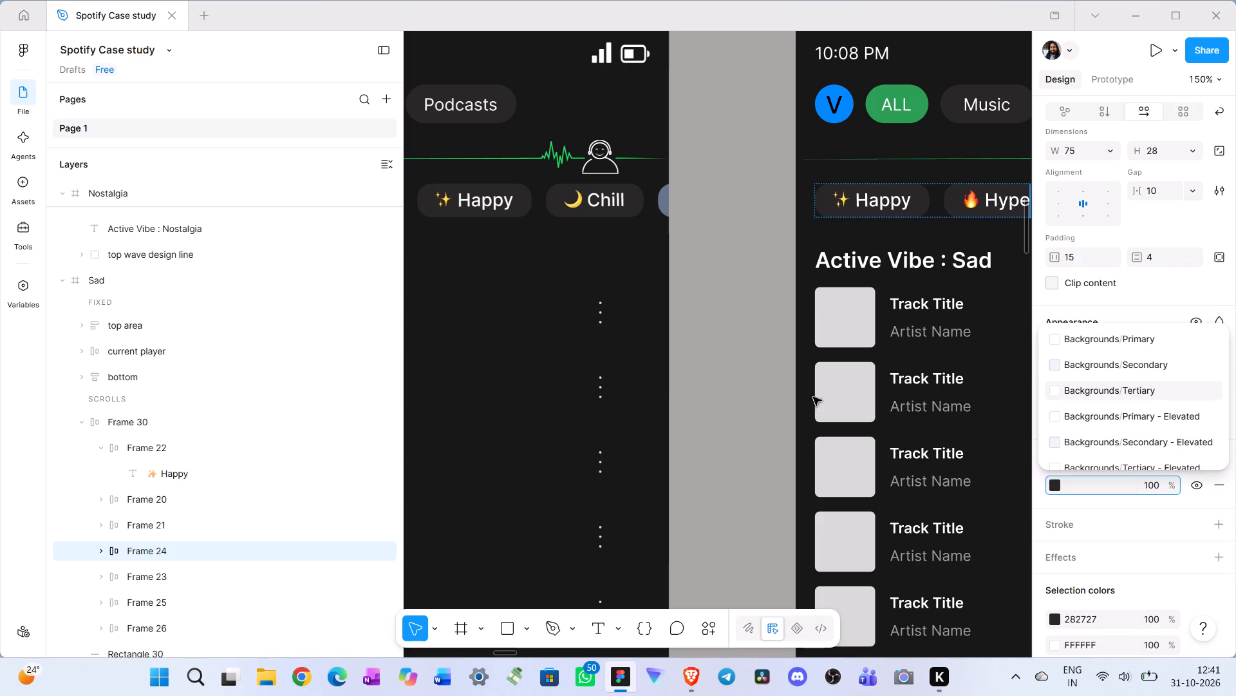
# Set the Sad chip's fill on the Sad screen to 63758E, sampled from the Sad chip on the Chill screen.
pyautogui.click(1051, 488)
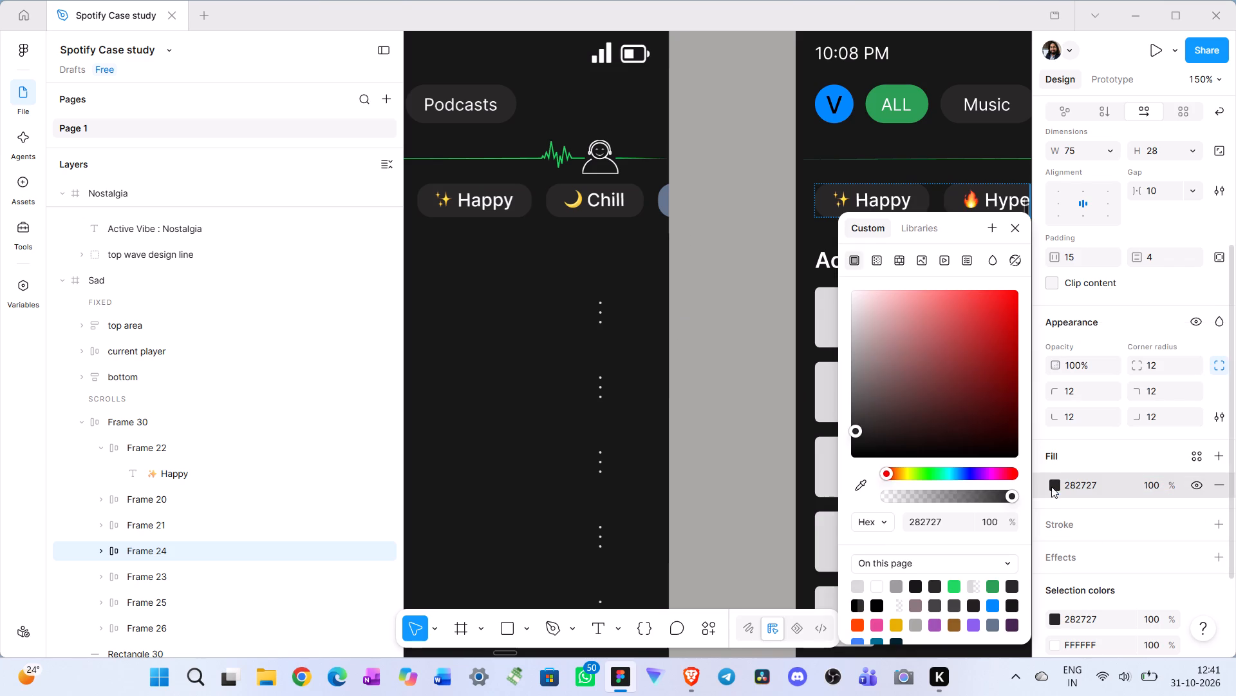
pyautogui.click(857, 484)
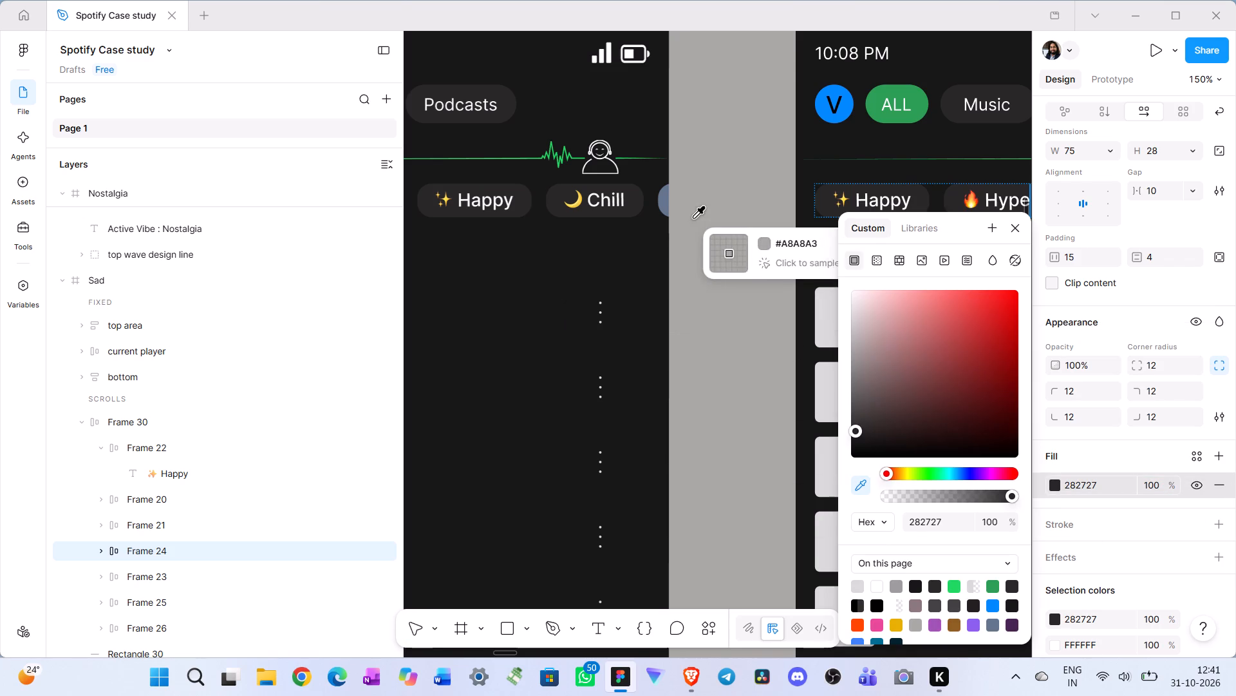
pyautogui.click(662, 200)
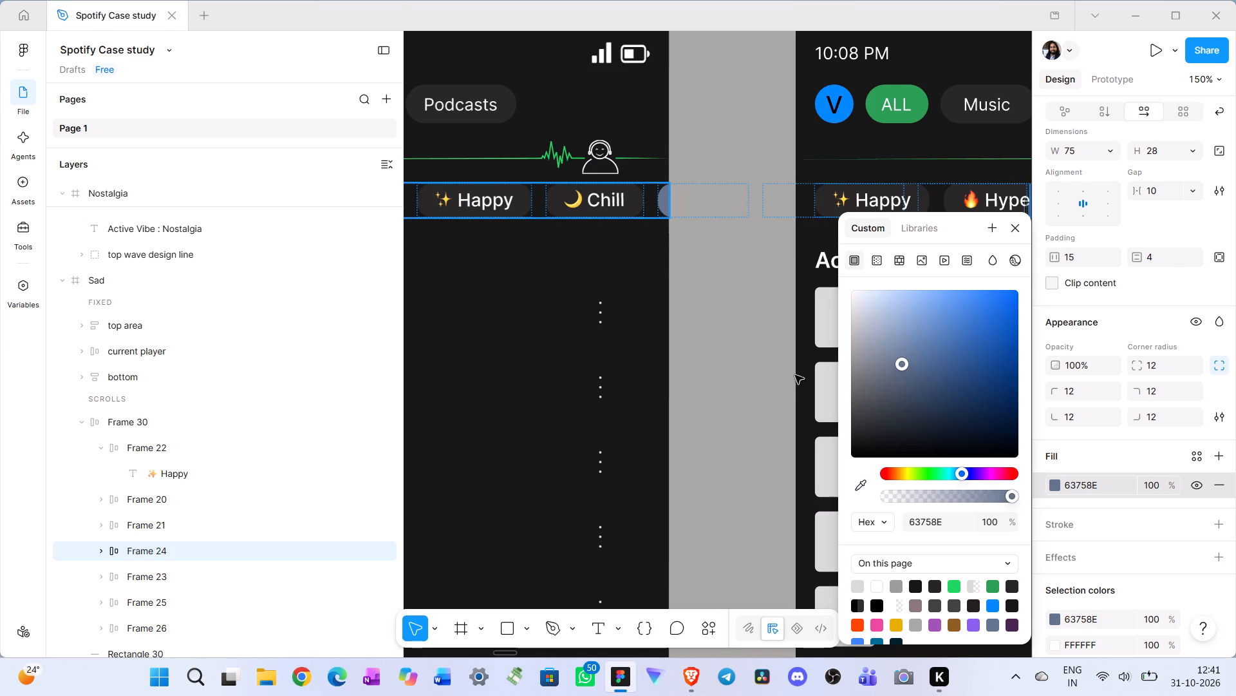
pyautogui.click(728, 398)
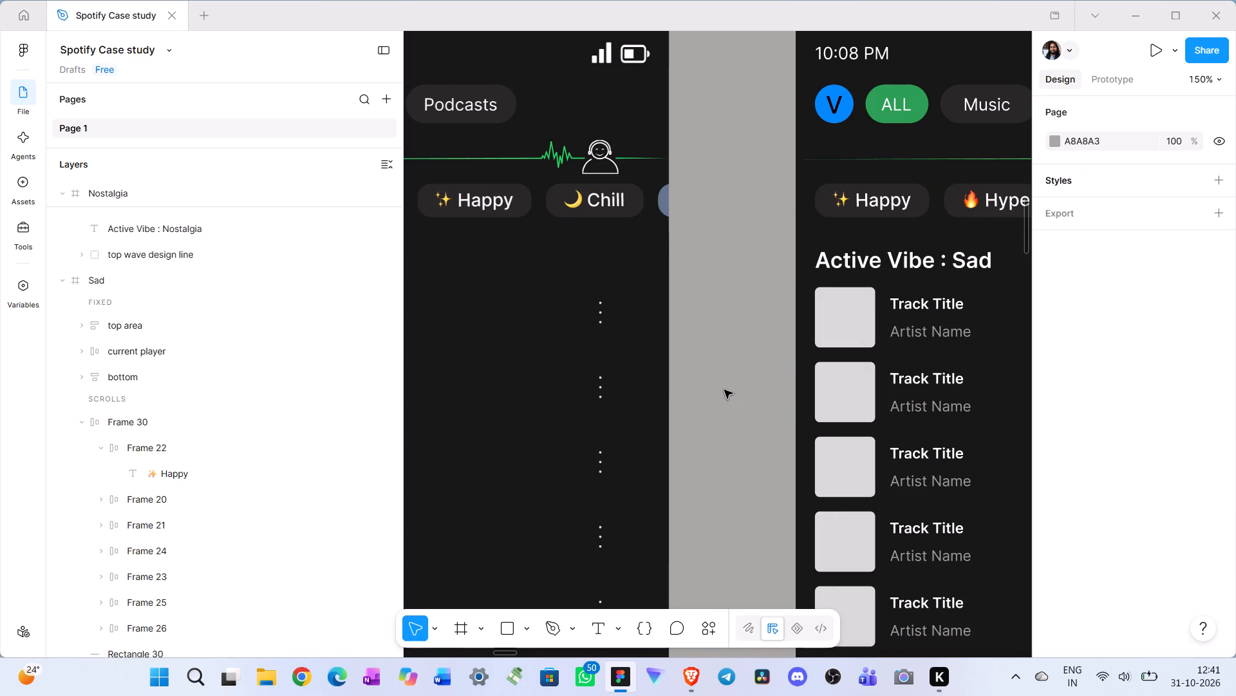
# Replace the 63758E colour in the Chill screen's vibe row (Frame 31) with 282727, sampled from its Chill chip.
pyautogui.hscroll(-1, 721, 384)
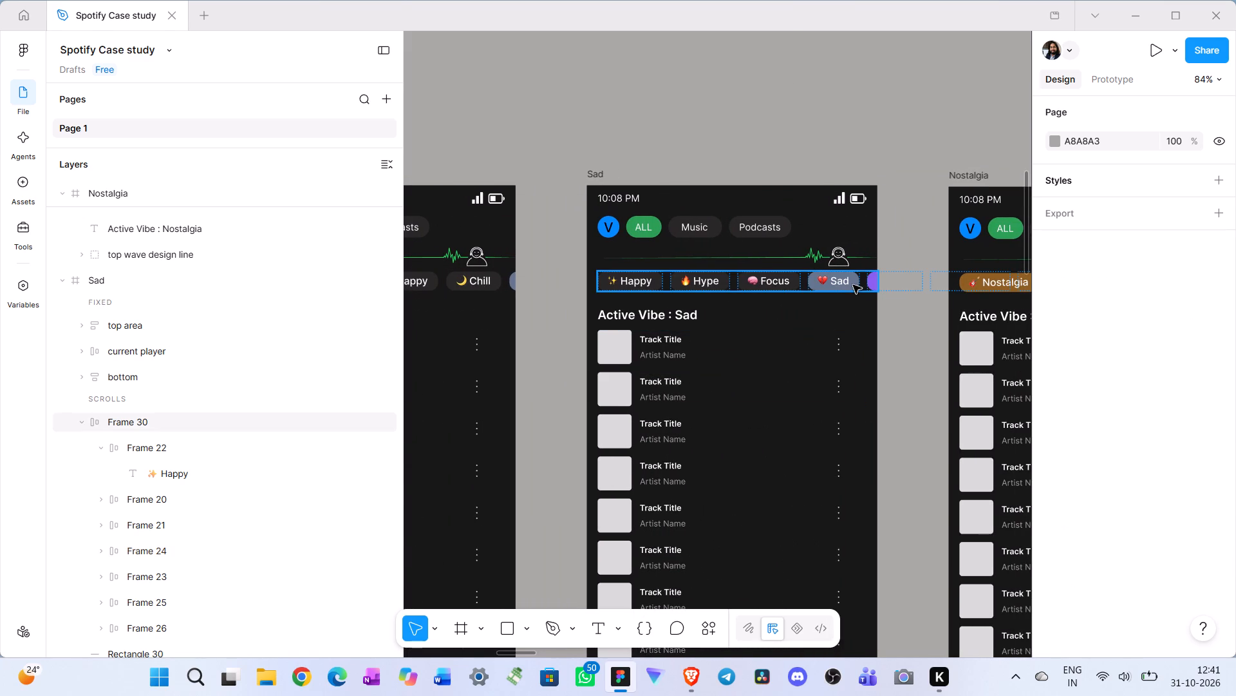
pyautogui.click(853, 285)
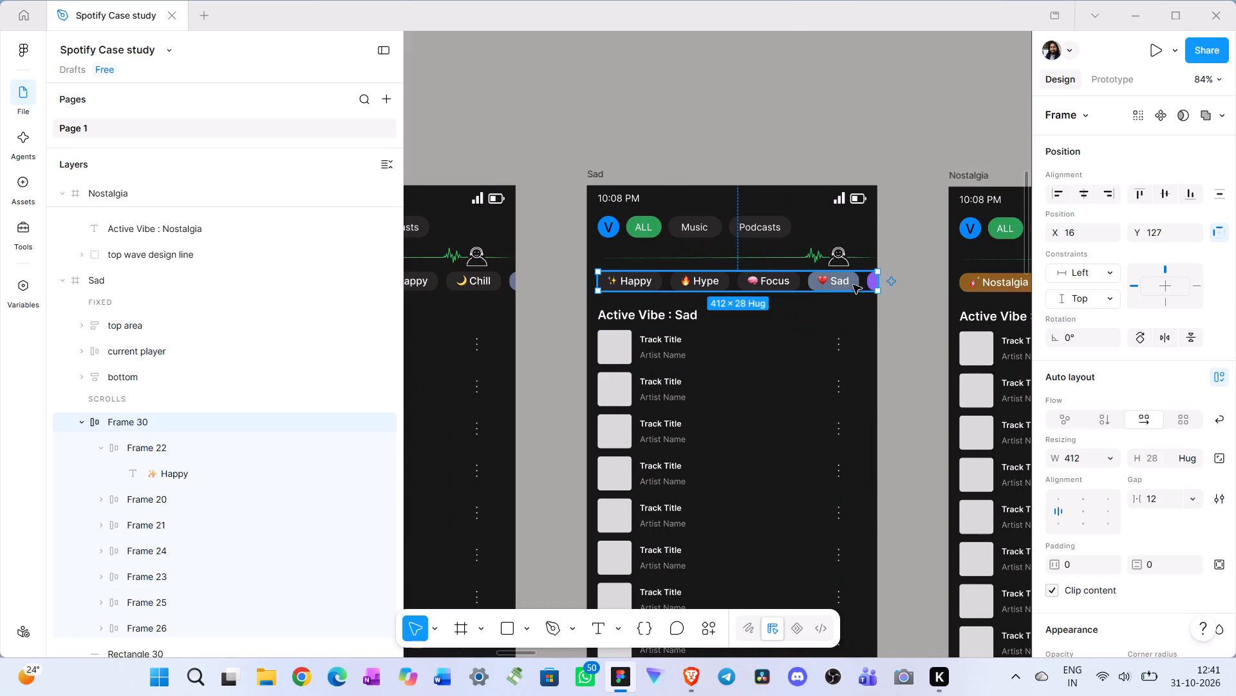
pyautogui.hscroll(1, 675, 351)
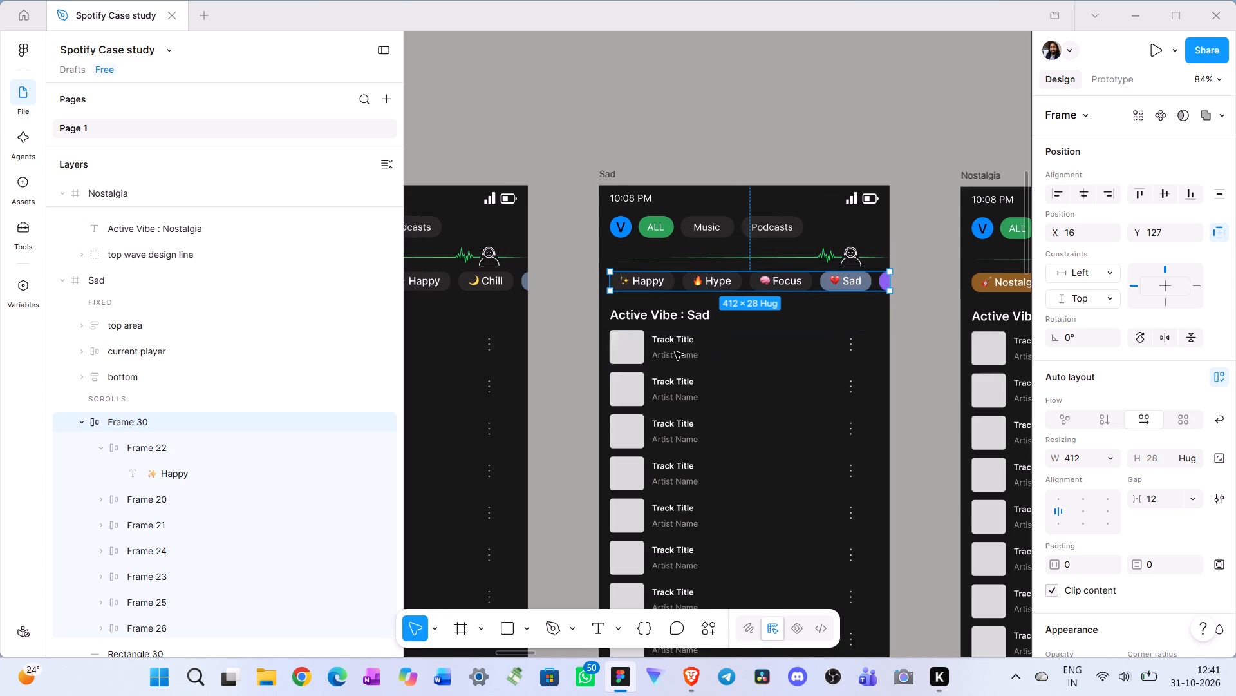
pyautogui.hscroll(1, 675, 351)
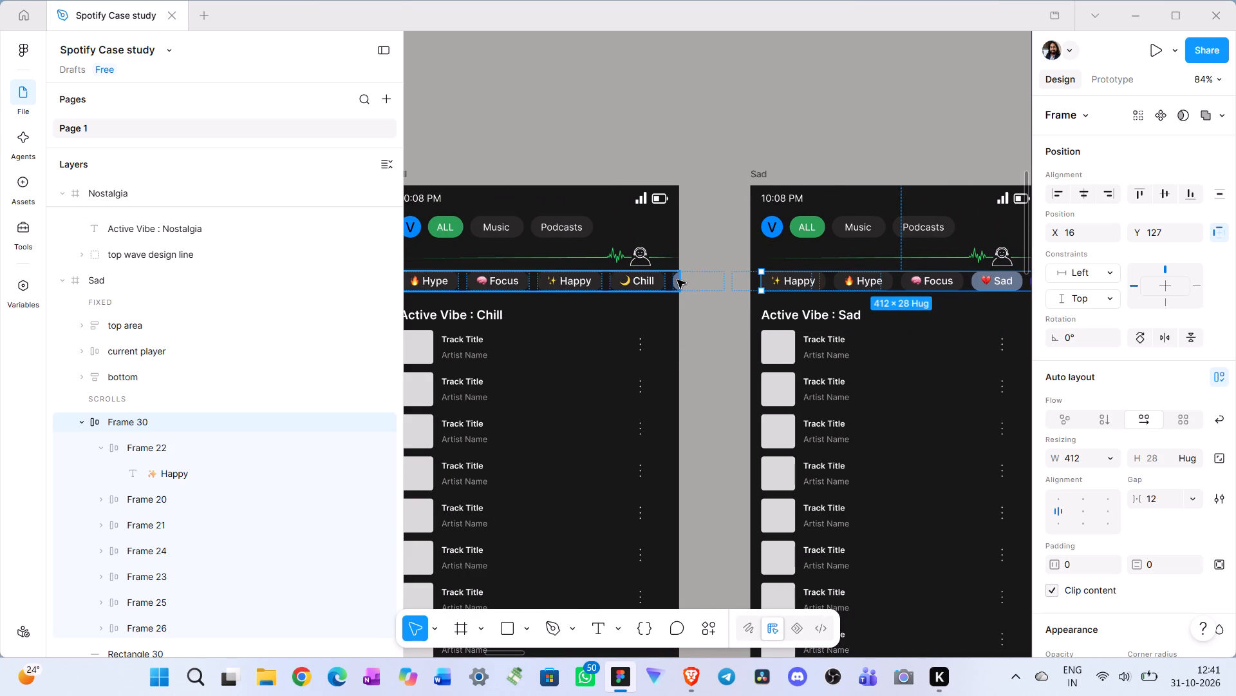
pyautogui.click(677, 280)
pyautogui.scroll(-1, 1105, 460)
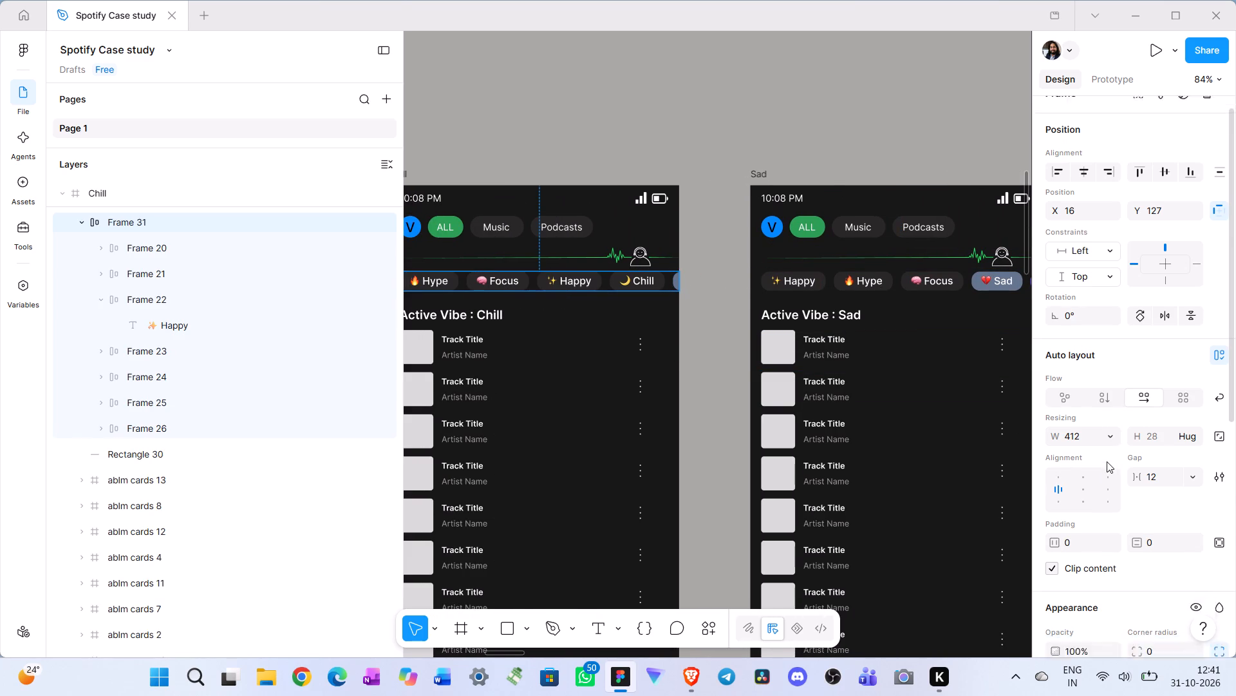
pyautogui.scroll(-1, 1107, 461)
pyautogui.hscroll(-1, 1052, 463)
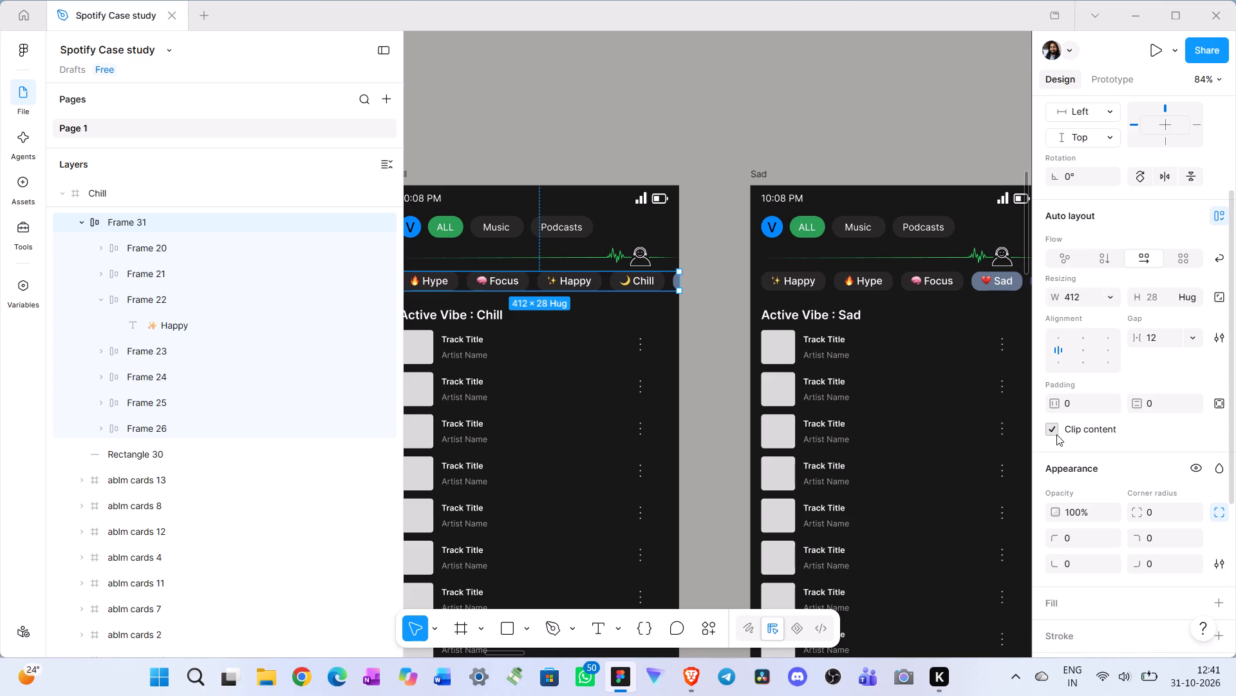
pyautogui.scroll(-2, 1100, 523)
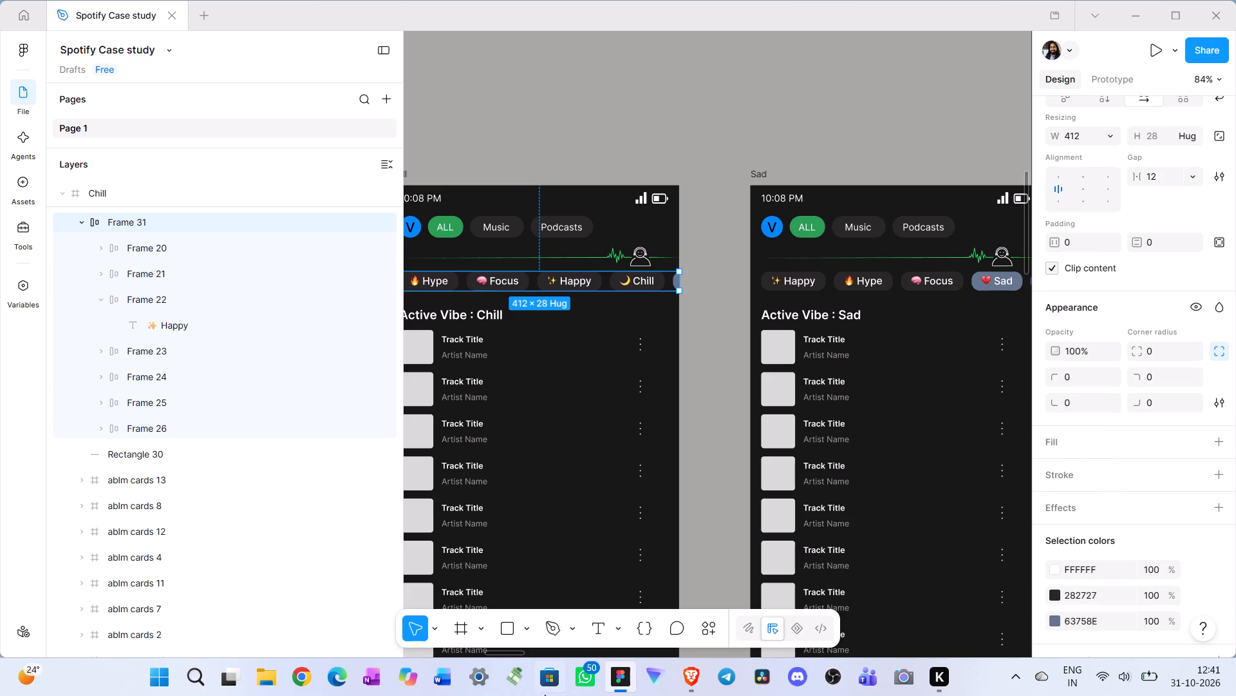
pyautogui.click(1053, 619)
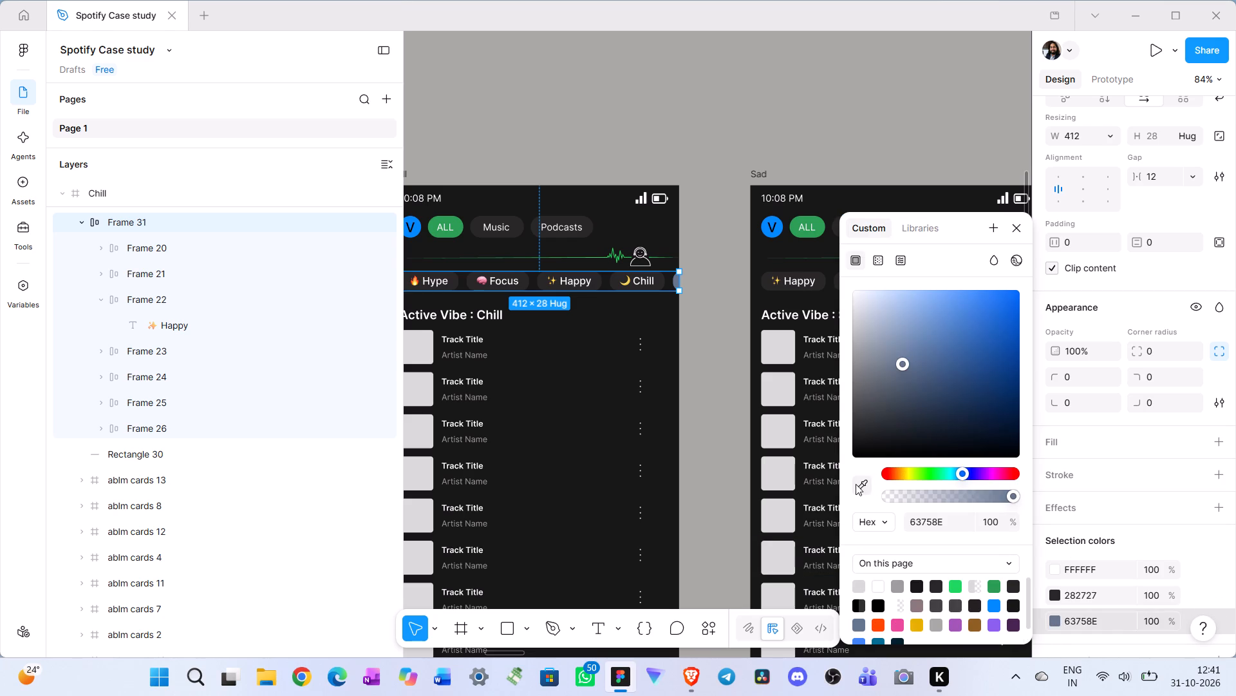
pyautogui.click(854, 484)
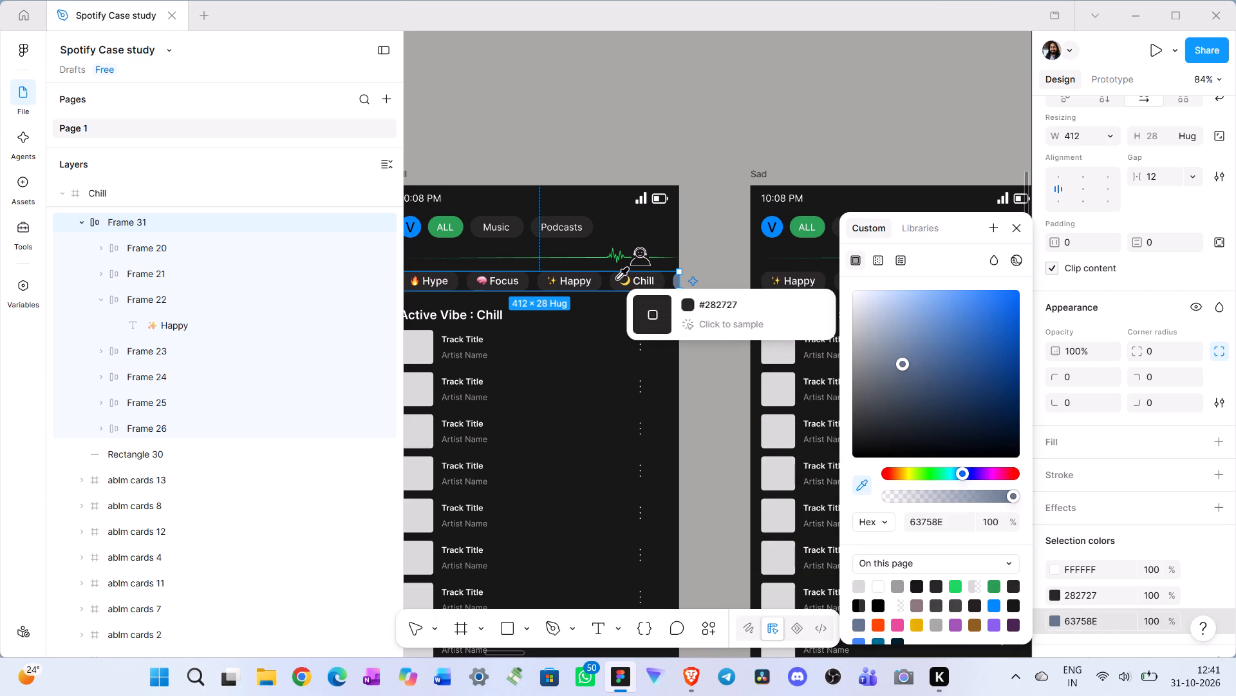
pyautogui.click(617, 280)
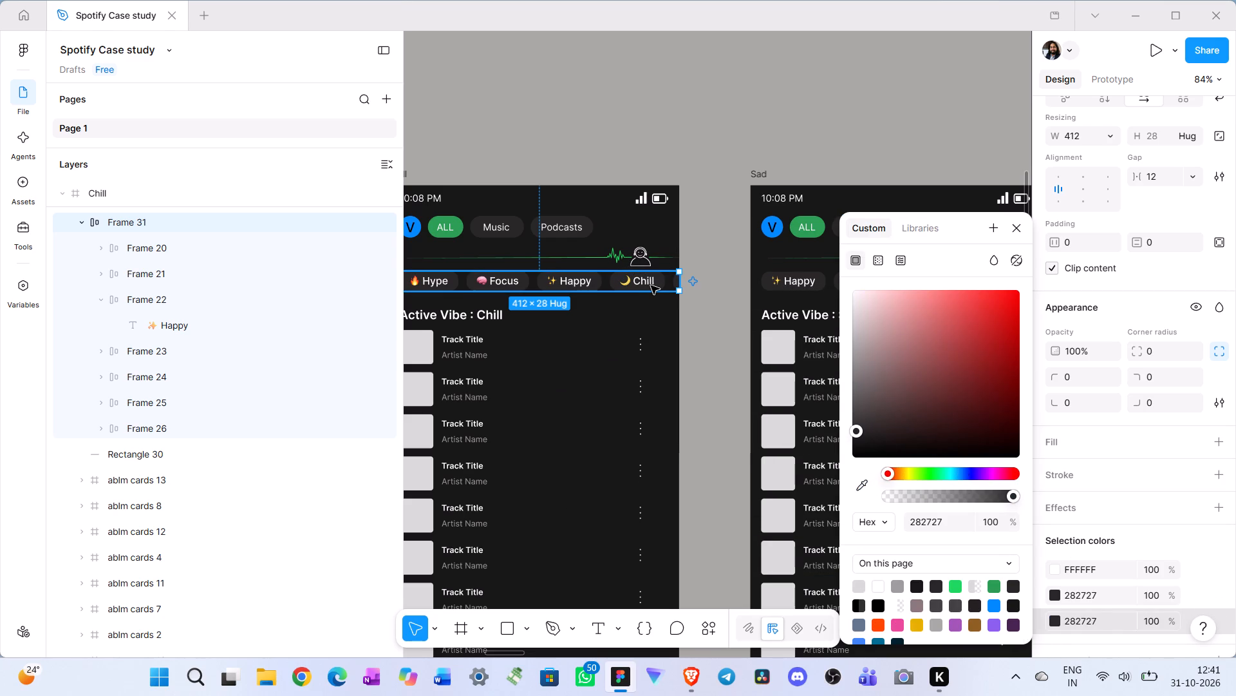
# Set the Chill chip's fill on the Chill screen to 8A5FED, sampled from the Chill chip on the Sad screen.
pyautogui.click(651, 285)
pyautogui.doubleClick(660, 284)
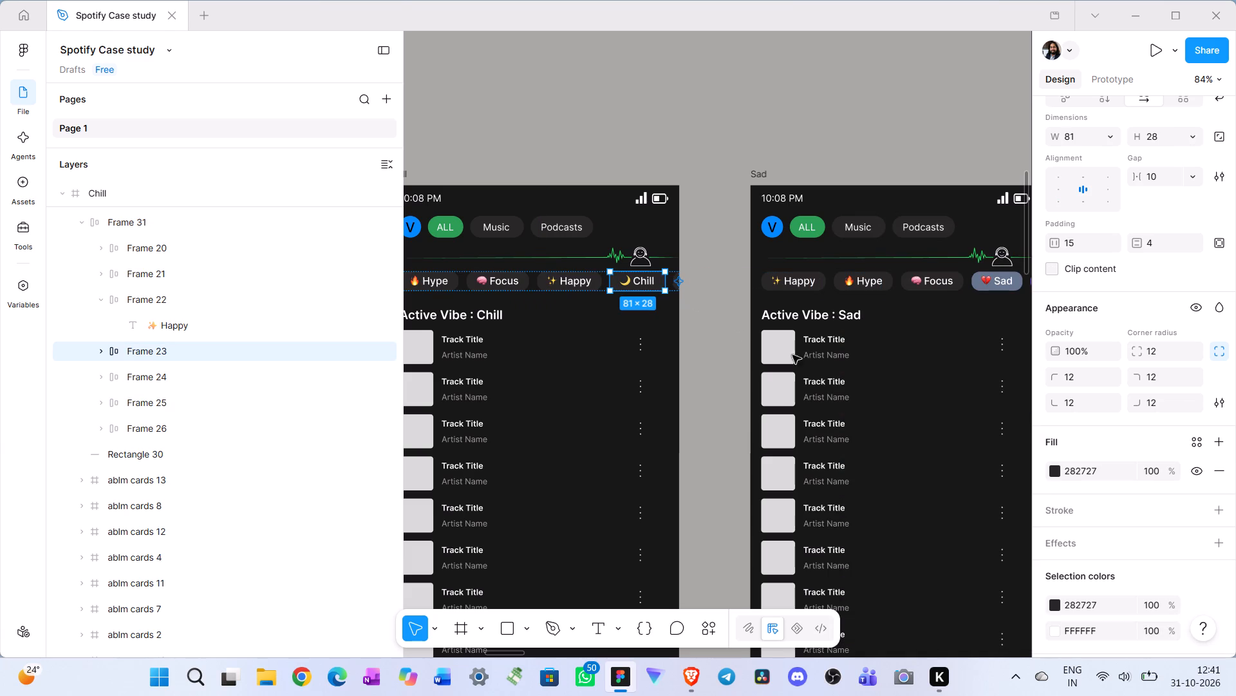
pyautogui.click(1055, 602)
pyautogui.click(862, 483)
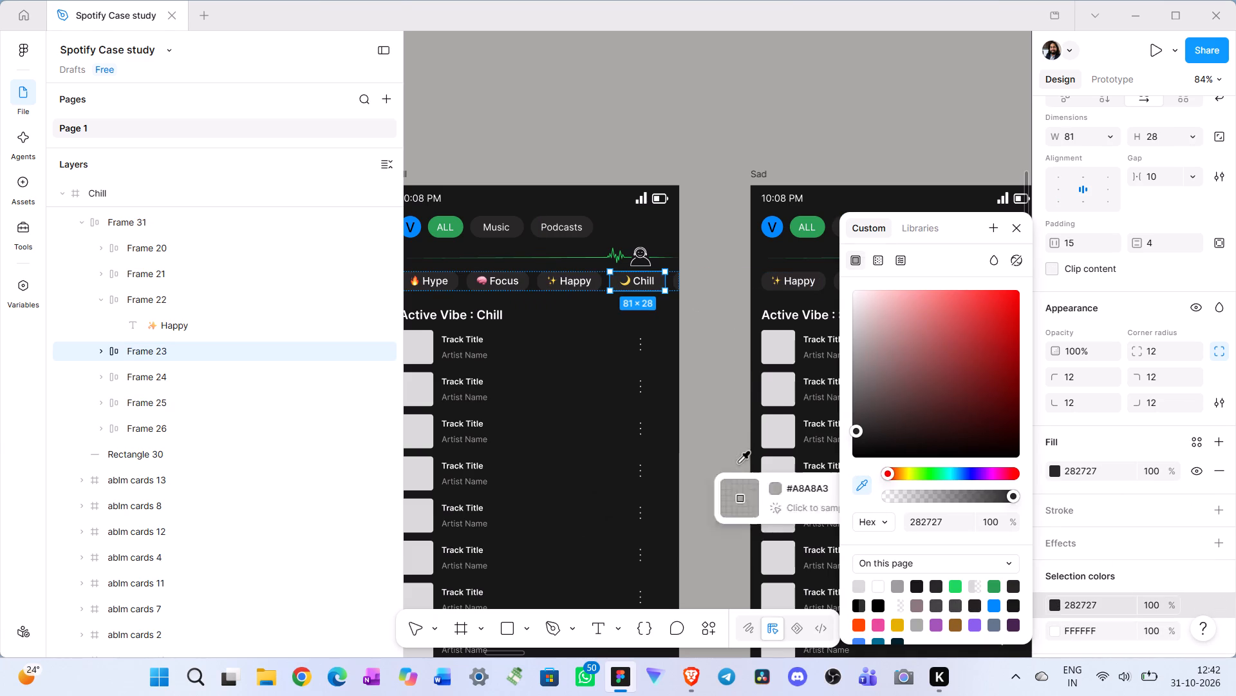
pyautogui.hscroll(-4, 737, 461)
pyautogui.click(693, 282)
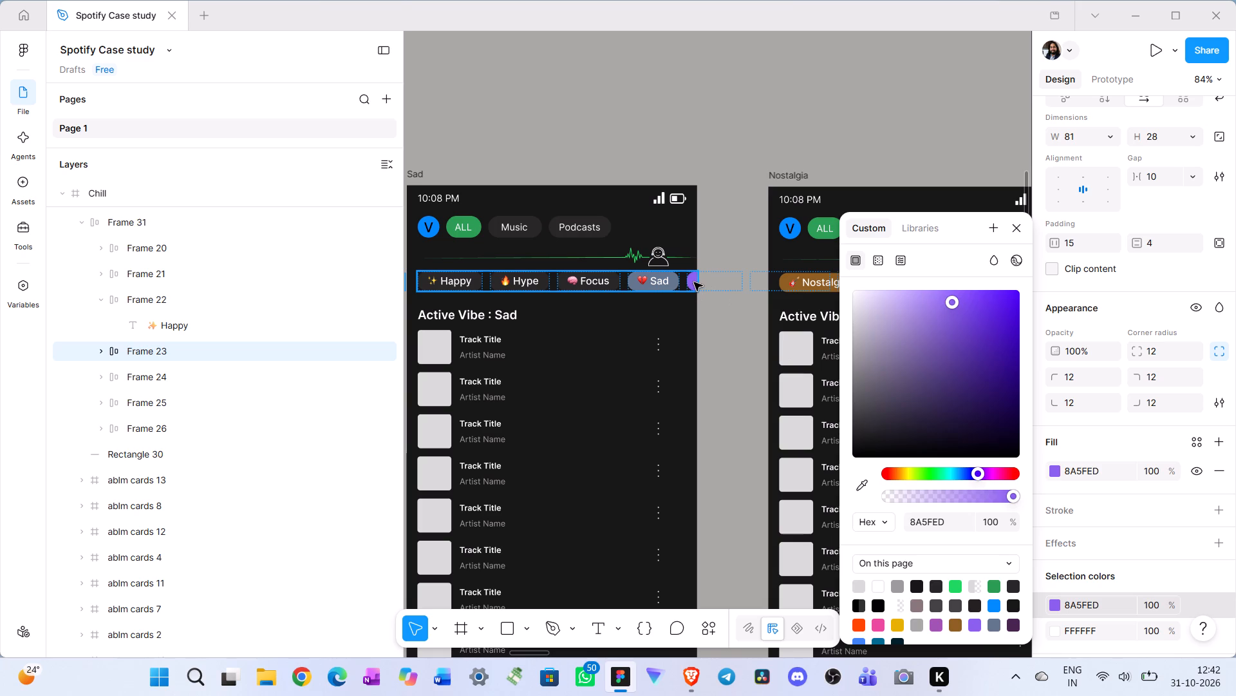
# Set the Chill chip's fill on the Sad screen to 282727, sampled from the Hype chip on the same screen.
pyautogui.click(694, 282)
pyautogui.hscroll(1, 715, 301)
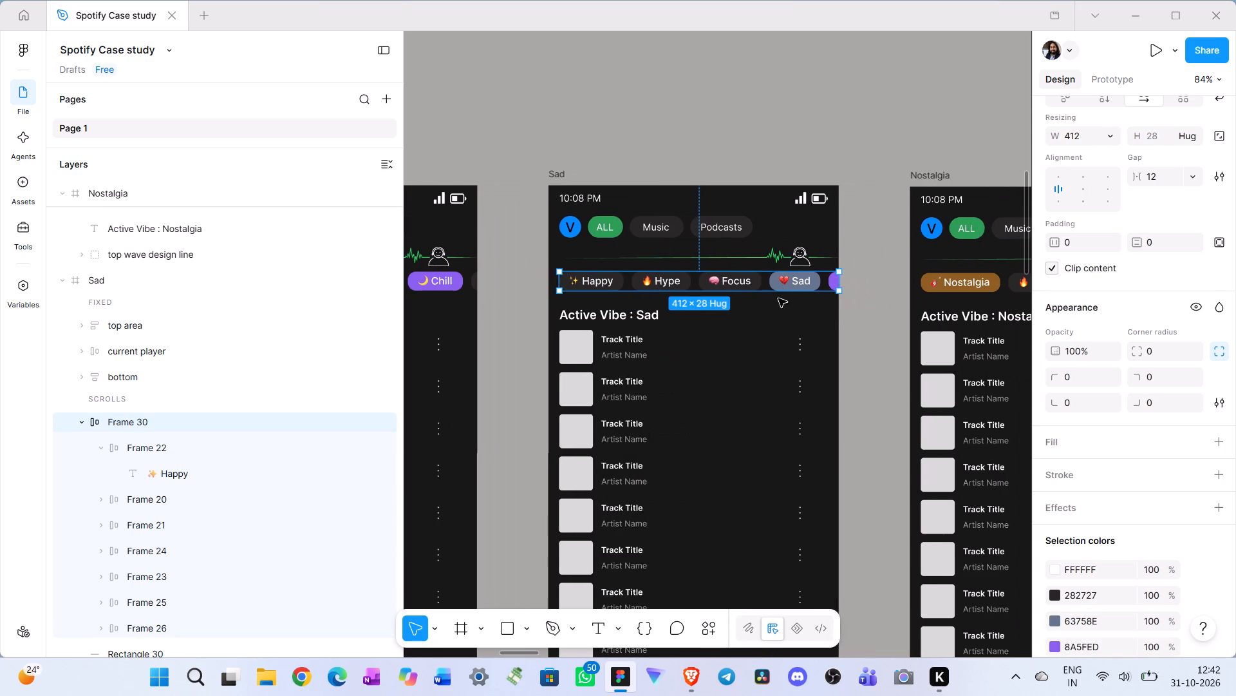
pyautogui.hscroll(1, 778, 298)
pyautogui.doubleClick(834, 282)
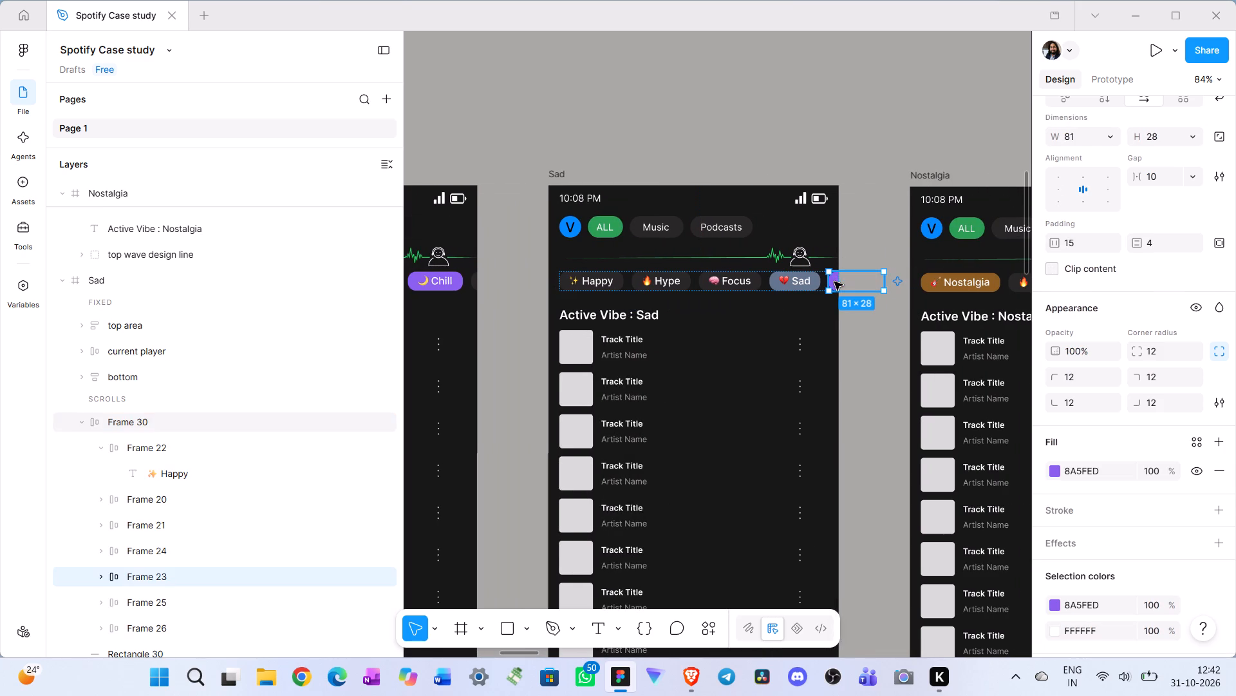
pyautogui.click(1054, 469)
pyautogui.click(856, 489)
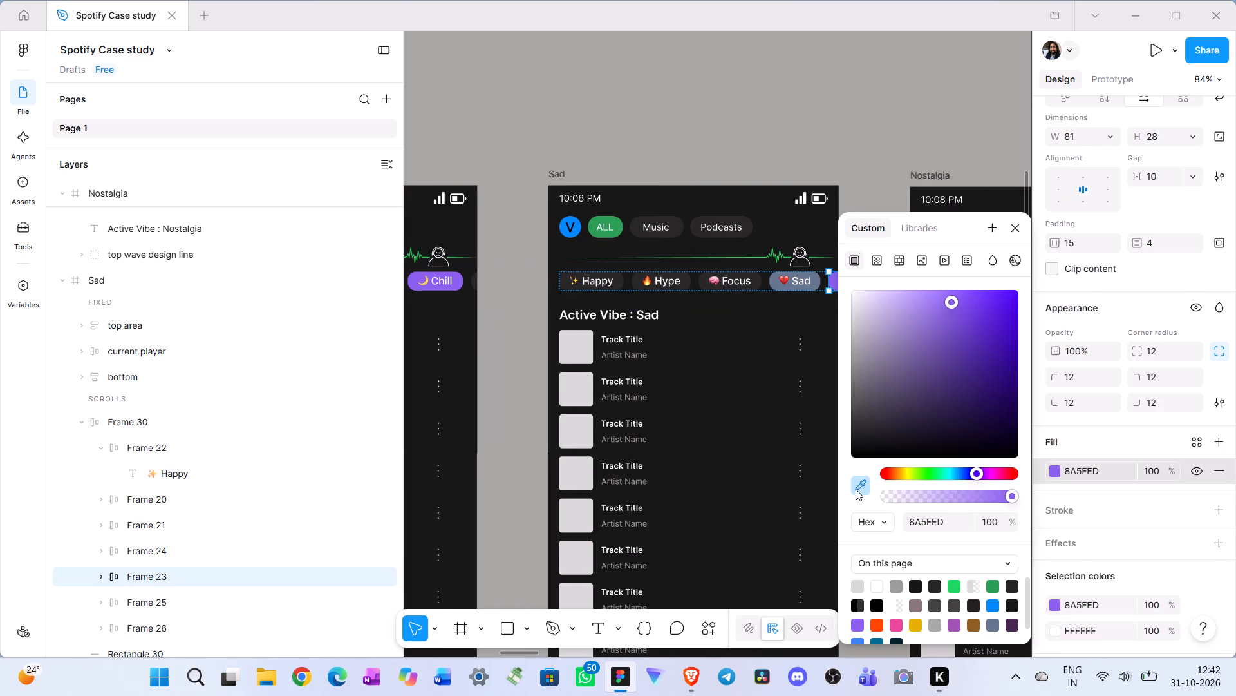
pyautogui.click(686, 284)
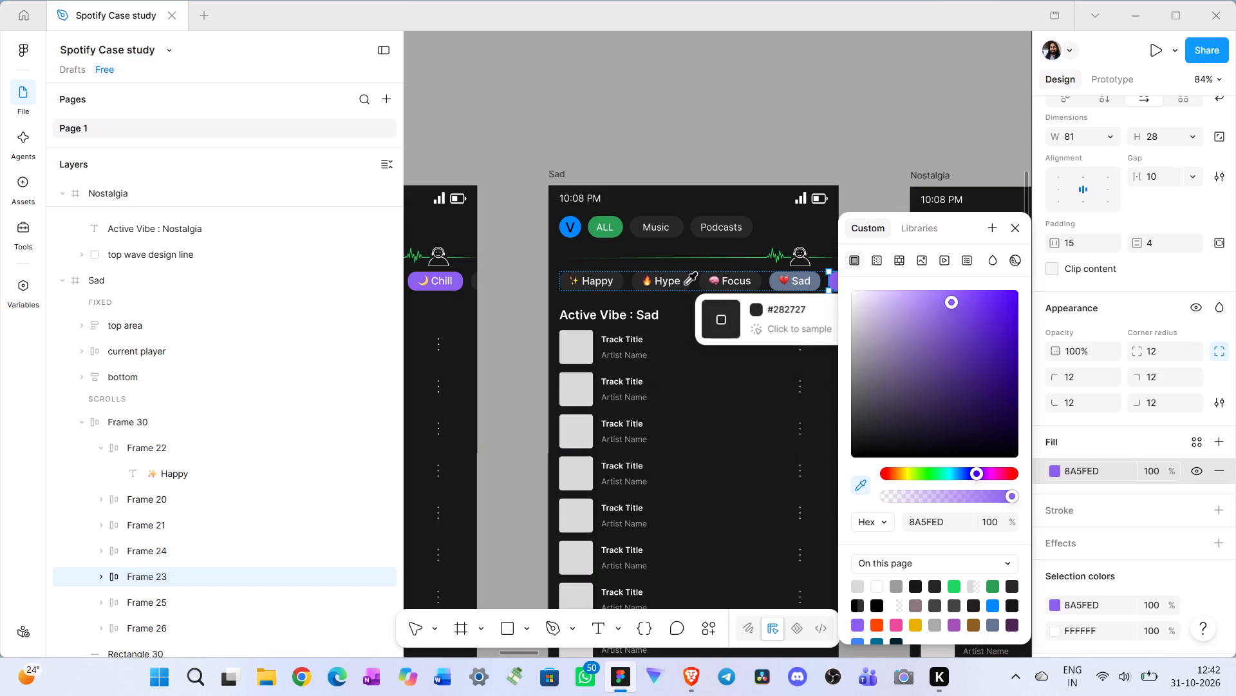
pyautogui.click(779, 110)
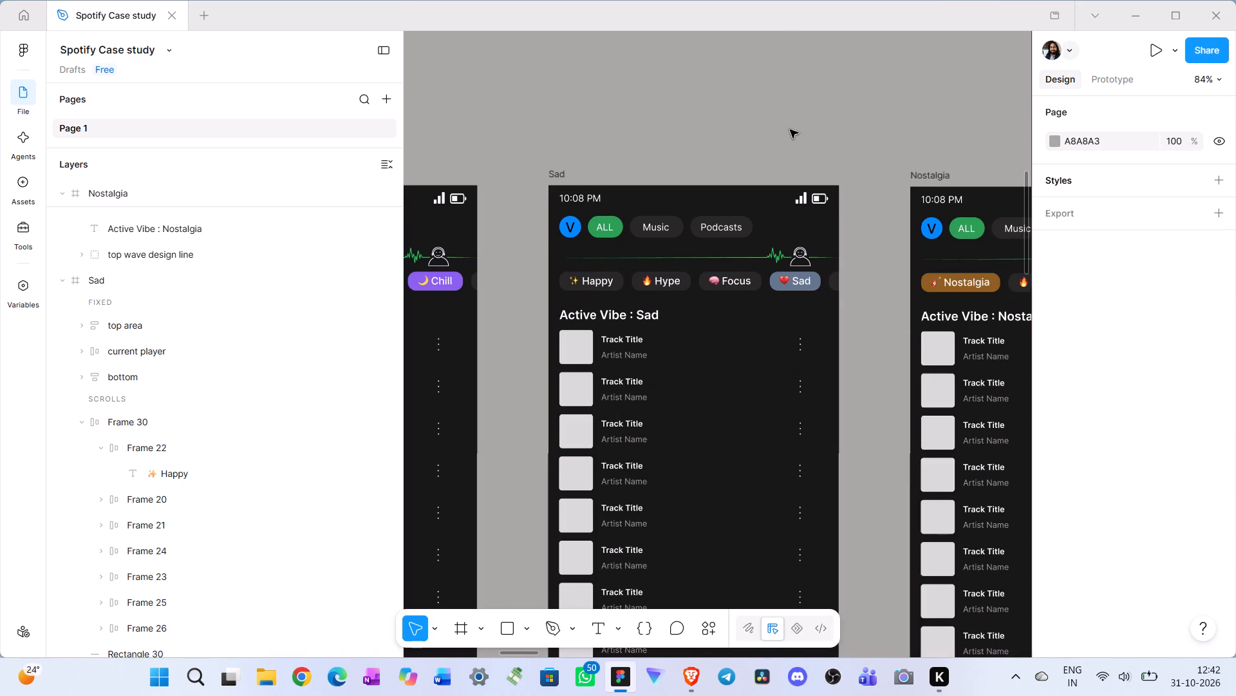
# Move the Chill chip to the first position in the Chill screen's vibe row (Frame 31).
pyautogui.hscroll(1, 790, 133)
pyautogui.hscroll(1, 756, 253)
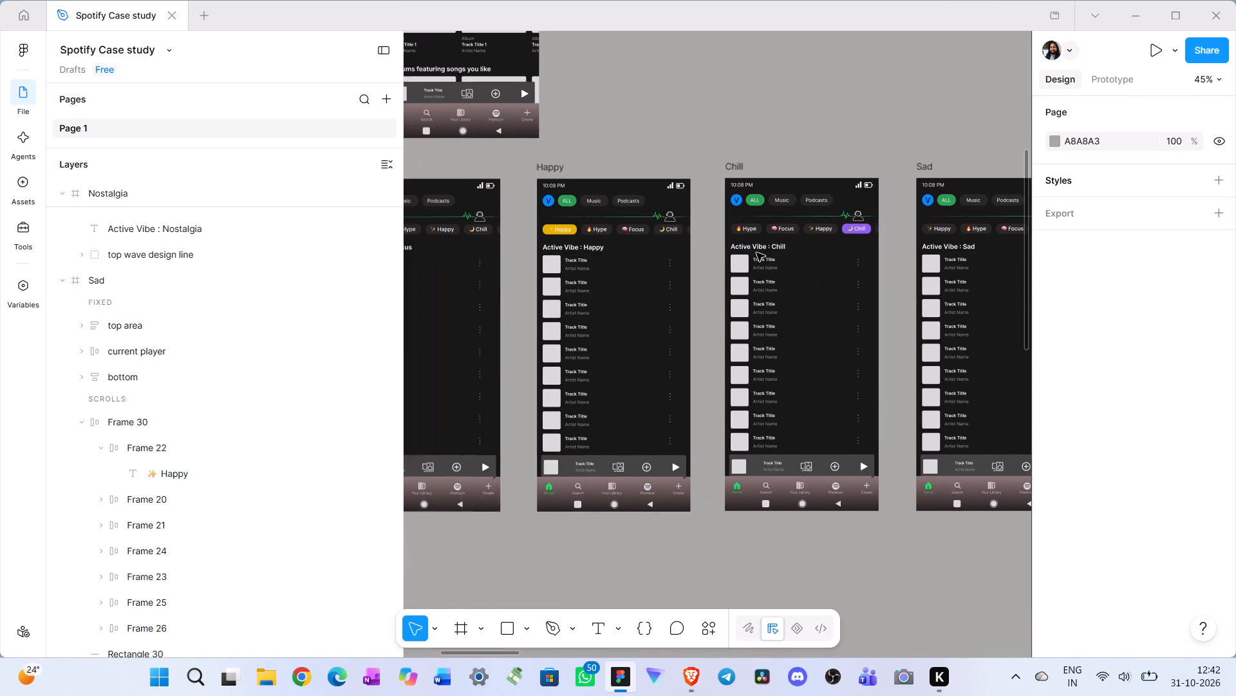
pyautogui.click(980, 200)
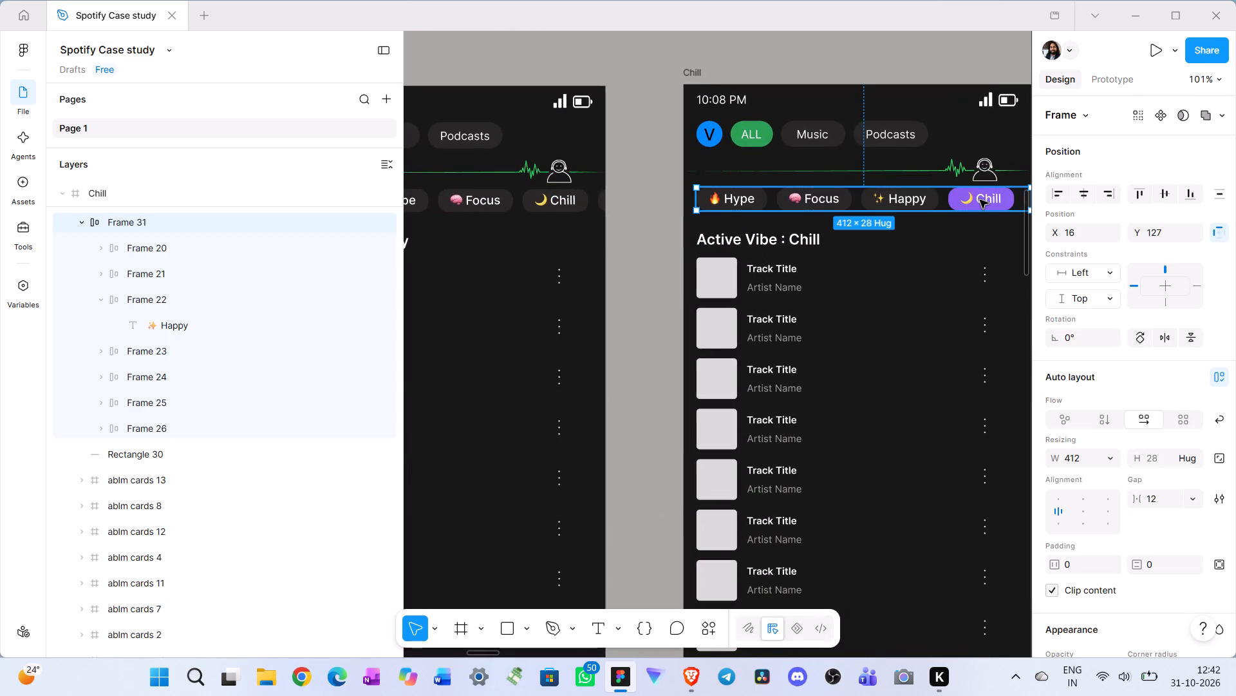
pyautogui.doubleClick(980, 200)
pyautogui.press('Left')
pyautogui.press('Left')
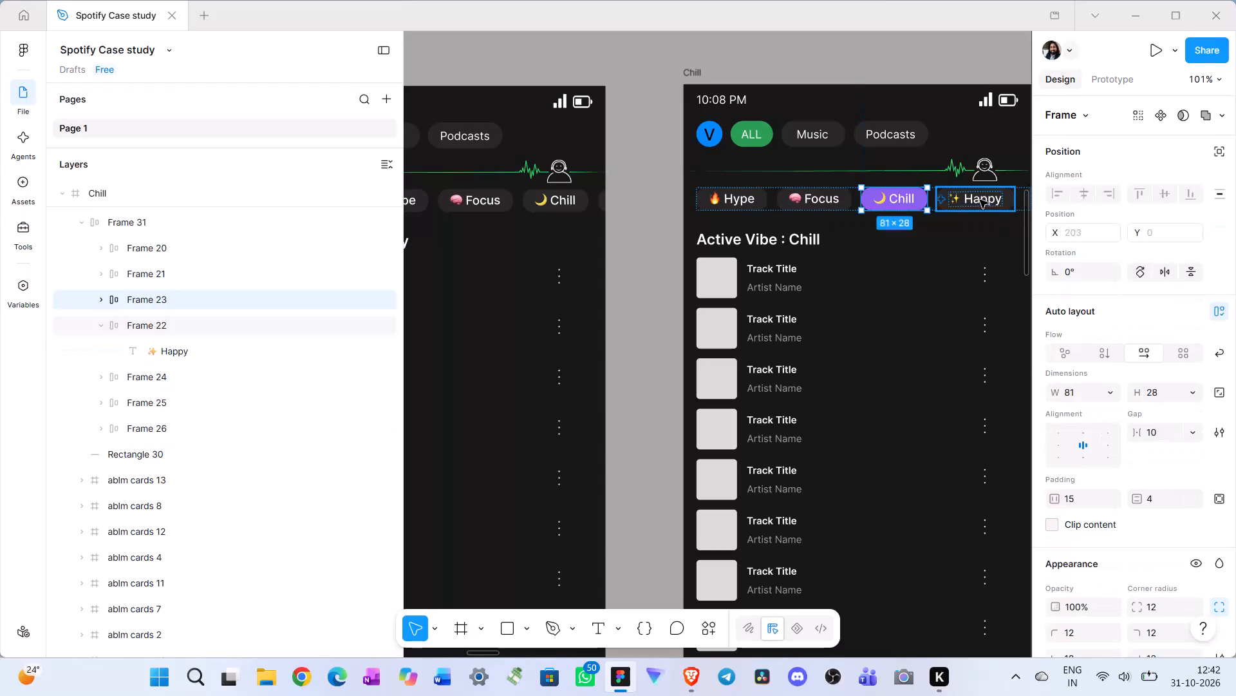
pyautogui.press('Left')
# Move the Sad chip to the first position in the Sad screen's vibe row (Frame 30).
pyautogui.hscroll(-3, 980, 200)
pyautogui.click(905, 198)
pyautogui.doubleClick(905, 198)
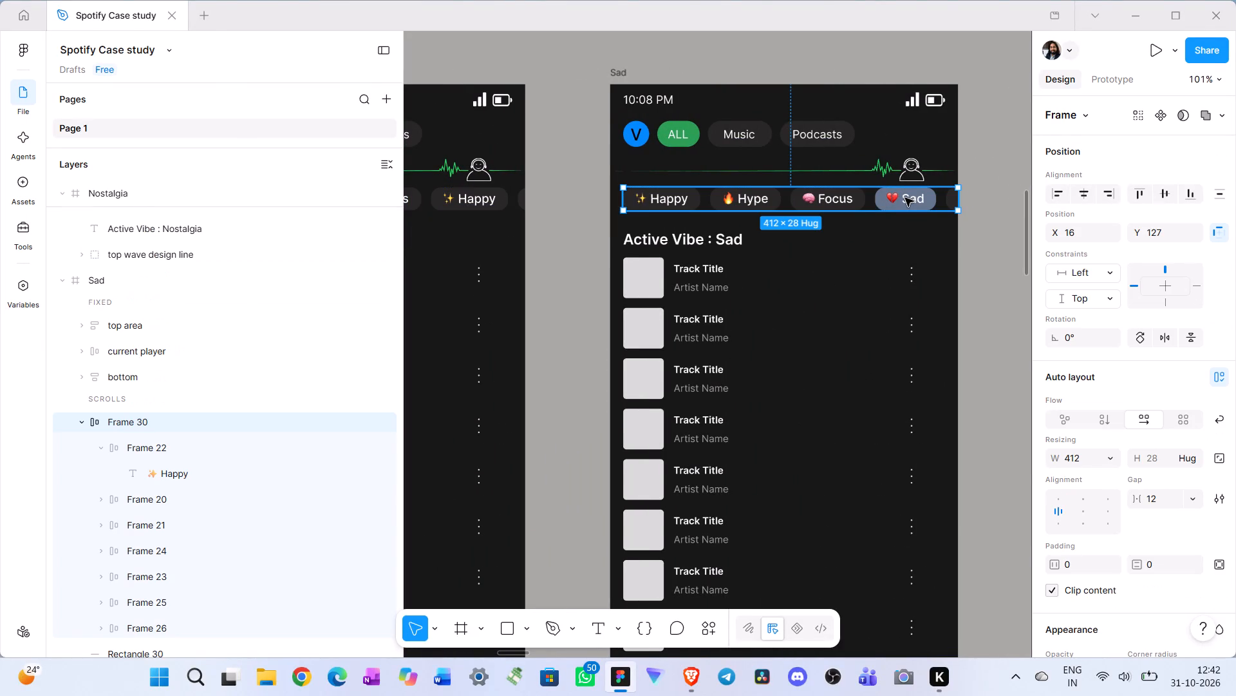
pyautogui.press('Left')
pyautogui.press('Left')
pyautogui.press('Left')
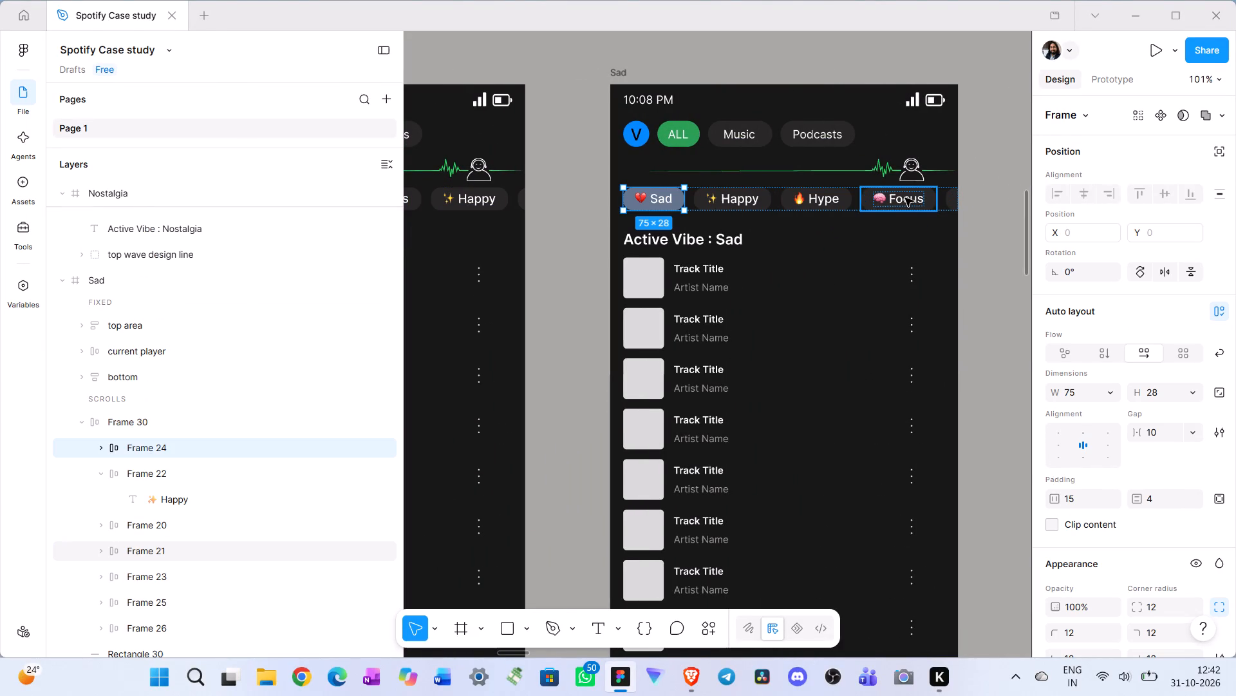
# Examine the vibe chip order on the Nostalgia screen and its neighbouring vibe screens.
pyautogui.hscroll(-1, 905, 198)
pyautogui.click(948, 198)
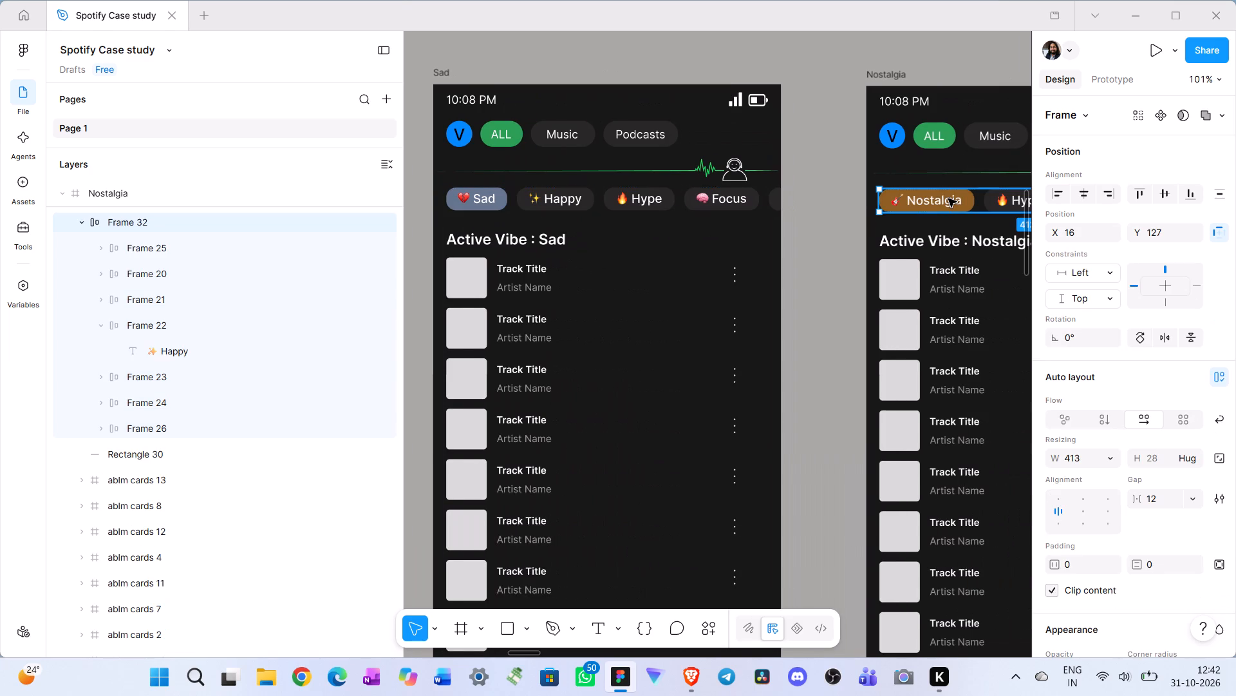
pyautogui.hscroll(-2, 948, 198)
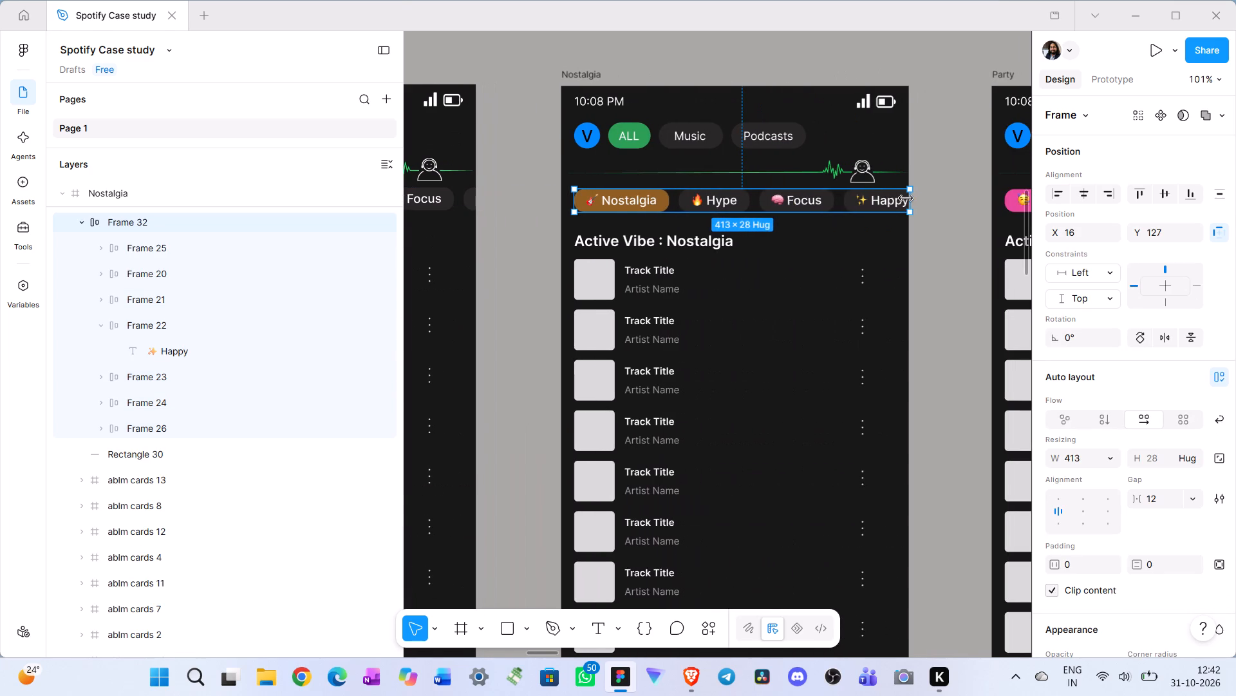
pyautogui.hscroll(-2, 906, 198)
pyautogui.hscroll(4, 906, 198)
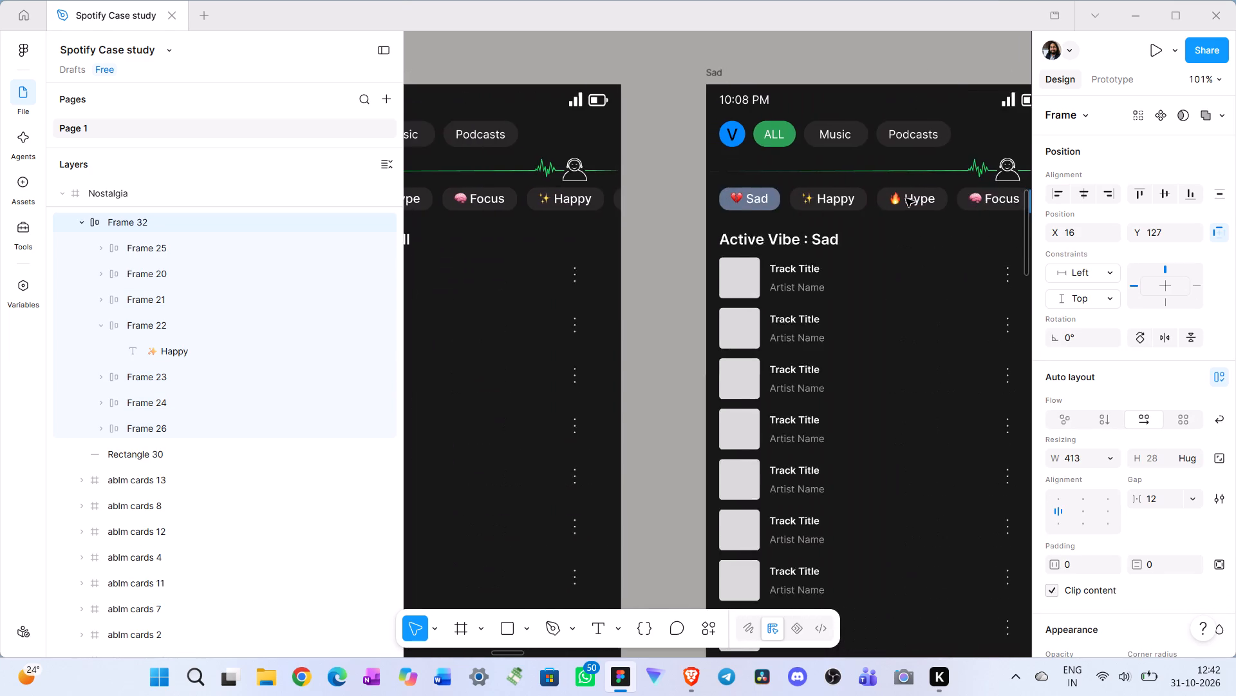
pyautogui.hscroll(3, 906, 198)
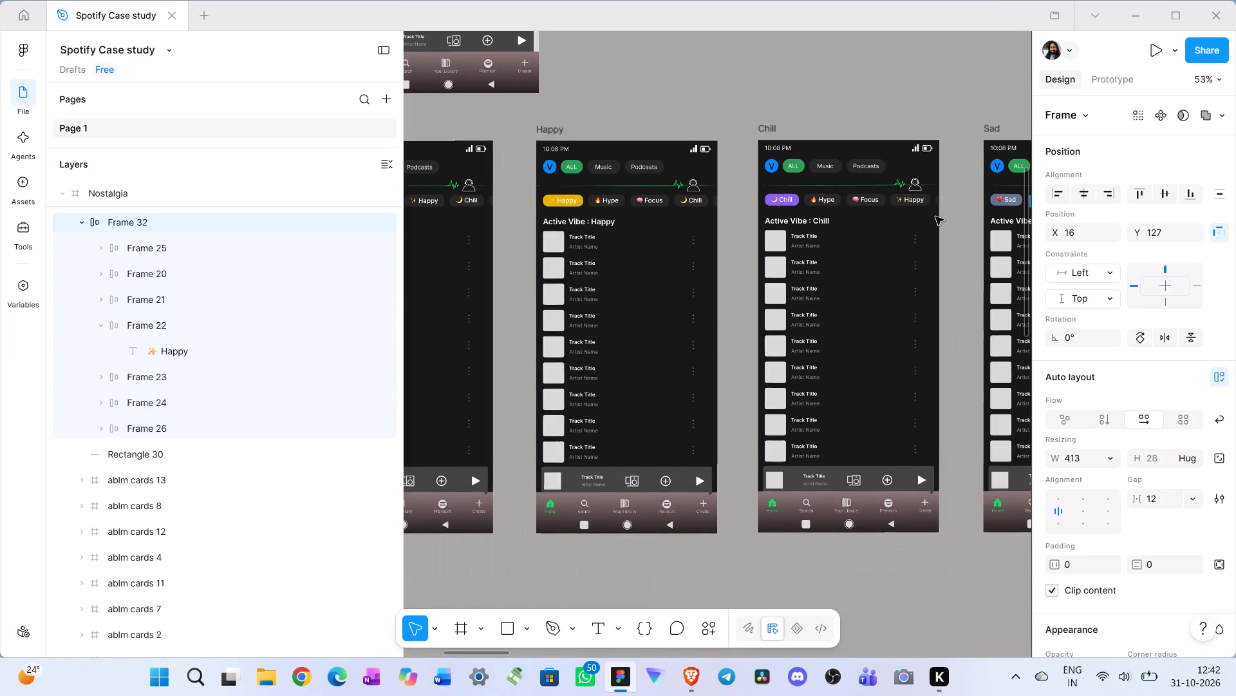
# Examine the prototype connections running from the vibe chips on the Happy and Chill screens.
pyautogui.click(760, 126)
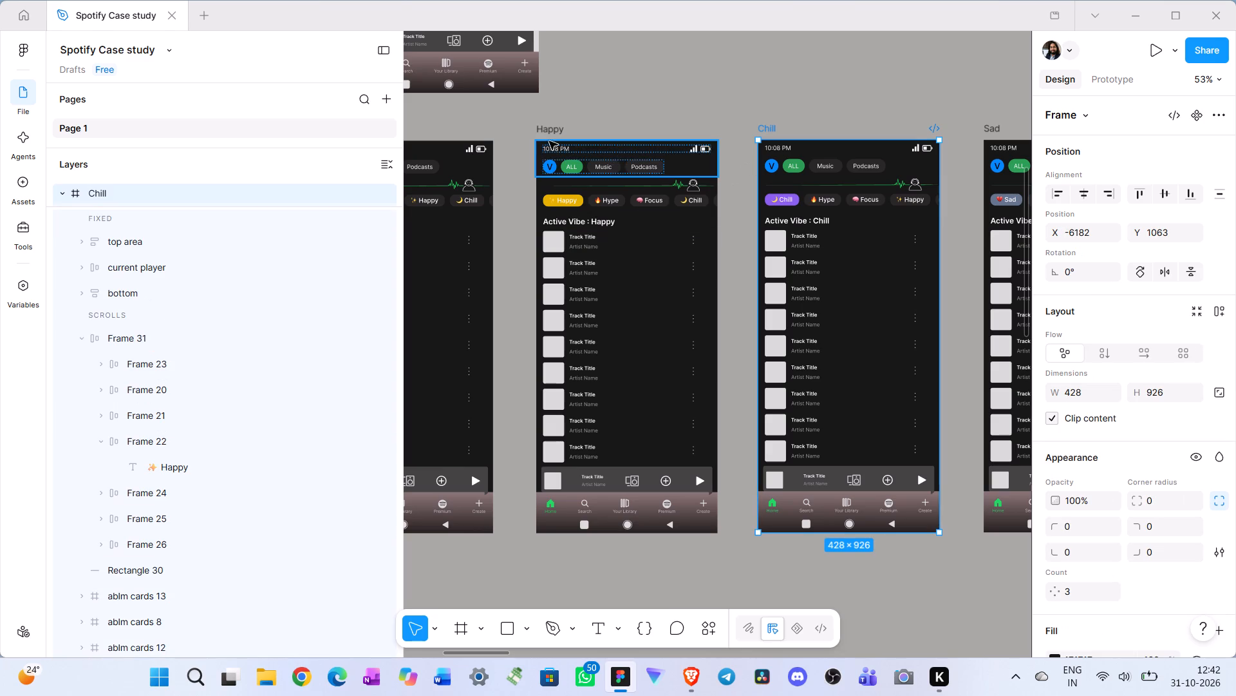
pyautogui.click(546, 128)
pyautogui.click(1115, 76)
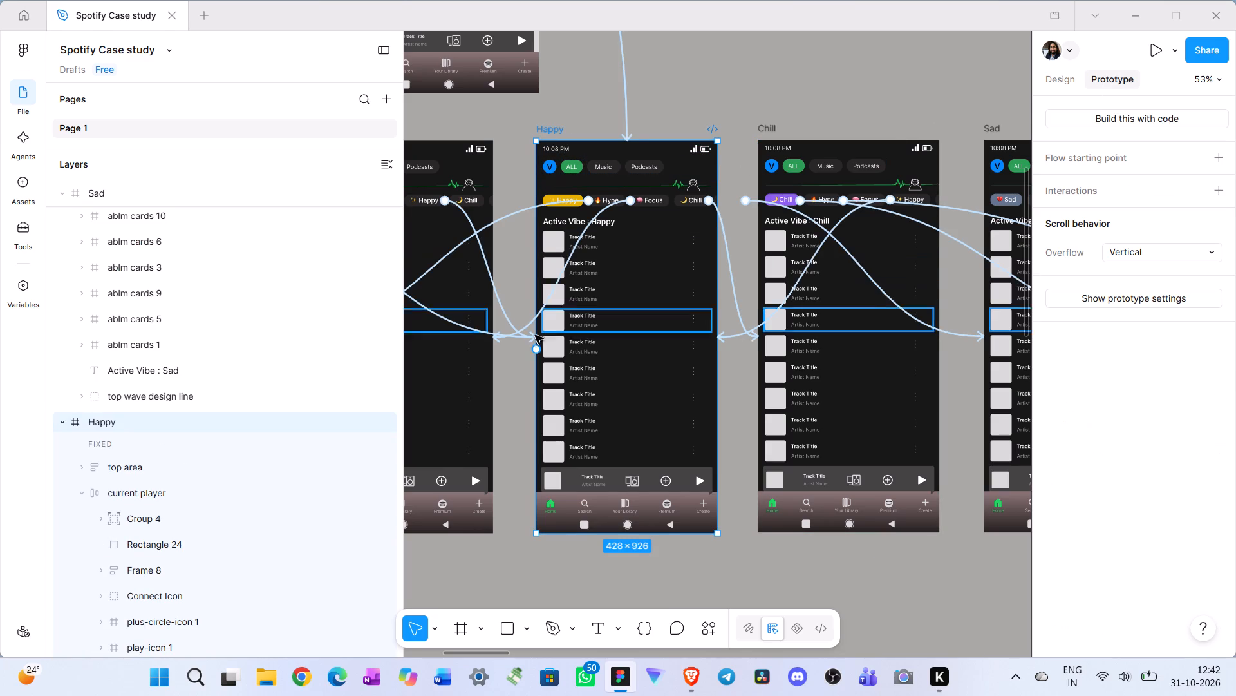
pyautogui.hscroll(-1, 775, 139)
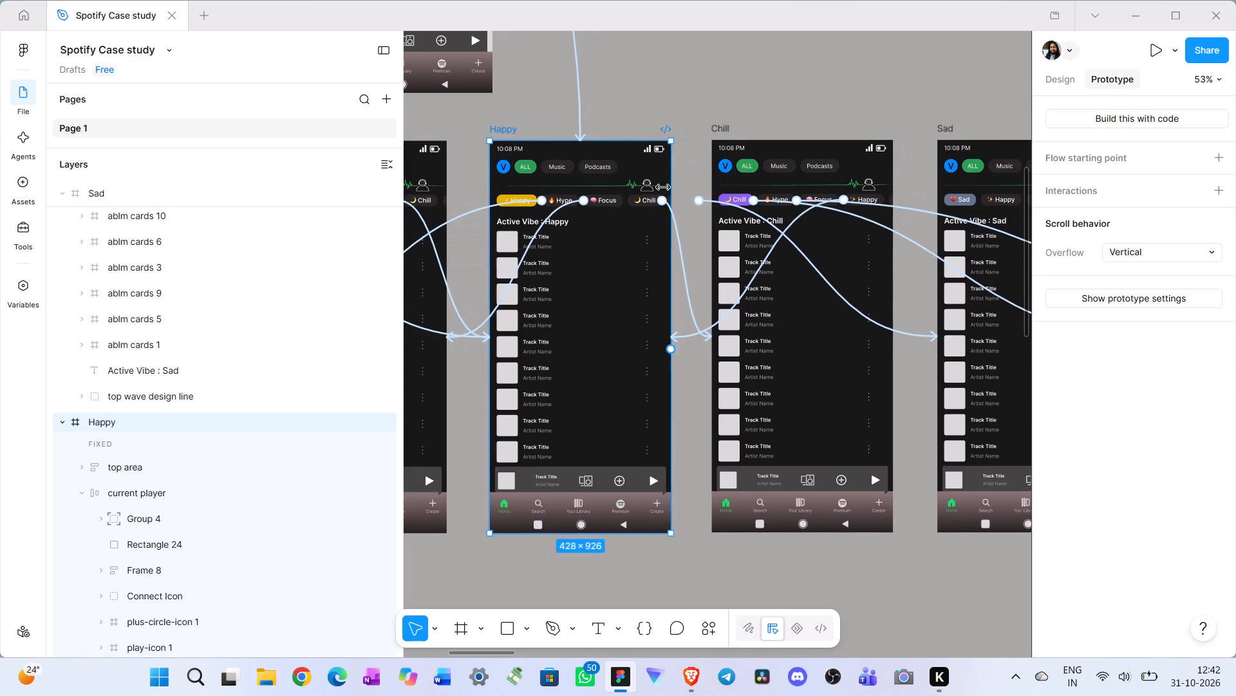
pyautogui.hscroll(-1, 663, 188)
pyautogui.click(625, 206)
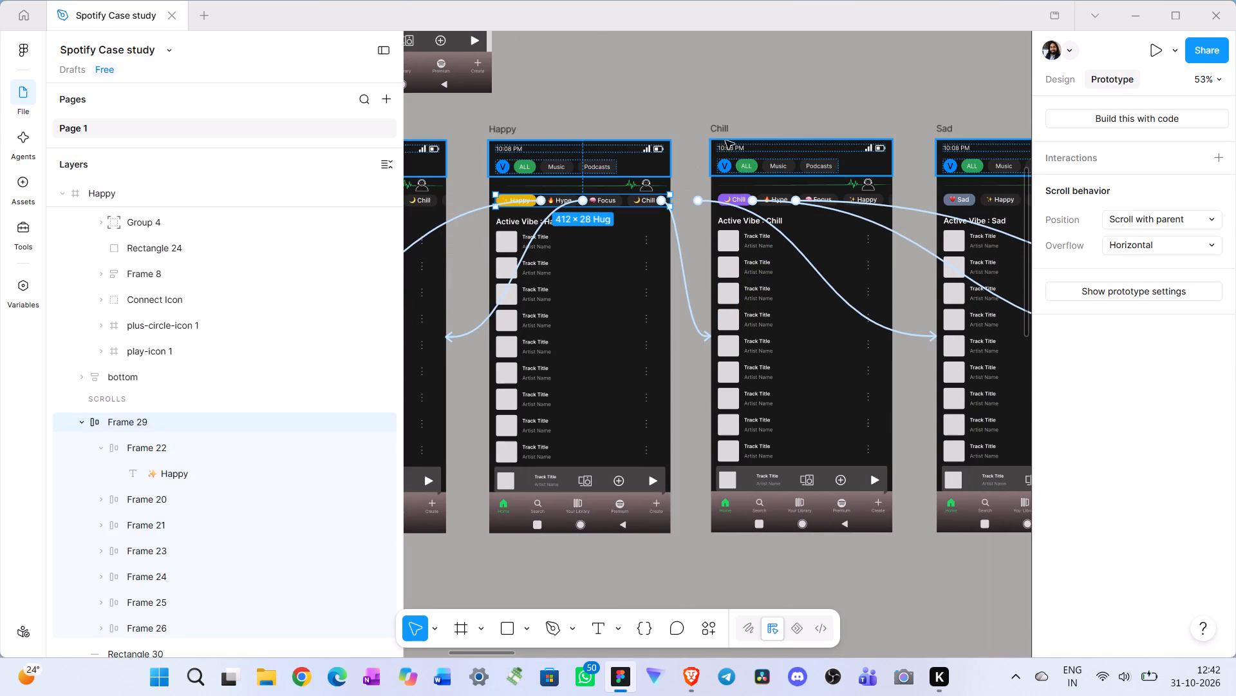
pyautogui.click(724, 126)
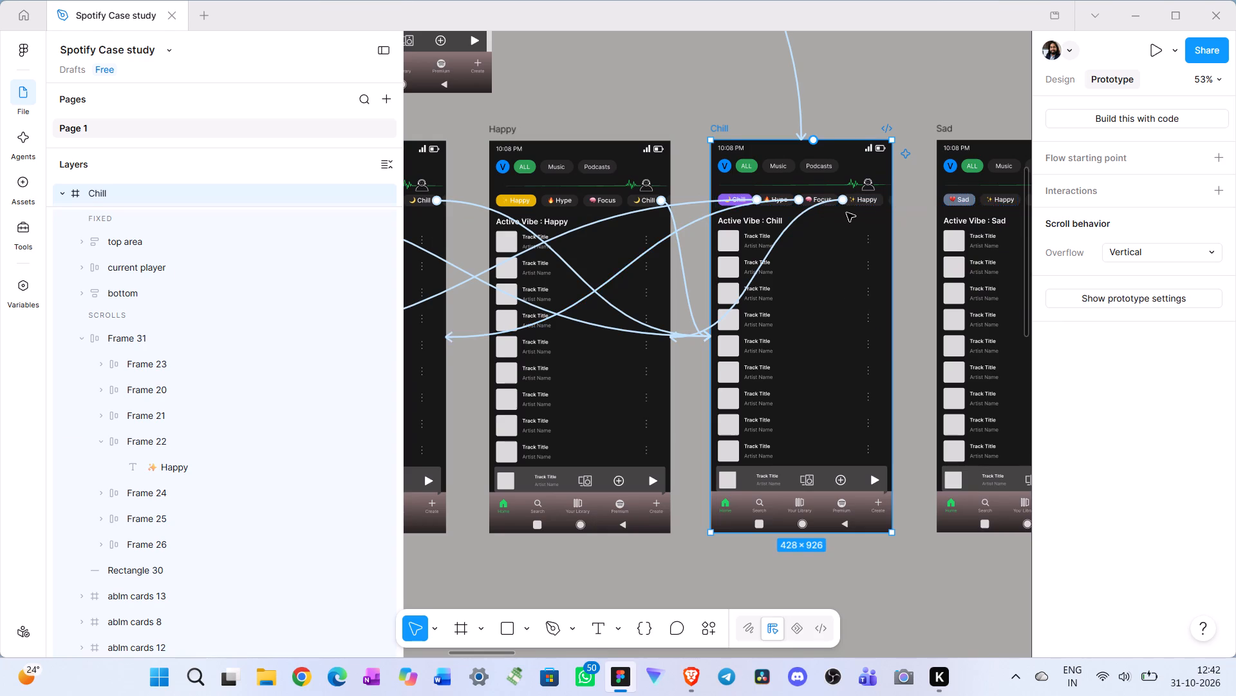
pyautogui.click(870, 195)
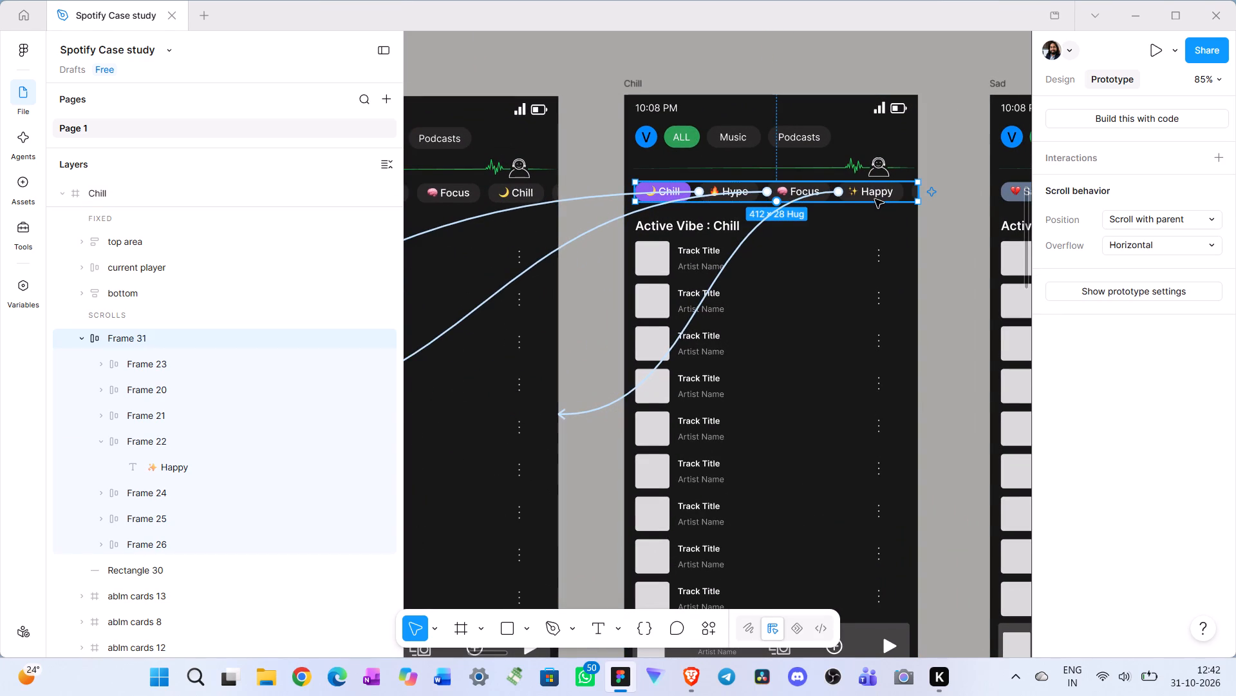
pyautogui.click(630, 79)
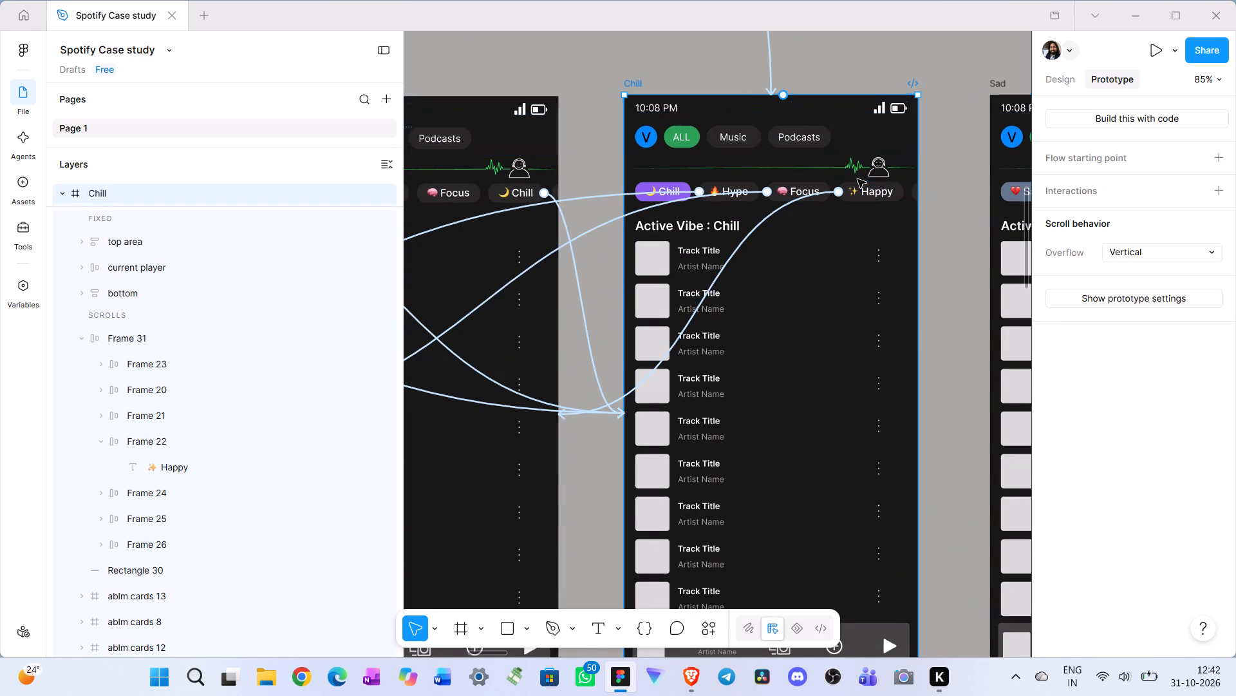
# Check the interaction destinations of the Happy, Focus and Hype chips on the Chill screen.
pyautogui.hscroll(-1, 908, 211)
pyautogui.doubleClick(826, 191)
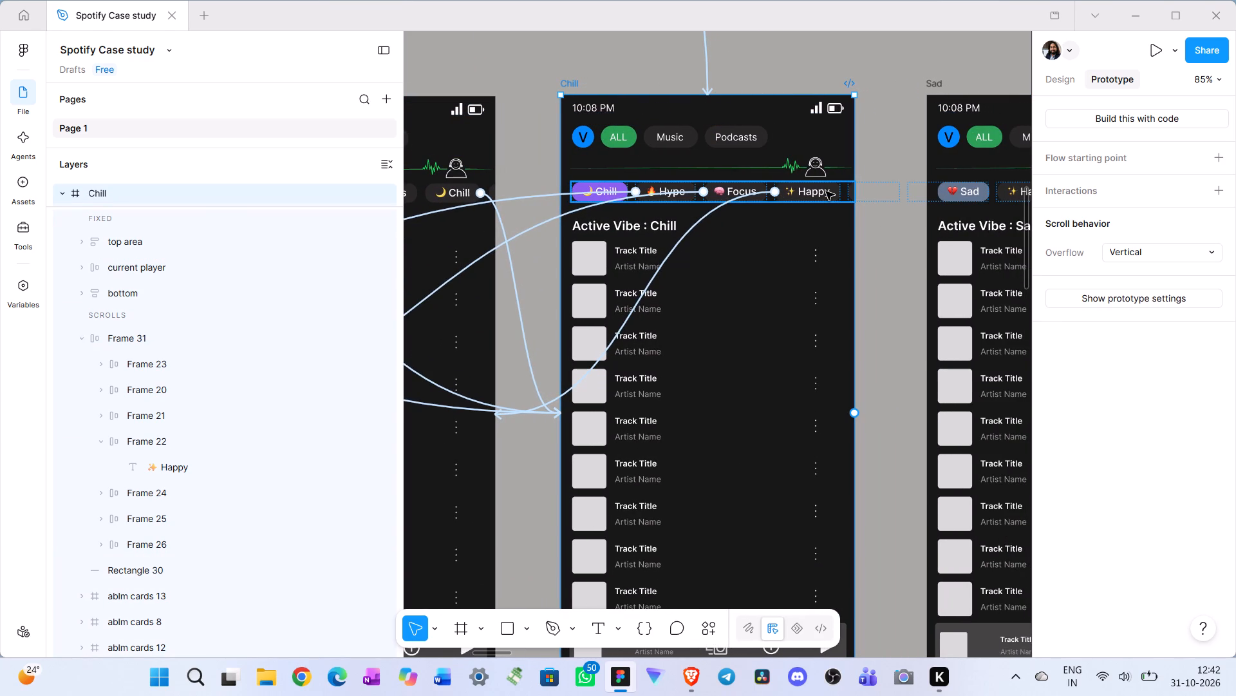
pyautogui.click(715, 191)
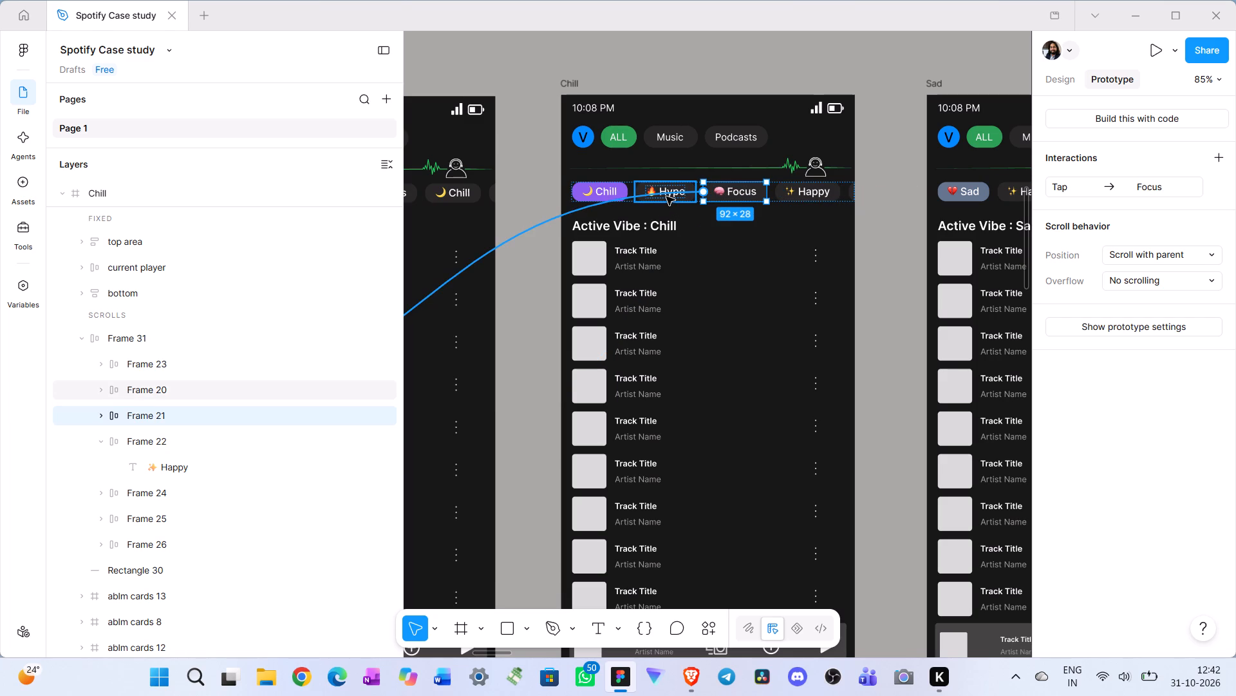
pyautogui.click(673, 198)
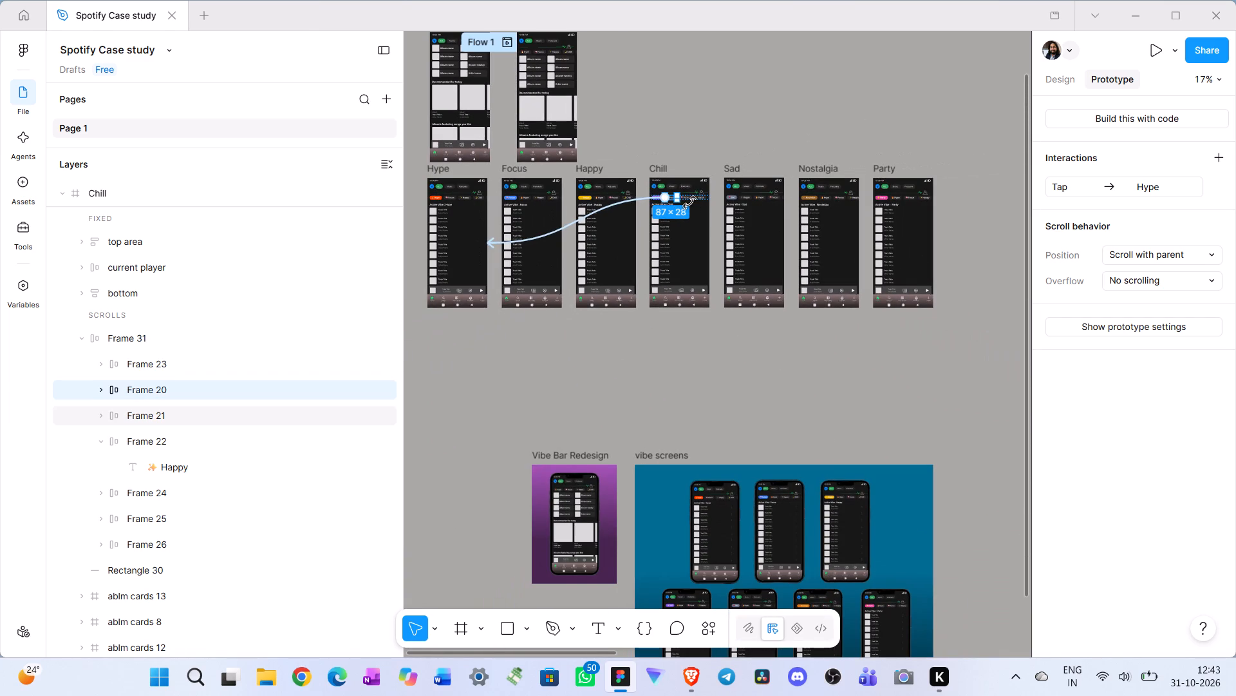
pyautogui.click(692, 200)
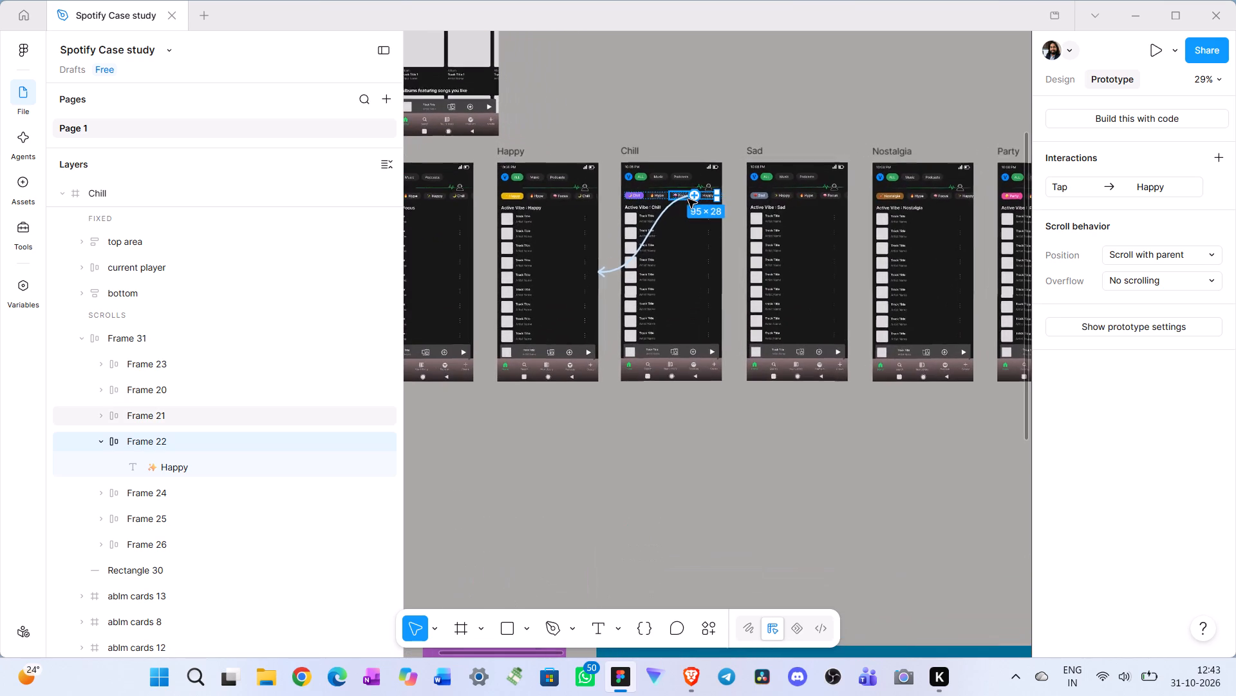
pyautogui.click(678, 194)
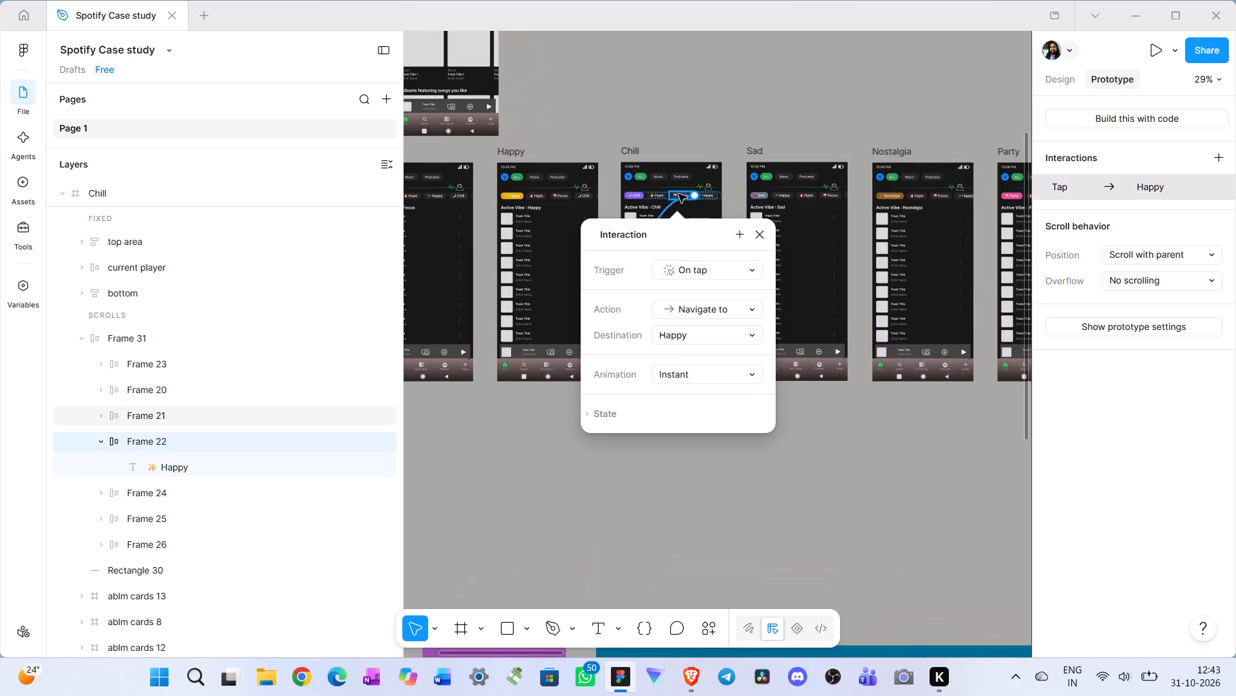
pyautogui.click(680, 194)
pyautogui.click(666, 106)
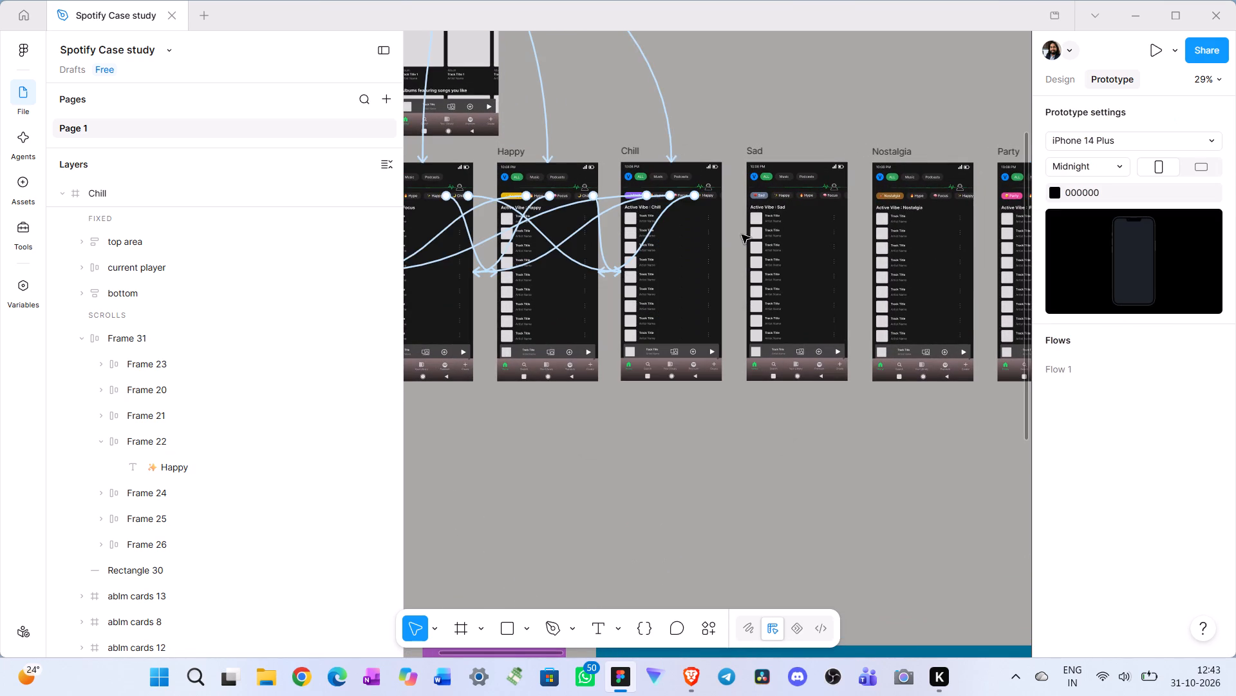
# Link the Sad chip (Frame 24) in the Chill screen's vibe row to the Sad screen.
pyautogui.click(446, 43)
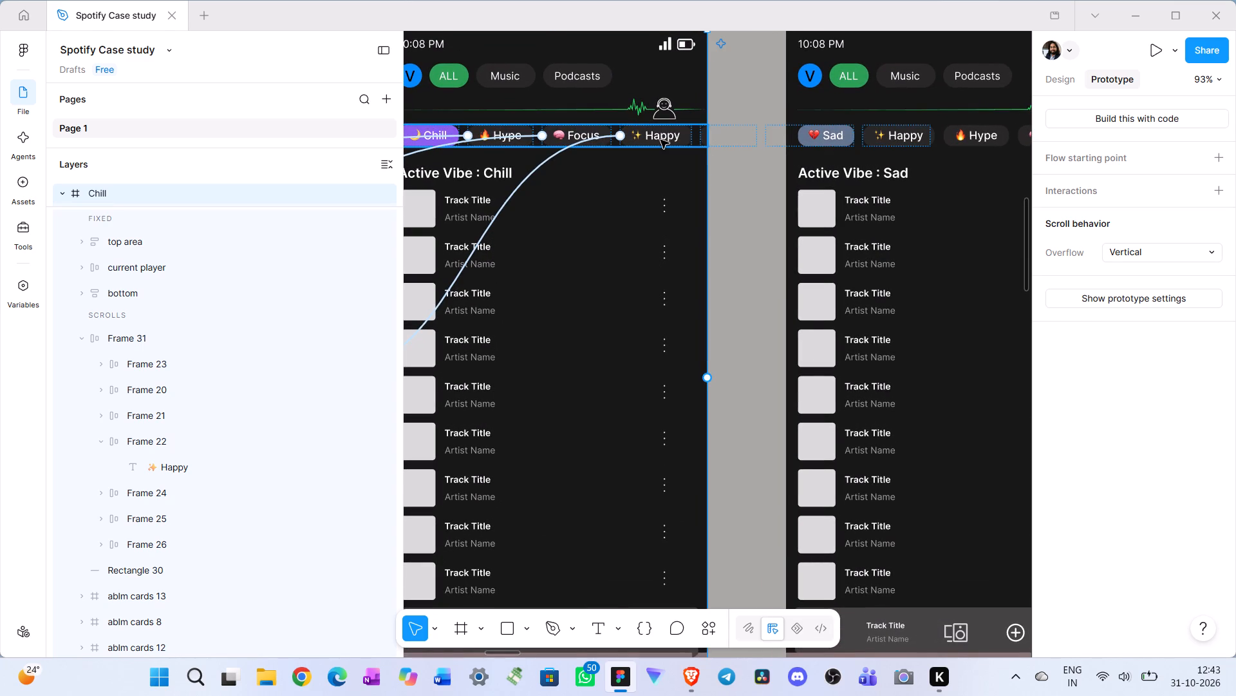
pyautogui.click(660, 140)
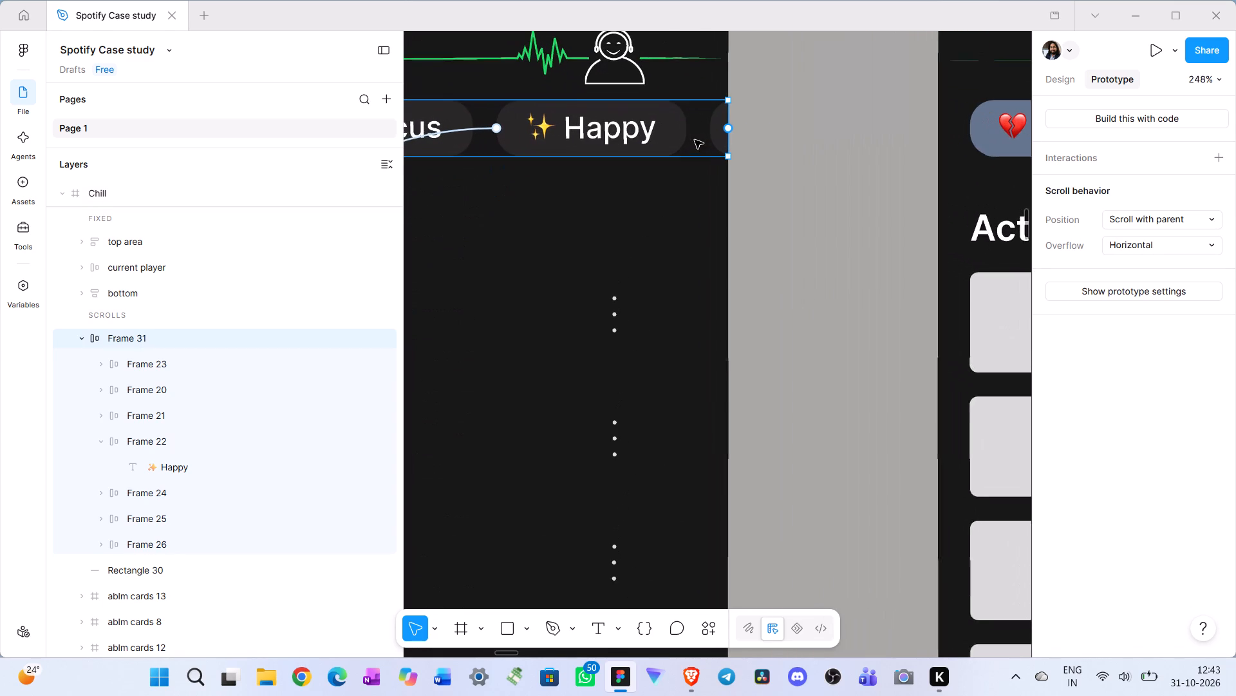
pyautogui.doubleClick(722, 135)
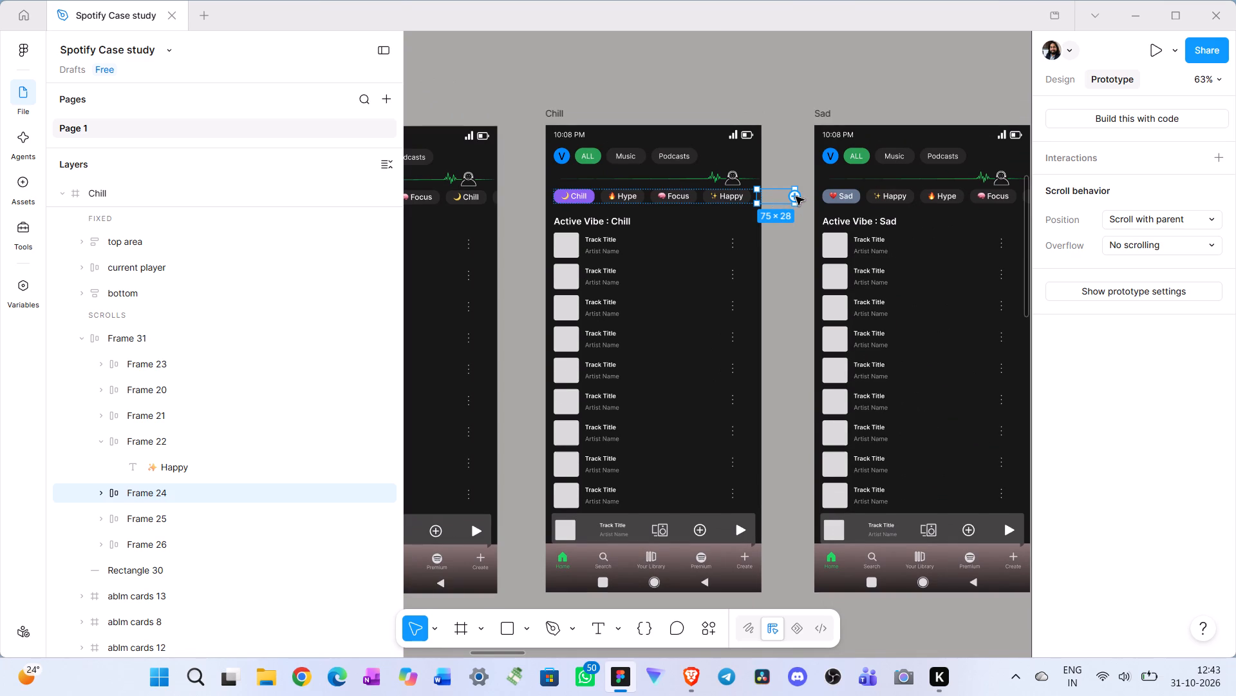
pyautogui.moveTo(796, 197); pyautogui.dragTo(812, 236)
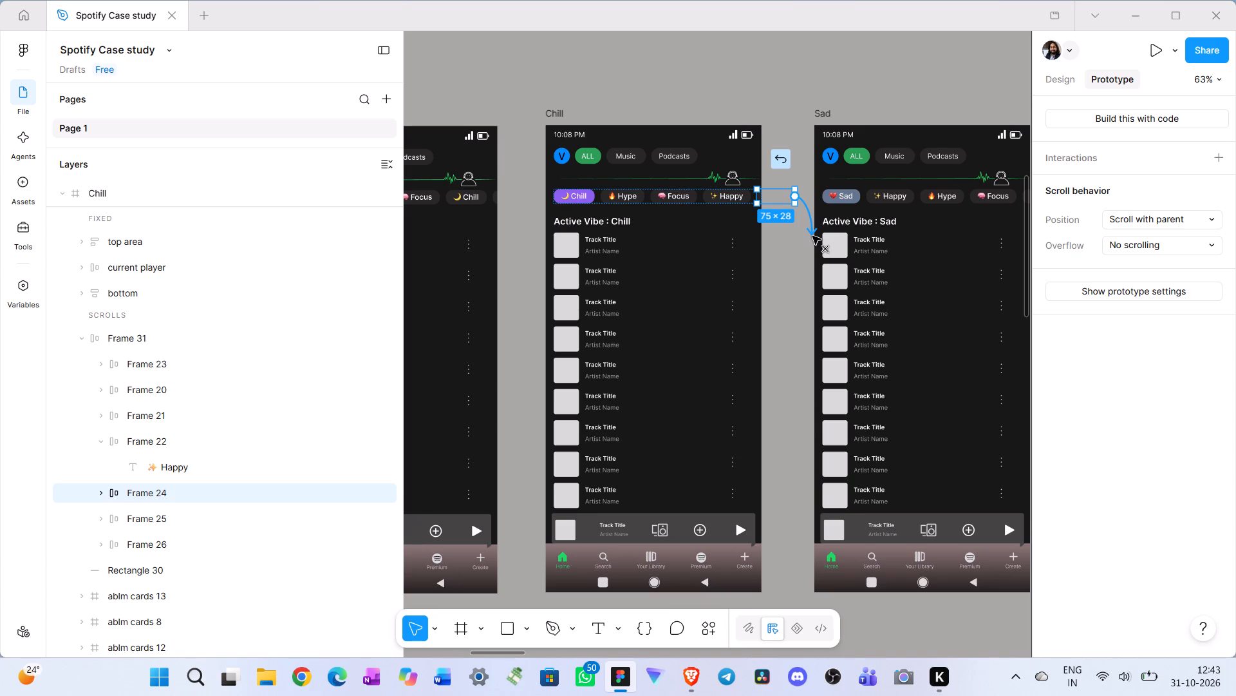
pyautogui.moveTo(812, 236); pyautogui.dragTo(790, 195)
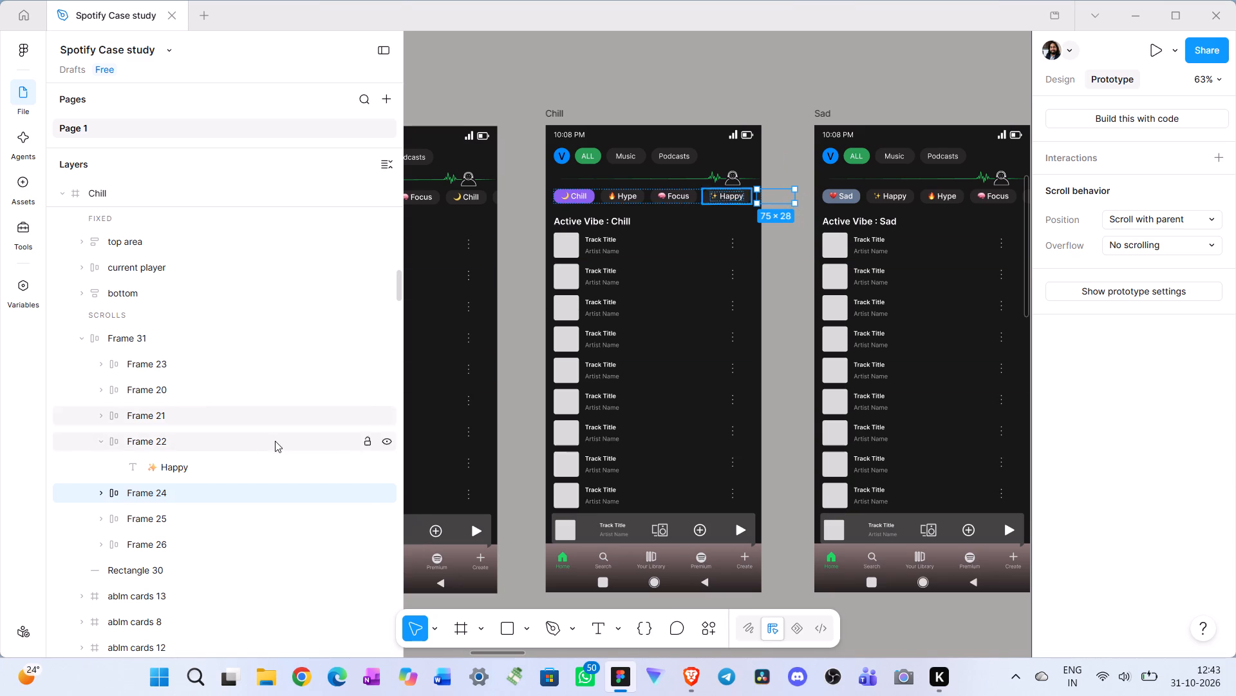
pyautogui.click(99, 493)
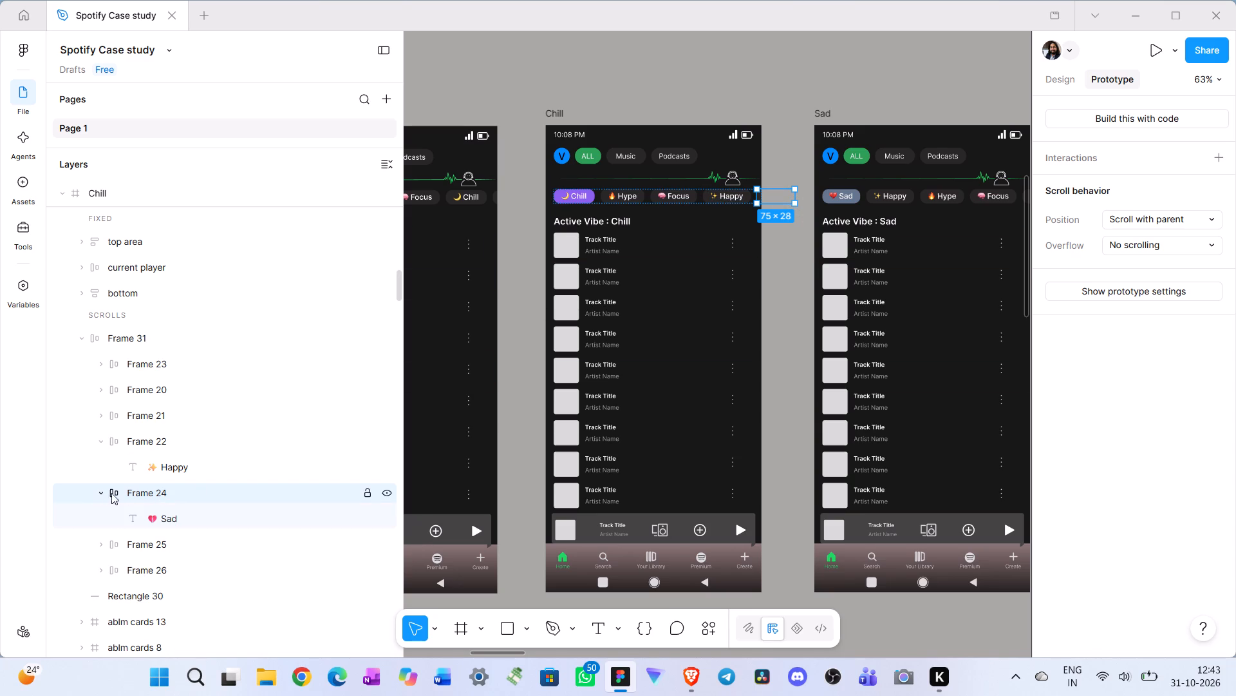
pyautogui.moveTo(794, 198); pyautogui.dragTo(866, 292)
# Link the Nostalgia chip (Frame 25) in the Chill screen's vibe row to the Nostalgia screen.
pyautogui.click(148, 545)
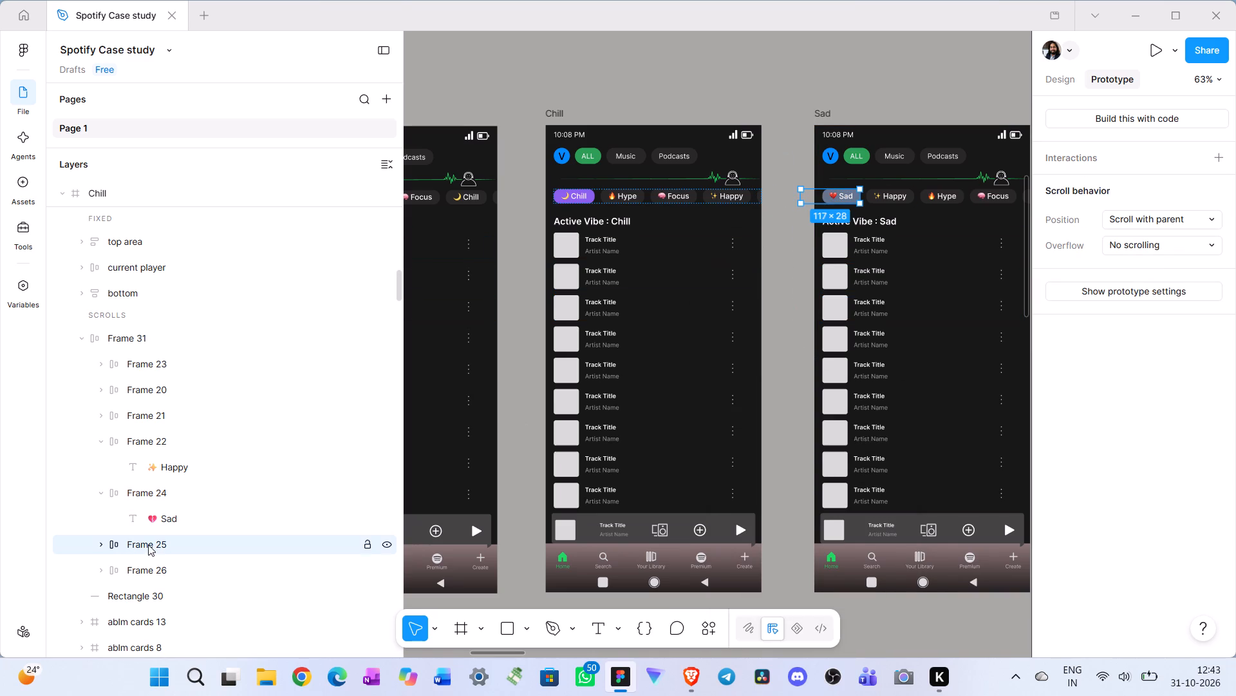
pyautogui.moveTo(860, 198); pyautogui.dragTo(905, 223)
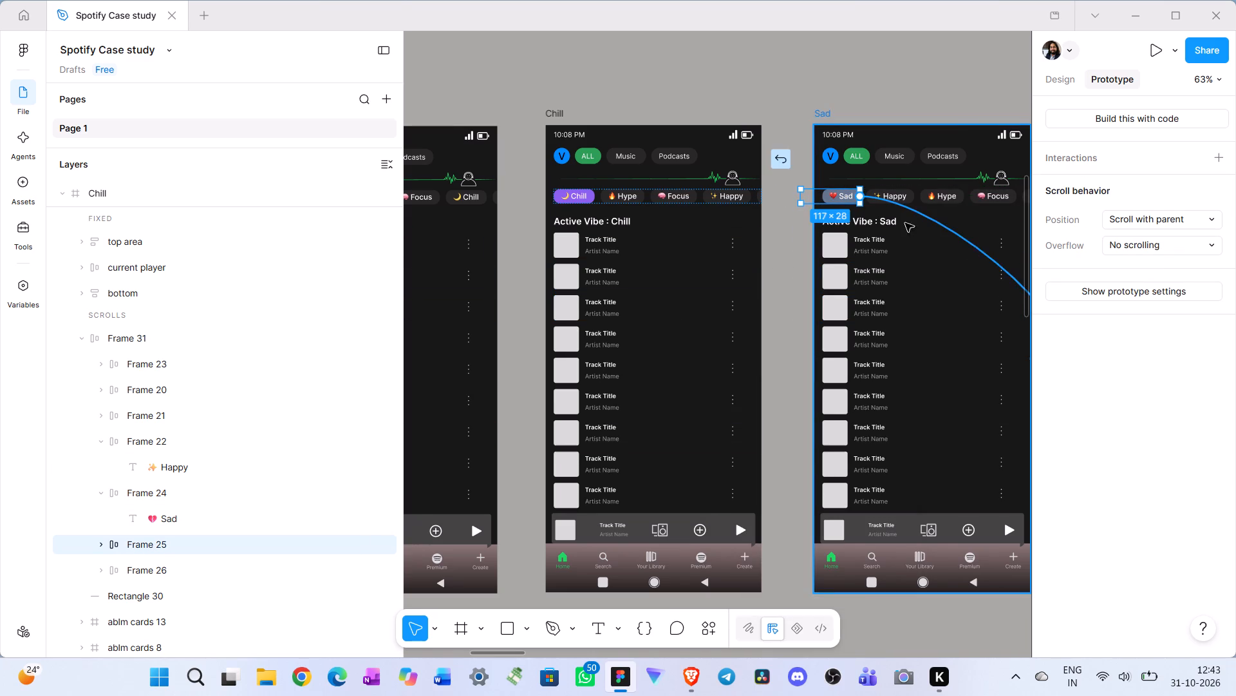
pyautogui.moveTo(905, 223); pyautogui.dragTo(894, 333)
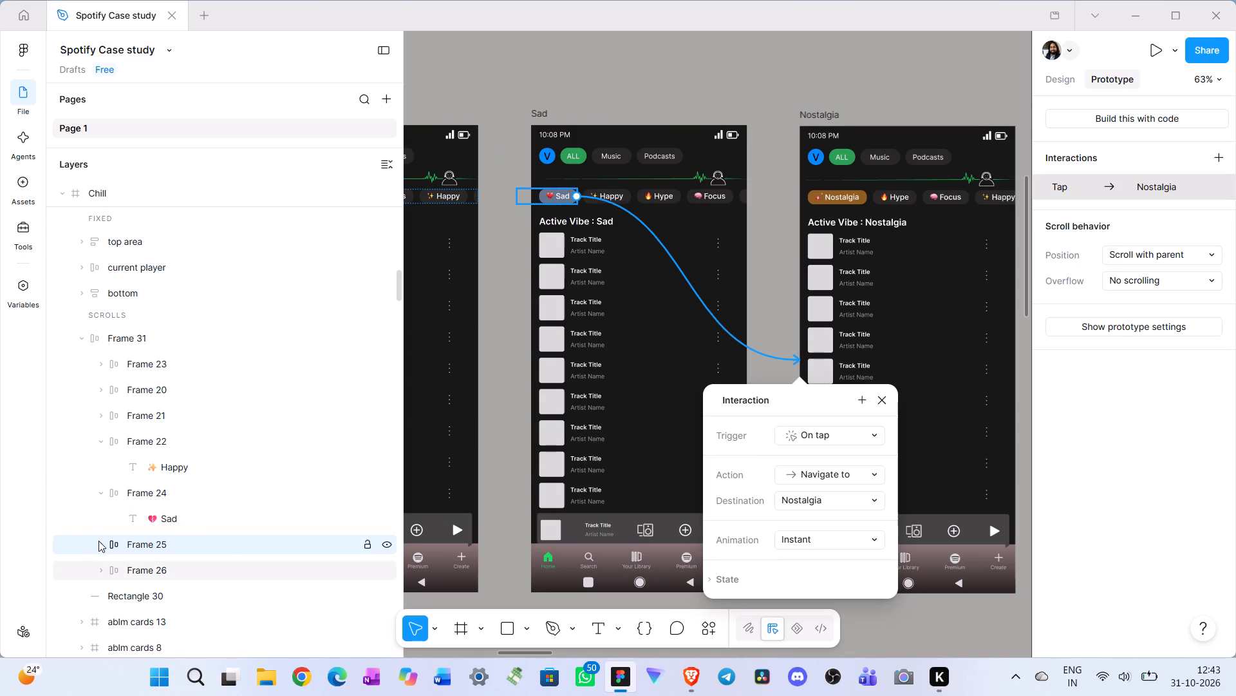
pyautogui.click(98, 541)
pyautogui.click(98, 541)
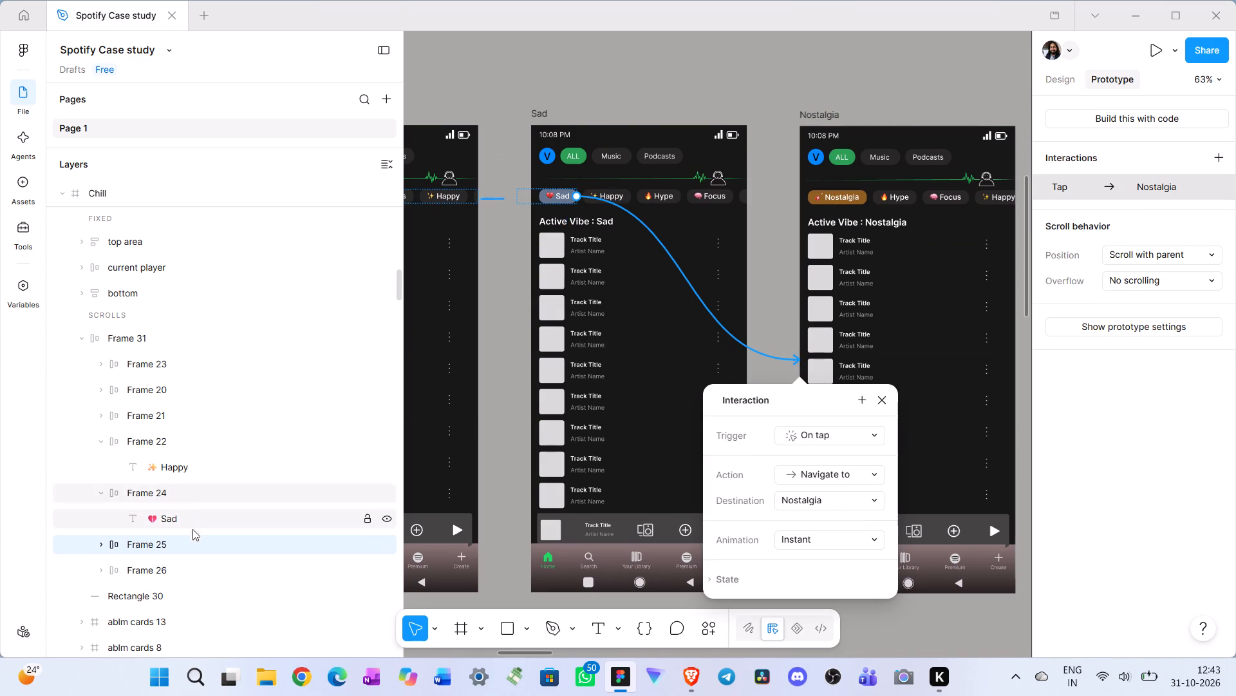
# Link the Party chip (Frame 26) in the Chill screen's vibe row to the Party screen.
pyautogui.click(187, 571)
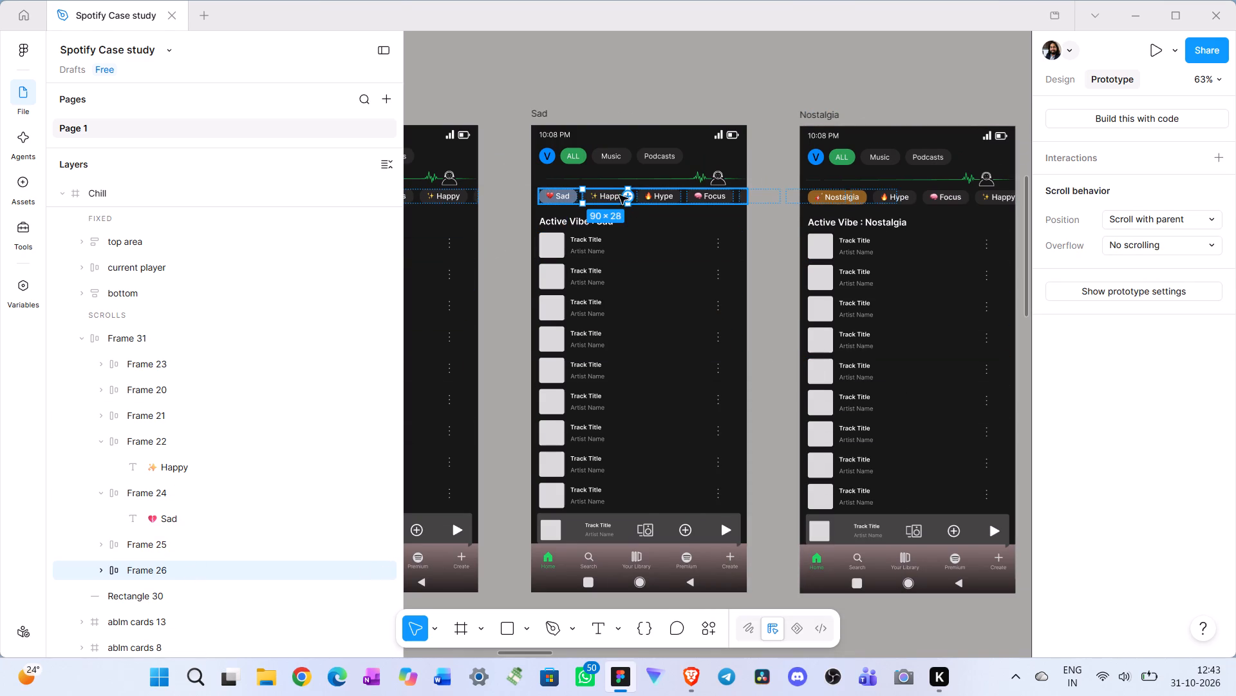
pyautogui.moveTo(626, 198); pyautogui.dragTo(703, 246)
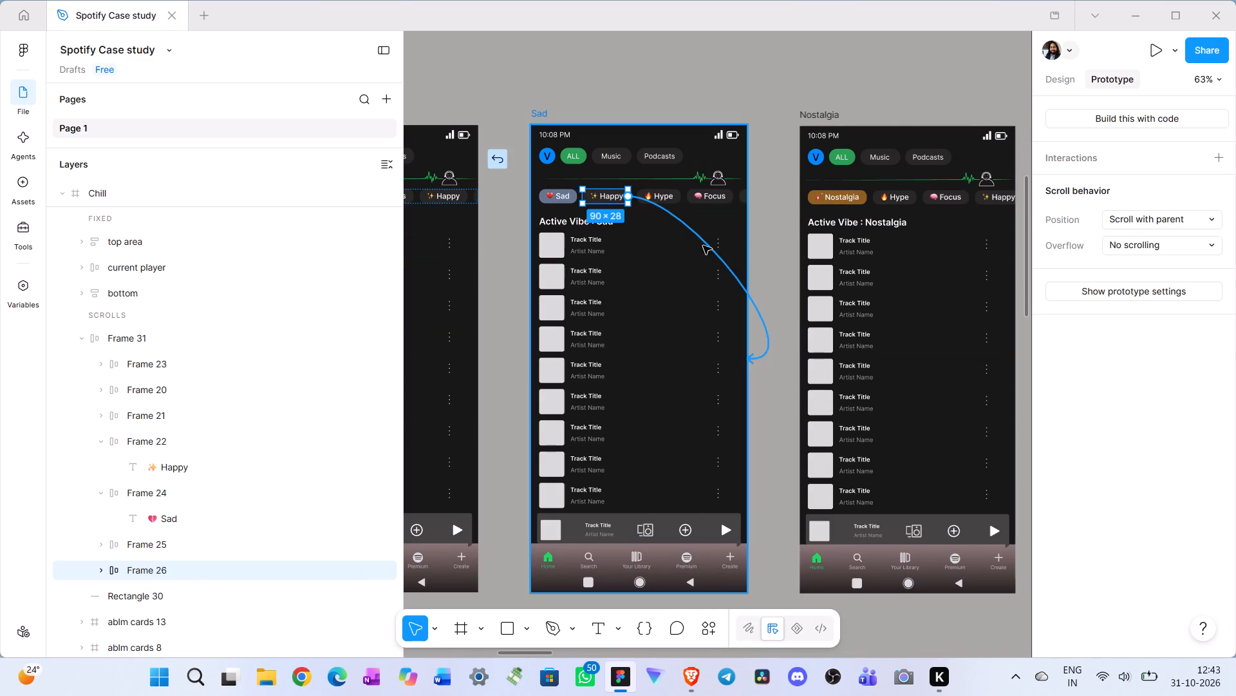
pyautogui.moveTo(703, 246); pyautogui.dragTo(1074, 354)
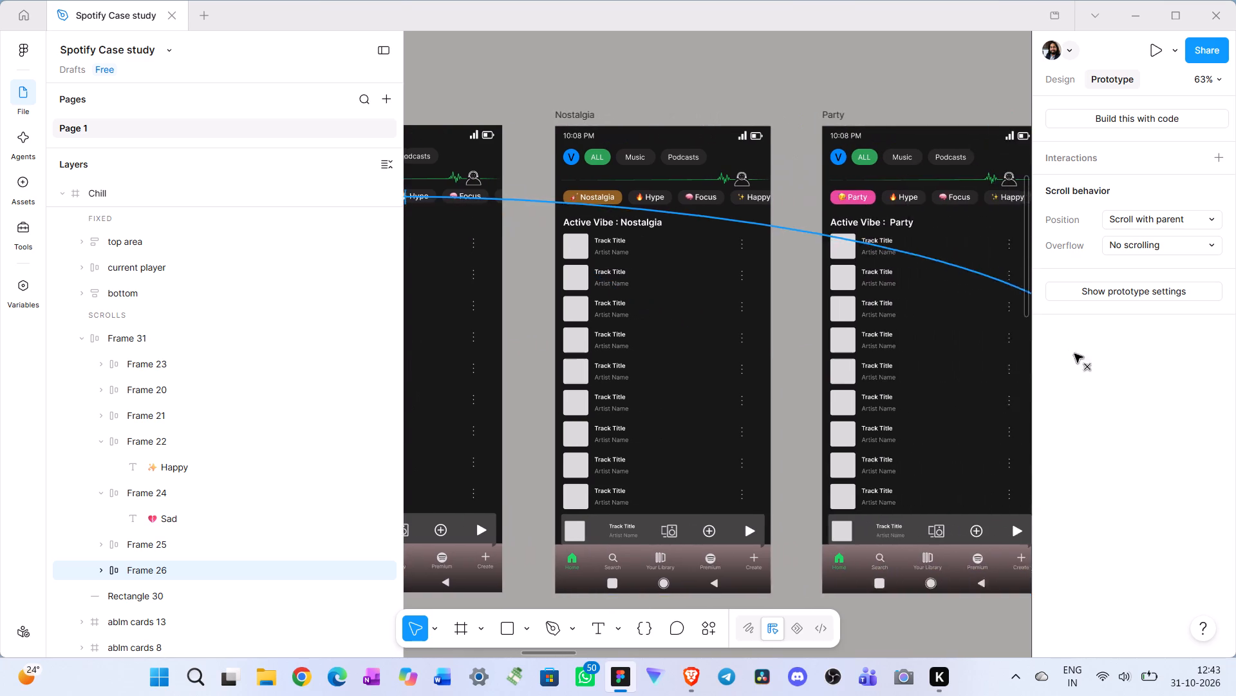
pyautogui.moveTo(1074, 354); pyautogui.dragTo(824, 369)
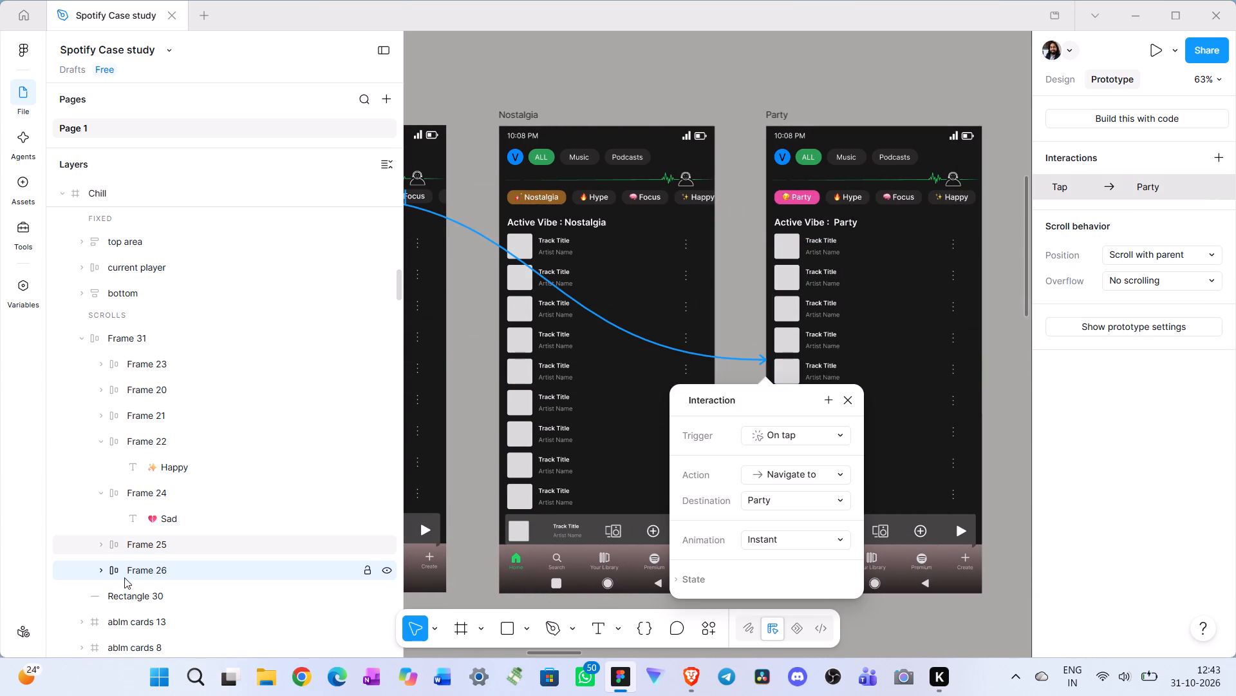
pyautogui.click(98, 570)
pyautogui.click(98, 570)
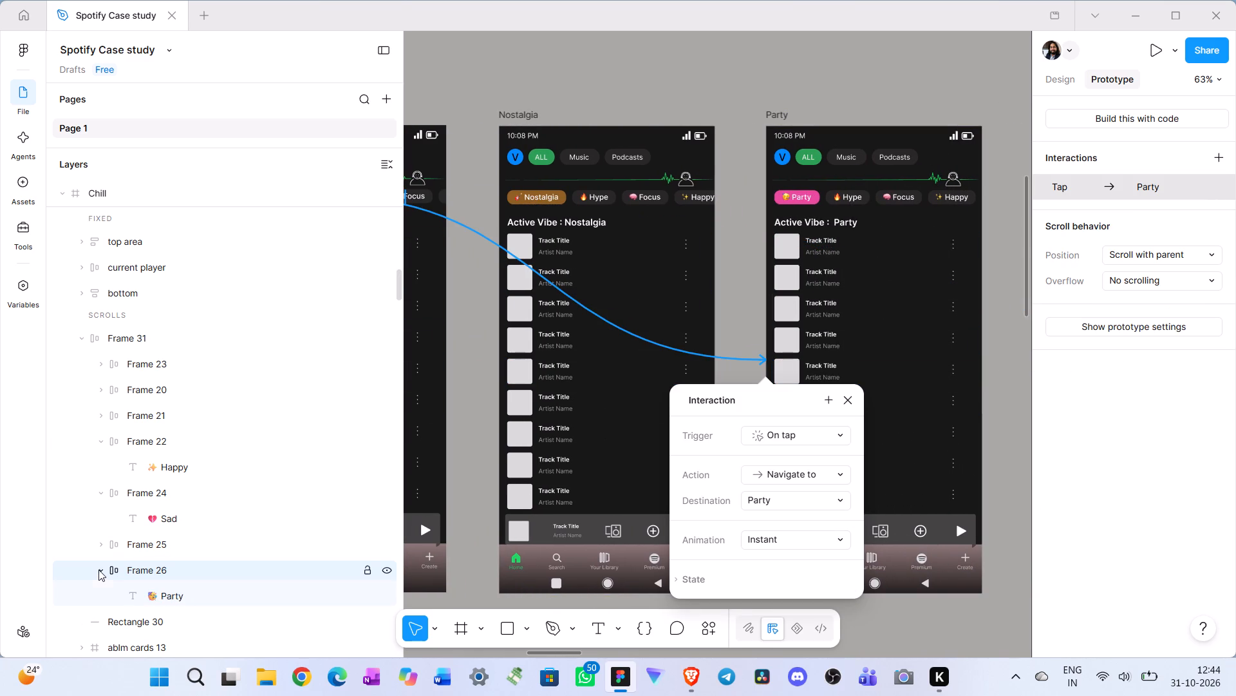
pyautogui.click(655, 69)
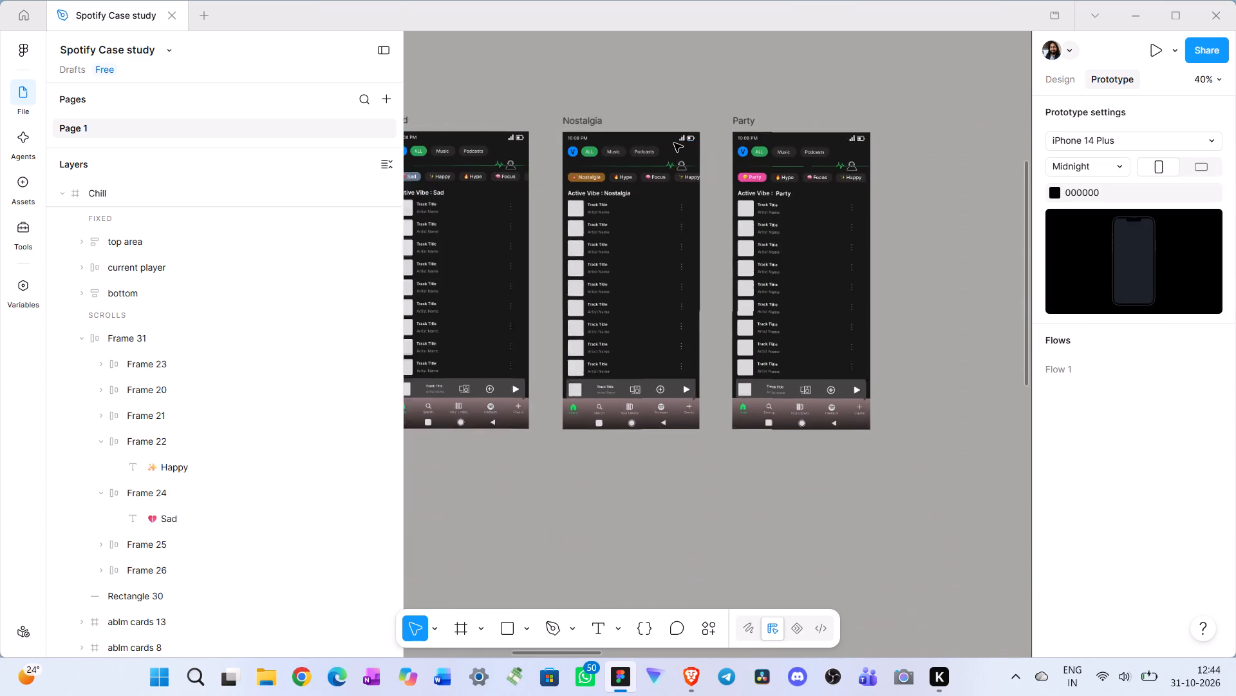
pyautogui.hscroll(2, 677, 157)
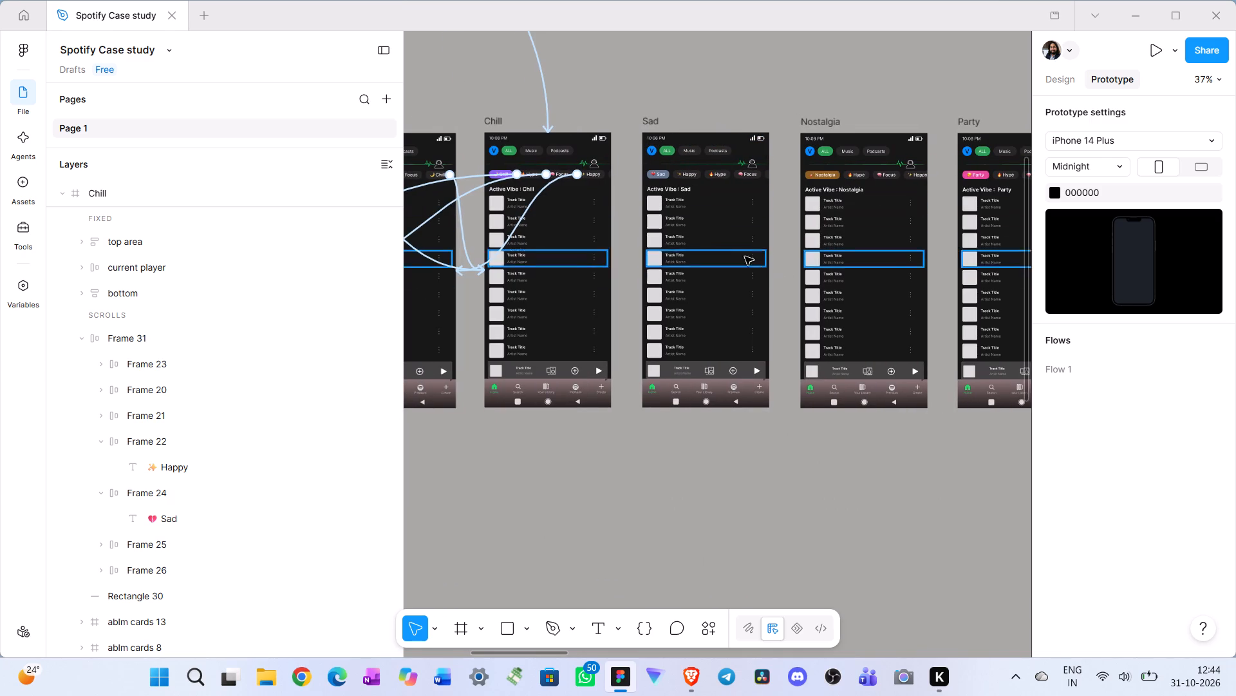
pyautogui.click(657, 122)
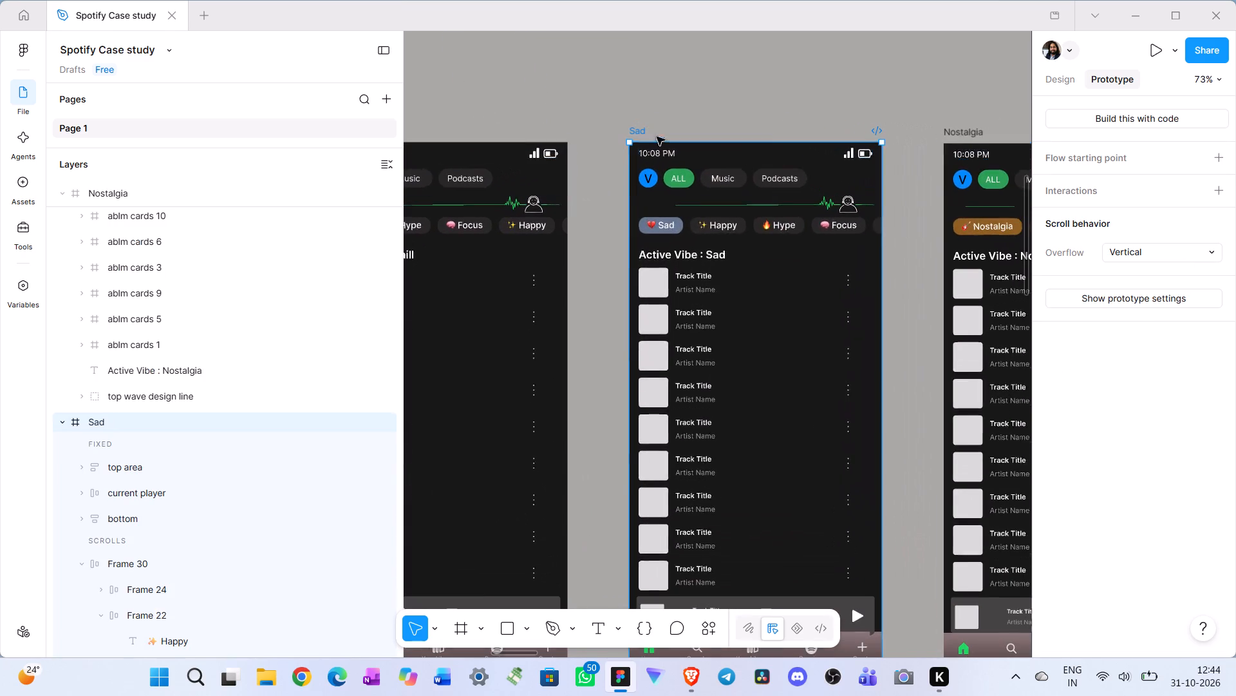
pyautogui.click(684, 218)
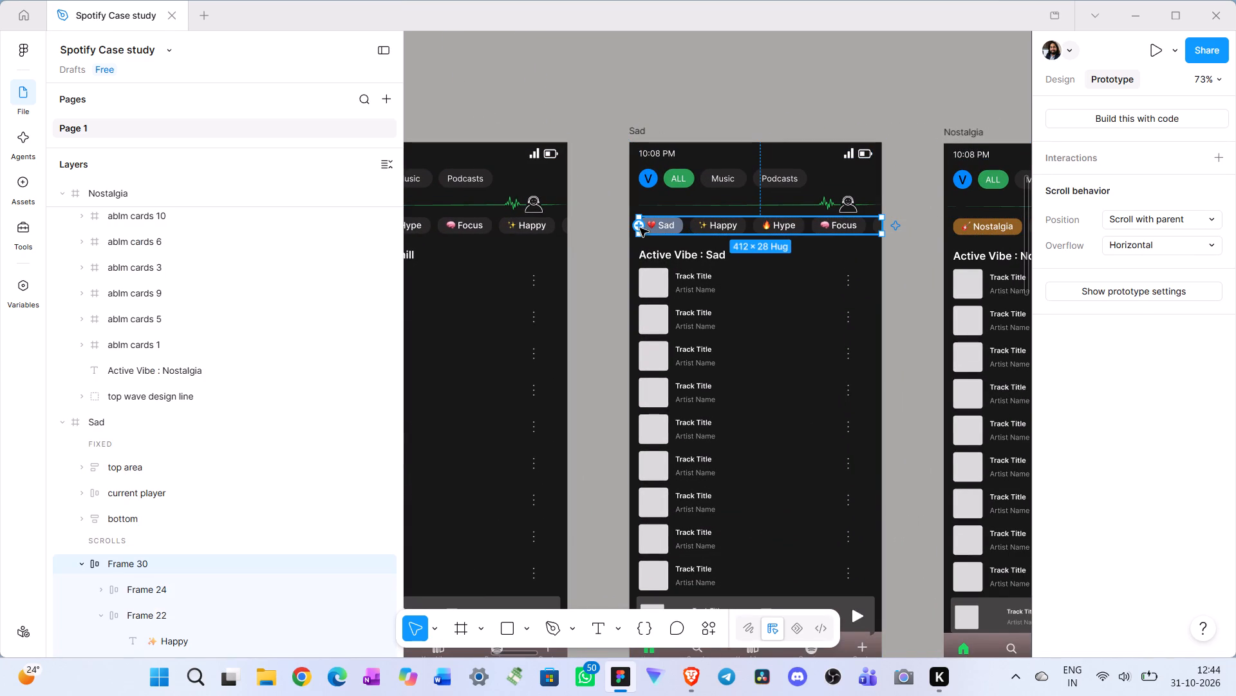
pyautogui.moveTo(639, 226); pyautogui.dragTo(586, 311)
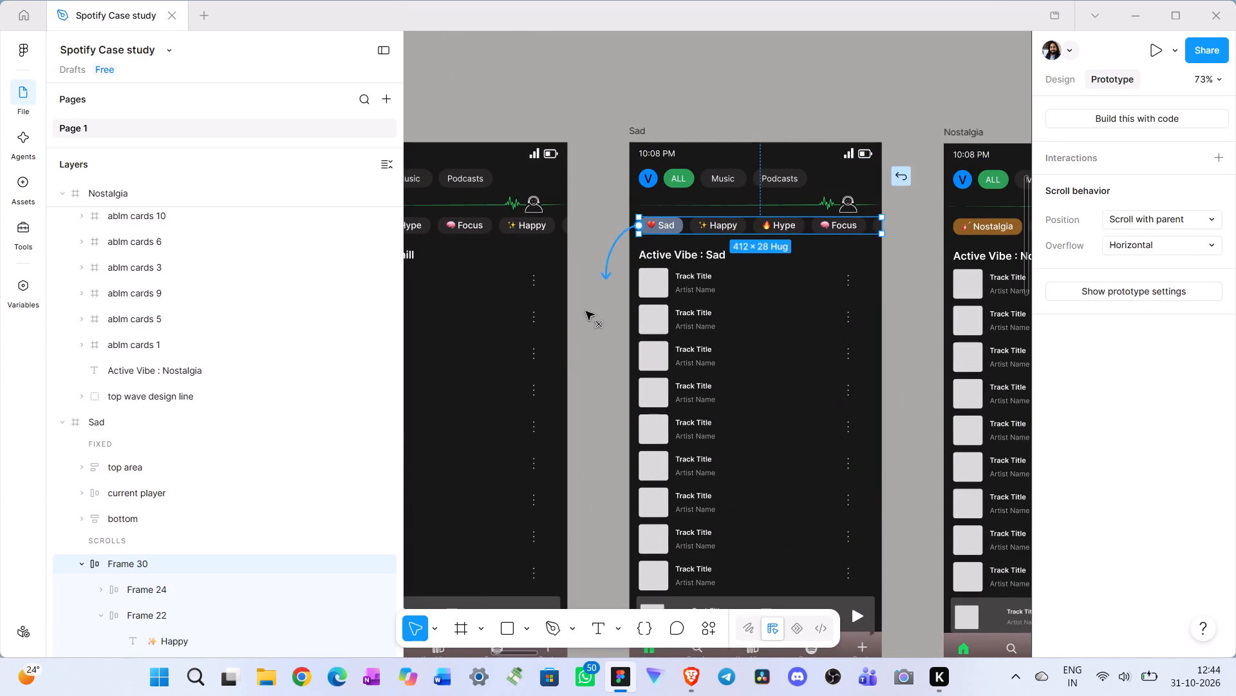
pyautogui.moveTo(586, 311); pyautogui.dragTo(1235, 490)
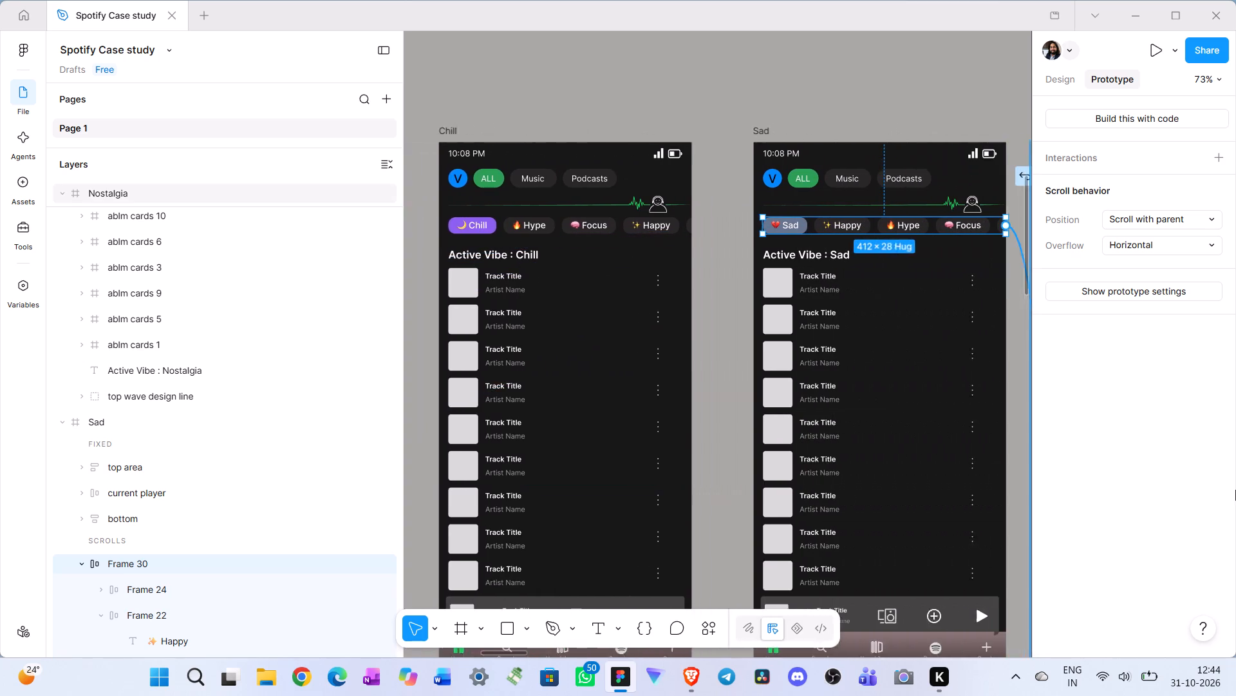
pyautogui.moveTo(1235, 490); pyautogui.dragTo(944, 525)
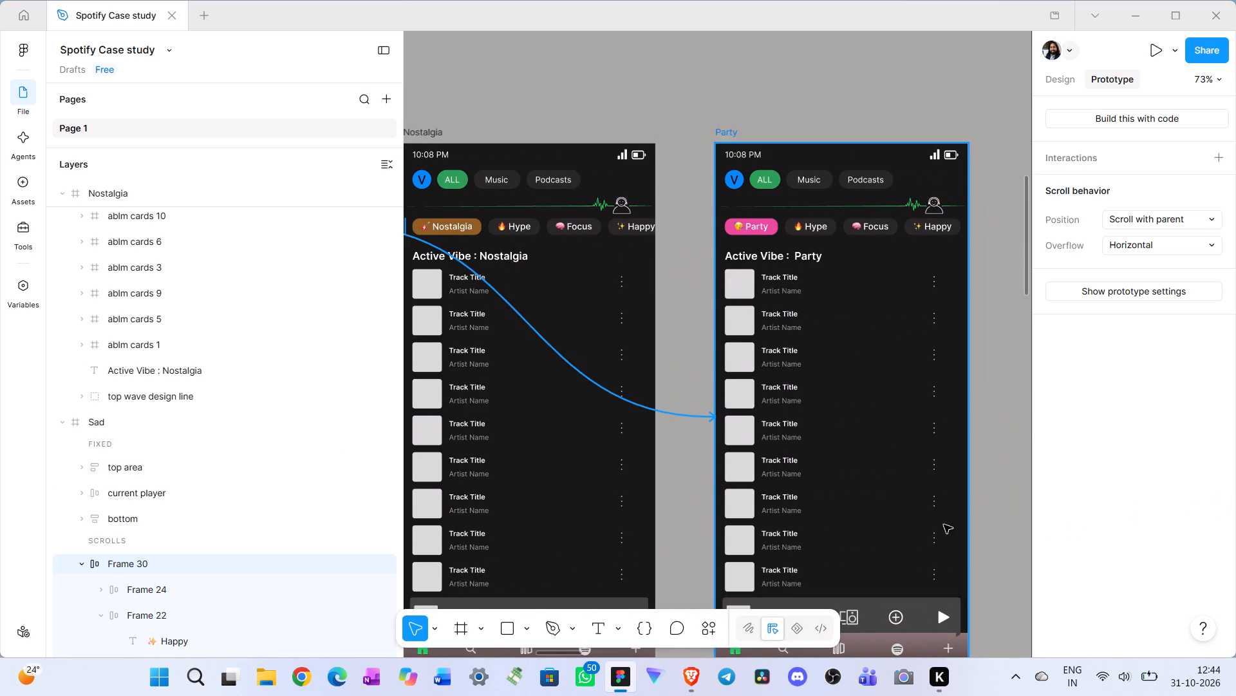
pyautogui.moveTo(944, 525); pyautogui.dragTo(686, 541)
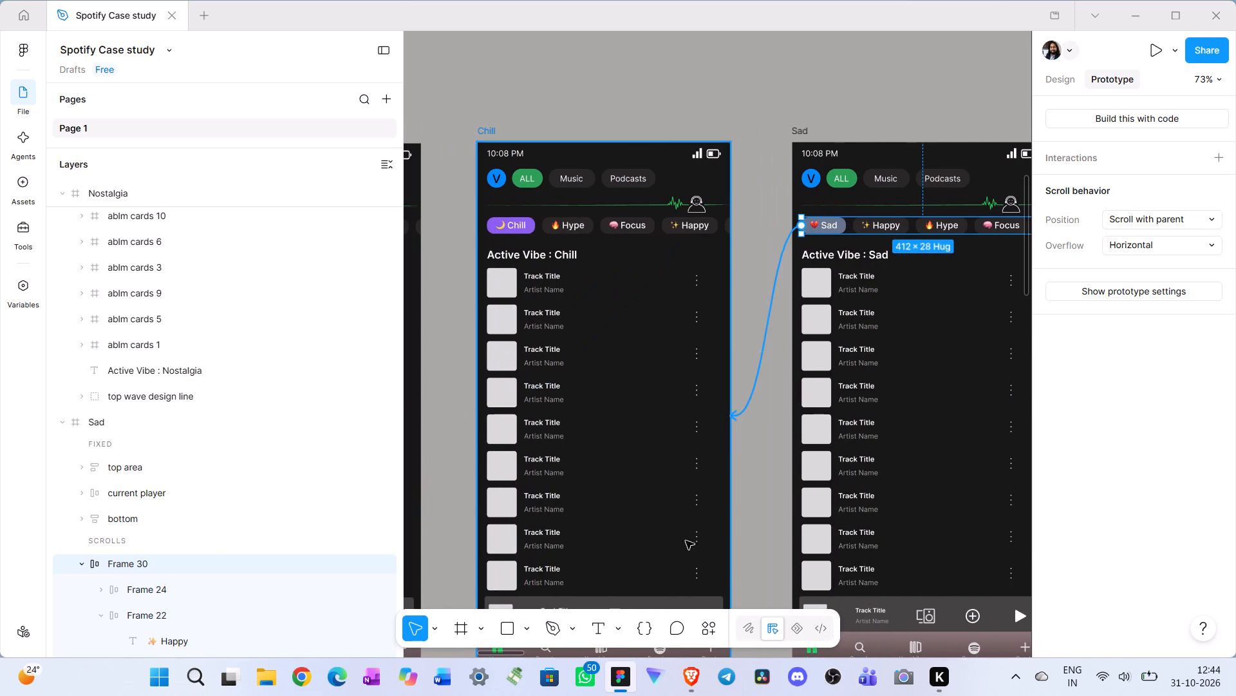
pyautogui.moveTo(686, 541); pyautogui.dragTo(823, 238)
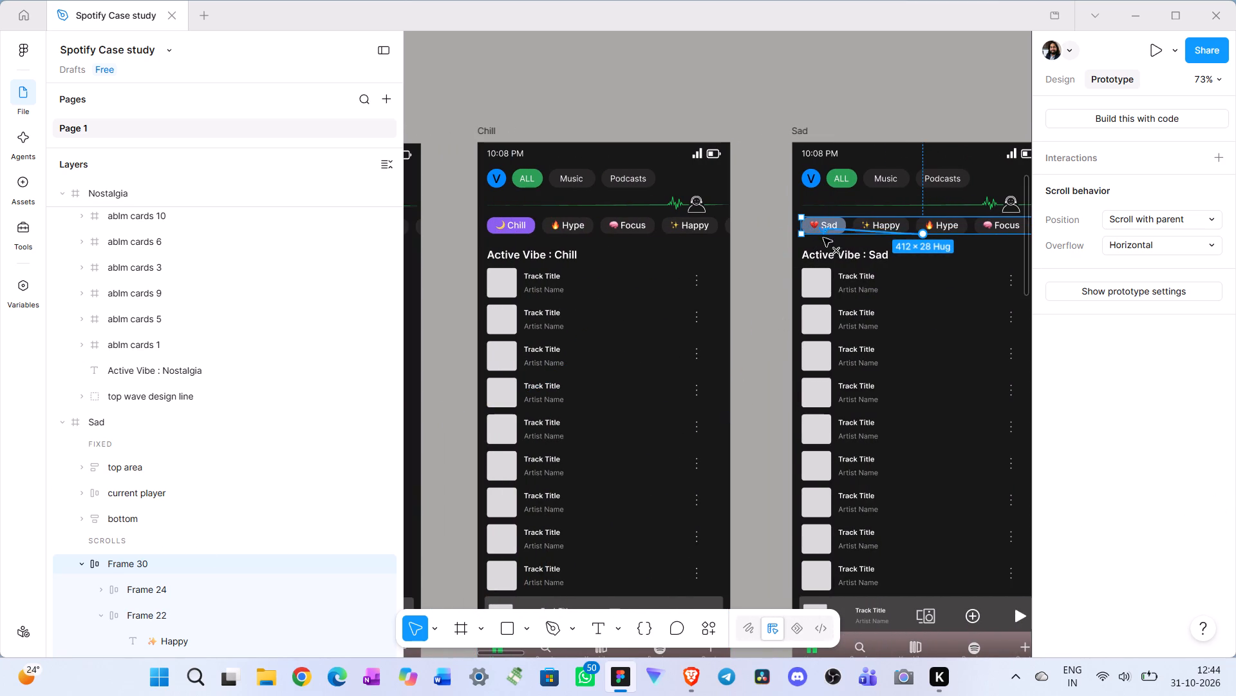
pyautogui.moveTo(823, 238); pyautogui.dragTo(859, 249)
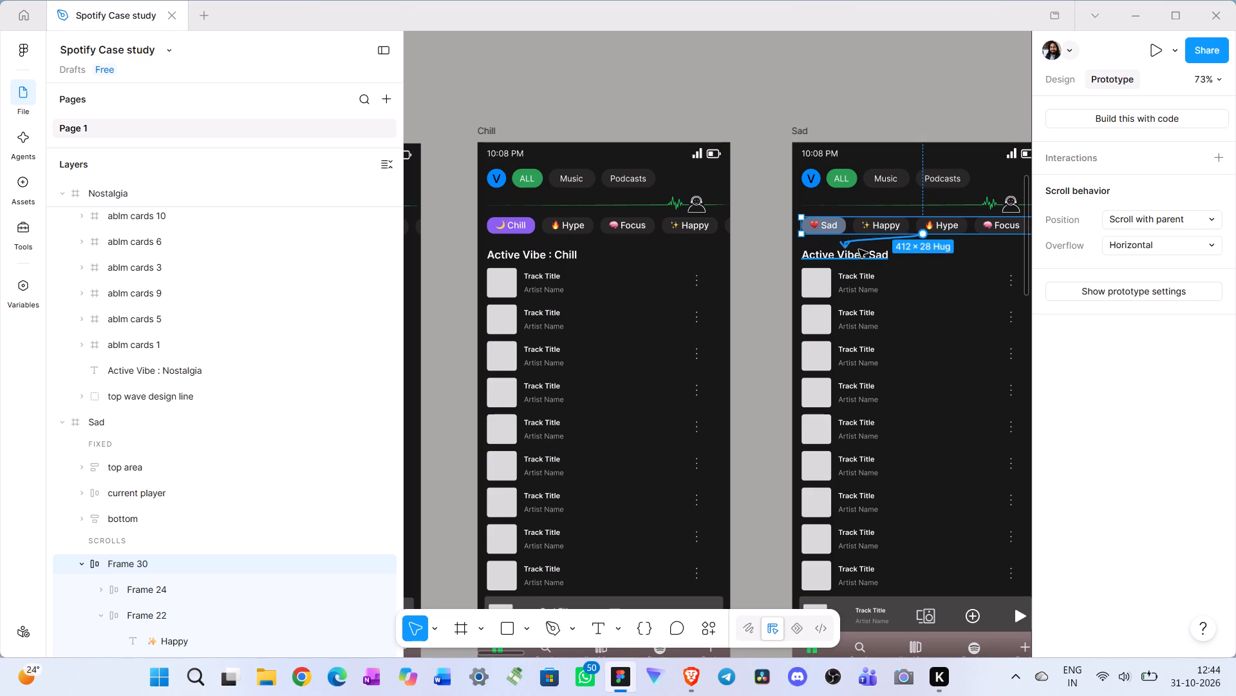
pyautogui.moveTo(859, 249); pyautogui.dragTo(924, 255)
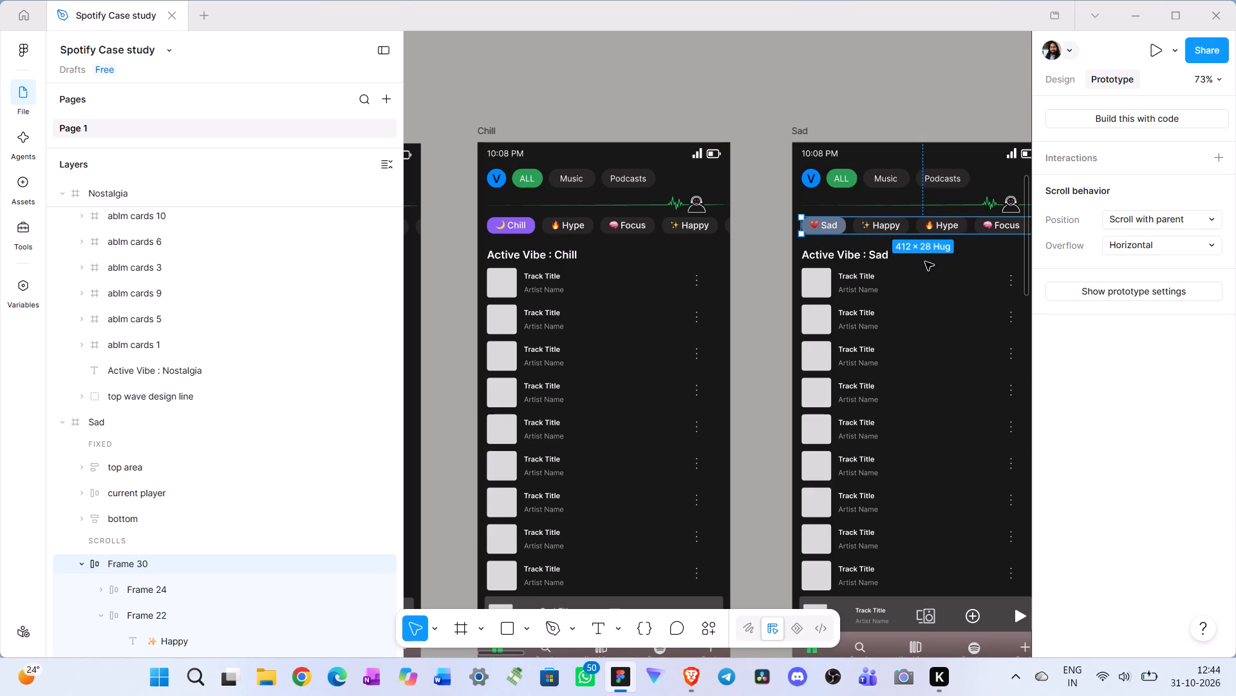
# Link the Happy chip (Frame 22) in the Sad screen's vibe row to the Happy screen.
pyautogui.doubleClick(826, 223)
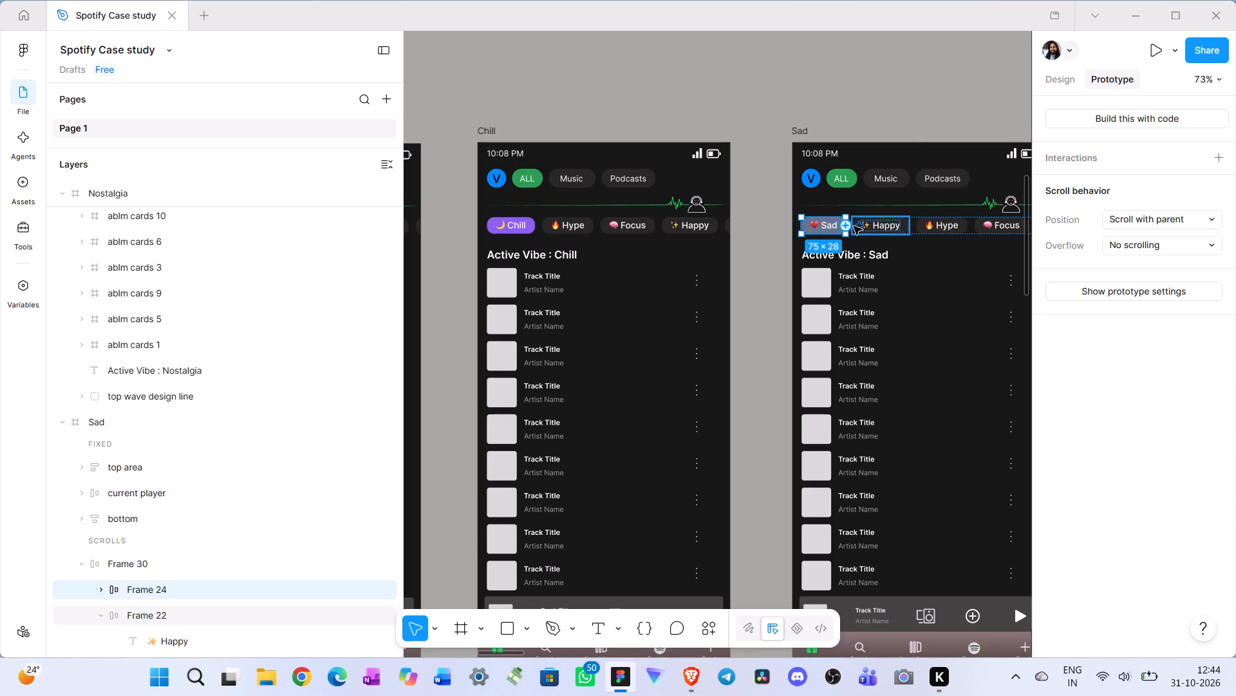
pyautogui.click(884, 228)
pyautogui.moveTo(885, 236); pyautogui.dragTo(862, 278)
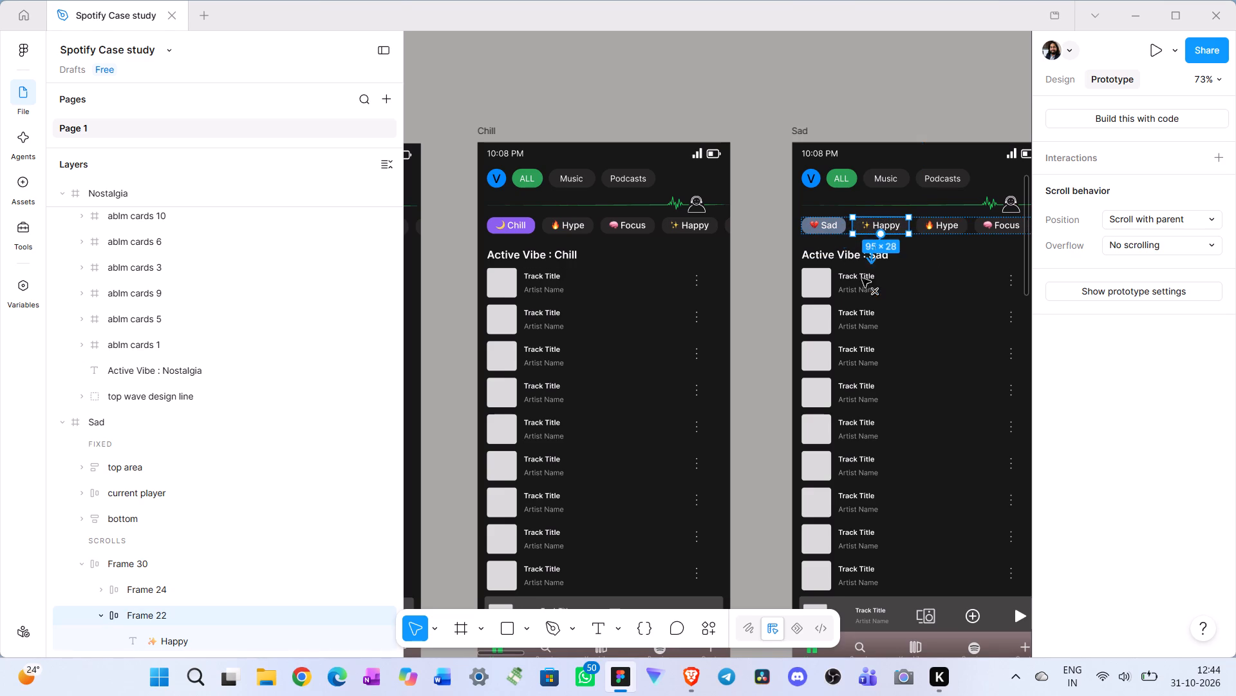
pyautogui.moveTo(862, 278); pyautogui.dragTo(846, 476)
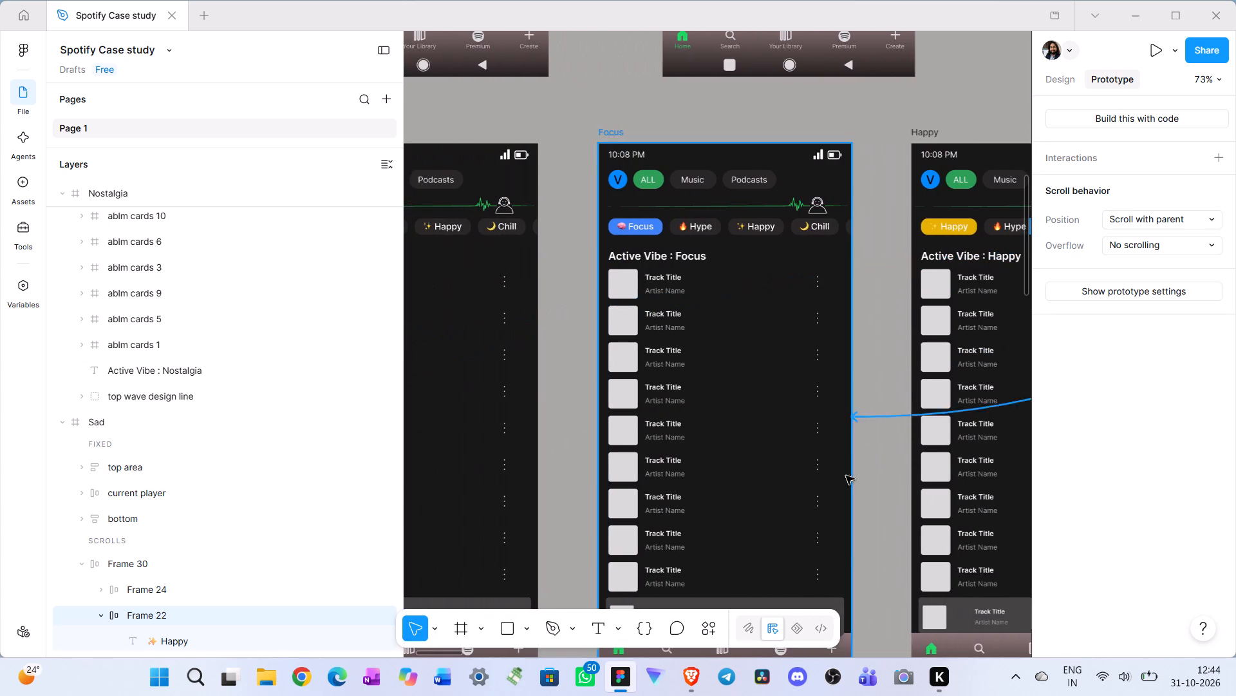
pyautogui.moveTo(846, 476); pyautogui.dragTo(868, 483)
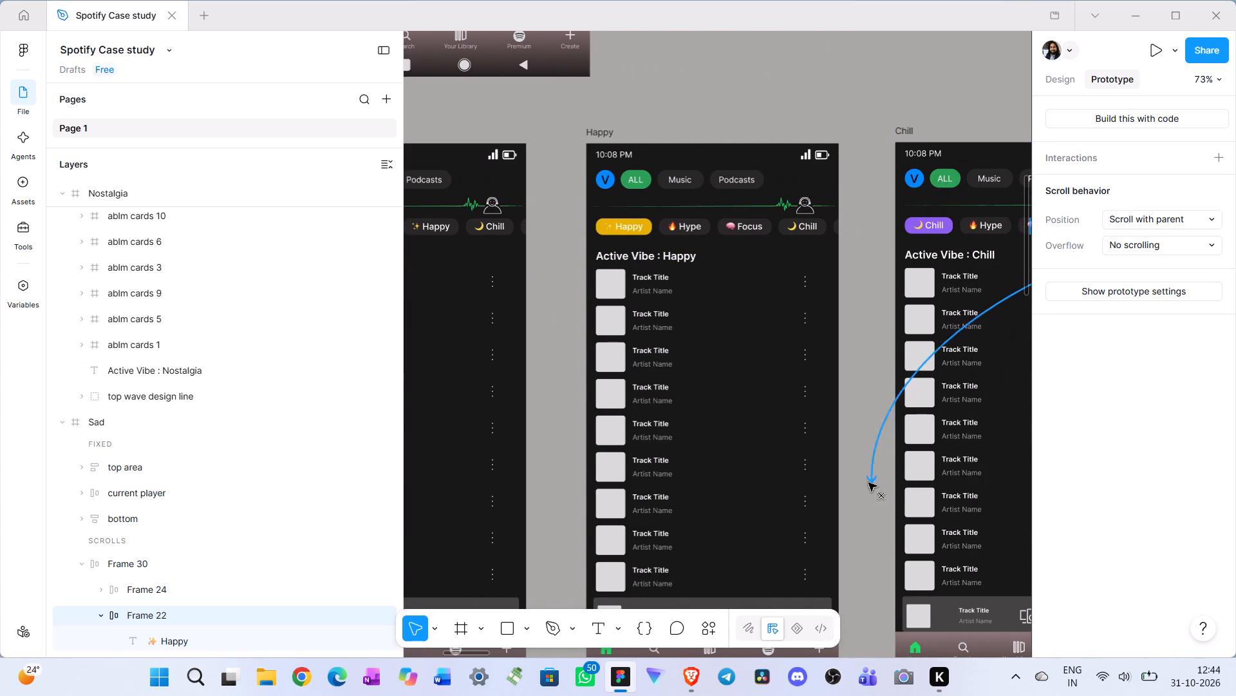
pyautogui.moveTo(868, 483); pyautogui.dragTo(838, 483)
# Link the Hype chip (Frame 20) in the Sad screen's vibe row to the Hype screen.
pyautogui.hscroll(-4, 861, 470)
pyautogui.hscroll(-1, 861, 354)
pyautogui.click(879, 230)
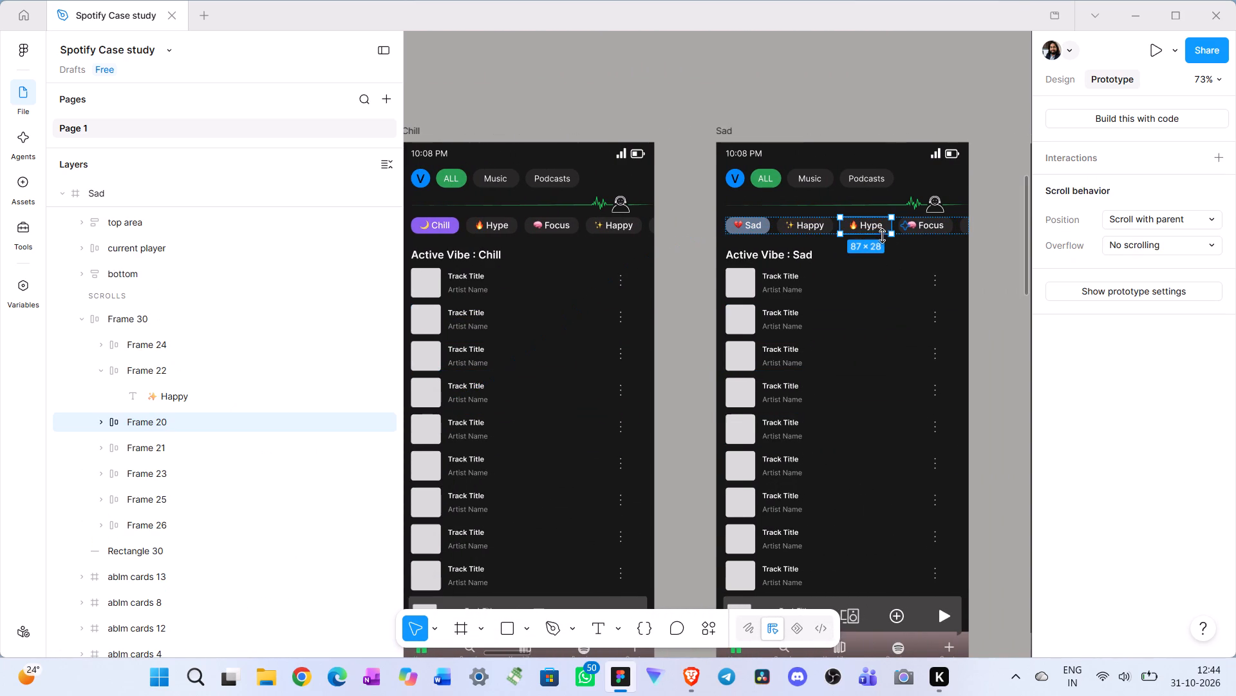
pyautogui.moveTo(863, 235); pyautogui.dragTo(344, 615)
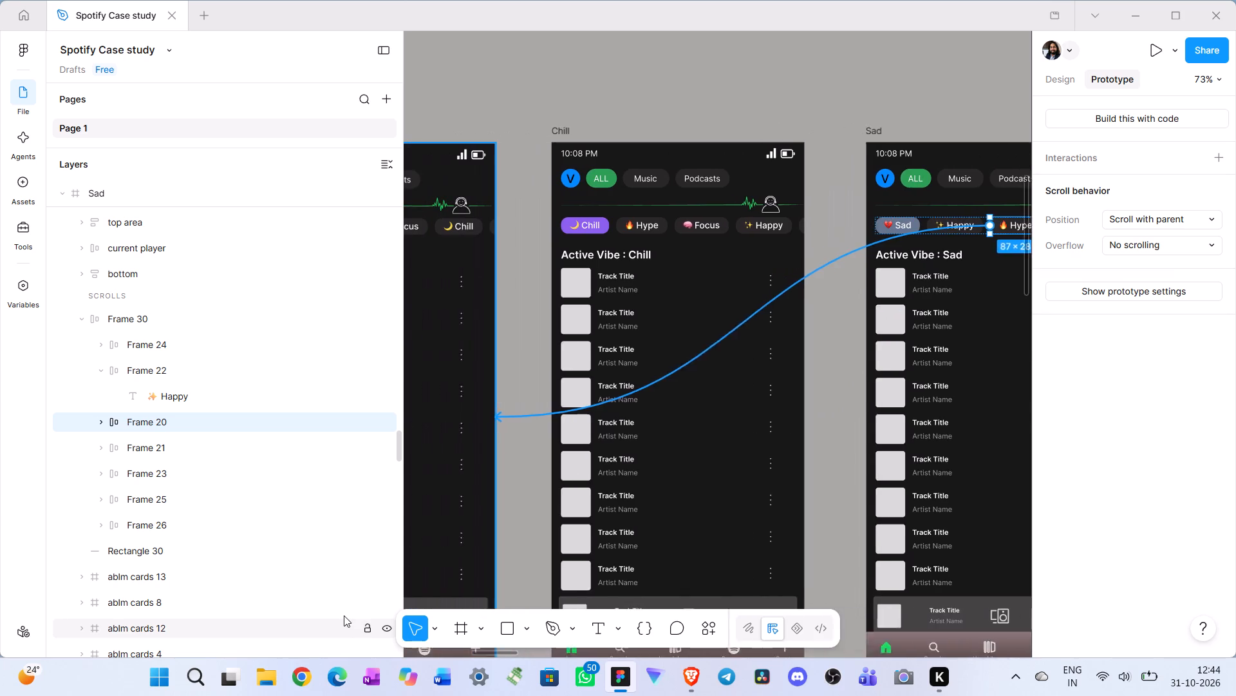
pyautogui.moveTo(344, 615); pyautogui.dragTo(379, 654)
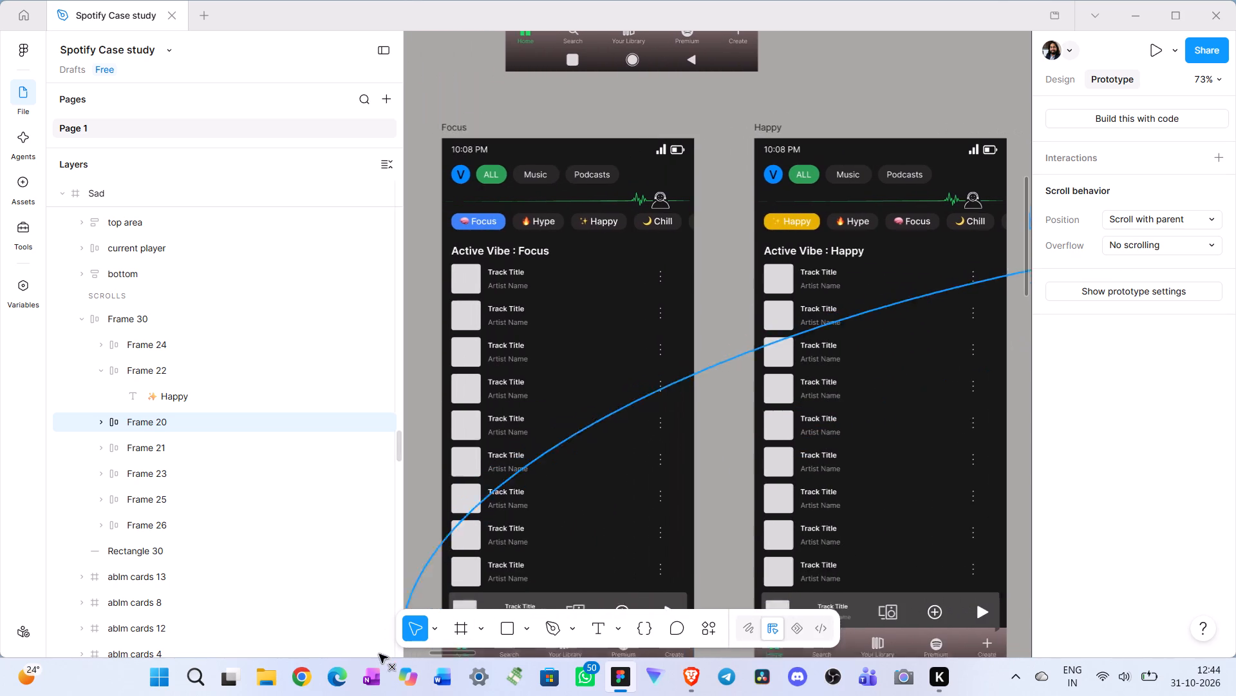
pyautogui.moveTo(379, 654); pyautogui.dragTo(517, 590)
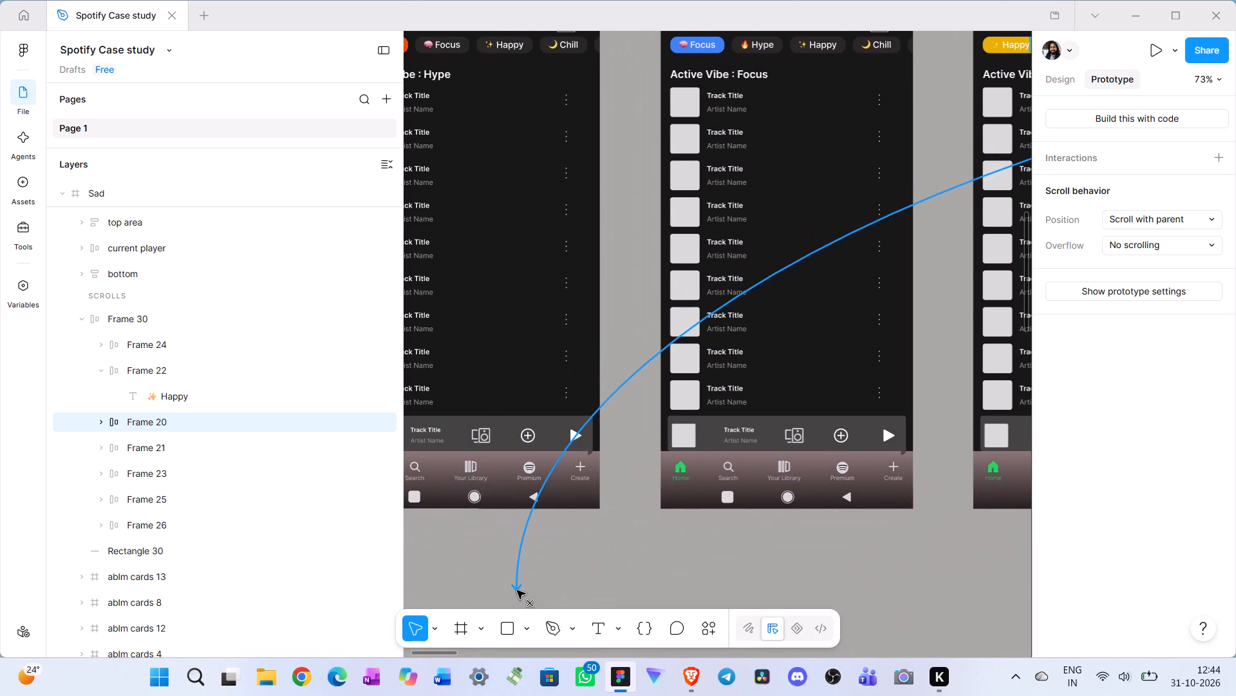
pyautogui.moveTo(517, 590); pyautogui.dragTo(1235, 397)
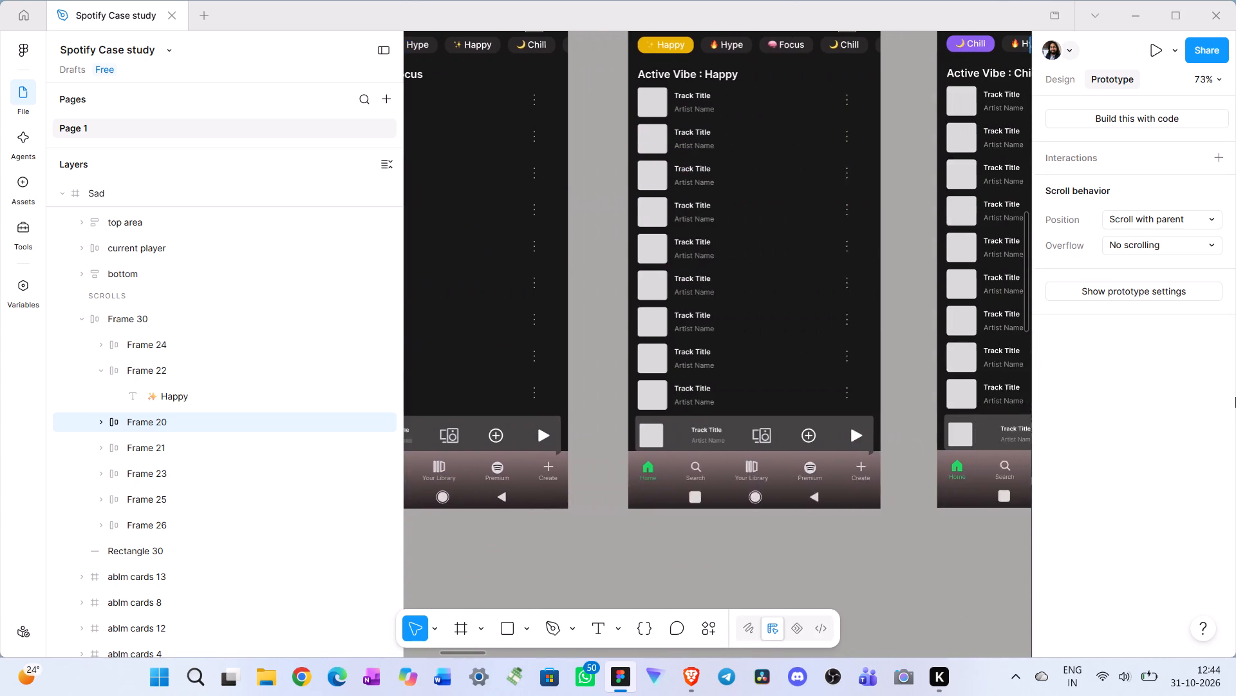
pyautogui.moveTo(1235, 397); pyautogui.dragTo(439, 458)
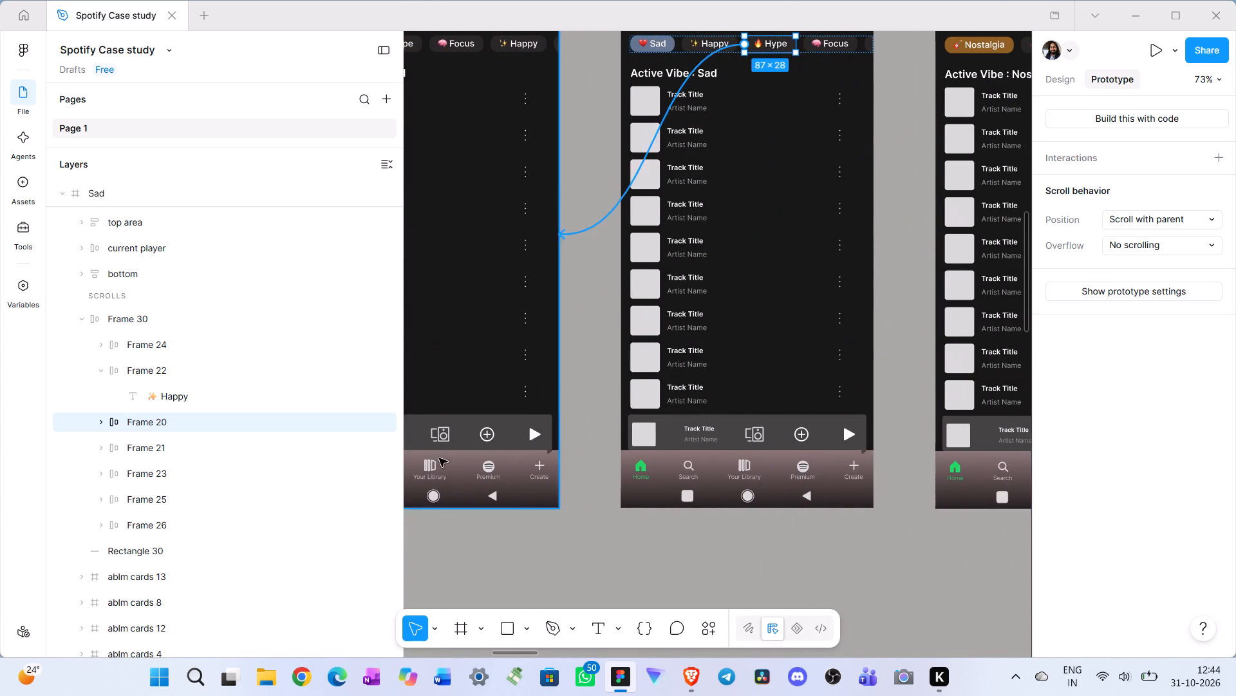
pyautogui.moveTo(439, 458); pyautogui.dragTo(225, 505)
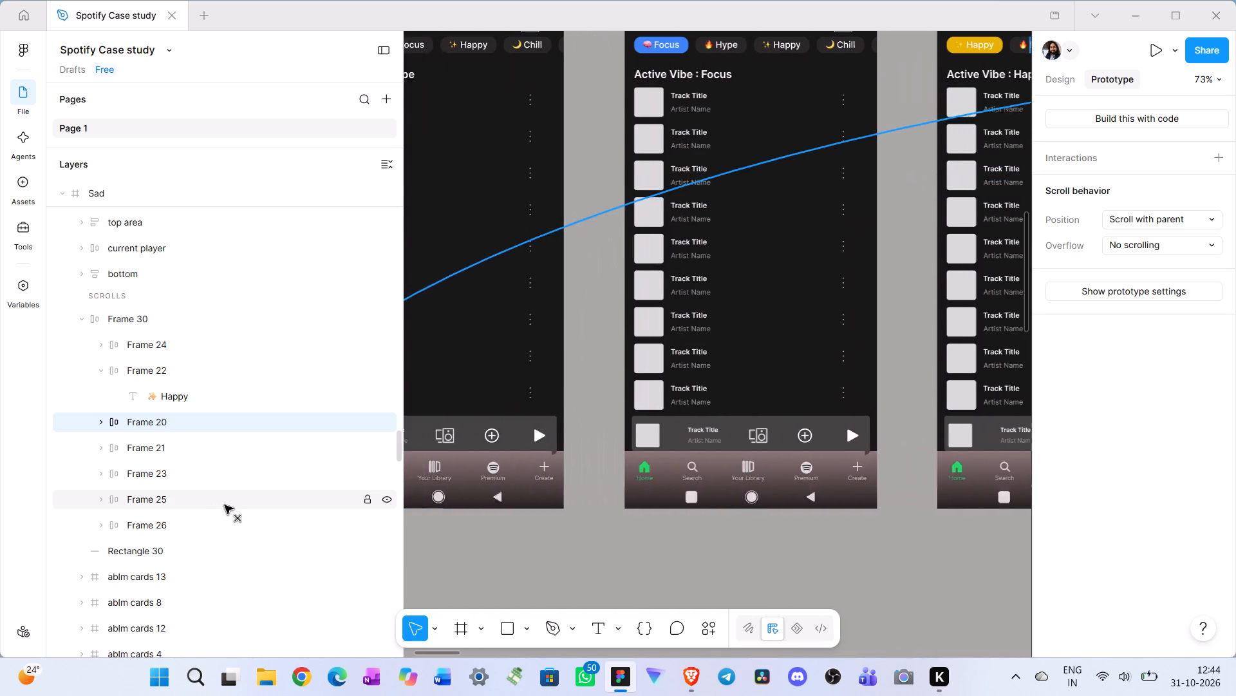
pyautogui.moveTo(225, 505); pyautogui.dragTo(879, 365)
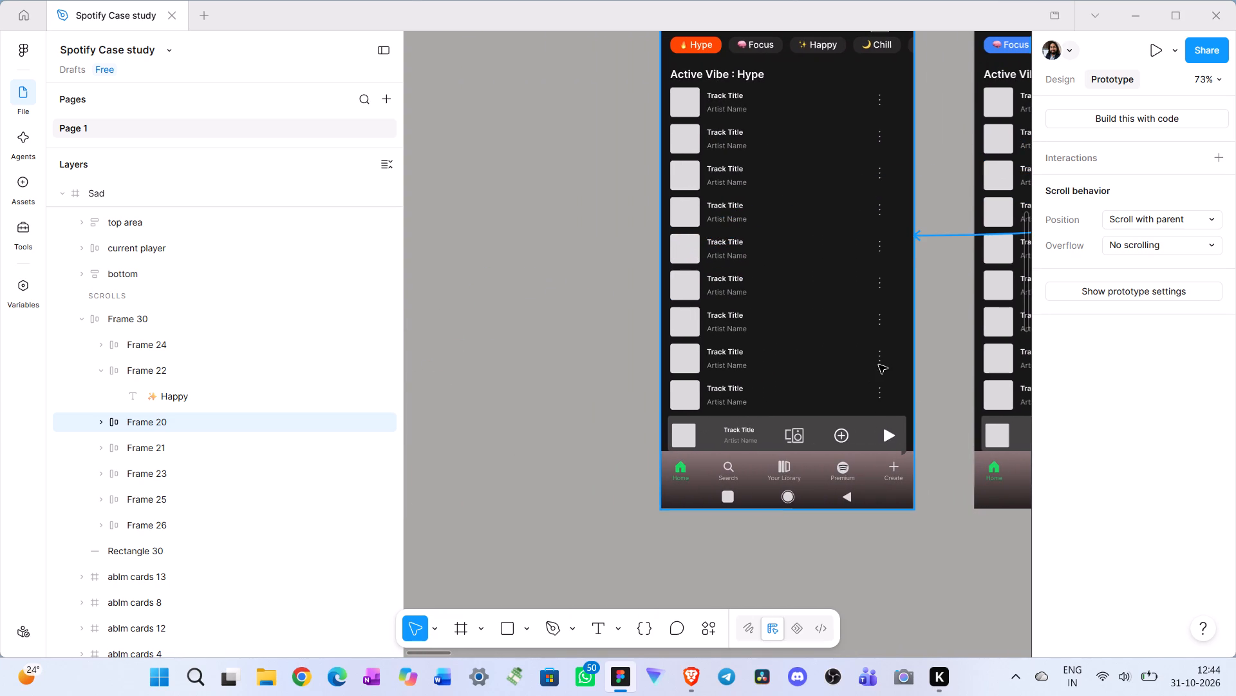
pyautogui.moveTo(879, 365); pyautogui.dragTo(882, 363)
# Link the Focus chip (Frame 21) in the Sad screen's vibe row to the Focus screen.
pyautogui.hscroll(-5, 940, 501)
pyautogui.hscroll(-1, 872, 476)
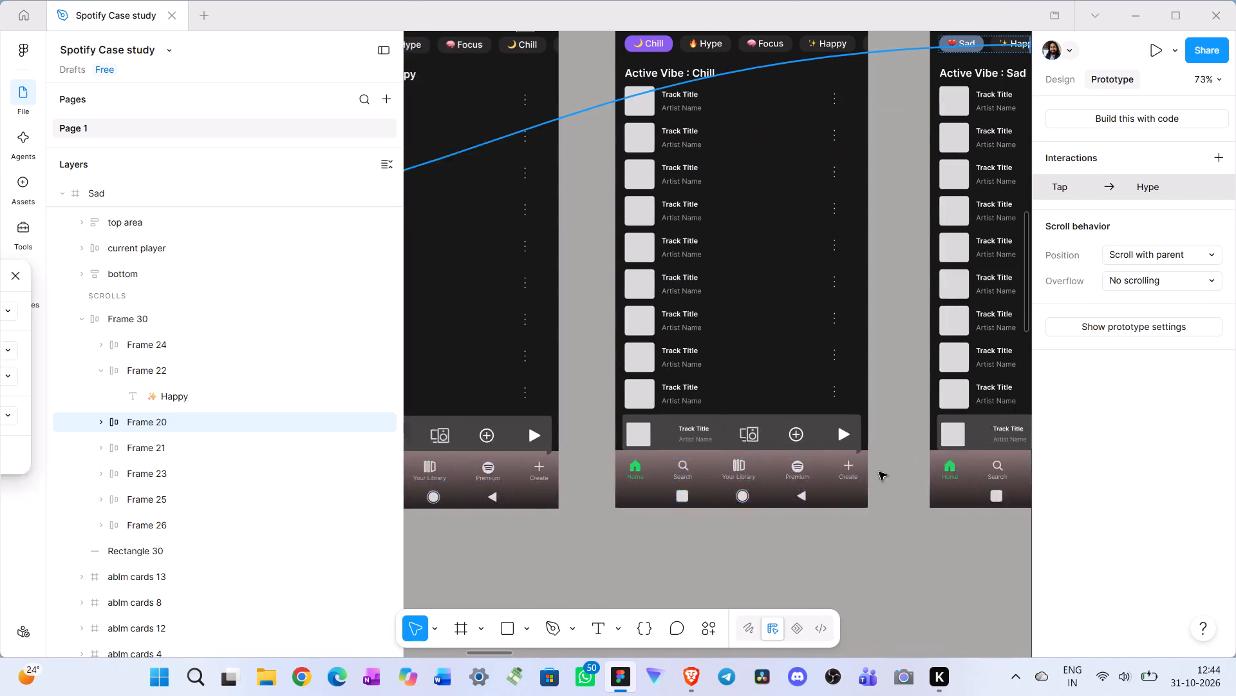
pyautogui.hscroll(-1, 879, 472)
pyautogui.scroll(2, 872, 424)
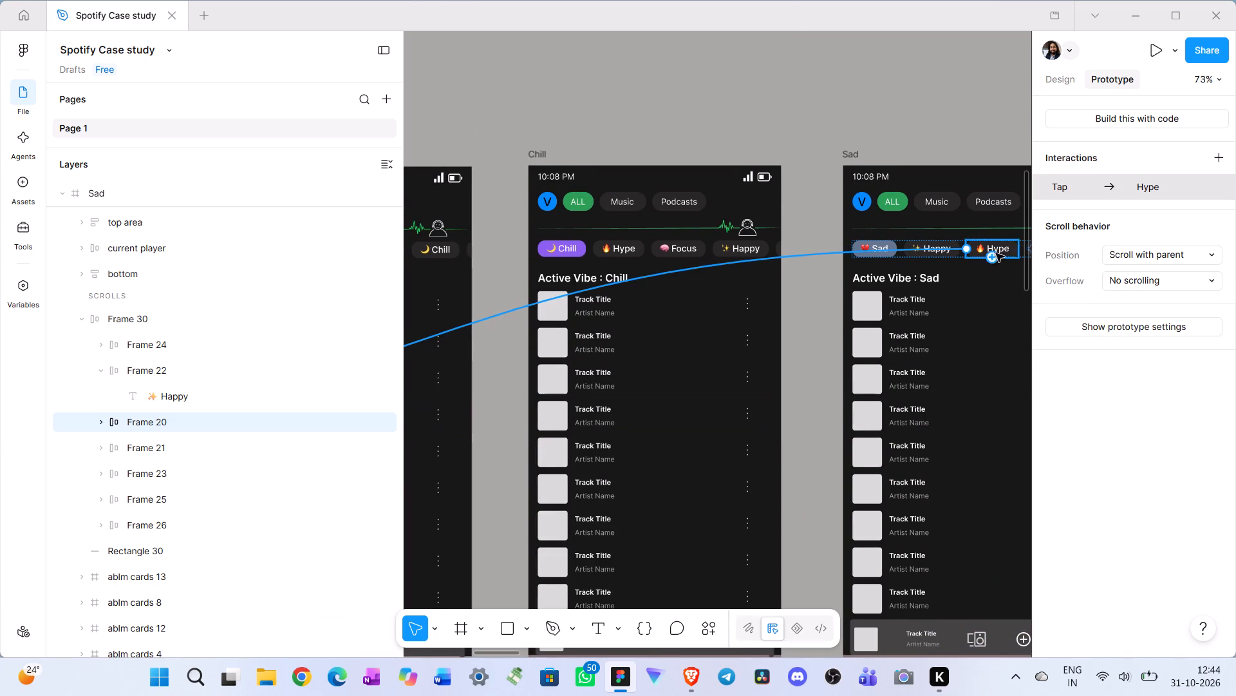
pyautogui.hscroll(-2, 991, 256)
pyautogui.click(903, 250)
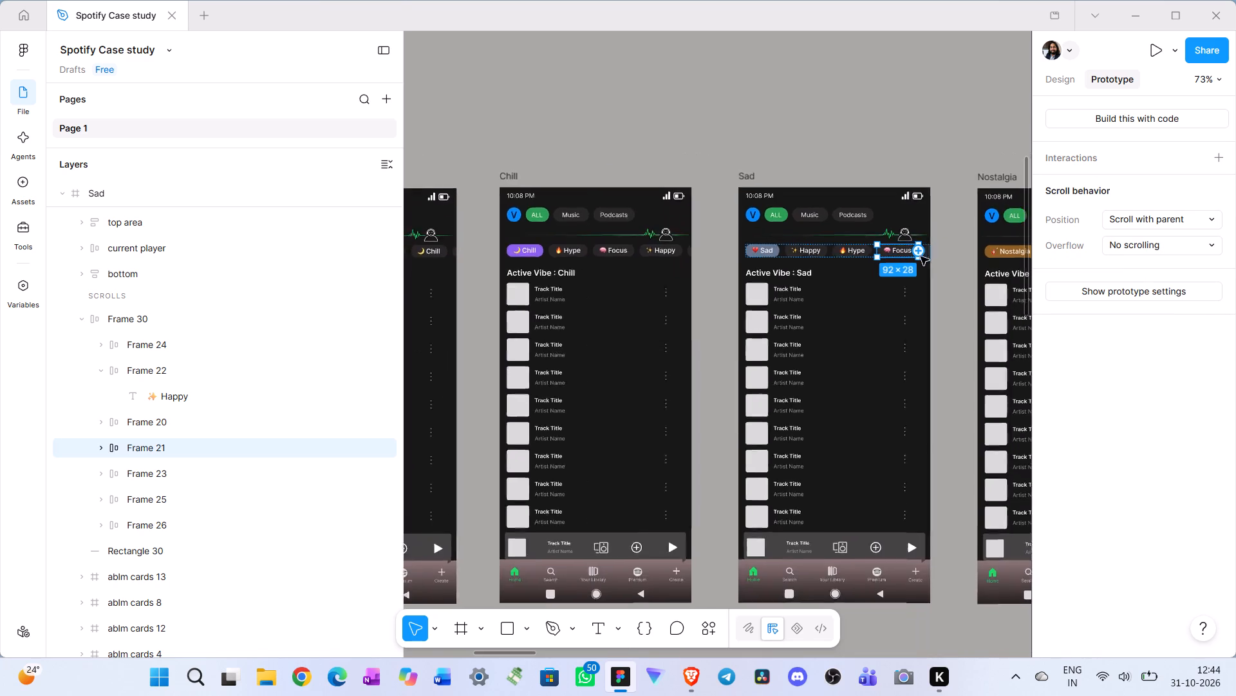
pyautogui.moveTo(921, 251); pyautogui.dragTo(362, 501)
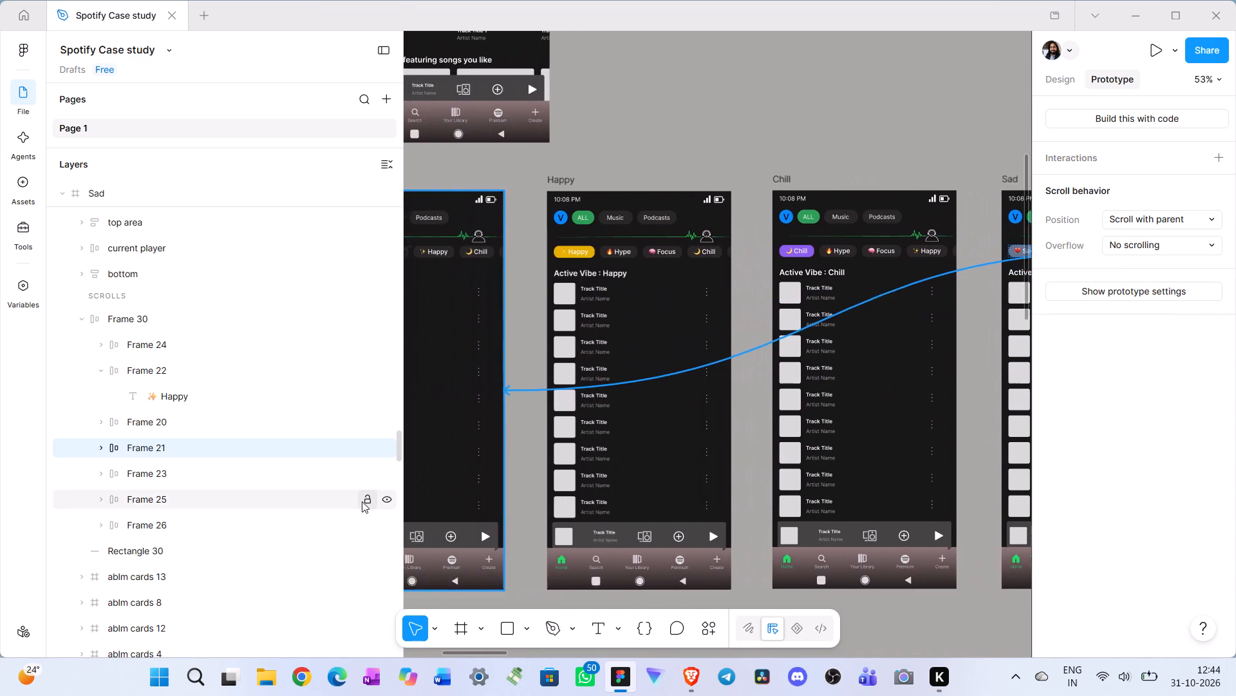
pyautogui.moveTo(362, 501); pyautogui.dragTo(552, 456)
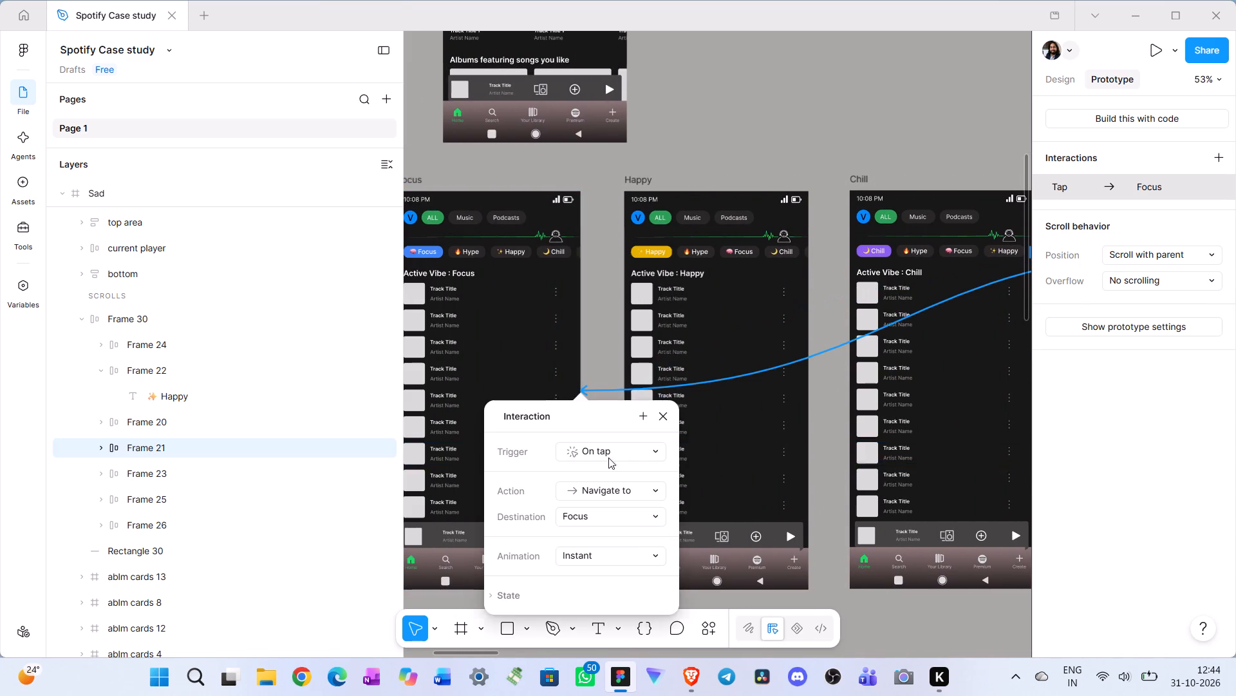
# Link the Chill chip (Frame 23) in the Sad screen's vibe row to the Chill screen.
pyautogui.hscroll(-4, 754, 452)
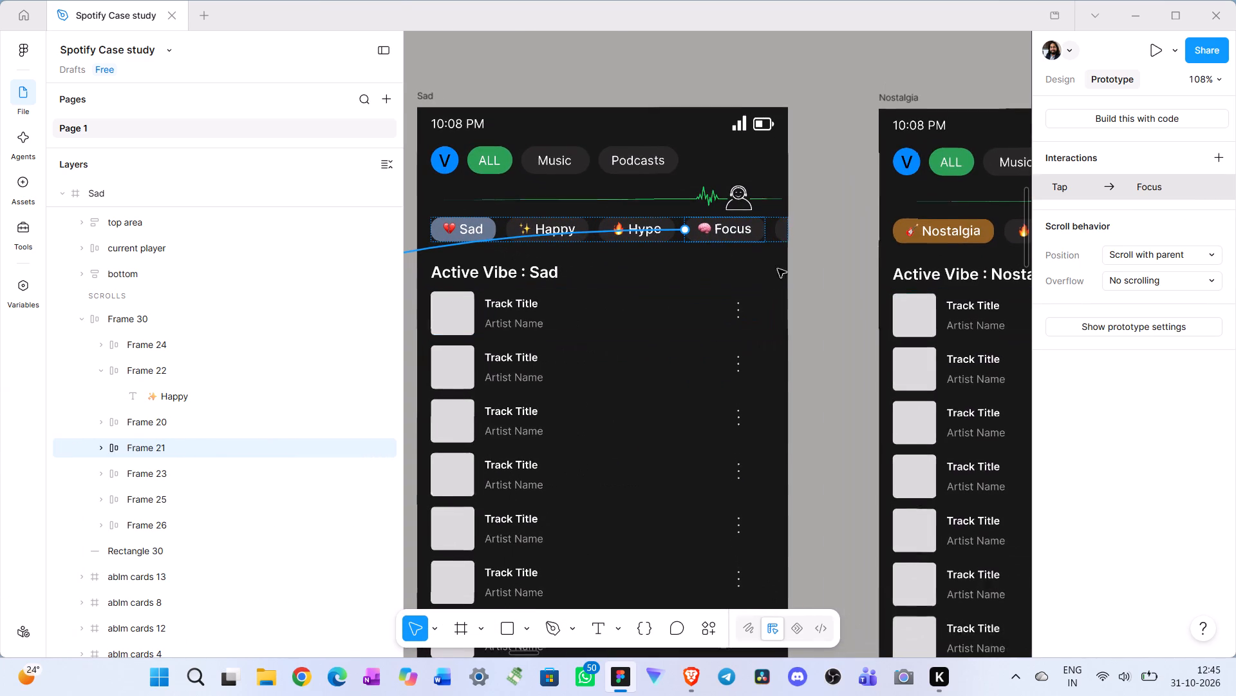
pyautogui.doubleClick(778, 229)
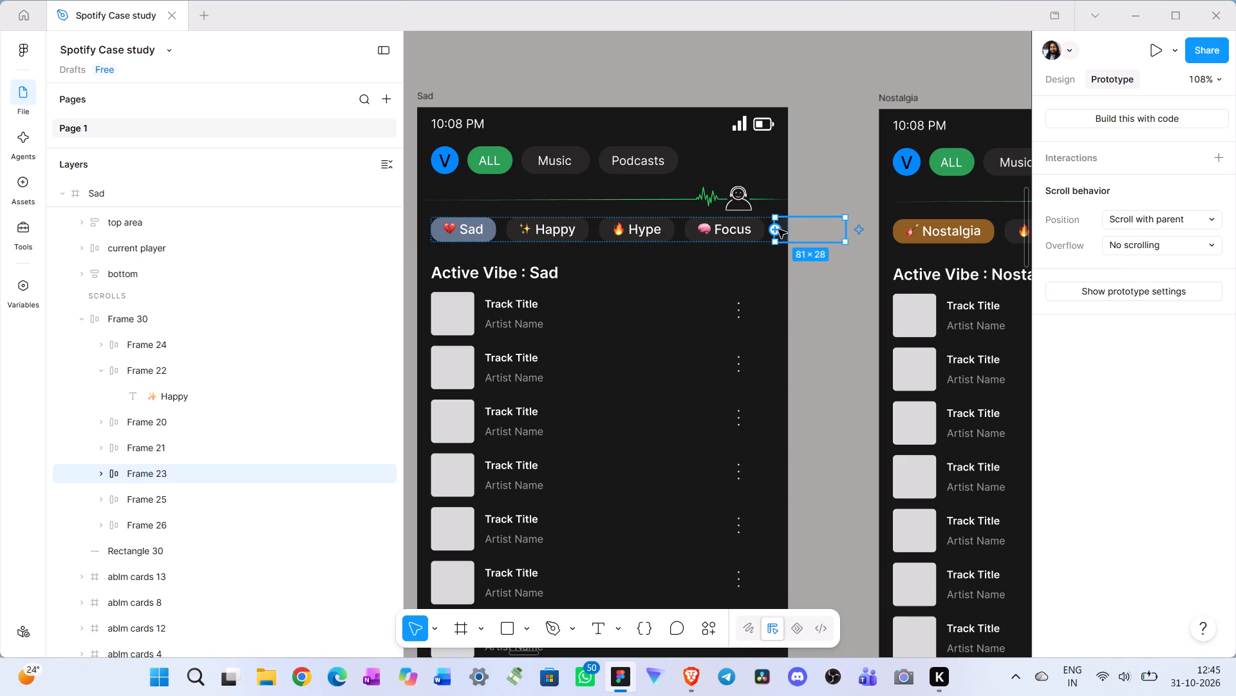
pyautogui.moveTo(775, 229); pyautogui.dragTo(568, 545)
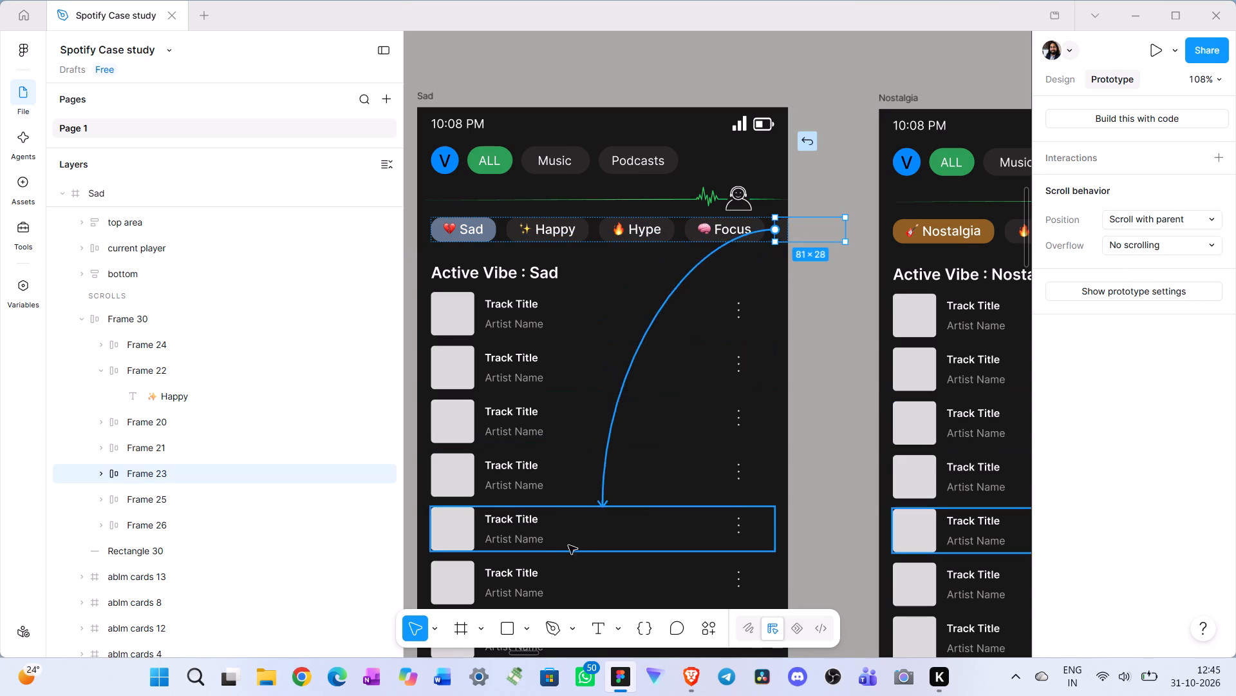
pyautogui.moveTo(568, 545); pyautogui.dragTo(675, 363)
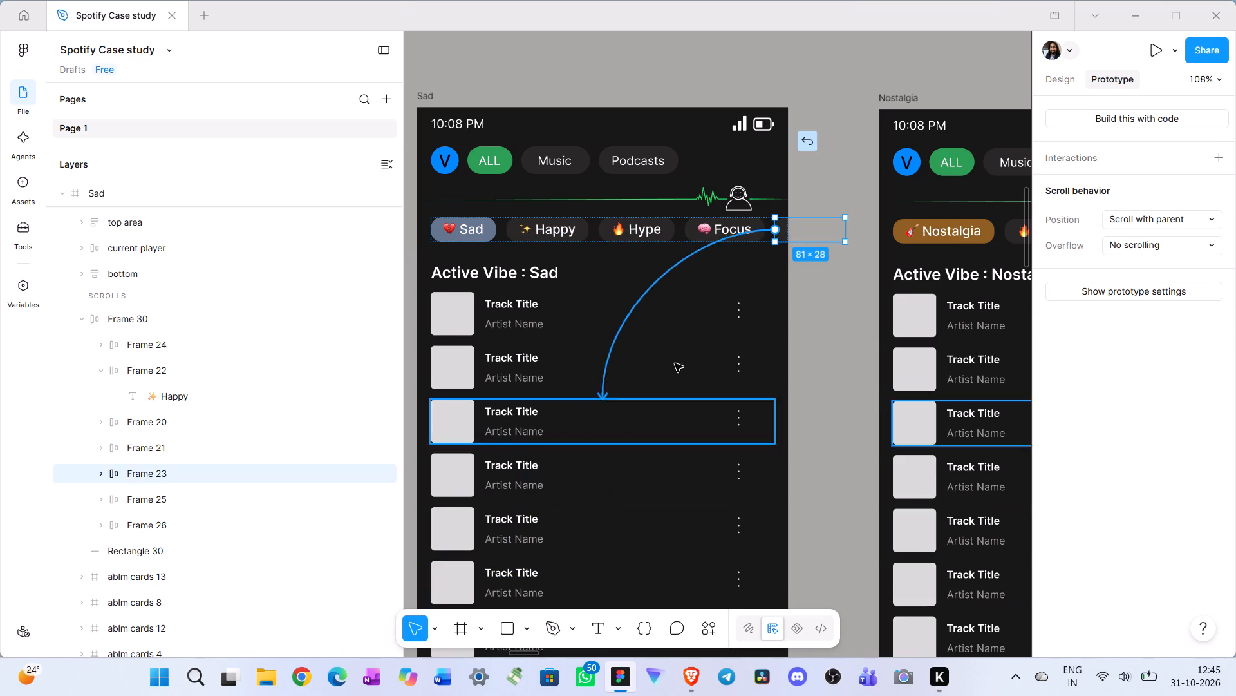
pyautogui.moveTo(675, 363); pyautogui.dragTo(781, 230)
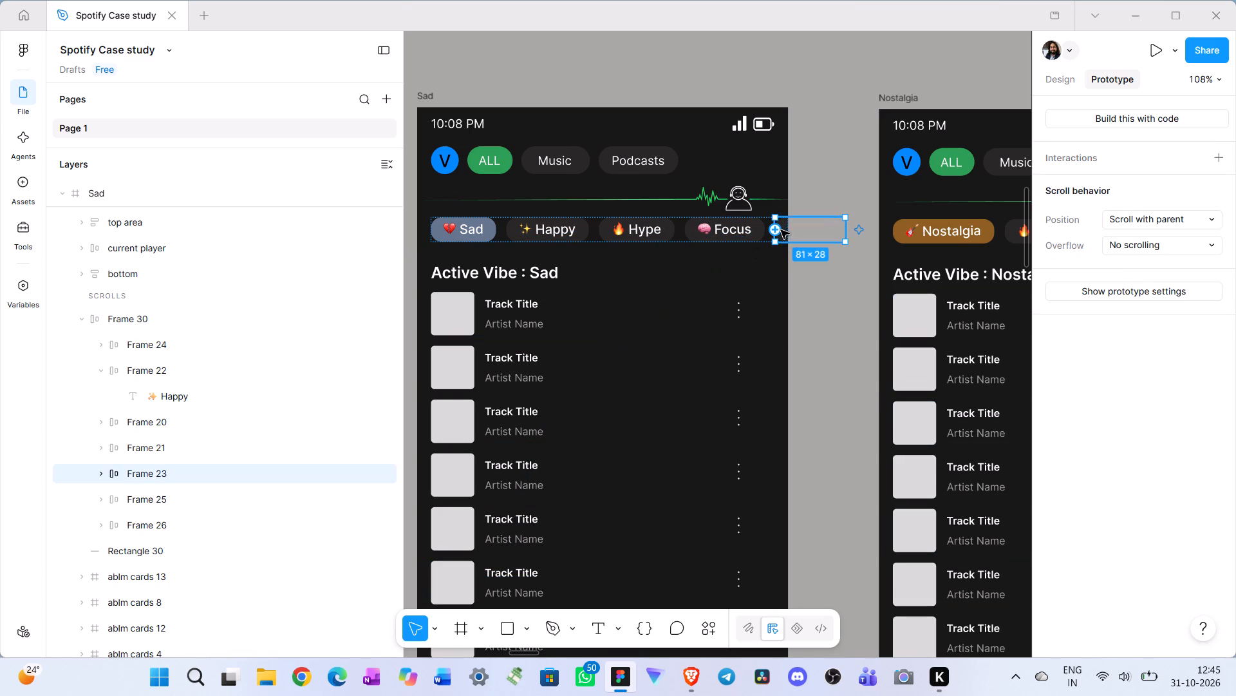
pyautogui.click(99, 475)
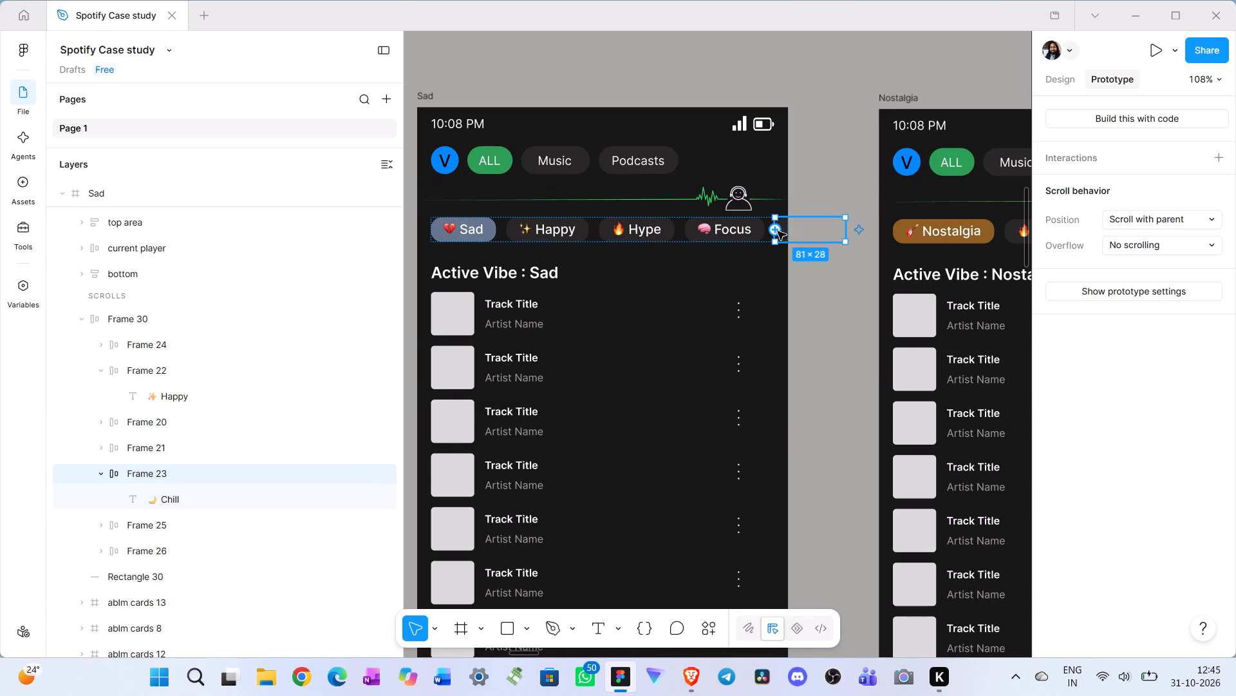
pyautogui.moveTo(778, 231); pyautogui.dragTo(756, 298)
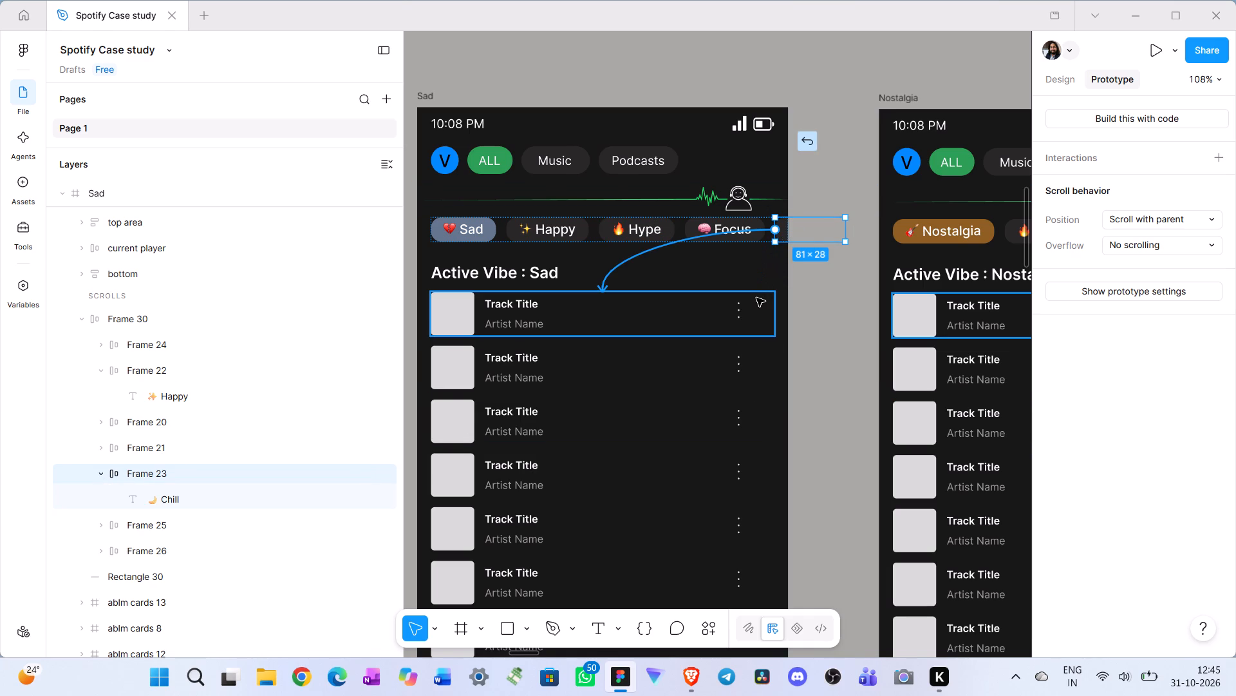
pyautogui.moveTo(756, 298); pyautogui.dragTo(257, 389)
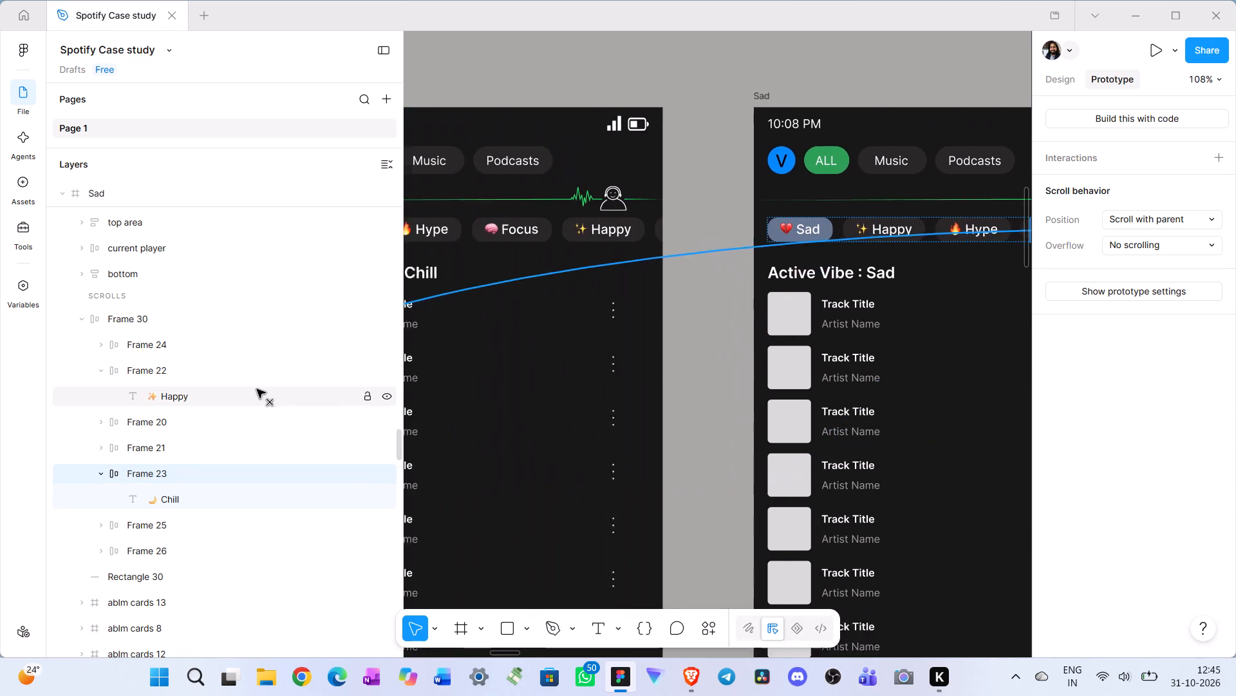
pyautogui.moveTo(257, 389); pyautogui.dragTo(949, 383)
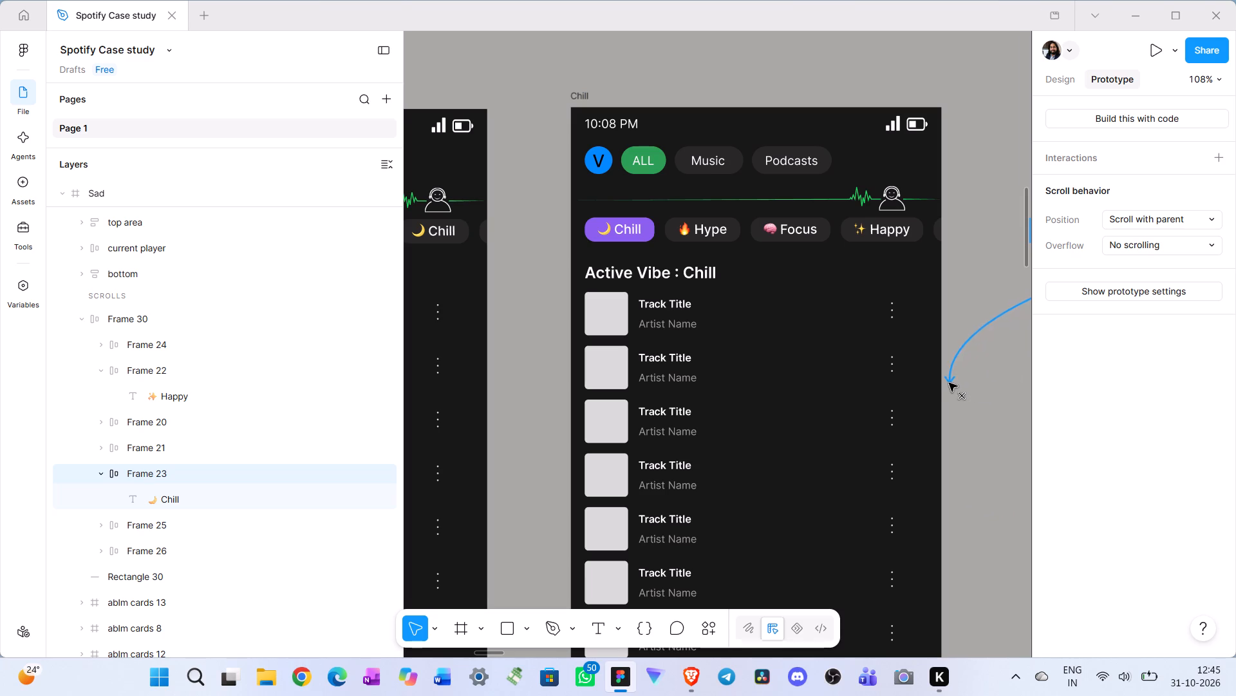
pyautogui.moveTo(949, 383); pyautogui.dragTo(939, 383)
pyautogui.hscroll(-5, 939, 383)
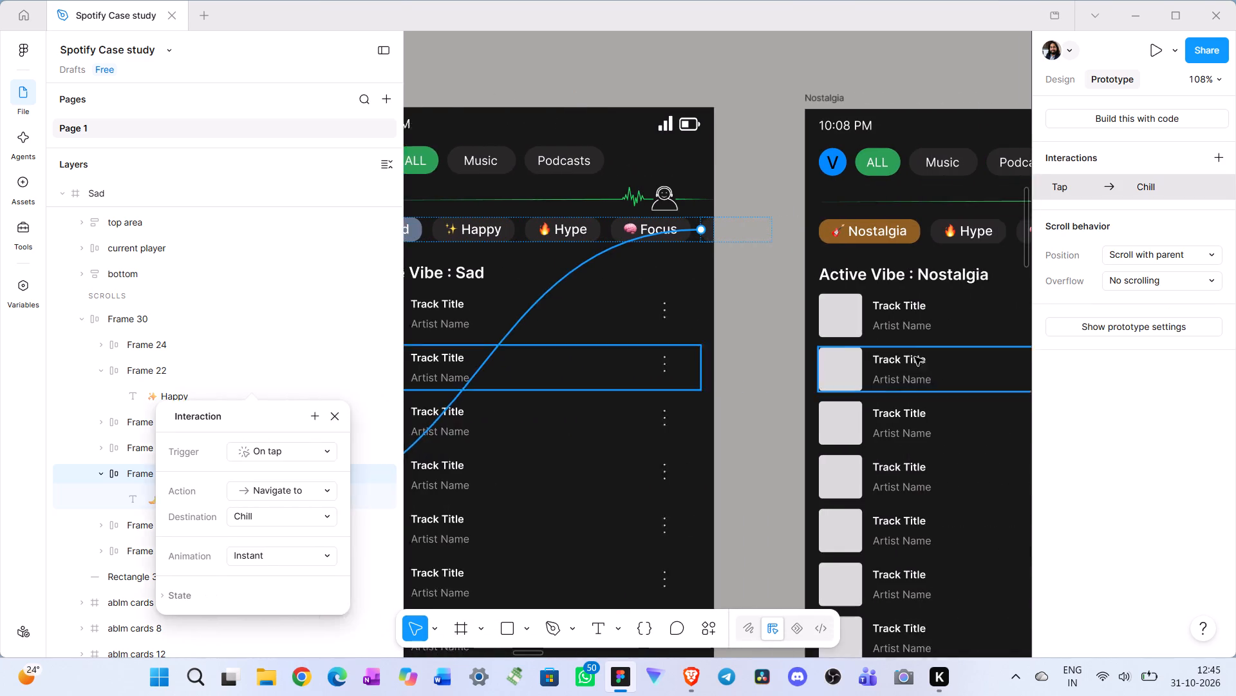
pyautogui.click(271, 414)
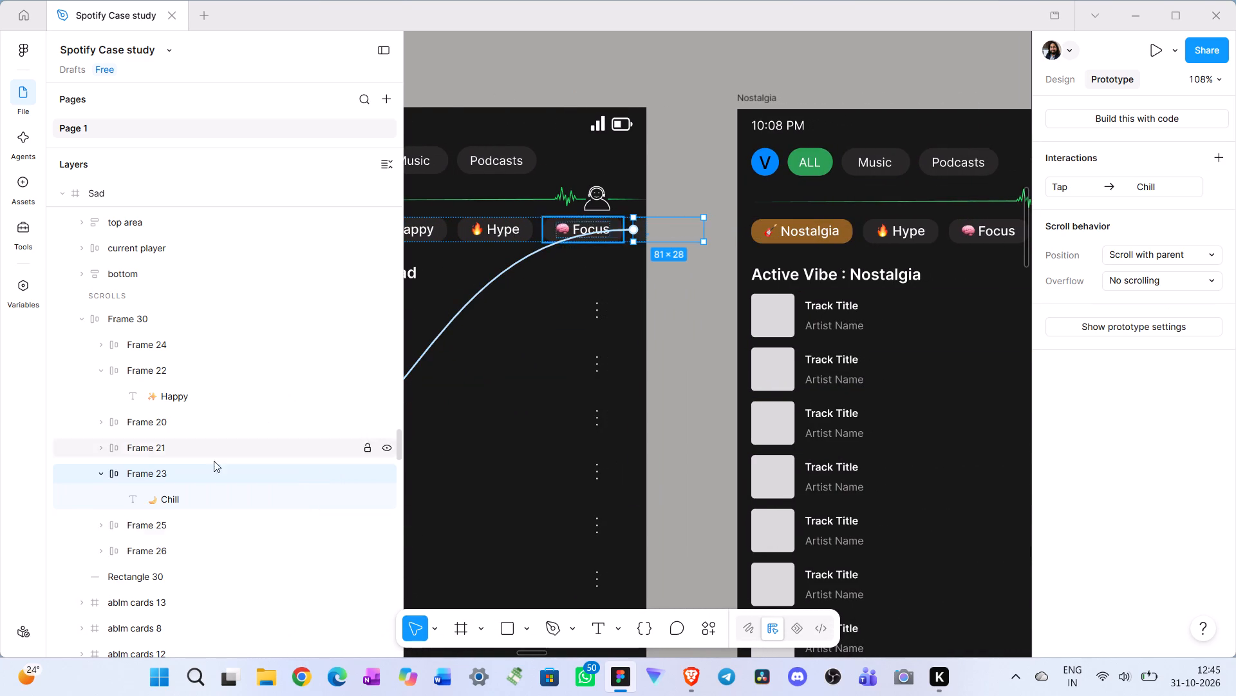
# Link the Nostalgia chip (Frame 25) in the Sad screen's vibe row to the Nostalgia screen.
pyautogui.click(163, 525)
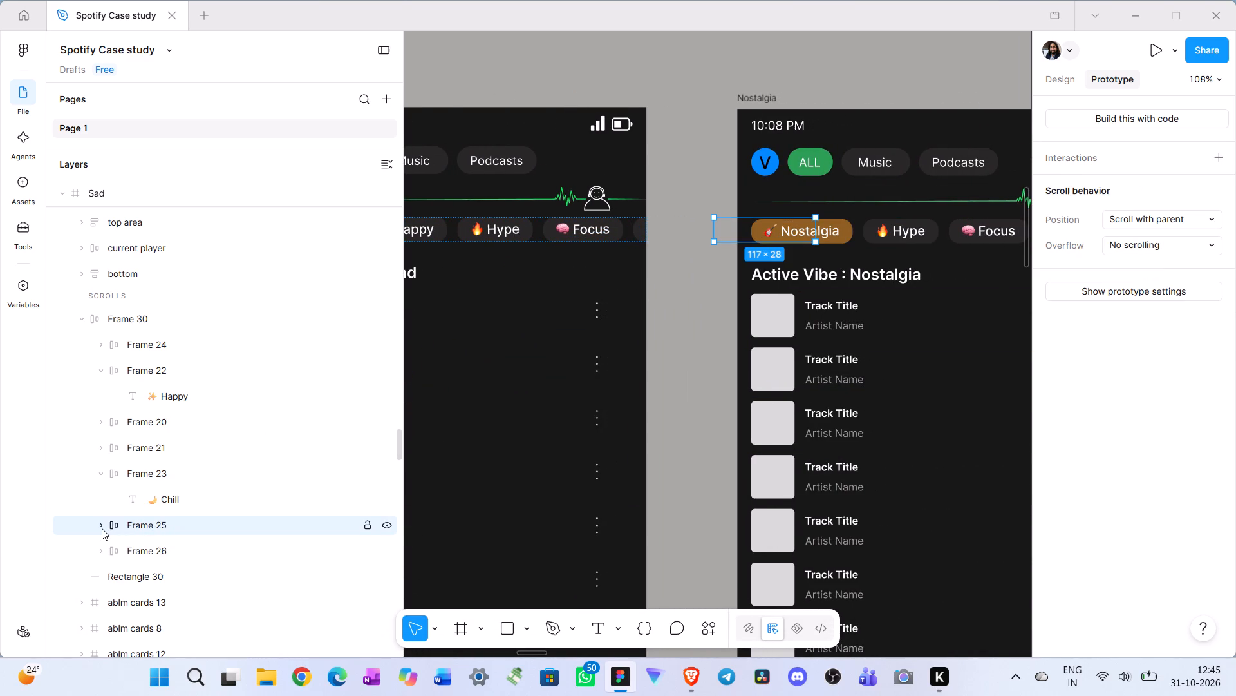
pyautogui.click(102, 528)
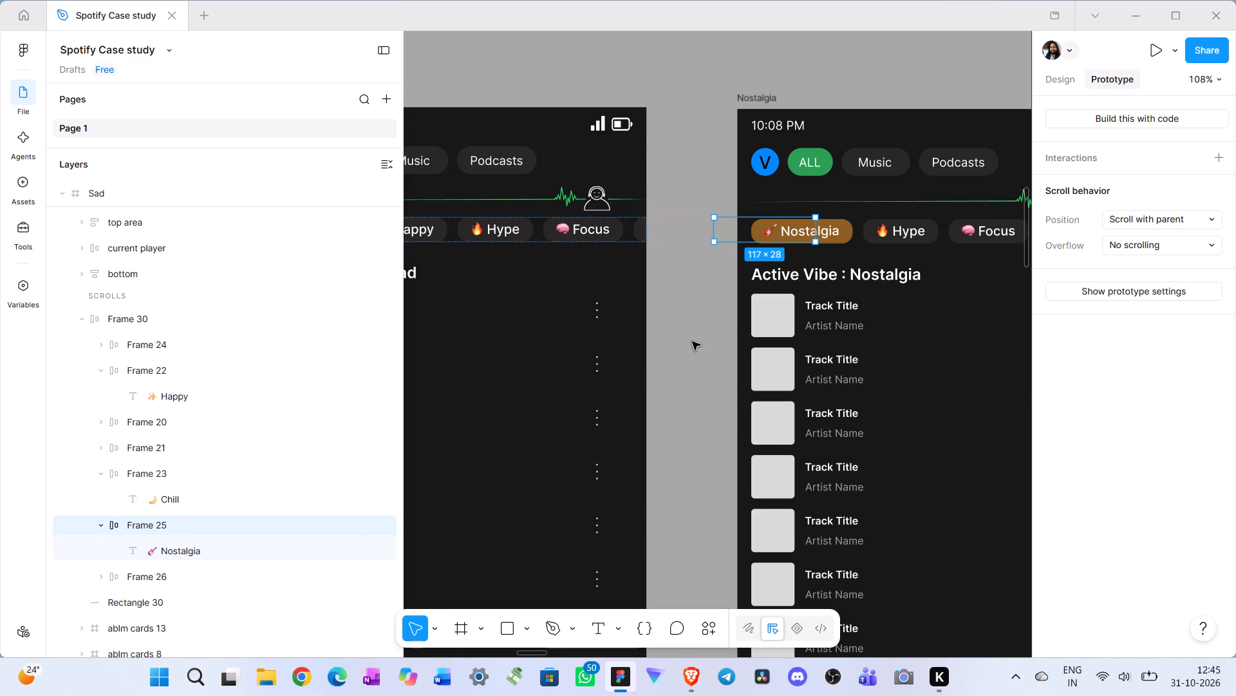
pyautogui.moveTo(814, 230); pyautogui.dragTo(957, 471)
# Link the Party chip (Frame 26) in the Sad screen's vibe row to the Party screen.
pyautogui.click(208, 578)
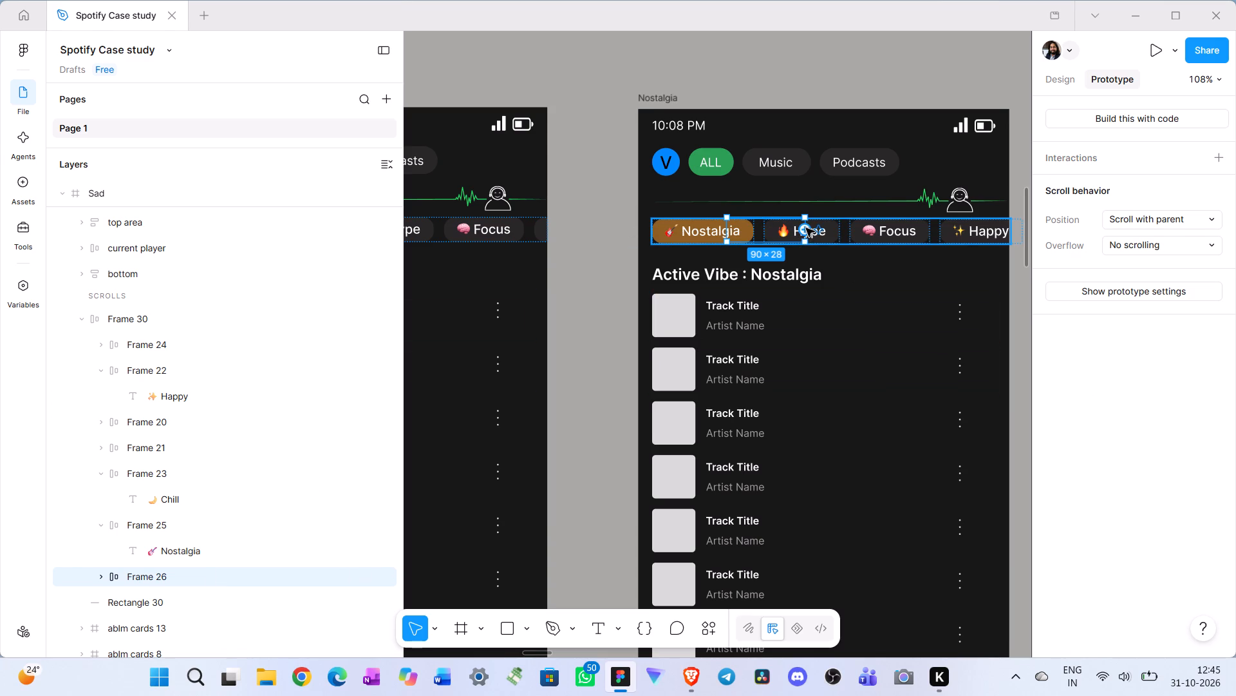
pyautogui.moveTo(806, 228); pyautogui.dragTo(727, 474)
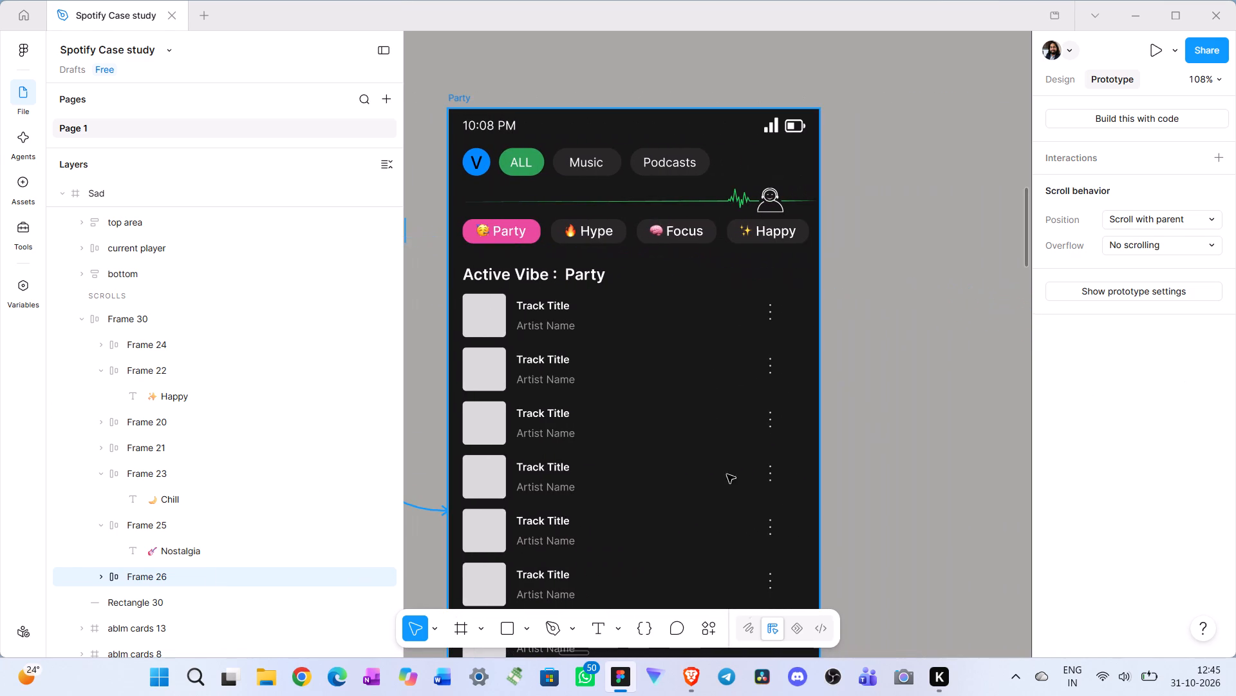
pyautogui.moveTo(727, 474); pyautogui.dragTo(493, 488)
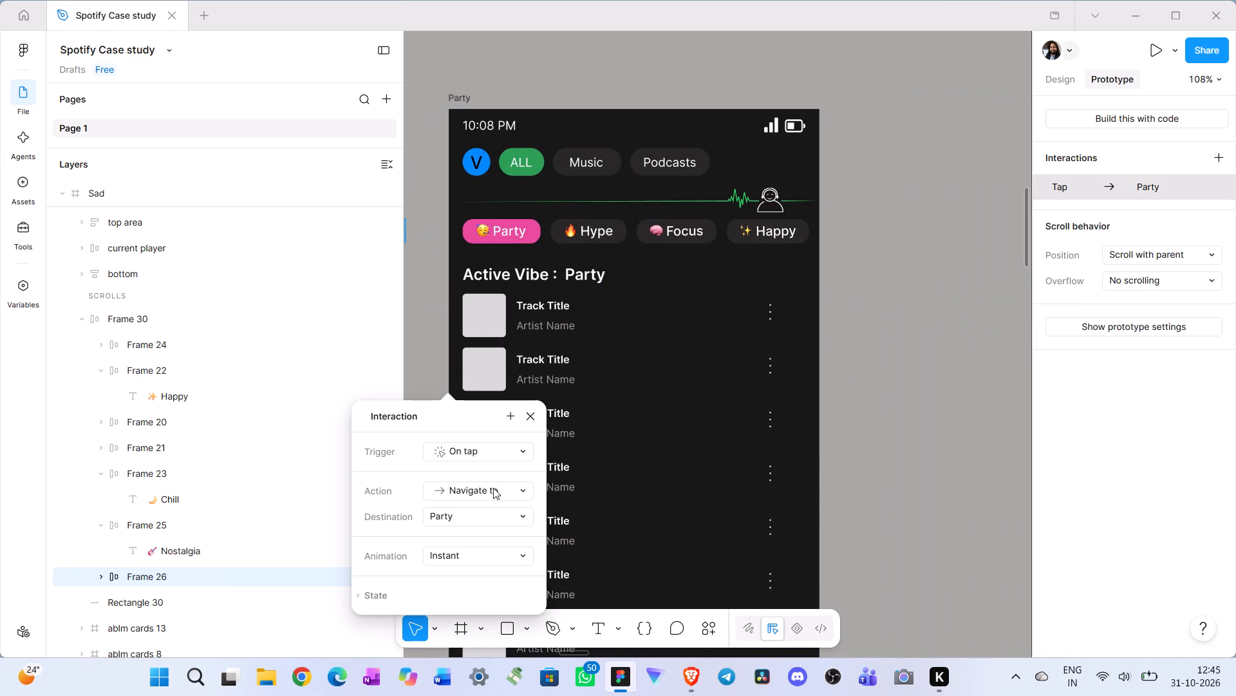
pyautogui.click(532, 418)
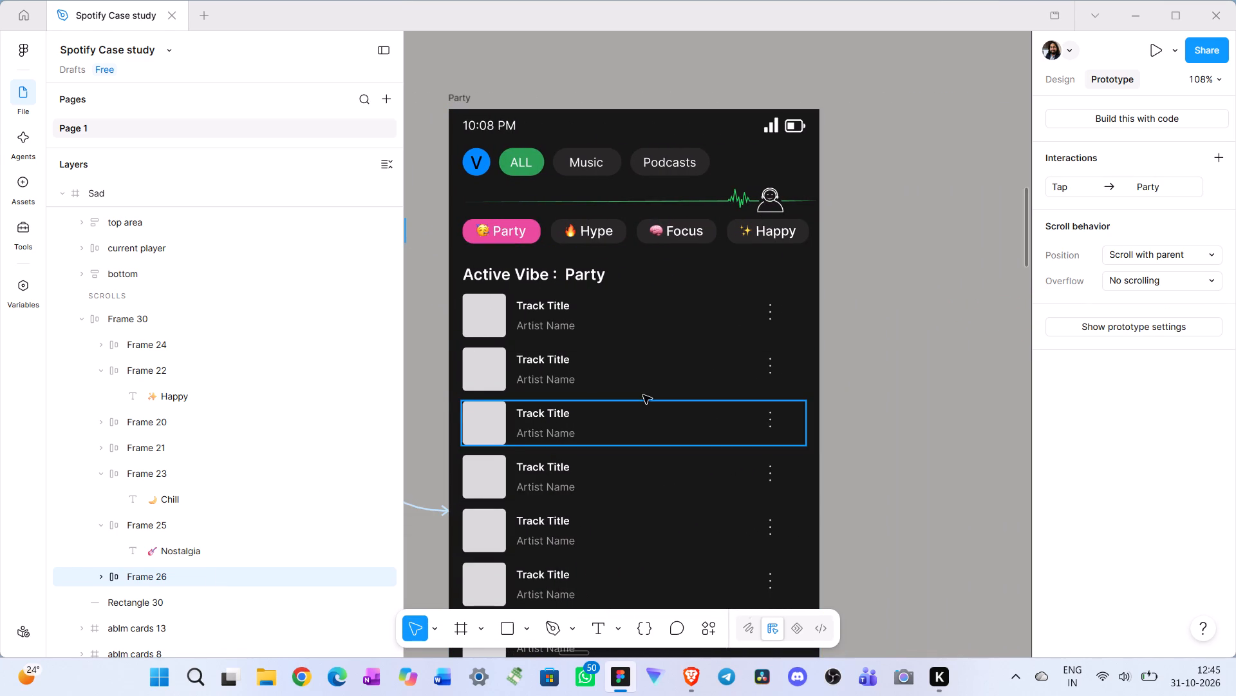
# Examine the vibe rows of the Nostalgia and Sad screens and the chip links running between the screens.
pyautogui.hscroll(7, 929, 371)
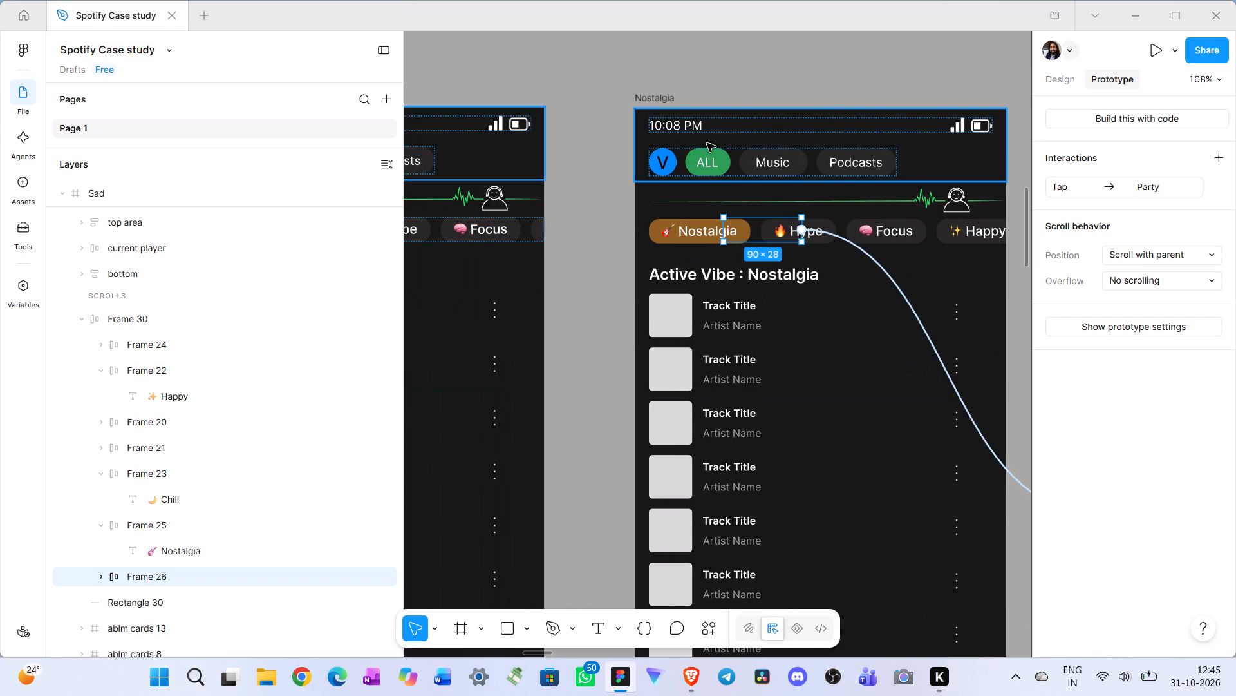
pyautogui.click(700, 231)
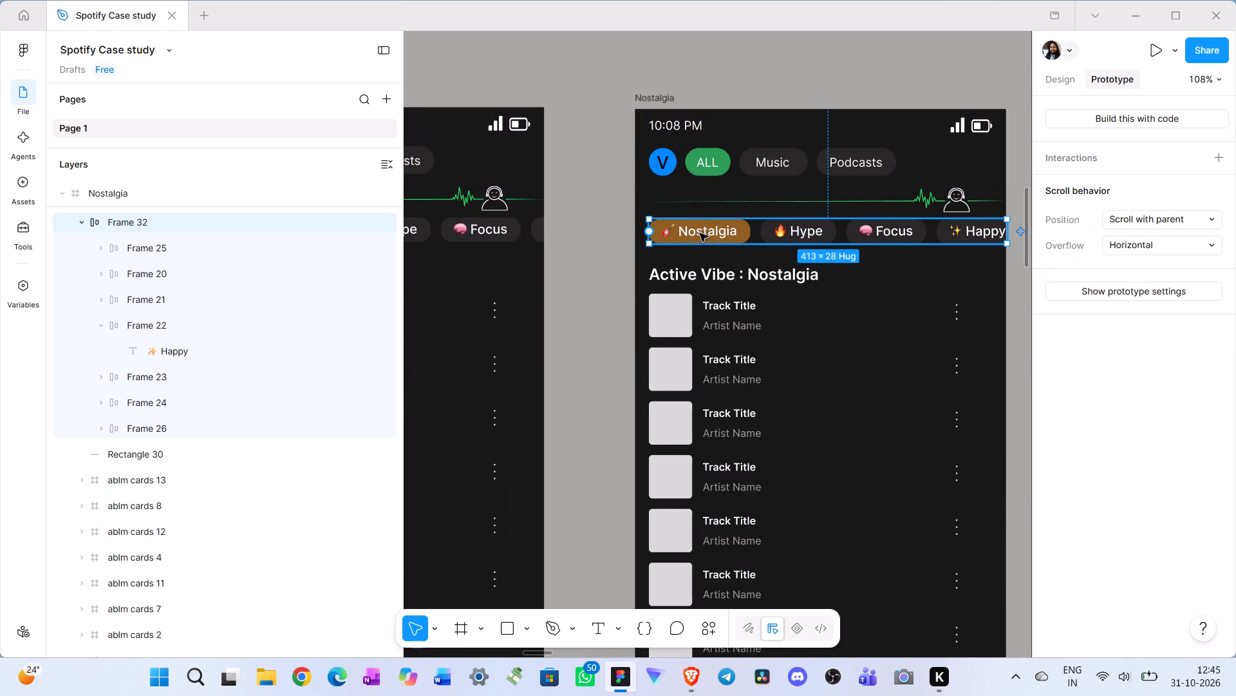
pyautogui.hscroll(-2, 700, 233)
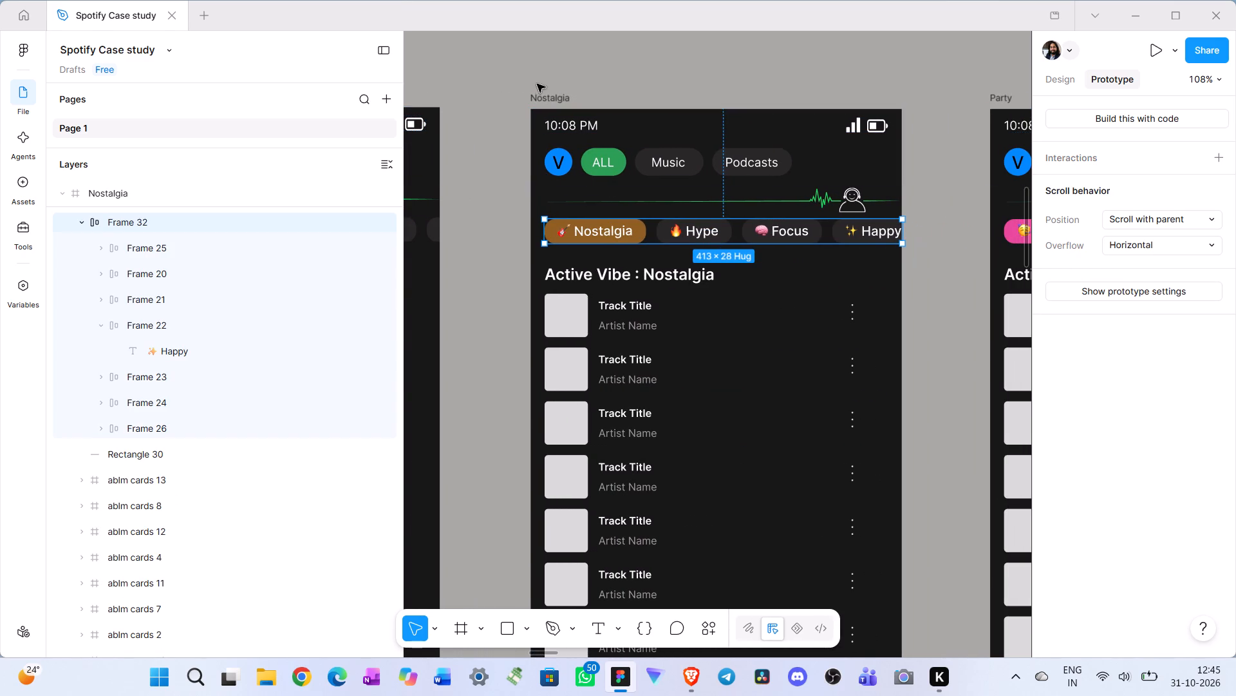
pyautogui.click(556, 98)
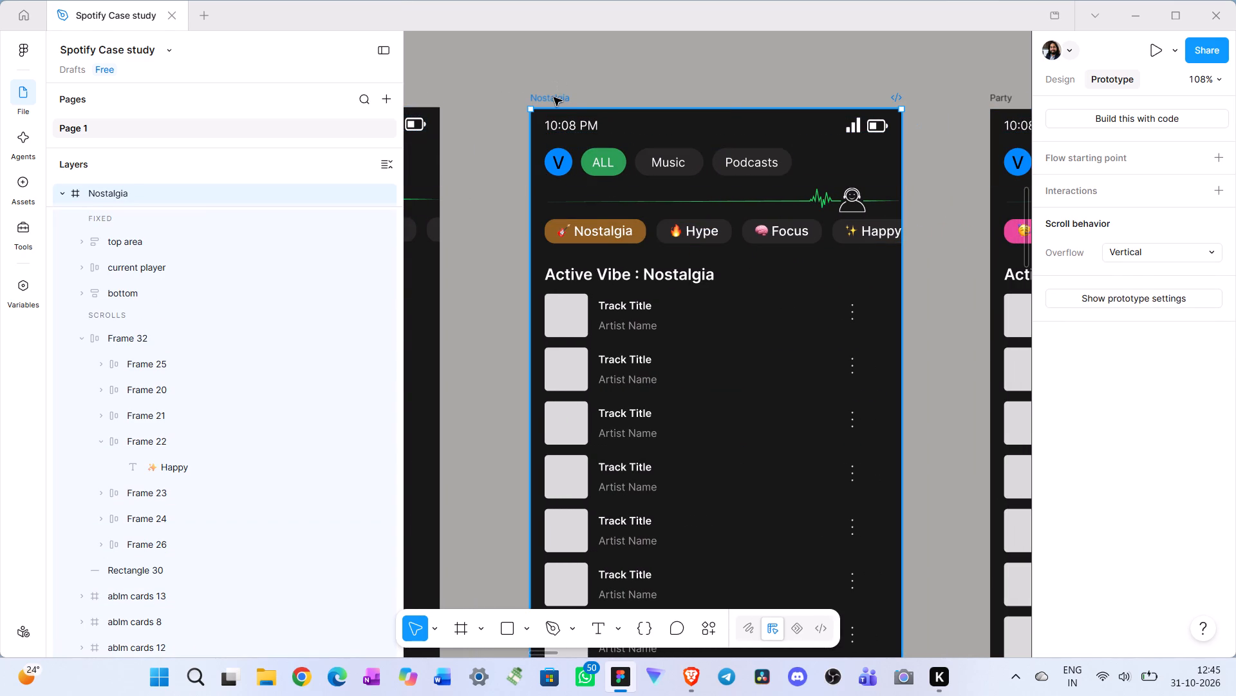
pyautogui.click(778, 233)
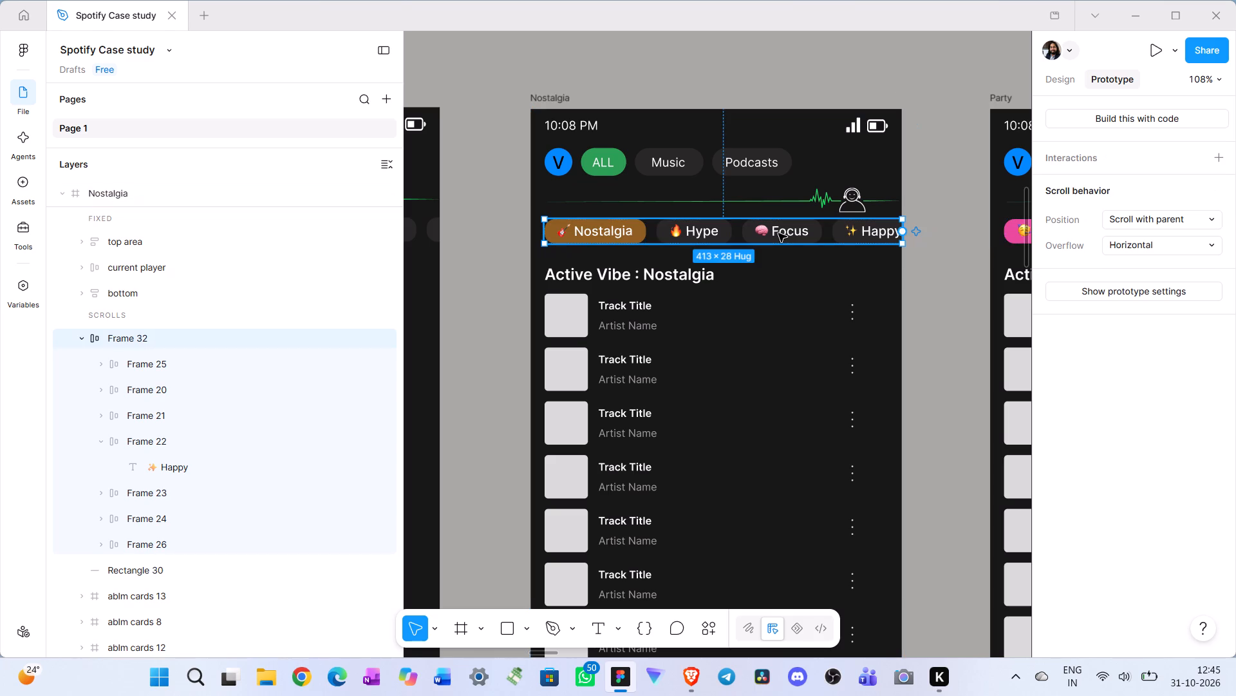
pyautogui.hscroll(2, 614, 234)
pyautogui.click(617, 229)
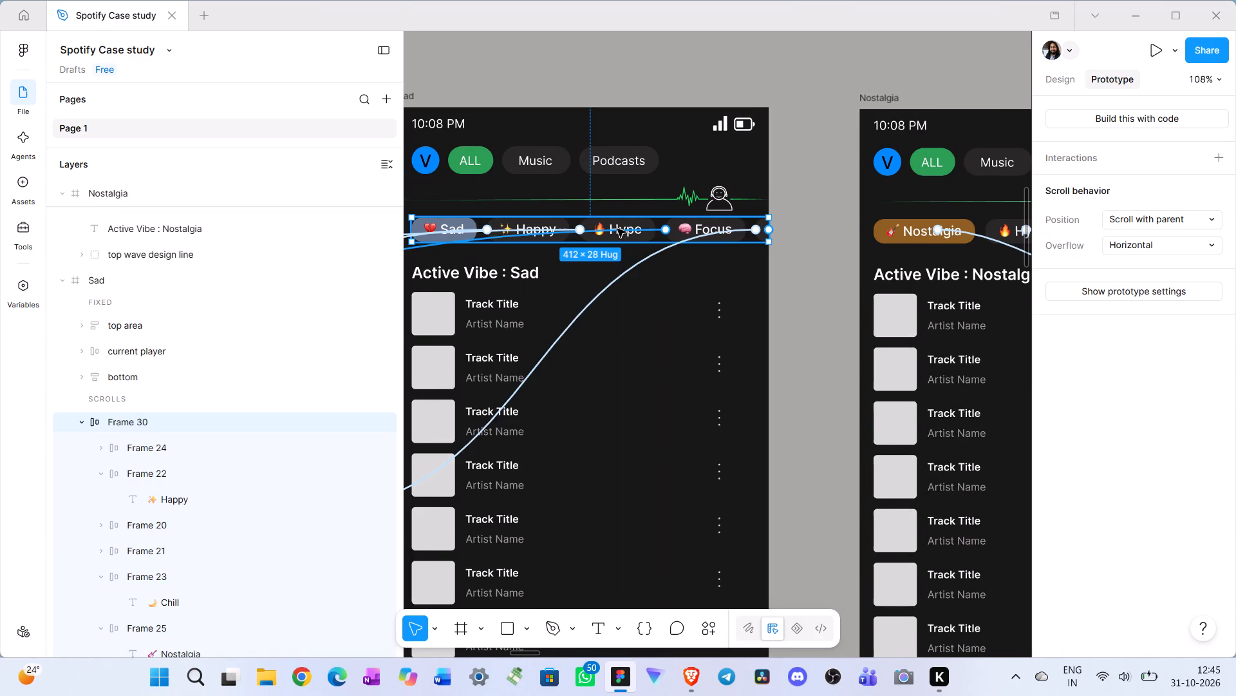
pyautogui.hscroll(-4, 909, 236)
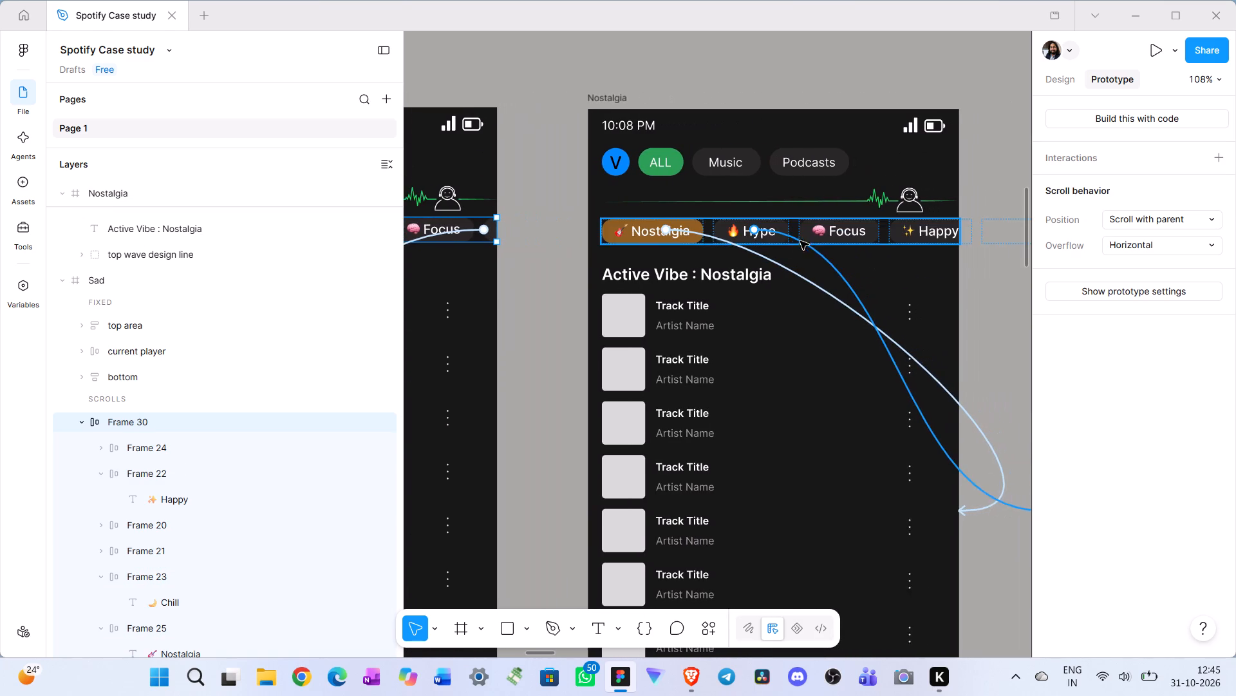
pyautogui.hscroll(-2, 783, 242)
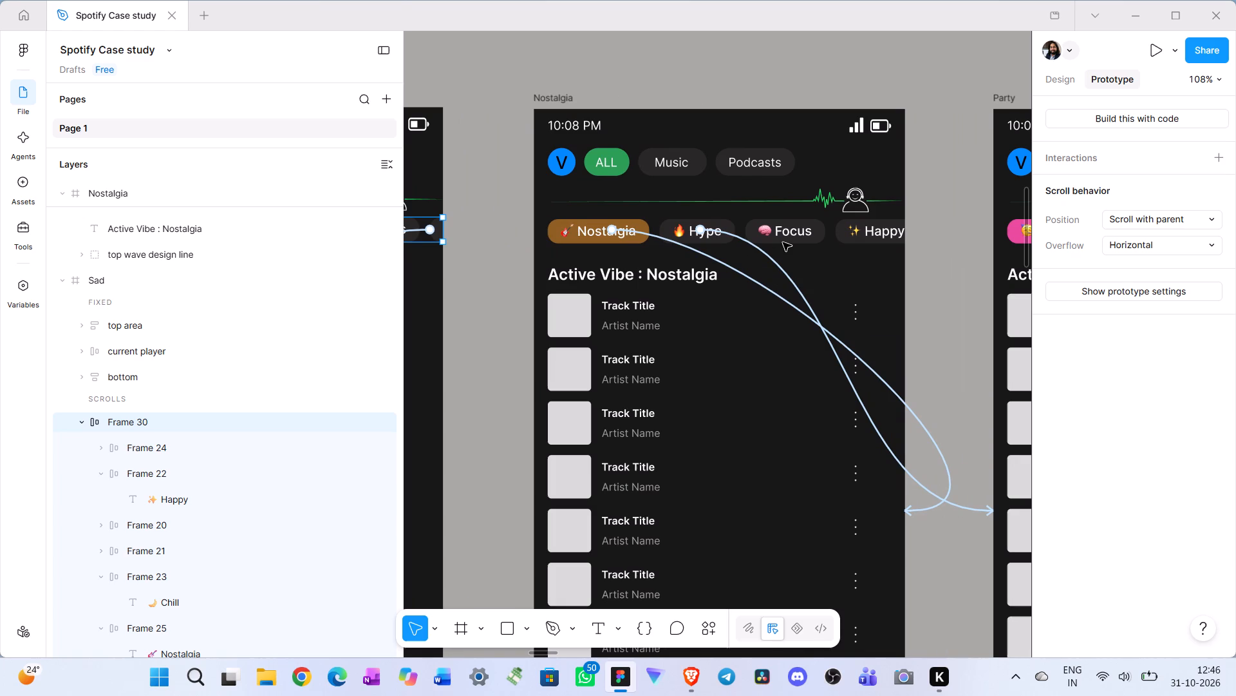
pyautogui.hscroll(-1, 783, 242)
pyautogui.hscroll(-1, 847, 434)
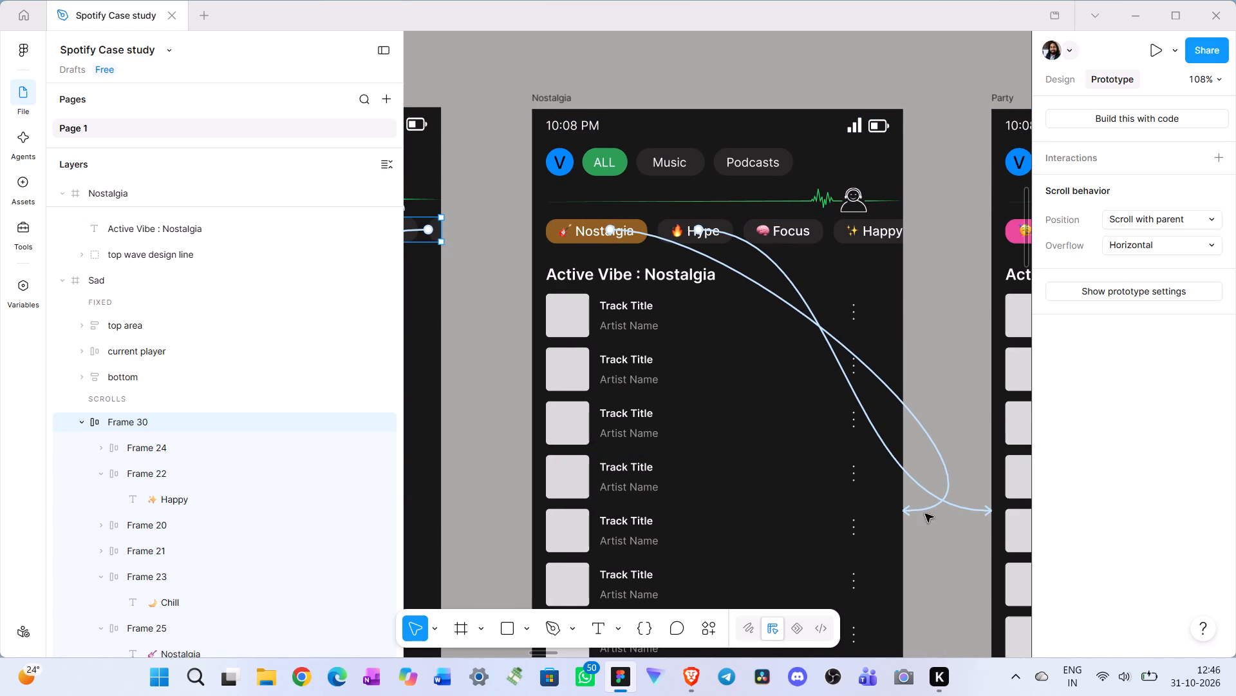
pyautogui.hscroll(-1, 925, 514)
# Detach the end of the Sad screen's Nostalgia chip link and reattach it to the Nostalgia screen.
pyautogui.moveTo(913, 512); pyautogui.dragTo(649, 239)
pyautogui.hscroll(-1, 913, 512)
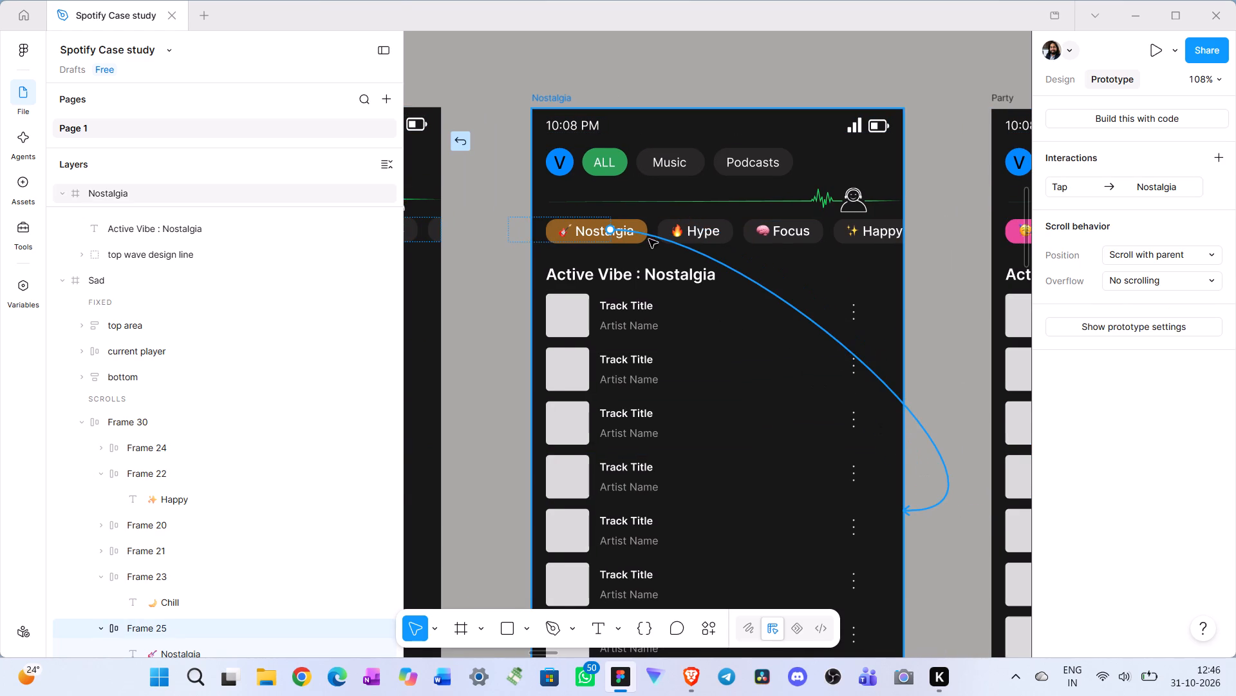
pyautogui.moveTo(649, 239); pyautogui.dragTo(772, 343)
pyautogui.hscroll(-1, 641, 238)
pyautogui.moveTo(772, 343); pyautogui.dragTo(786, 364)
# Examine the Nostalgia screen's vibe row layers and the chip links coming from the Sad screen's vibe row.
pyautogui.hscroll(-2, 783, 362)
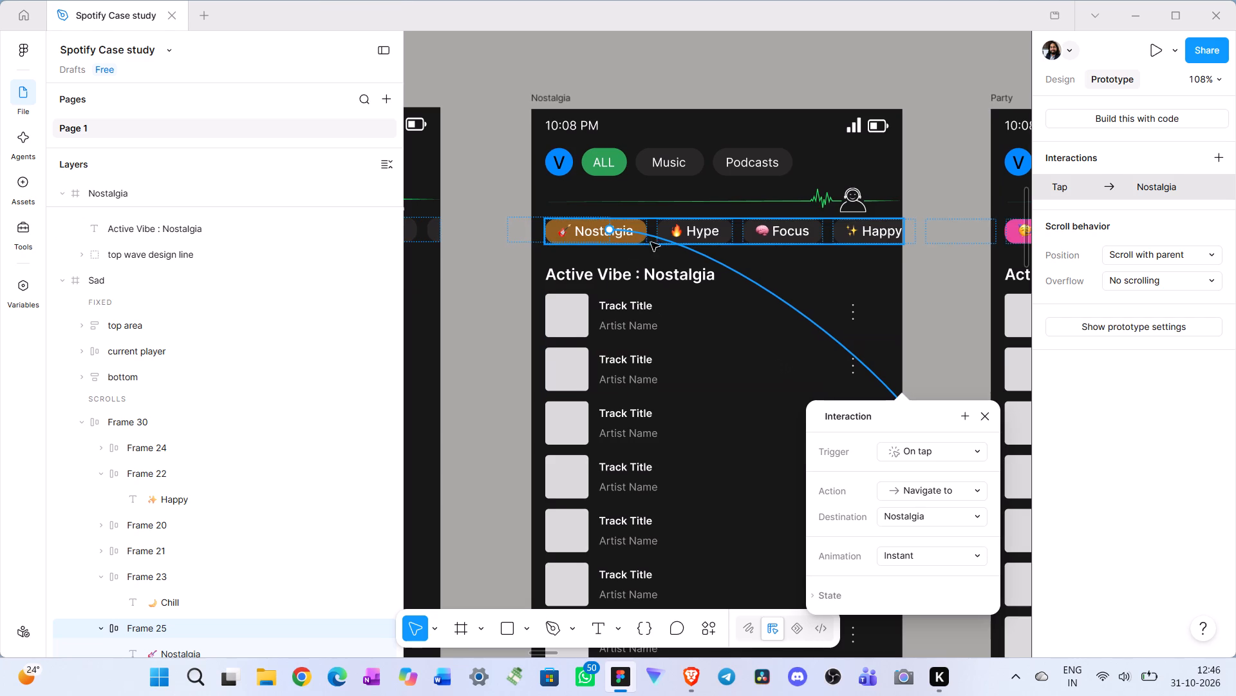
pyautogui.click(700, 226)
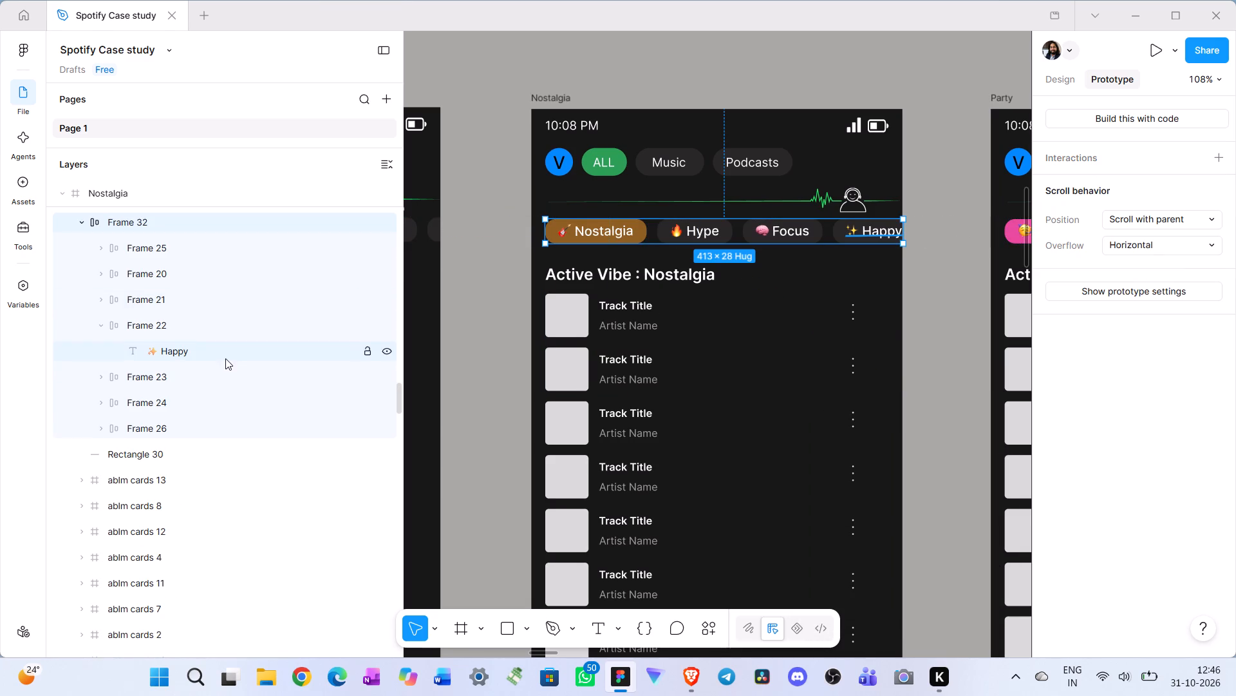
pyautogui.click(171, 429)
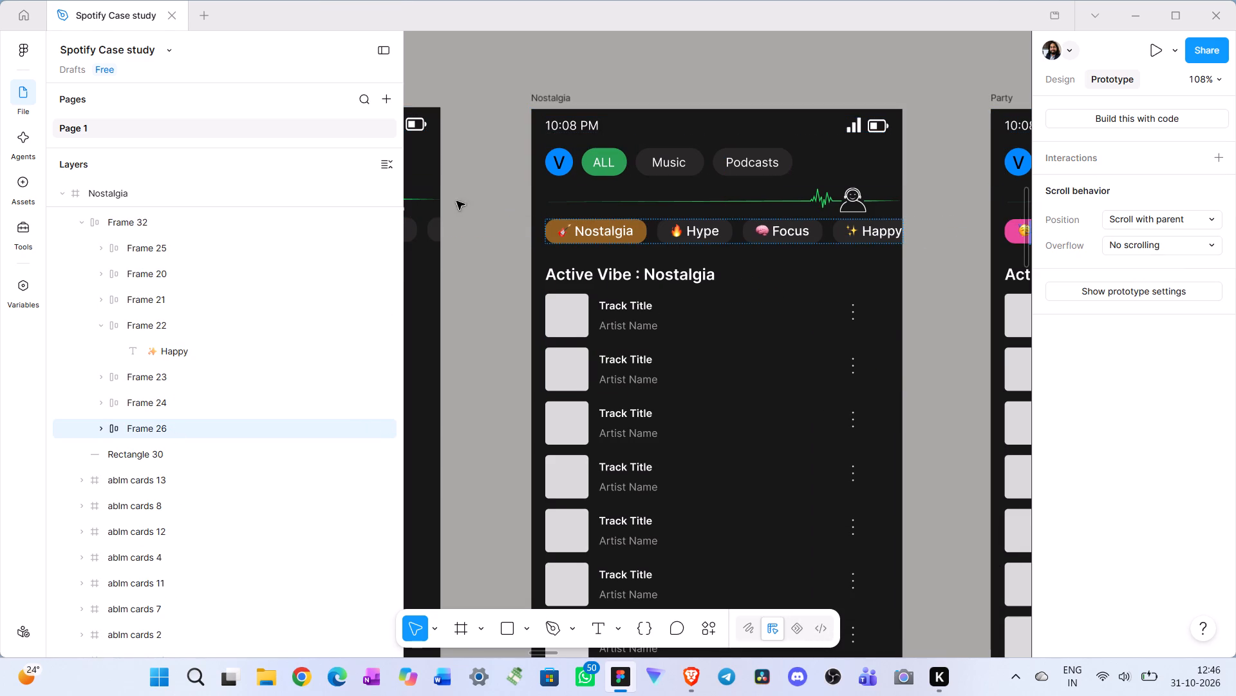
pyautogui.click(438, 233)
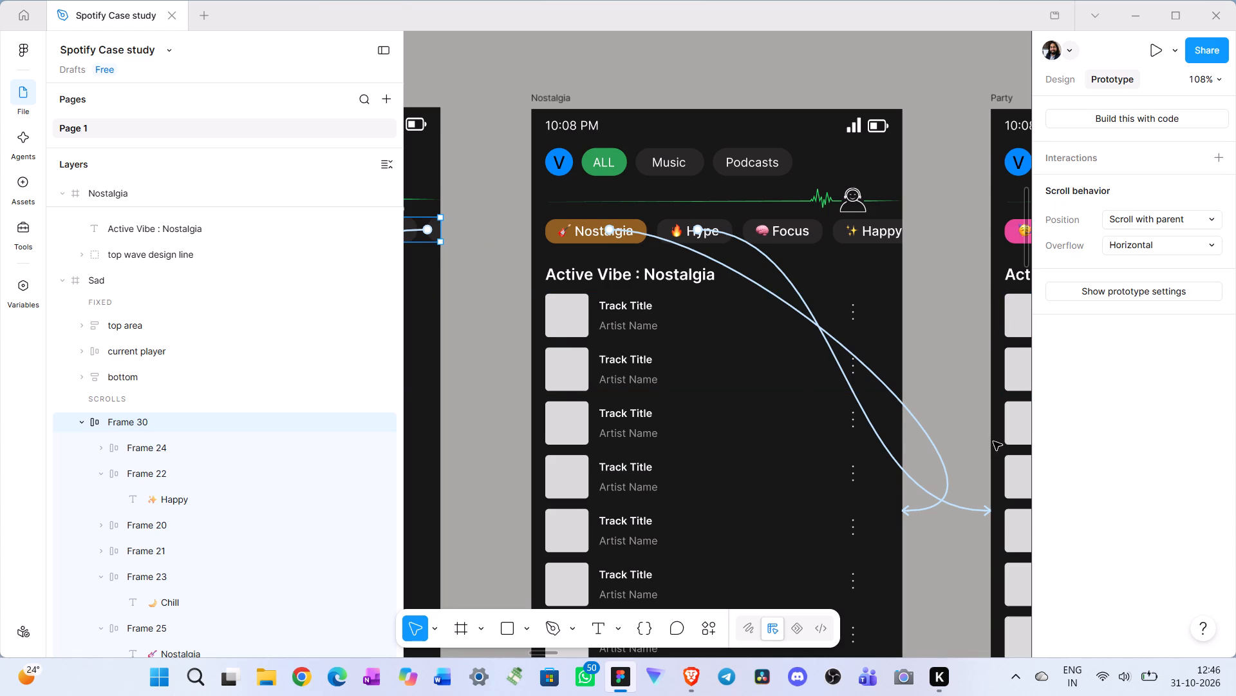
pyautogui.hscroll(-1, 990, 443)
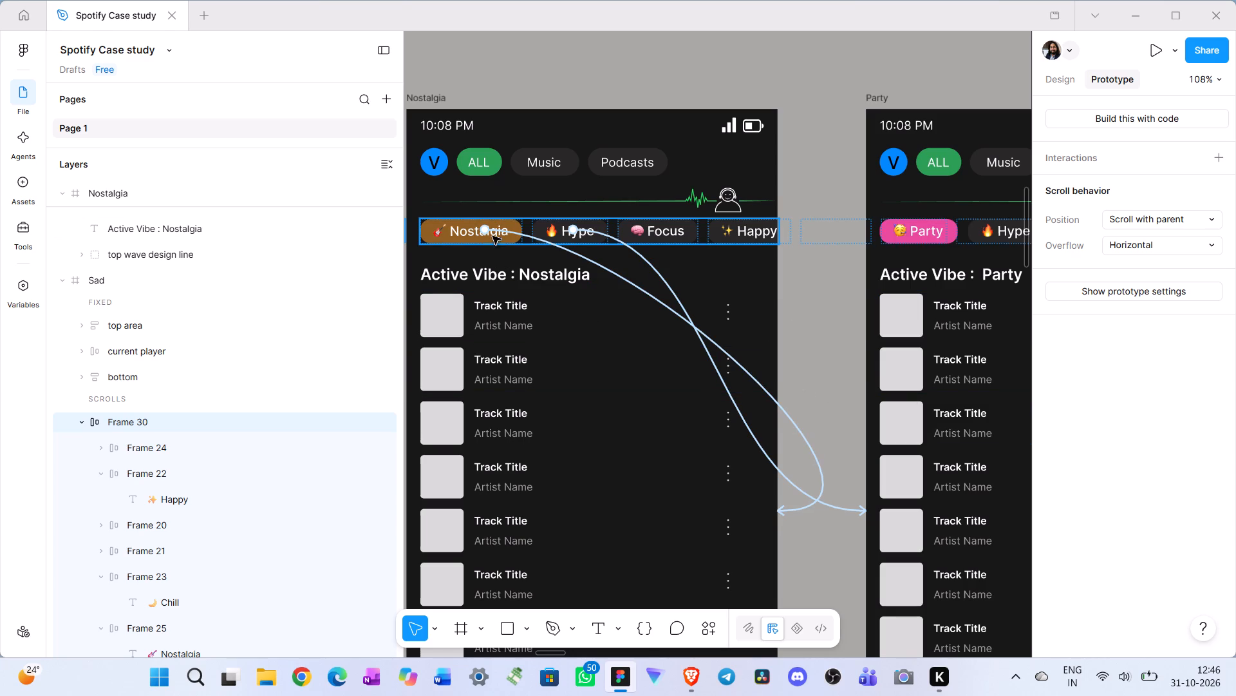
pyautogui.hscroll(1, 525, 276)
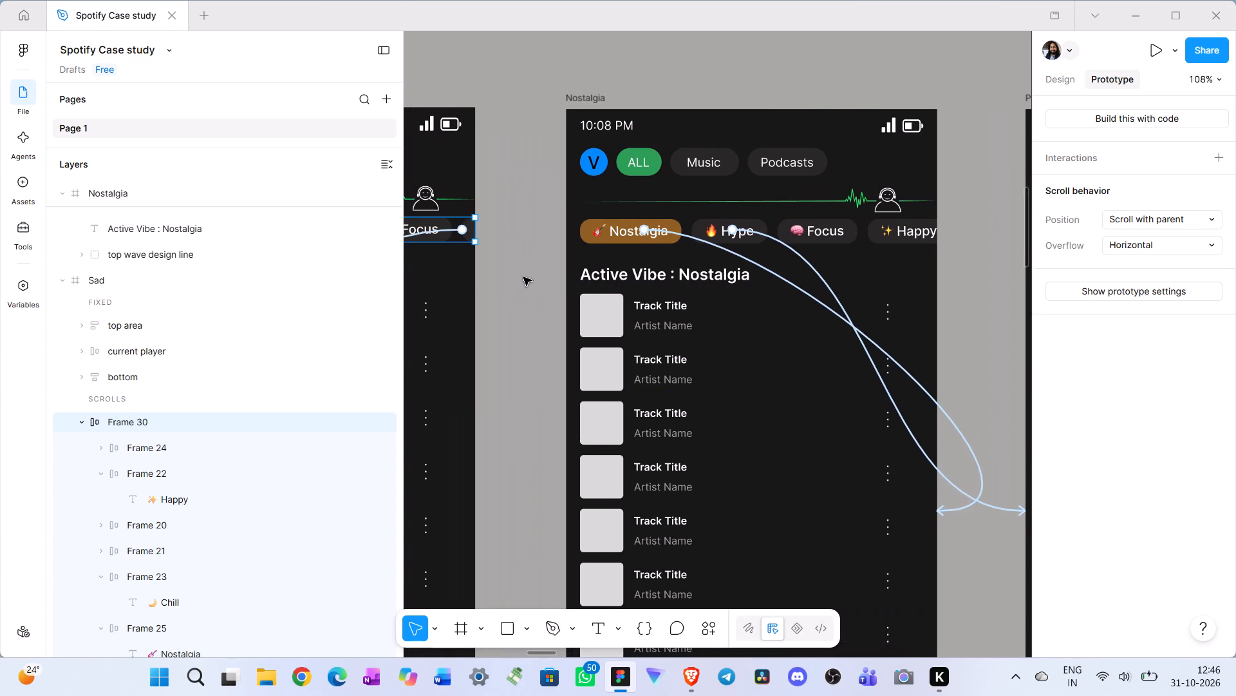
pyautogui.hscroll(1, 523, 277)
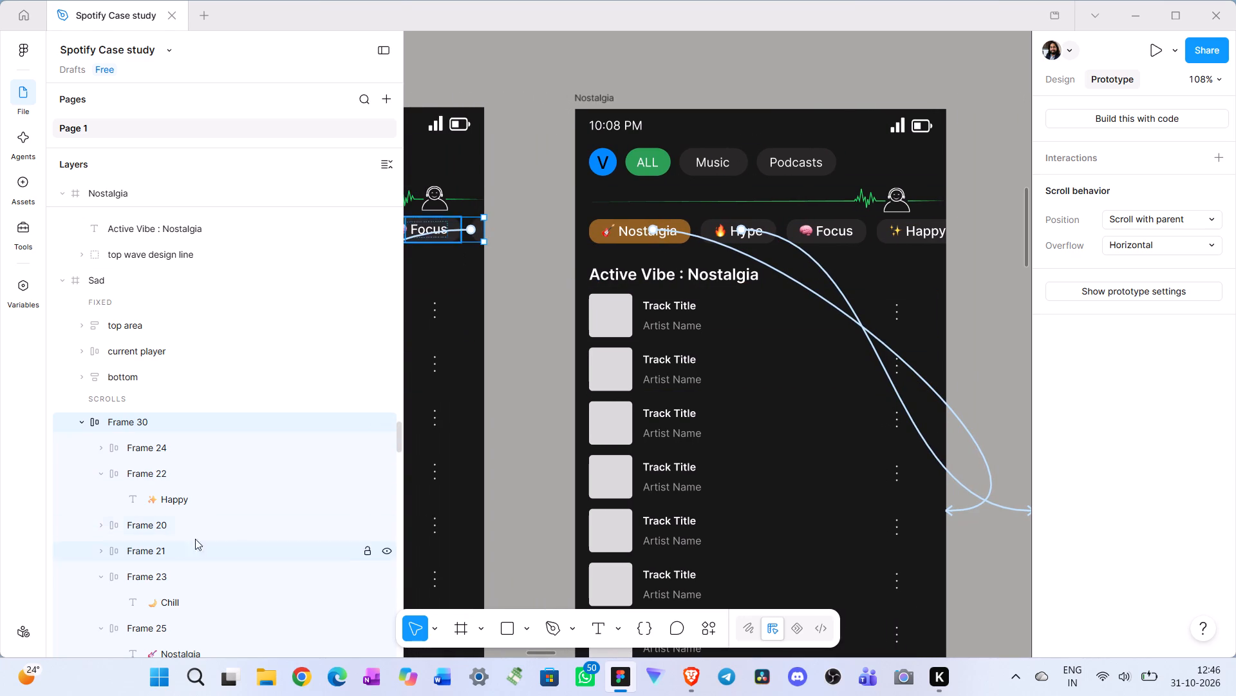
# Link the Hype chip (Frame 20) in the Nostalgia screen's vibe row to the Hype screen.
pyautogui.click(612, 230)
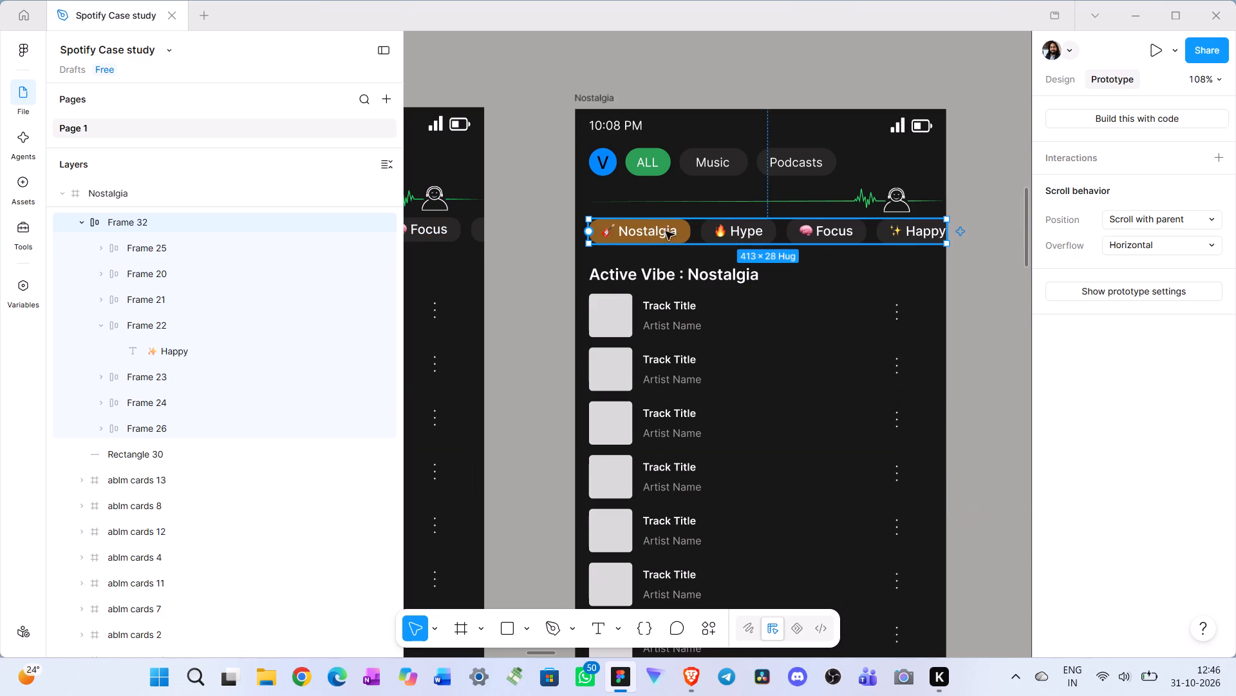
pyautogui.doubleClick(664, 237)
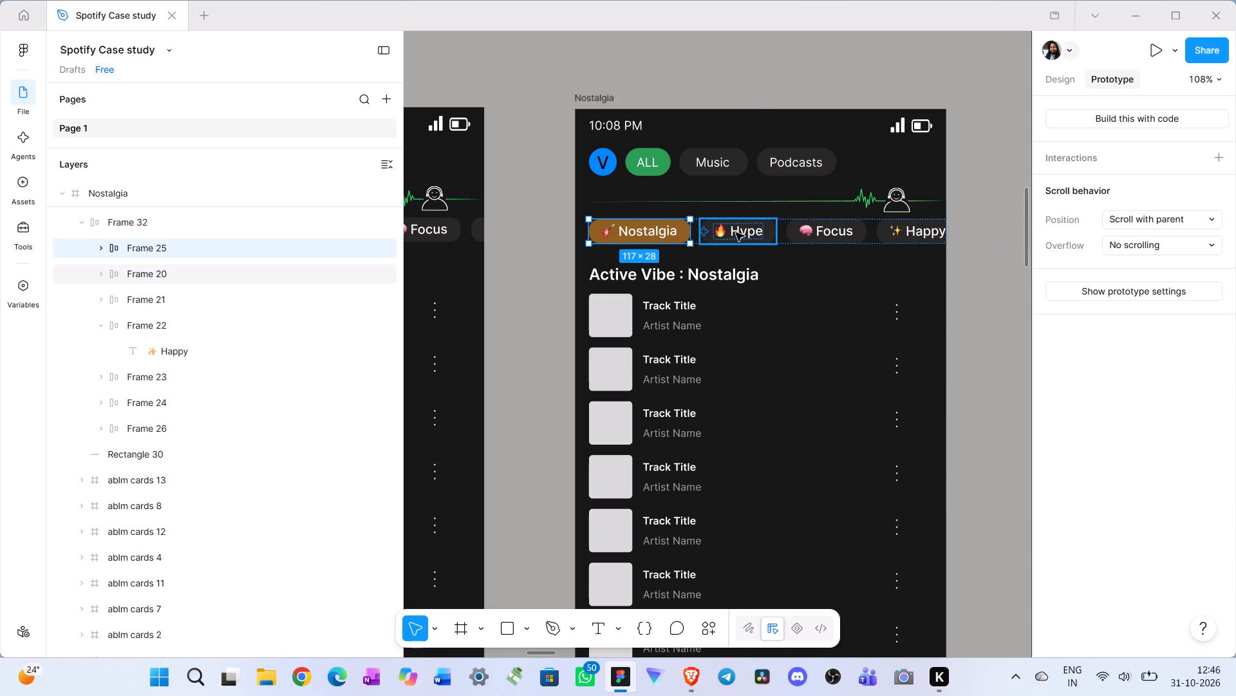
pyautogui.click(772, 234)
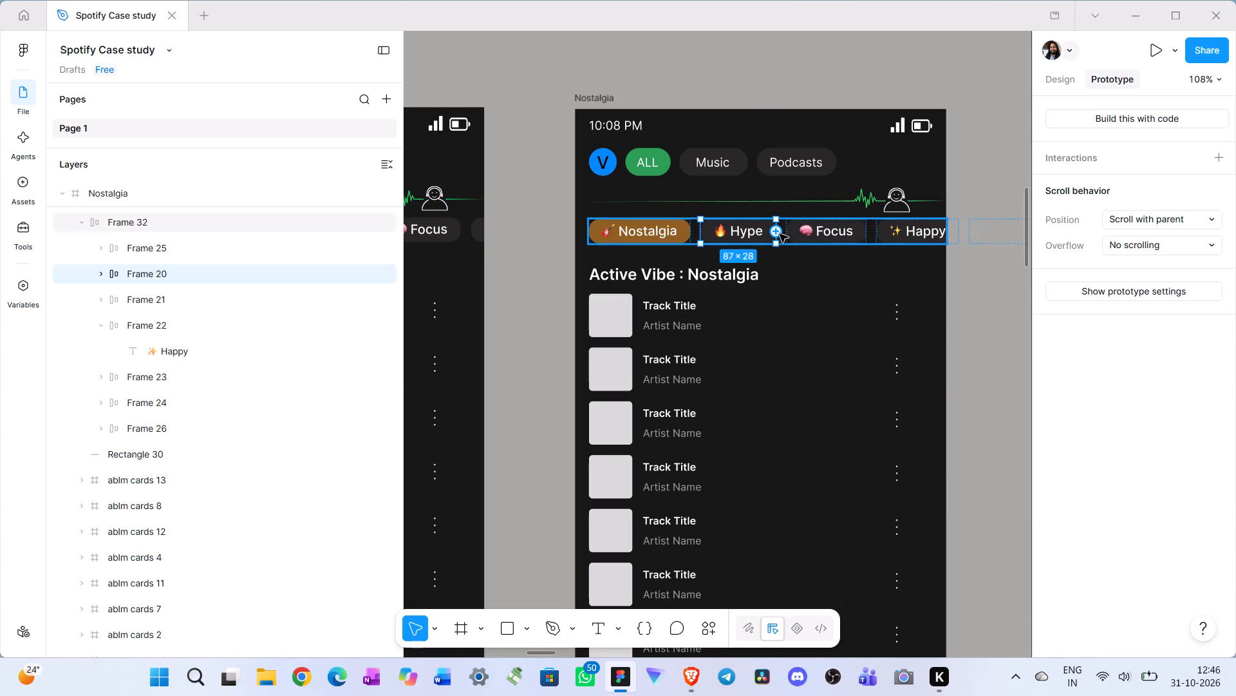
pyautogui.moveTo(775, 234); pyautogui.dragTo(848, 293)
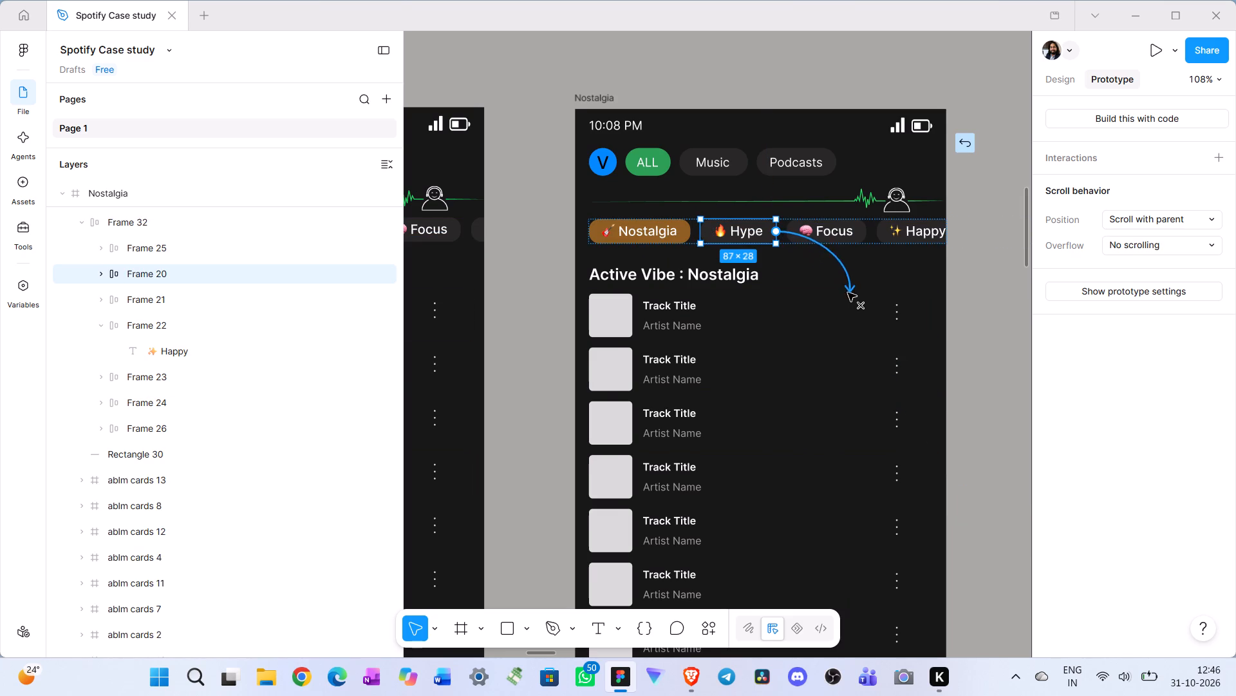
pyautogui.moveTo(848, 293); pyautogui.dragTo(1, 443)
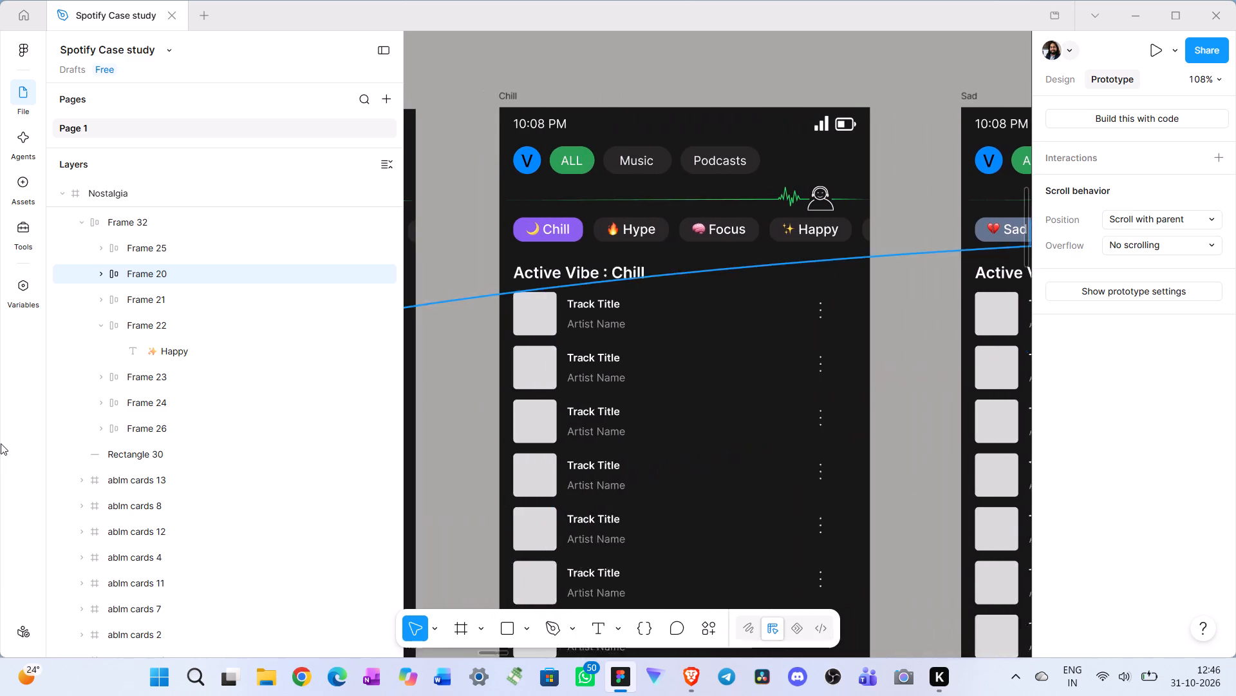
pyautogui.moveTo(1, 443); pyautogui.dragTo(6, 443)
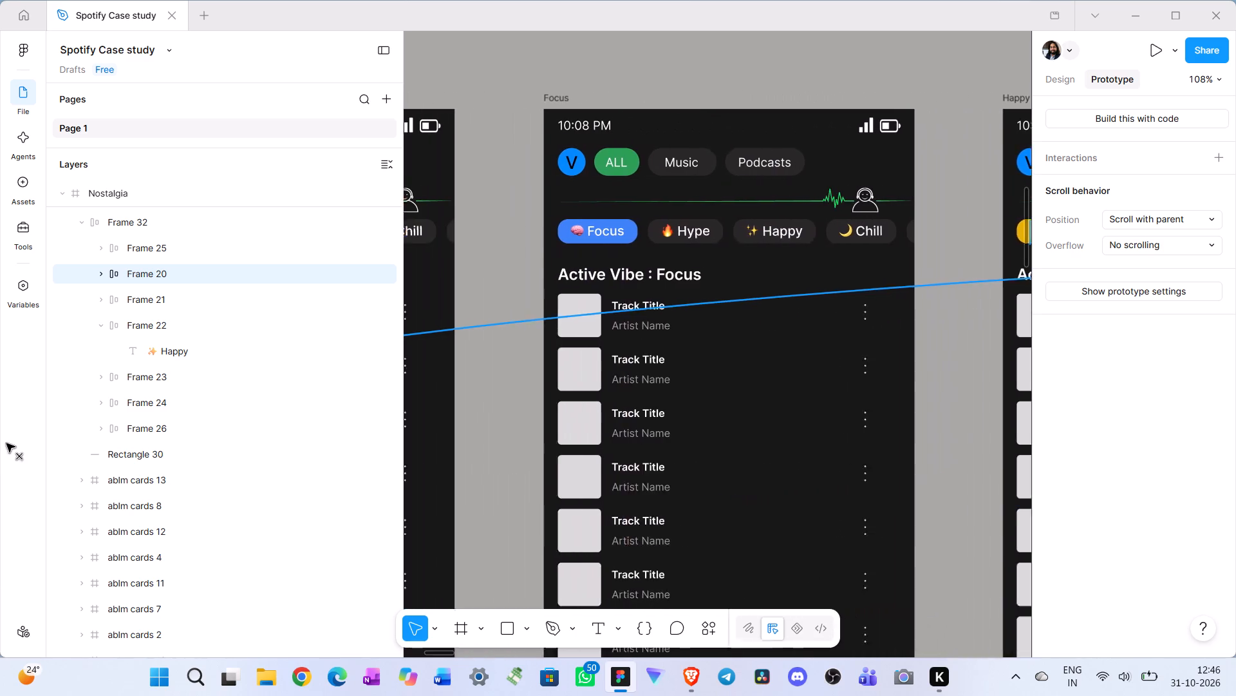
pyautogui.moveTo(6, 443); pyautogui.dragTo(940, 443)
# Link the Focus chip (Frame 21) in the Nostalgia screen's vibe row to the Focus screen.
pyautogui.hscroll(-12, 940, 443)
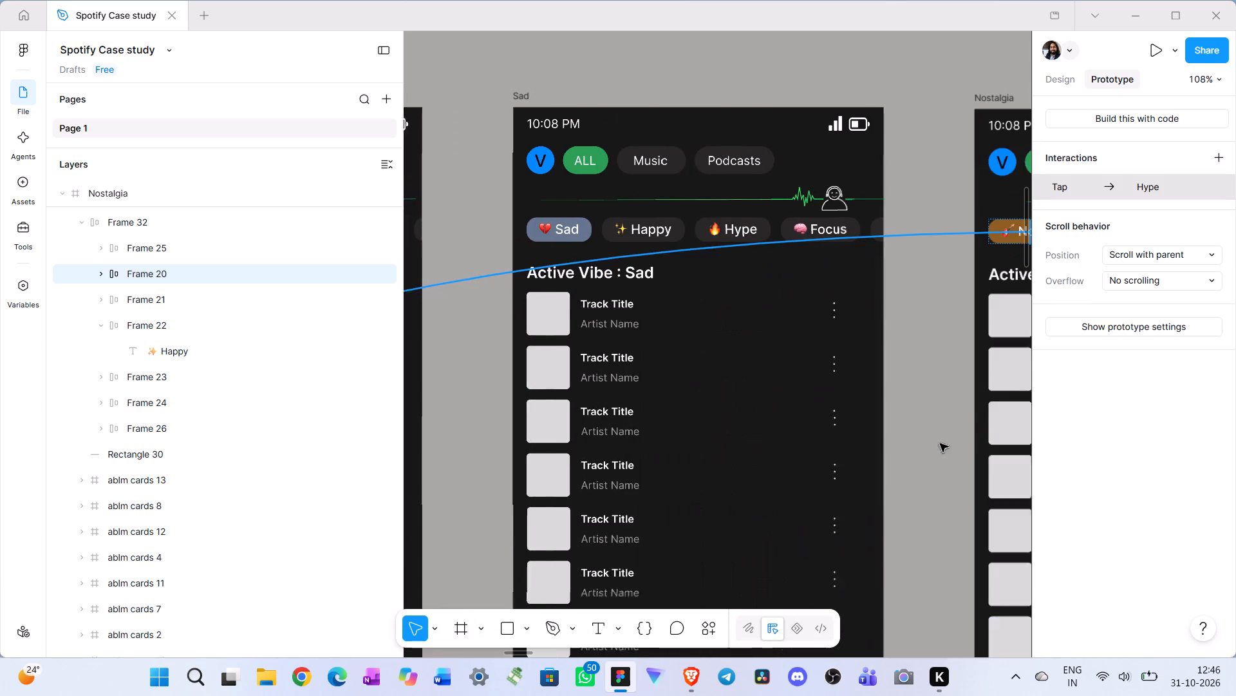
pyautogui.hscroll(-3, 940, 443)
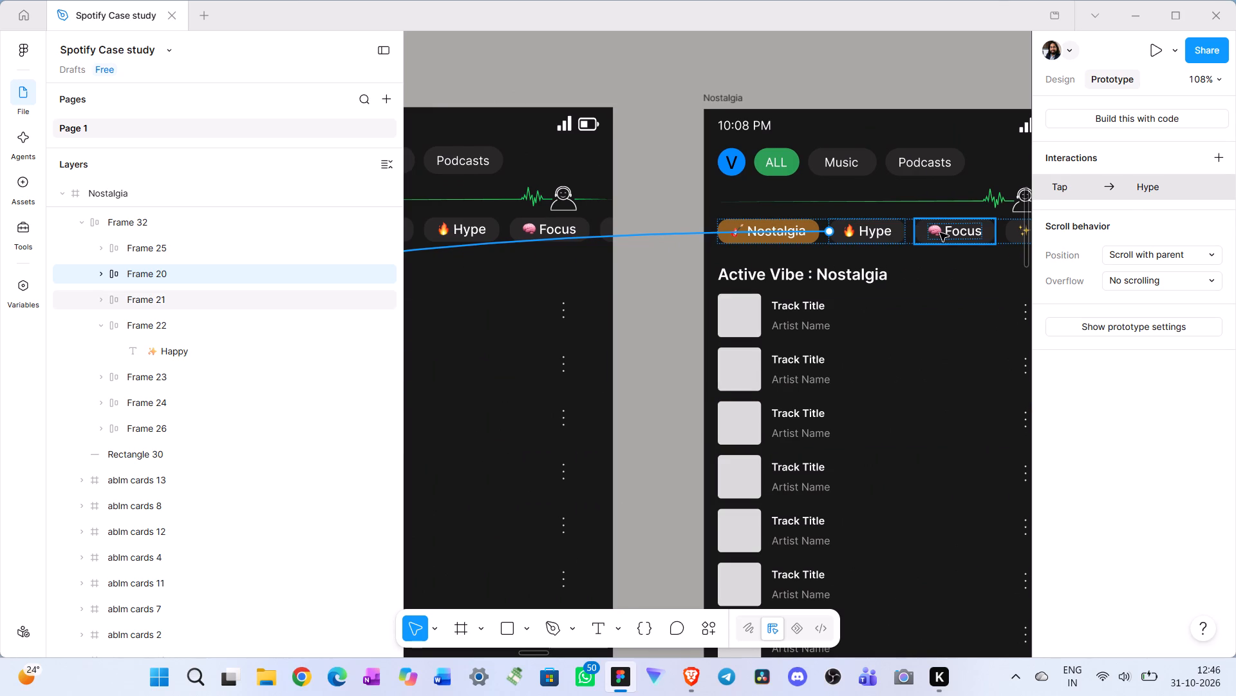
pyautogui.click(942, 233)
pyautogui.moveTo(998, 235); pyautogui.dragTo(903, 387)
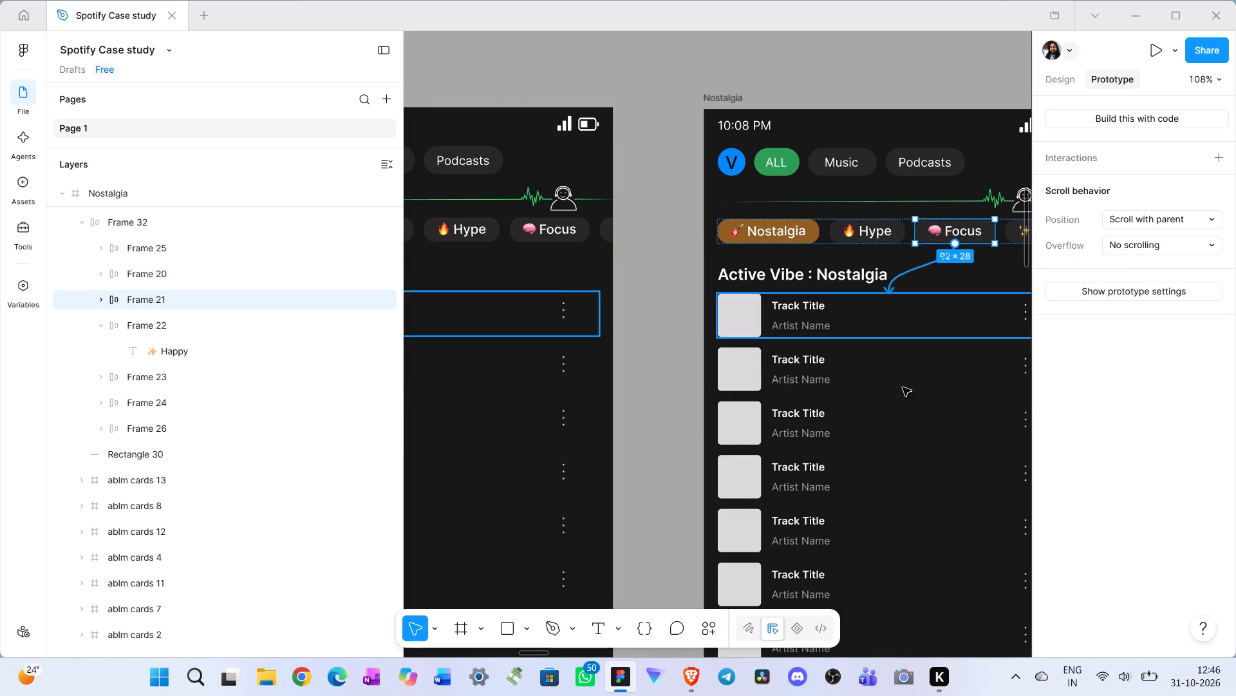
pyautogui.moveTo(903, 387); pyautogui.dragTo(14, 620)
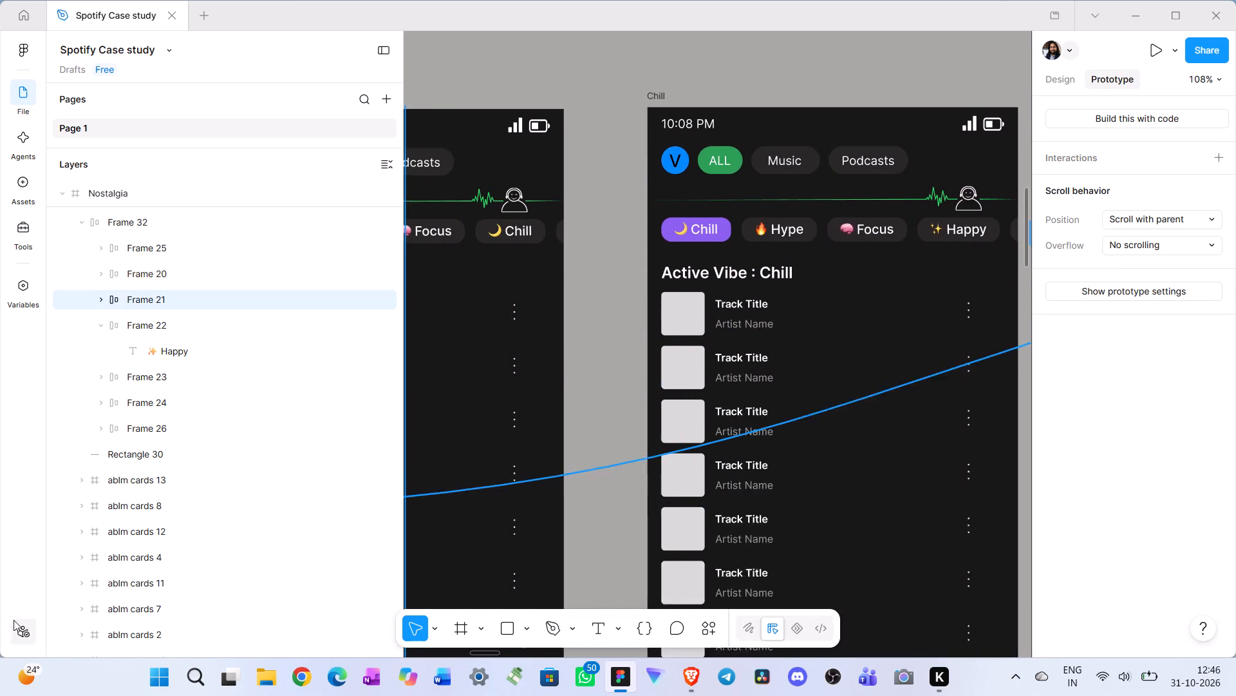
pyautogui.moveTo(14, 620); pyautogui.dragTo(483, 478)
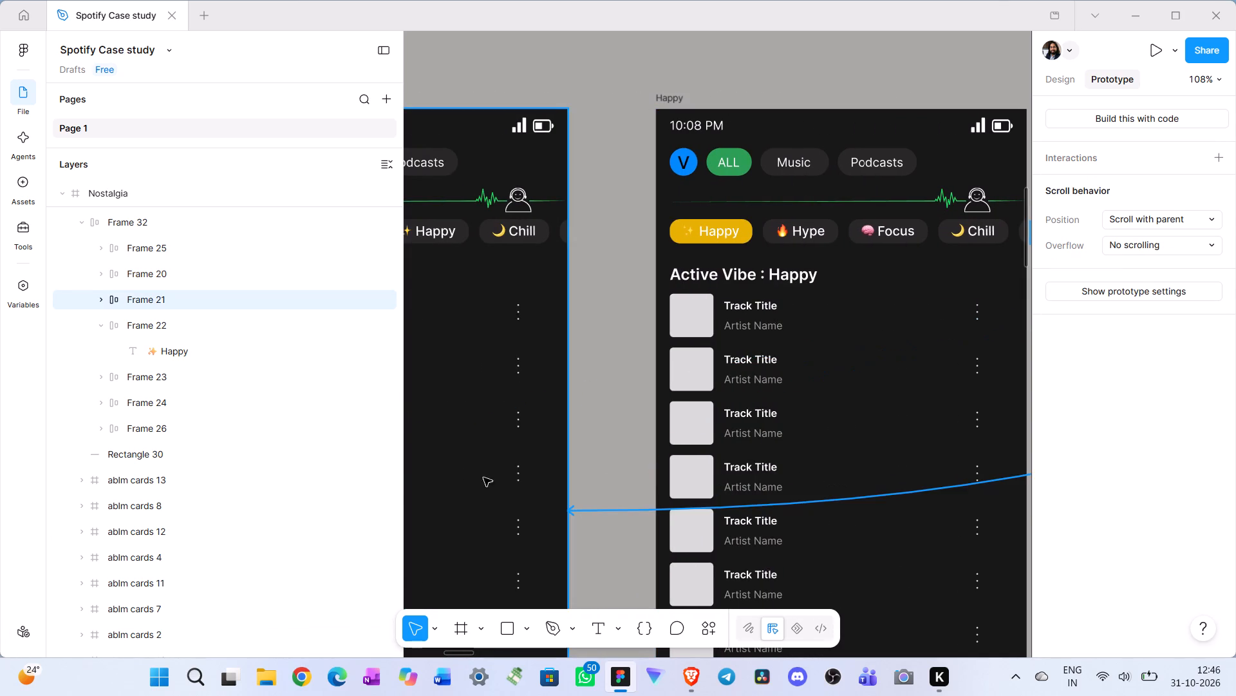
pyautogui.moveTo(483, 478); pyautogui.dragTo(731, 479)
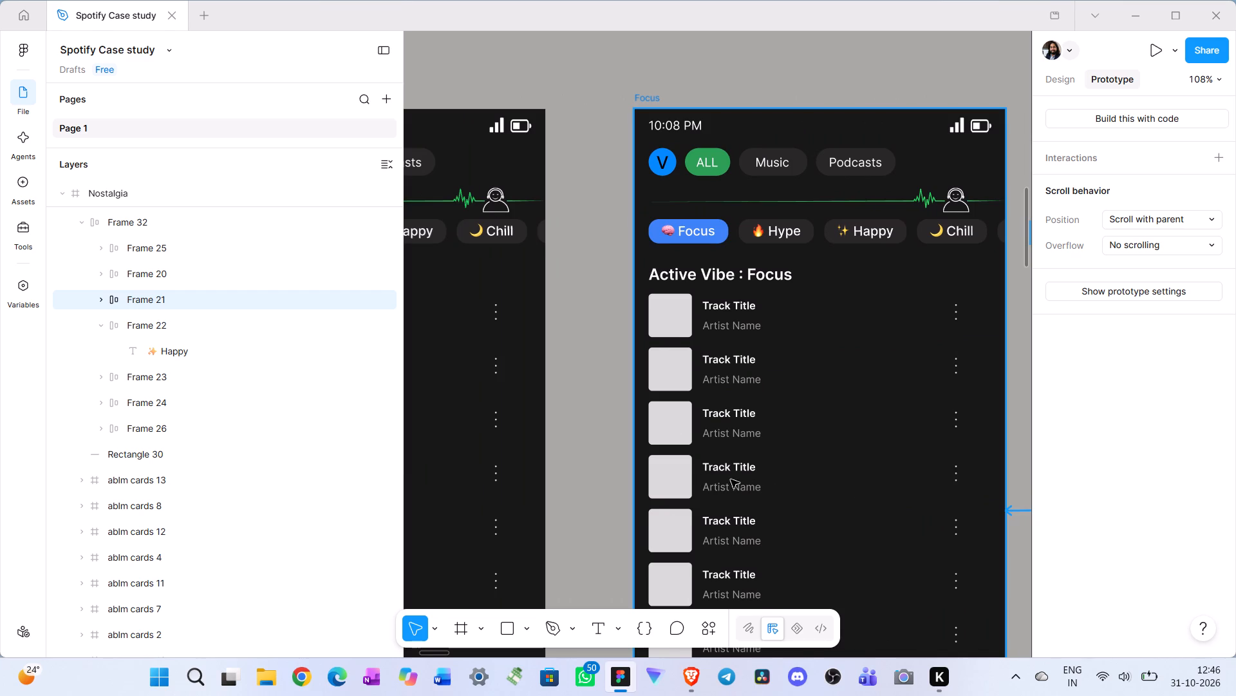
pyautogui.moveTo(731, 479); pyautogui.dragTo(814, 491)
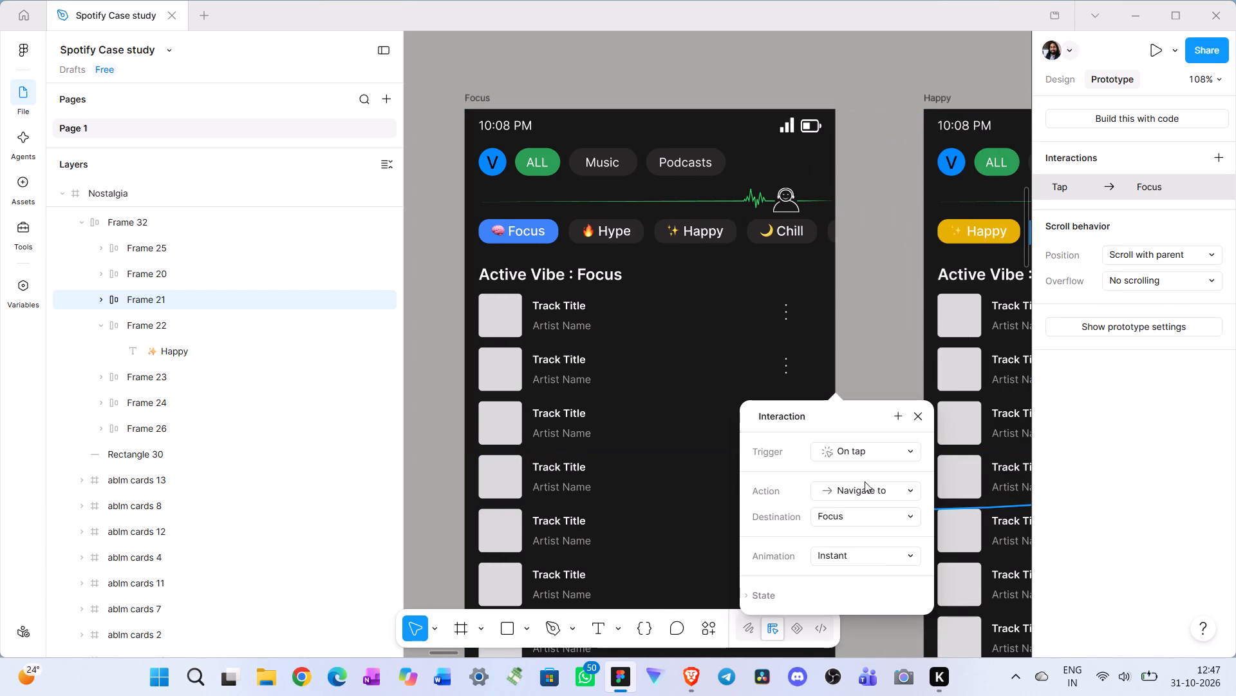
# Link the Happy chip (Frame 22) in the Nostalgia screen's vibe row to the Happy screen.
pyautogui.hscroll(-8, 901, 373)
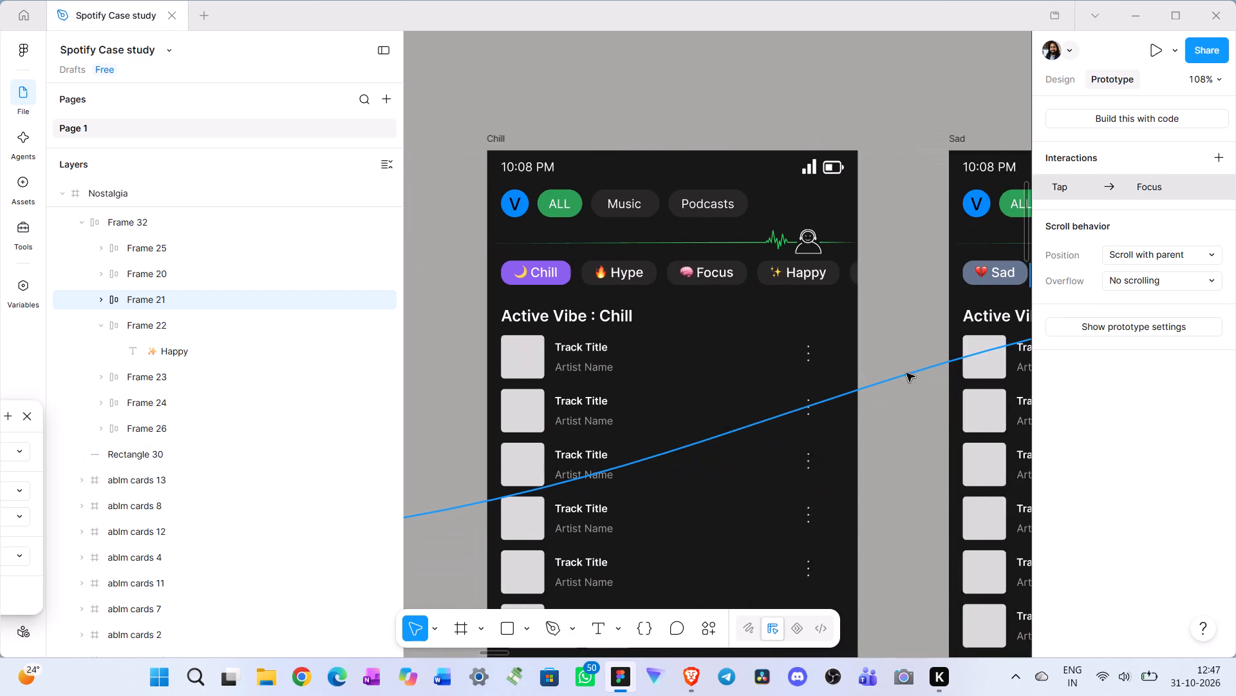
pyautogui.hscroll(-1, 906, 373)
pyautogui.scroll(-1, 906, 373)
pyautogui.hscroll(-2, 906, 373)
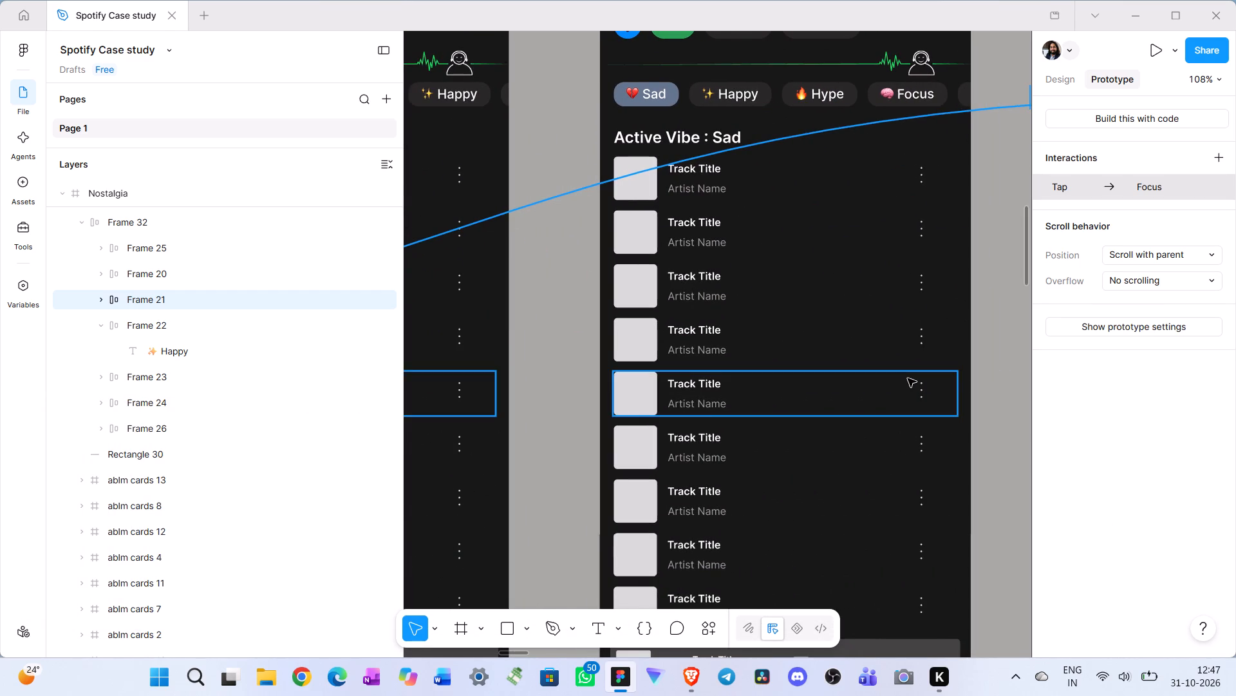
pyautogui.hscroll(-2, 943, 369)
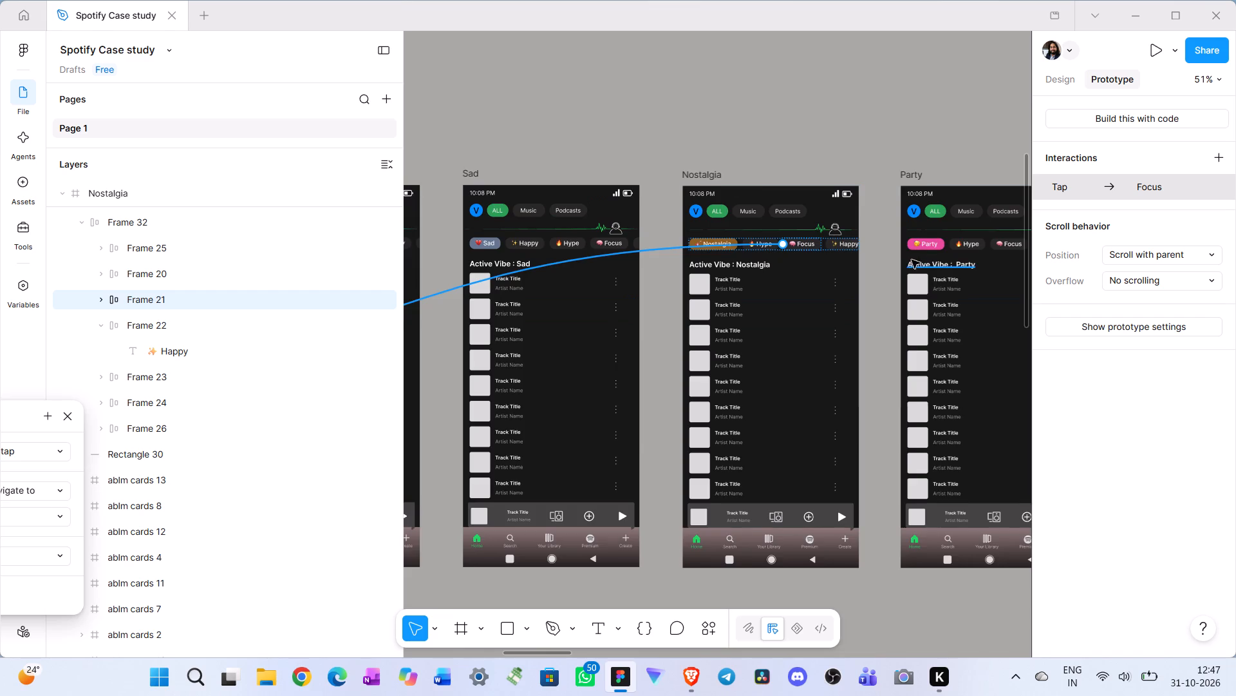
pyautogui.click(818, 226)
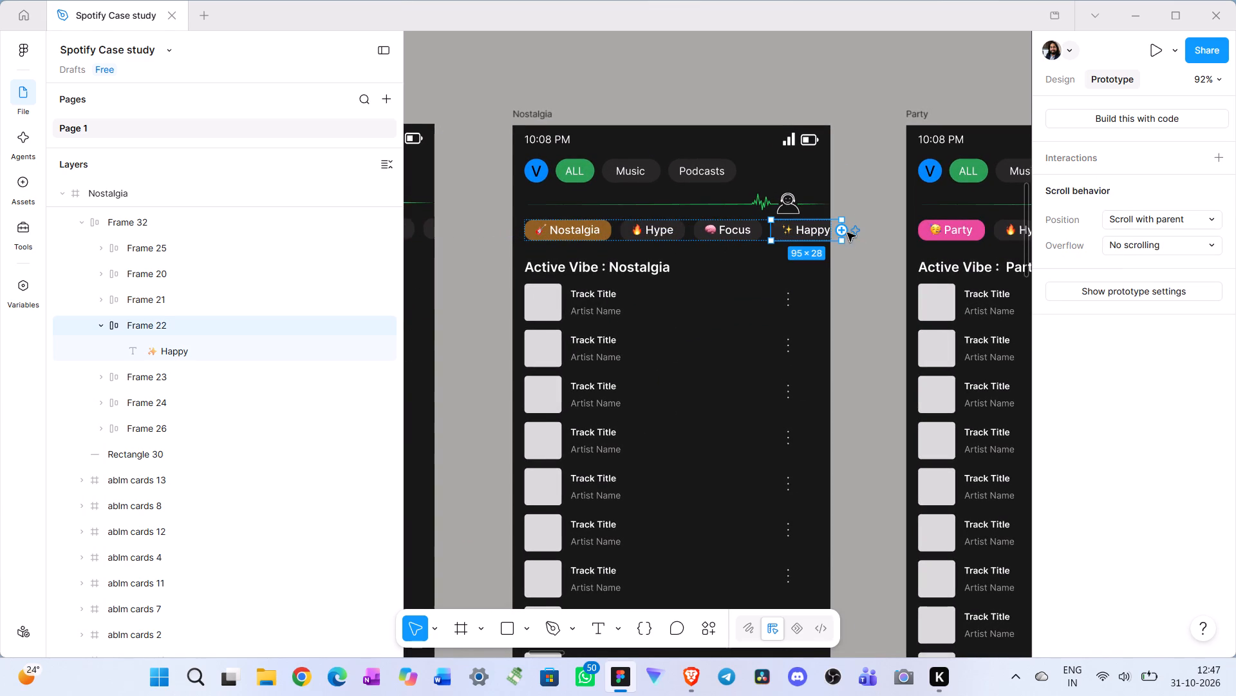
pyautogui.moveTo(842, 231); pyautogui.dragTo(271, 541)
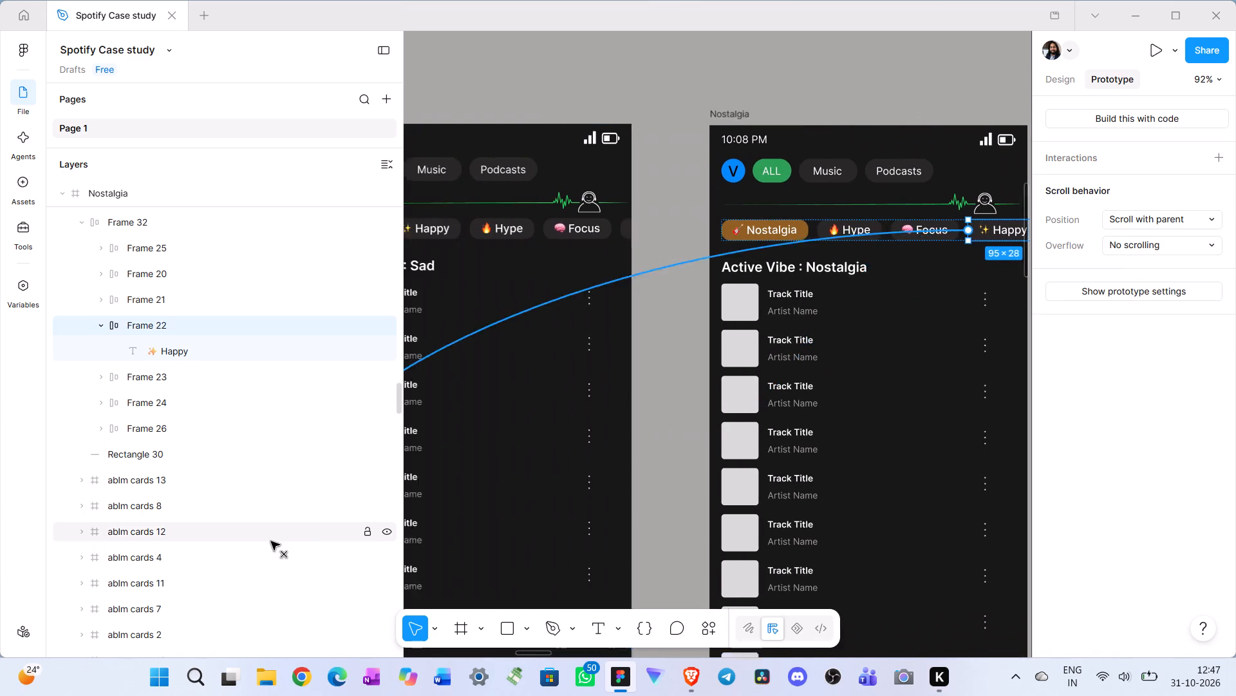
pyautogui.moveTo(271, 541); pyautogui.dragTo(335, 516)
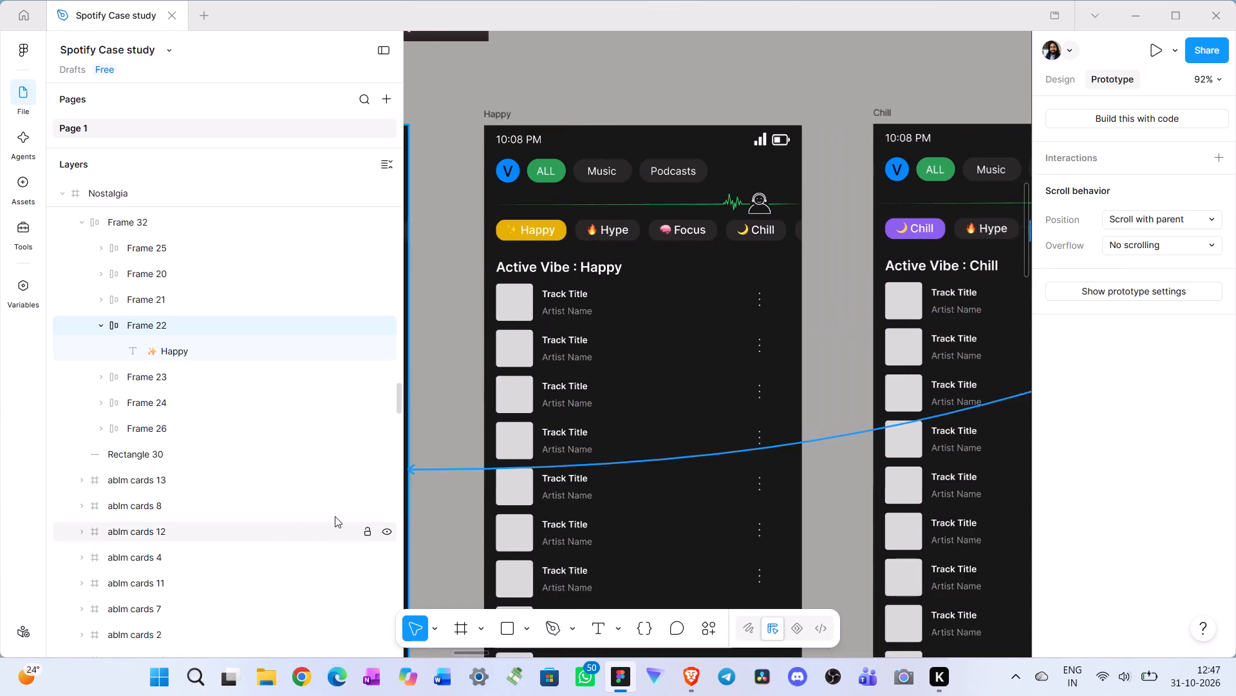
pyautogui.moveTo(335, 516); pyautogui.dragTo(894, 494)
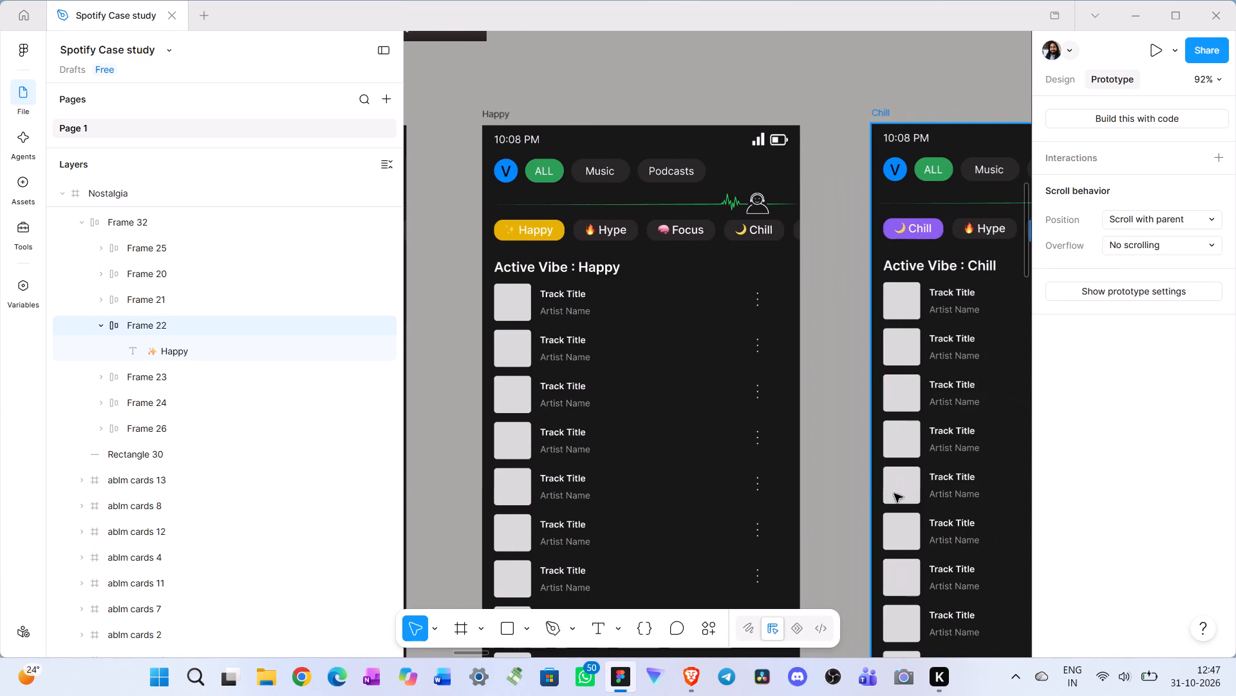
pyautogui.moveTo(894, 494); pyautogui.dragTo(792, 498)
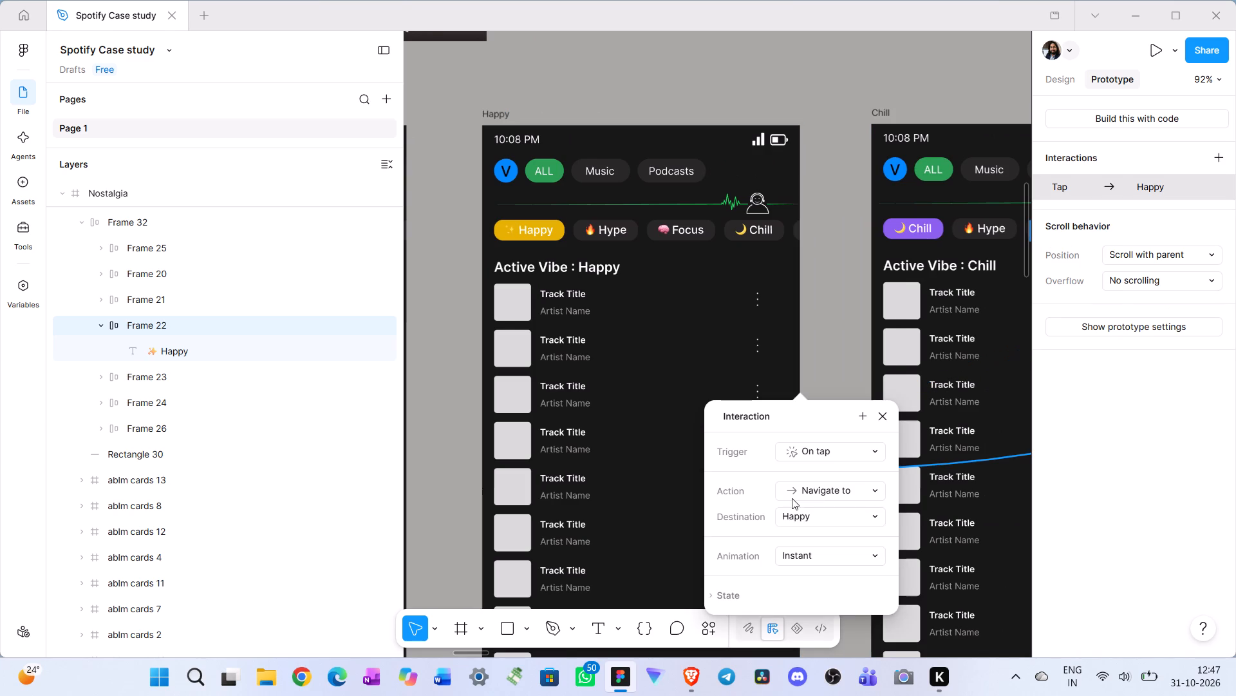
# Link the Chill chip (Frame 23) in the Nostalgia screen's vibe row to the Chill screen.
pyautogui.hscroll(-3, 937, 439)
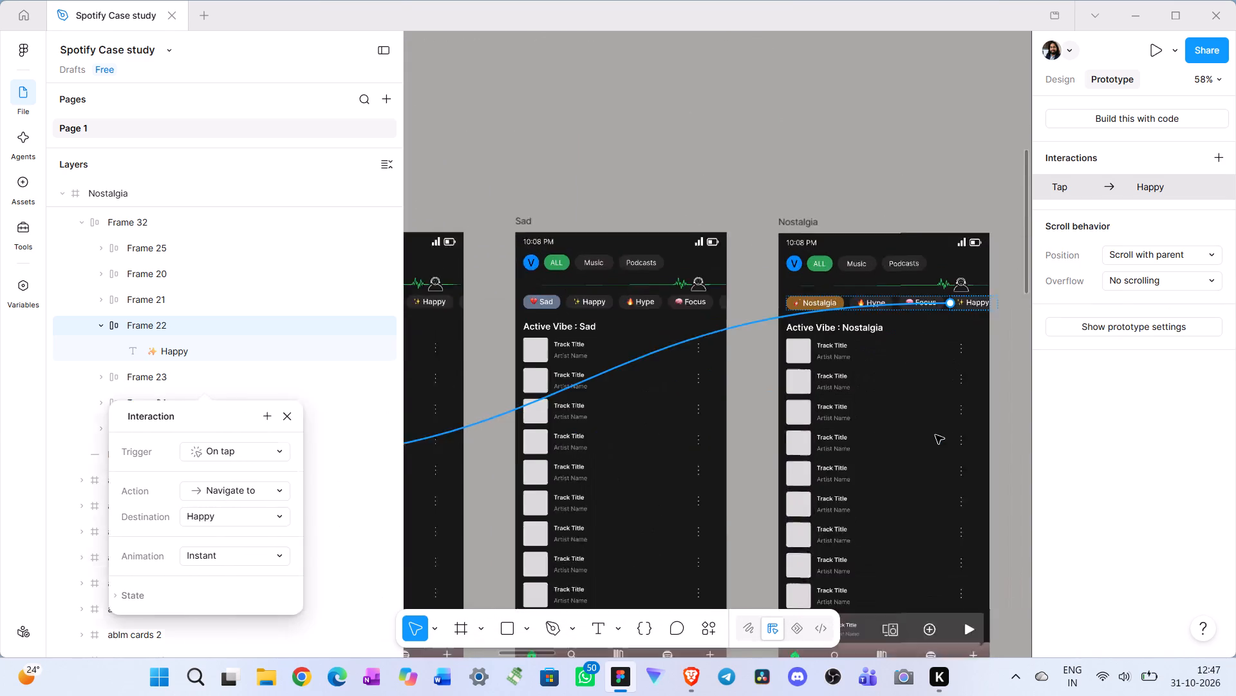
pyautogui.hscroll(-2, 937, 430)
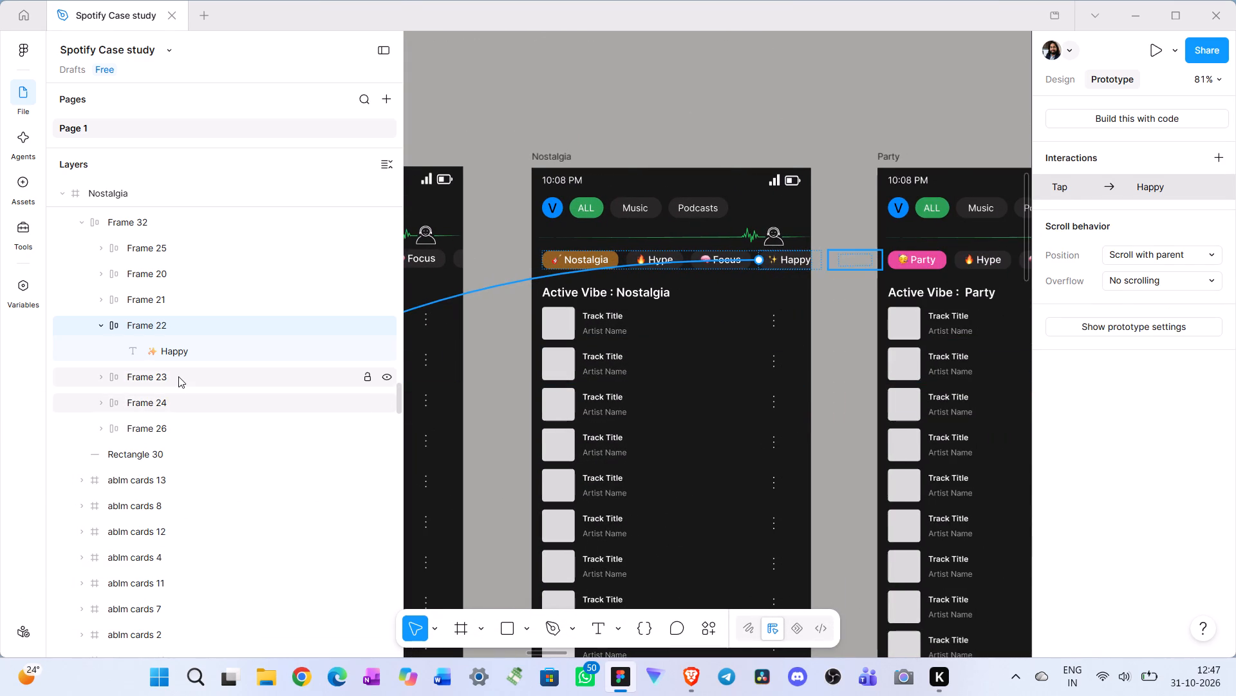
pyautogui.click(178, 376)
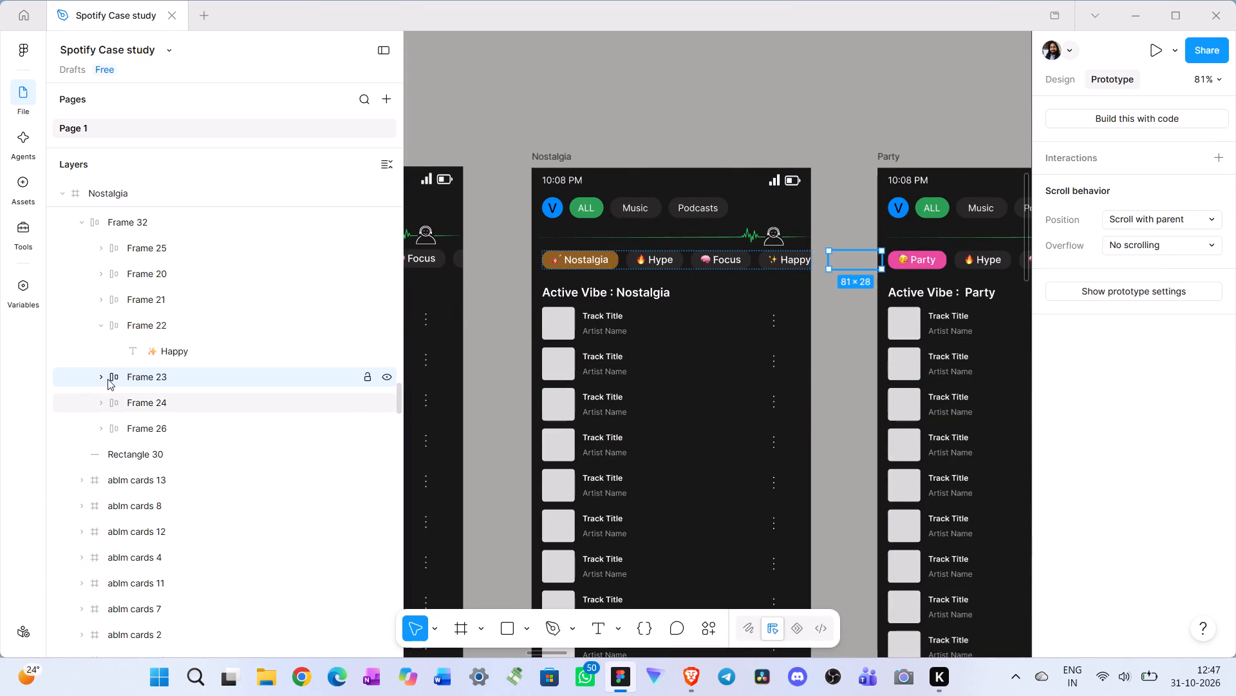
pyautogui.click(101, 378)
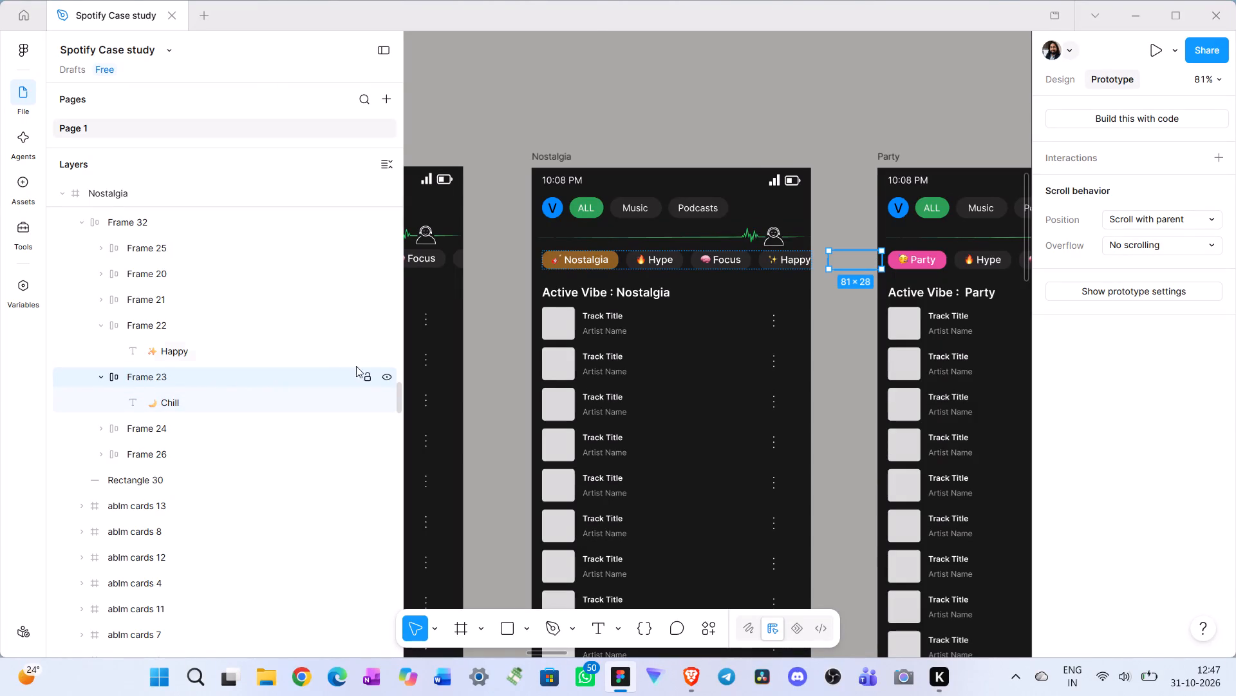
pyautogui.moveTo(855, 270); pyautogui.dragTo(515, 436)
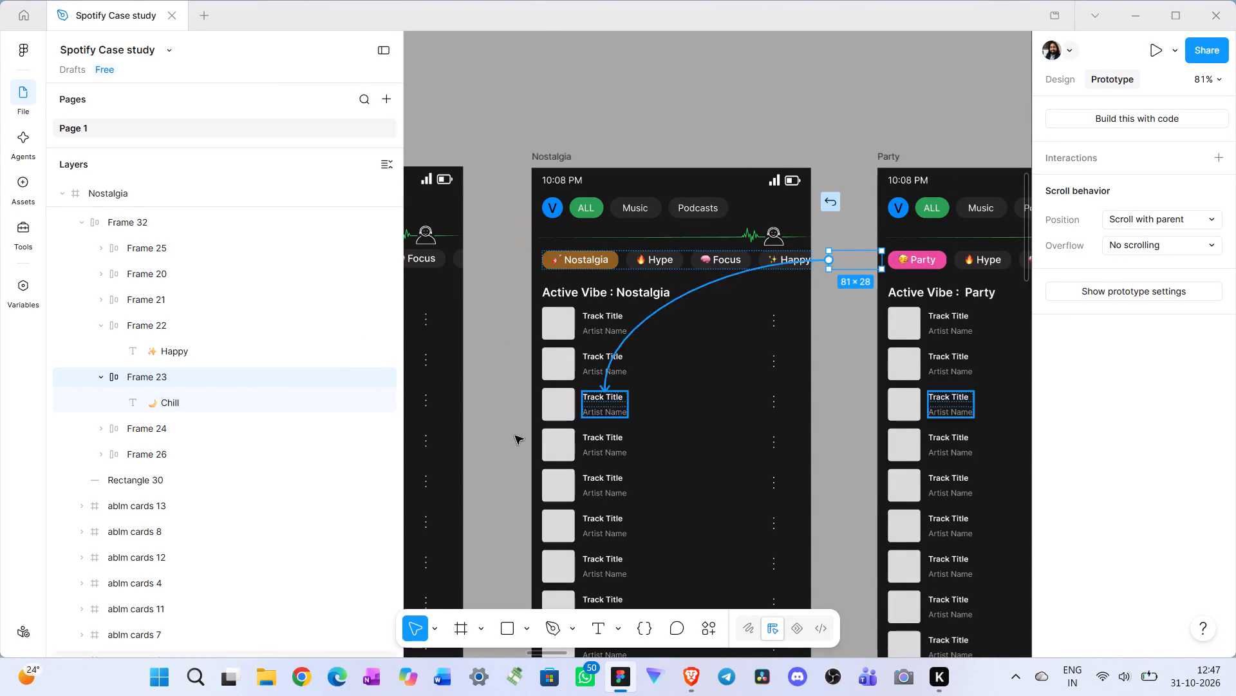
pyautogui.moveTo(515, 436); pyautogui.dragTo(764, 516)
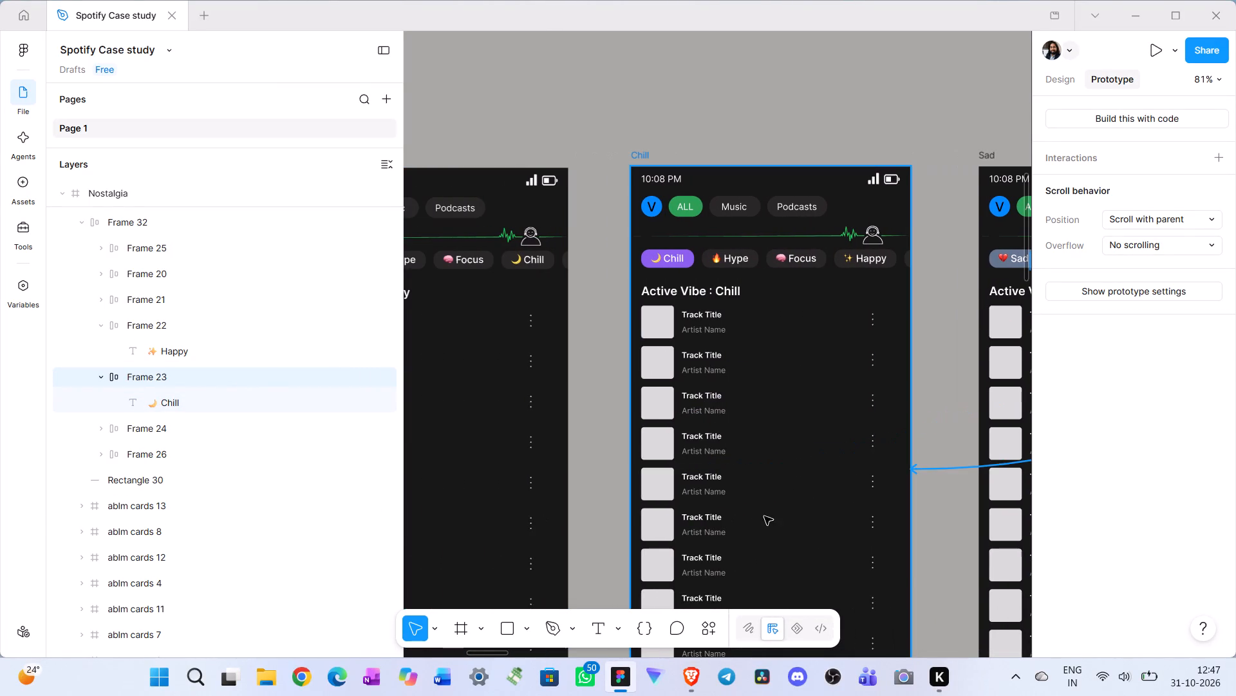
pyautogui.moveTo(764, 516); pyautogui.dragTo(790, 516)
pyautogui.hscroll(-3, 781, 517)
pyautogui.hscroll(-1, 409, 442)
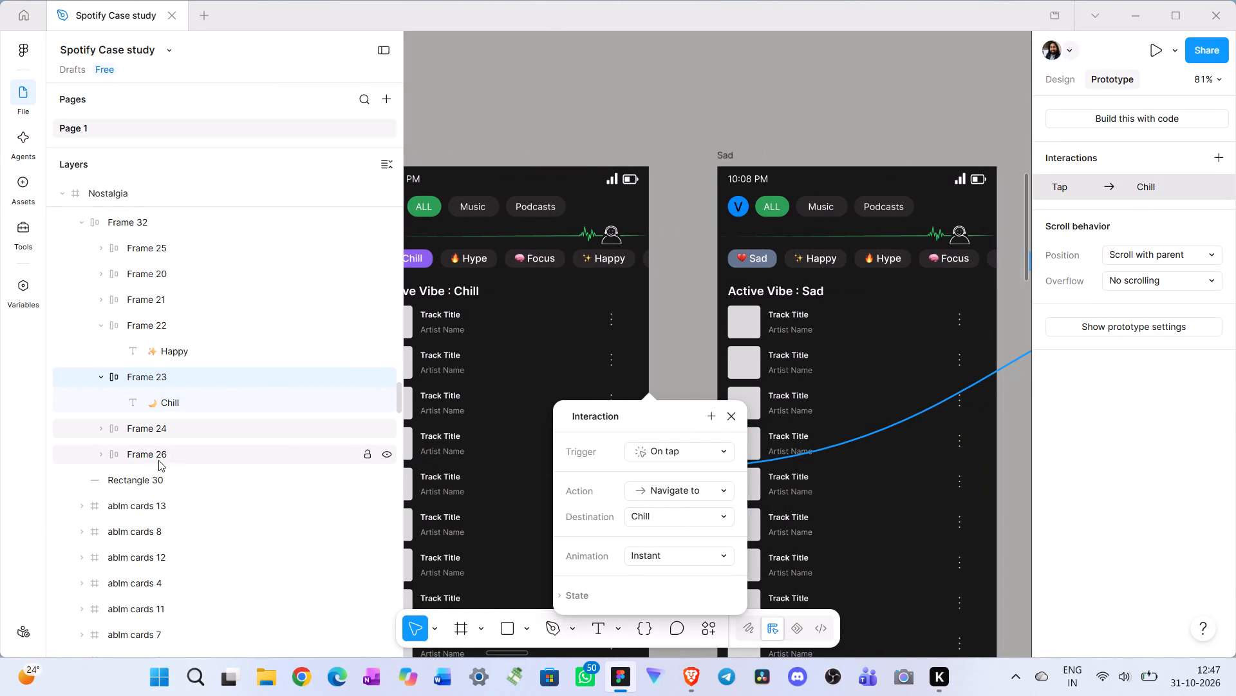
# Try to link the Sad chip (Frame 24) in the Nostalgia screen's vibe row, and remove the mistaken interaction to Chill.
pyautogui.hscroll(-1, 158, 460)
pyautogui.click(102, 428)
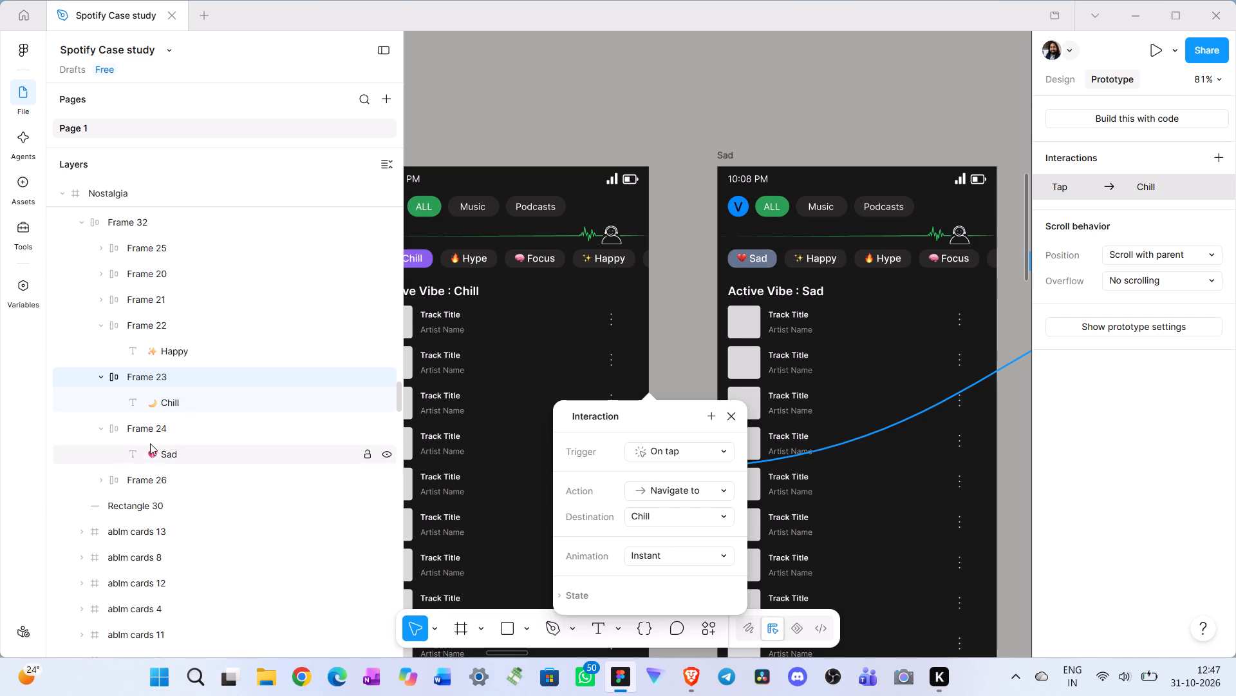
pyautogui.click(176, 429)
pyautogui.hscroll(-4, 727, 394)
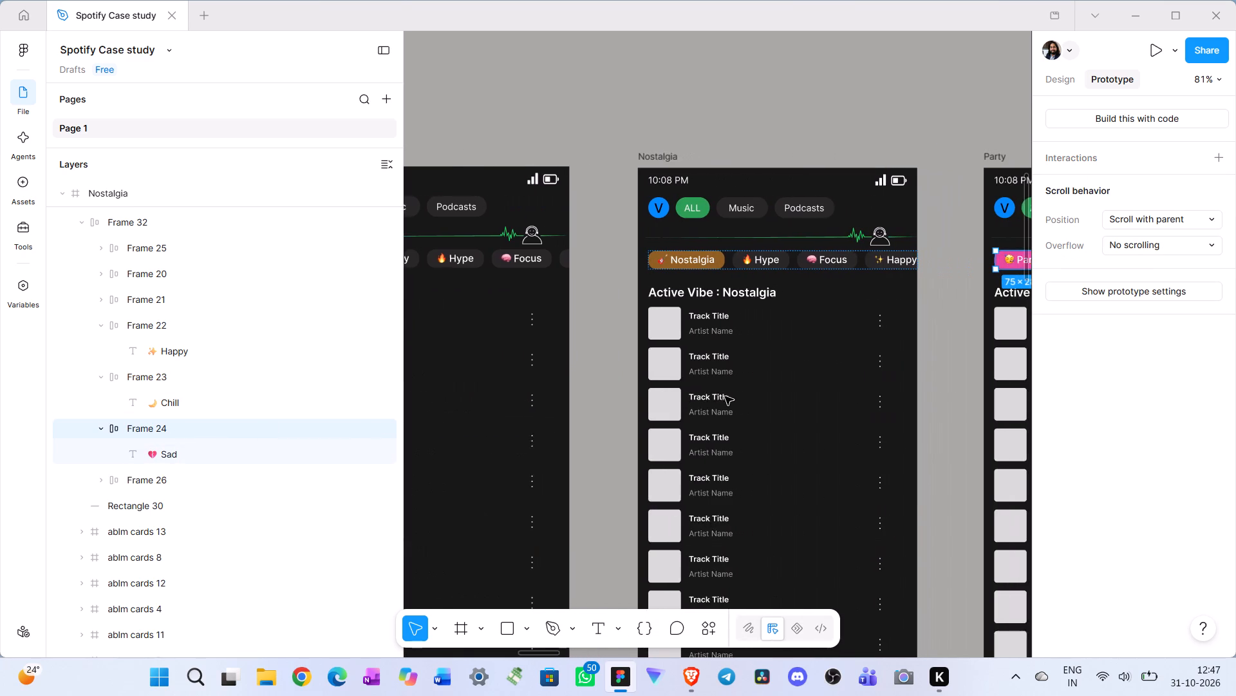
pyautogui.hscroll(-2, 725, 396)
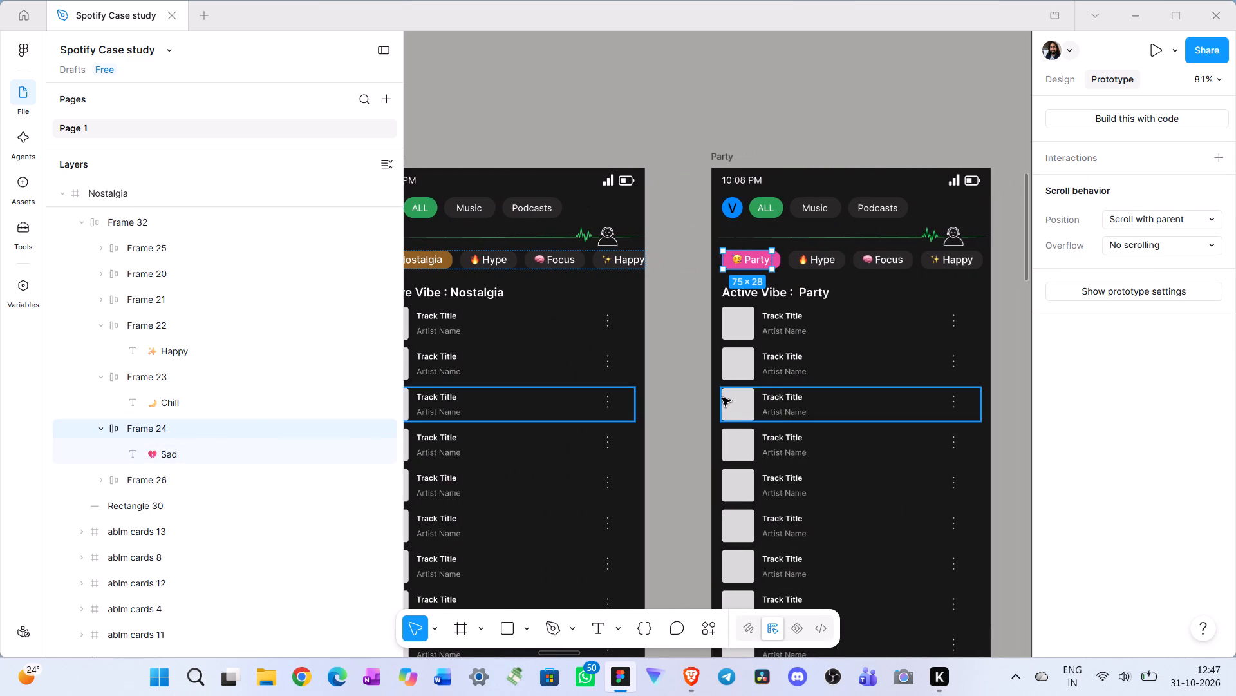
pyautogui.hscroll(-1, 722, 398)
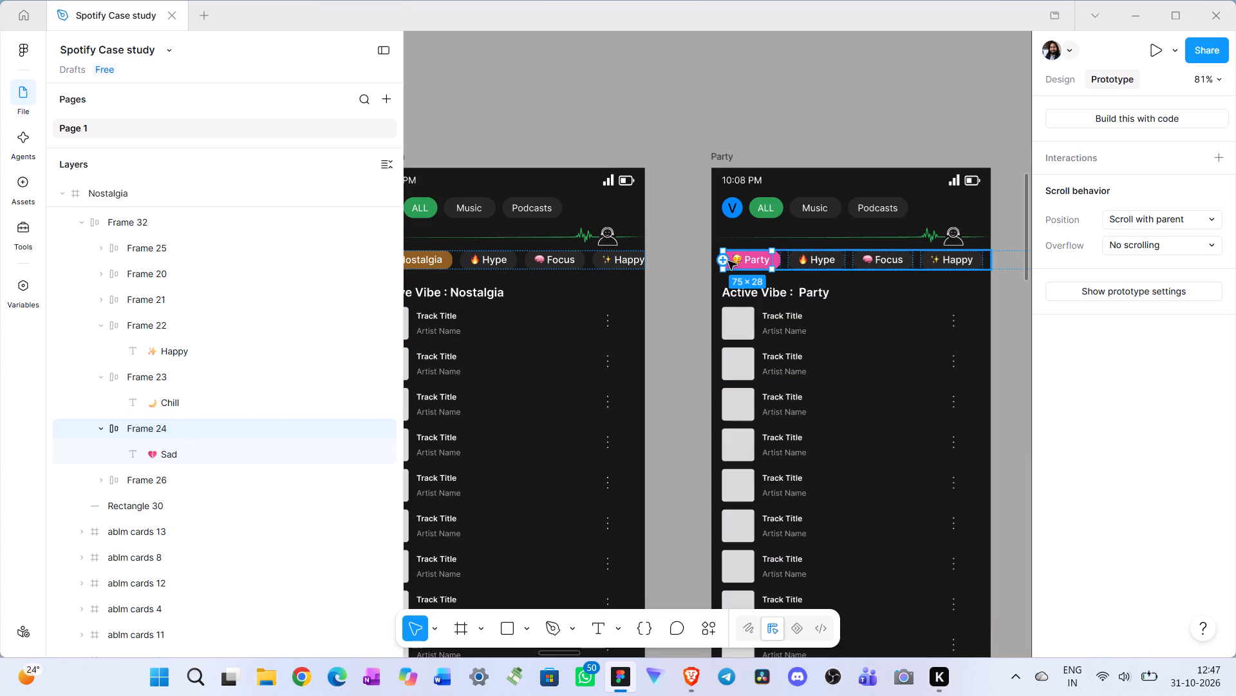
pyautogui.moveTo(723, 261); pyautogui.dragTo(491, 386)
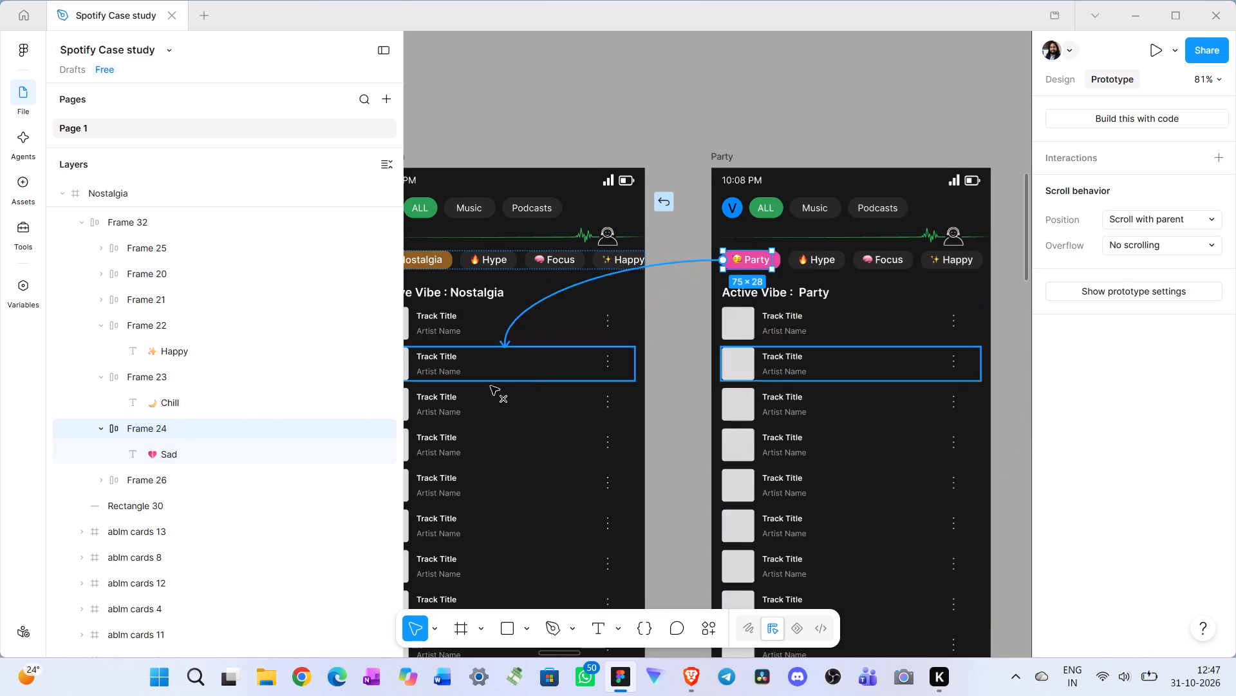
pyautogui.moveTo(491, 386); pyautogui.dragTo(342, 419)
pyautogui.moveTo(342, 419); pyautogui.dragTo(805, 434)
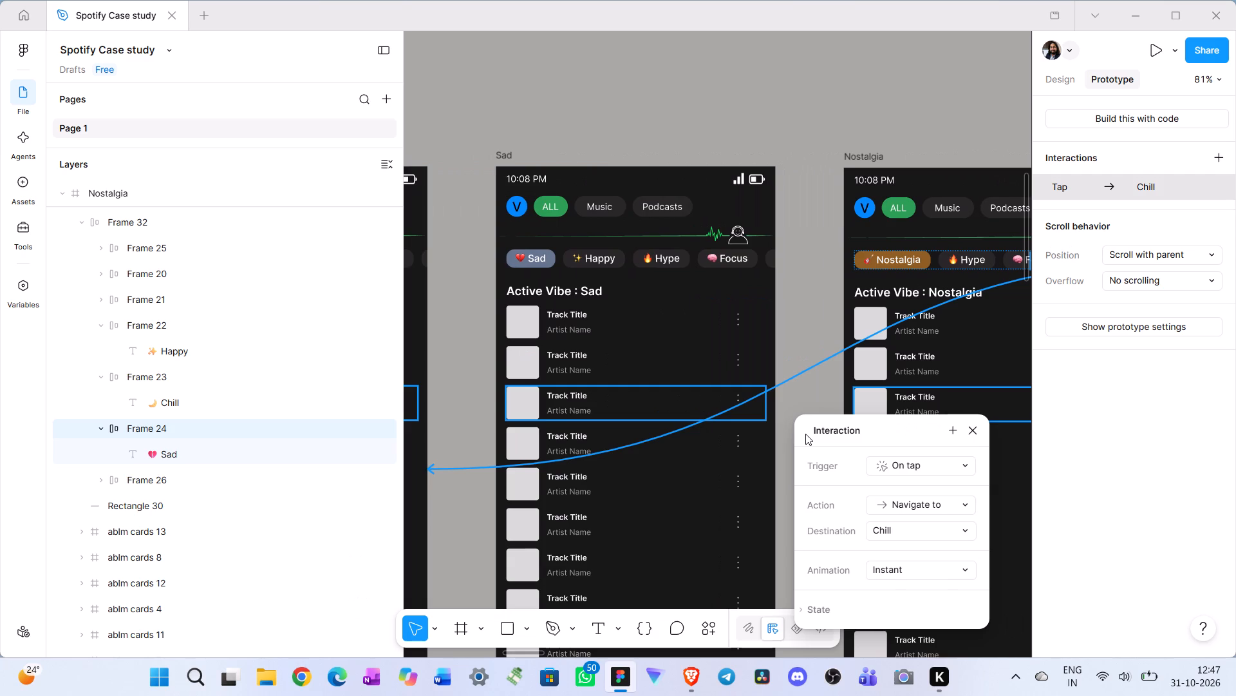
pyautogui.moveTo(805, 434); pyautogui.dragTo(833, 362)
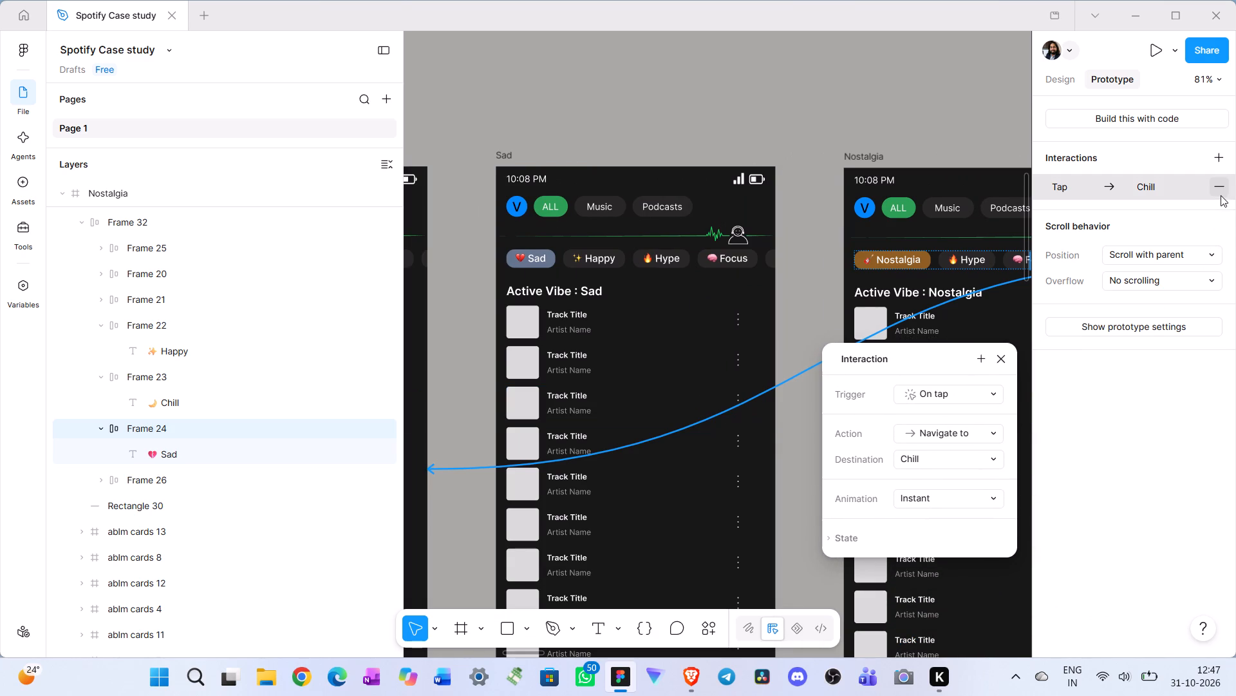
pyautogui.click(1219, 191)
# Check the existing prototype connections of the Nostalgia screen's vibe row, including the Chill chip's interaction.
pyautogui.hscroll(-3, 930, 448)
pyautogui.hscroll(-1, 899, 280)
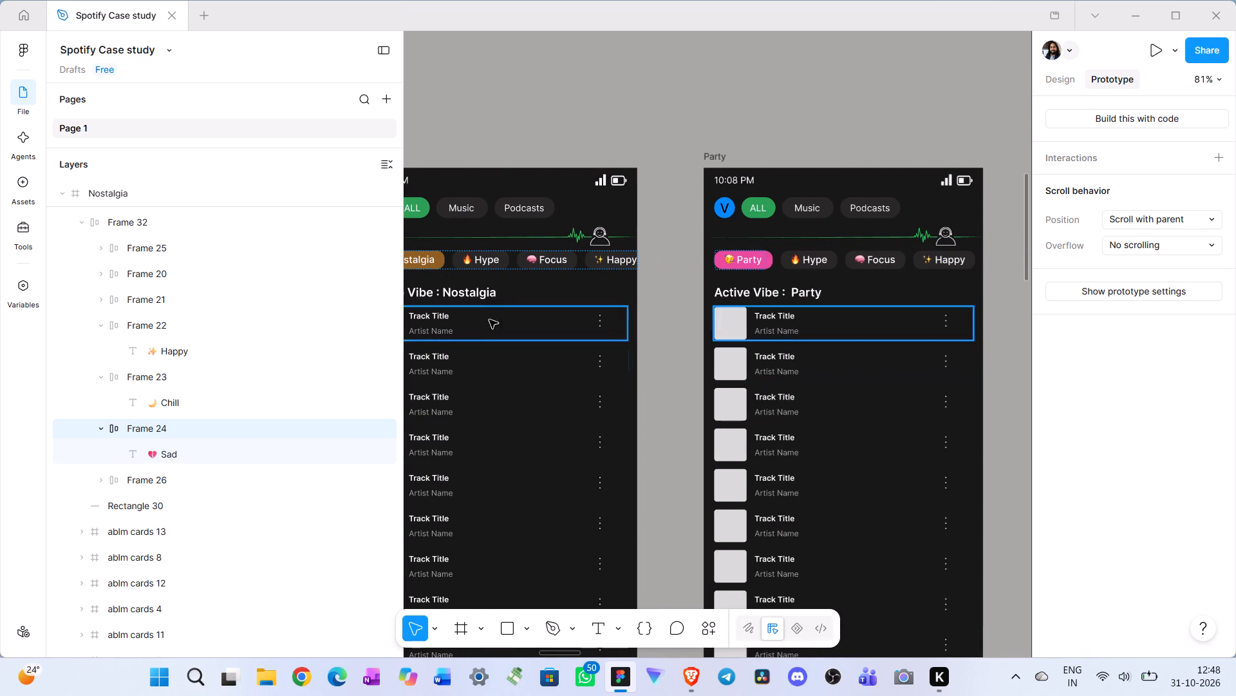
pyautogui.click(661, 303)
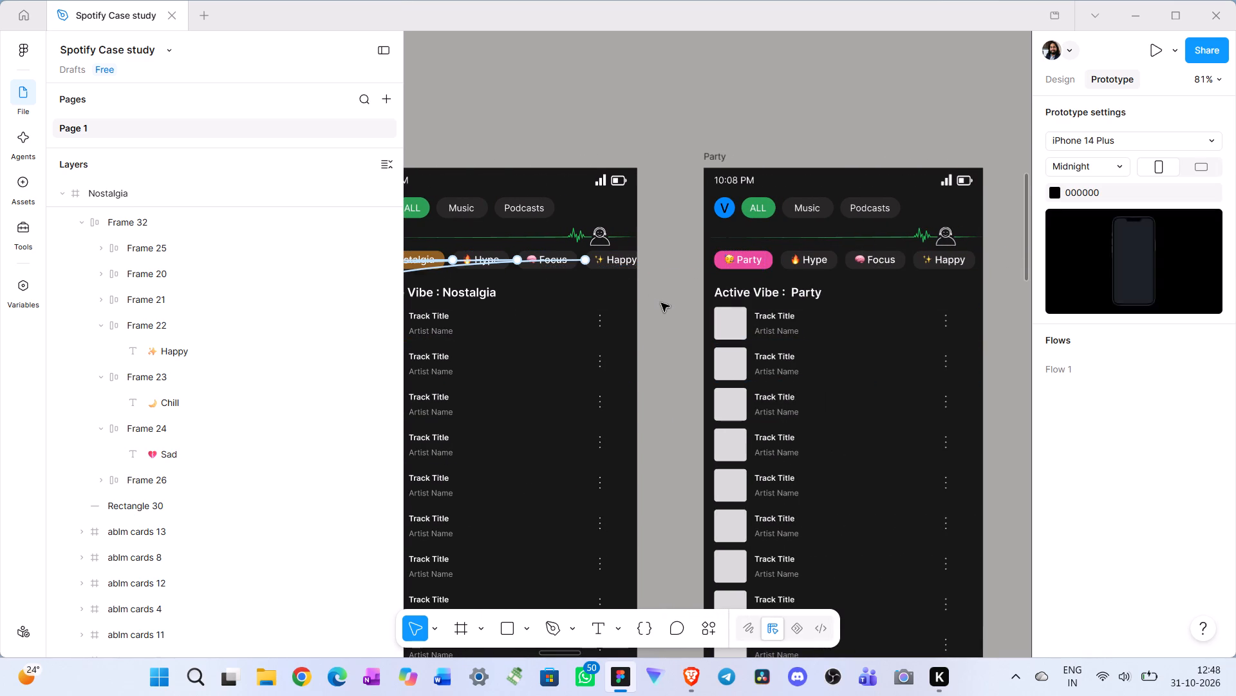
pyautogui.click(621, 258)
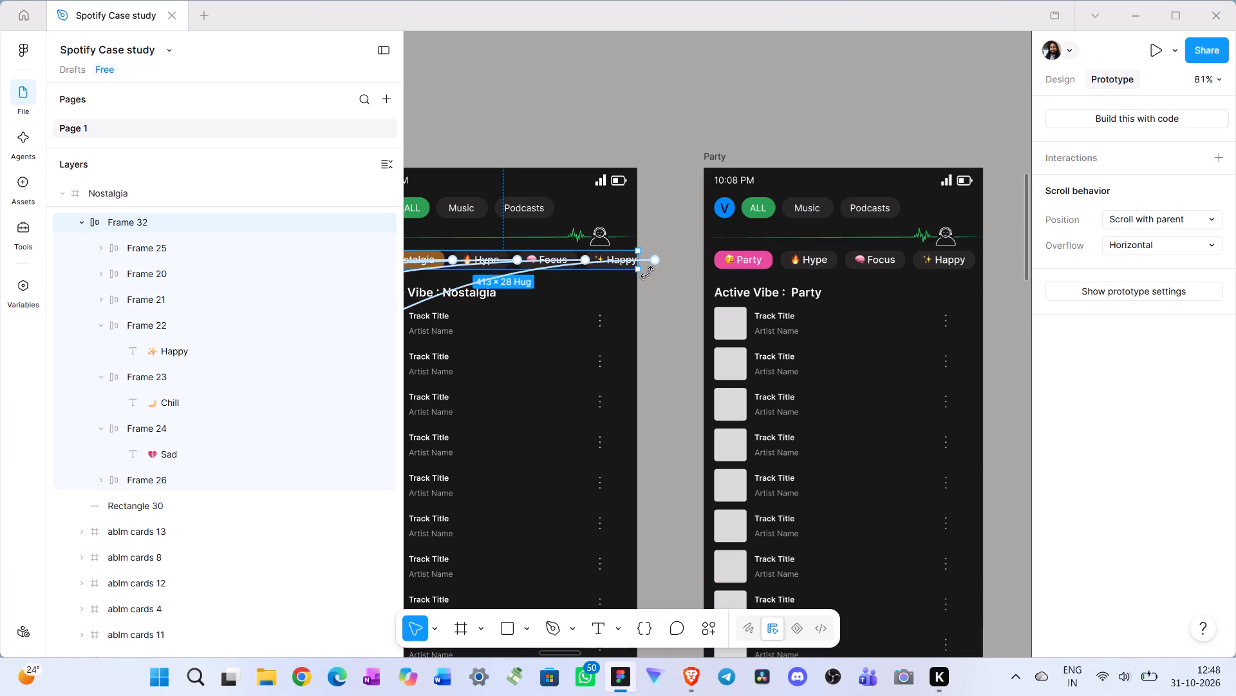
pyautogui.hotkey('ctrl', 'z')
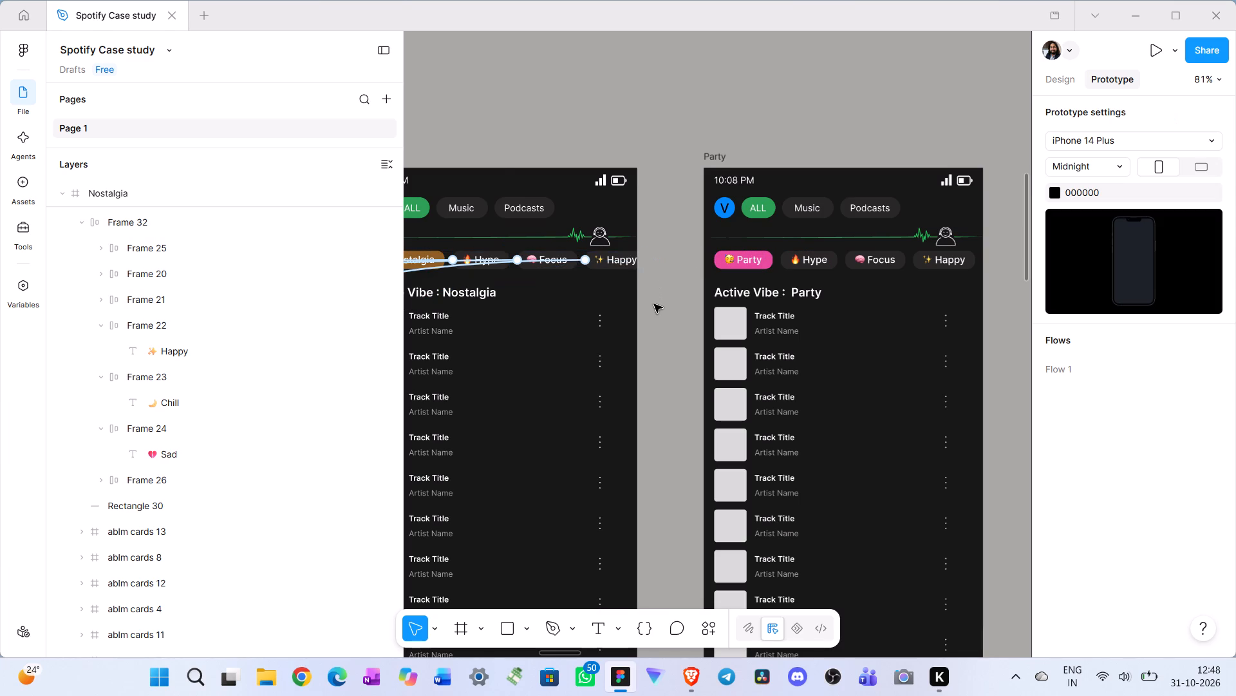
pyautogui.hscroll(1, 536, 193)
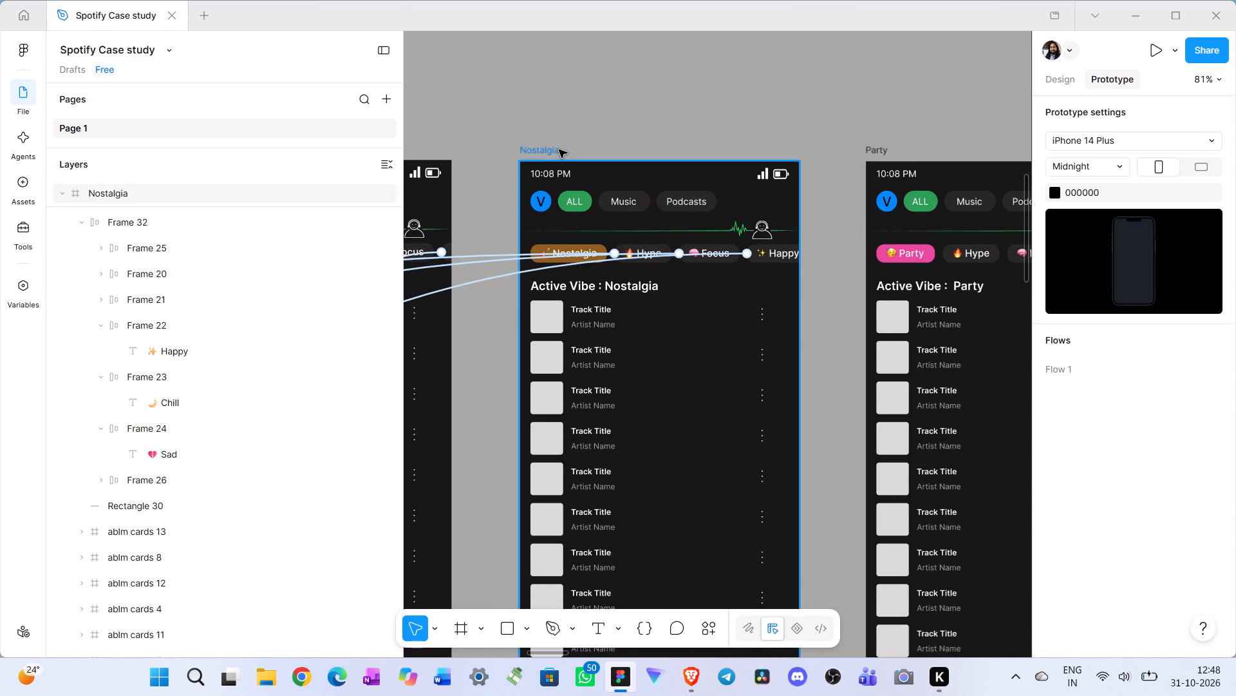
pyautogui.click(559, 149)
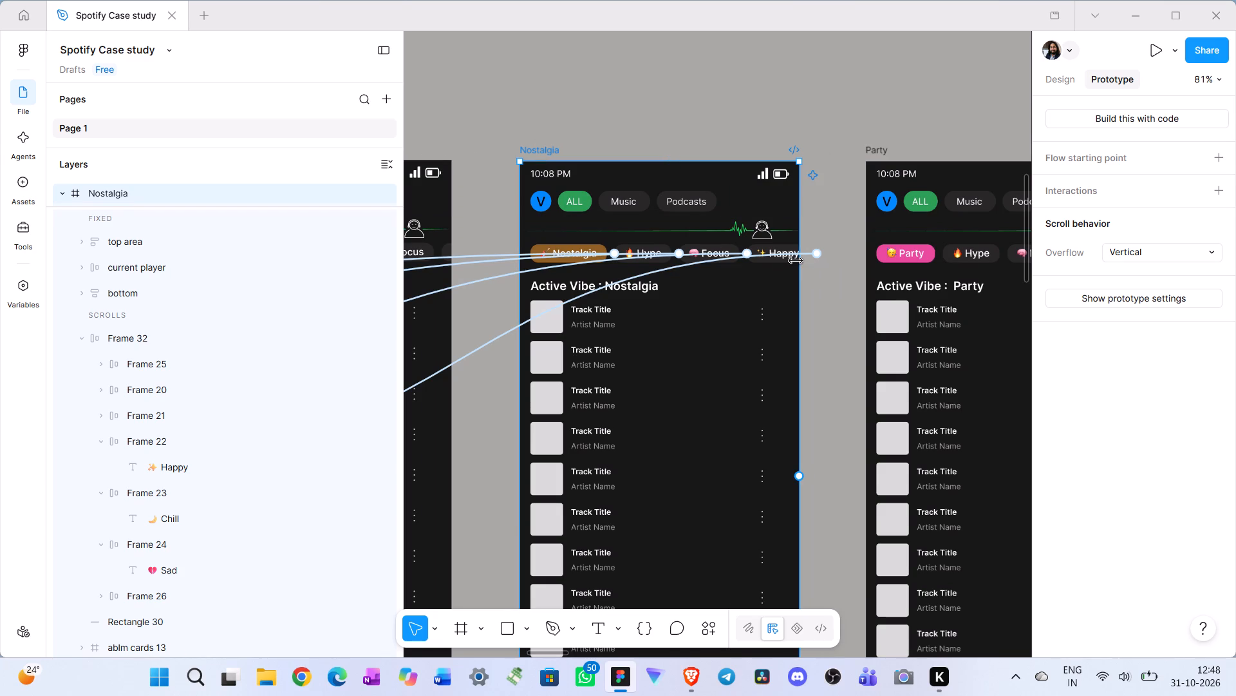
pyautogui.click(776, 255)
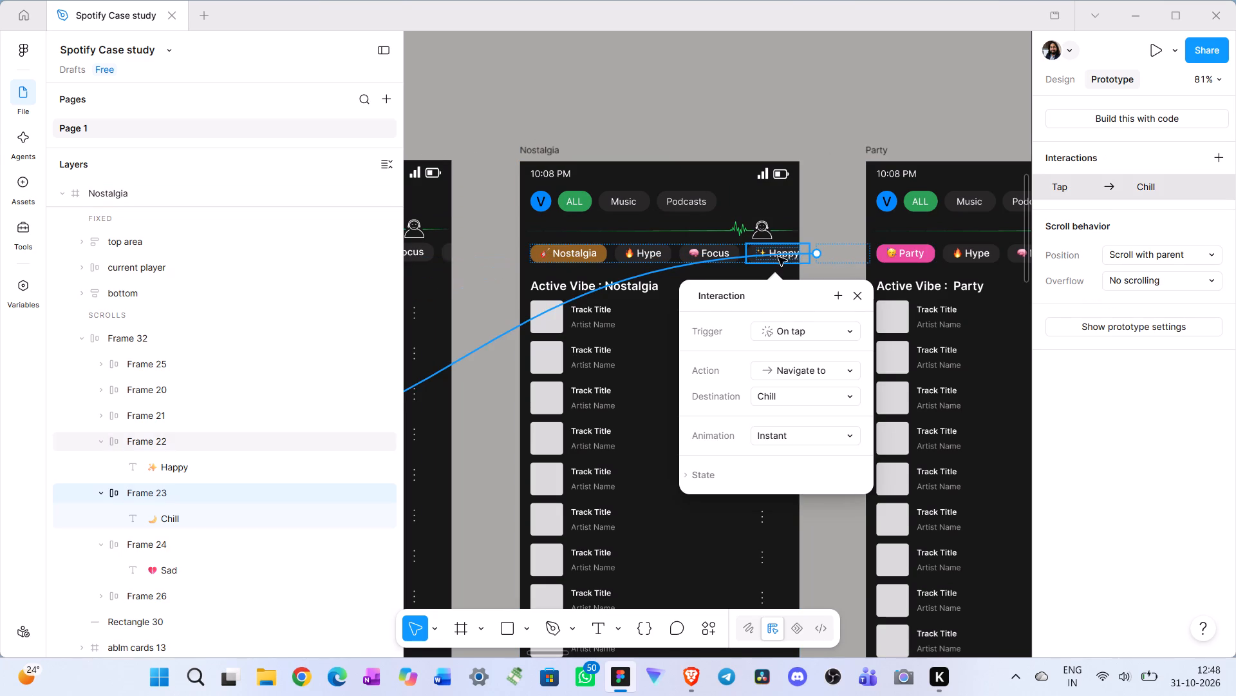
pyautogui.click(859, 291)
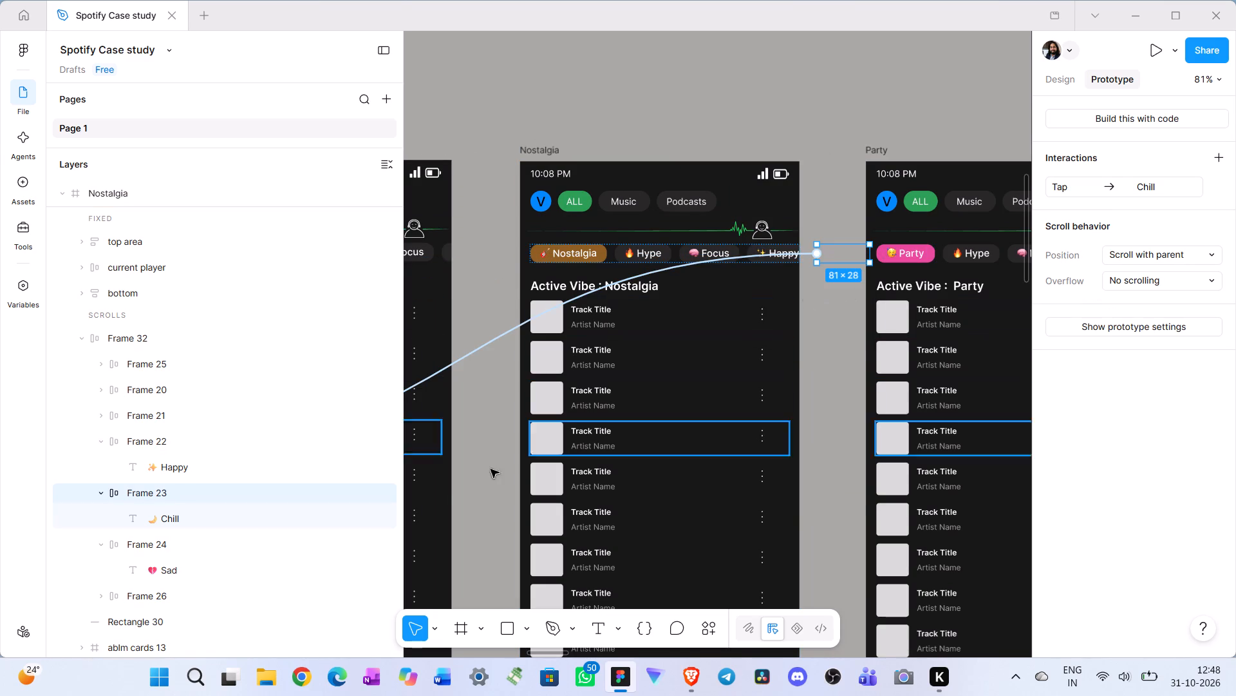
# Link the Sad chip (Frame 24) in the Nostalgia screen's vibe row to the Sad screen.
pyautogui.click(183, 548)
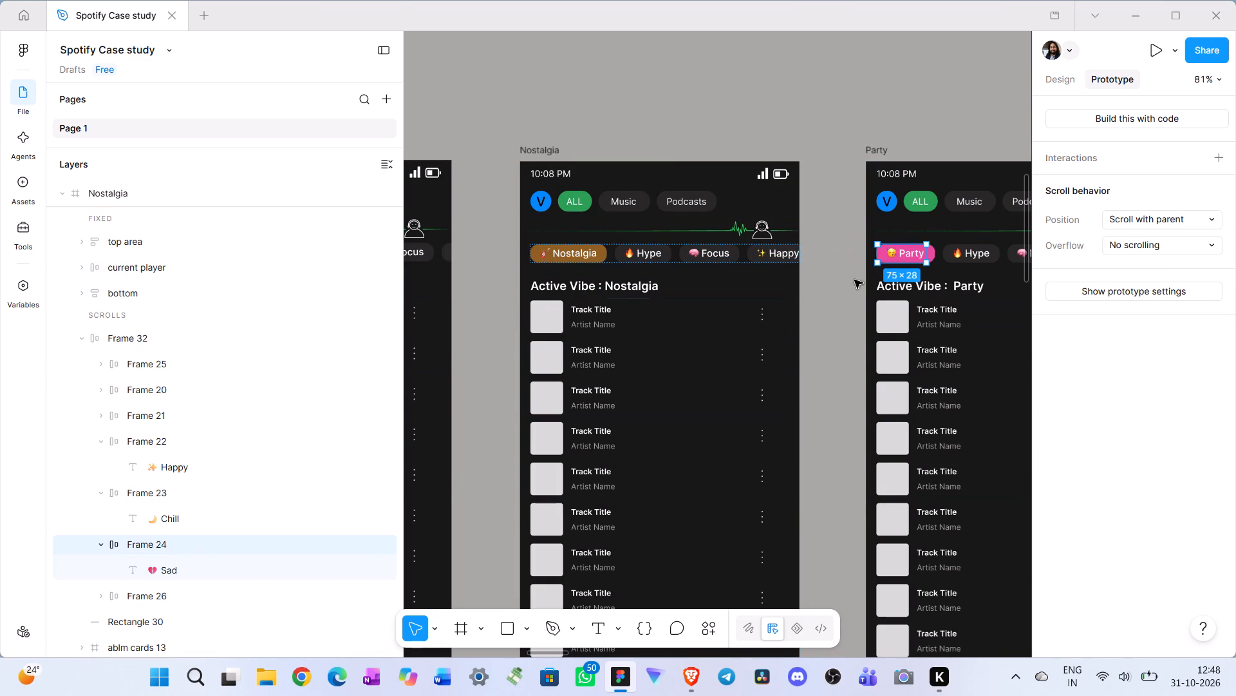
pyautogui.moveTo(880, 255); pyautogui.dragTo(536, 354)
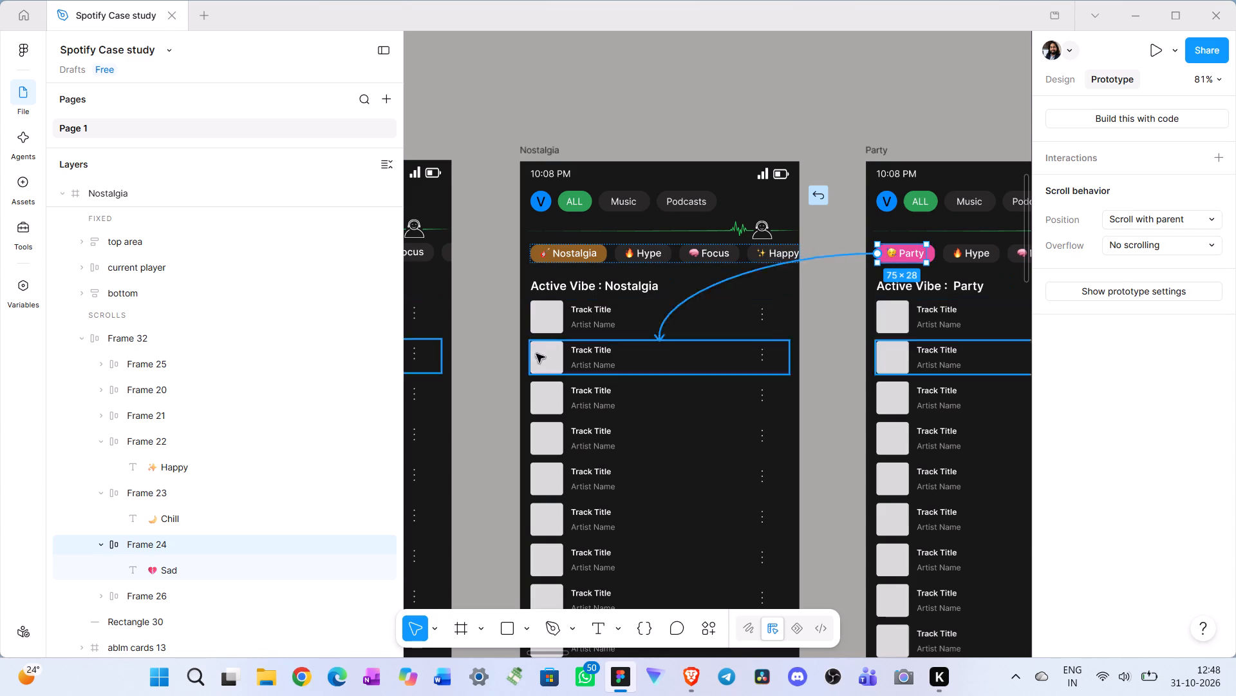
pyautogui.moveTo(536, 354); pyautogui.dragTo(566, 400)
# Link the Party chip (Frame 26) in the Nostalgia screen's vibe row to the Party screen.
pyautogui.hscroll(-1, 167, 528)
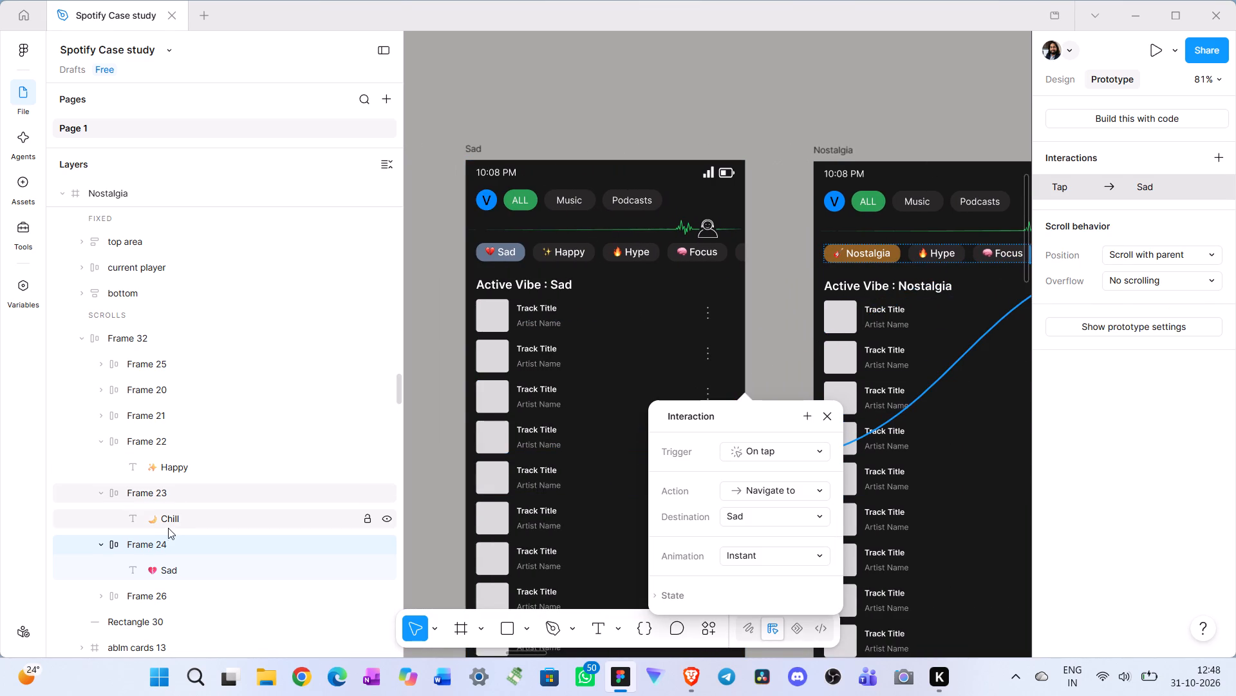
pyautogui.hscroll(-1, 168, 528)
pyautogui.scroll(-2, 200, 570)
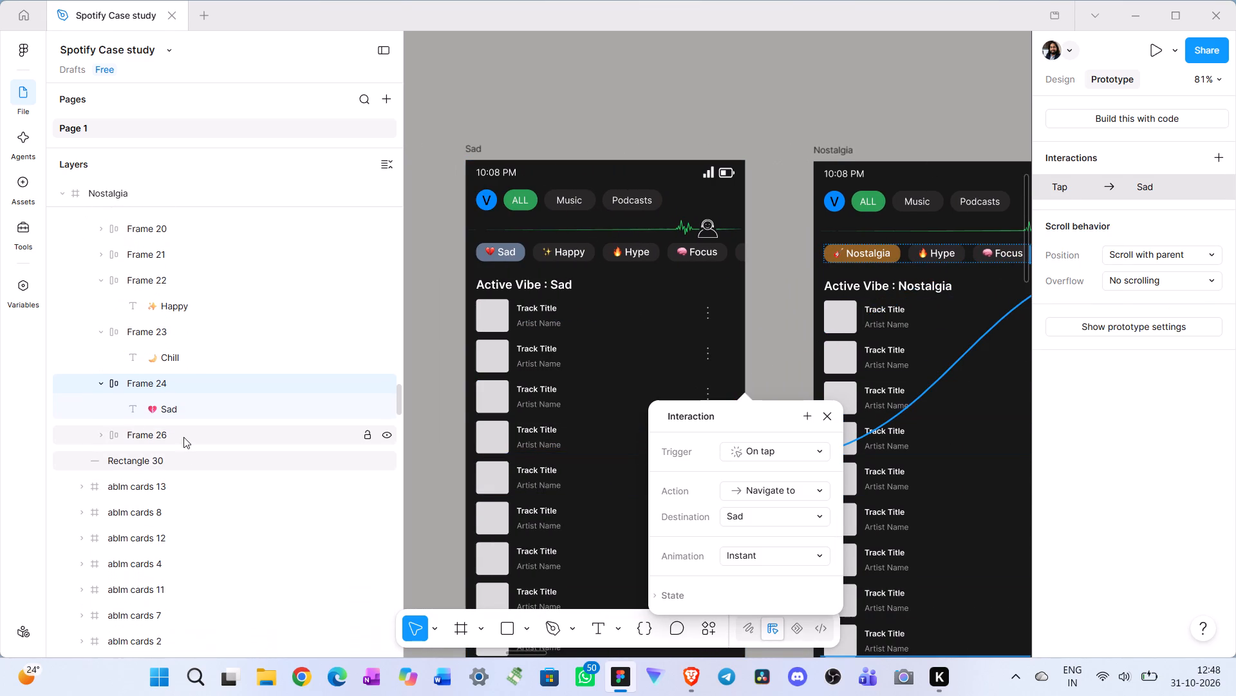
pyautogui.click(183, 437)
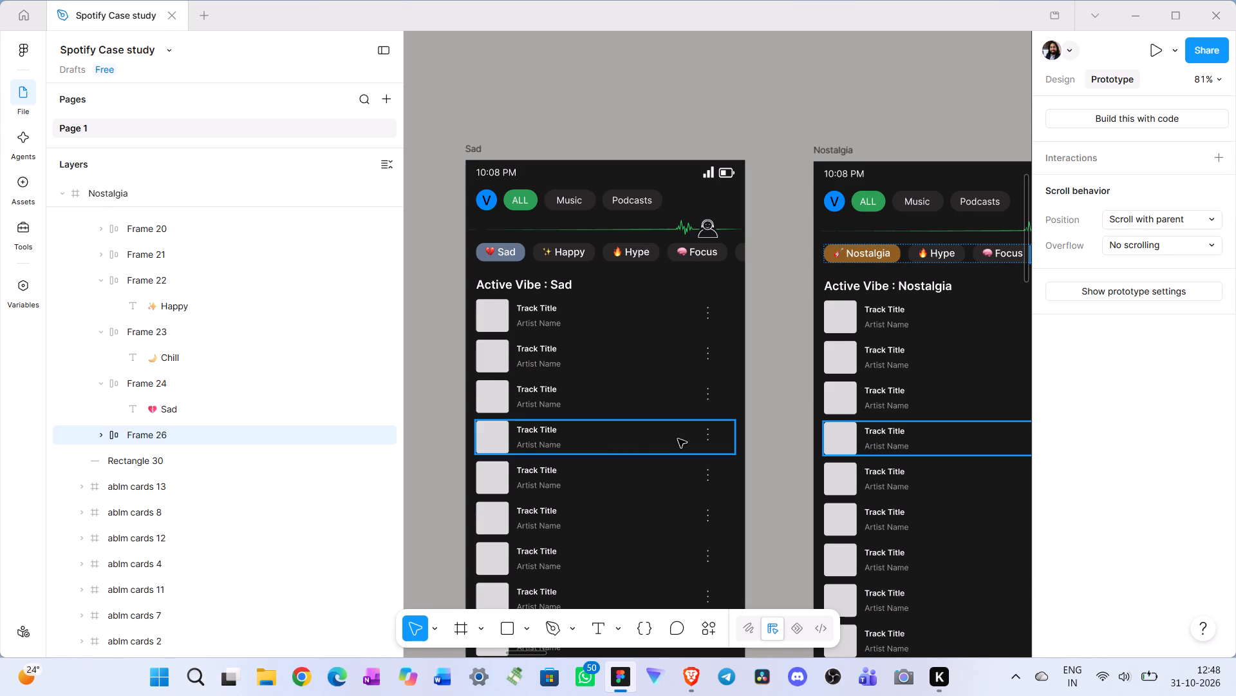
pyautogui.hscroll(-4, 678, 439)
pyautogui.hscroll(-2, 527, 443)
pyautogui.hscroll(2, 521, 443)
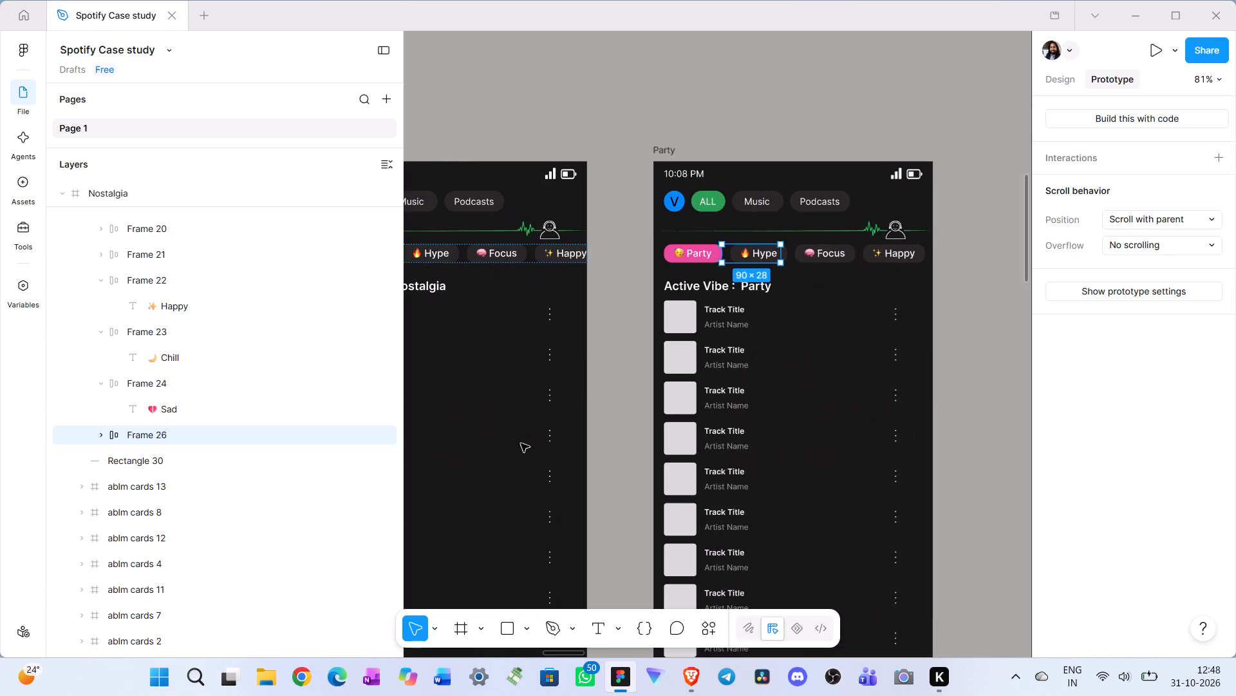
pyautogui.hscroll(1, 521, 443)
pyautogui.click(98, 437)
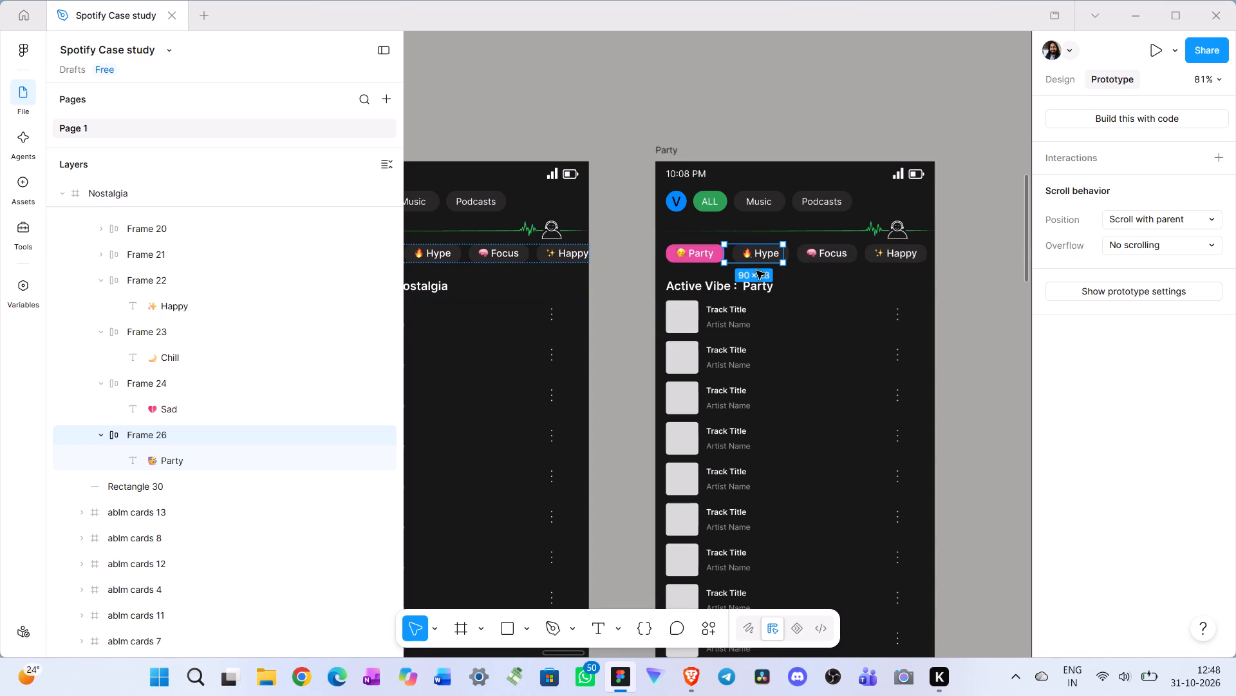
pyautogui.moveTo(753, 264); pyautogui.dragTo(686, 307)
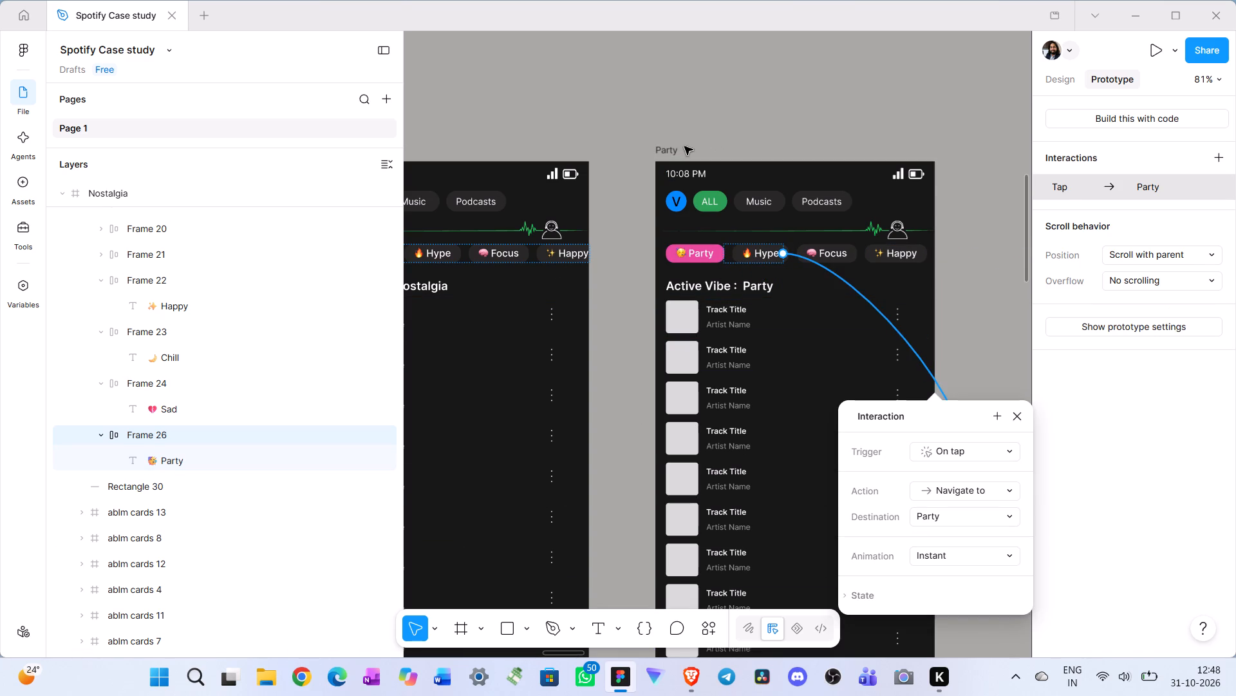
# Link the Hype chip (Frame 20) in the Party screen's vibe row to the Hype screen.
pyautogui.click(666, 147)
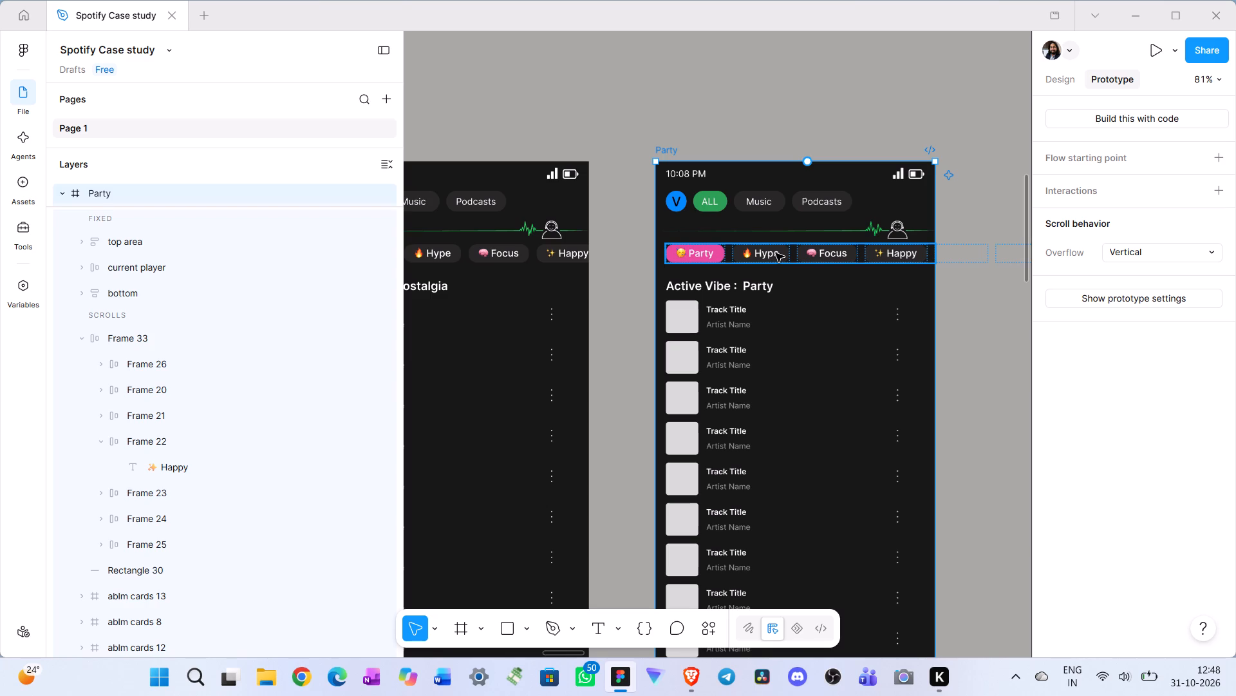
pyautogui.click(776, 253)
pyautogui.click(775, 252)
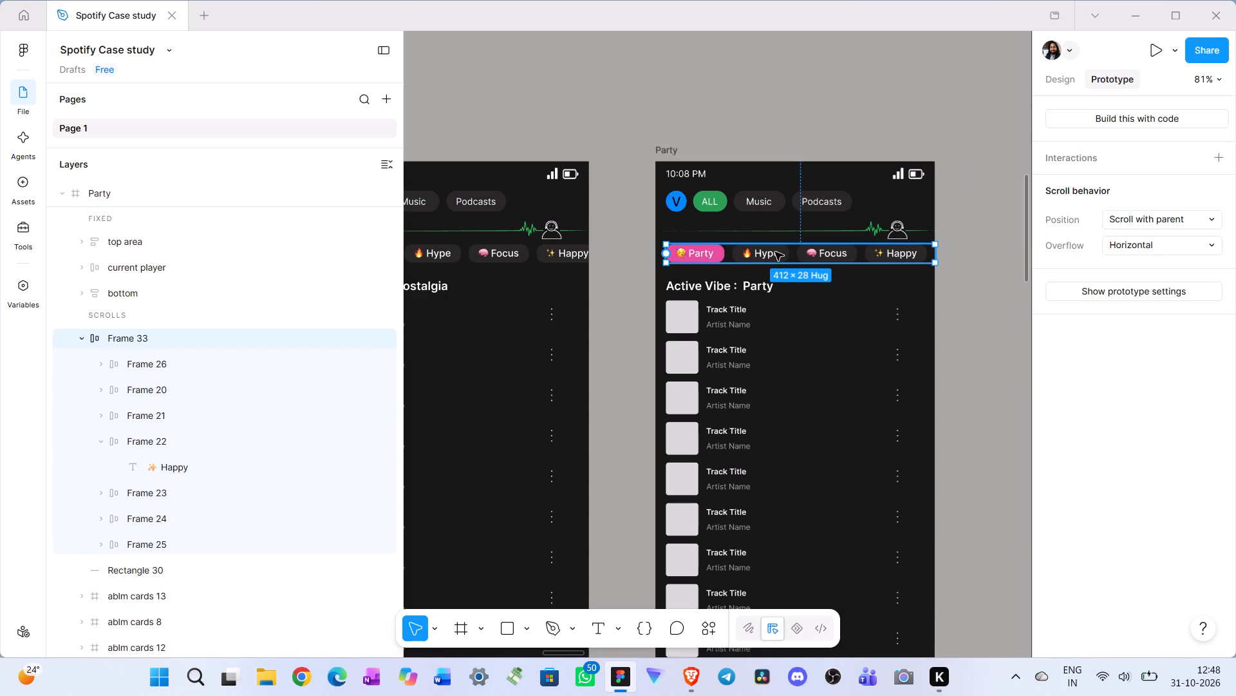
pyautogui.doubleClick(775, 252)
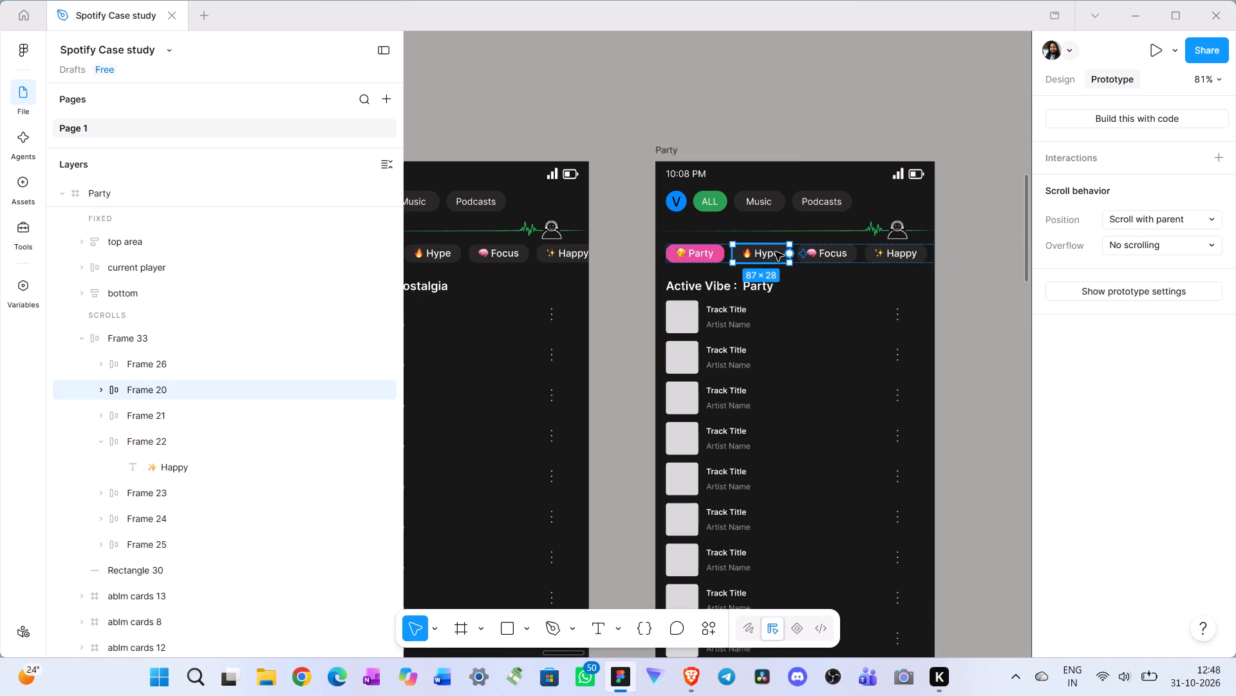
pyautogui.click(793, 252)
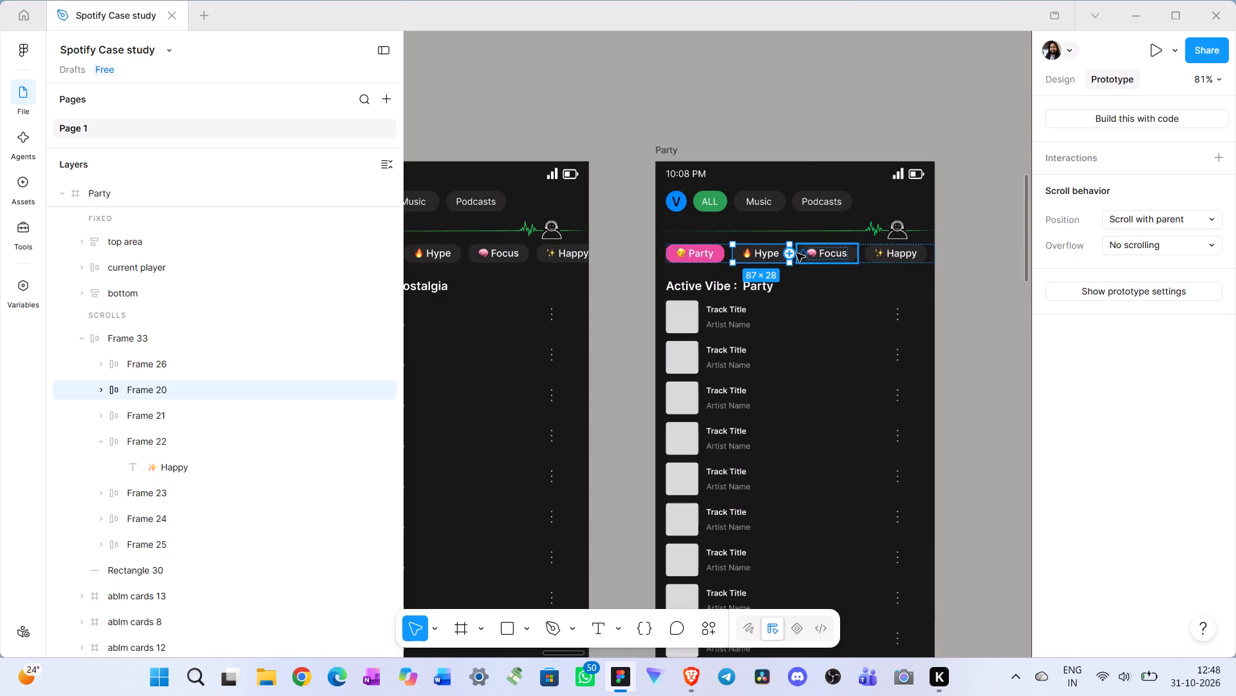
pyautogui.moveTo(789, 256); pyautogui.dragTo(17, 604)
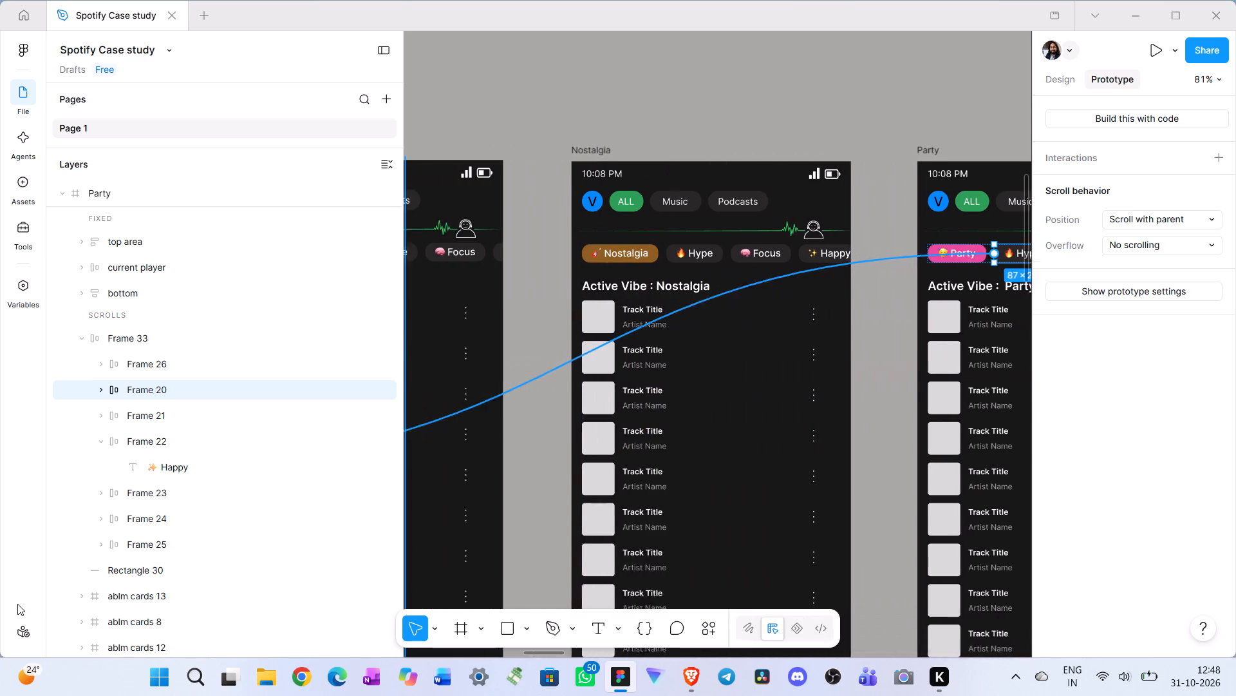
pyautogui.moveTo(17, 604); pyautogui.dragTo(19, 603)
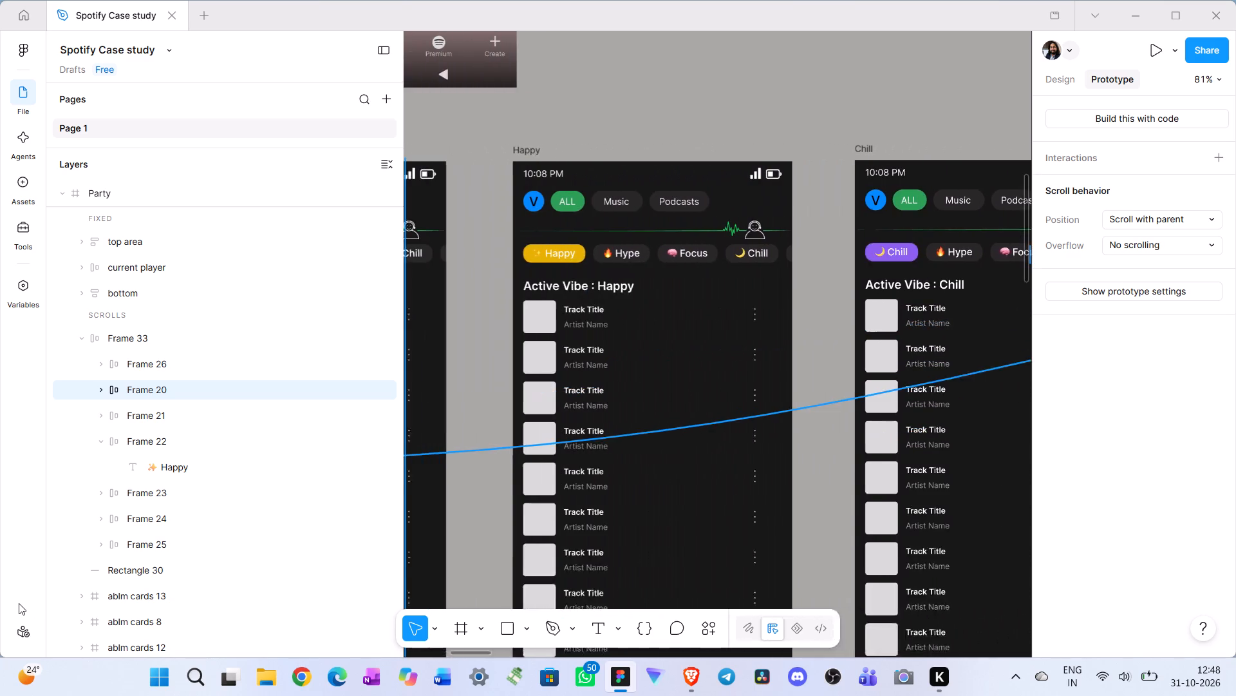
pyautogui.moveTo(19, 603); pyautogui.dragTo(538, 603)
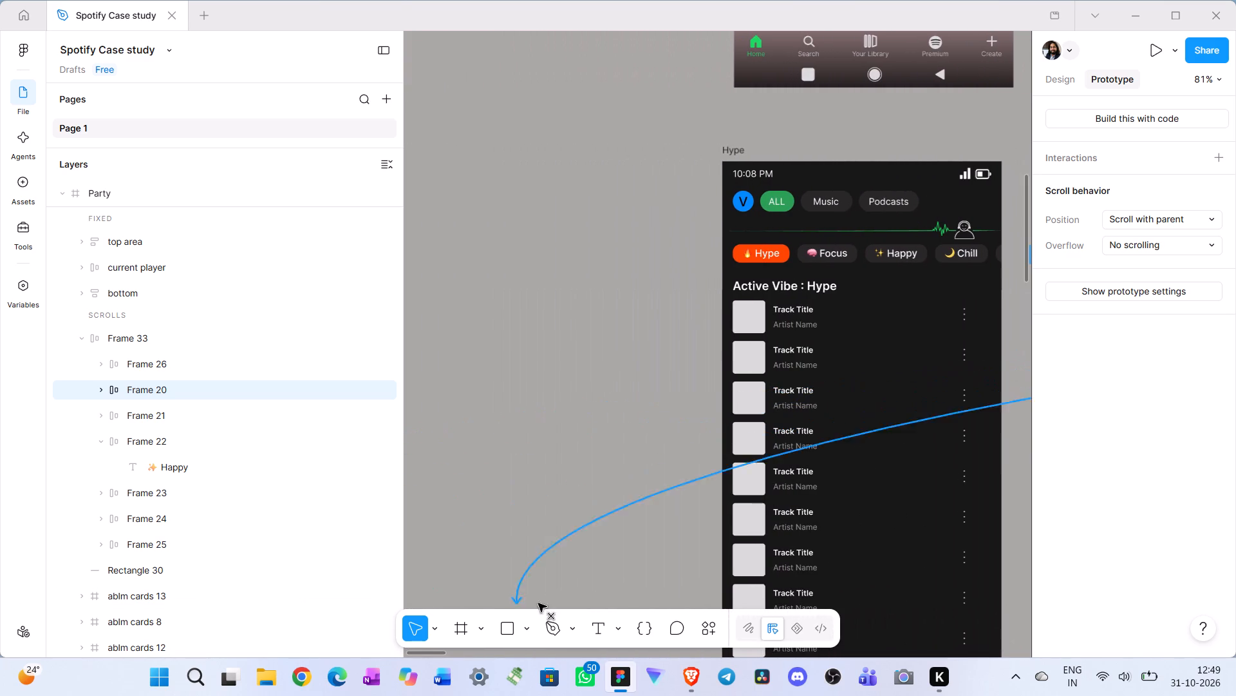
pyautogui.moveTo(538, 603); pyautogui.dragTo(886, 537)
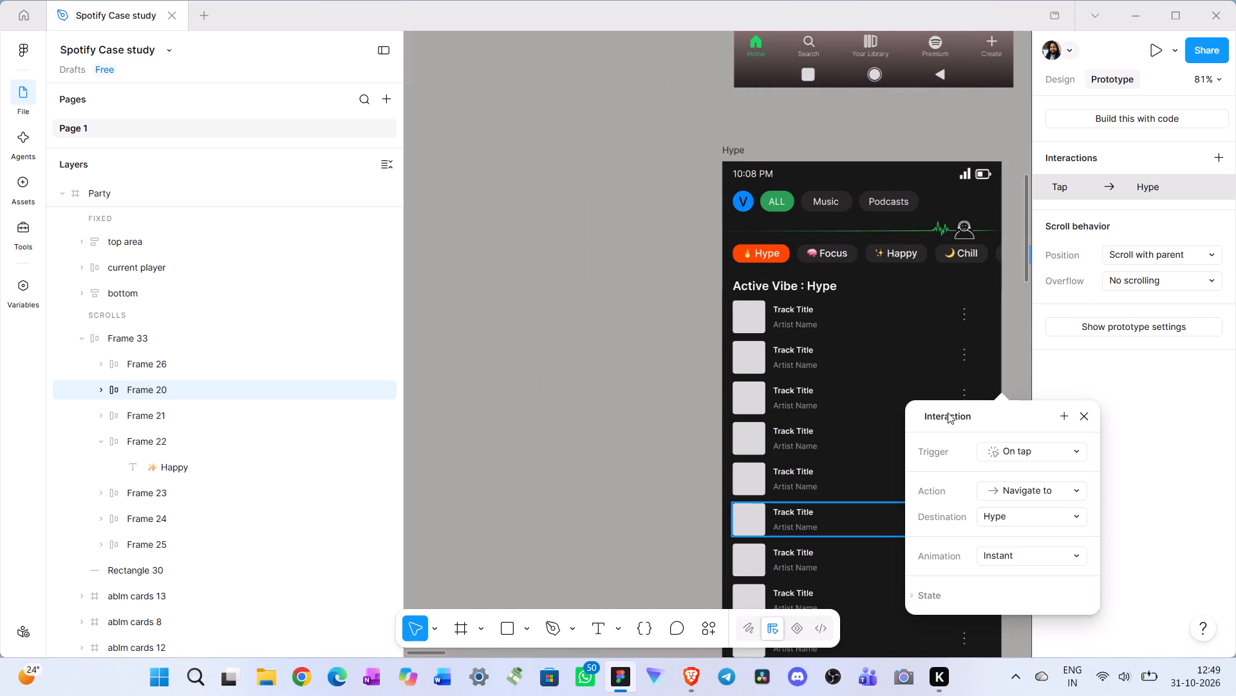
# Link the Focus chip (Frame 21) in the Party screen's vibe row to the Focus screen.
pyautogui.hscroll(-10, 936, 409)
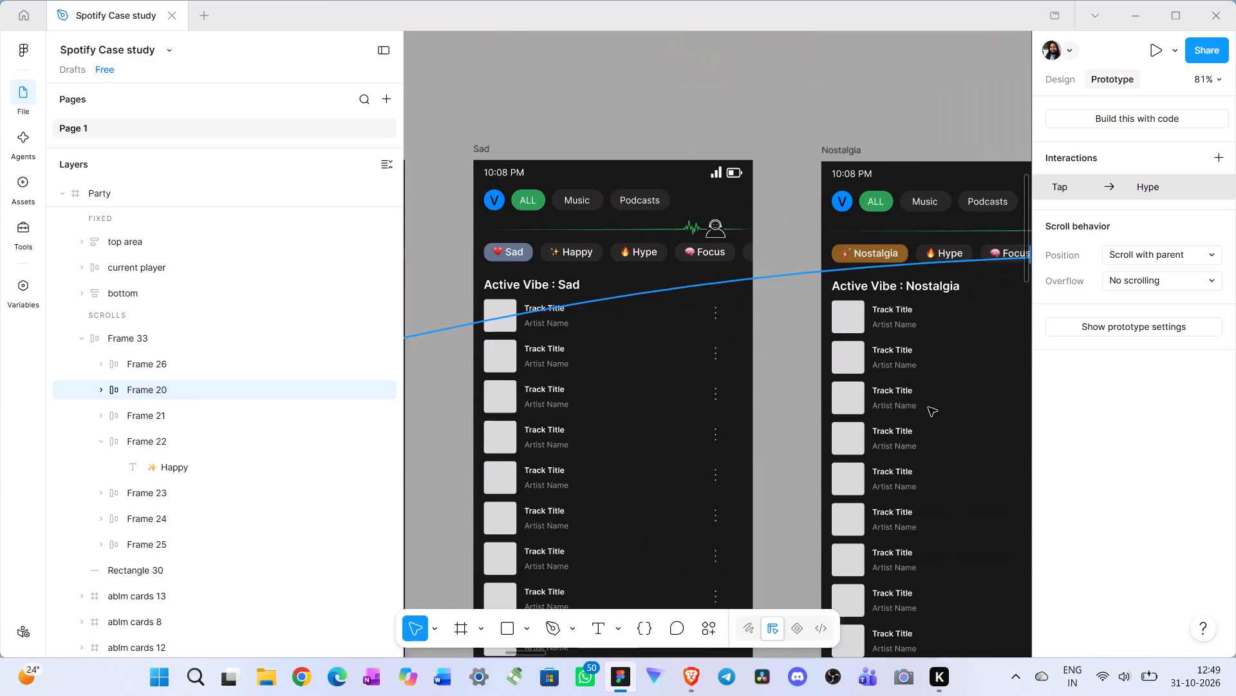
pyautogui.hscroll(-5, 928, 407)
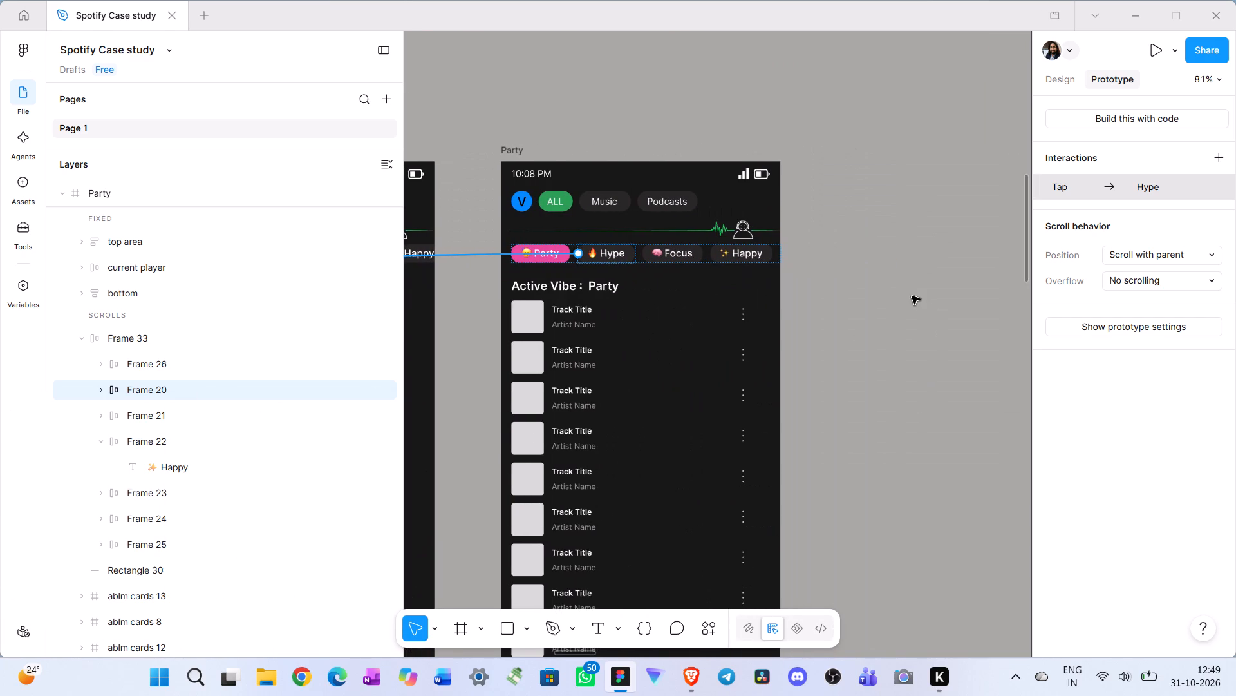
pyautogui.click(697, 256)
pyautogui.moveTo(704, 255); pyautogui.dragTo(730, 527)
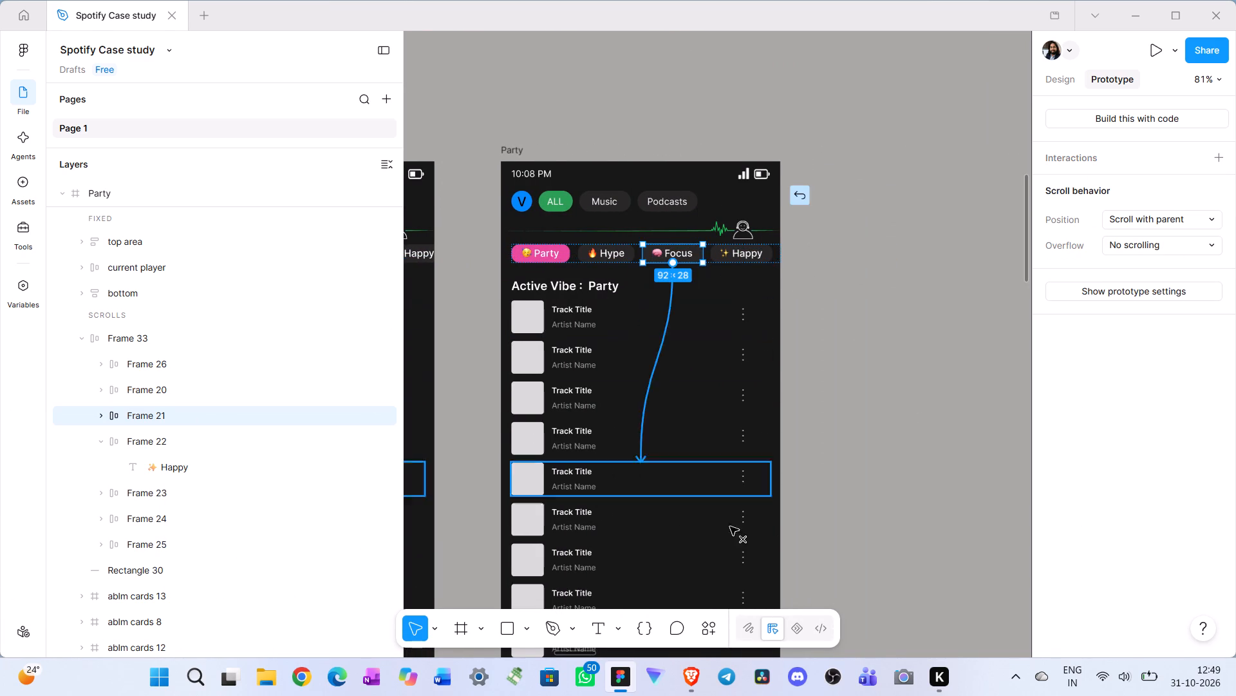
pyautogui.moveTo(730, 527); pyautogui.dragTo(0, 618)
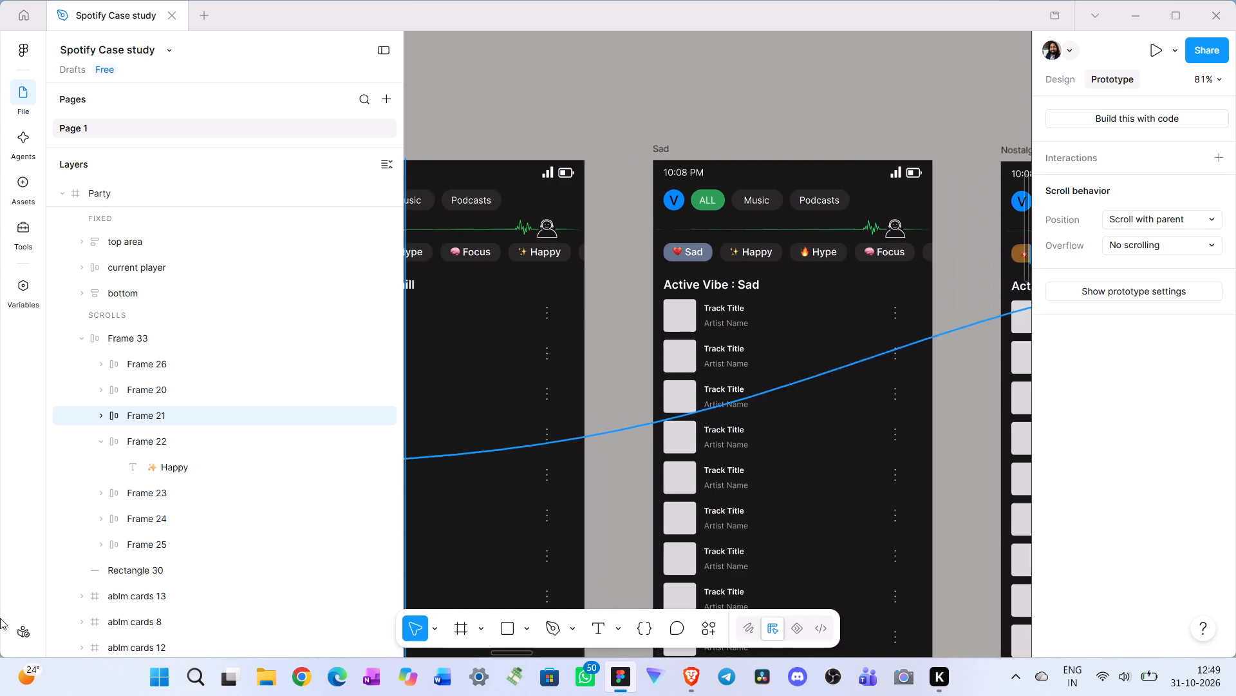
pyautogui.moveTo(0, 618); pyautogui.dragTo(478, 584)
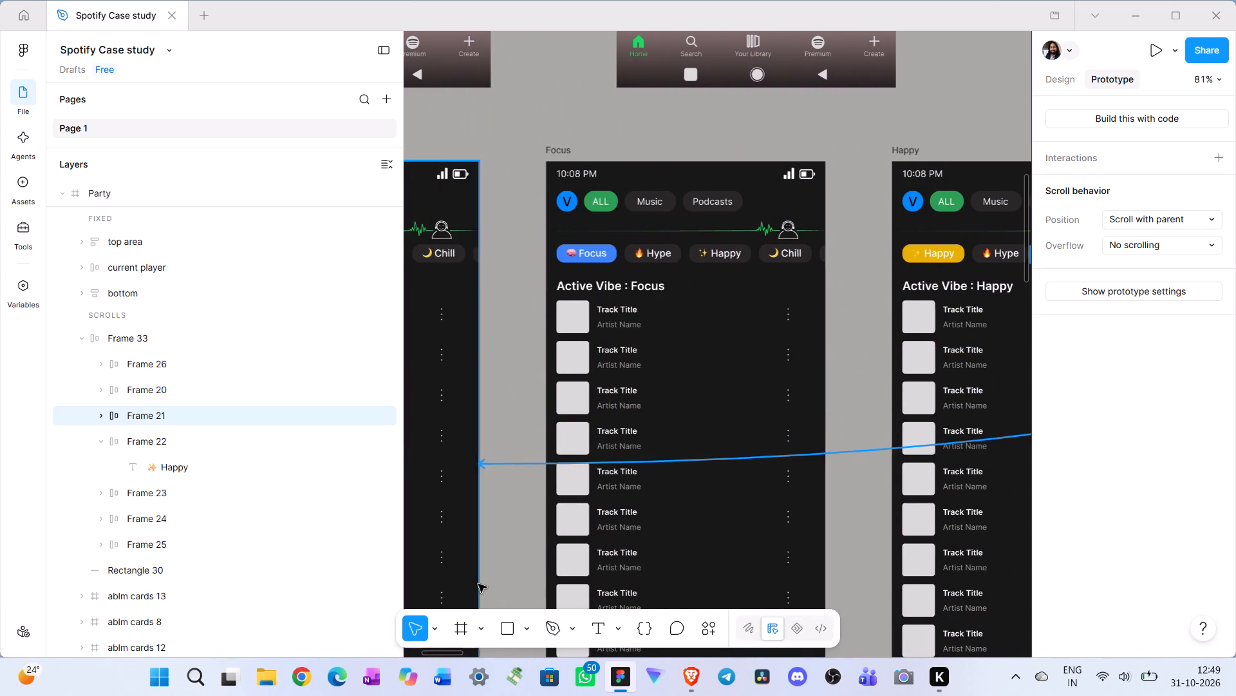
pyautogui.moveTo(478, 584); pyautogui.dragTo(628, 556)
# Link the Happy chip (Frame 22) in the Party screen's vibe row to the Happy screen.
pyautogui.hscroll(-5, 537, 536)
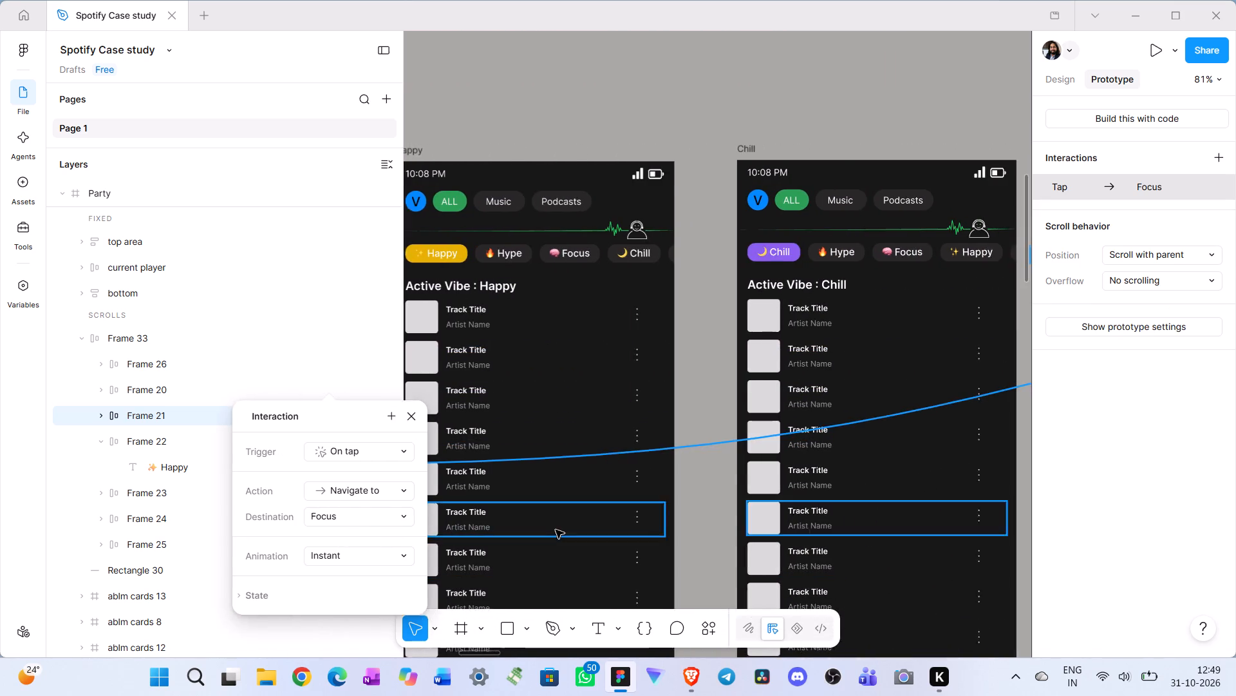
pyautogui.hscroll(-4, 556, 530)
pyautogui.hscroll(-3, 791, 351)
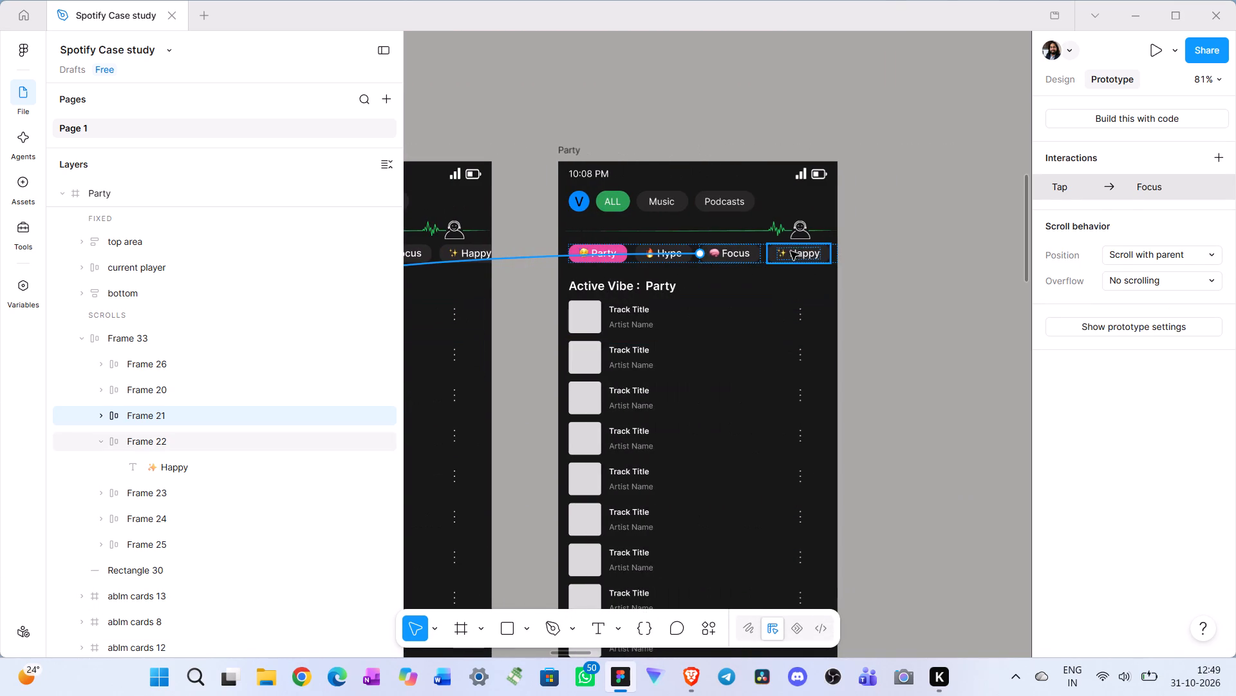
pyautogui.click(791, 252)
pyautogui.moveTo(830, 255); pyautogui.dragTo(104, 564)
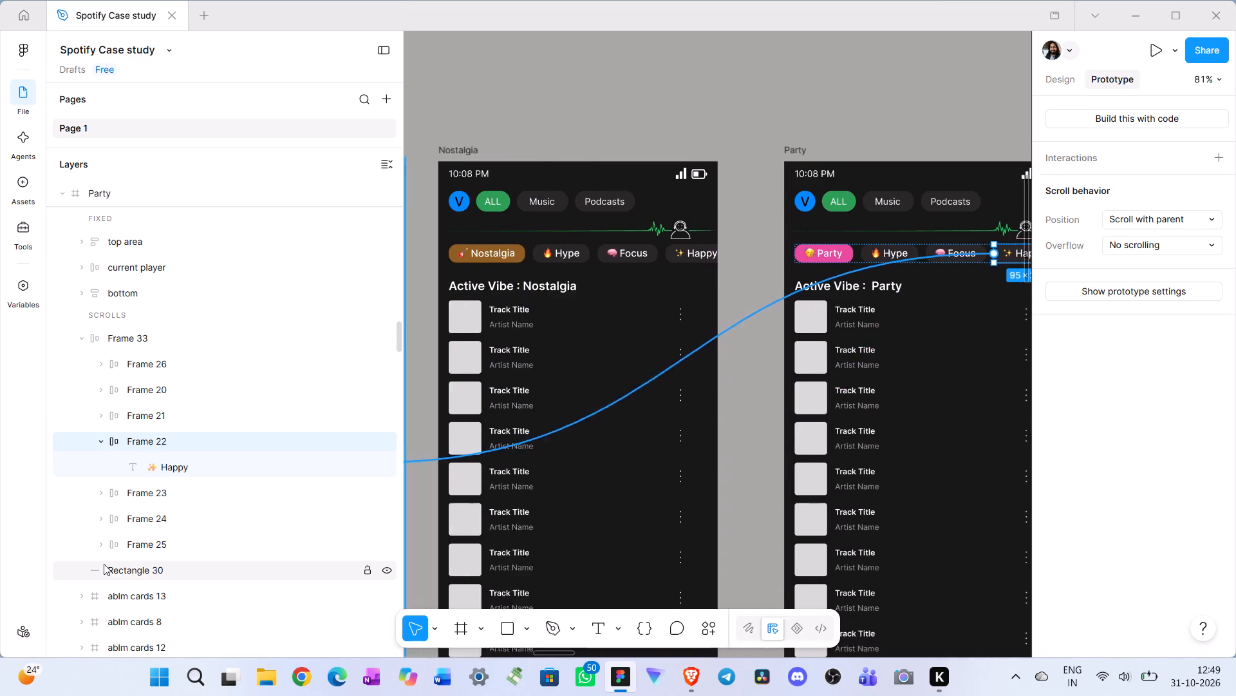
pyautogui.moveTo(104, 564); pyautogui.dragTo(109, 565)
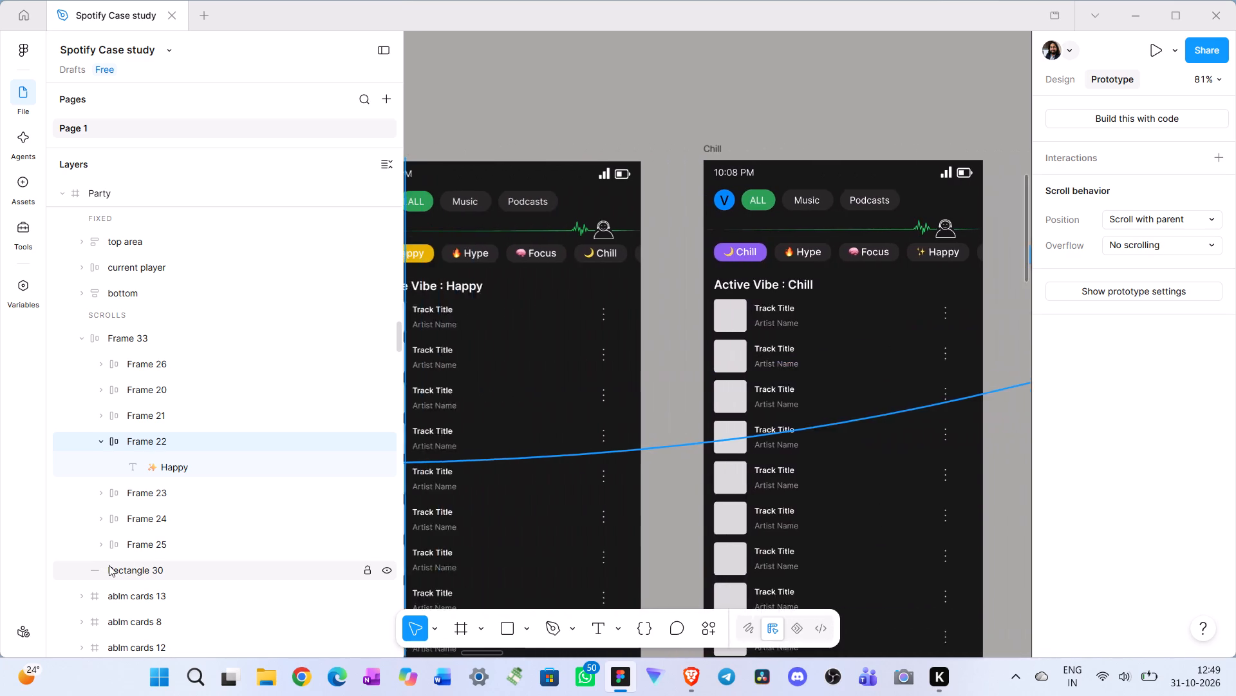
pyautogui.moveTo(109, 565); pyautogui.dragTo(680, 503)
# Move the Hype chip (Frame 20) to the end of the Party screen's vibe row, after Frame 25.
pyautogui.hscroll(-6, 680, 503)
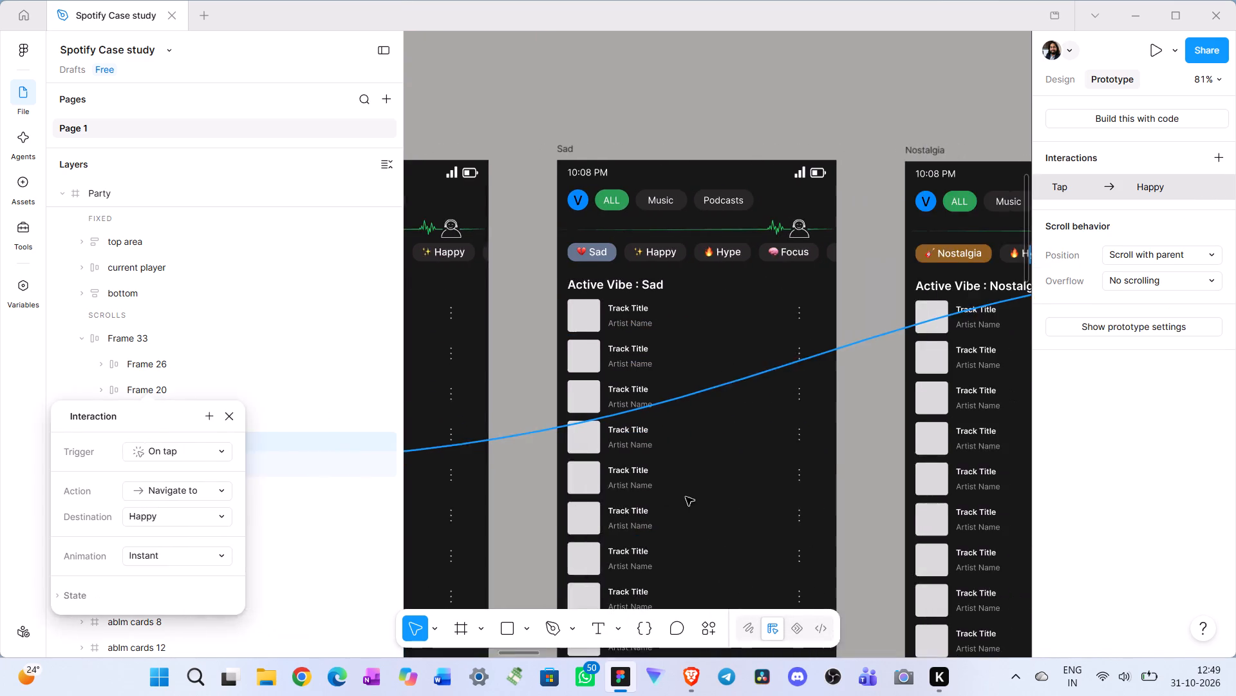
pyautogui.hscroll(-3, 693, 478)
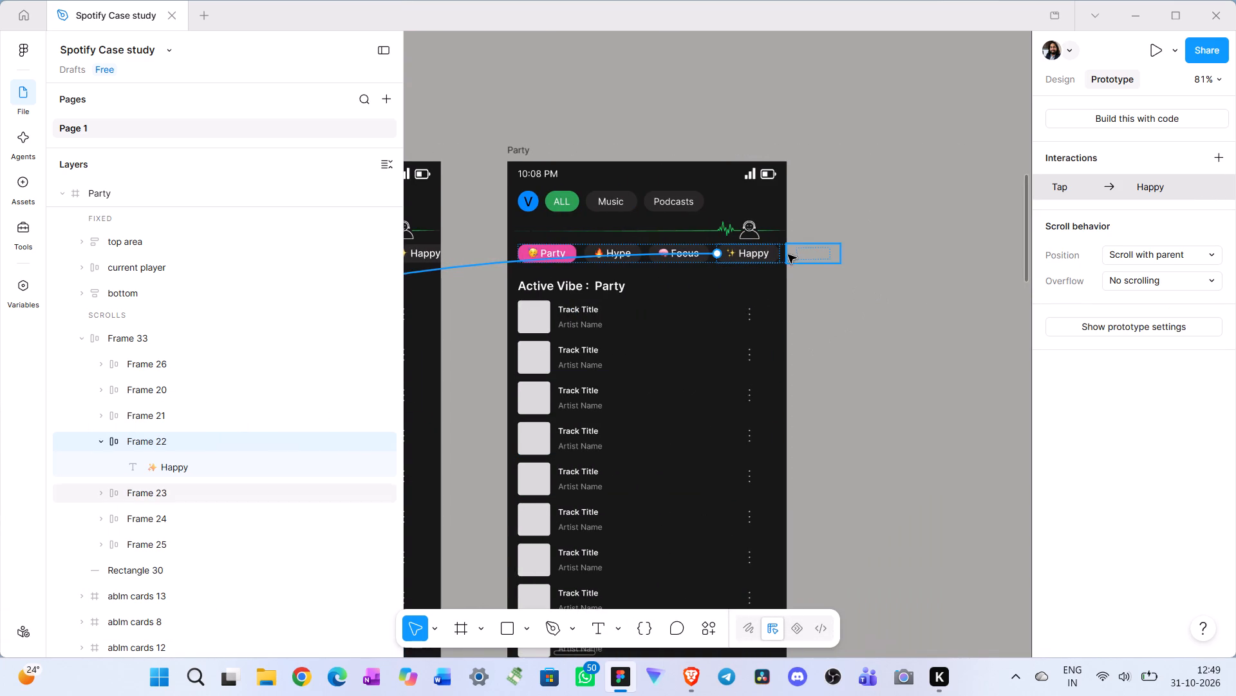
pyautogui.click(848, 319)
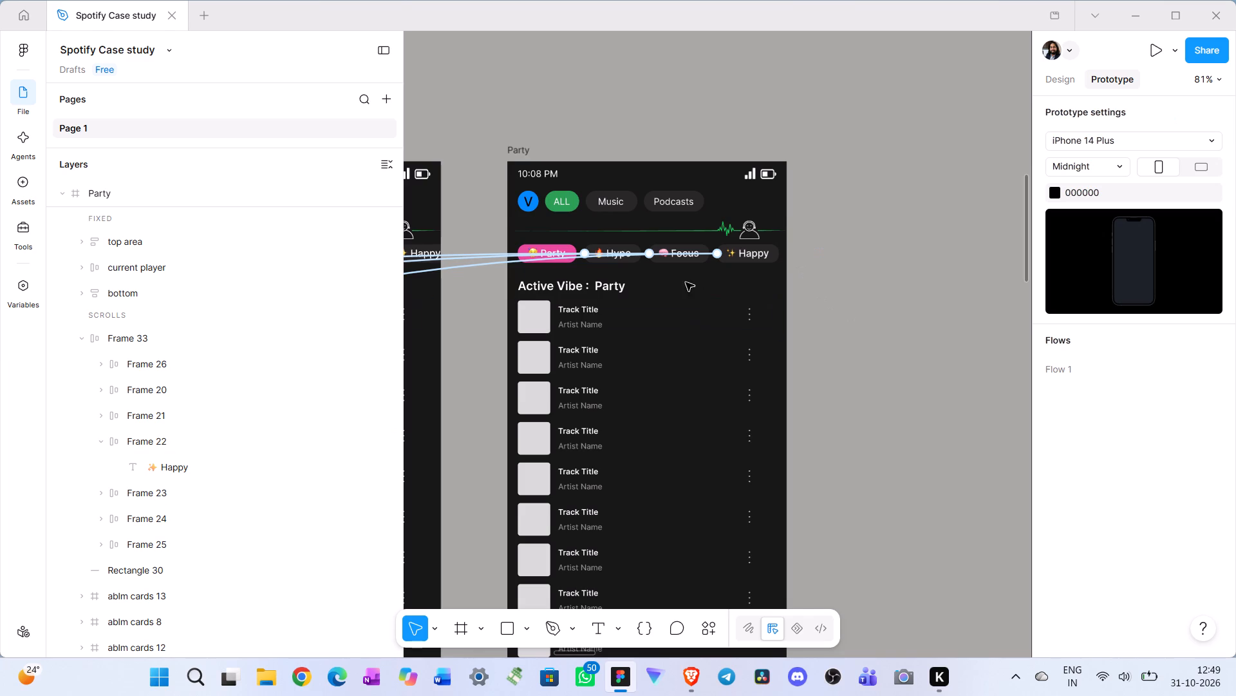
pyautogui.click(523, 148)
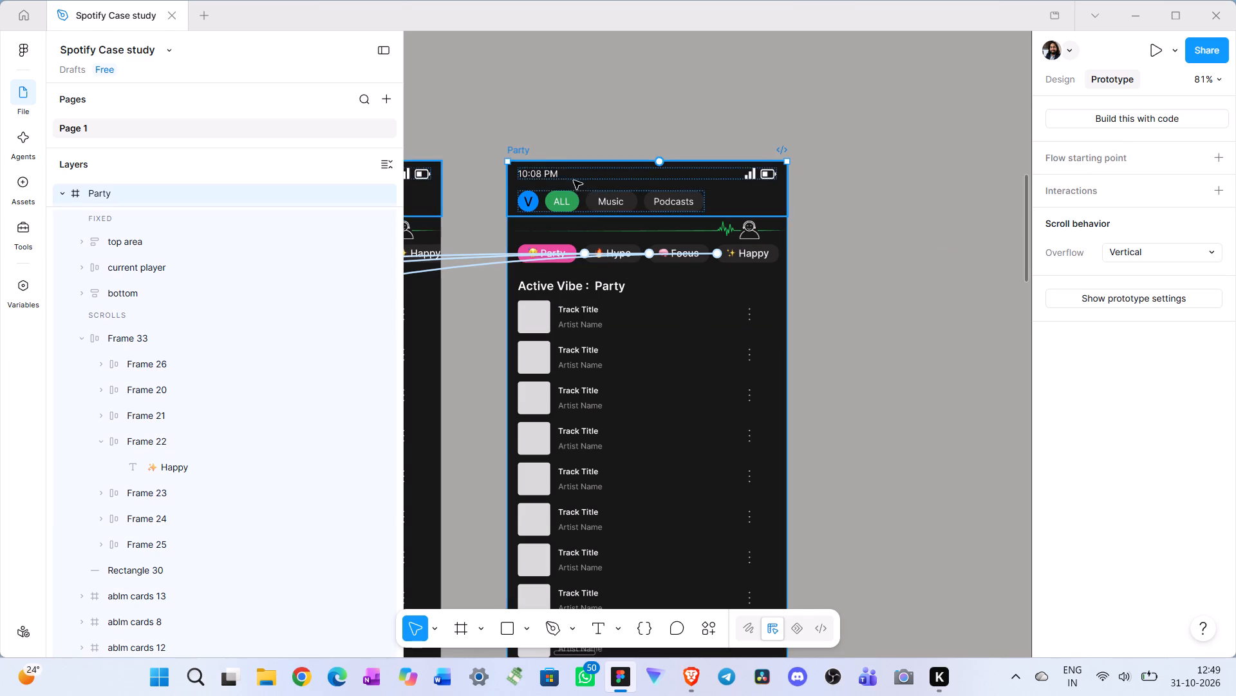
pyautogui.click(660, 310)
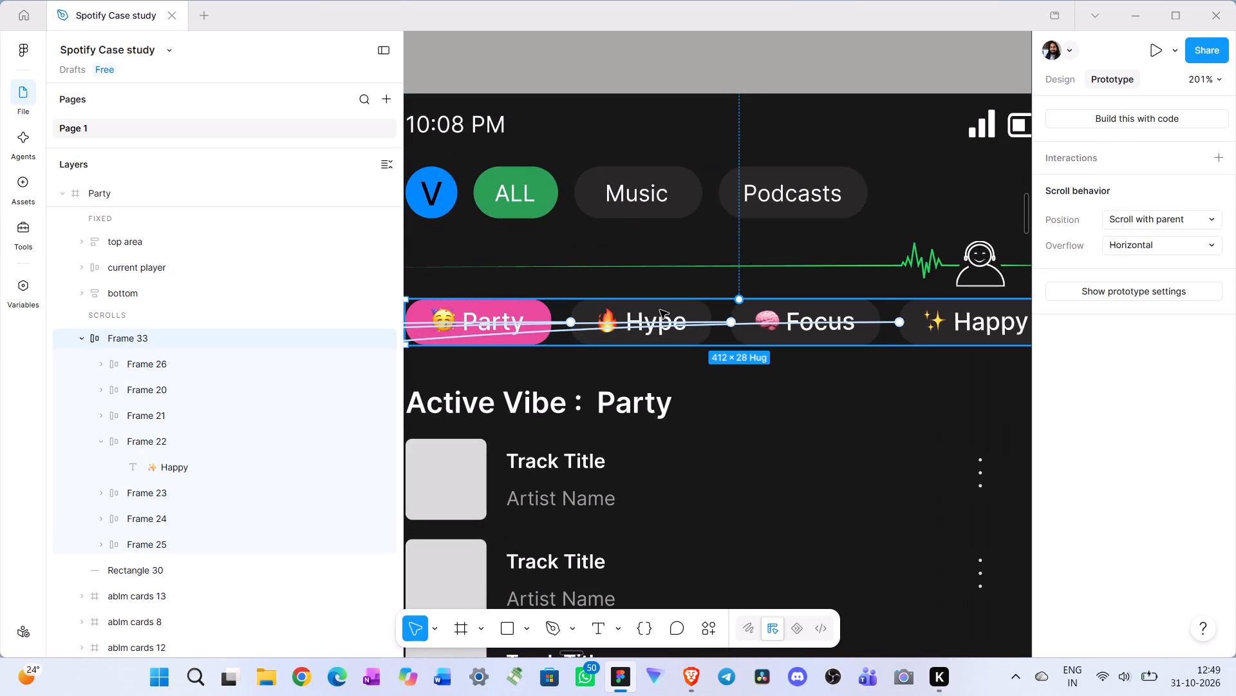
pyautogui.click(660, 310)
pyautogui.click(660, 310)
pyautogui.doubleClick(660, 310)
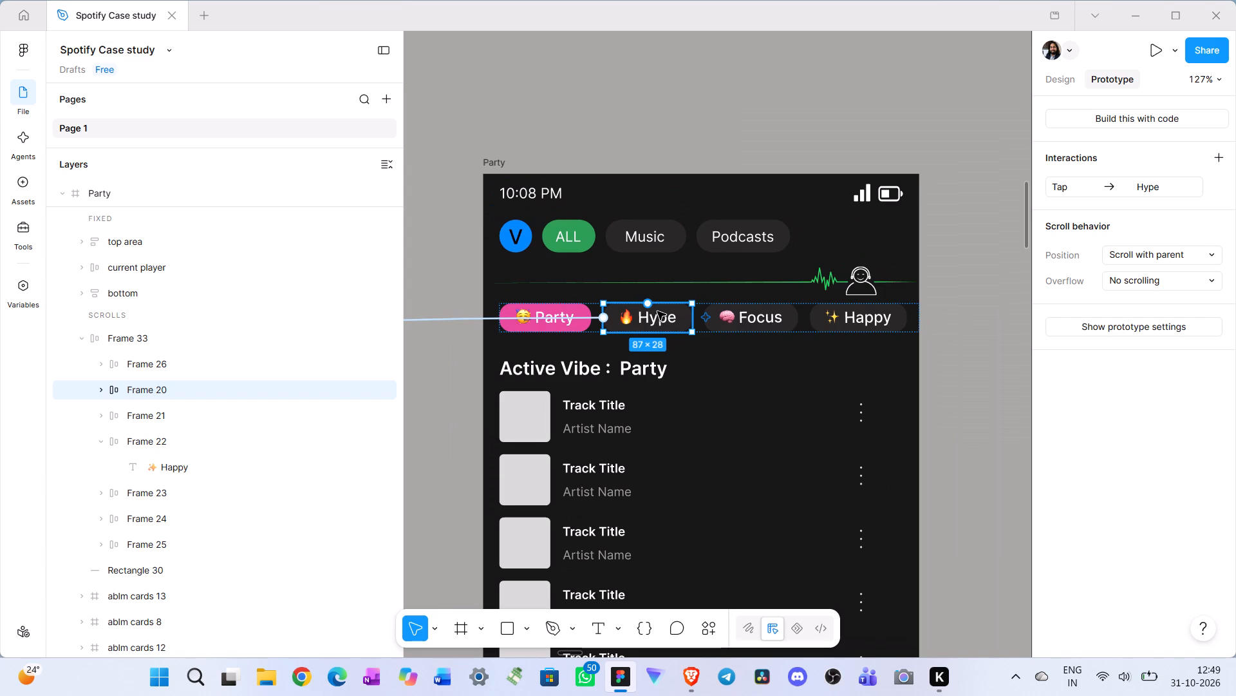
pyautogui.press('Right')
pyautogui.press('Right')
pyautogui.press('Right')
pyautogui.press('Right')
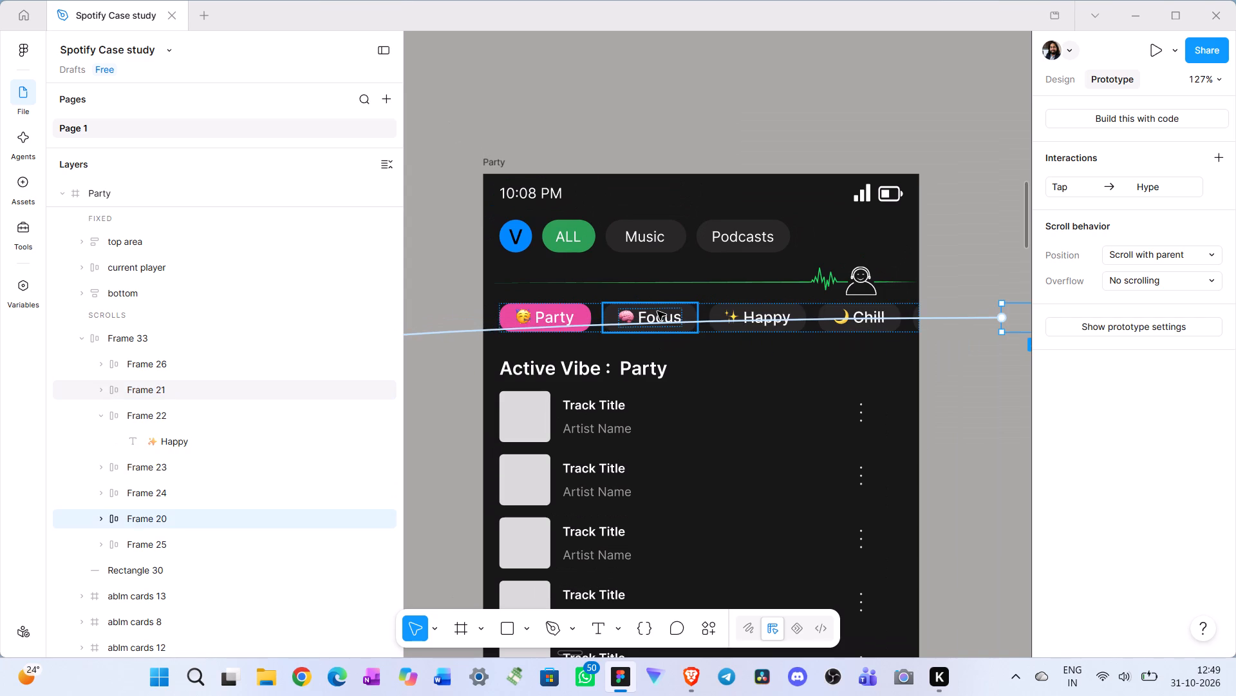
pyautogui.hscroll(-2, 657, 311)
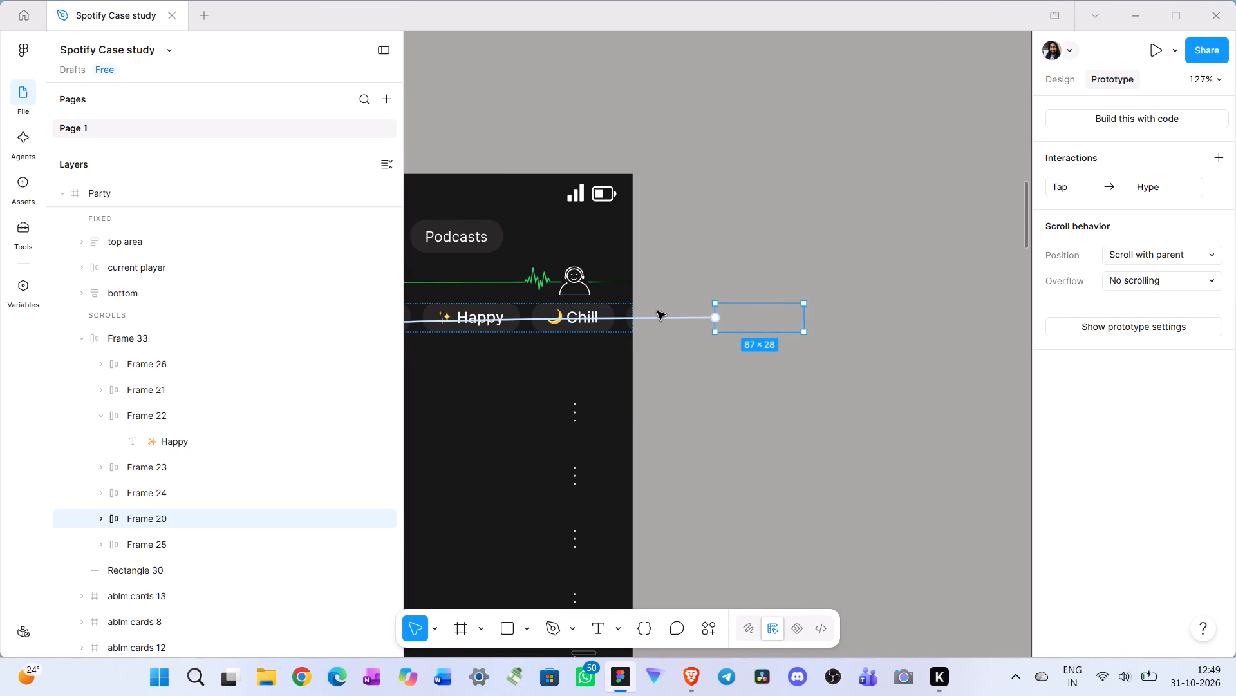
pyautogui.press('Right')
pyautogui.press('Right')
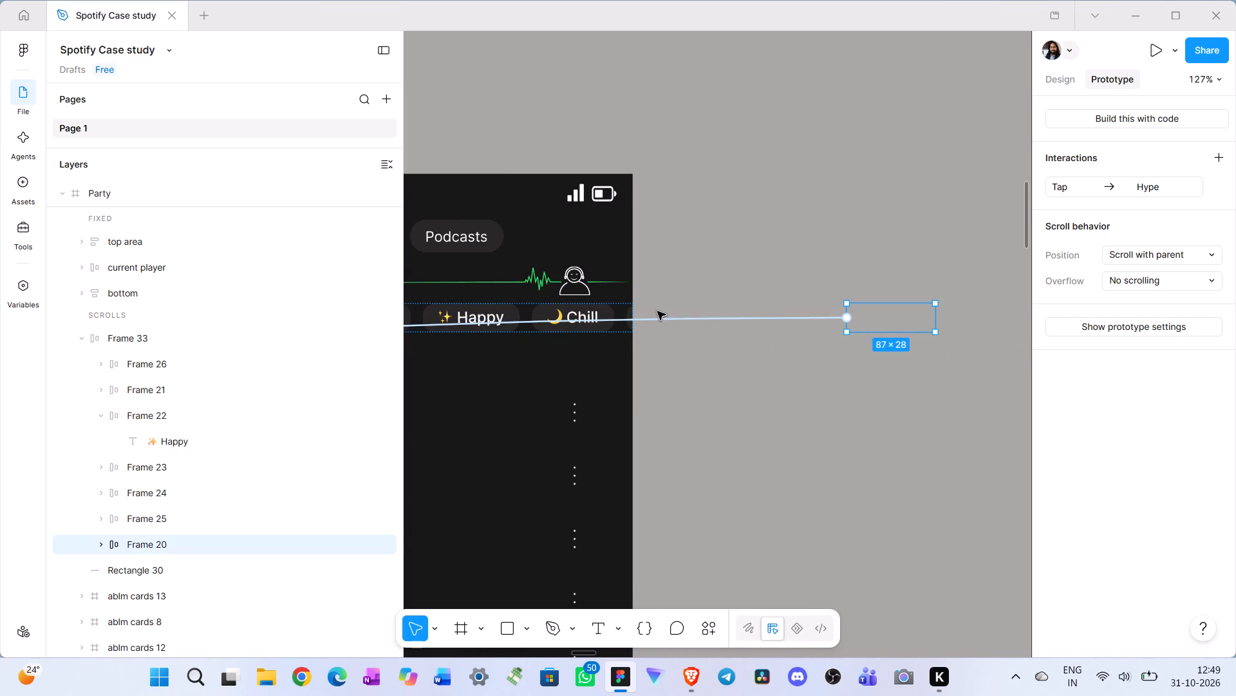
# Move the Happy chip (Frame 22) to the end of the Party screen's vibe row, after the Hype chip.
pyautogui.hscroll(3, 657, 311)
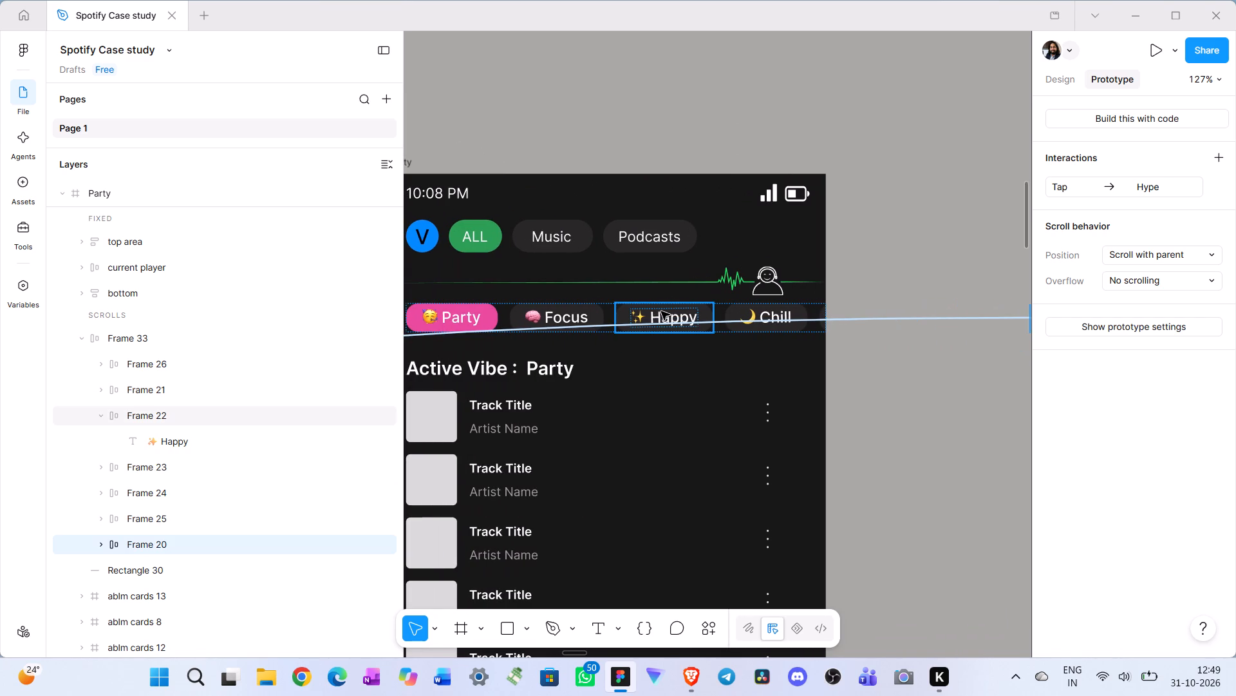
pyautogui.click(661, 311)
pyautogui.press('Right')
pyautogui.press('Right')
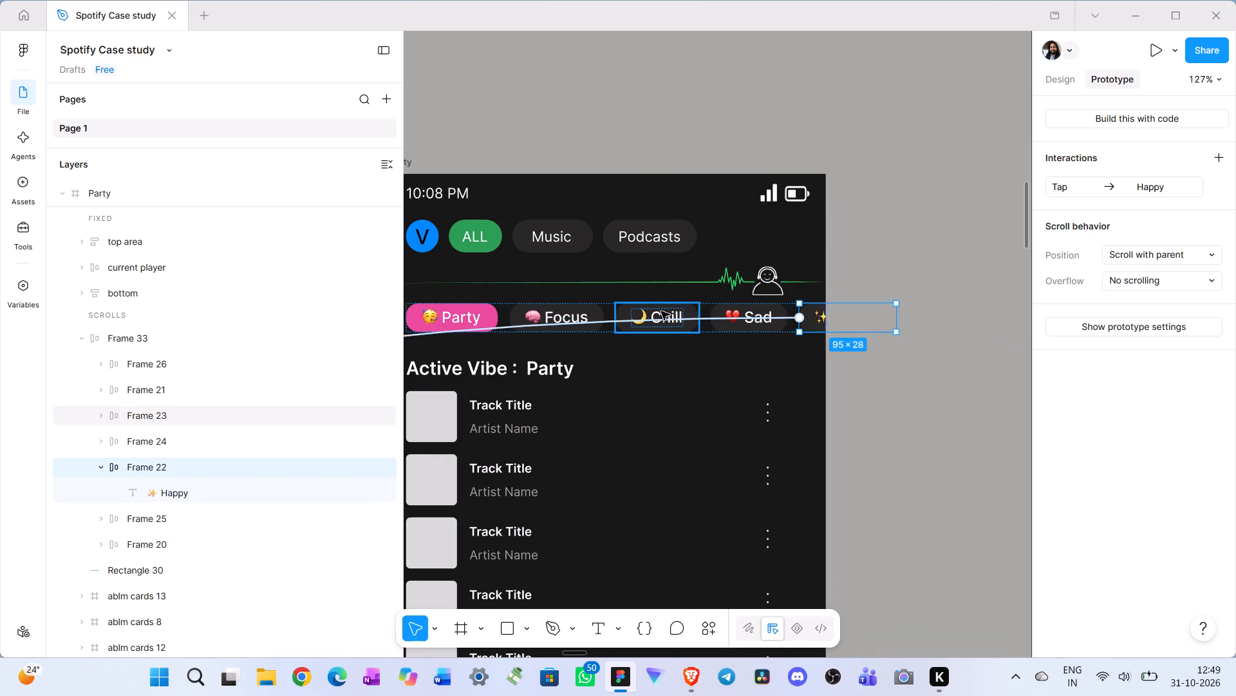
pyautogui.press('Right')
pyautogui.press('Right')
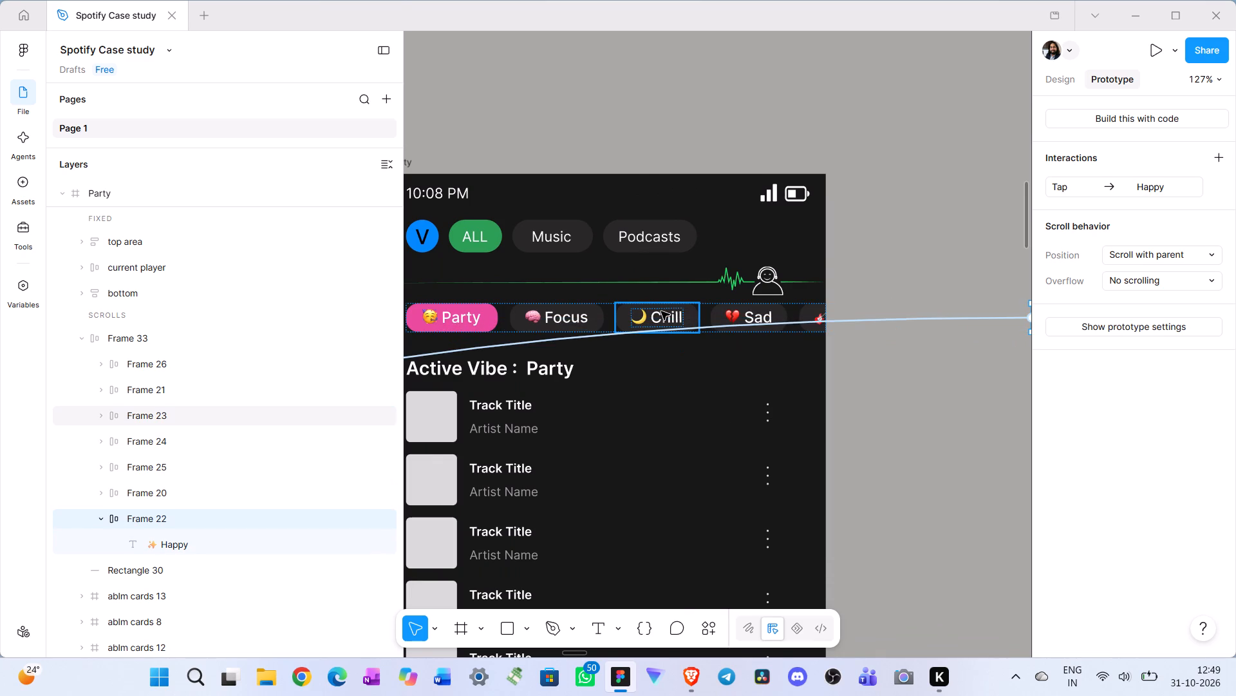
# Move the Focus chip (Frame 21) to the end of the Party screen's vibe row, after the Happy chip.
pyautogui.click(569, 318)
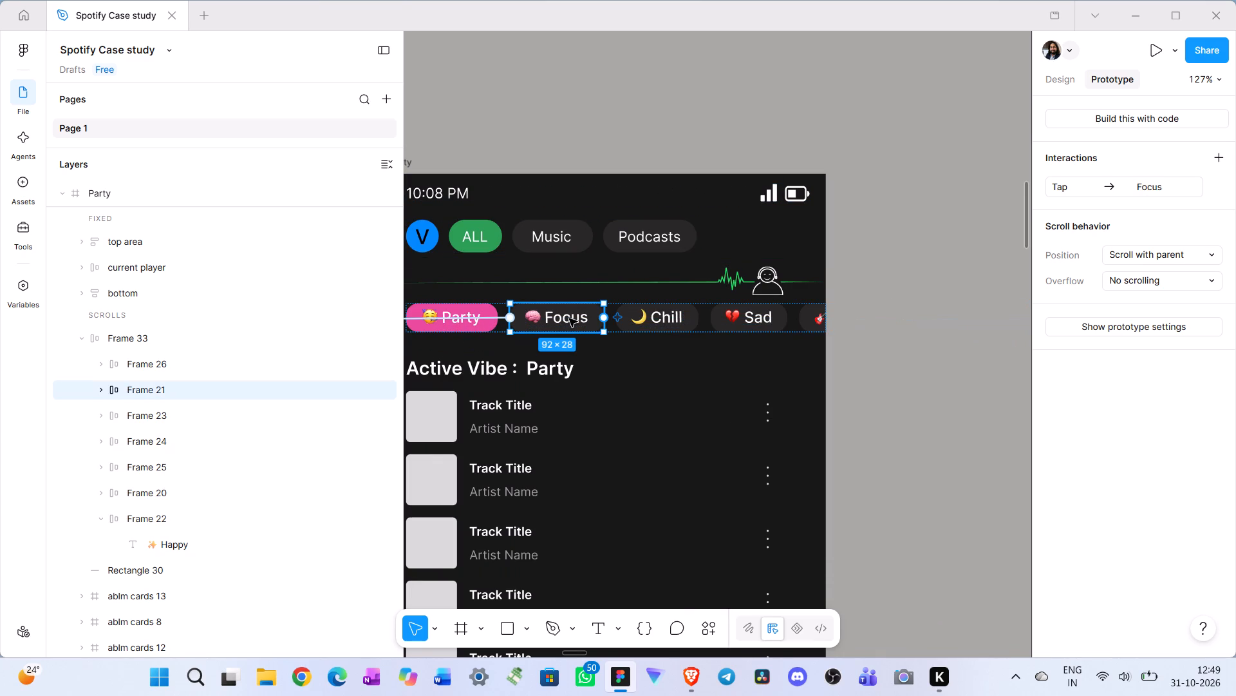
pyautogui.press('Right')
pyautogui.press('Right')
pyautogui.press('Right')
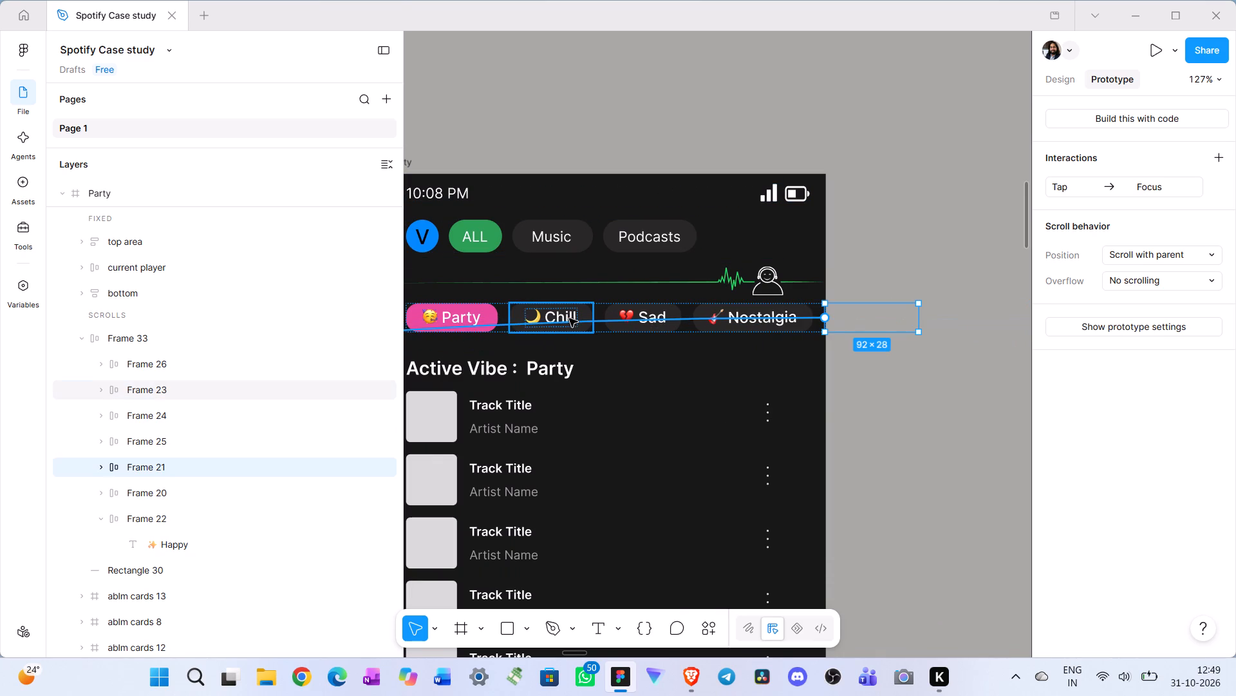
pyautogui.press('Right')
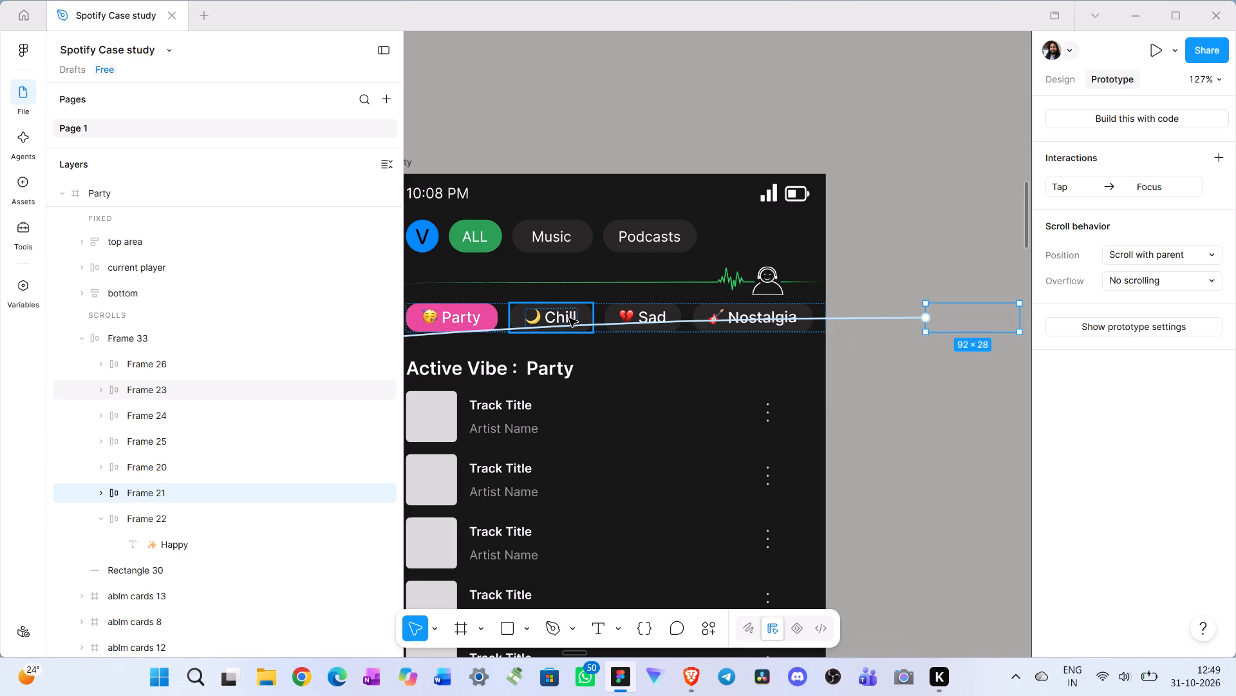
pyautogui.hscroll(-2, 569, 318)
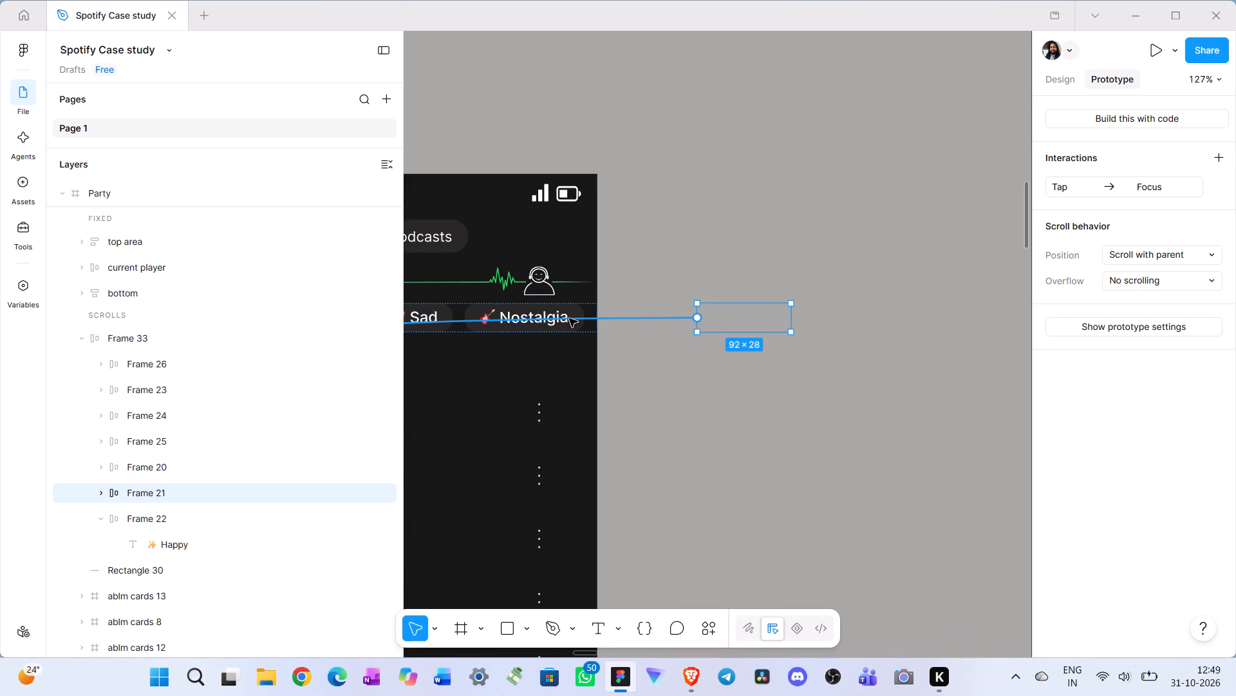
pyautogui.press('Right')
# Link the Chill chip (Frame 23) in the Party screen's vibe row to the Chill screen.
pyautogui.hscroll(2, 569, 318)
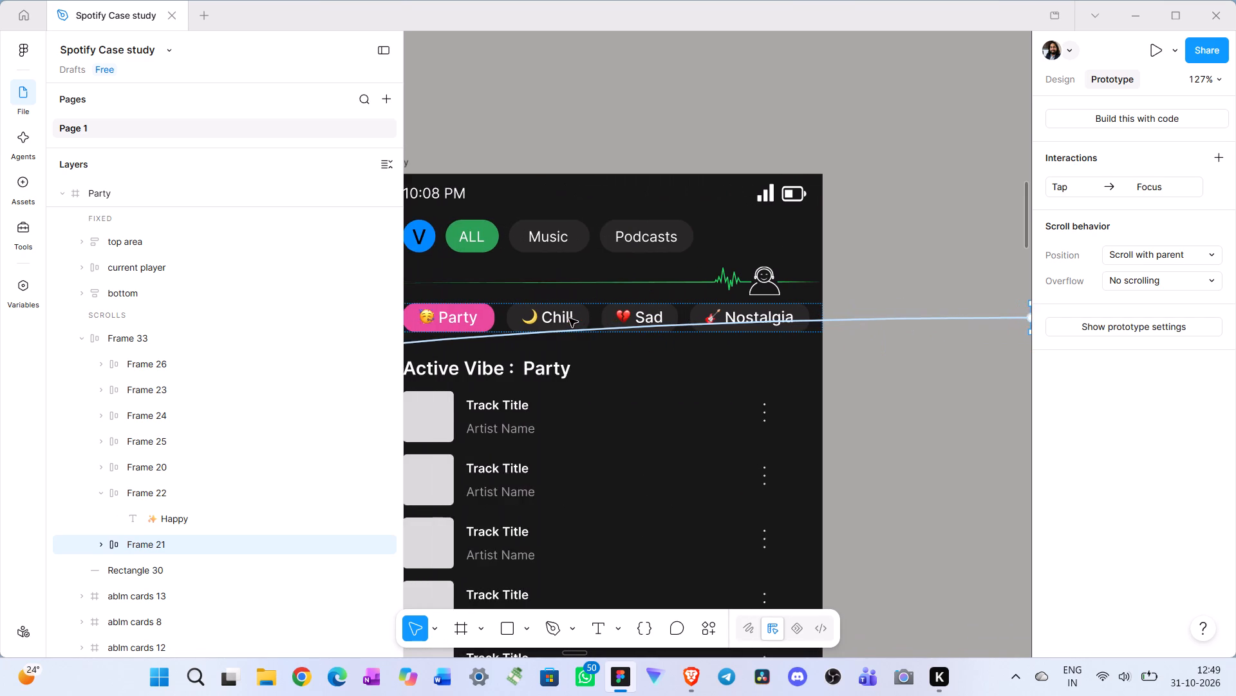
pyautogui.hscroll(2, 569, 318)
pyautogui.click(588, 318)
pyautogui.moveTo(590, 334); pyautogui.dragTo(537, 389)
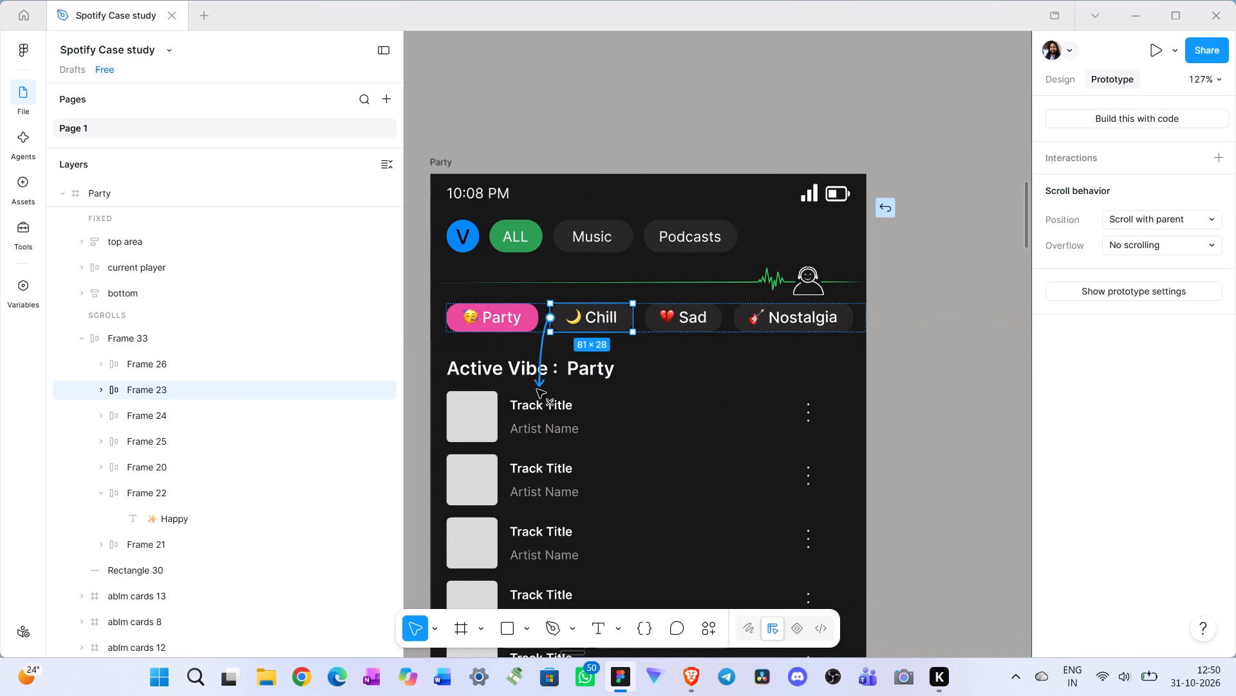
pyautogui.moveTo(537, 389); pyautogui.dragTo(579, 475)
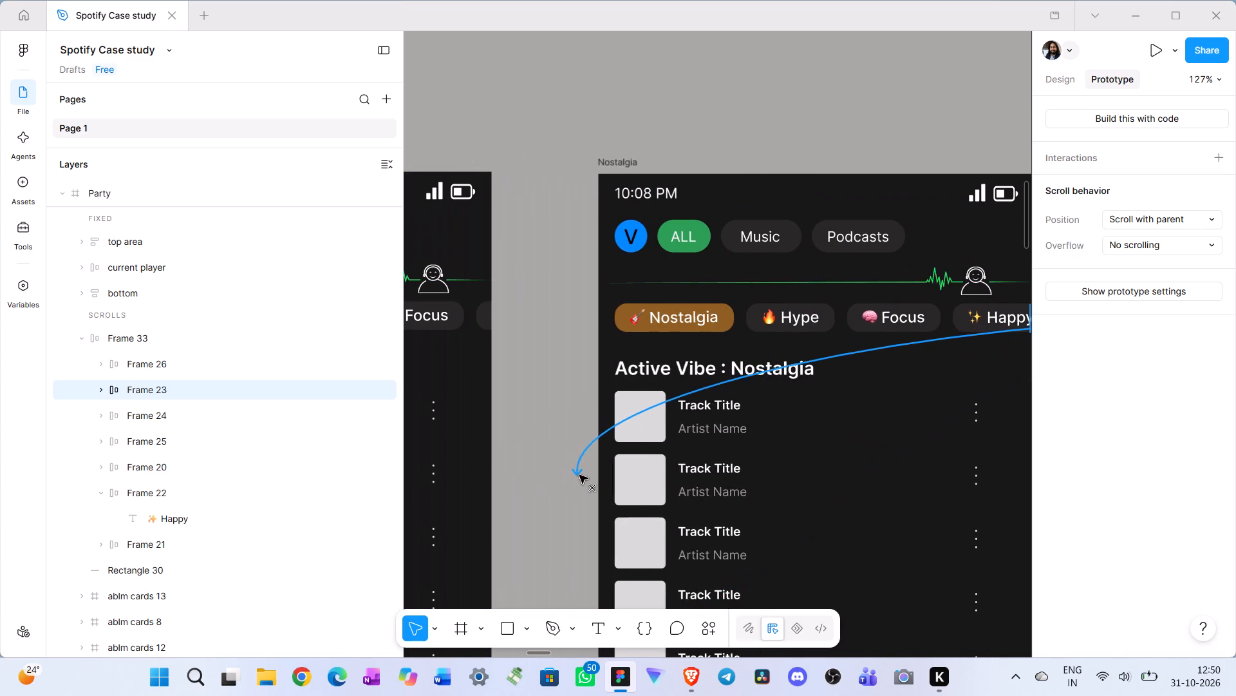
pyautogui.moveTo(579, 475); pyautogui.dragTo(720, 478)
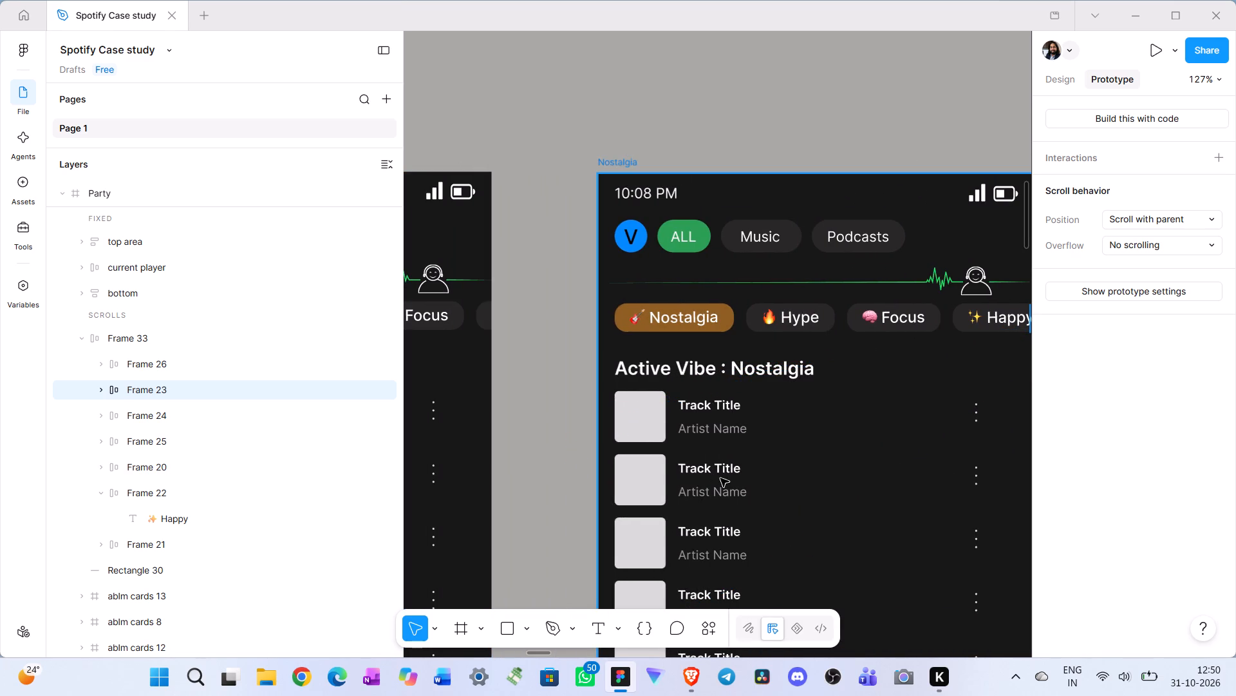
pyautogui.moveTo(720, 478); pyautogui.dragTo(401, 433)
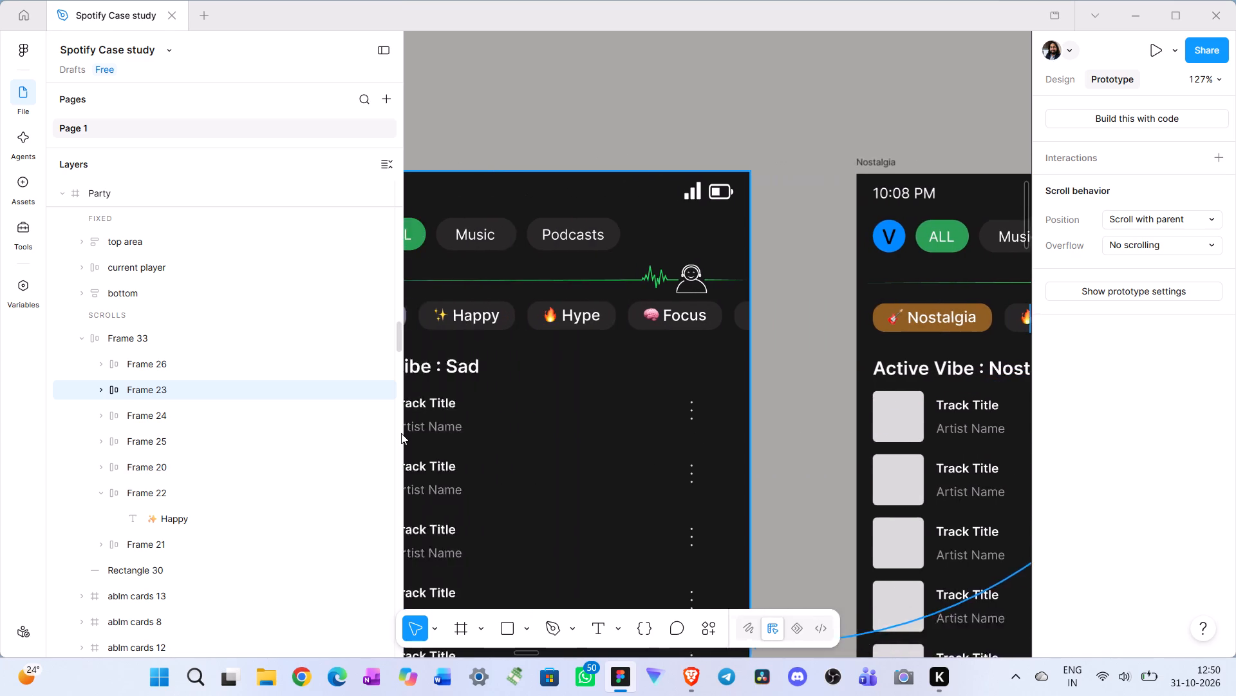
pyautogui.moveTo(401, 433); pyautogui.dragTo(1235, 407)
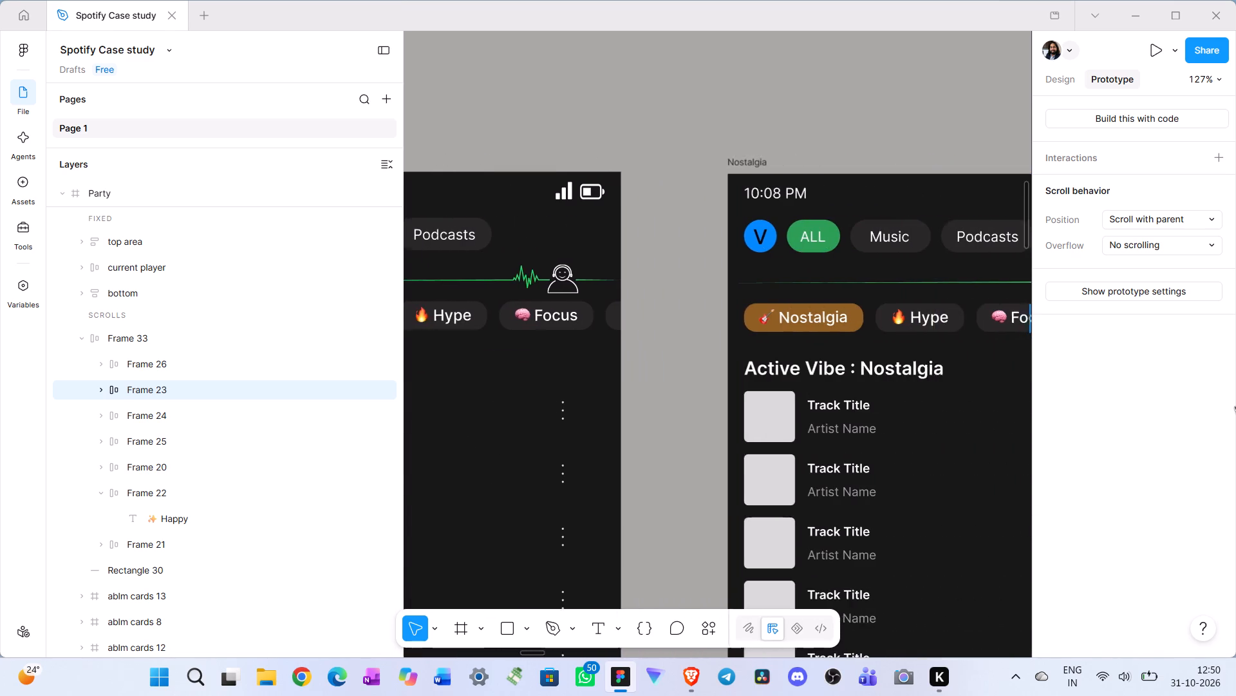
pyautogui.moveTo(1235, 407); pyautogui.dragTo(344, 501)
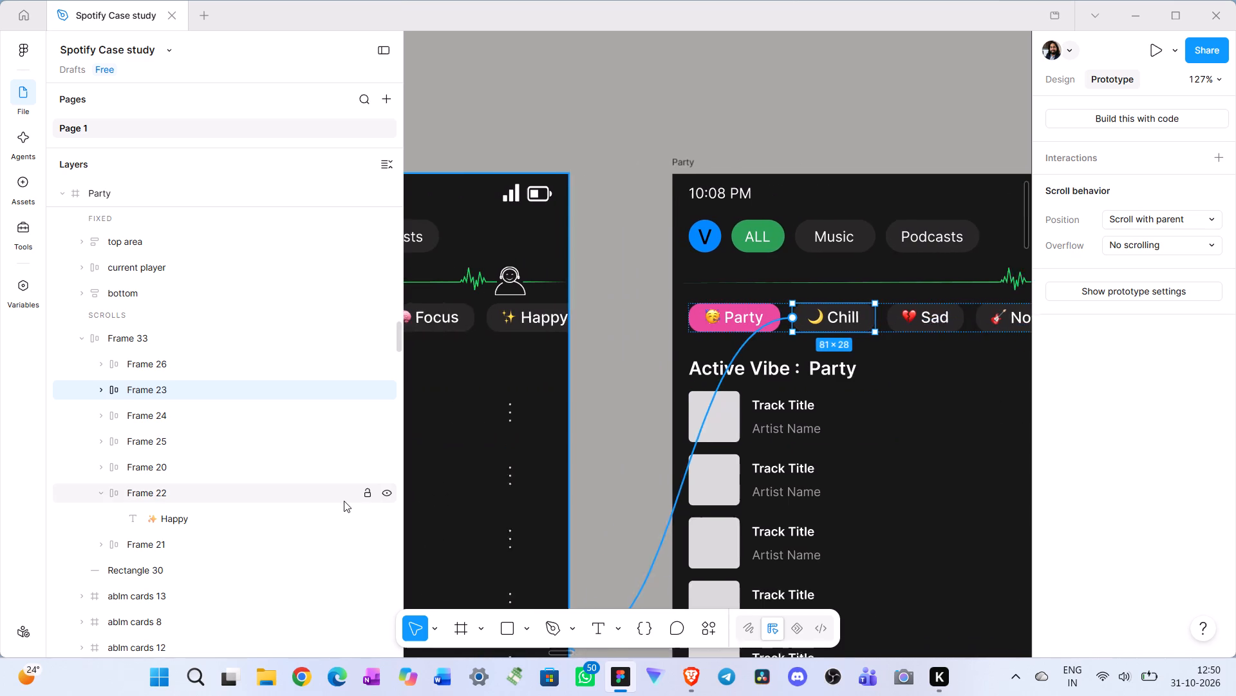
pyautogui.moveTo(344, 501); pyautogui.dragTo(343, 500)
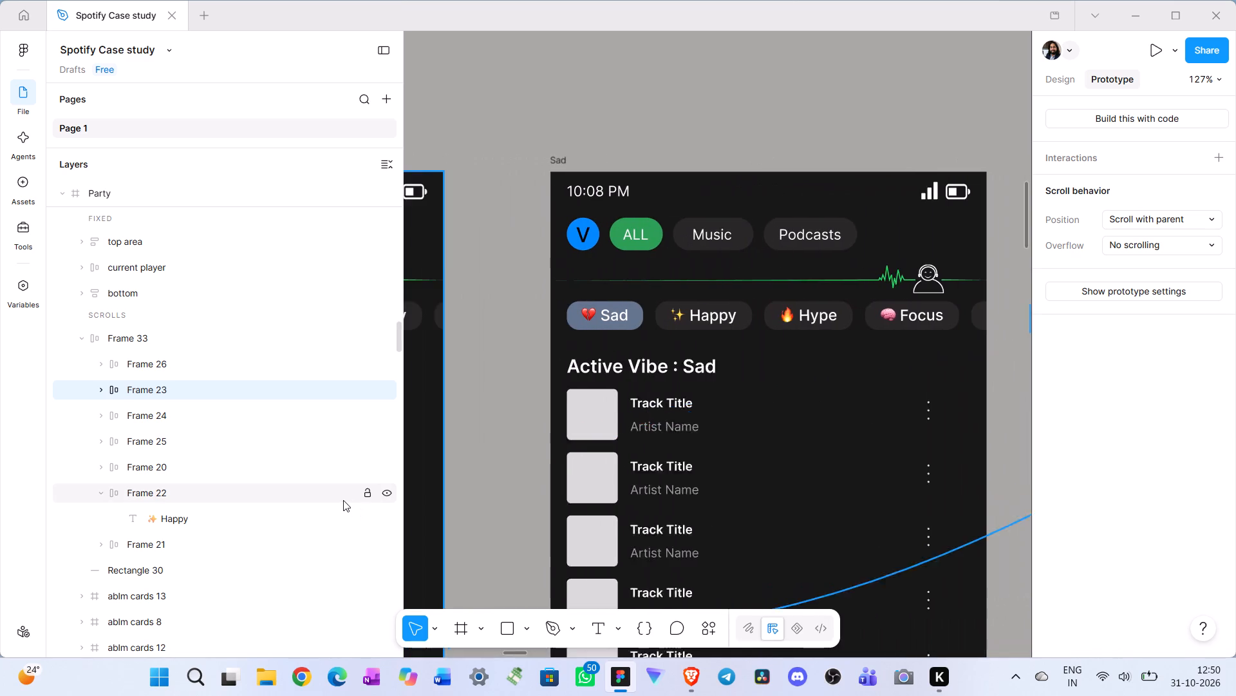
pyautogui.moveTo(343, 500); pyautogui.dragTo(825, 430)
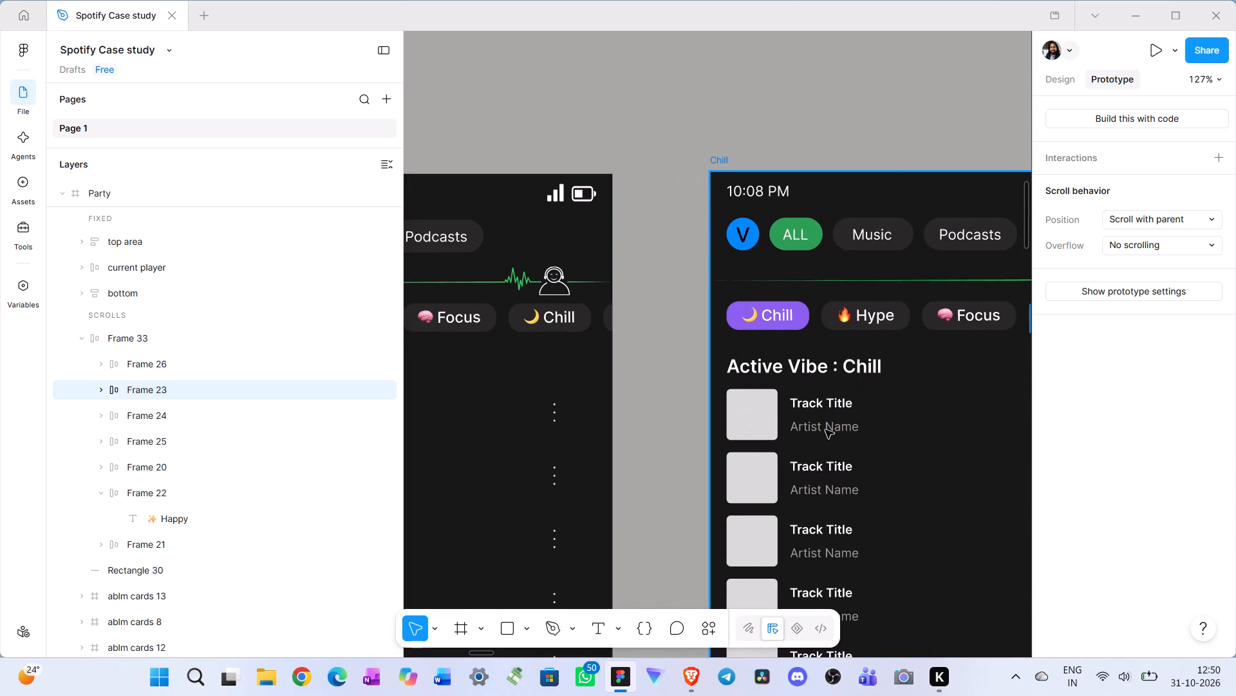
pyautogui.moveTo(825, 430); pyautogui.dragTo(834, 465)
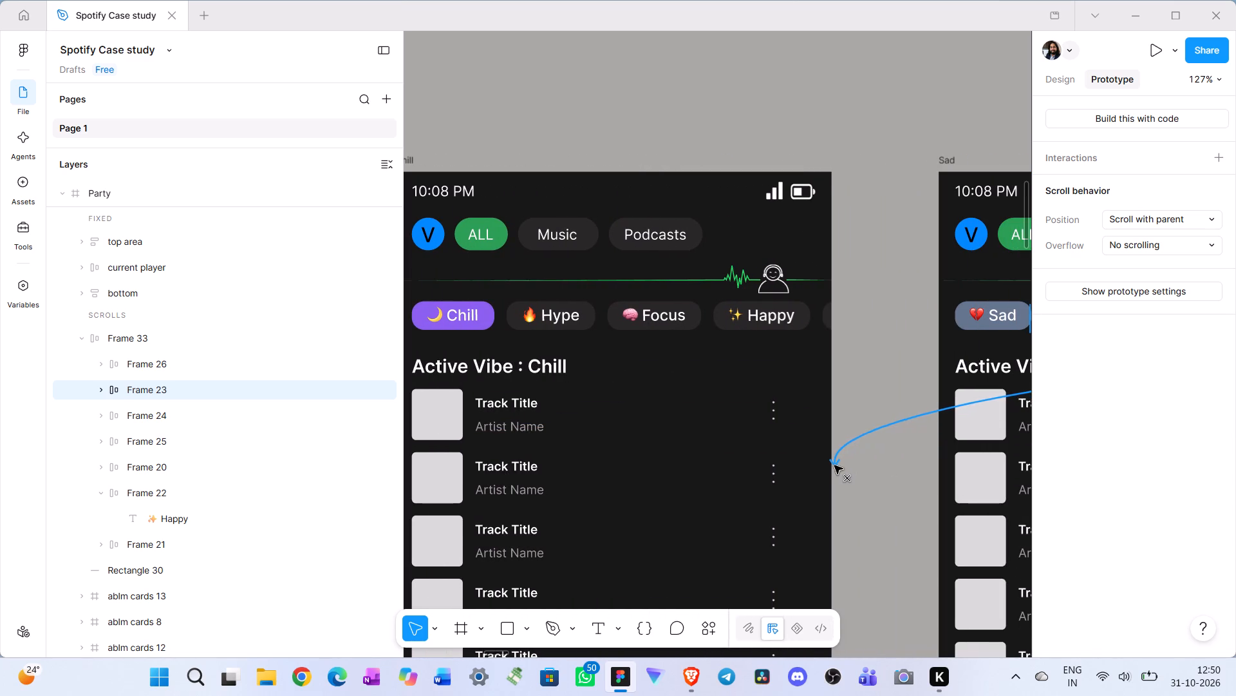
pyautogui.moveTo(834, 465); pyautogui.dragTo(823, 466)
# Link the Sad chip (Frame 24) in the Party screen's vibe row to the Sad screen.
pyautogui.hscroll(-3, 852, 324)
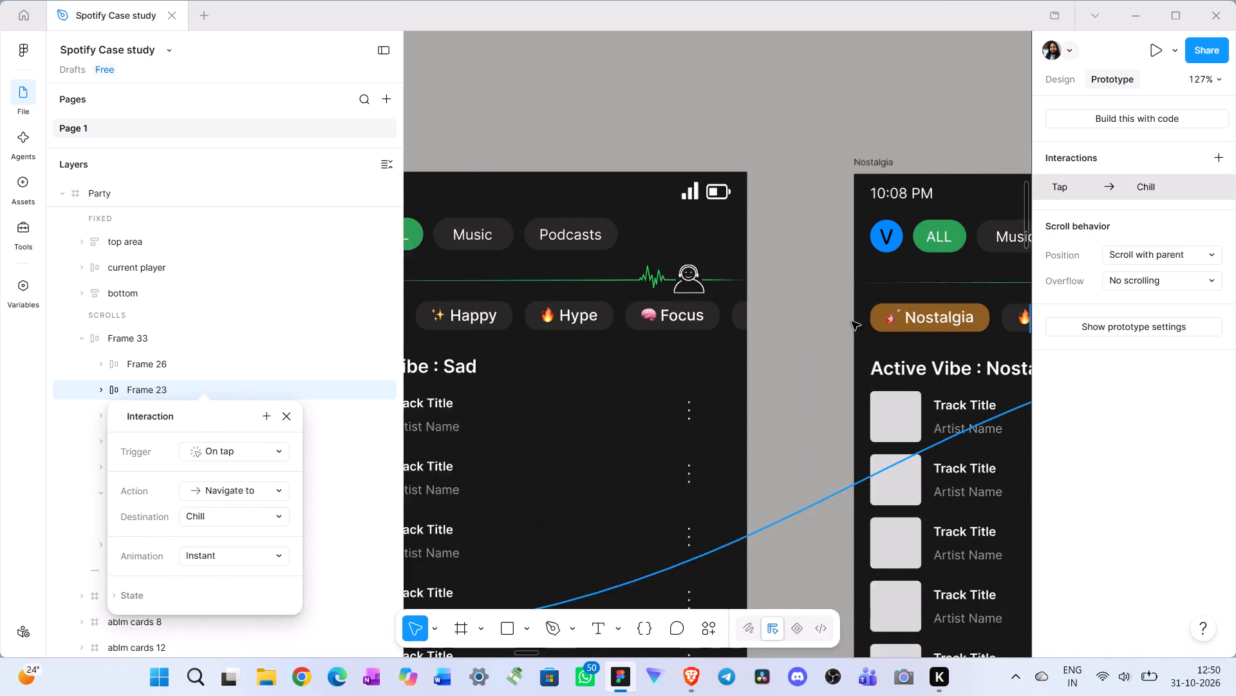
pyautogui.hscroll(-8, 852, 322)
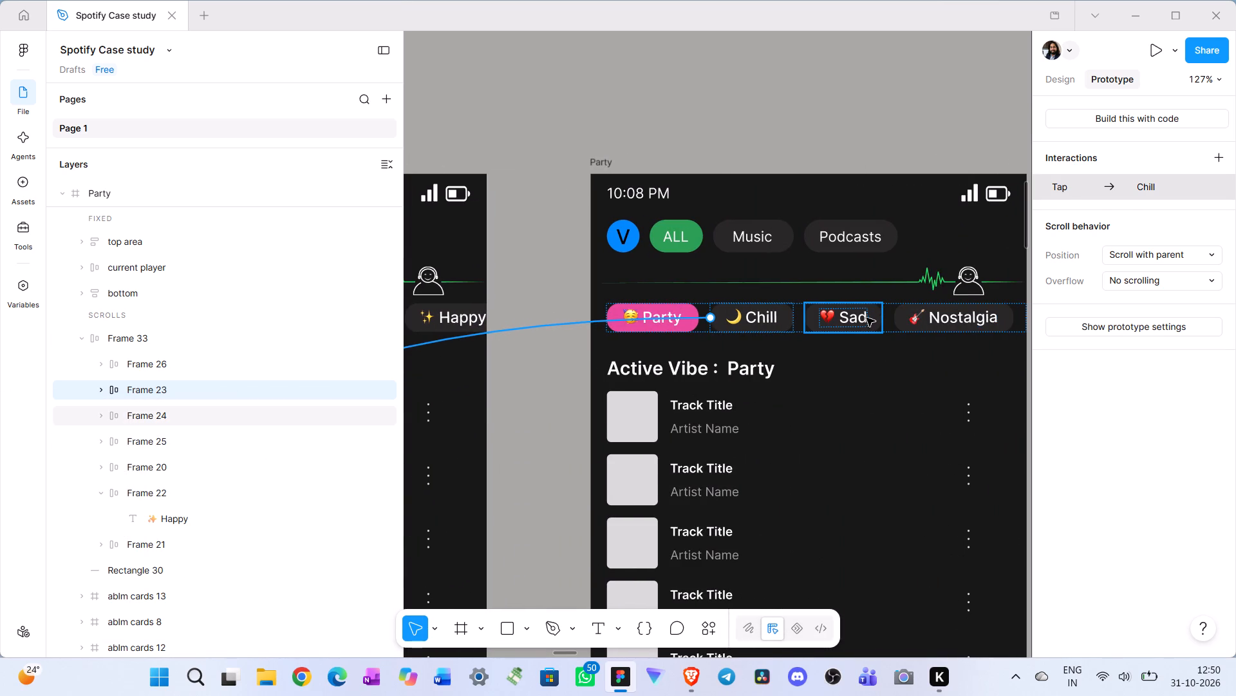
pyautogui.click(865, 319)
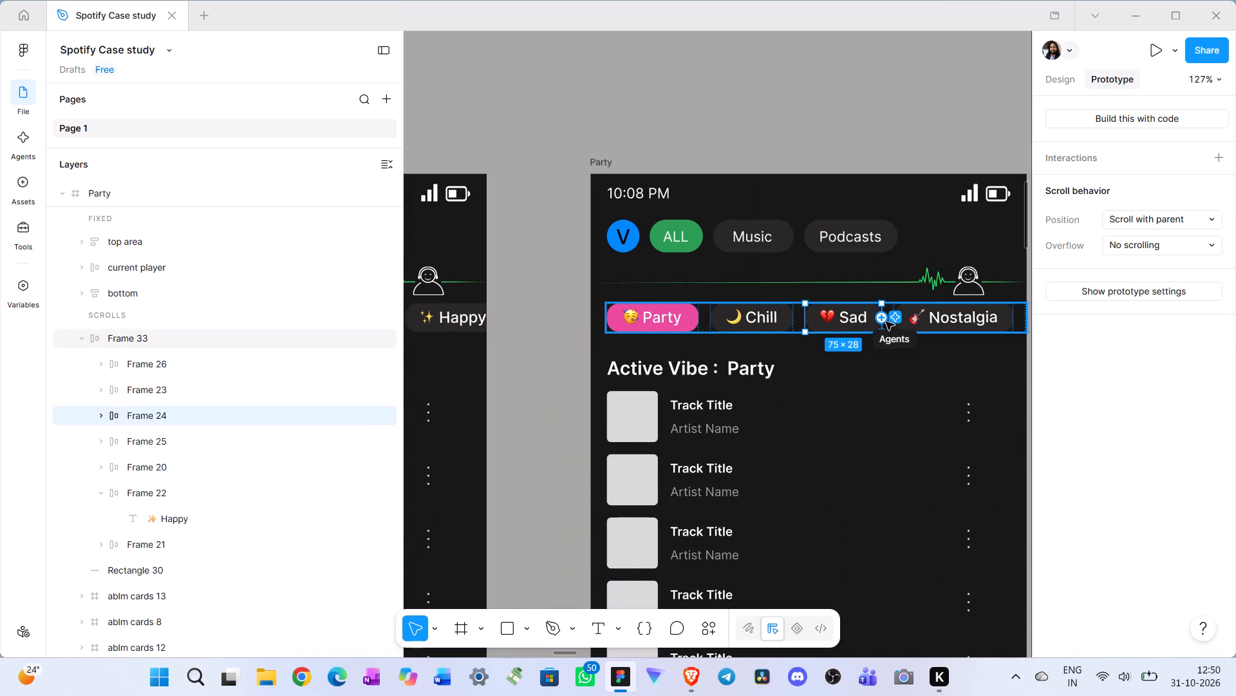
pyautogui.moveTo(881, 318); pyautogui.dragTo(330, 554)
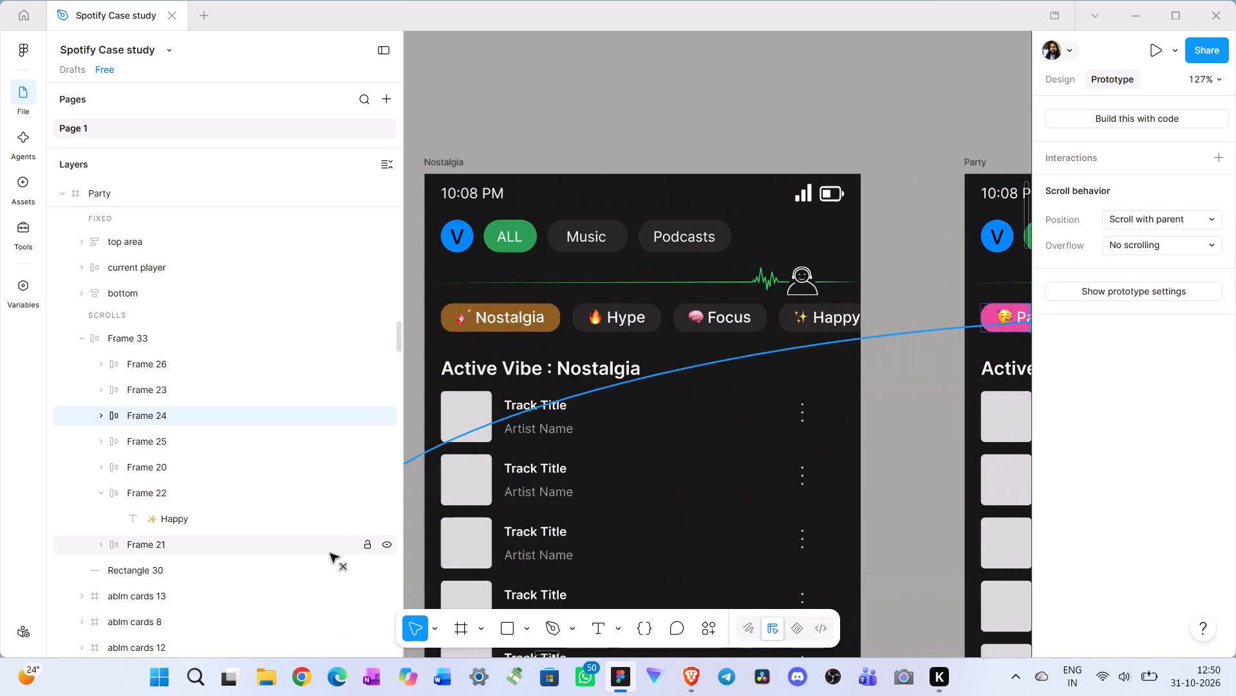
pyautogui.moveTo(330, 554); pyautogui.dragTo(852, 443)
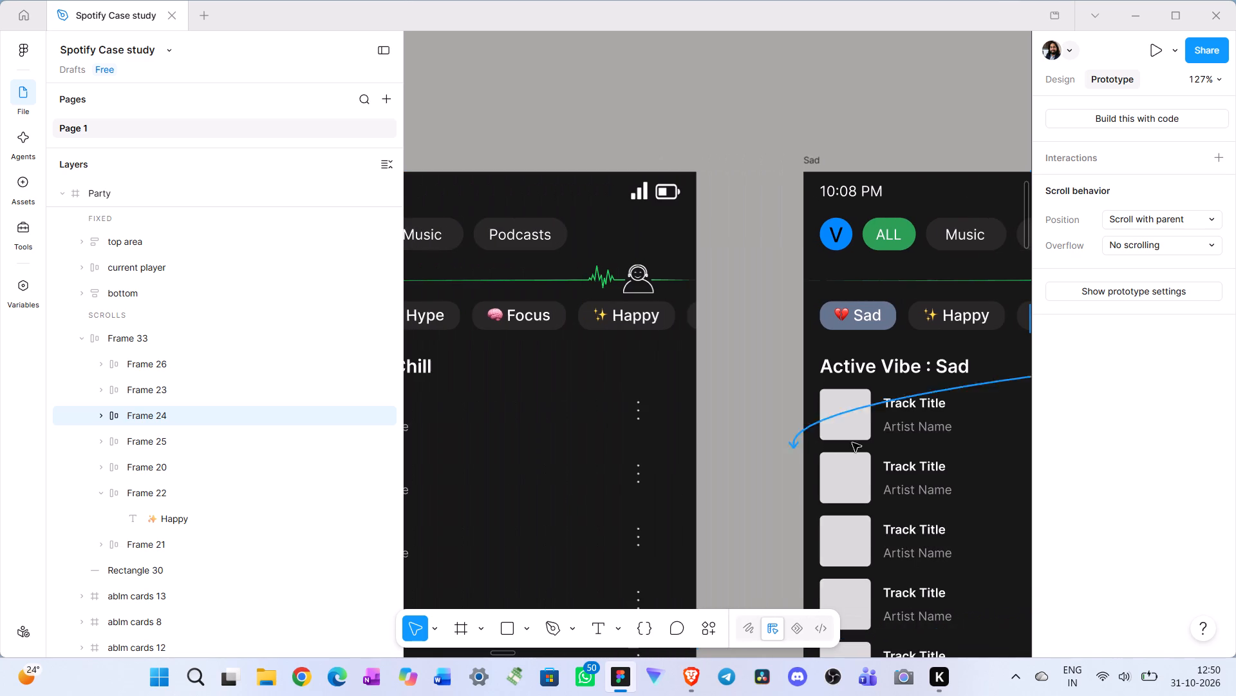
pyautogui.moveTo(852, 443); pyautogui.dragTo(814, 533)
# Link the Nostalgia chip (Frame 25) in the Party screen's vibe row to the Nostalgia screen.
pyautogui.hscroll(-4, 883, 349)
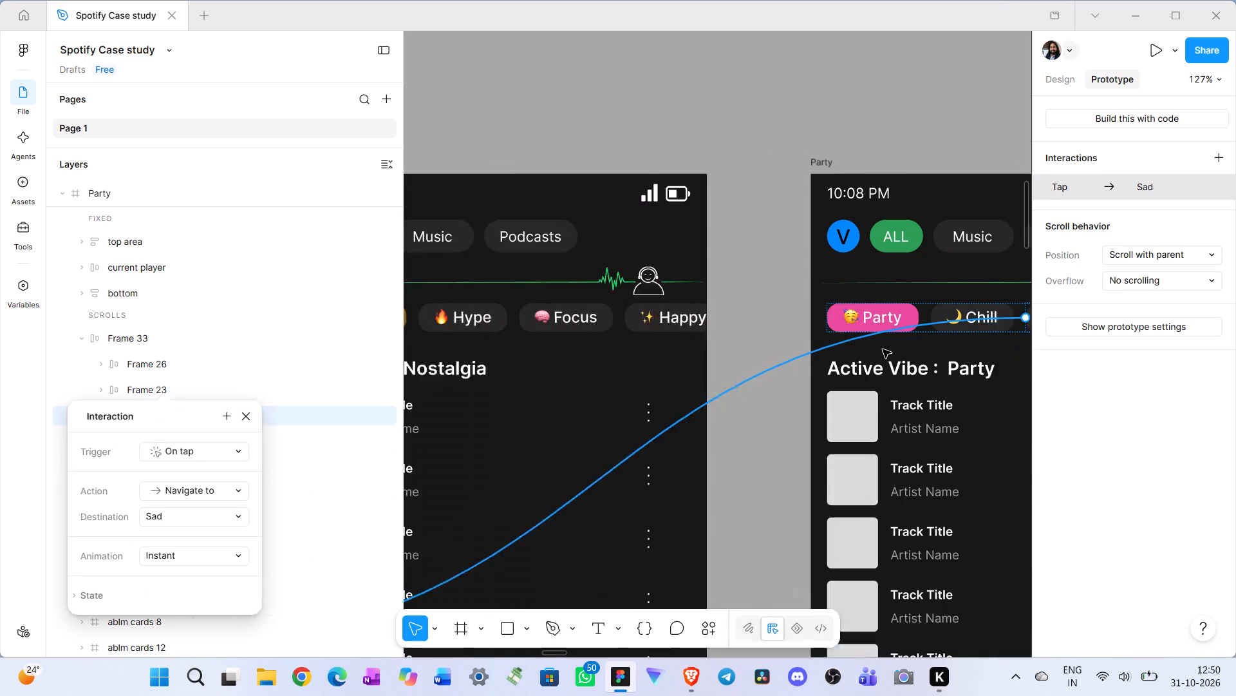
pyautogui.hscroll(-4, 883, 349)
pyautogui.click(891, 314)
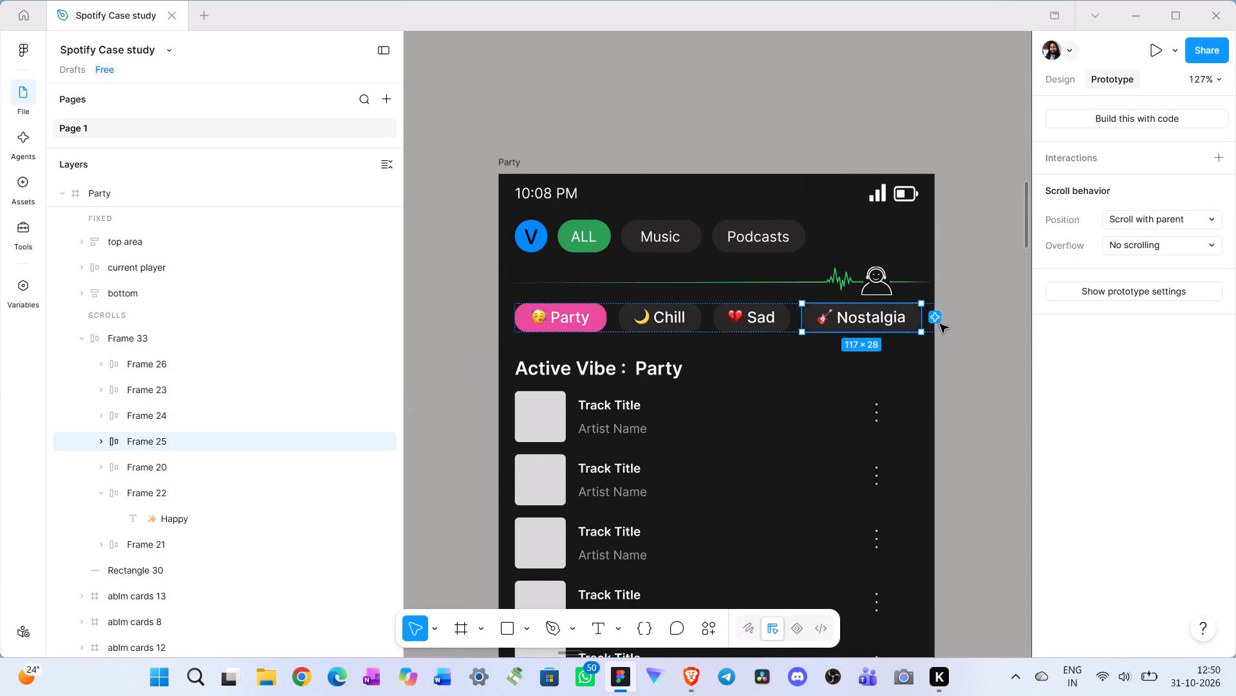
pyautogui.moveTo(922, 320); pyautogui.dragTo(186, 624)
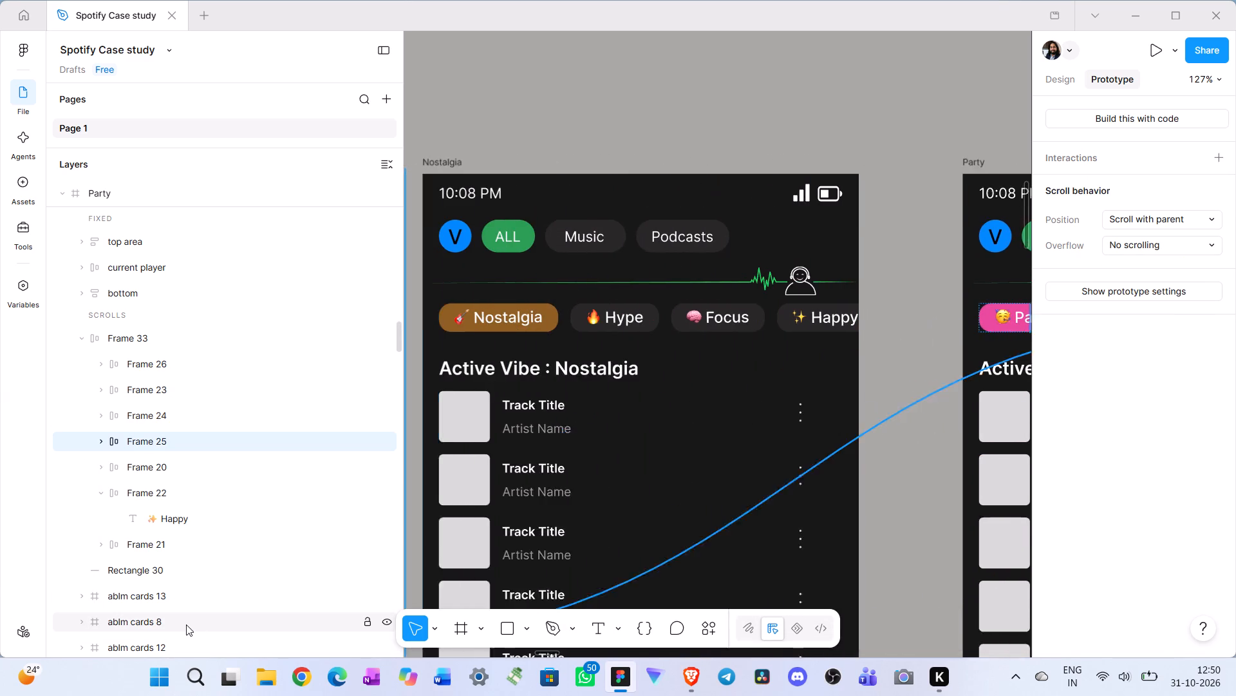
pyautogui.moveTo(186, 624); pyautogui.dragTo(1090, 480)
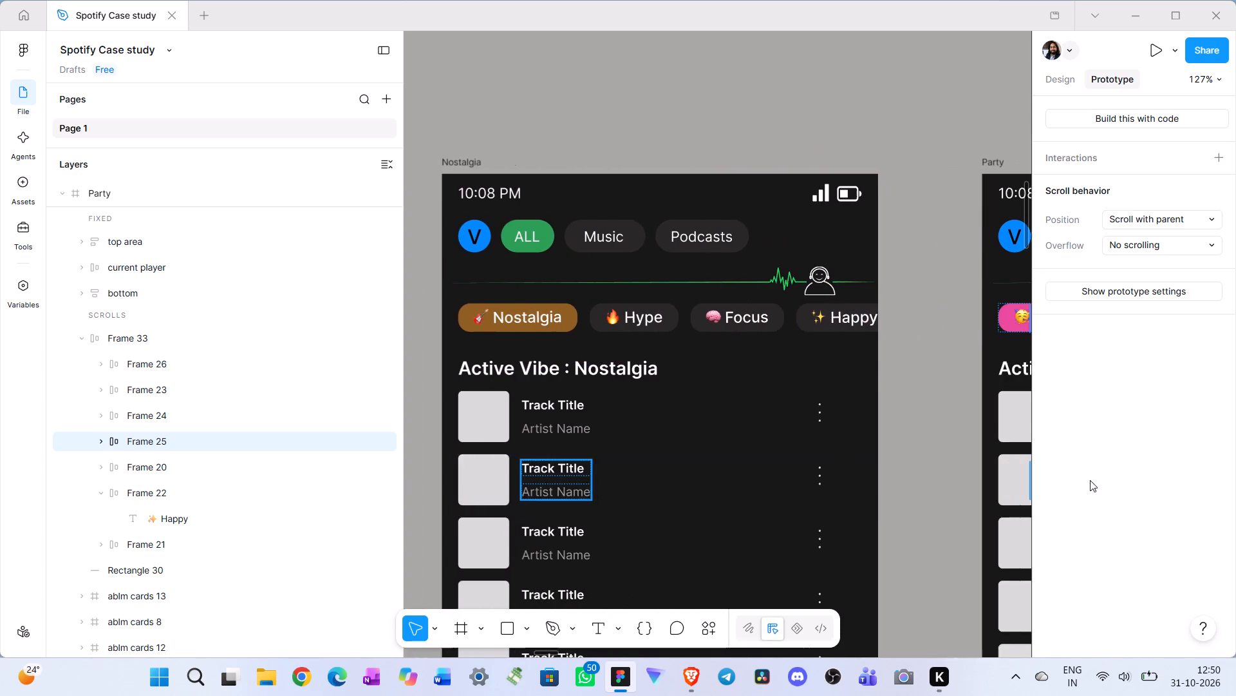
pyautogui.moveTo(1090, 480); pyautogui.dragTo(809, 535)
pyautogui.click(861, 100)
# Examine the prototype connections running from the Party screen's vibe chips to the other vibe screens.
pyautogui.hscroll(-1, 860, 104)
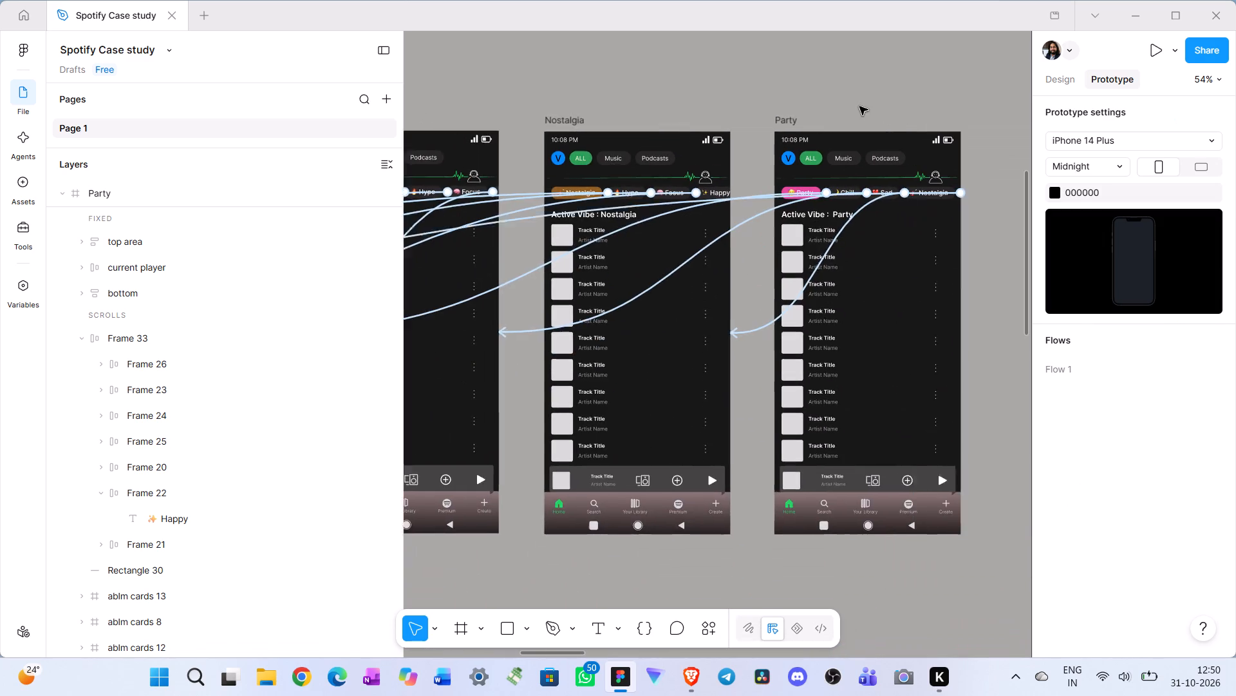
pyautogui.hscroll(-2, 859, 106)
pyautogui.scroll(3, 751, 308)
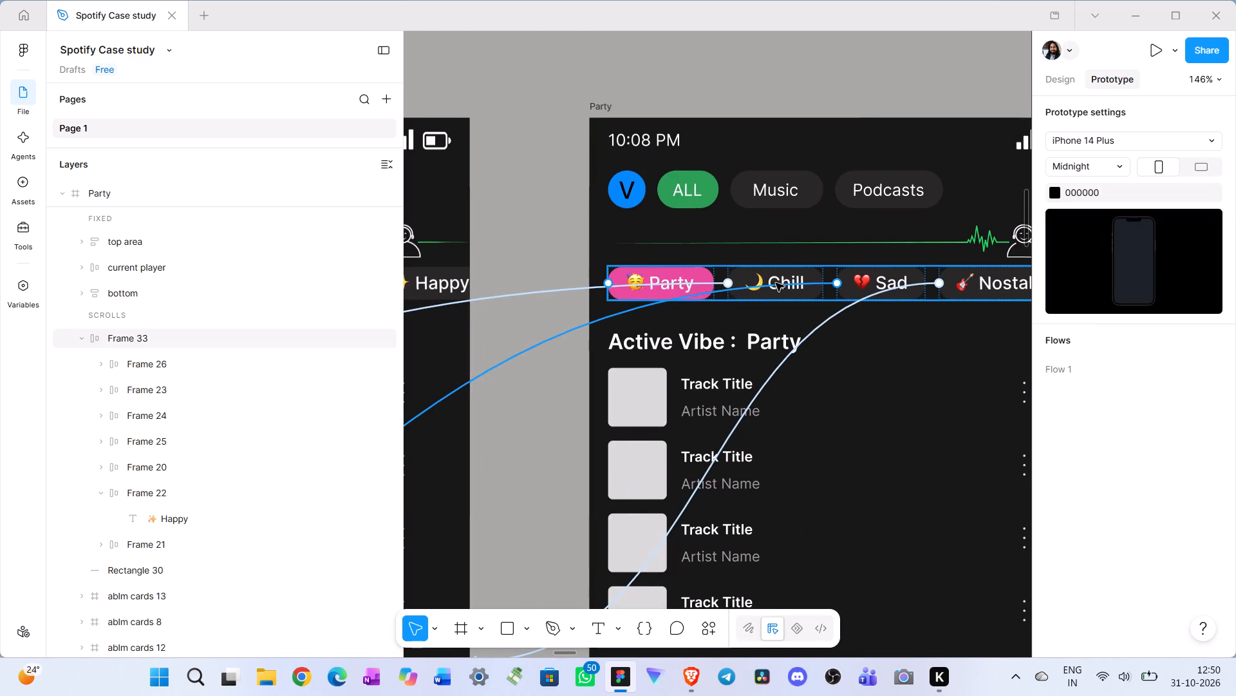
pyautogui.click(820, 276)
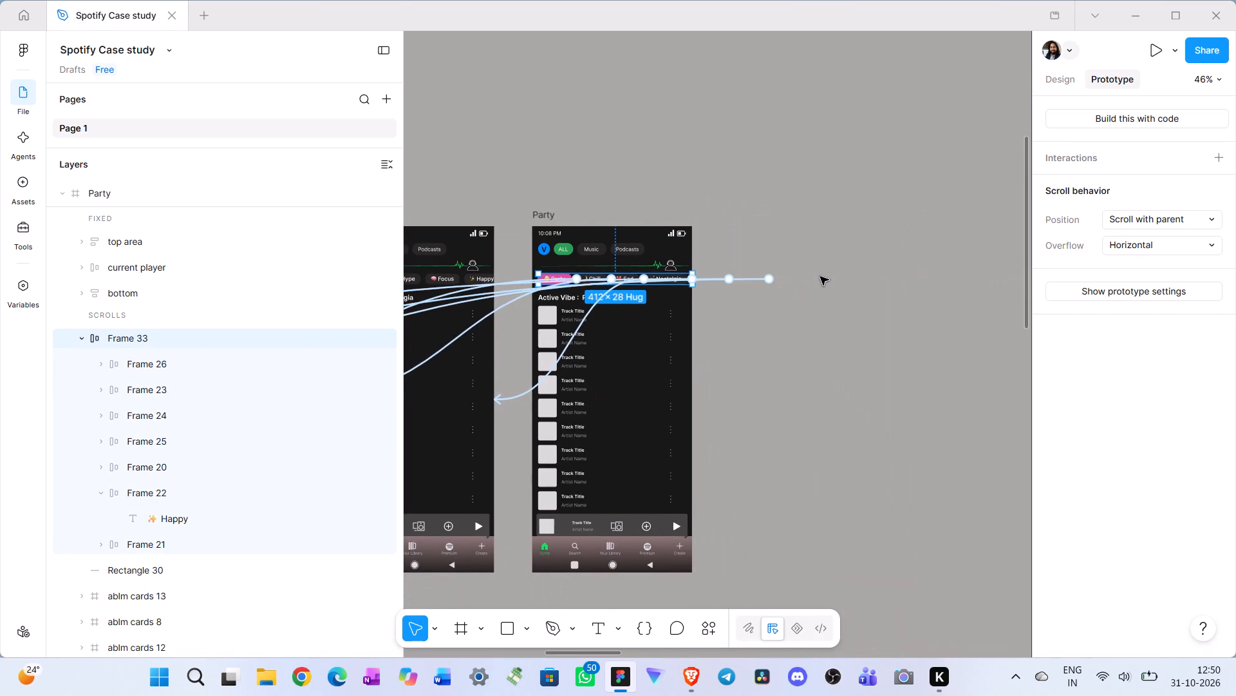
pyautogui.hscroll(2, 820, 276)
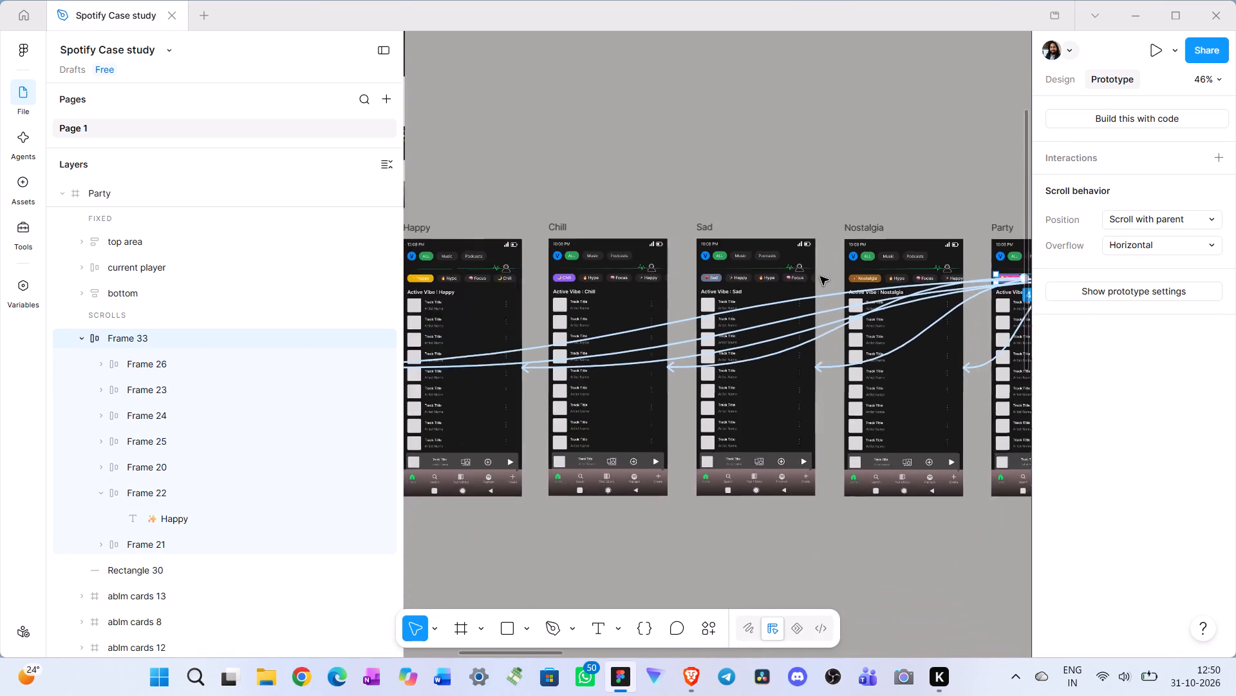
pyautogui.hscroll(-1, 820, 276)
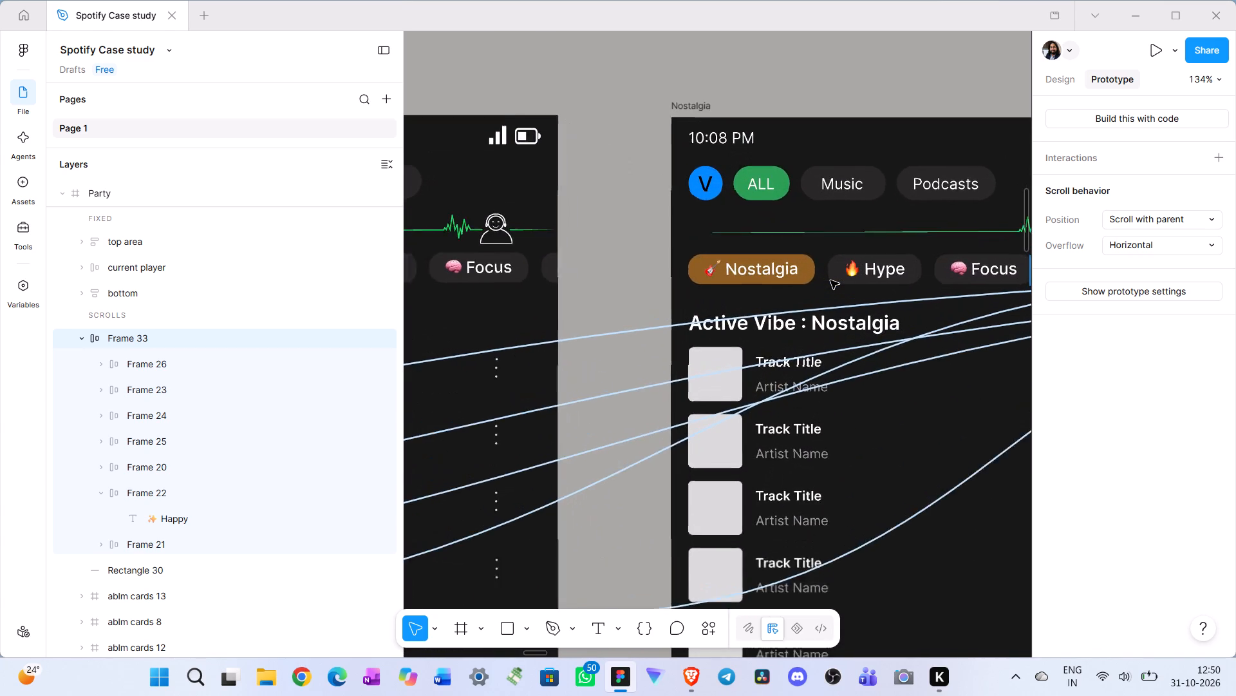
# Move the Hype chip (Frame 20) to the end of the Nostalgia screen's vibe row, after Frame 26.
pyautogui.hscroll(-1, 830, 280)
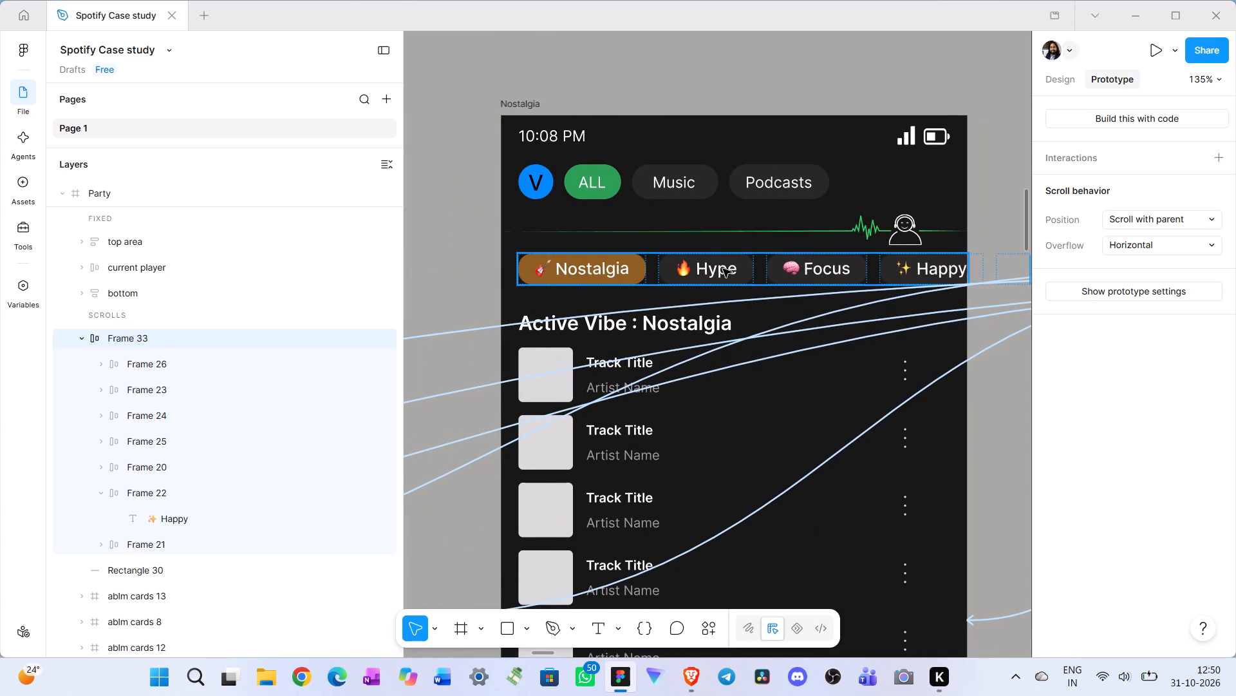
pyautogui.click(723, 269)
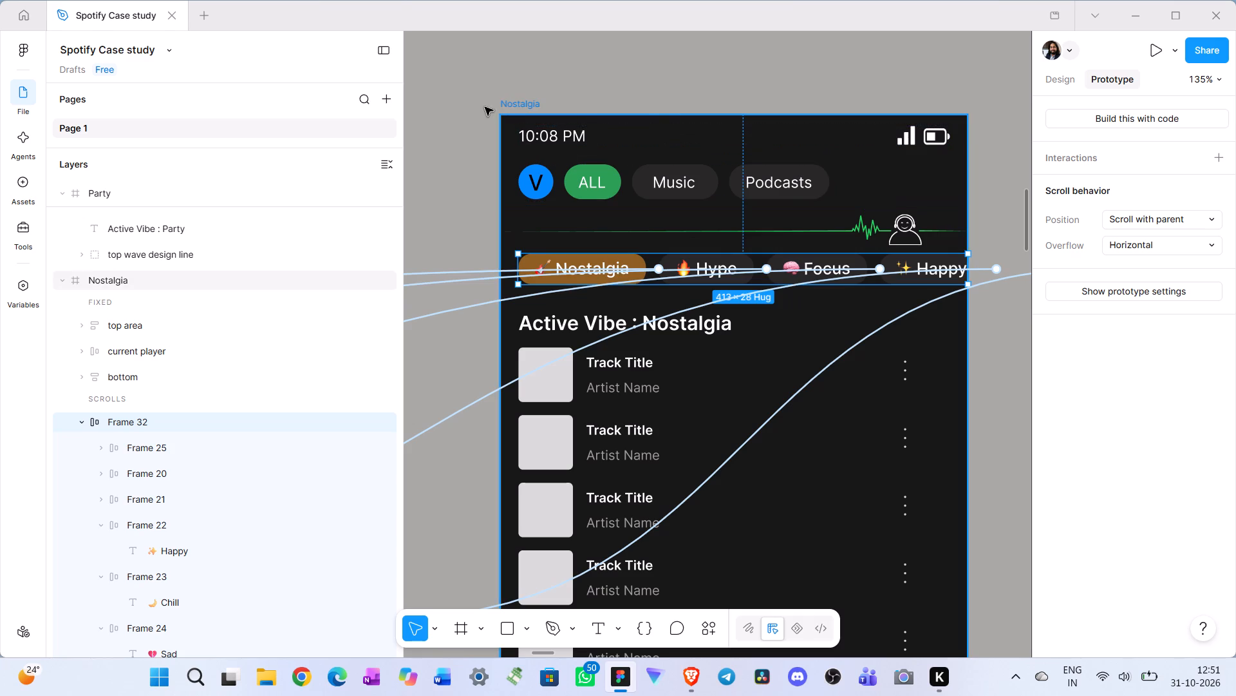
pyautogui.click(516, 103)
pyautogui.click(1056, 77)
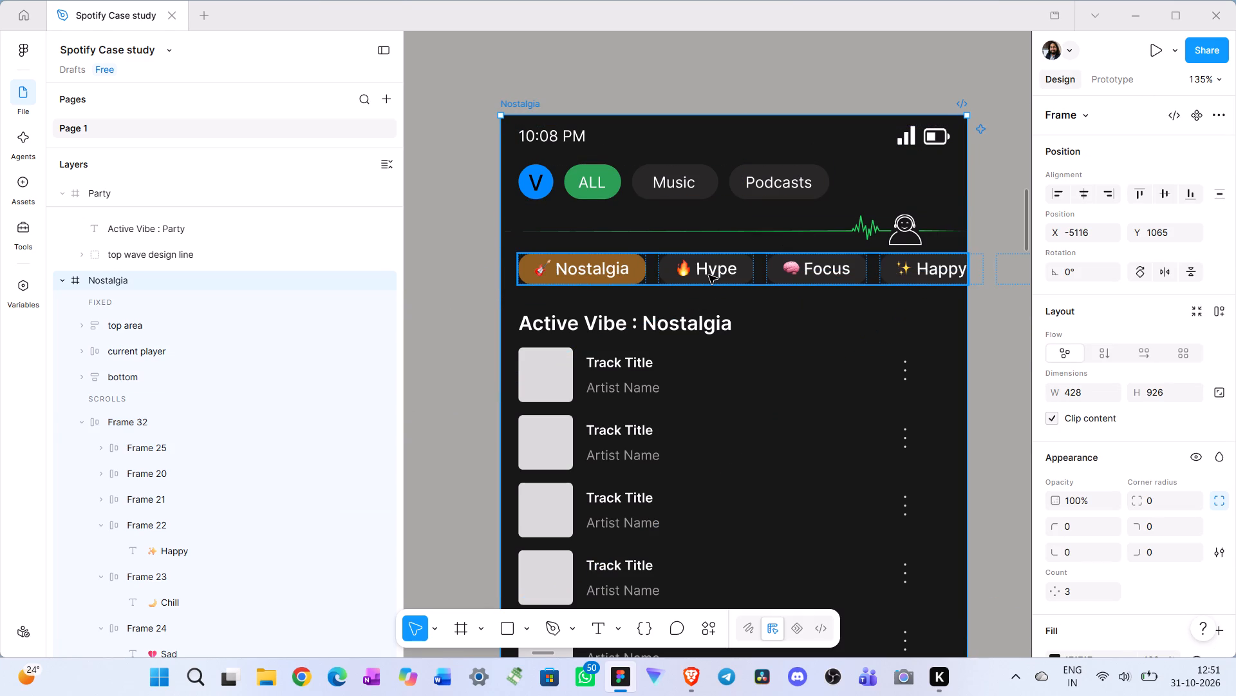
pyautogui.click(709, 275)
pyautogui.click(709, 275)
pyautogui.click(709, 275)
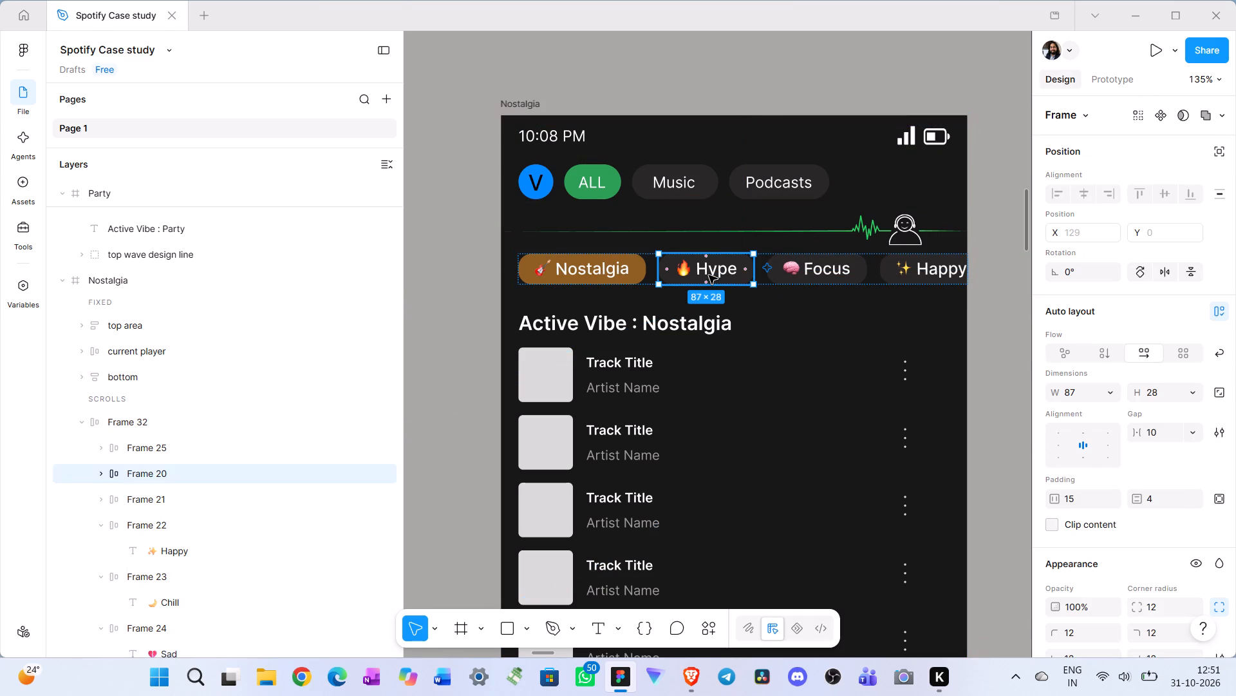
pyautogui.press('Right')
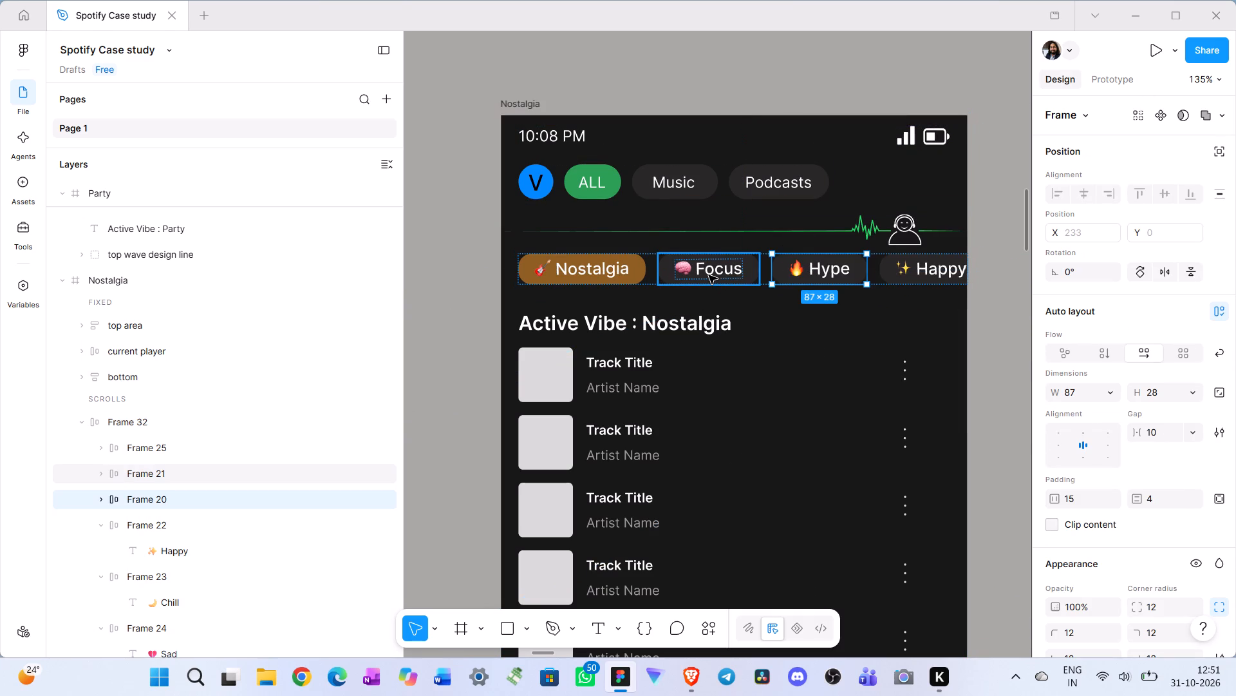
pyautogui.press('Right')
pyautogui.press('Right')
pyautogui.press('Right')
pyautogui.press('Right')
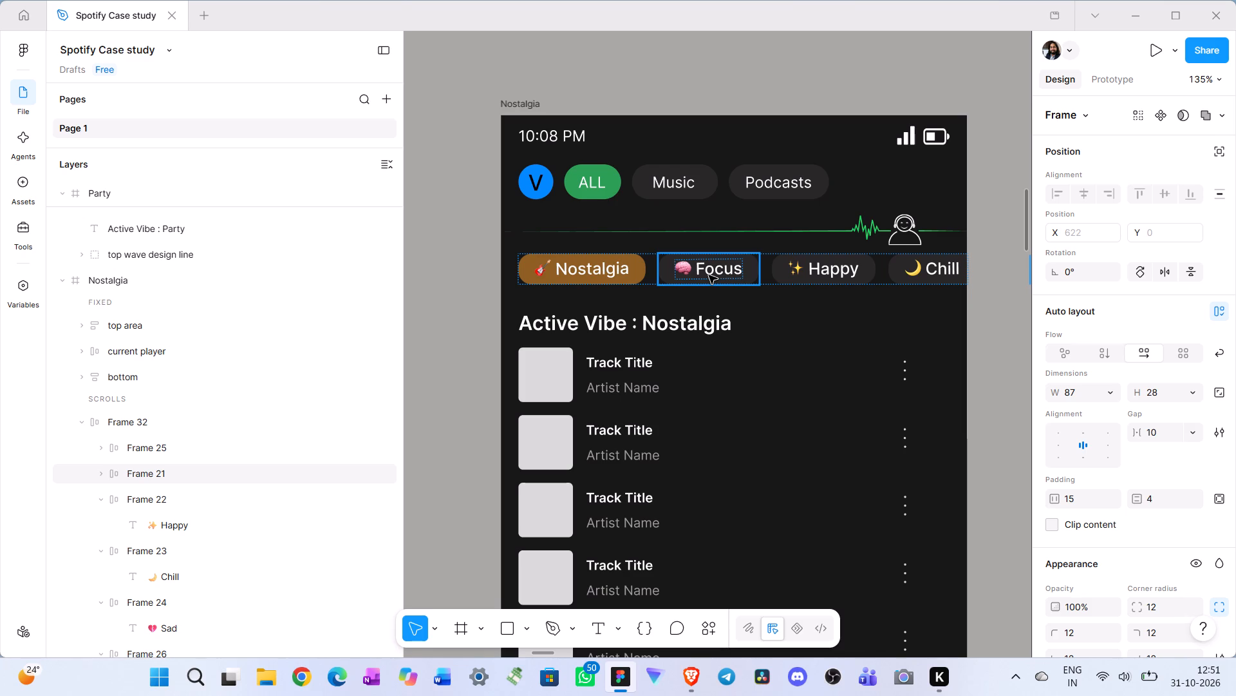
# Move the Focus chip (Frame 21) in the Nostalgia screen's vibe row to between the Sad chip and Frame 26.
pyautogui.click(707, 275)
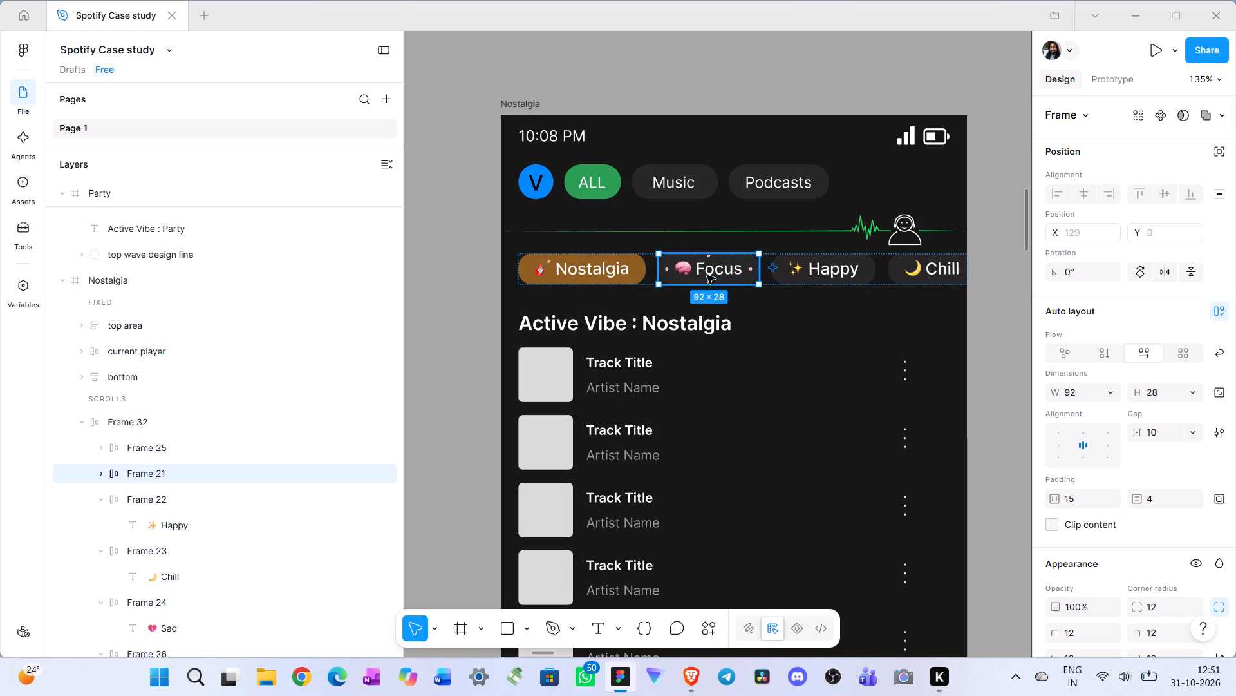
pyautogui.press('Right')
pyautogui.press('Right')
pyautogui.press('Right')
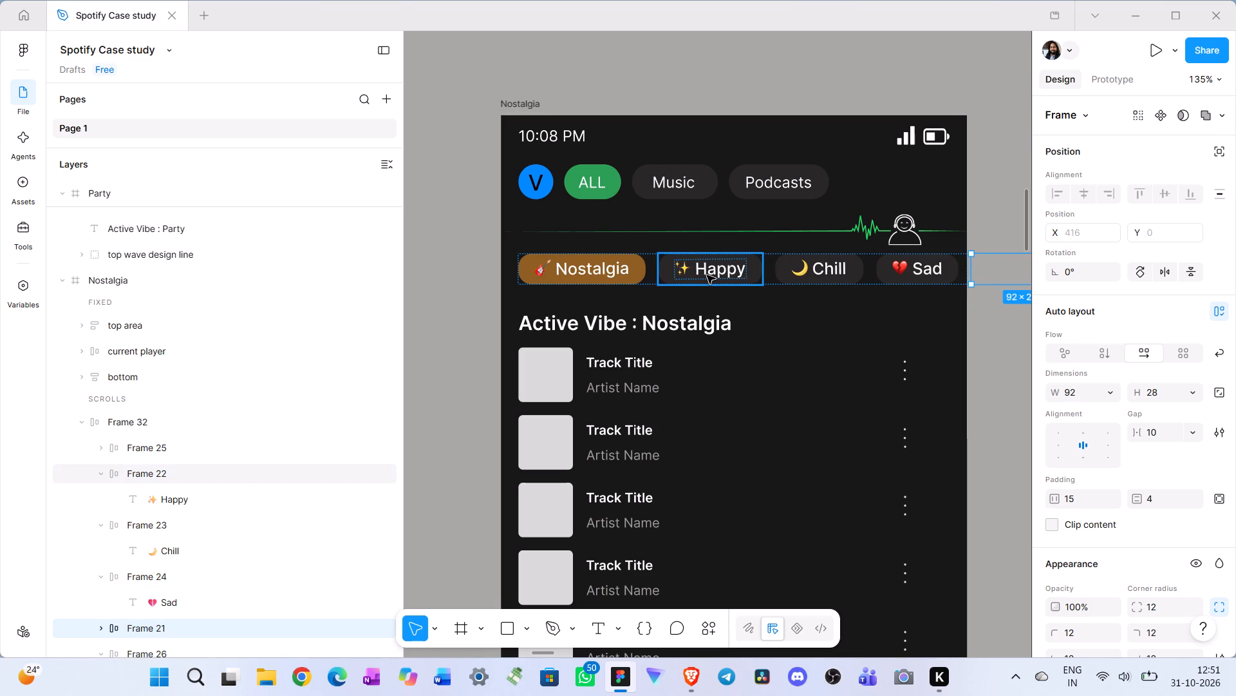
# Move the Happy chip (Frame 22) in the Nostalgia screen's vibe row to between the Focus chip and Frame 26.
pyautogui.click(707, 275)
pyautogui.press('Right')
pyautogui.press('Right')
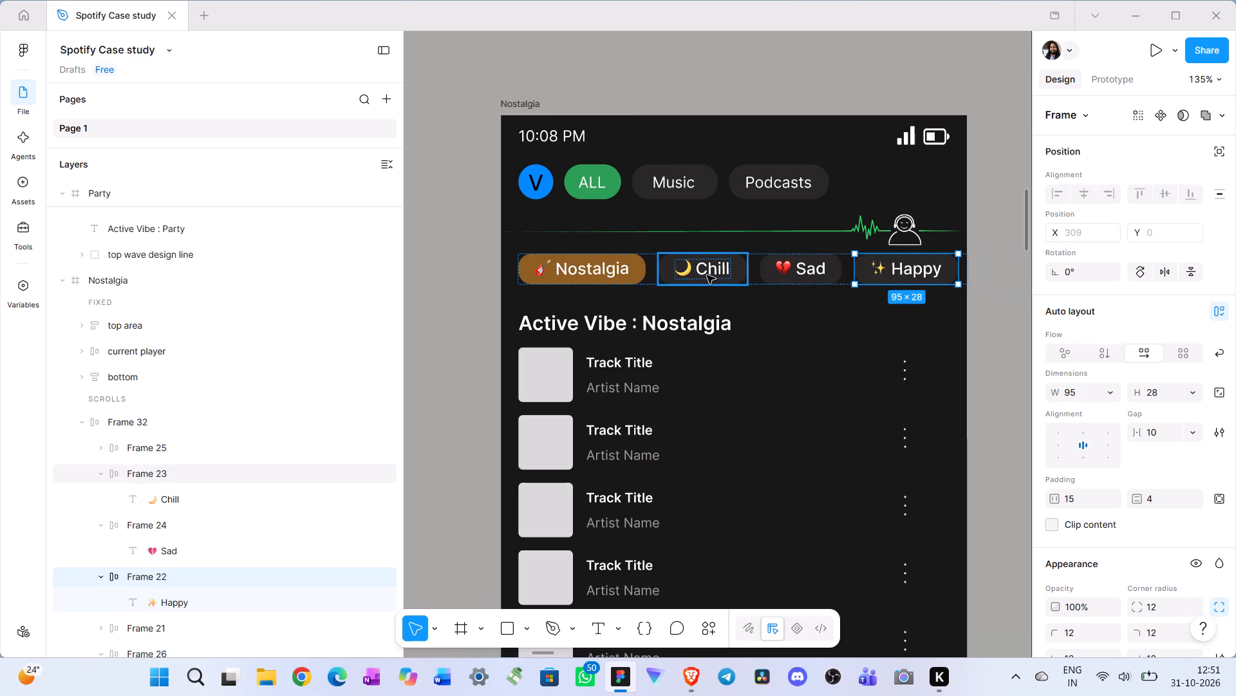
pyautogui.press('Right')
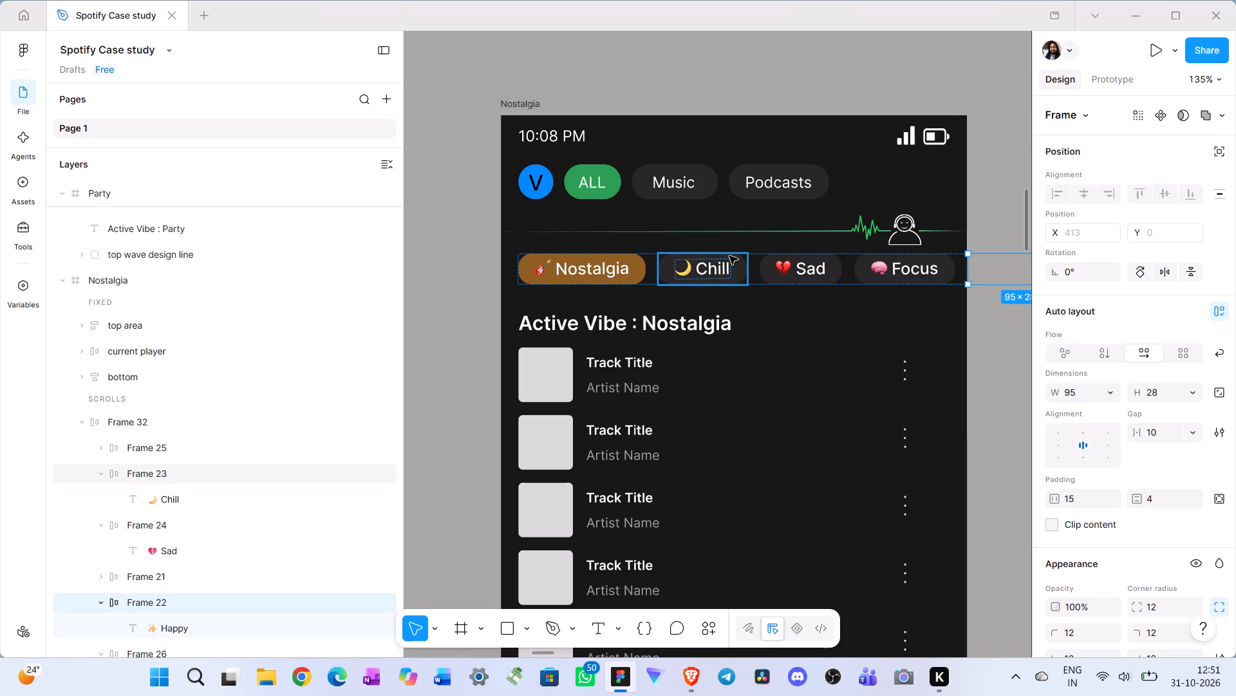
# Move the Sad chip (Frame 24) in the Nostalgia screen's vibe row to just before the Chill chip.
pyautogui.click(763, 274)
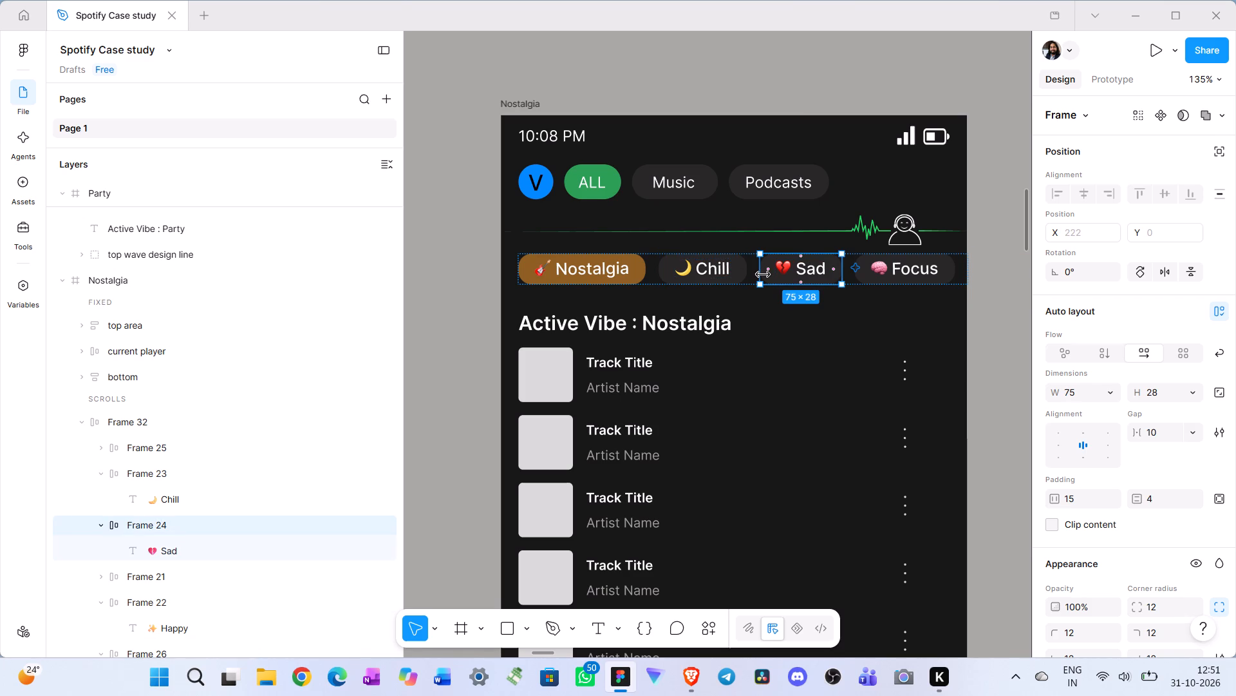
pyautogui.press('Left')
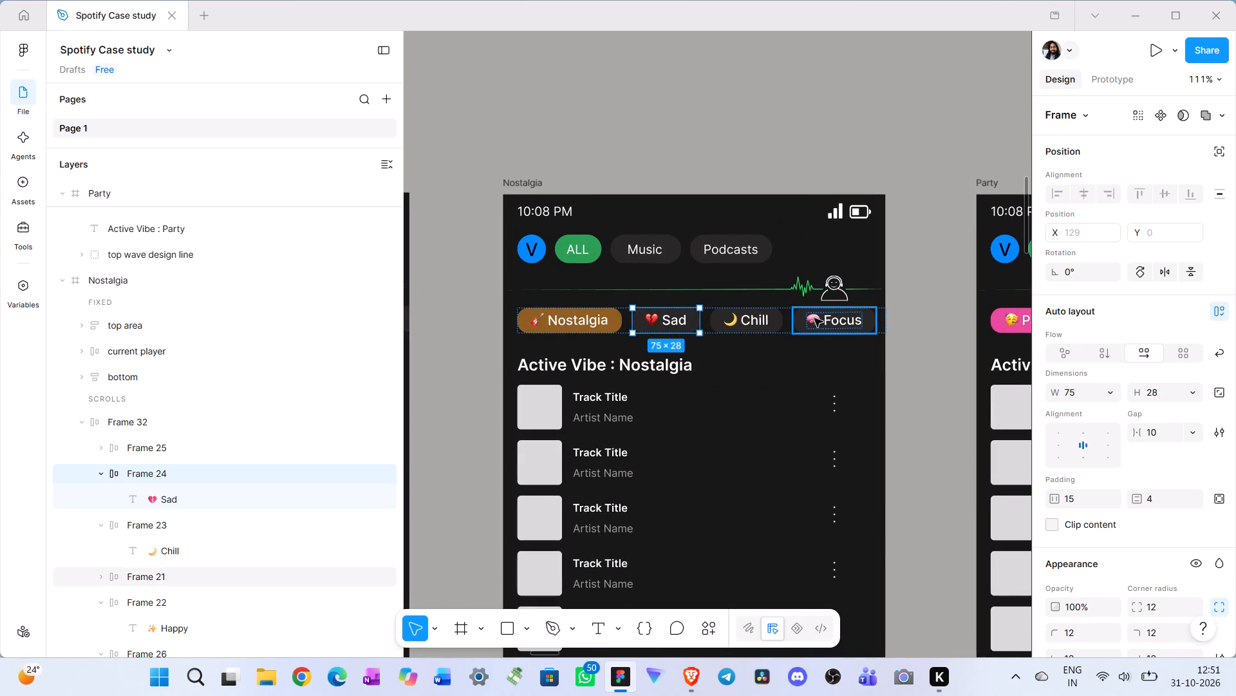
# Move the Focus chip (Frame 21) to the end of the Nostalgia screen's vibe row.
pyautogui.click(814, 318)
pyautogui.press('Right')
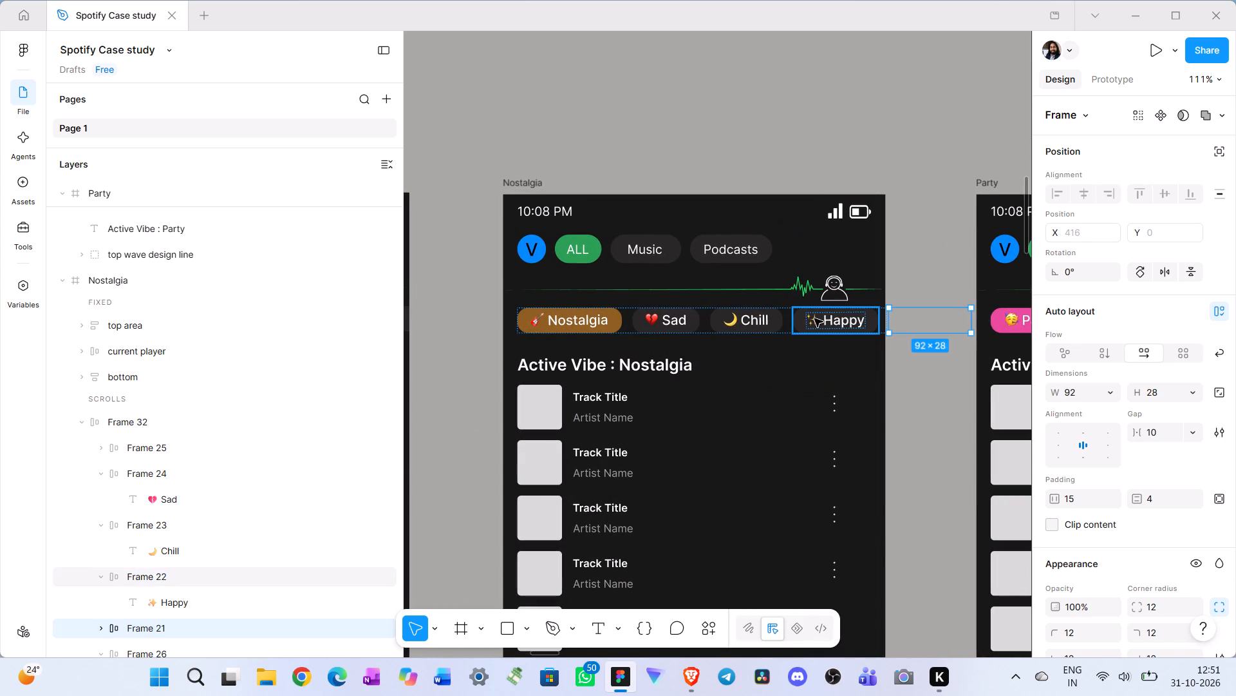
pyautogui.press('Right')
pyautogui.press('Right')
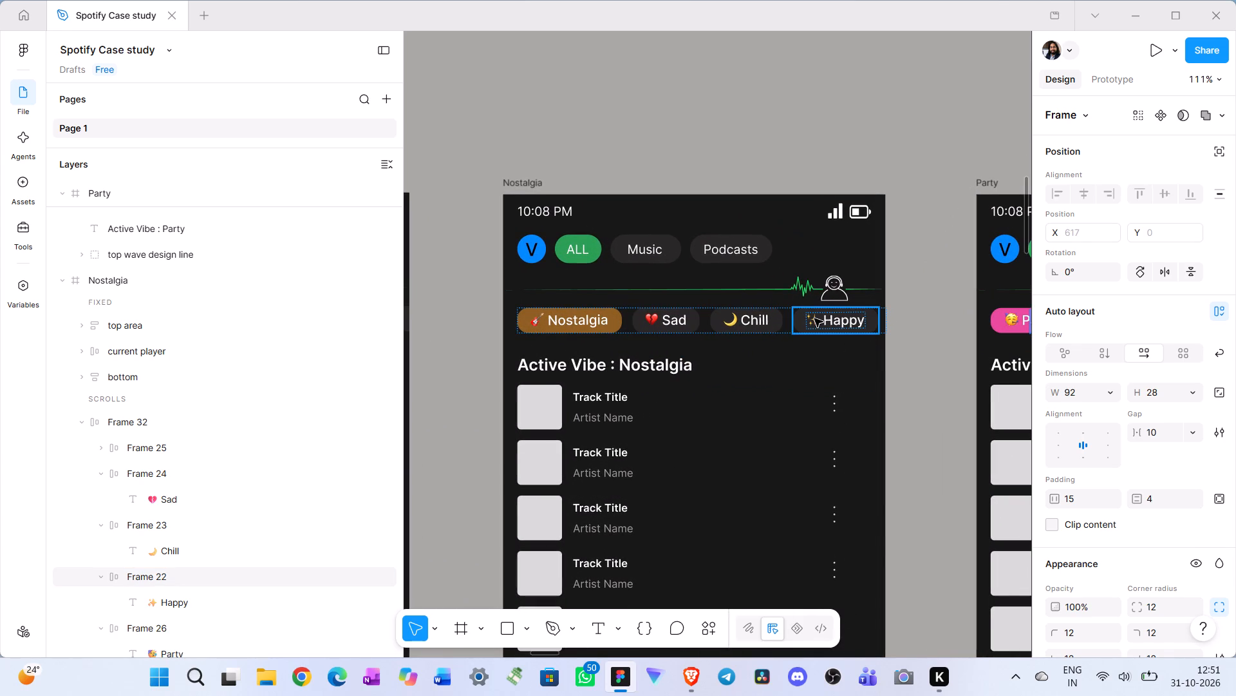
# Move the Happy chip (Frame 22) in the Nostalgia screen's vibe row to just after the Party chip (Frame 26).
pyautogui.click(814, 318)
pyautogui.press('Right')
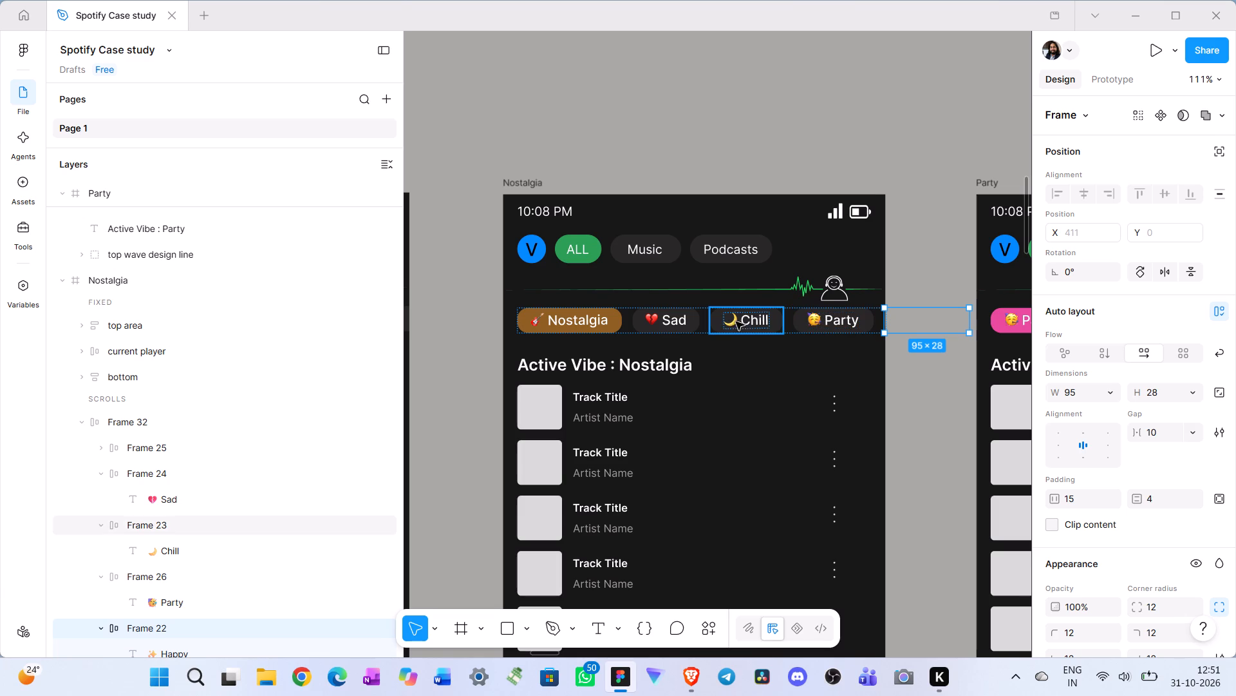
pyautogui.click(674, 93)
# Move the Happy chip (Frame 22) to the end of the Sad screen's vibe row, after Frame 26.
pyautogui.hscroll(2, 700, 110)
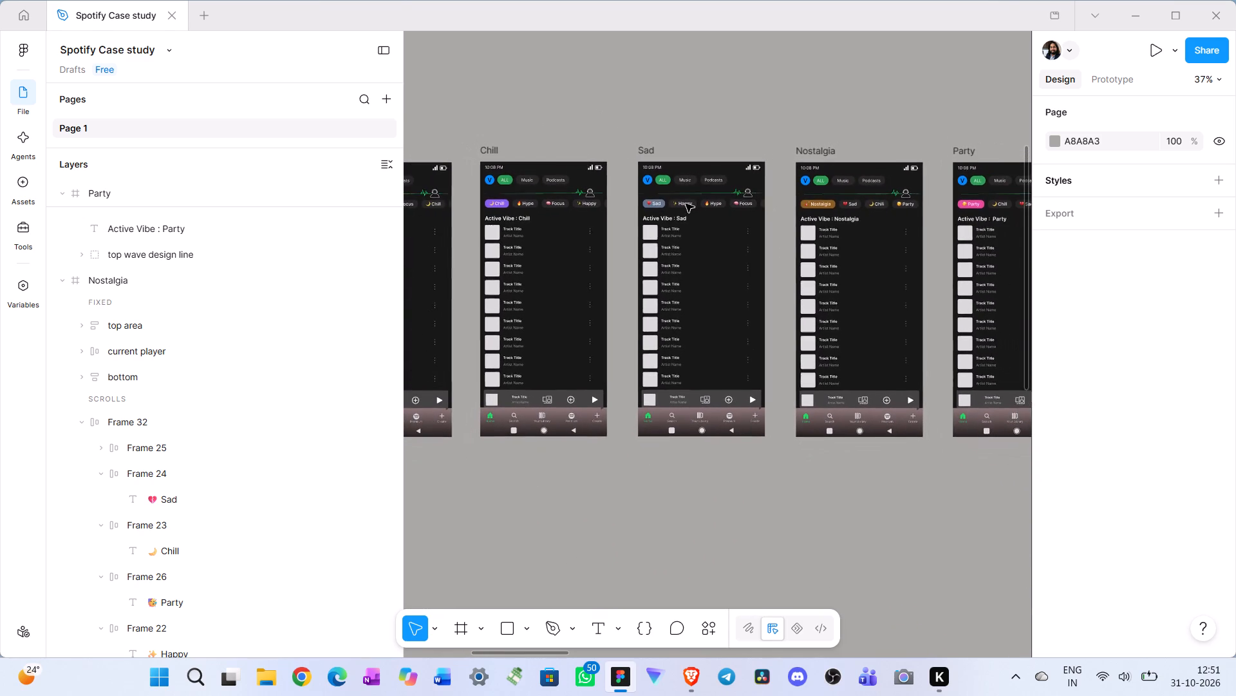
pyautogui.click(686, 204)
pyautogui.doubleClick(686, 204)
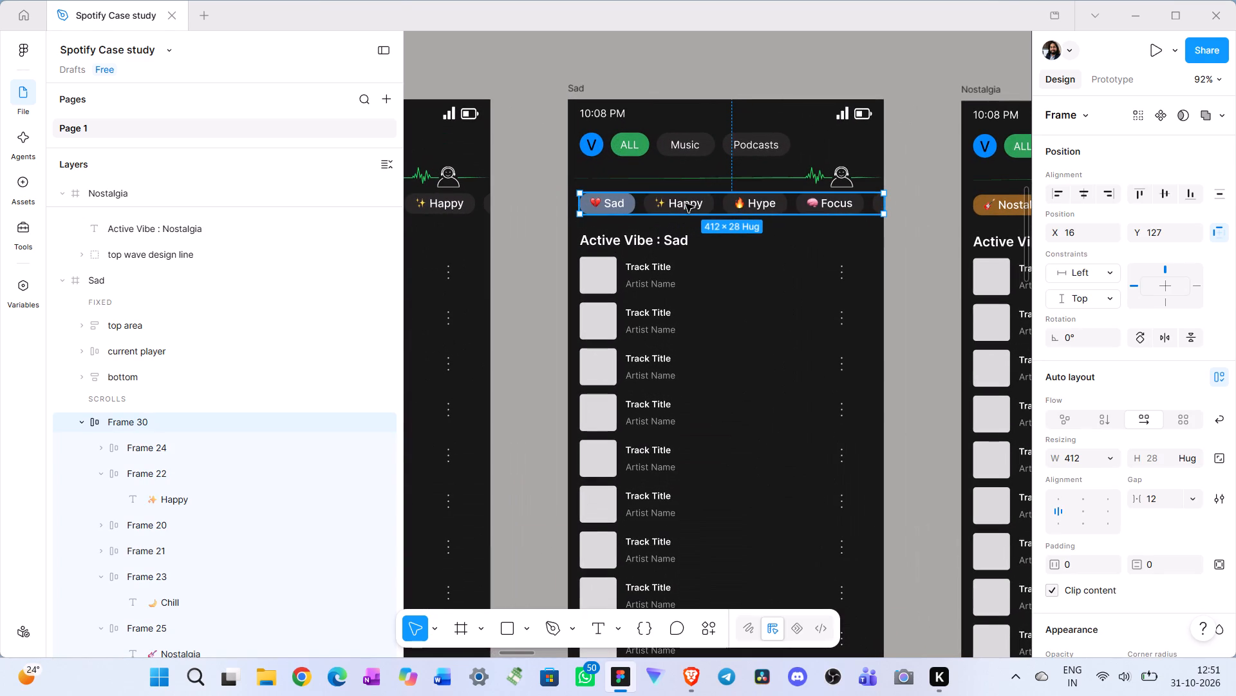
pyautogui.press('Right')
pyautogui.press('Right')
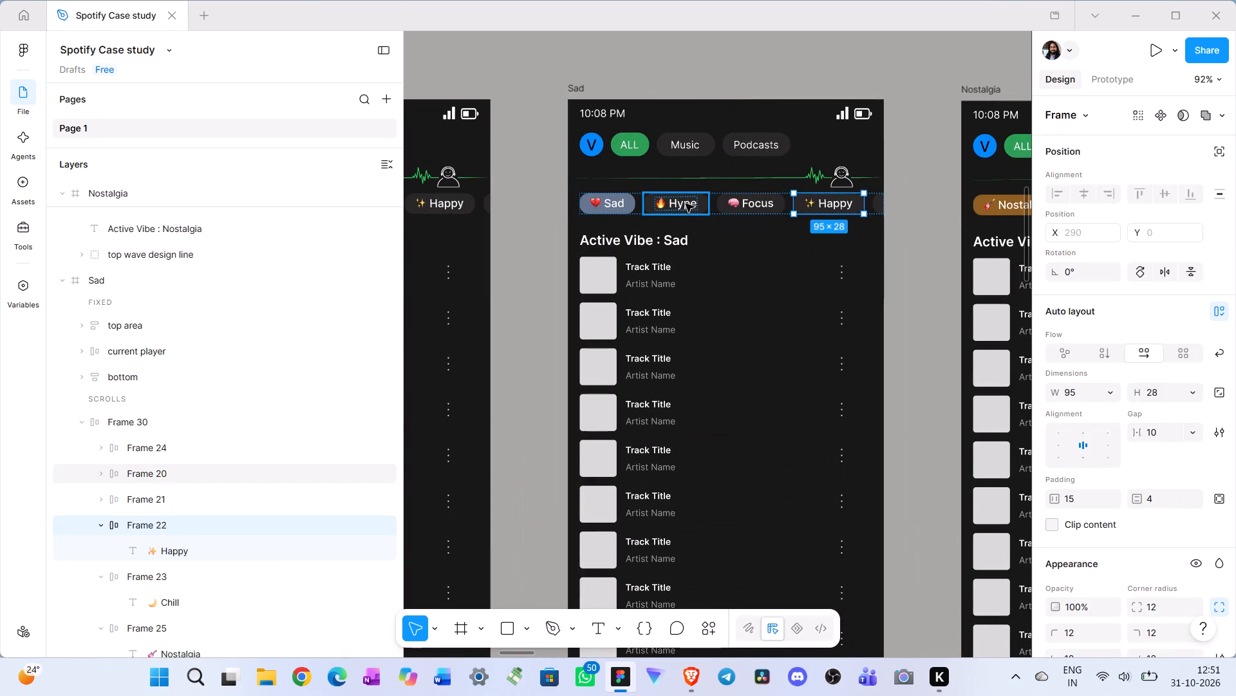
pyautogui.press('Right')
pyautogui.press('Right')
pyautogui.press('Right')
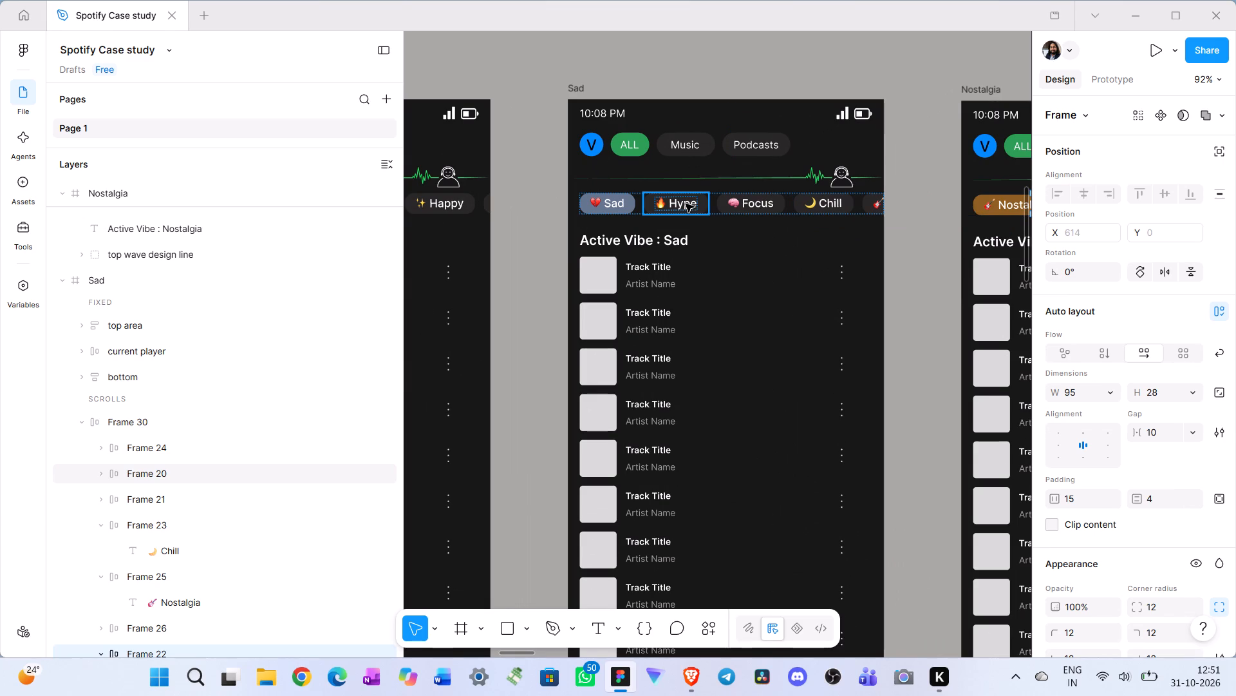
# Move the Hype chip (Frame 20) to the end of the Sad screen's vibe row, after the Happy chip.
pyautogui.click(686, 204)
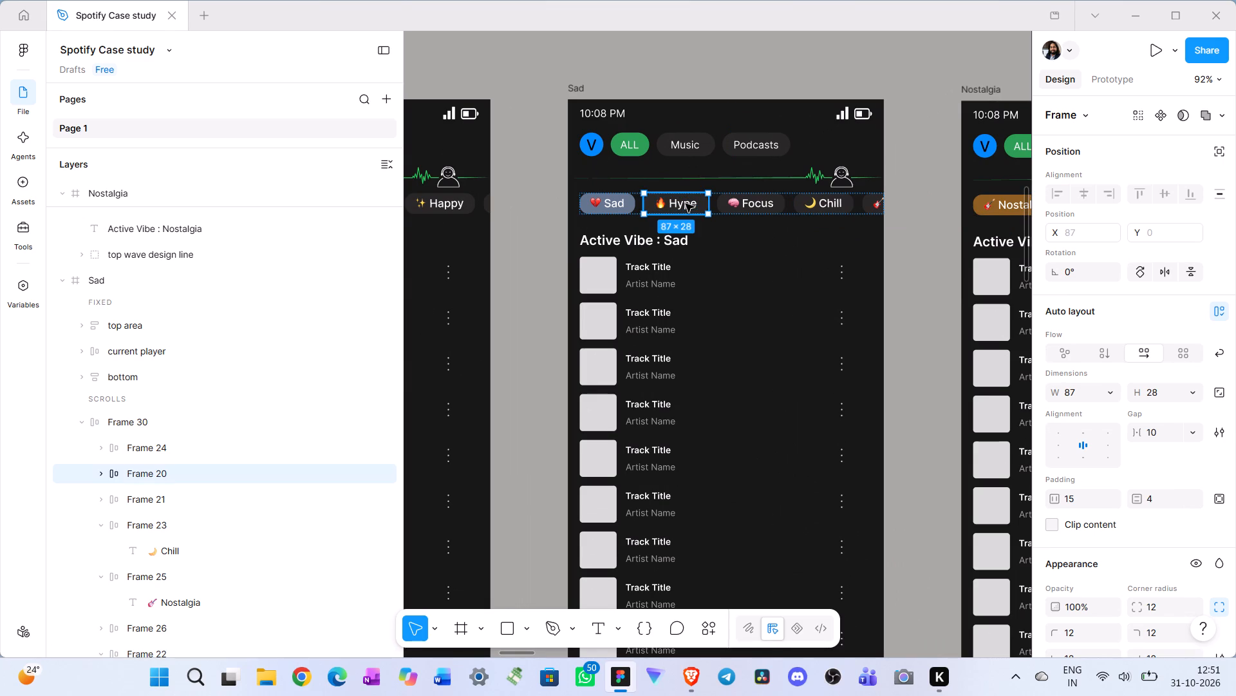
pyautogui.press('Right')
pyautogui.press('Right')
pyautogui.press('Right')
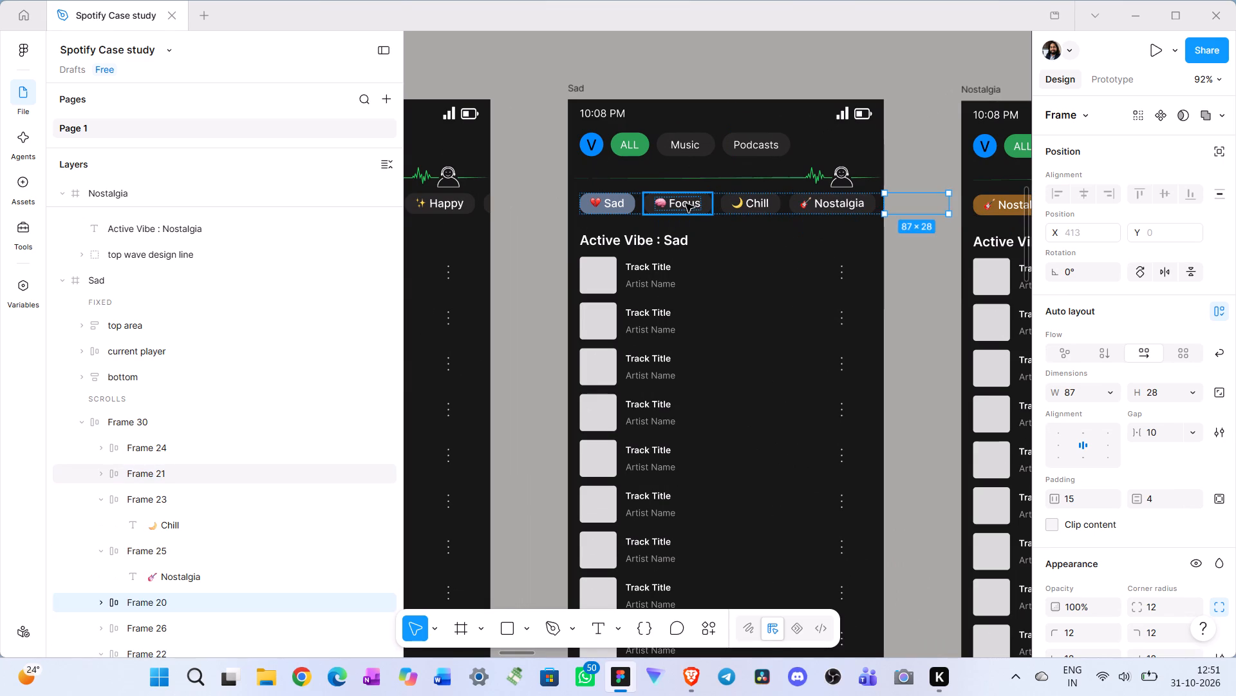
pyautogui.press('Right')
pyautogui.press('Right')
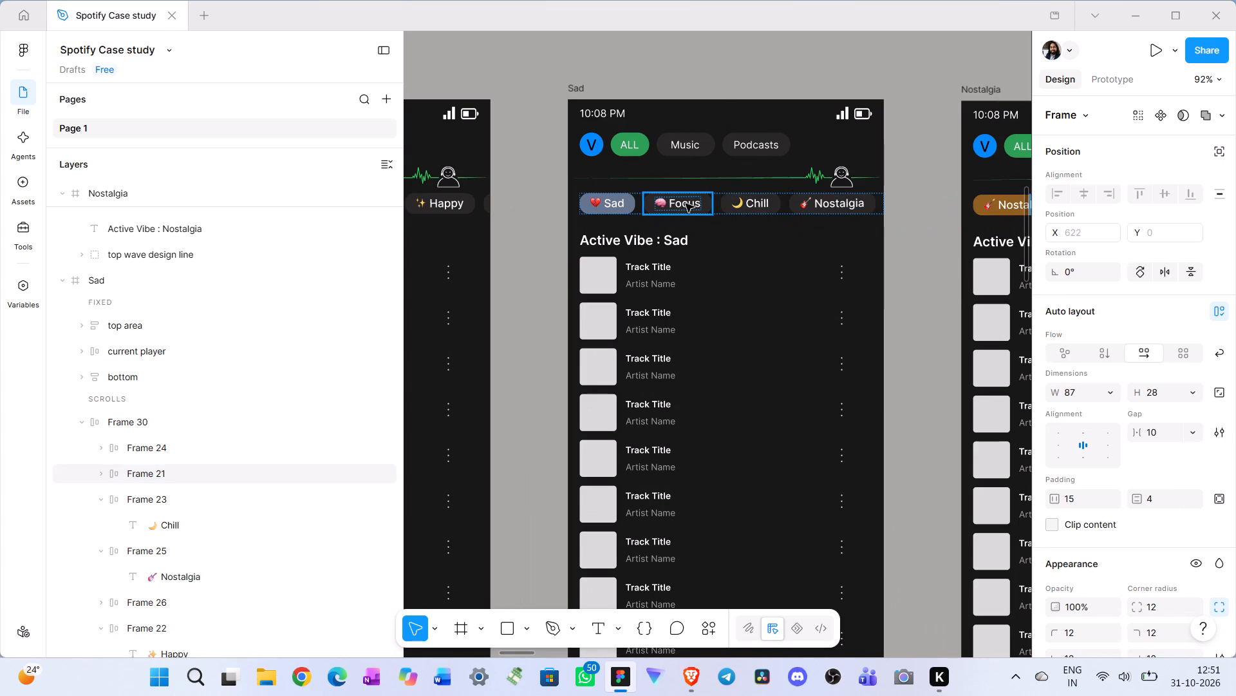
# Move the Focus chip (Frame 21) in the Sad screen's vibe row to between the Party chip (Frame 26) and the Happy chip.
pyautogui.click(686, 204)
pyautogui.press('Right')
pyautogui.press('Right')
pyautogui.press('Right')
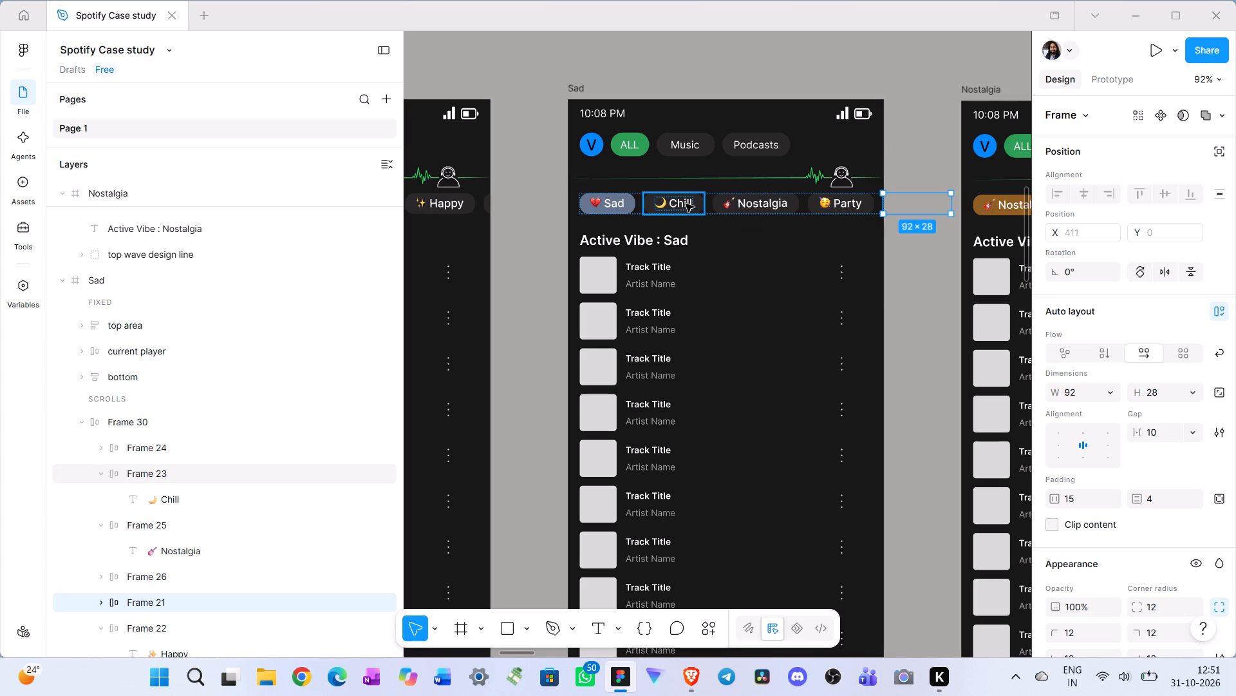
pyautogui.click(723, 71)
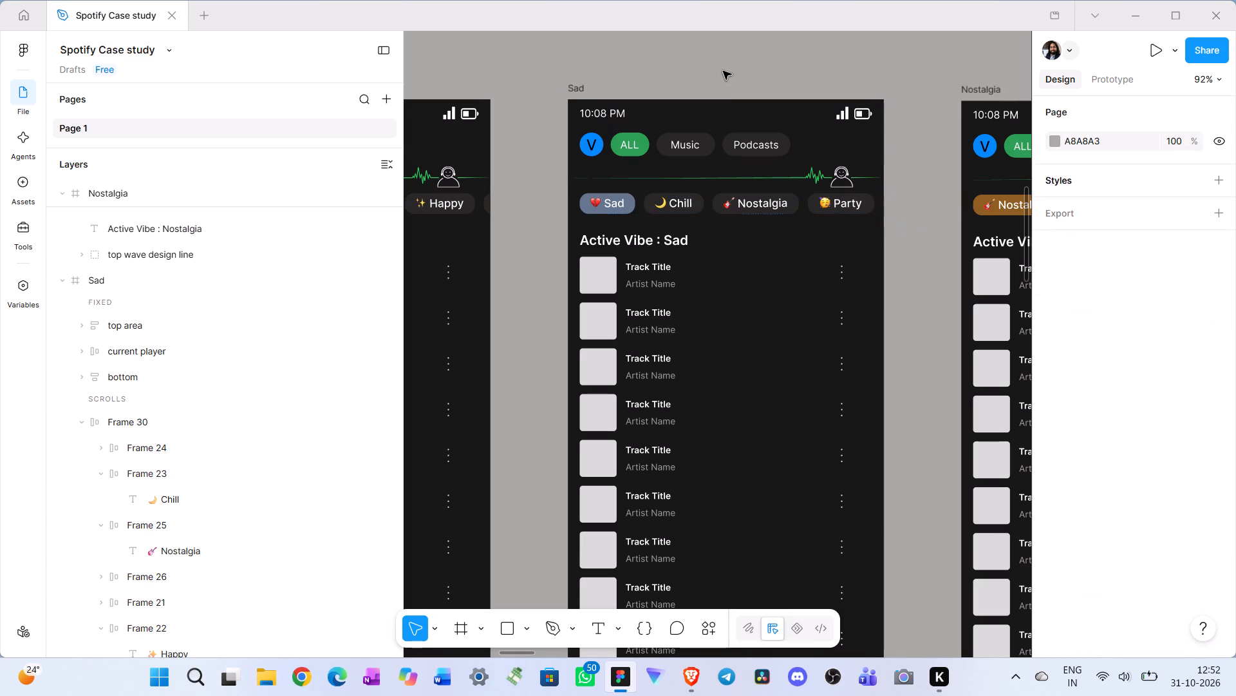
# Move the Hype chip (Frame 20) in the Chill screen's vibe row to between the Sad chip and Frame 25.
pyautogui.scroll(1, 729, 75)
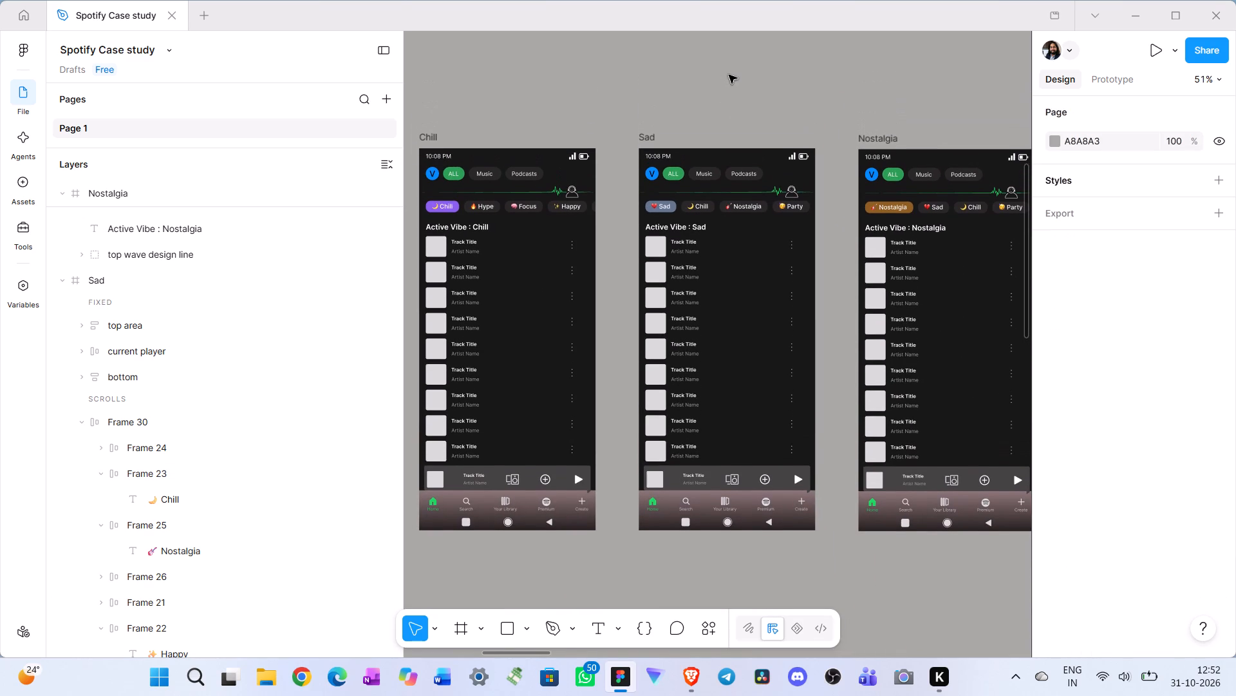
pyautogui.scroll(1, 729, 75)
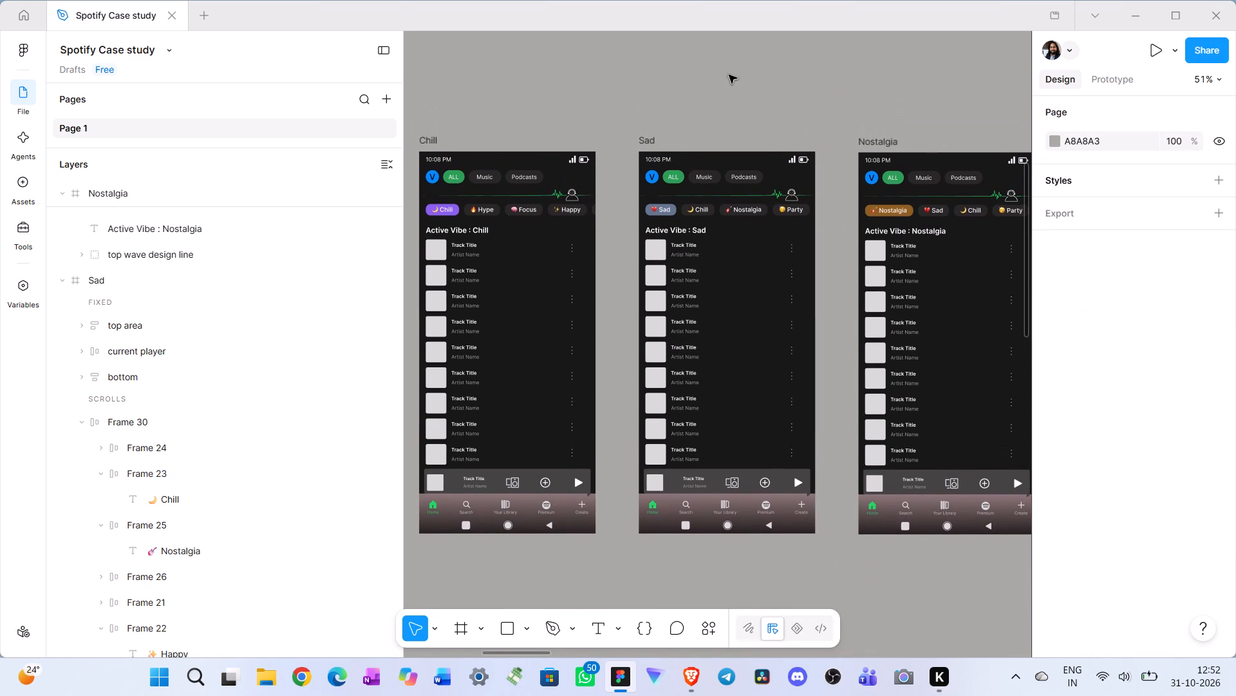
pyautogui.scroll(1, 729, 75)
pyautogui.hscroll(2, 685, 166)
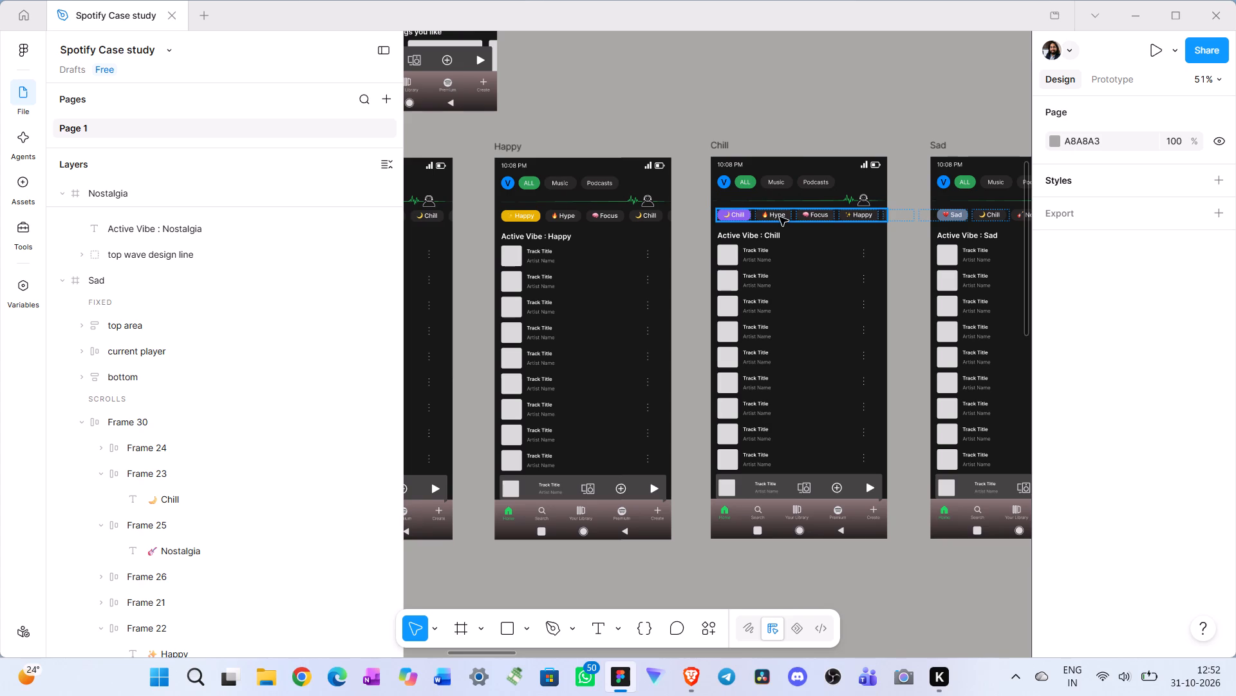
pyautogui.click(780, 217)
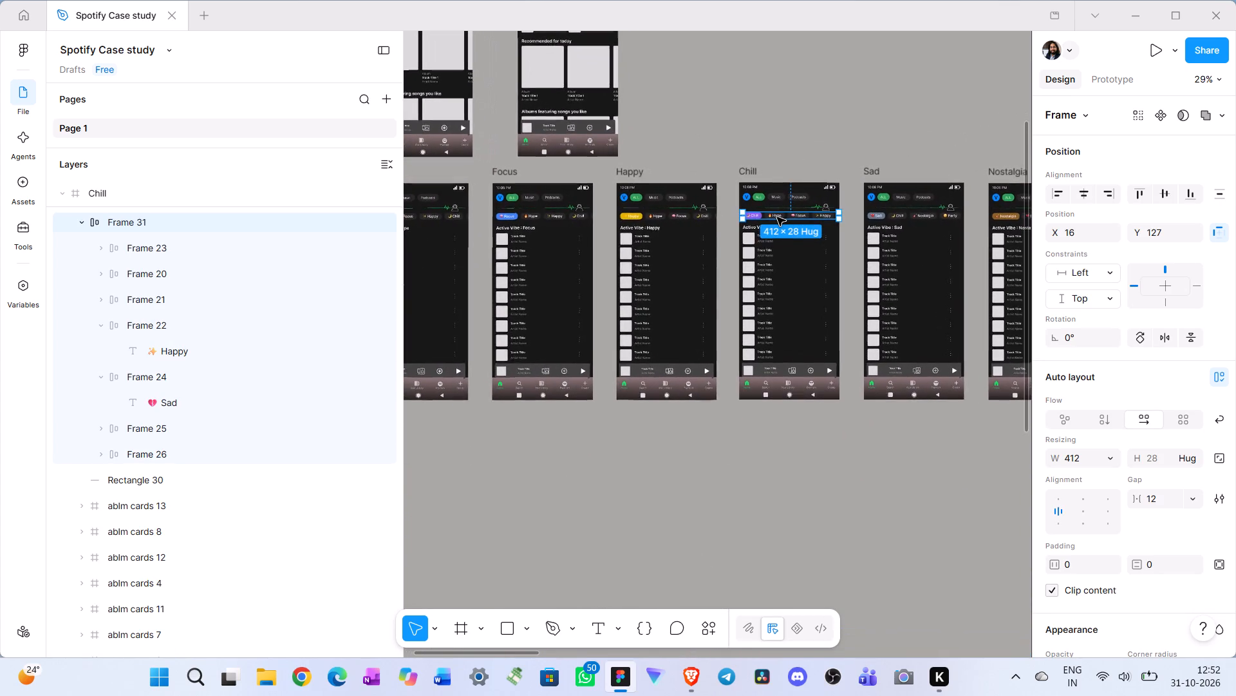
pyautogui.click(777, 217)
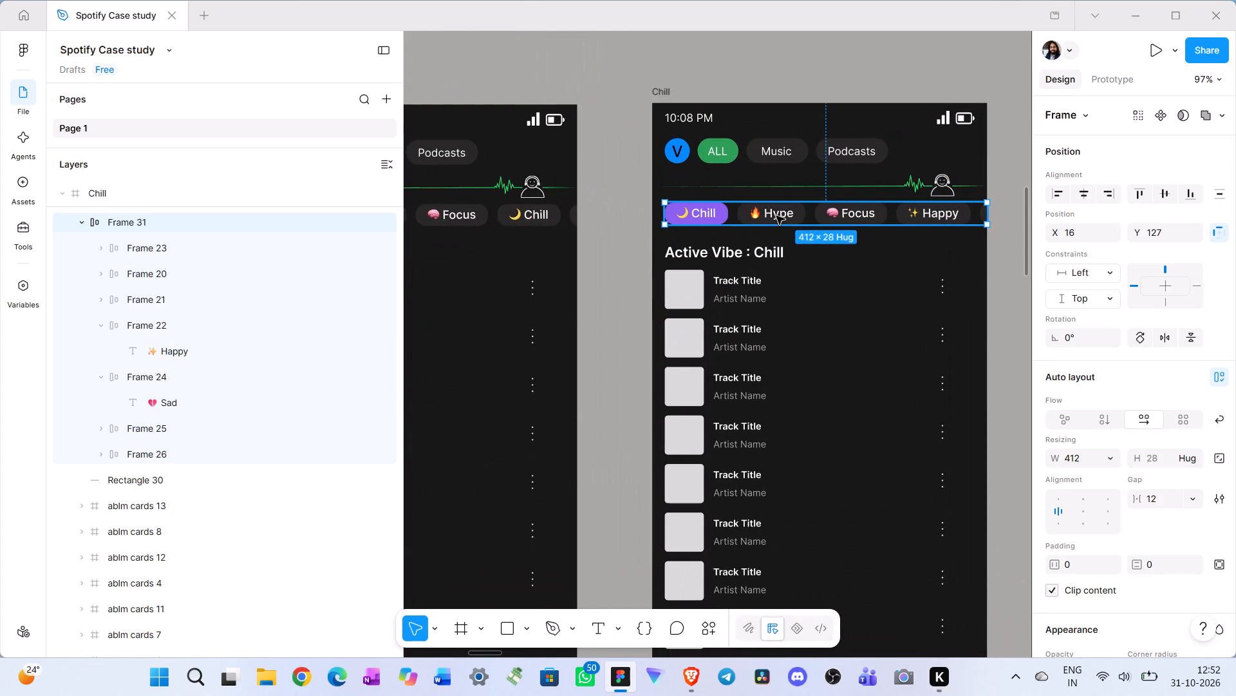
pyautogui.doubleClick(776, 215)
pyautogui.press('Right')
pyautogui.press('Right')
pyautogui.press('Right')
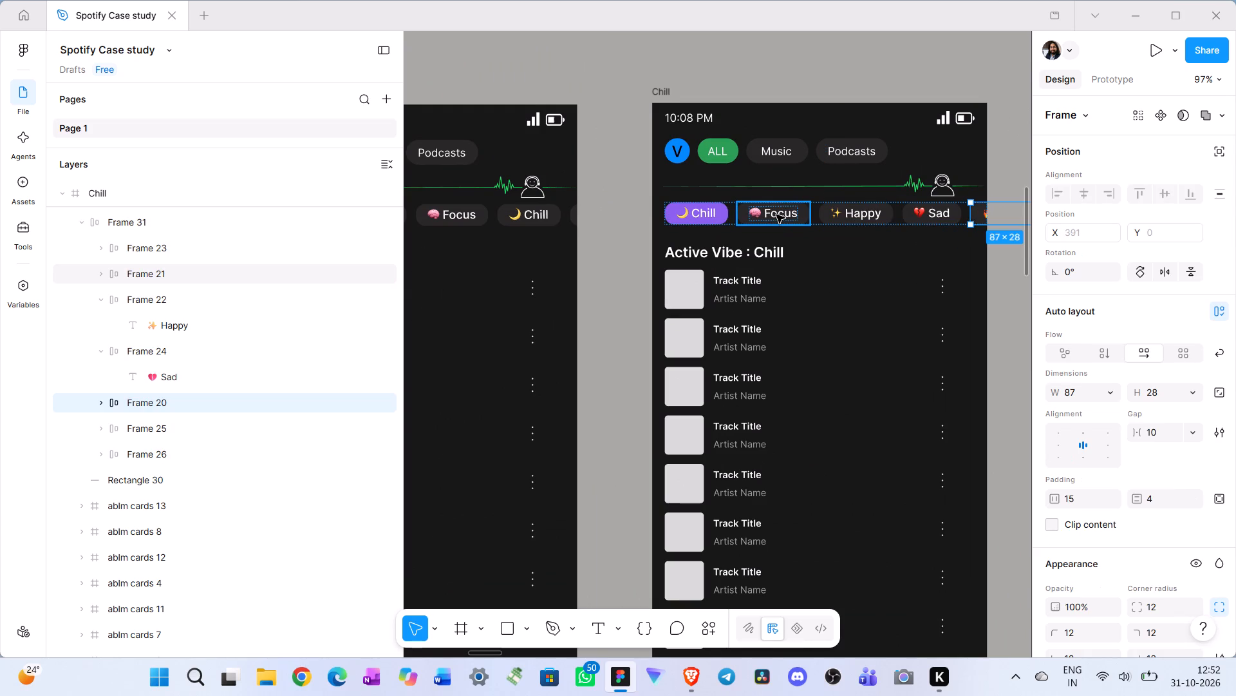
# Move the Sad chip (Frame 24) in the Chill screen's vibe row to directly after the Chill chip.
pyautogui.click(926, 208)
pyautogui.press('Left')
pyautogui.press('Left')
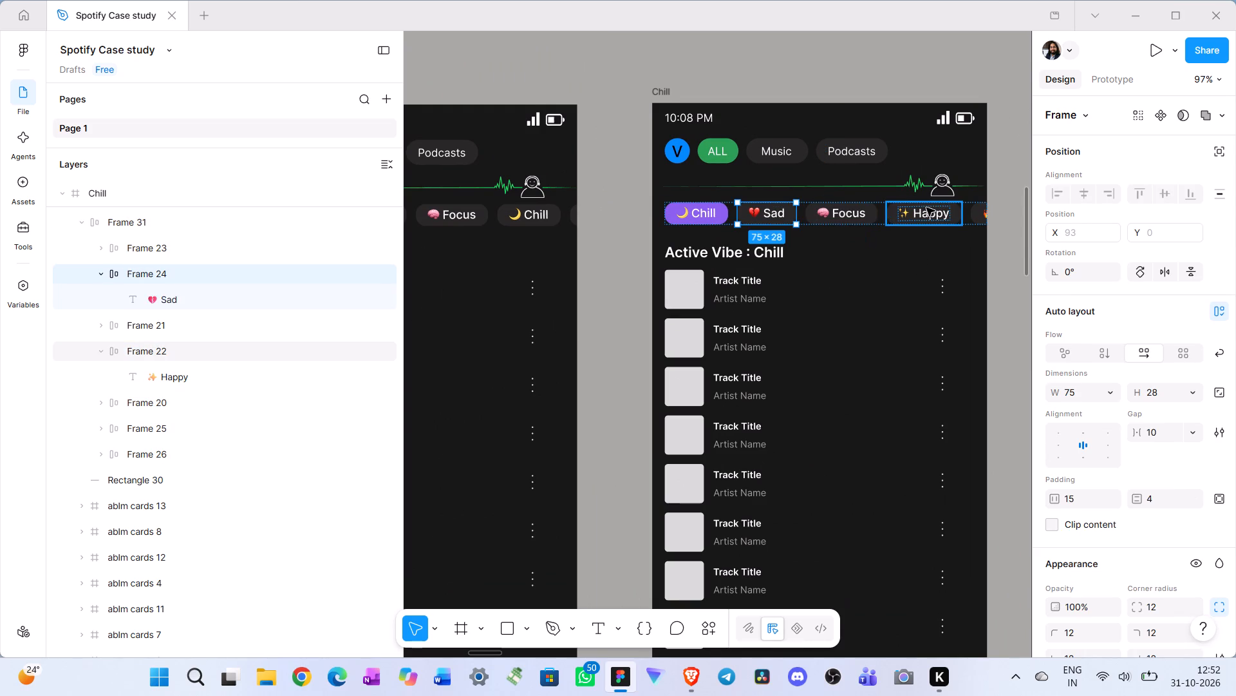
# Move the Happy chip (Frame 22) in the Chill screen's vibe row to between the Sad and Focus chips.
pyautogui.click(859, 211)
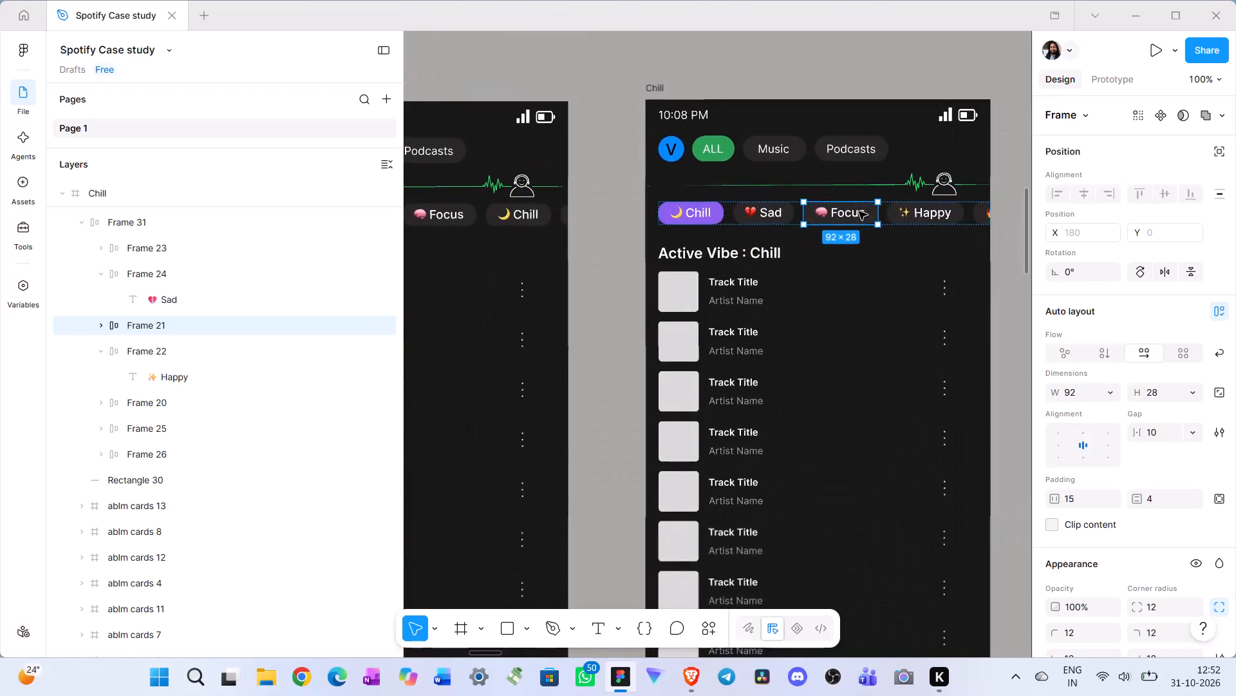
pyautogui.click(917, 211)
pyautogui.press('Left')
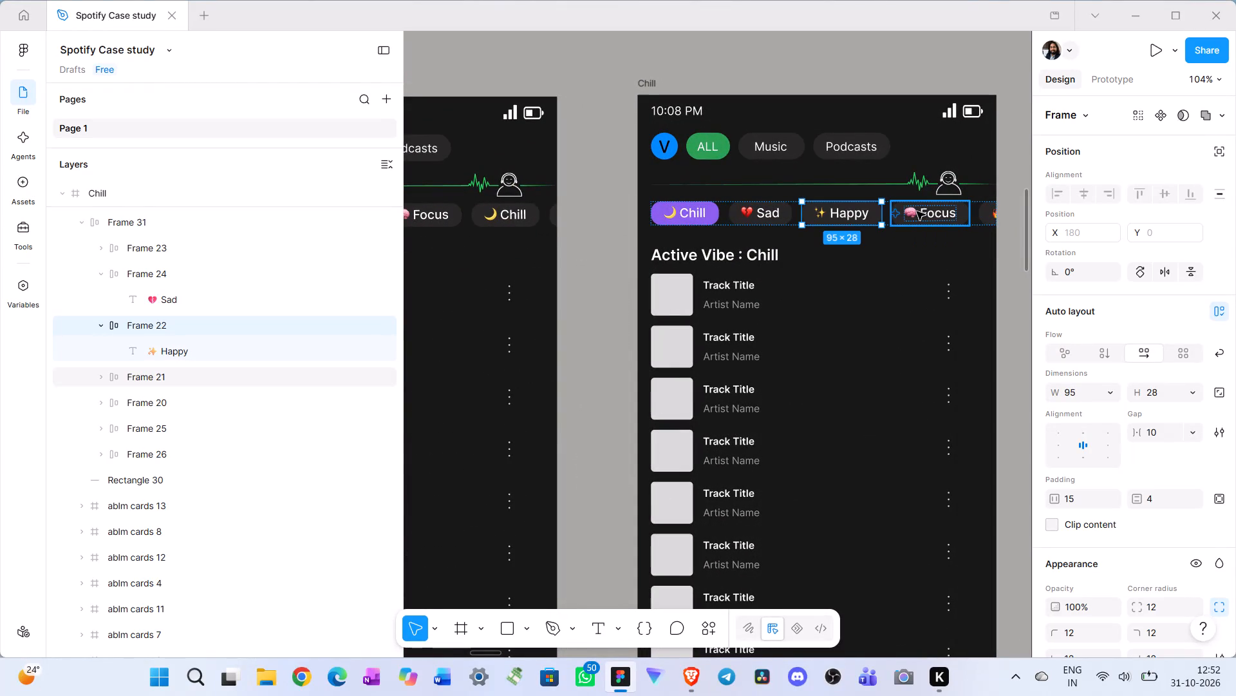
# Move the Hype chip (Frame 20) in the Focus screen's vibe row to between the Chill chip (Frame 23) and the Sad chip.
pyautogui.hscroll(1, 913, 242)
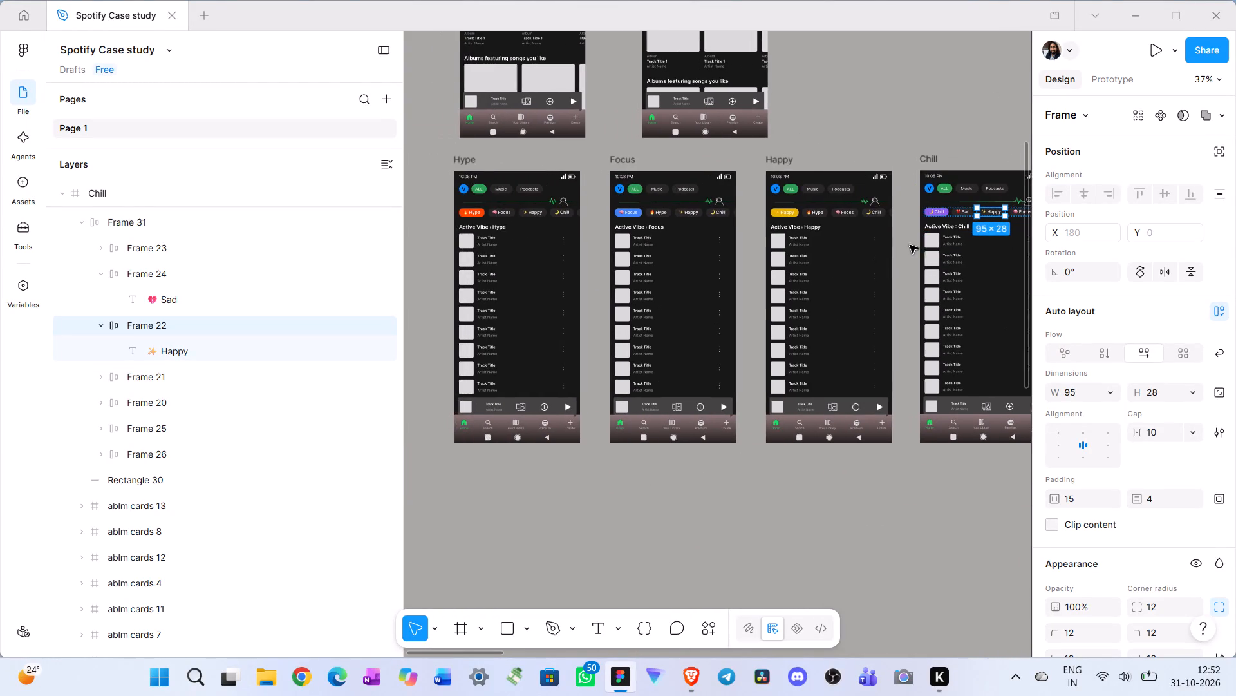
pyautogui.hscroll(1, 910, 245)
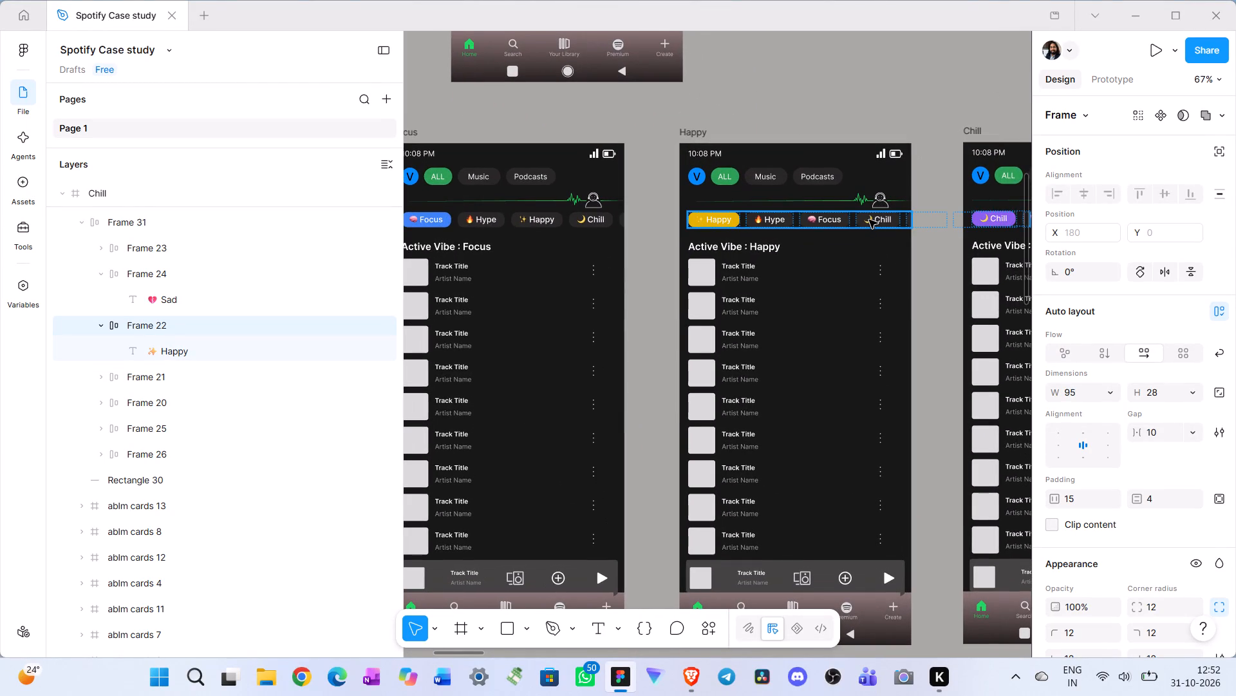
pyautogui.click(869, 219)
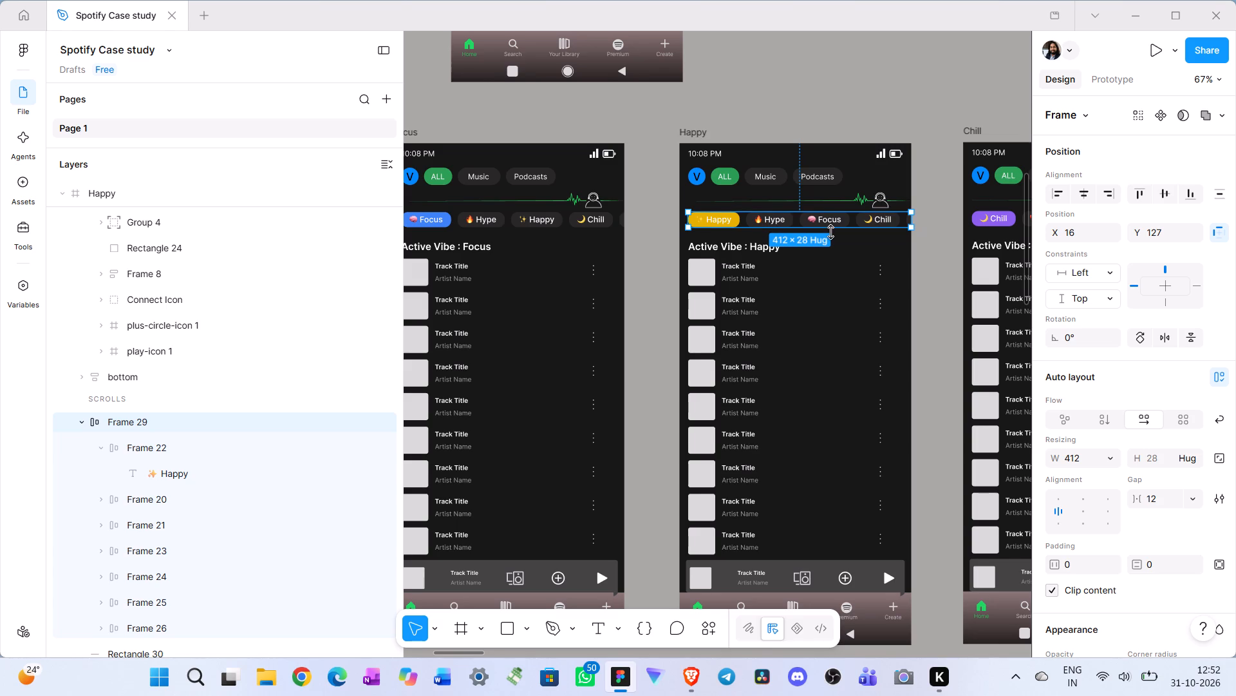
pyautogui.hscroll(2, 830, 232)
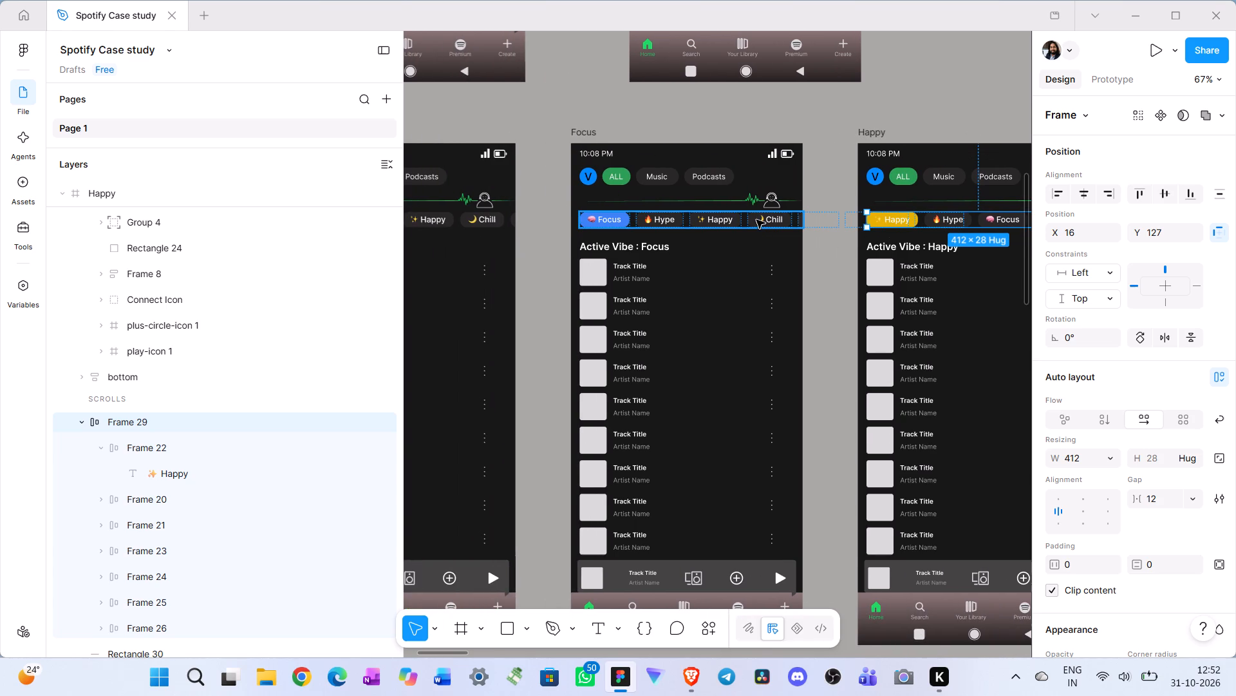
pyautogui.hscroll(2, 756, 220)
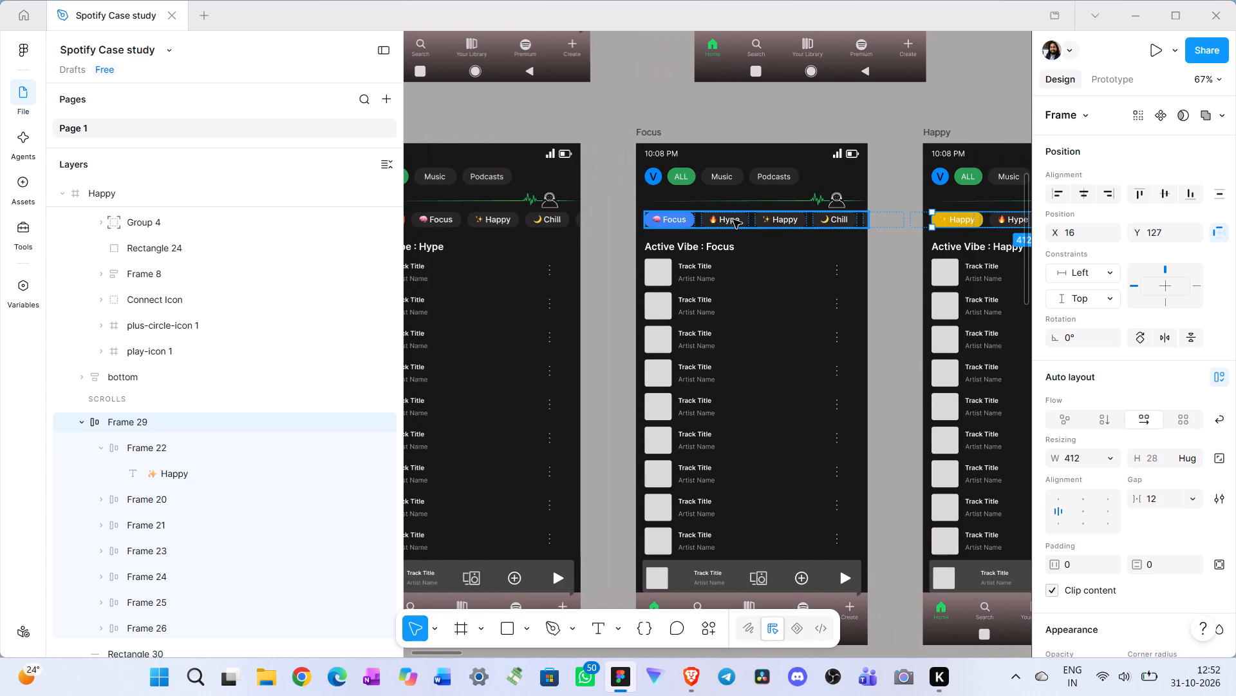
pyautogui.hscroll(2, 733, 220)
pyautogui.click(733, 220)
pyautogui.hscroll(1, 733, 220)
pyautogui.doubleClick(733, 220)
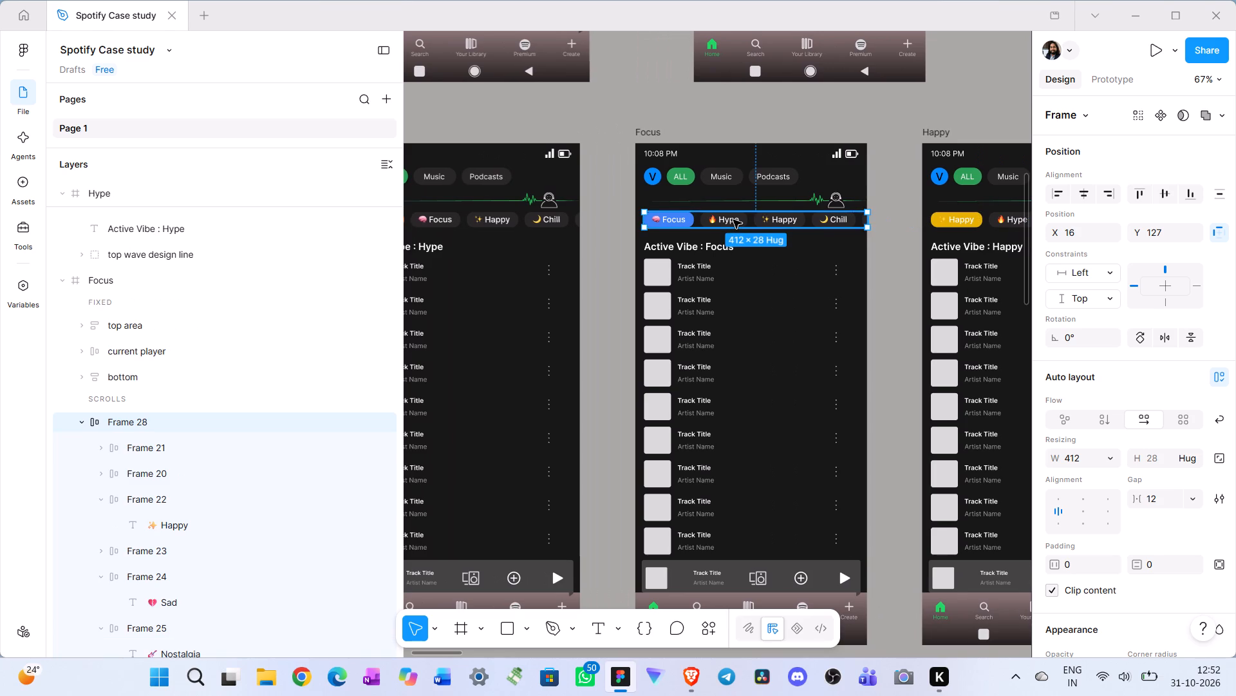
pyautogui.press('Right')
pyautogui.press('Right')
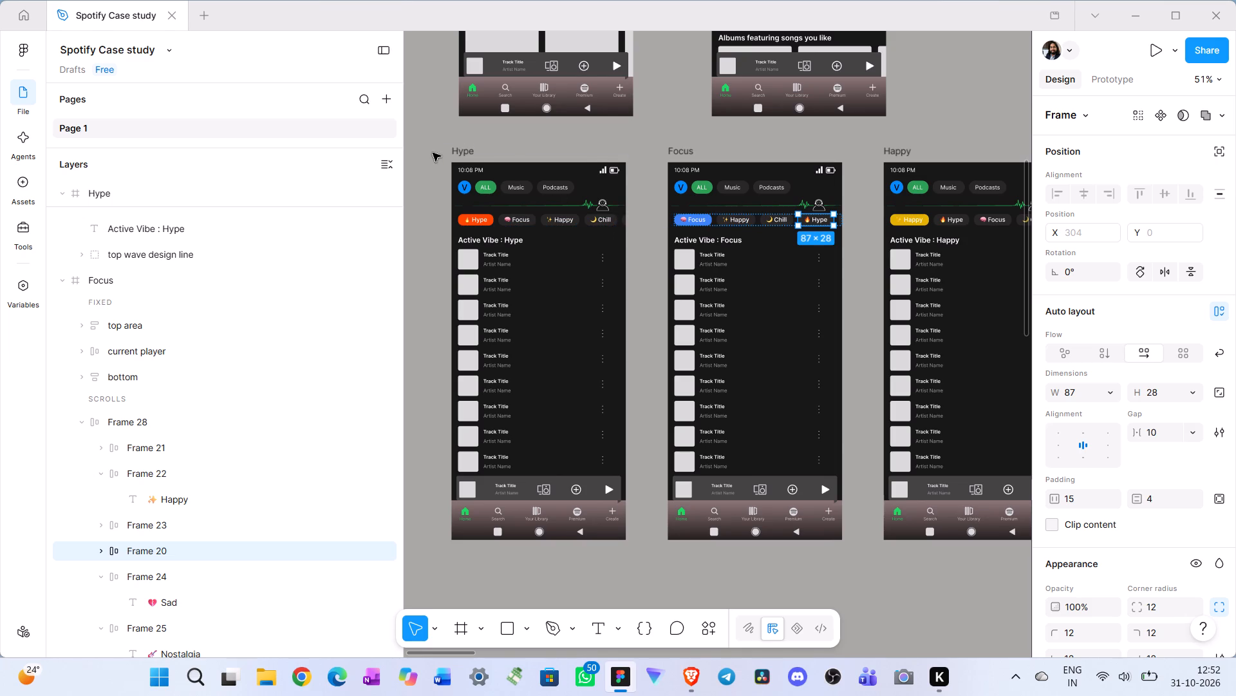
pyautogui.click(440, 151)
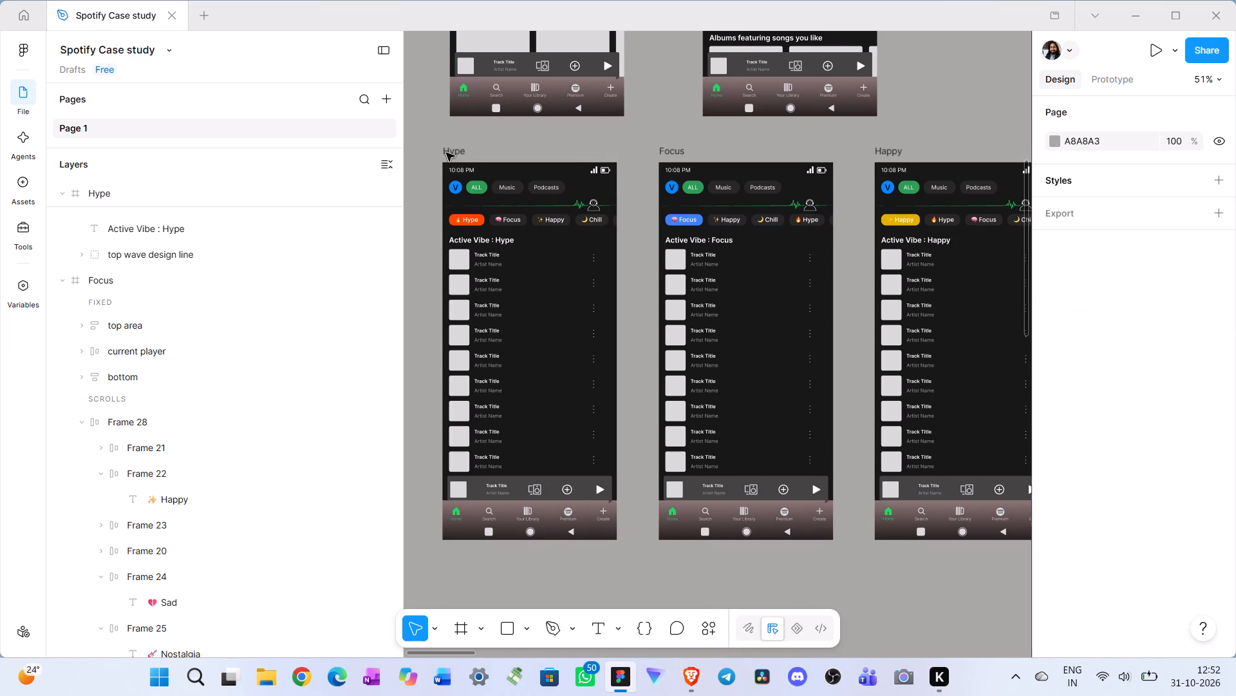
# Preview the prototype from the Redesigned Screen - Vibe Bar frame and scroll its vibe row across to the Party chip.
pyautogui.scroll(3, 729, 140)
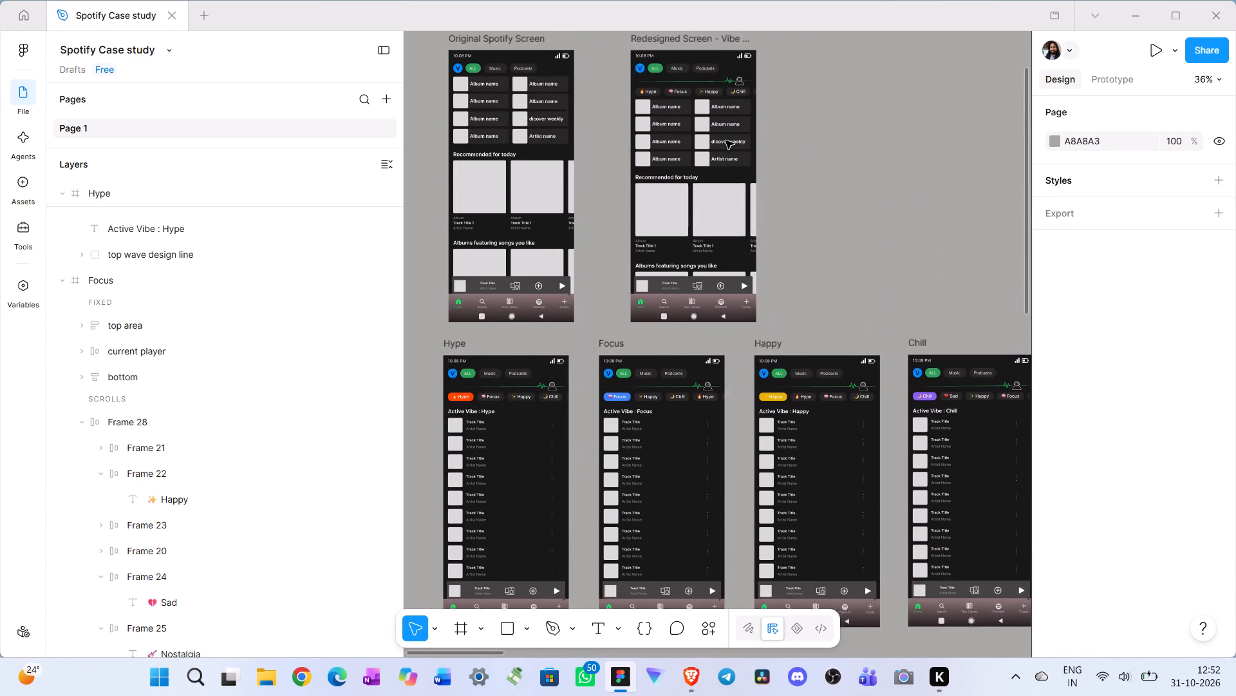
pyautogui.scroll(1, 684, 67)
pyautogui.click(698, 145)
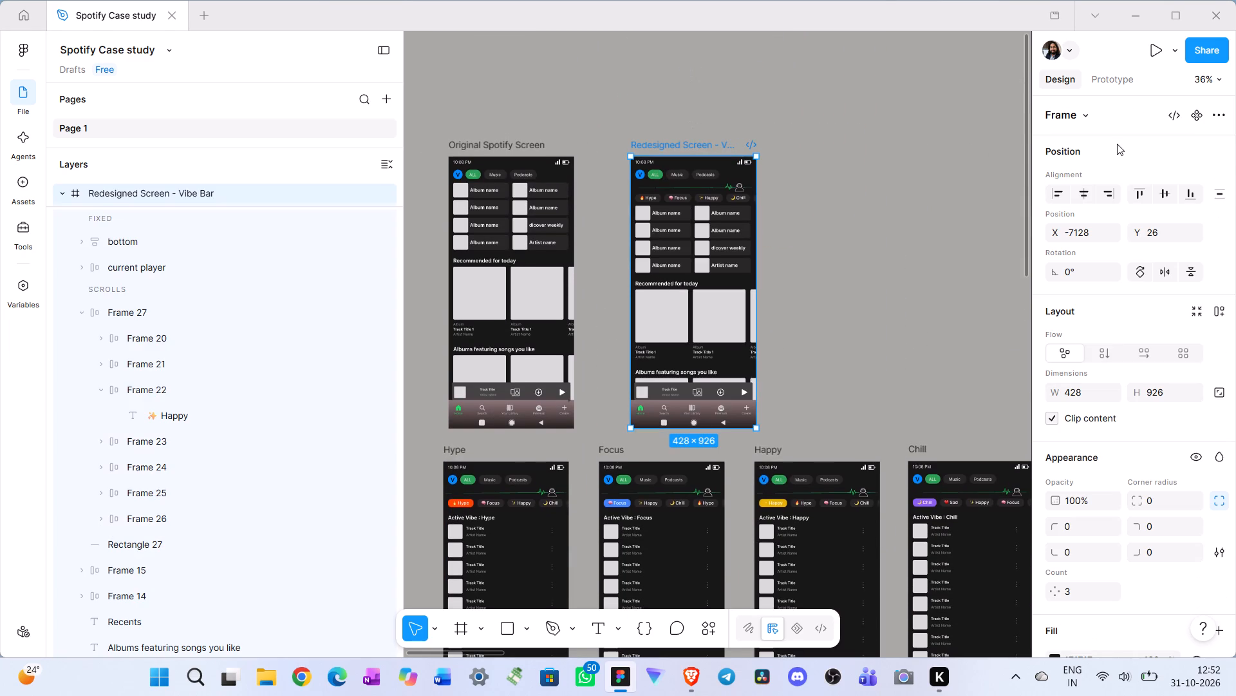
pyautogui.click(1159, 50)
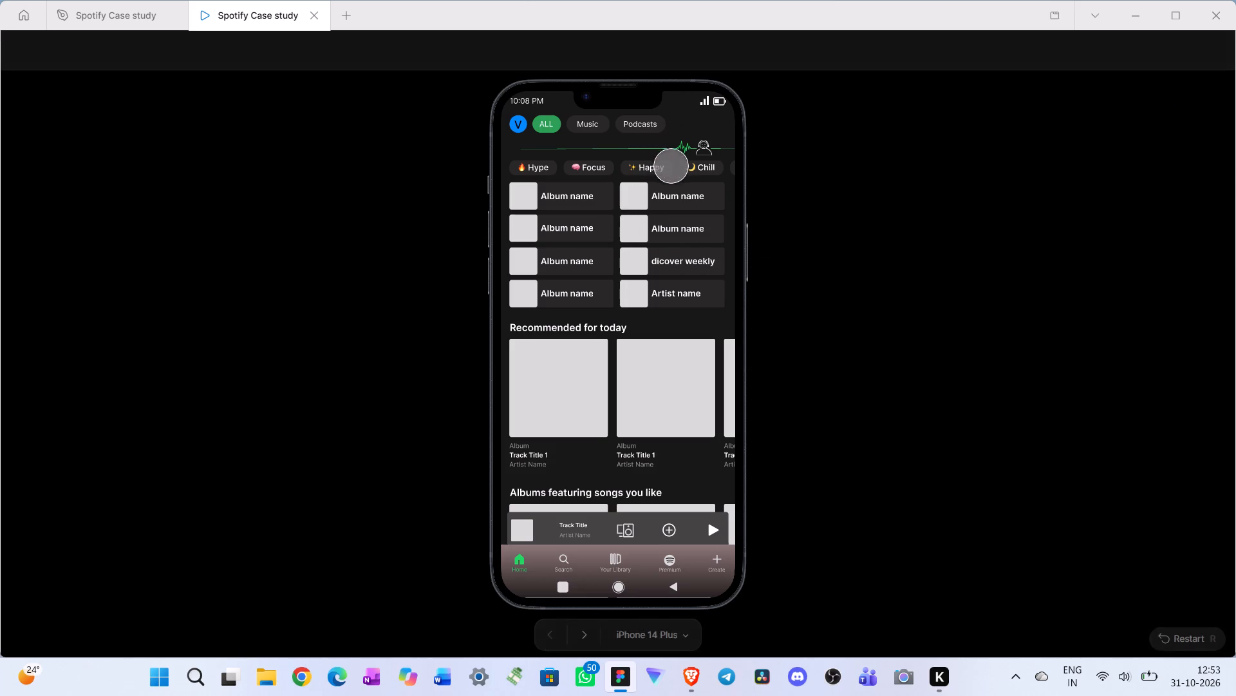
pyautogui.moveTo(687, 168); pyautogui.dragTo(422, 184)
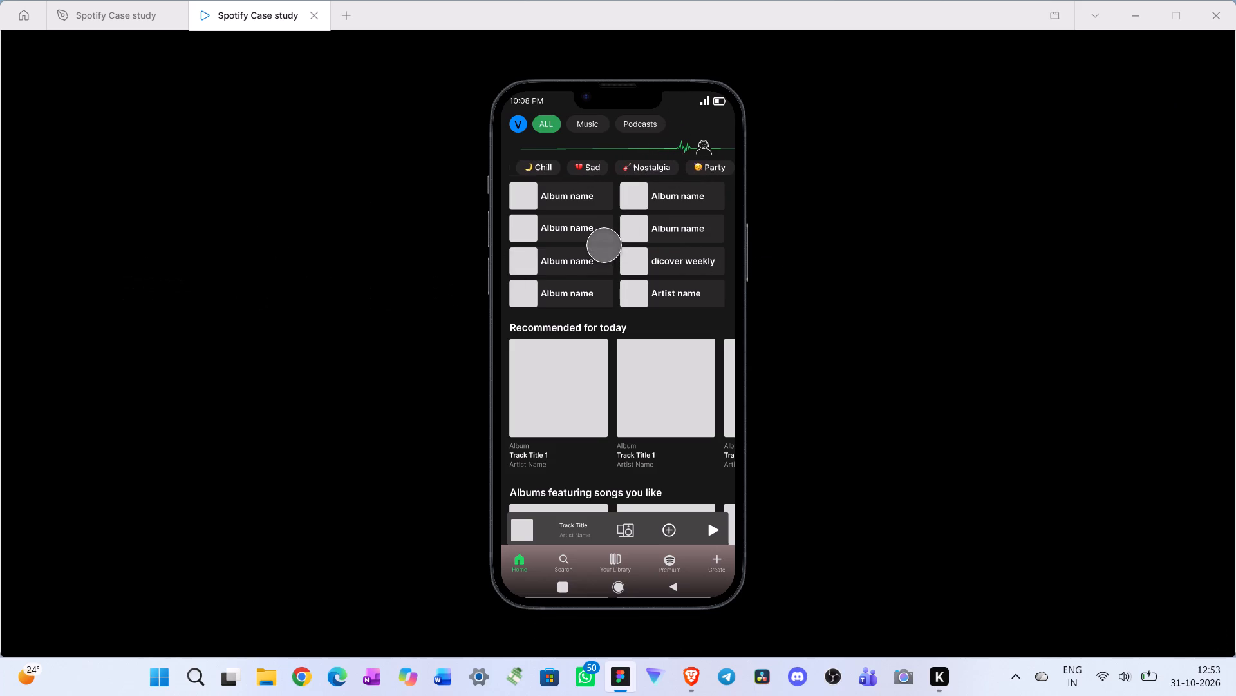
# Test the home screen's vertical scrolling, the sideways scrolling of the featured albums and Recents rows, and the play and Your Library controls.
pyautogui.scroll(-7, 604, 241)
pyautogui.moveTo(689, 265); pyautogui.dragTo(440, 310)
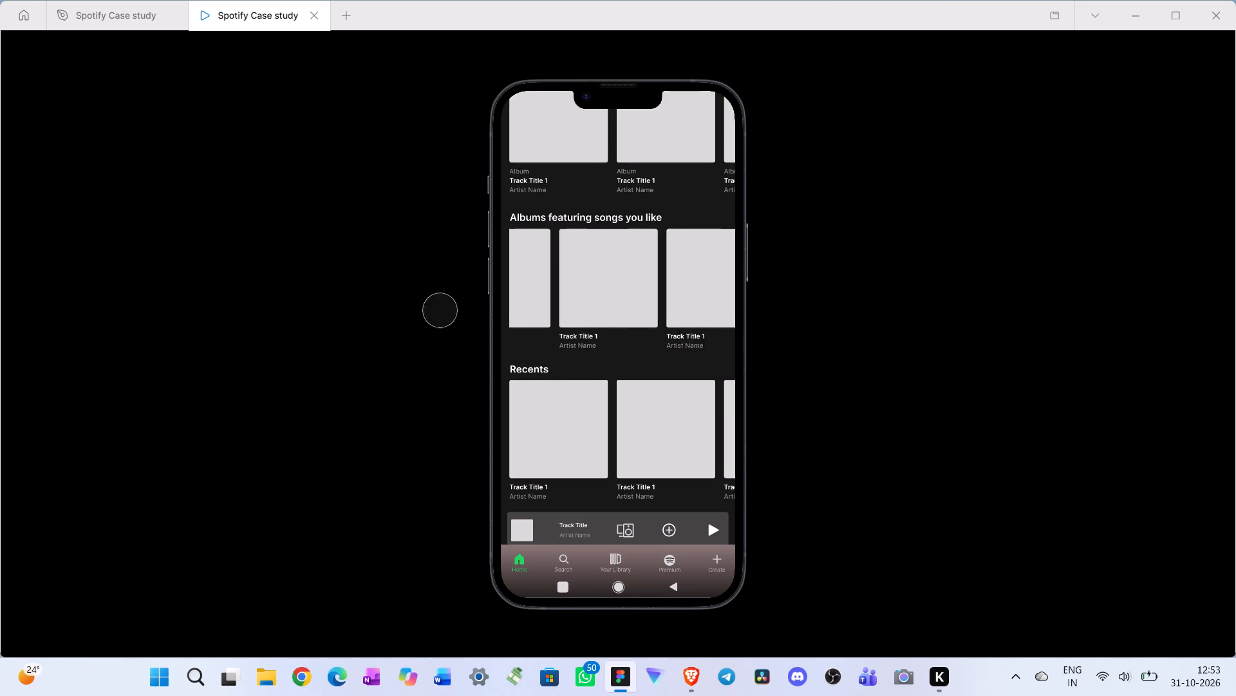
pyautogui.moveTo(440, 310); pyautogui.dragTo(395, 319)
pyautogui.moveTo(653, 397); pyautogui.dragTo(483, 404)
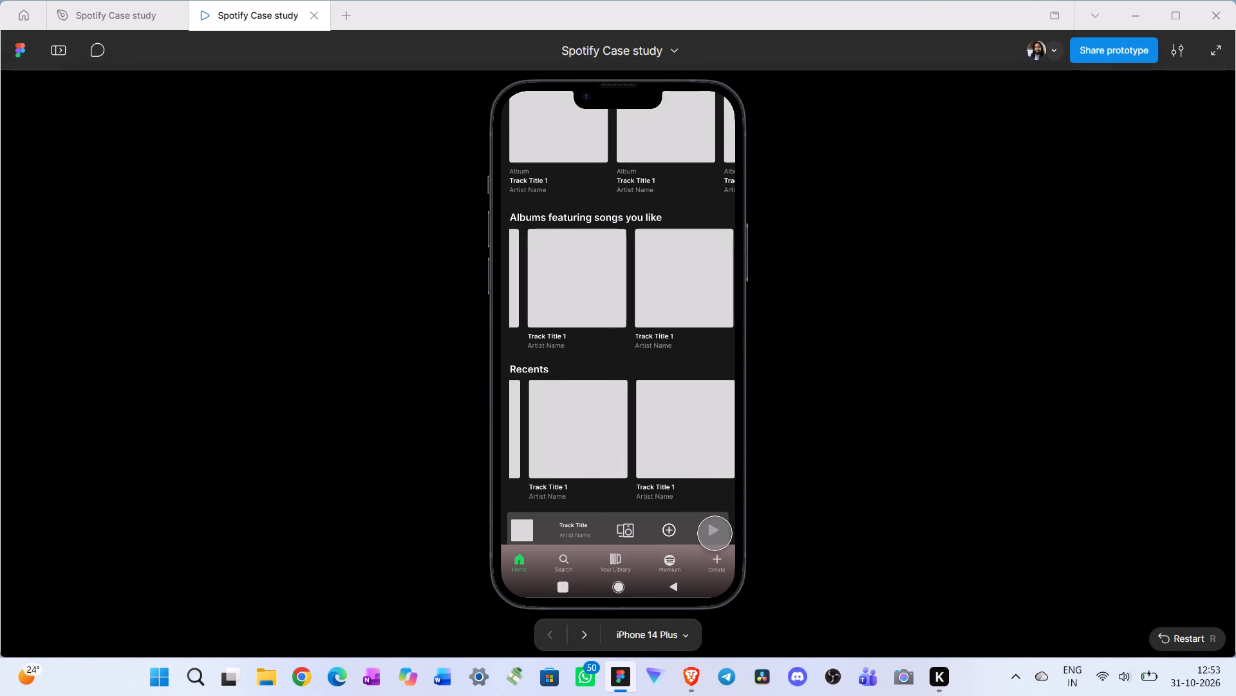
pyautogui.click(709, 532)
pyautogui.scroll(-4, 671, 534)
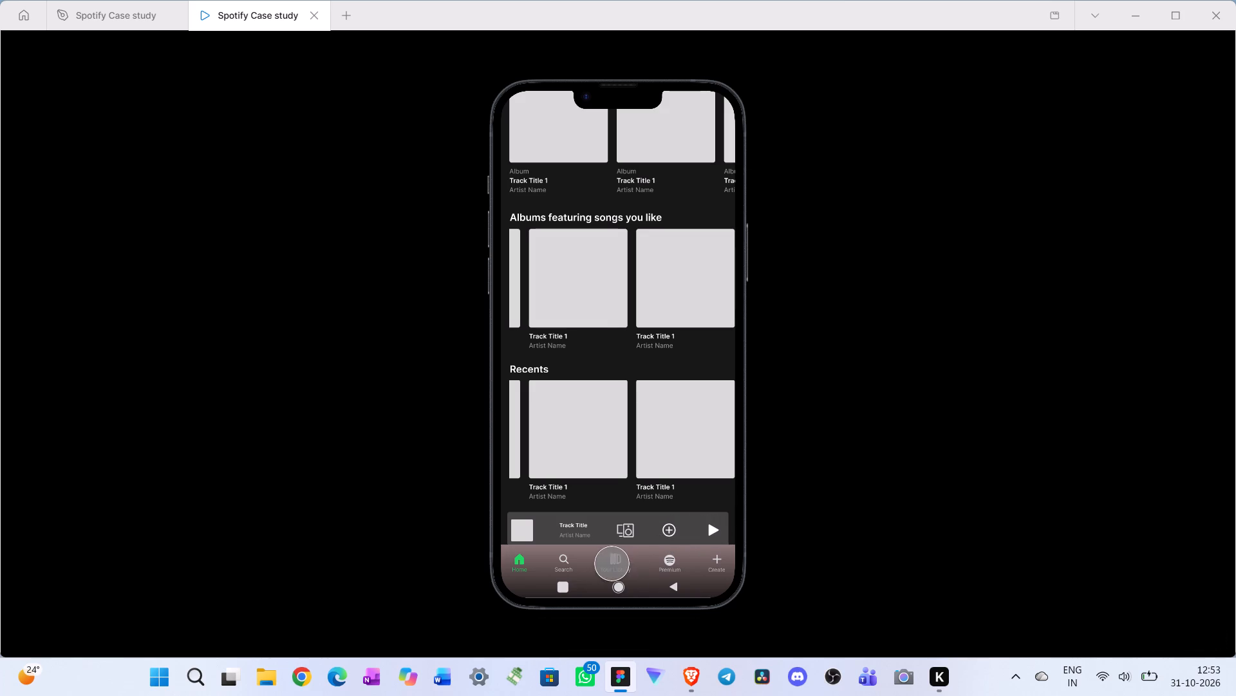
pyautogui.click(602, 562)
pyautogui.scroll(9, 669, 523)
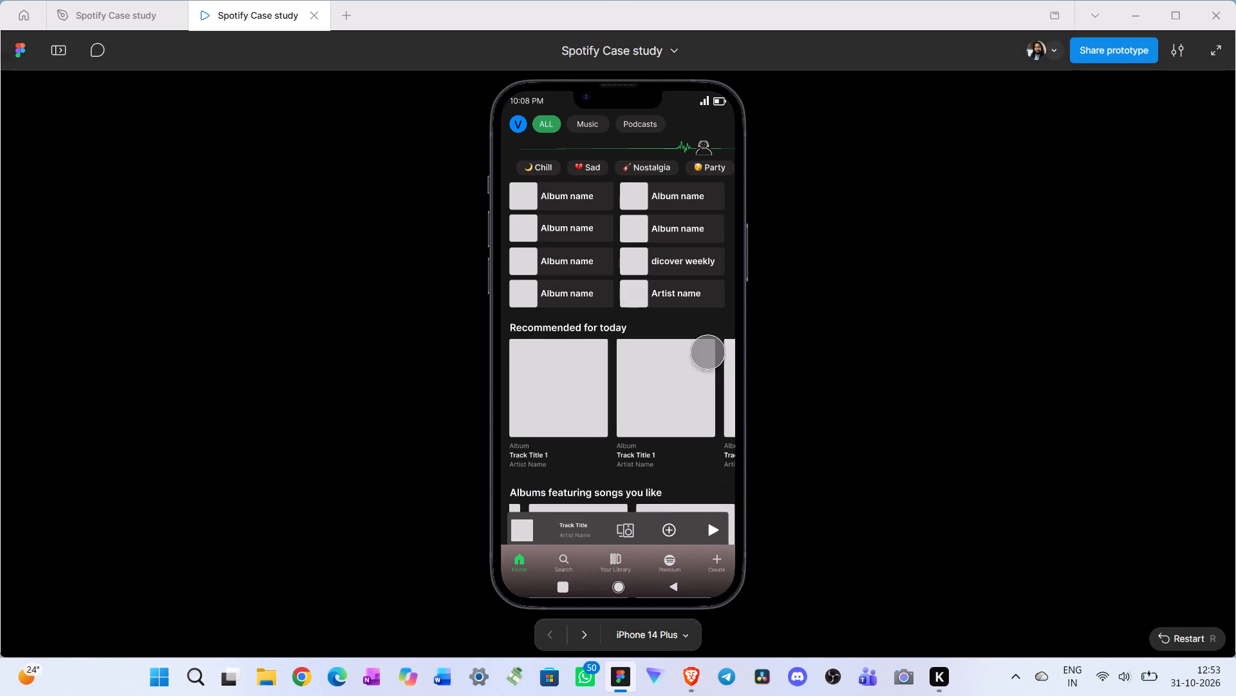
# Test the vibe chip links from Party through Chill and Sad, switching between those two, and on to Happy, Focus and Hype.
pyautogui.click(713, 164)
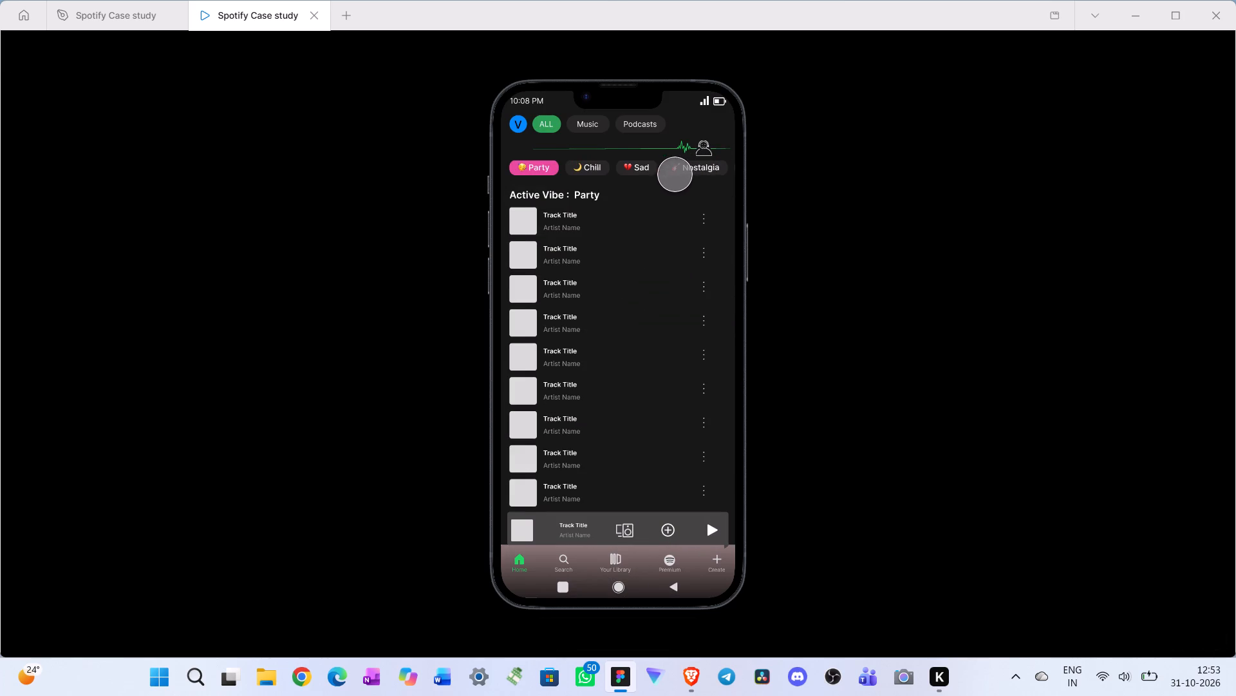
pyautogui.click(586, 164)
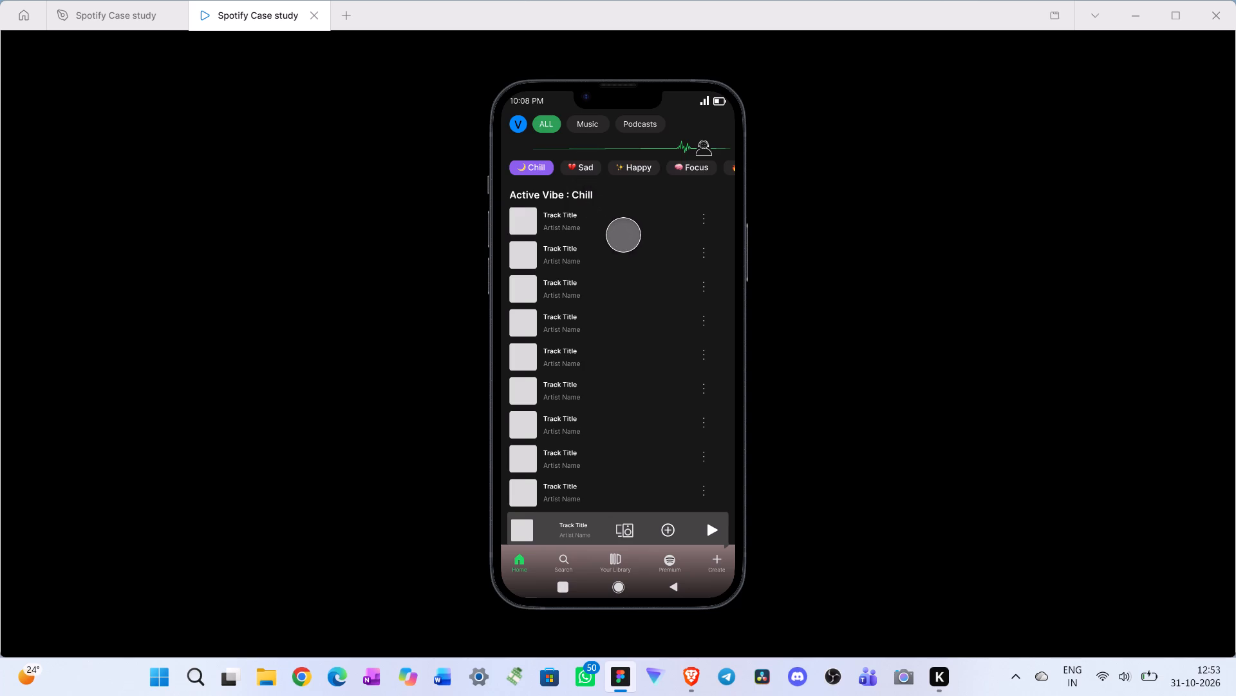
pyautogui.click(580, 167)
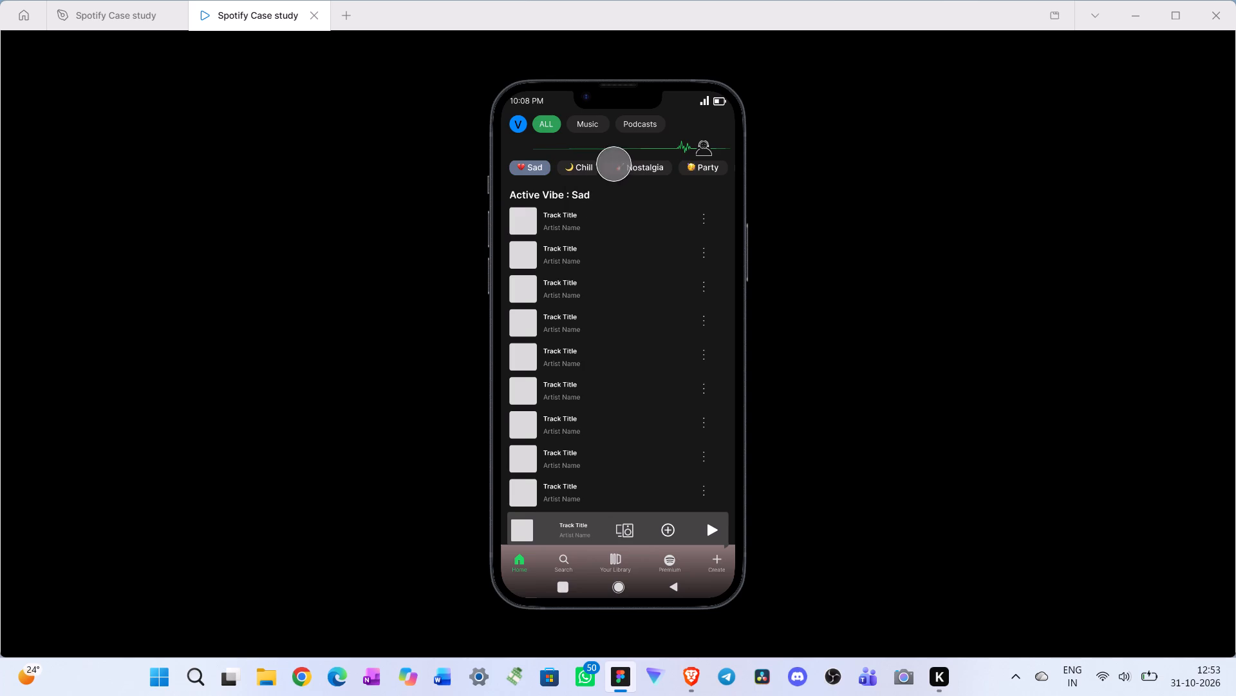
pyautogui.click(579, 166)
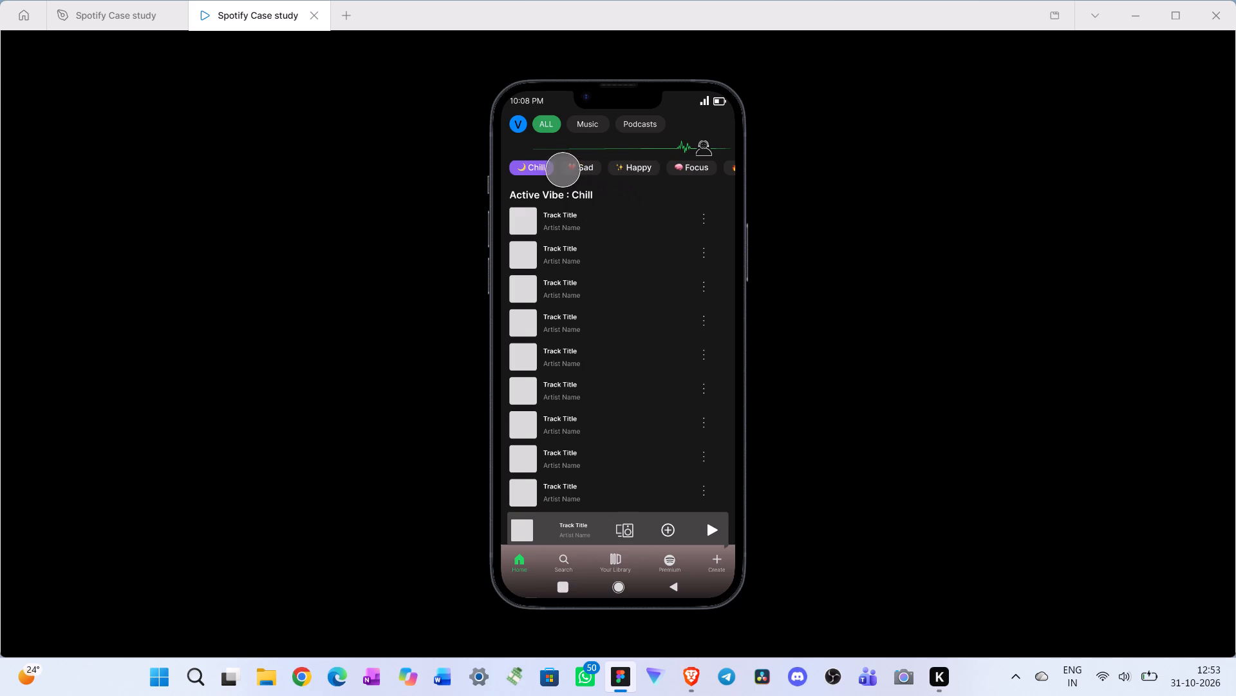
pyautogui.click(584, 168)
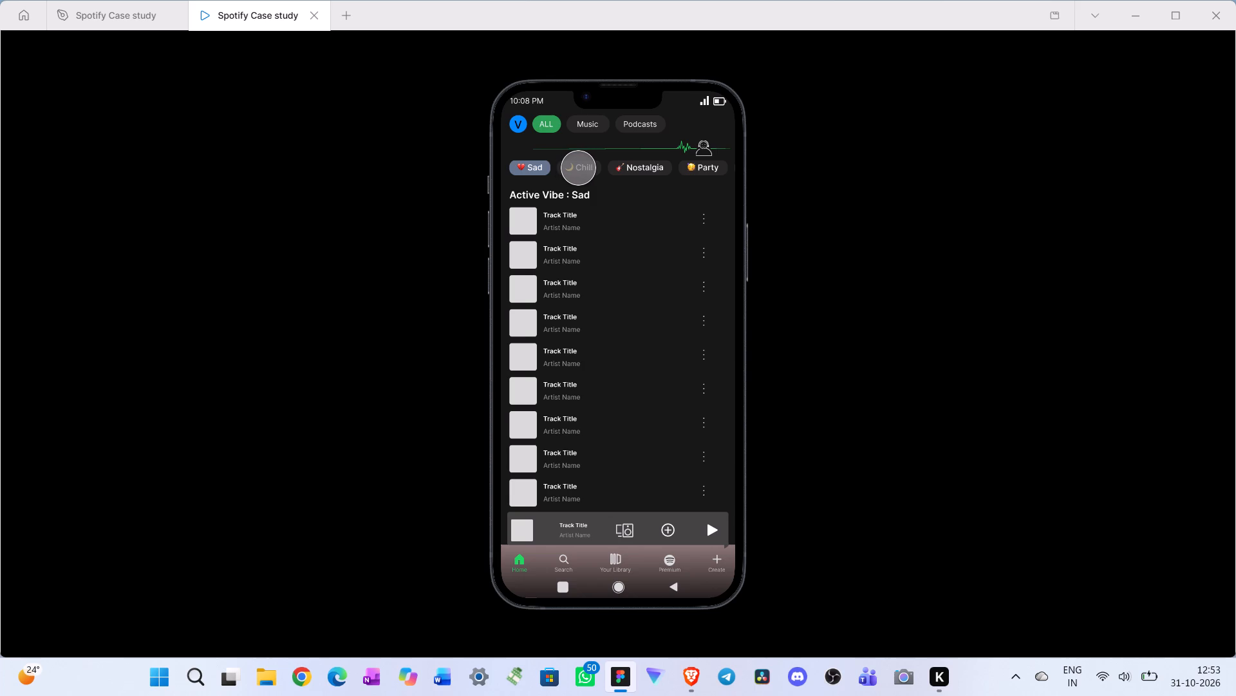
pyautogui.click(535, 168)
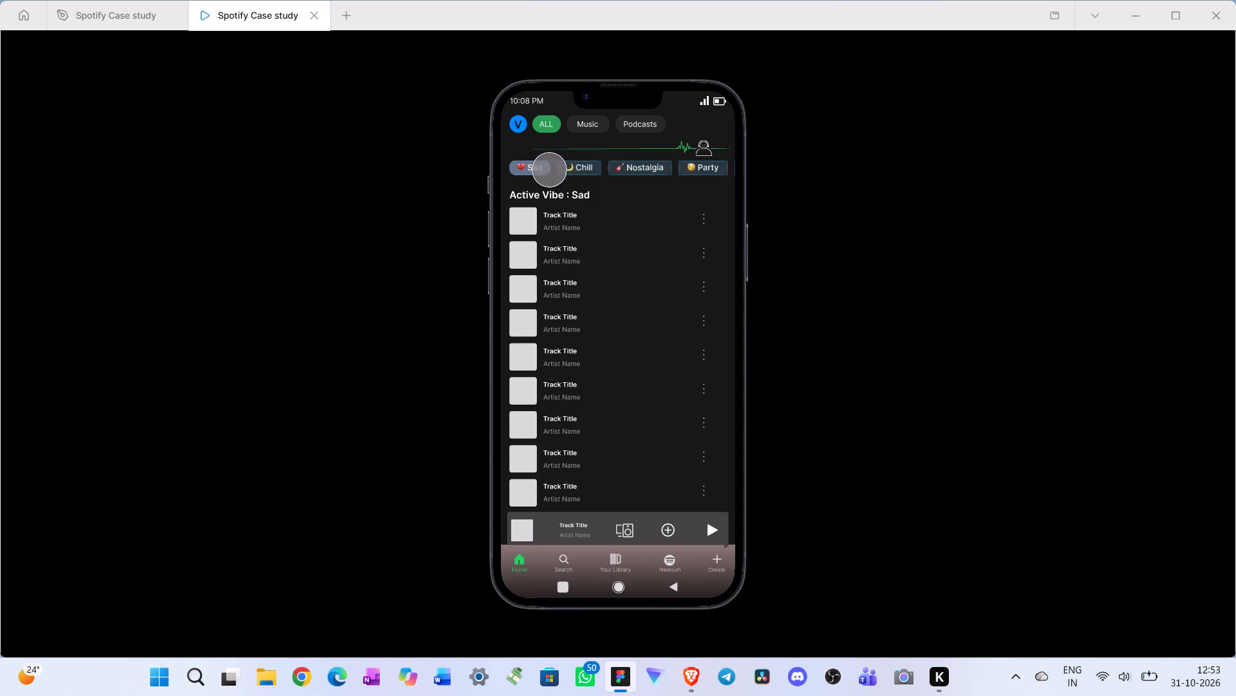
pyautogui.click(576, 164)
pyautogui.click(631, 168)
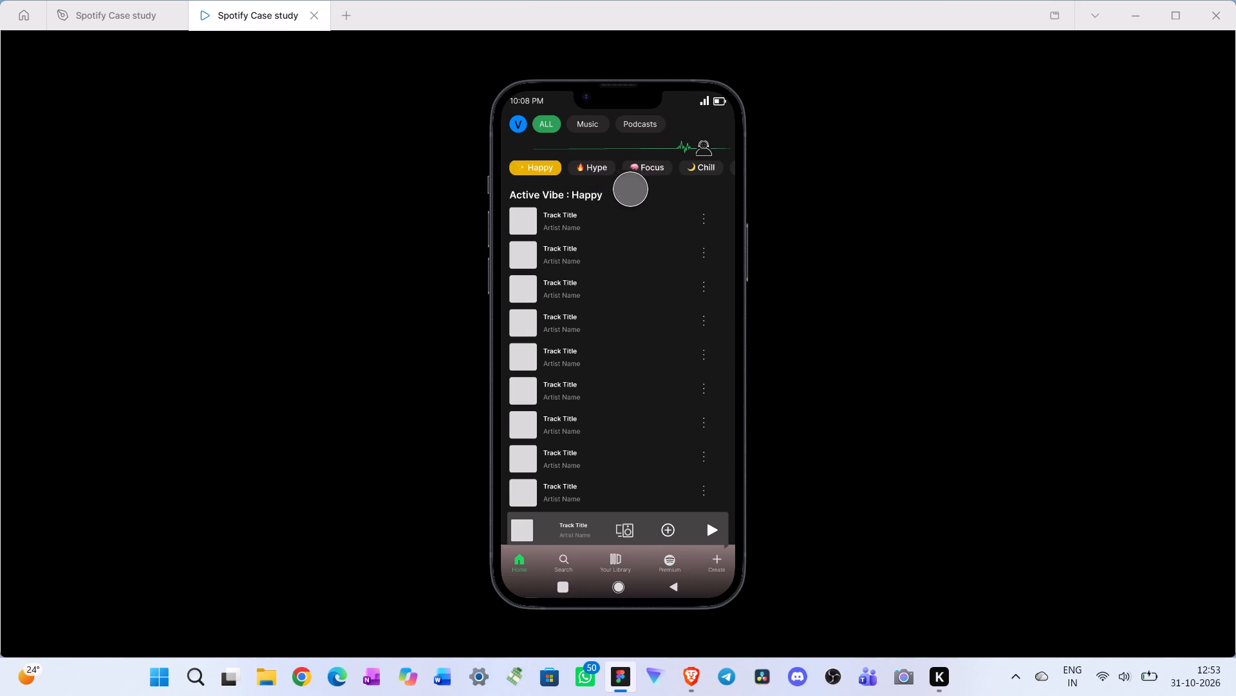
pyautogui.click(646, 166)
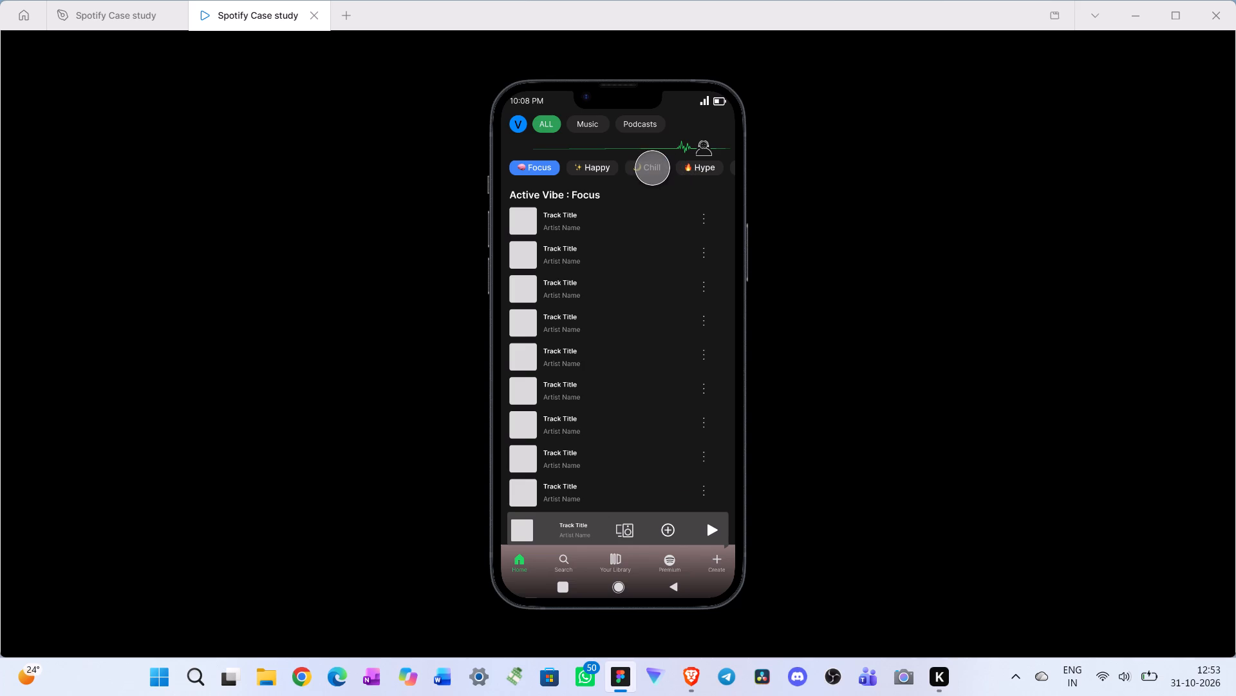
pyautogui.click(702, 166)
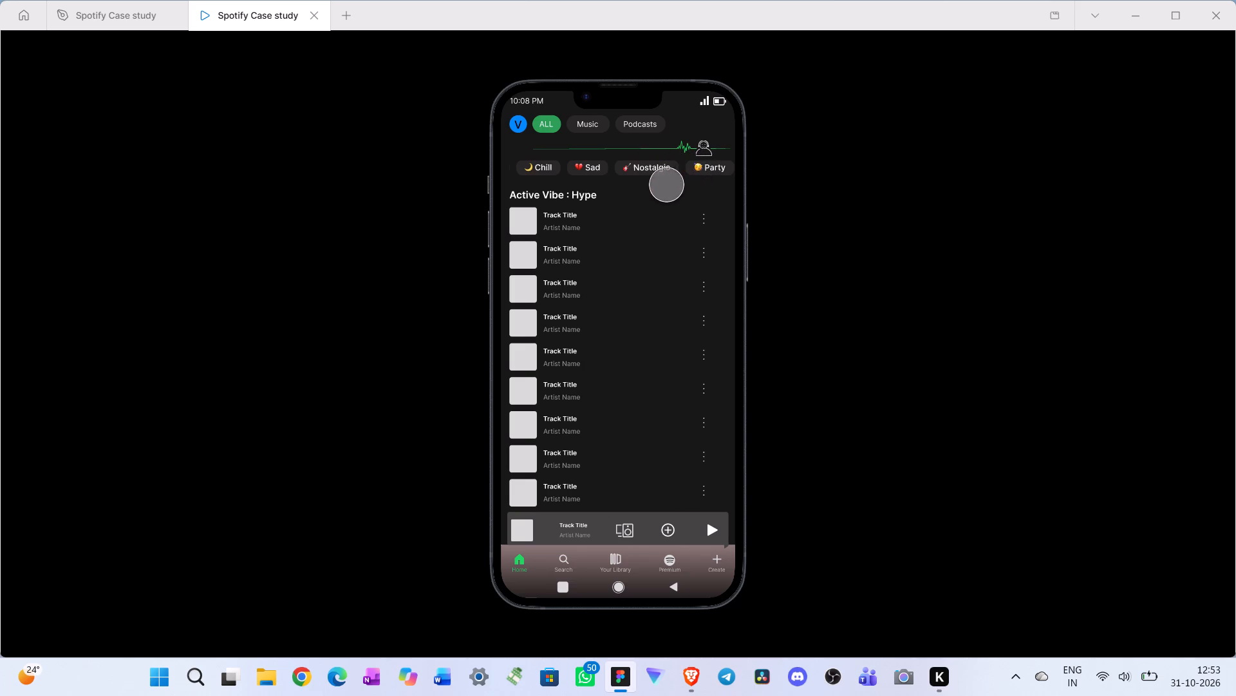
# Test sideways scrolling of the Hype screen's vibe row, back to the Hype chip and across to the Party chip.
pyautogui.moveTo(626, 166); pyautogui.dragTo(794, 182)
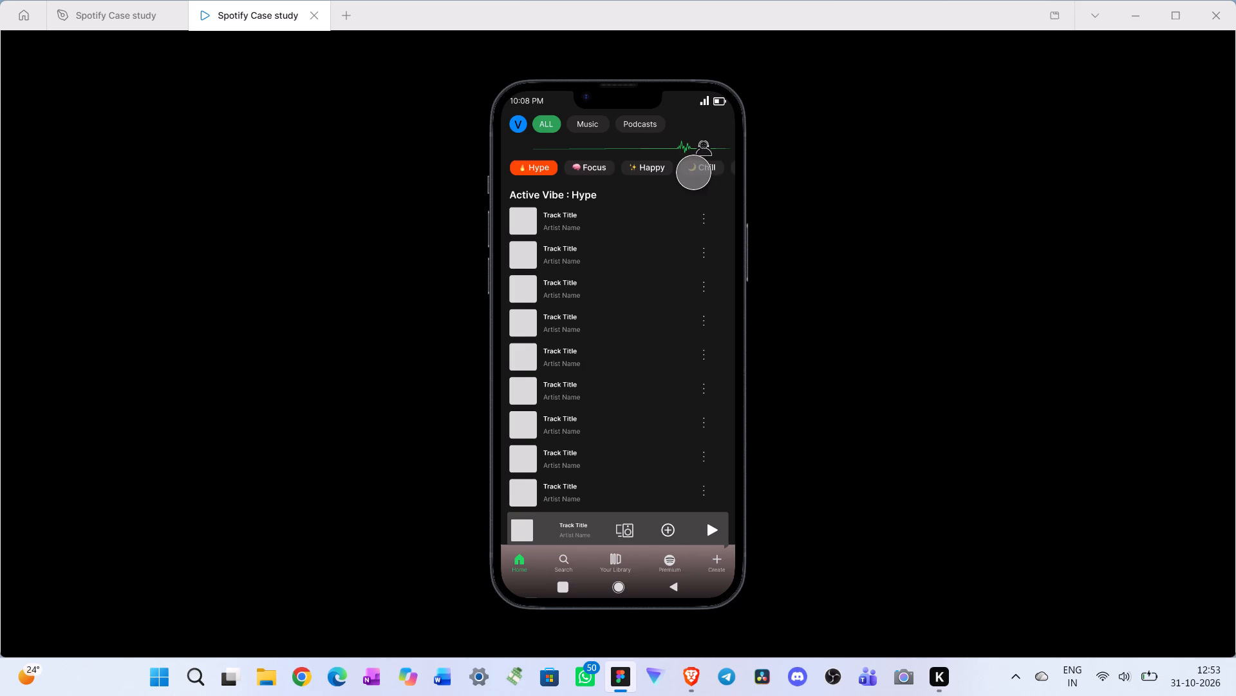
pyautogui.moveTo(688, 169); pyautogui.dragTo(398, 198)
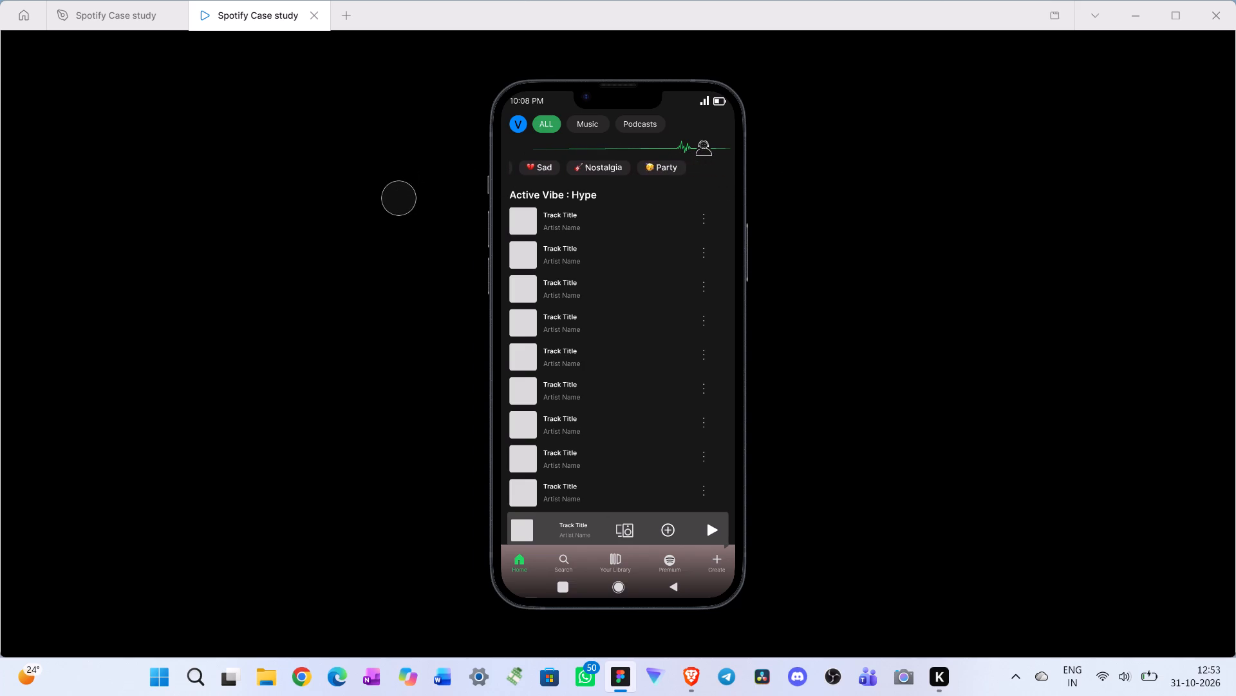
# Test the Nostalgia chip link from the Hype screen and the Party chip link from the Nostalgia screen.
pyautogui.moveTo(398, 198); pyautogui.dragTo(397, 198)
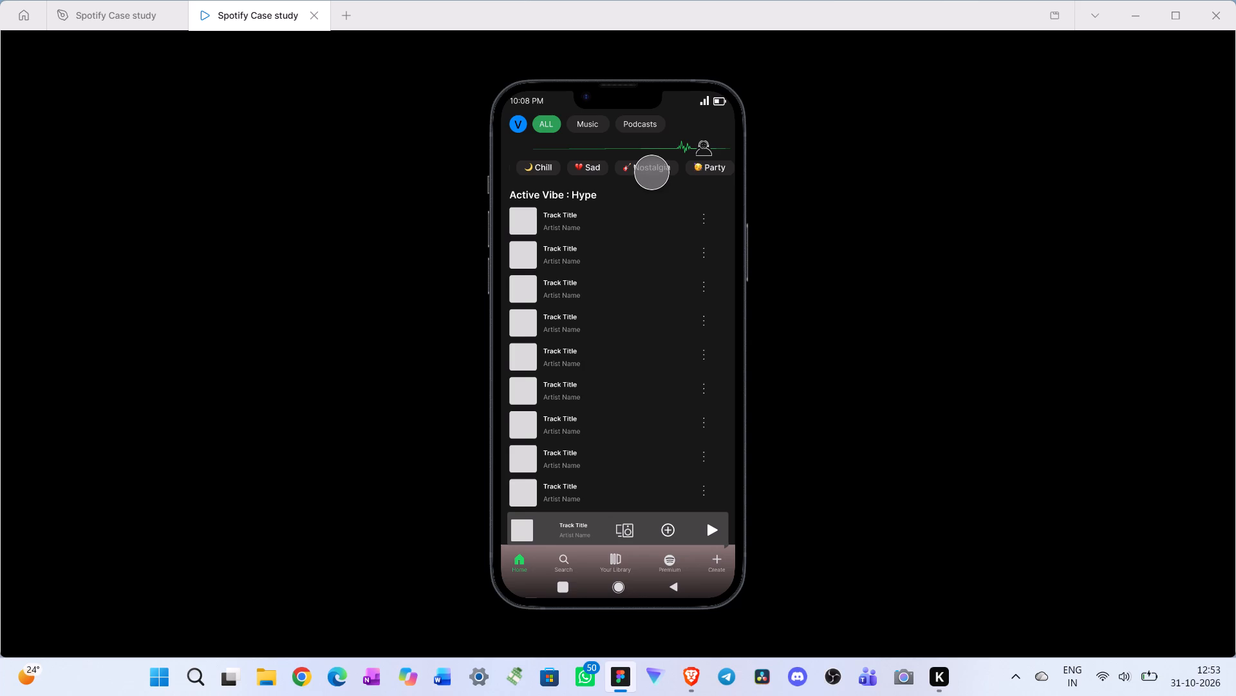
pyautogui.click(655, 168)
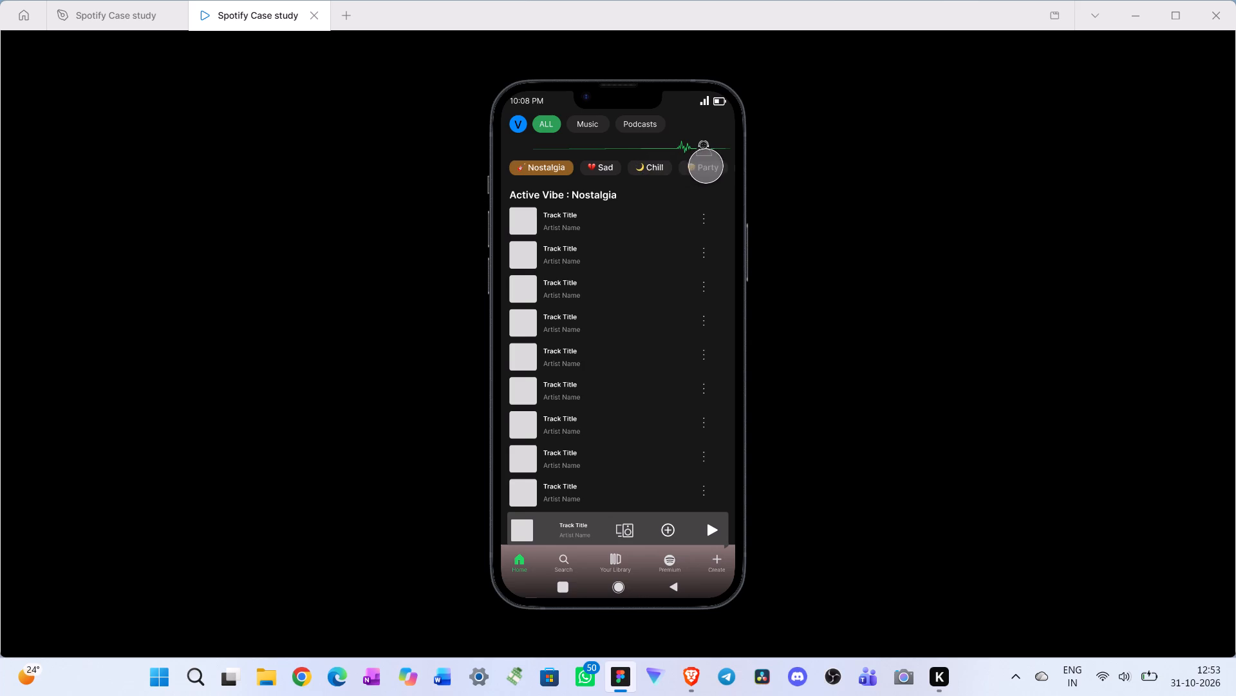
pyautogui.click(707, 166)
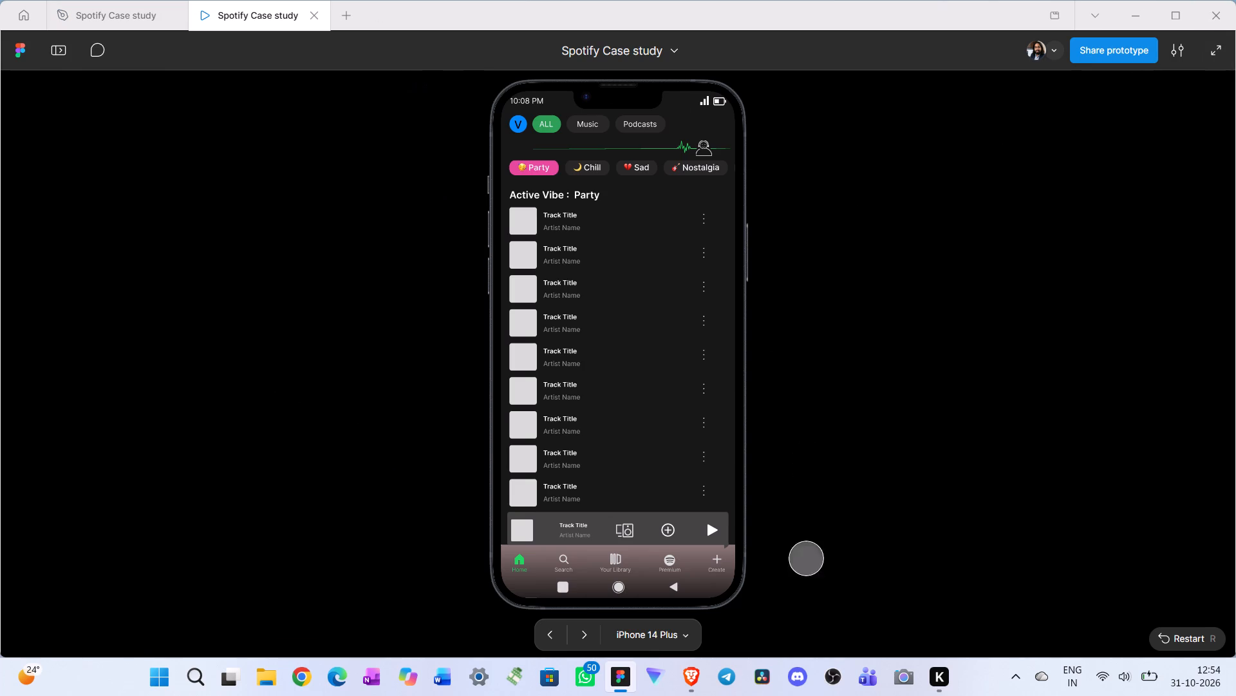
# Switch to the Brave browser, pause the YouTube music video, and return to the prototype preview.
pyautogui.click(689, 677)
pyautogui.click(529, 399)
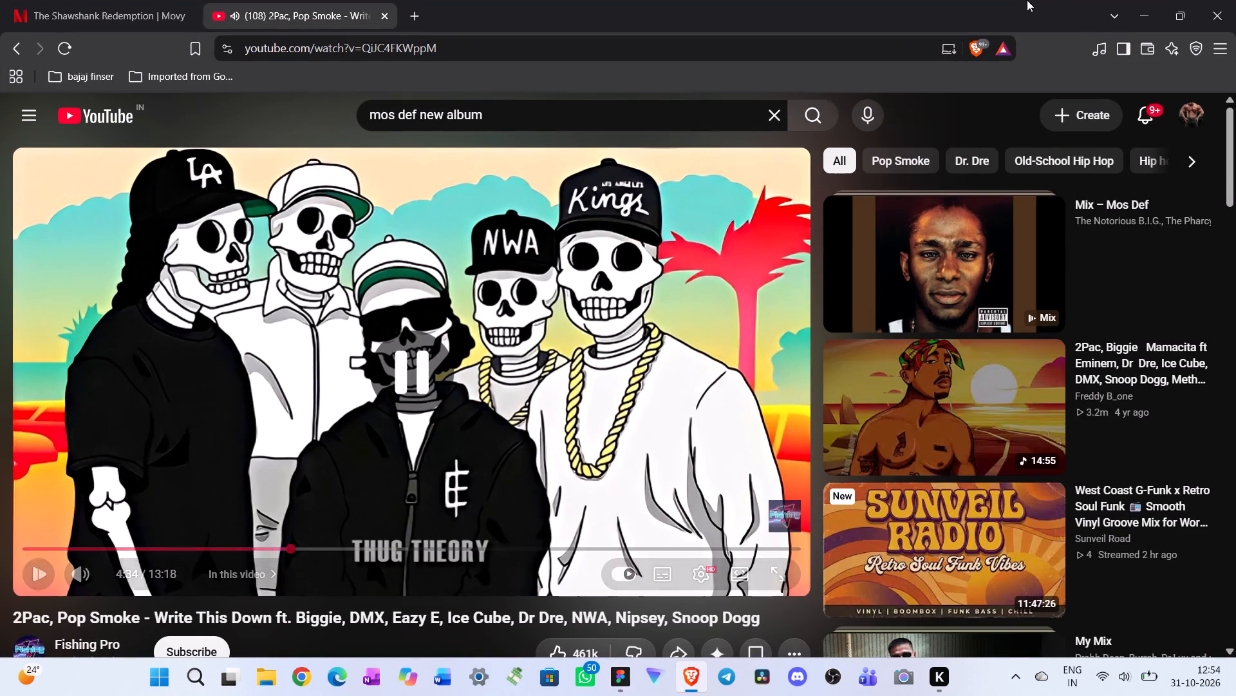
pyautogui.click(1134, 12)
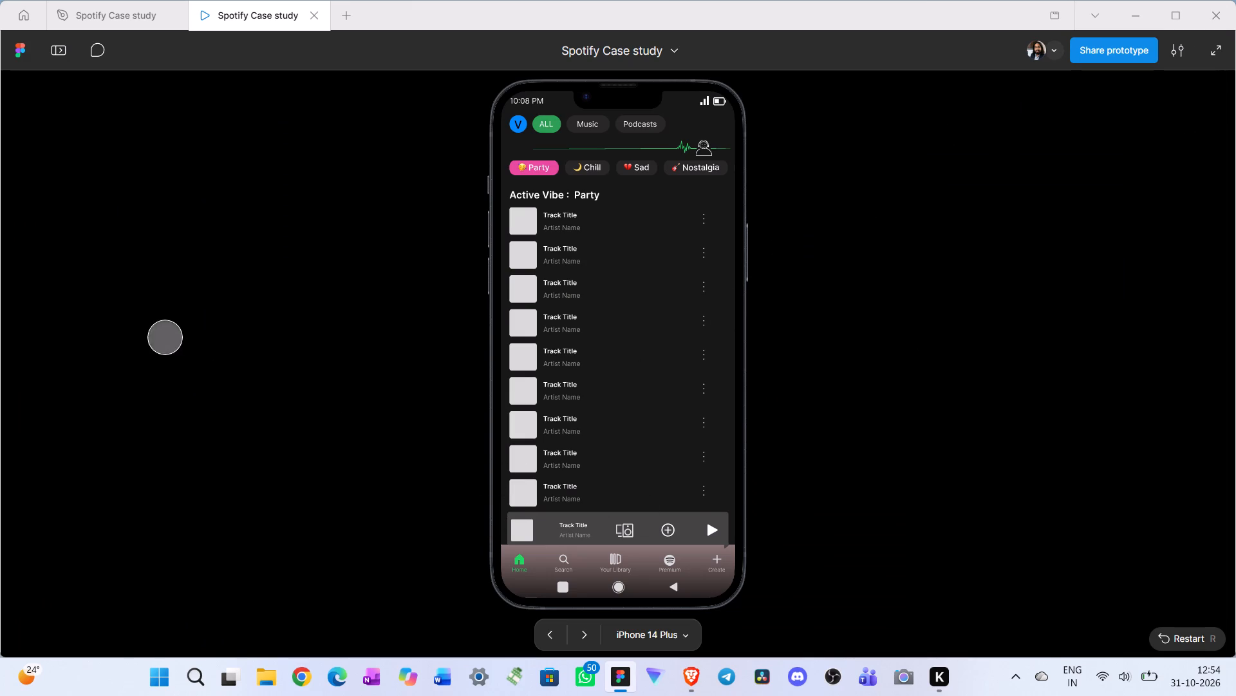
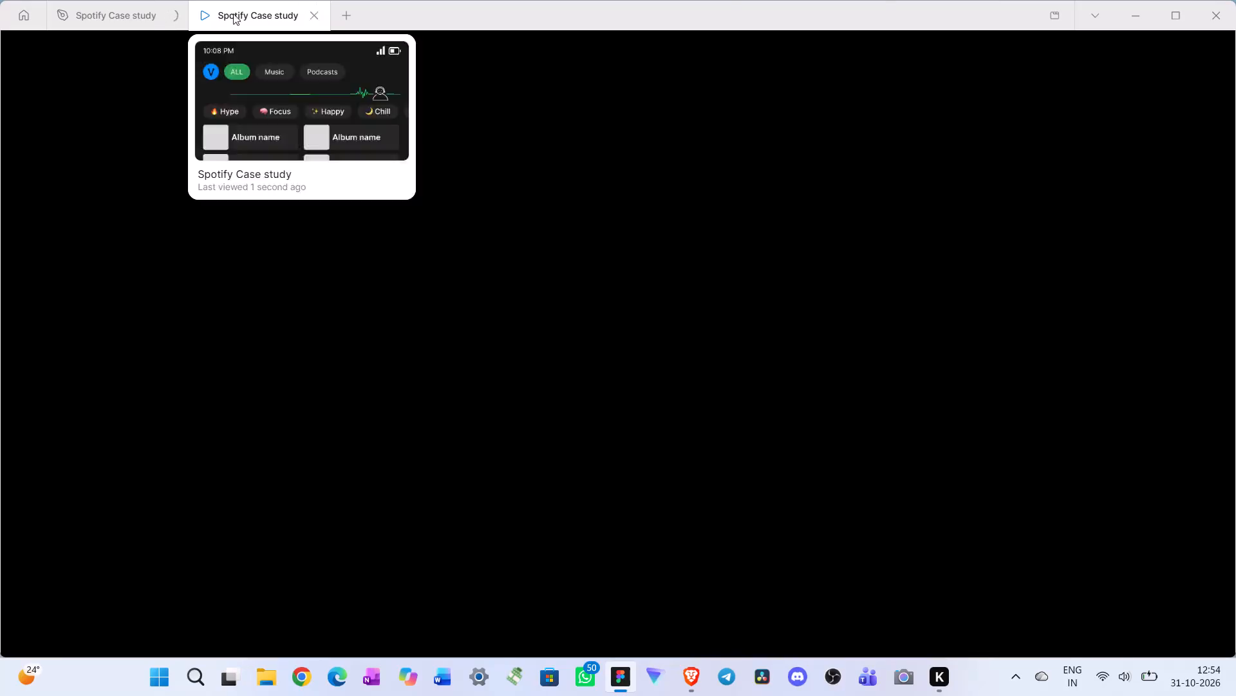
# Close the Spotify Case study prototype preview and exit Figma.
pyautogui.click(104, 13)
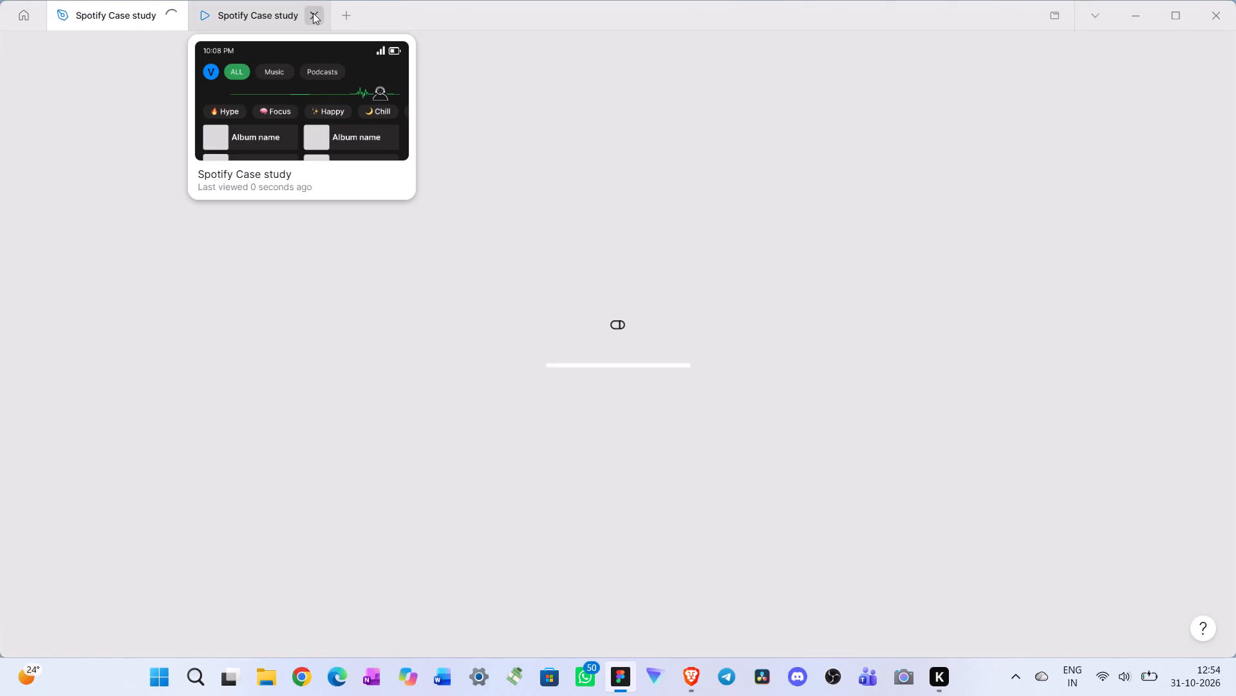
pyautogui.click(312, 13)
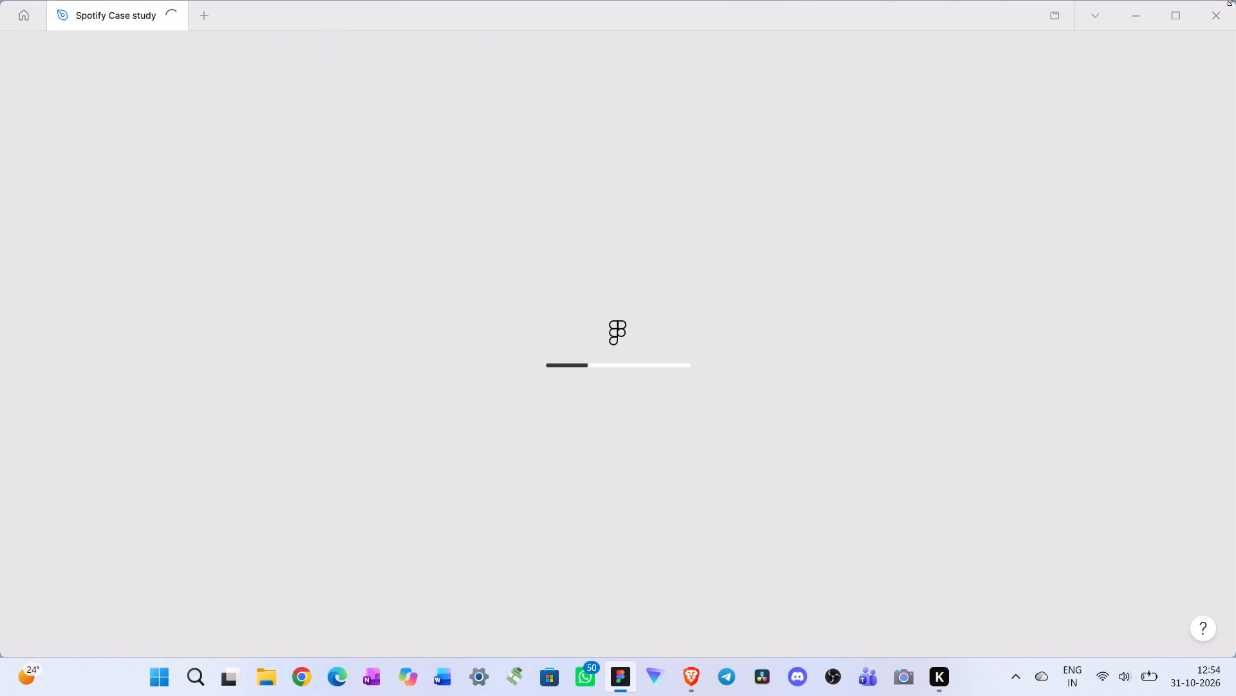
pyautogui.click(1214, 24)
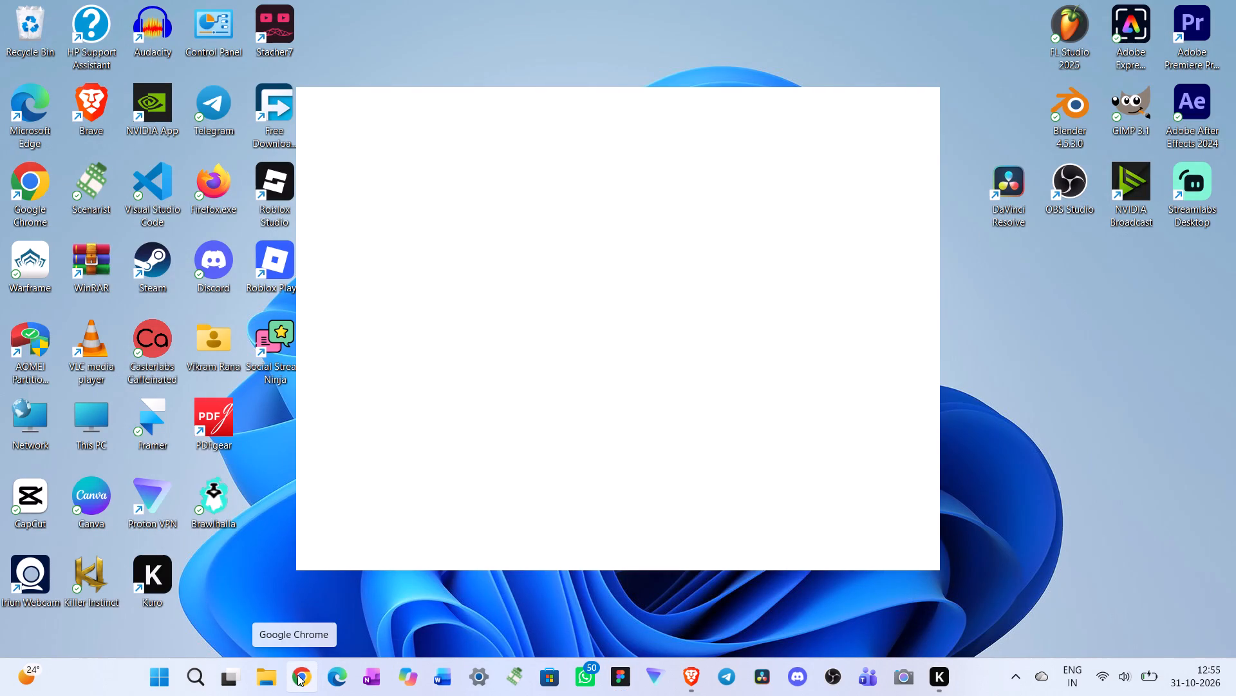
# Switch to Figma and look over the original, redesigned and vibe screens in the Spotify Case study file.
pyautogui.click(621, 679)
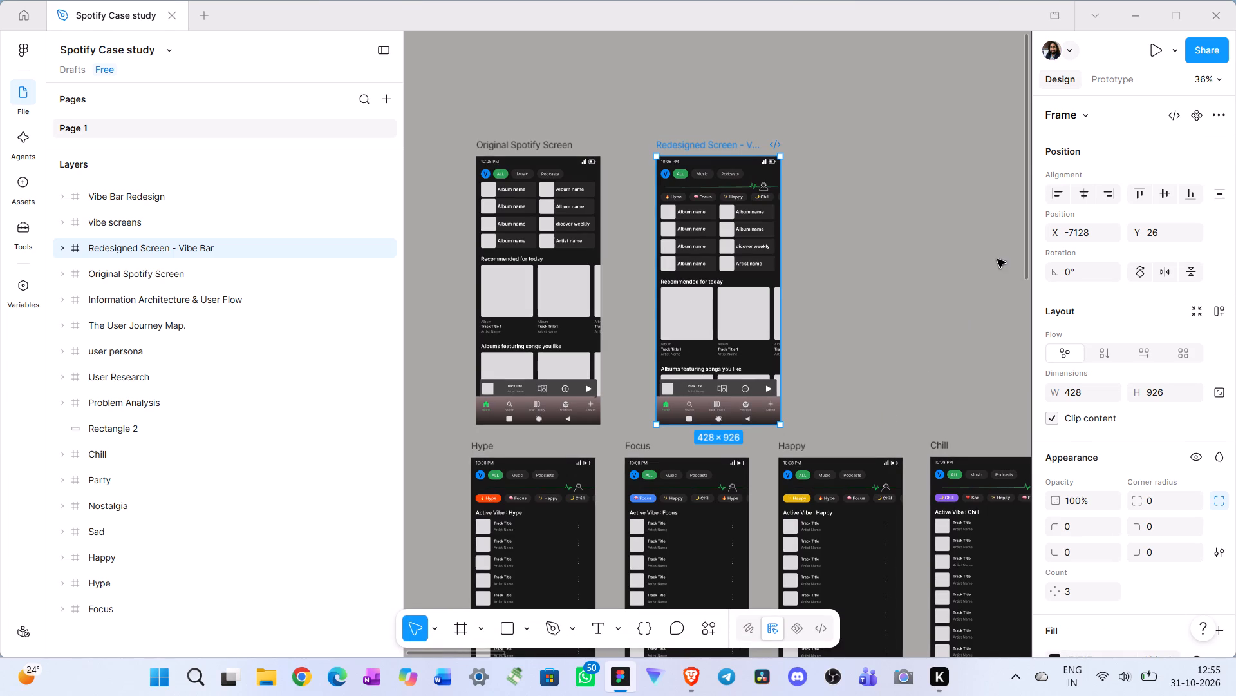
pyautogui.click(997, 258)
pyautogui.hscroll(-2, 915, 303)
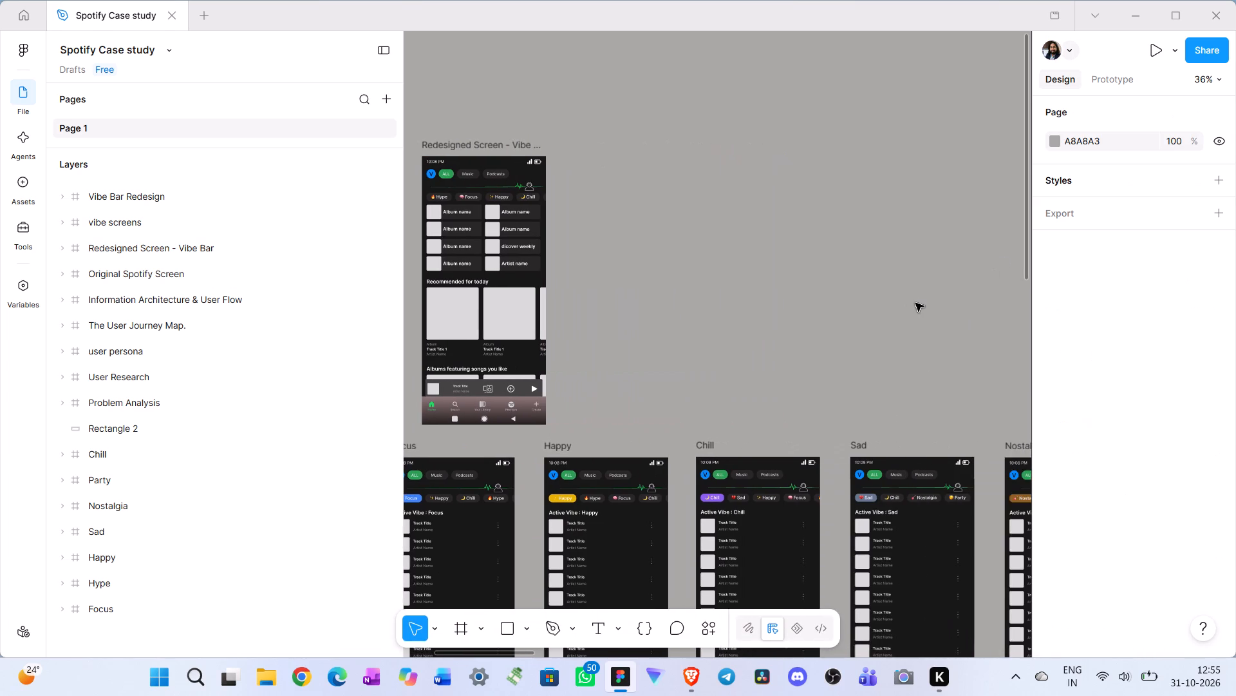
pyautogui.scroll(-1, 915, 303)
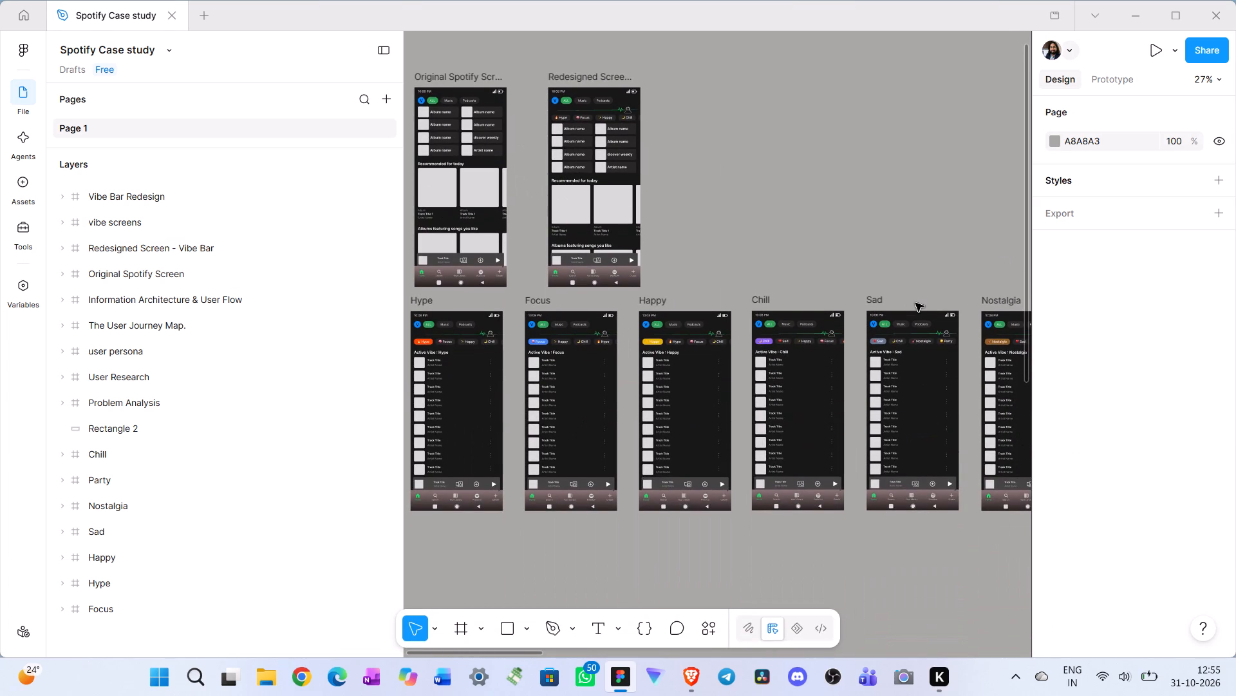
pyautogui.scroll(2, 915, 304)
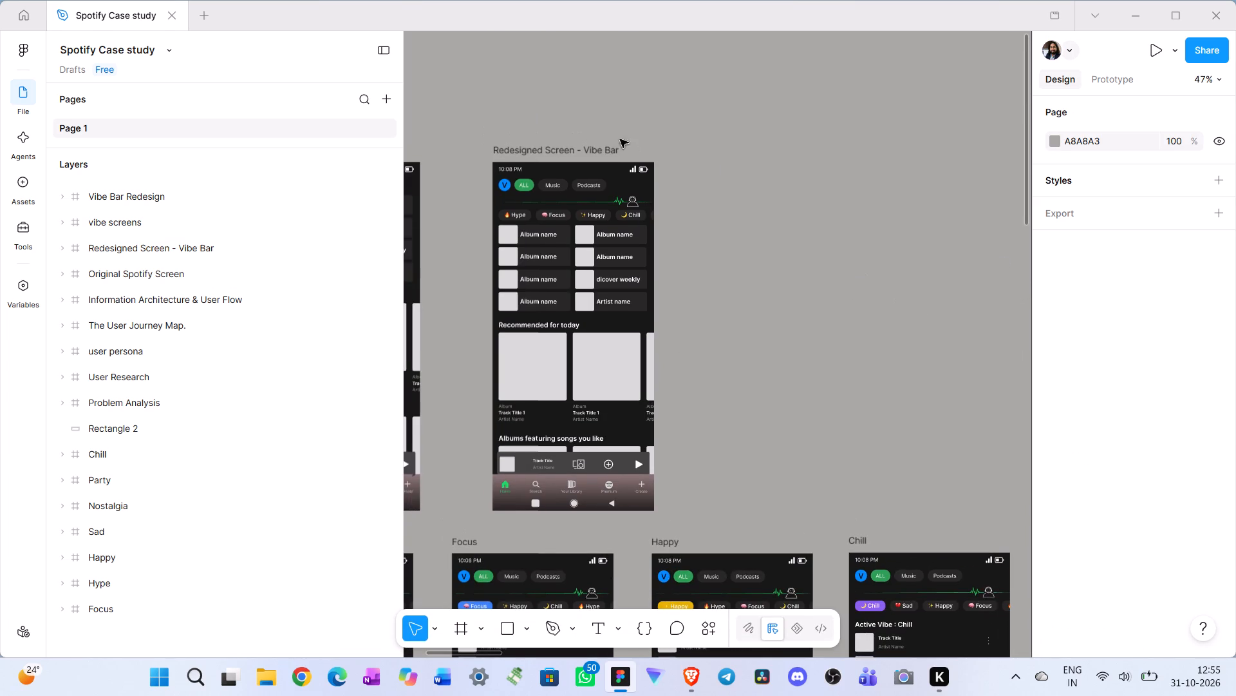
pyautogui.click(581, 156)
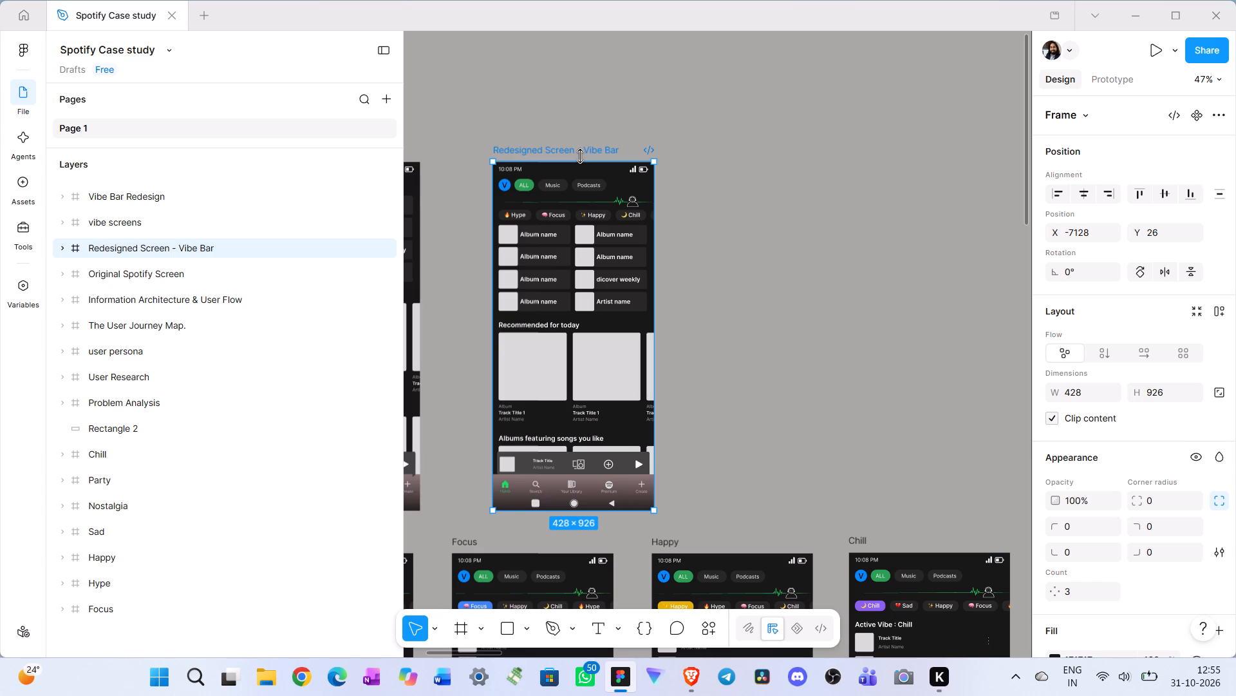
pyautogui.click(808, 306)
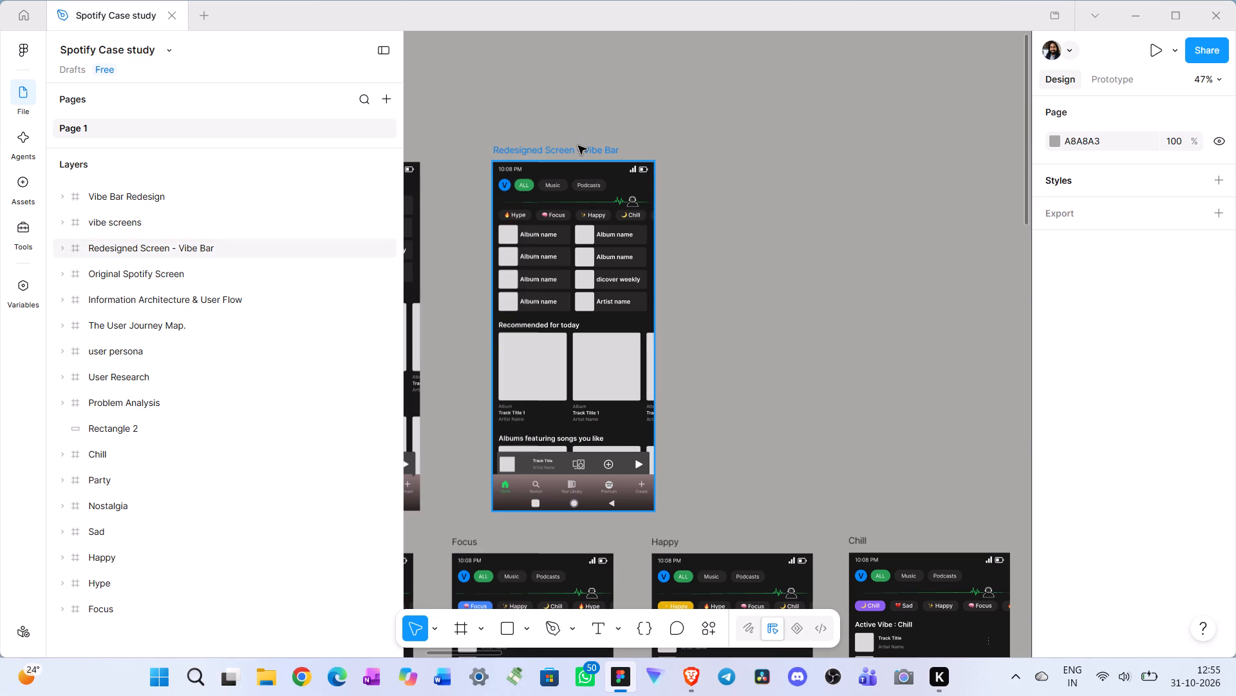
# Present the prototype starting from the "Redesigned Screen - Vibe Bar" frame.
pyautogui.click(578, 146)
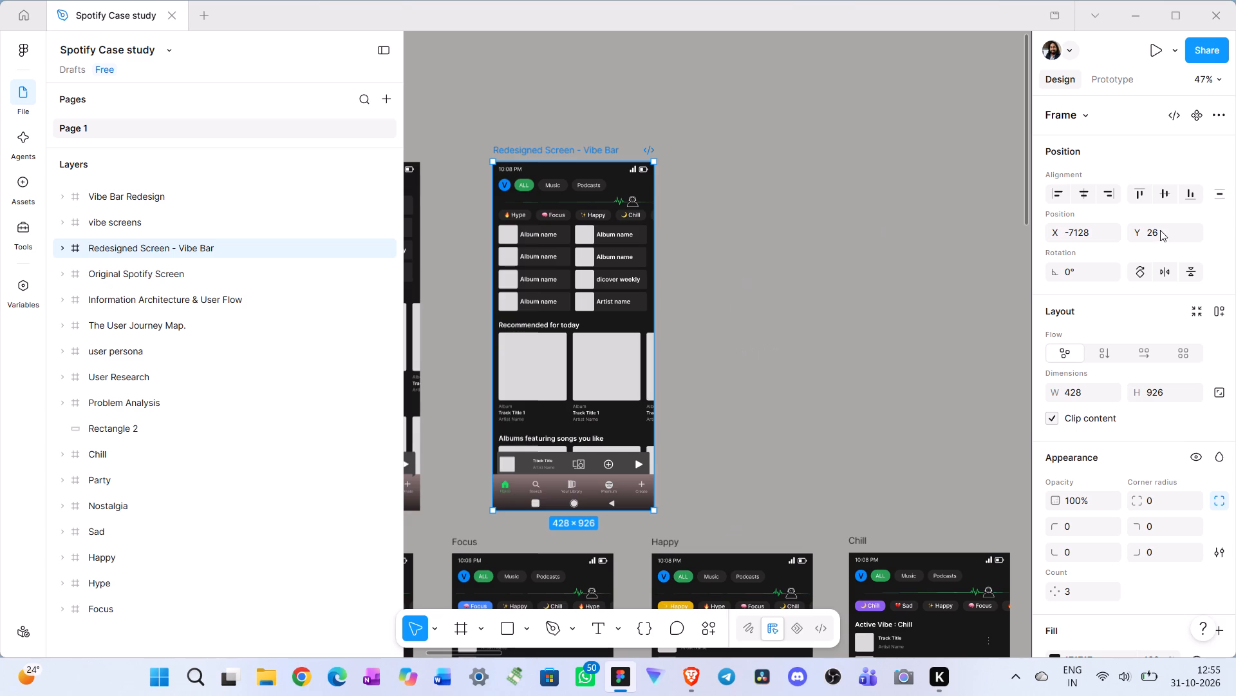
pyautogui.scroll(-6, 793, 376)
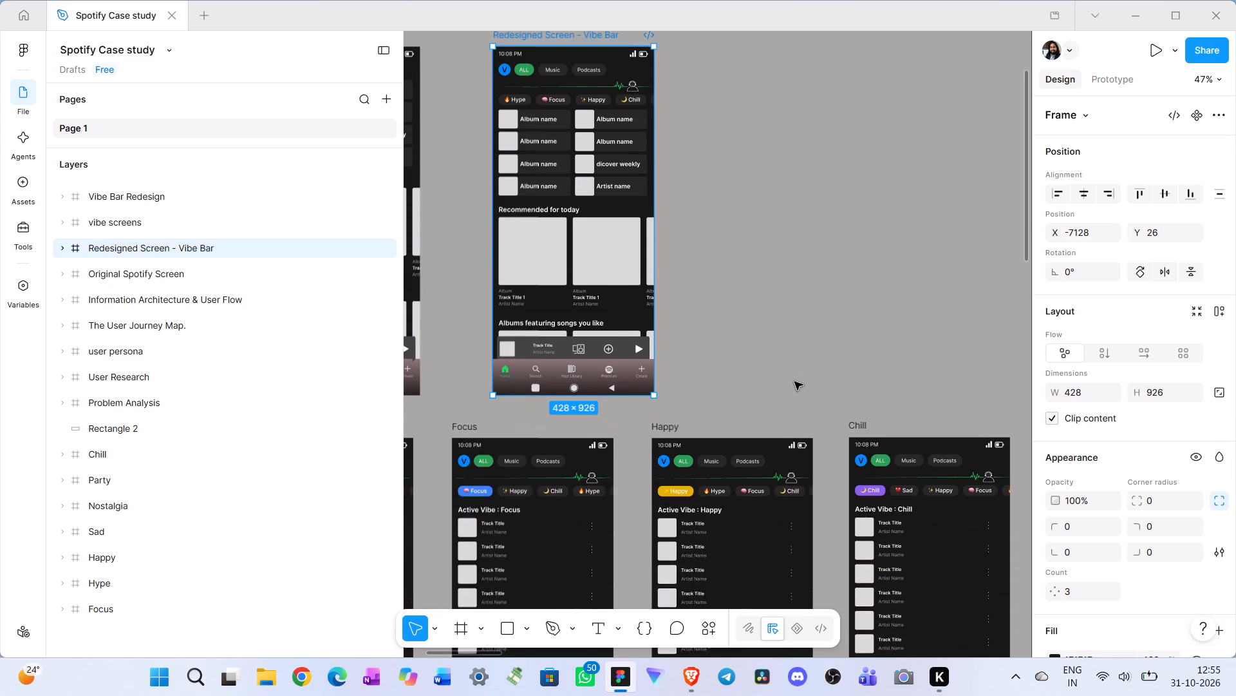
pyautogui.scroll(-10, 794, 382)
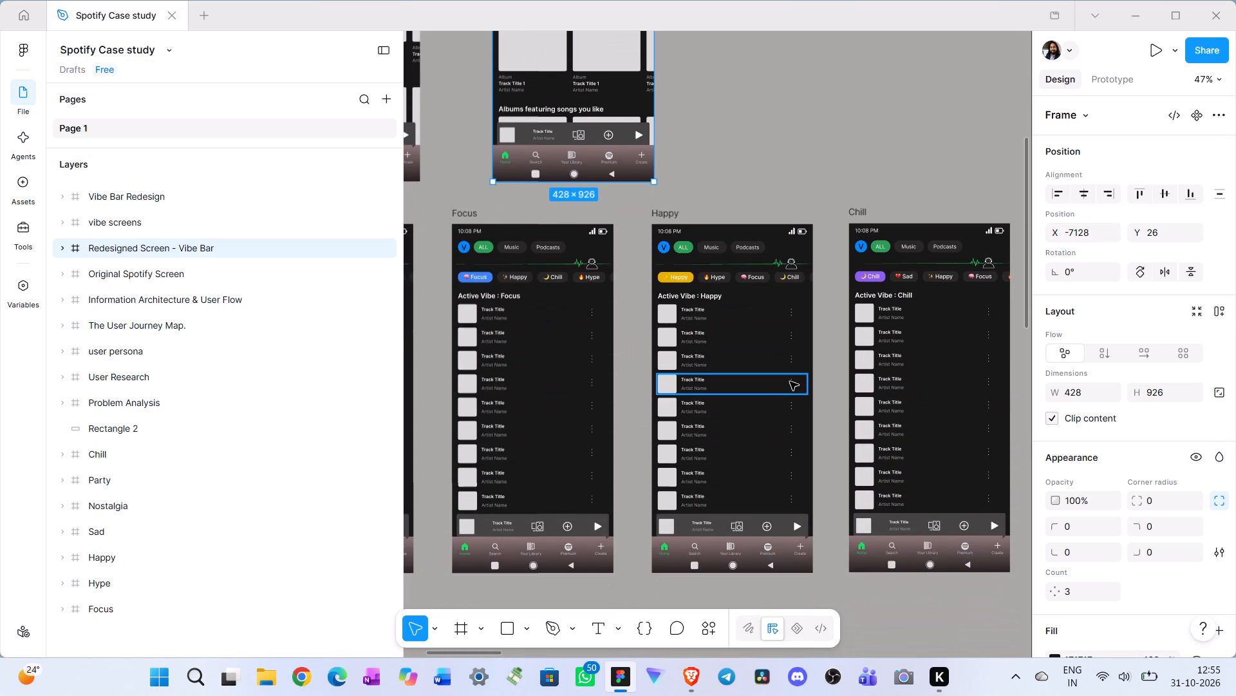
pyautogui.hscroll(-1, 790, 382)
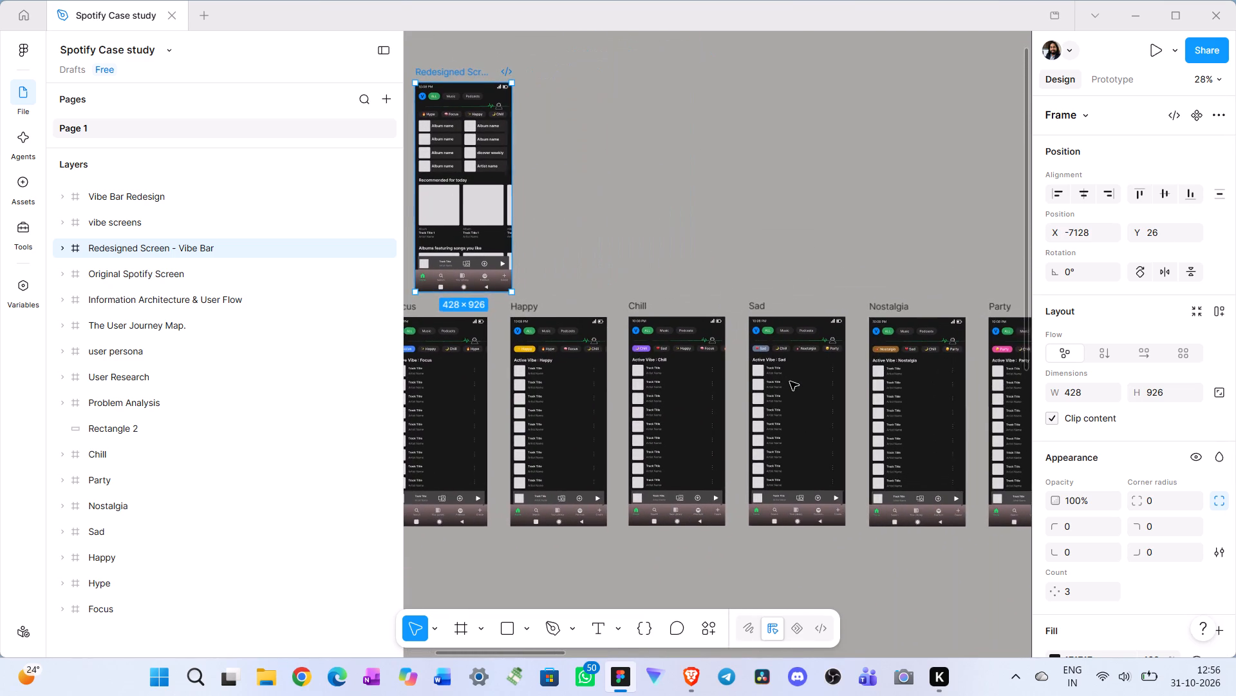
pyautogui.hscroll(-1, 790, 382)
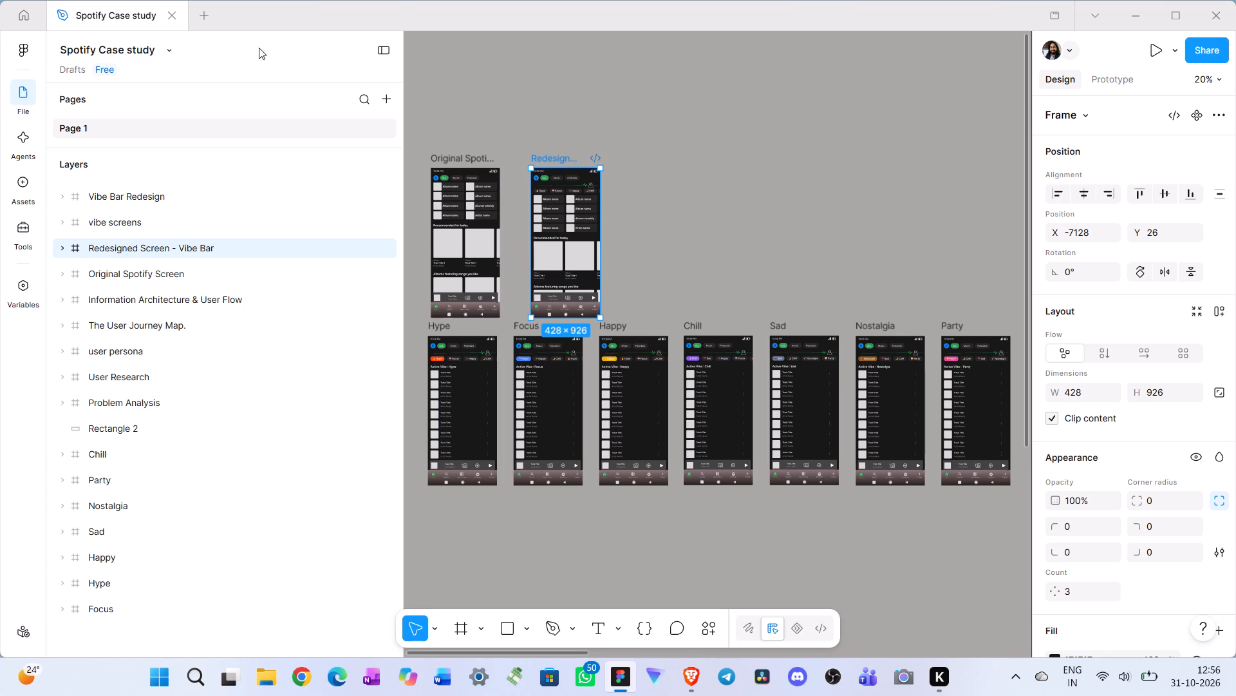
pyautogui.click(1153, 53)
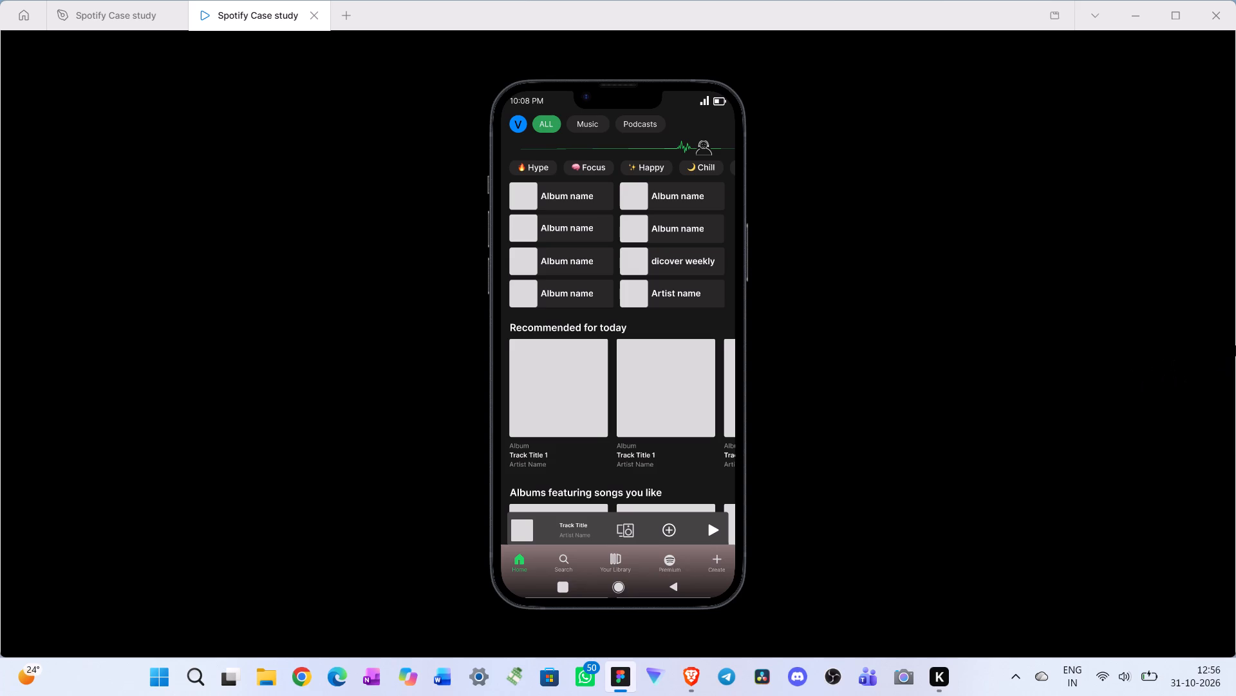
# Start a Snipping Tool video recording of a rectangular area framing the whole phone prototype.
pyautogui.press('Print')
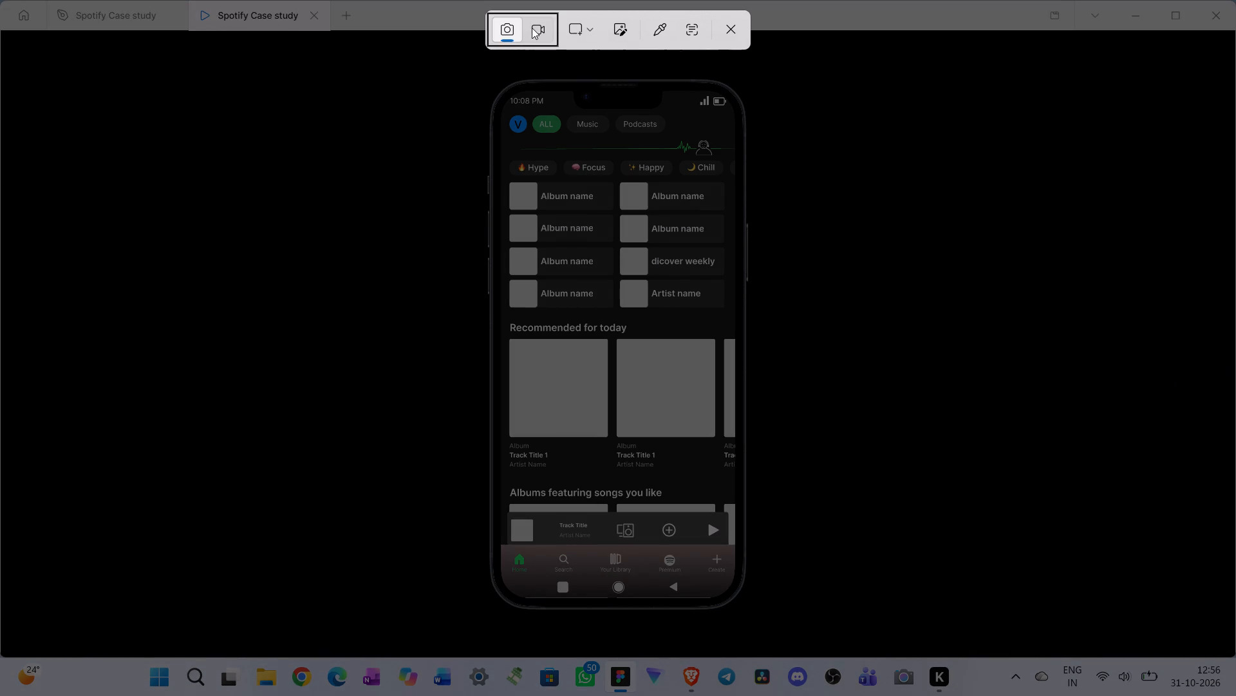
pyautogui.click(530, 27)
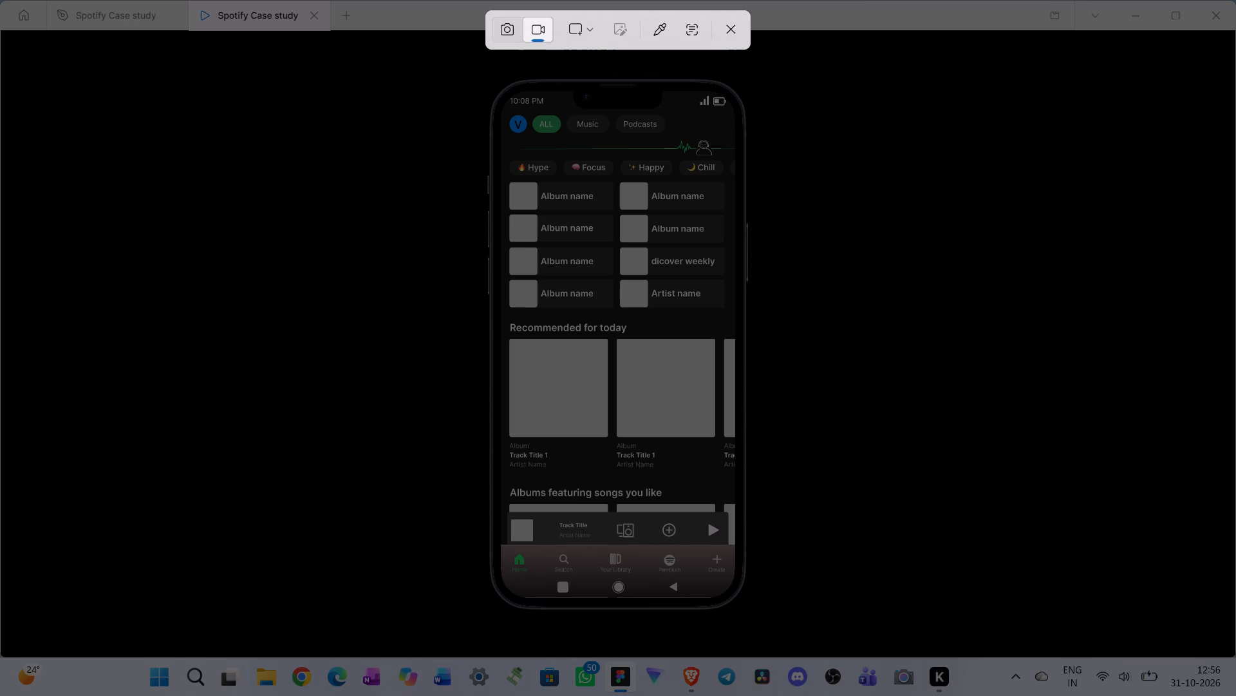
pyautogui.moveTo(461, 67); pyautogui.dragTo(469, 142)
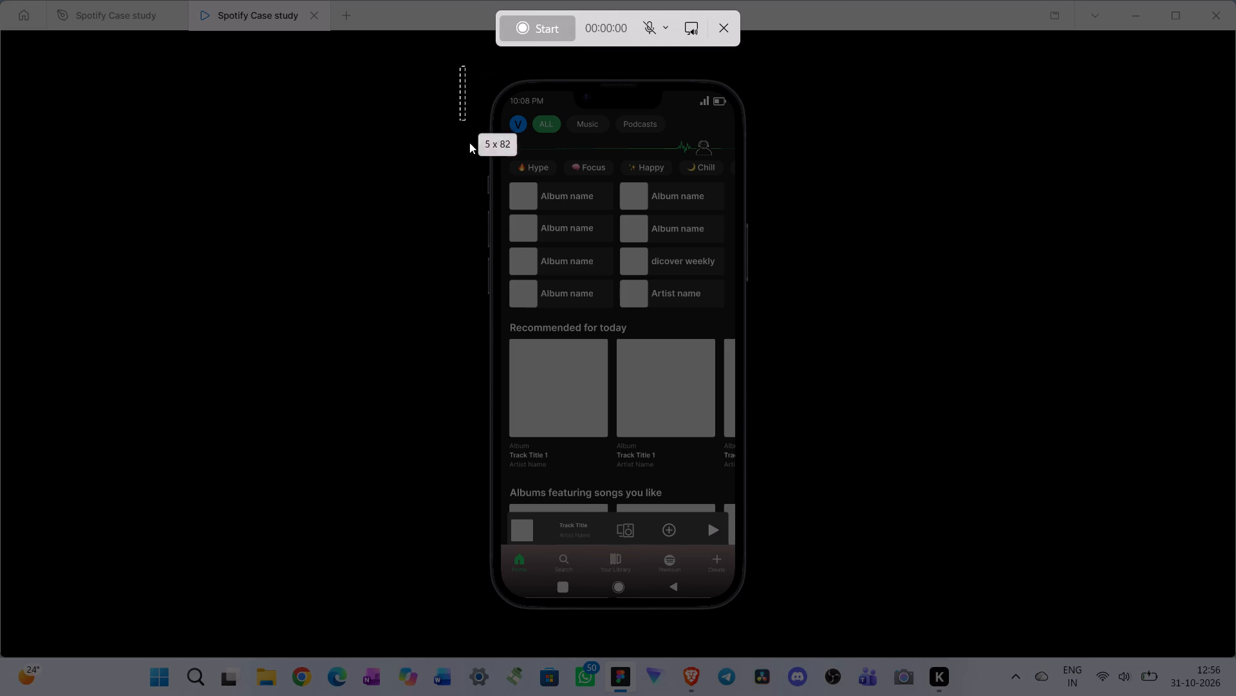
pyautogui.moveTo(469, 142); pyautogui.dragTo(786, 633)
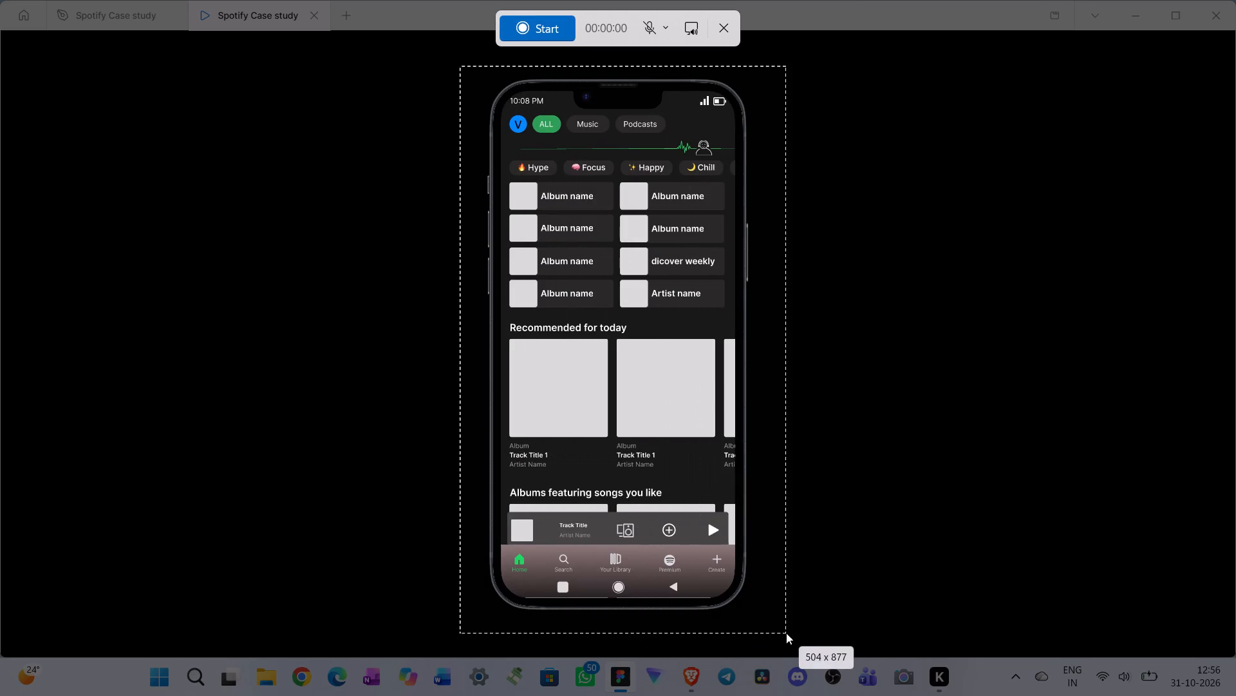
pyautogui.moveTo(786, 633); pyautogui.dragTo(777, 628)
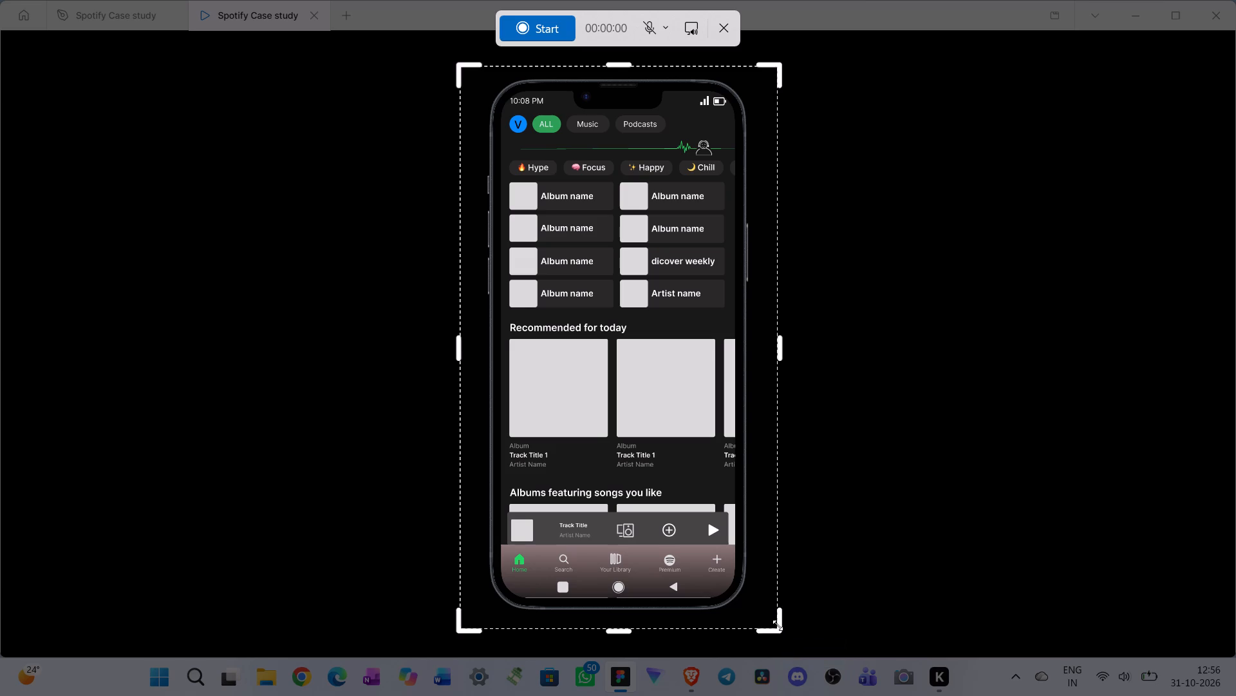
pyautogui.click(548, 29)
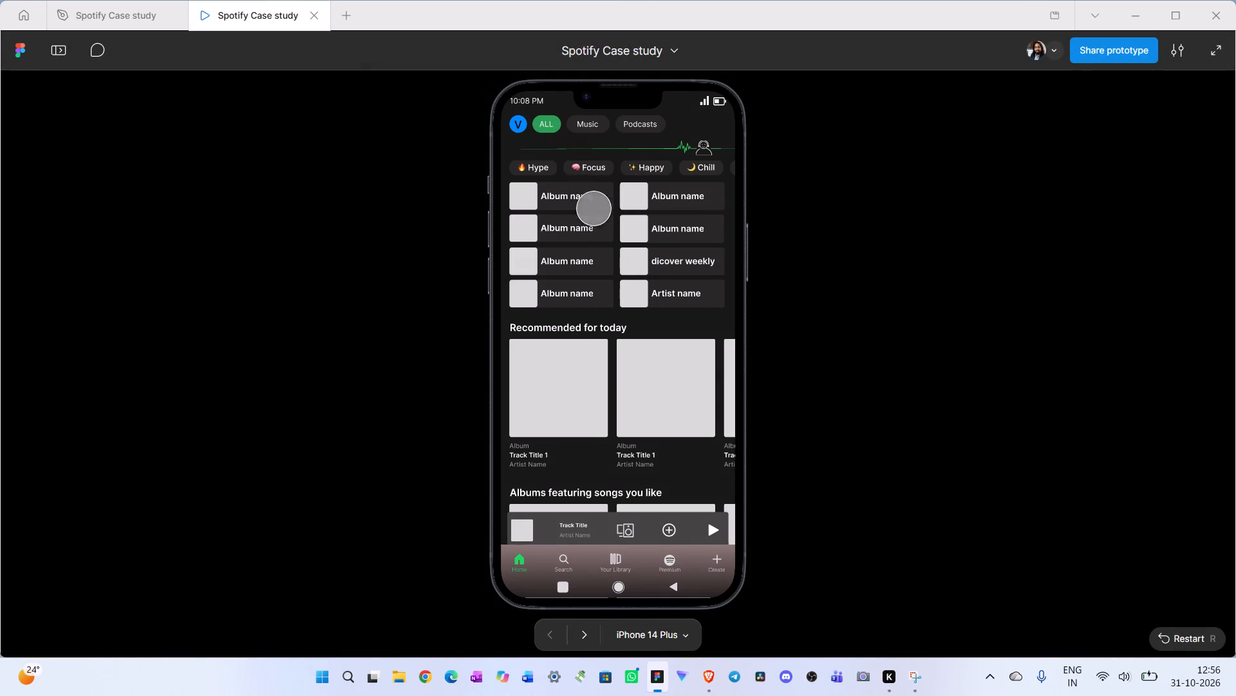
# Demonstrate the home screen by scrolling its content and swiping the vibe bar to Party and back to Hype.
pyautogui.scroll(-2, 608, 204)
pyautogui.scroll(3, 630, 228)
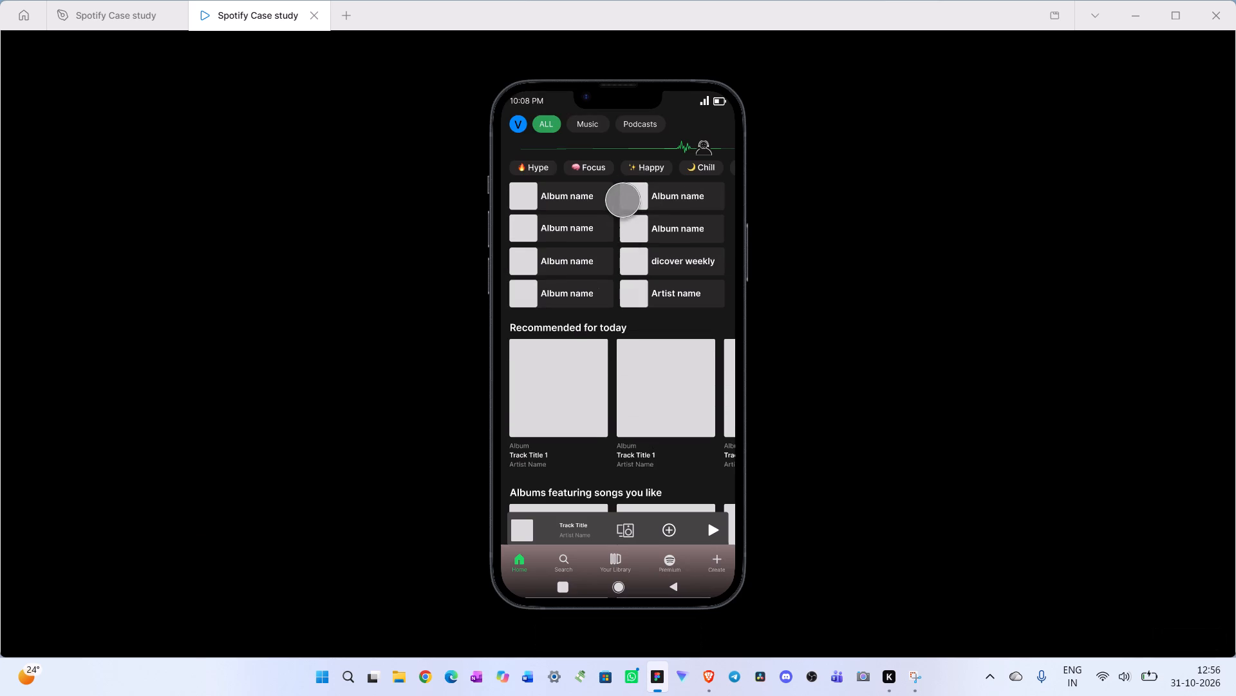
pyautogui.moveTo(680, 171); pyautogui.dragTo(230, 175)
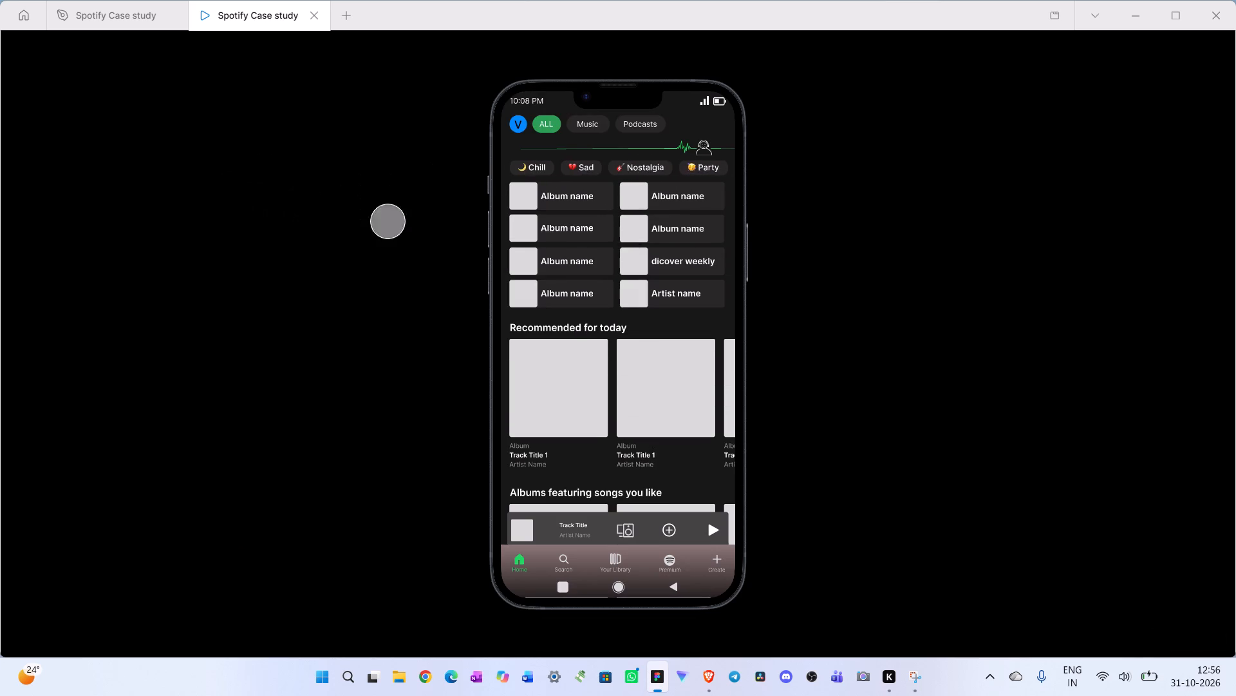
pyautogui.scroll(-7, 622, 284)
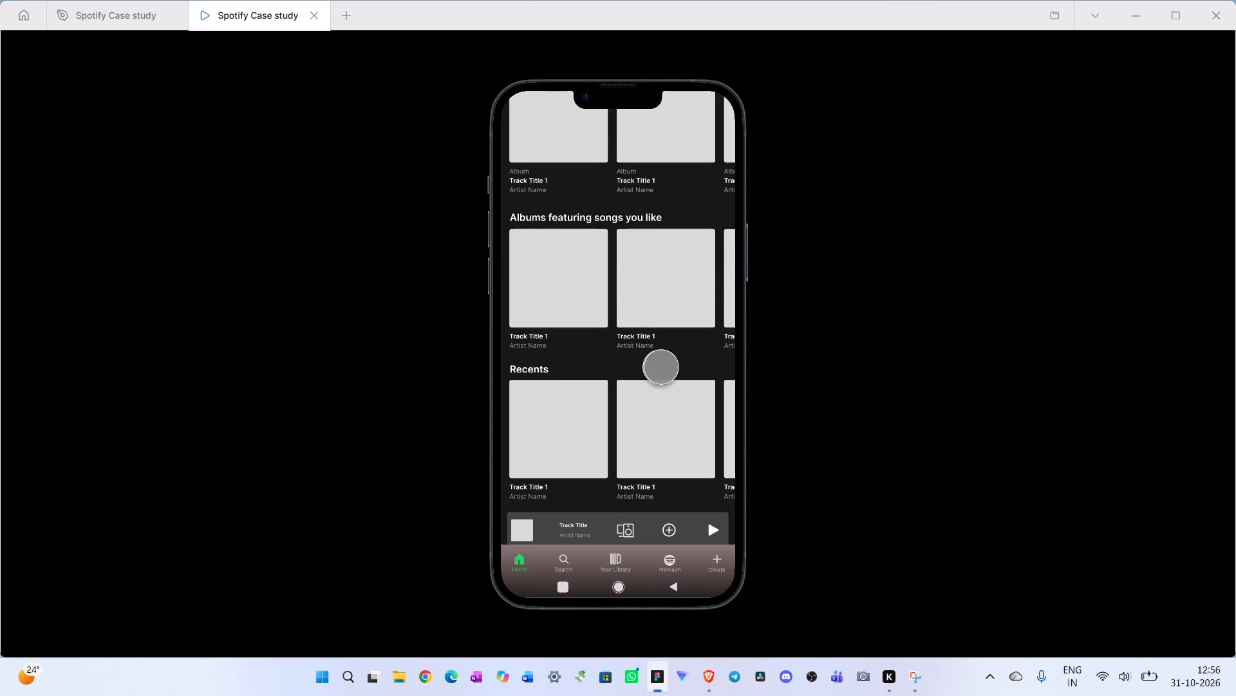
pyautogui.scroll(8, 665, 372)
pyautogui.moveTo(673, 389); pyautogui.dragTo(881, 485)
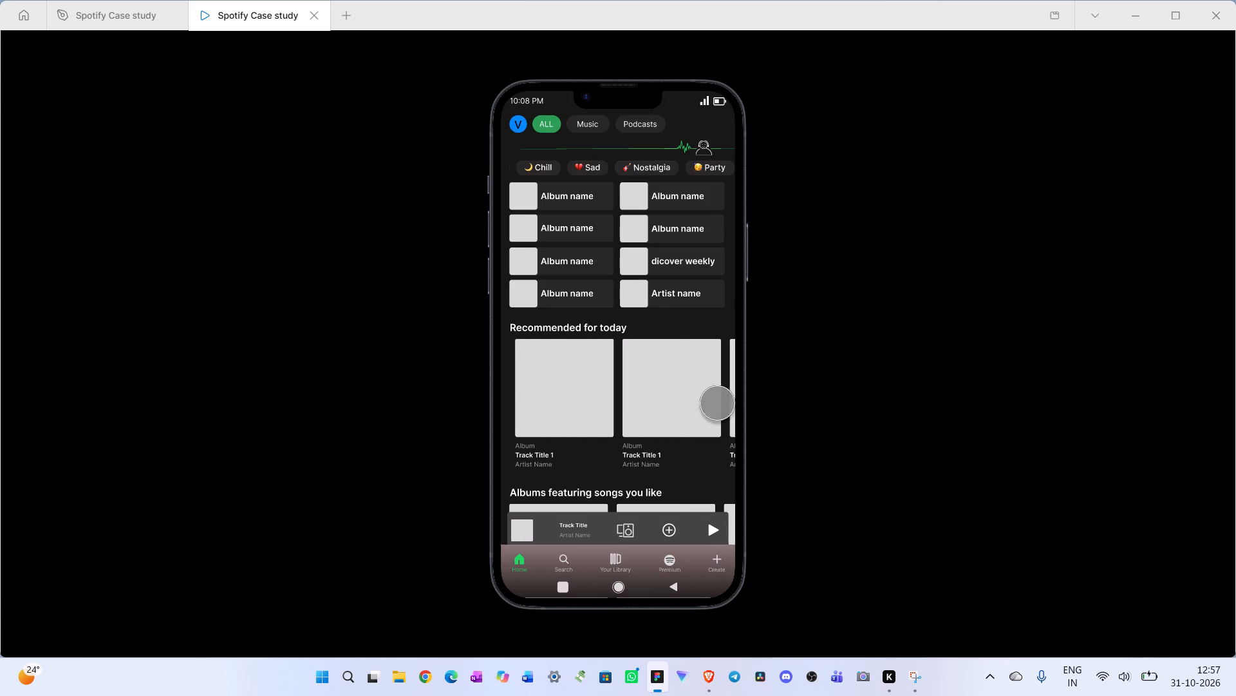
pyautogui.scroll(2, 631, 350)
pyautogui.moveTo(603, 172); pyautogui.dragTo(825, 184)
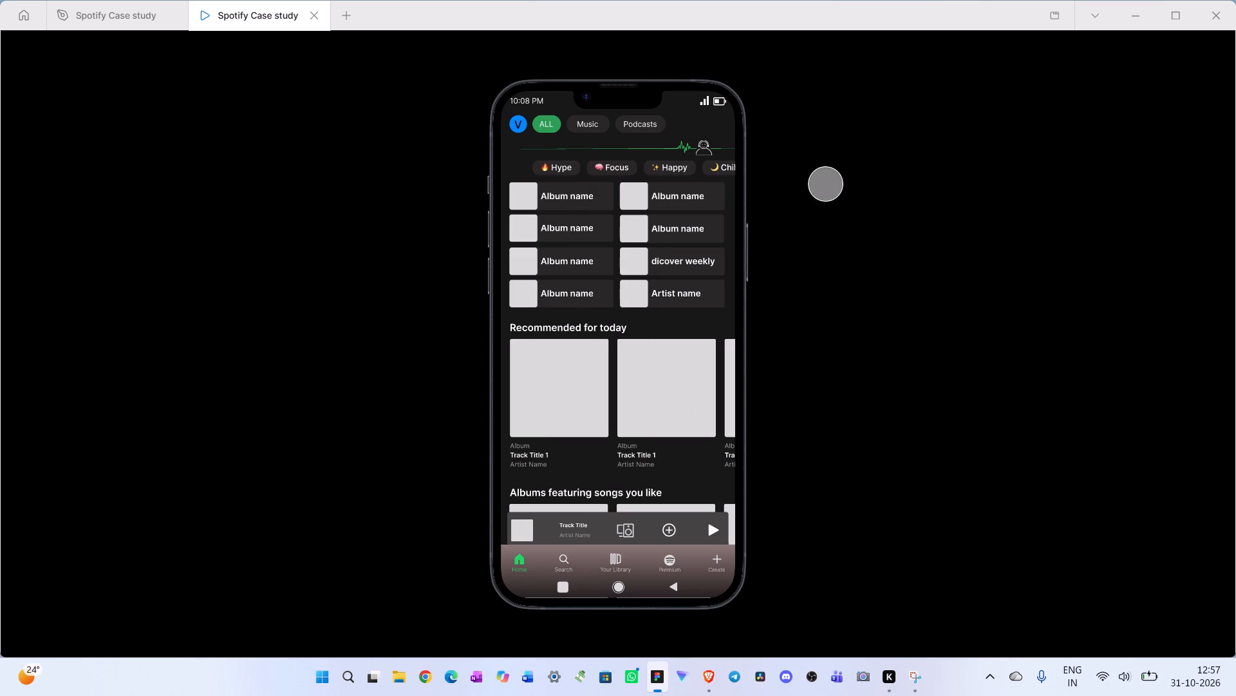
# Demonstrate the Hype and Focus vibes in the prototype, running through each one's track list and back to its start.
pyautogui.click(534, 169)
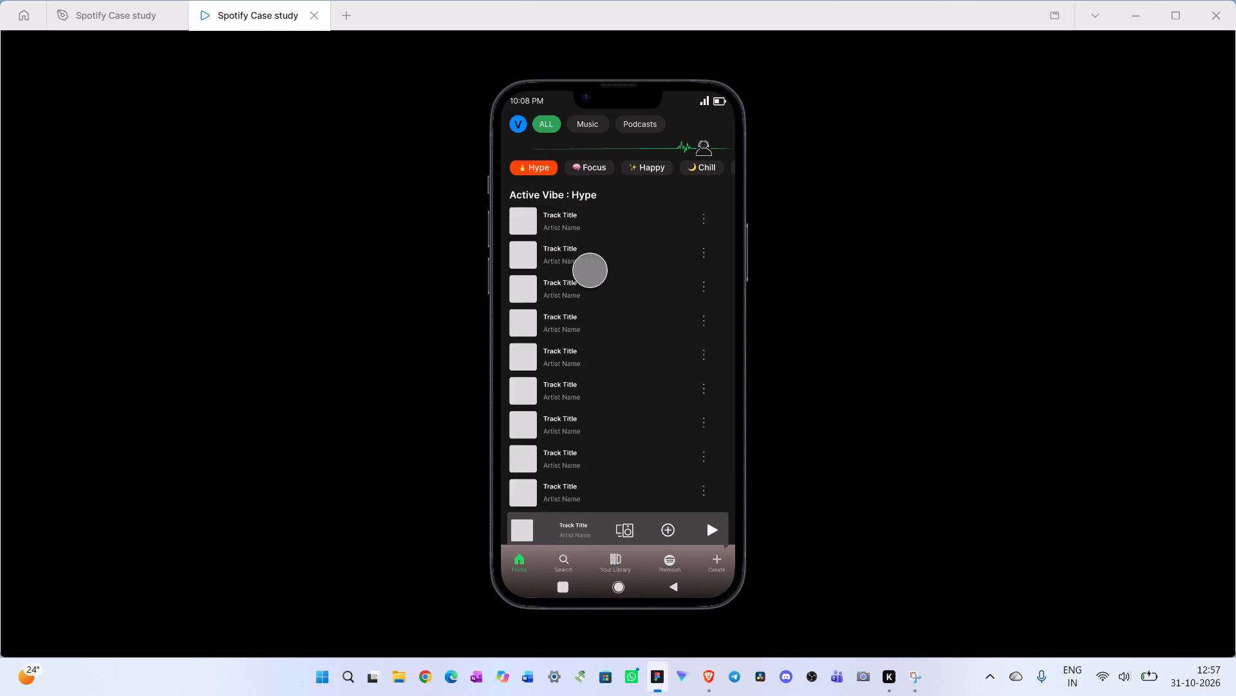
pyautogui.scroll(-8, 642, 354)
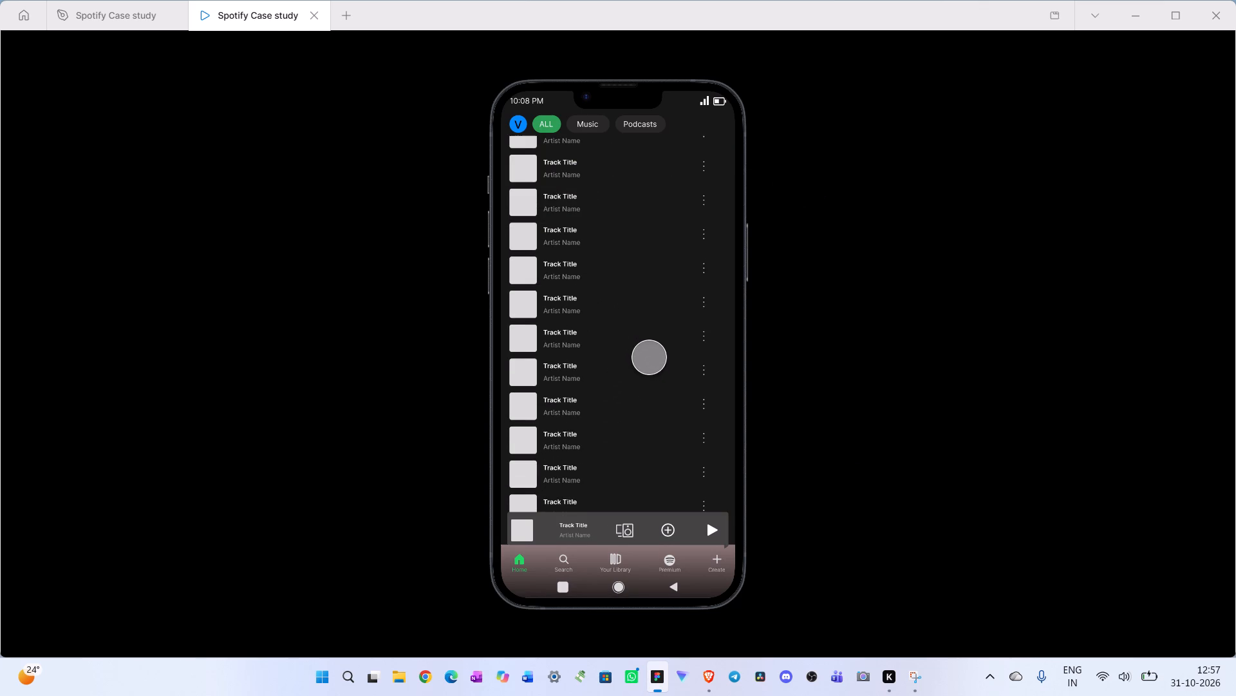
pyautogui.scroll(7, 663, 384)
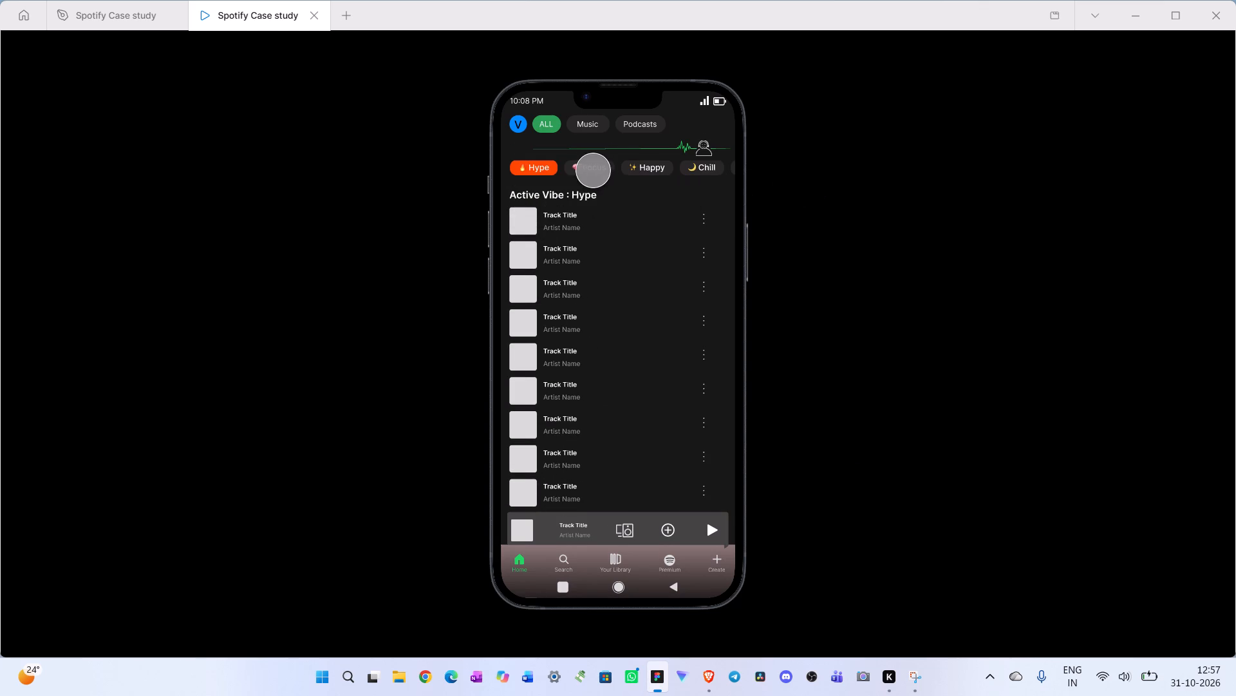
pyautogui.click(588, 168)
pyautogui.scroll(-8, 642, 265)
pyautogui.scroll(4, 671, 338)
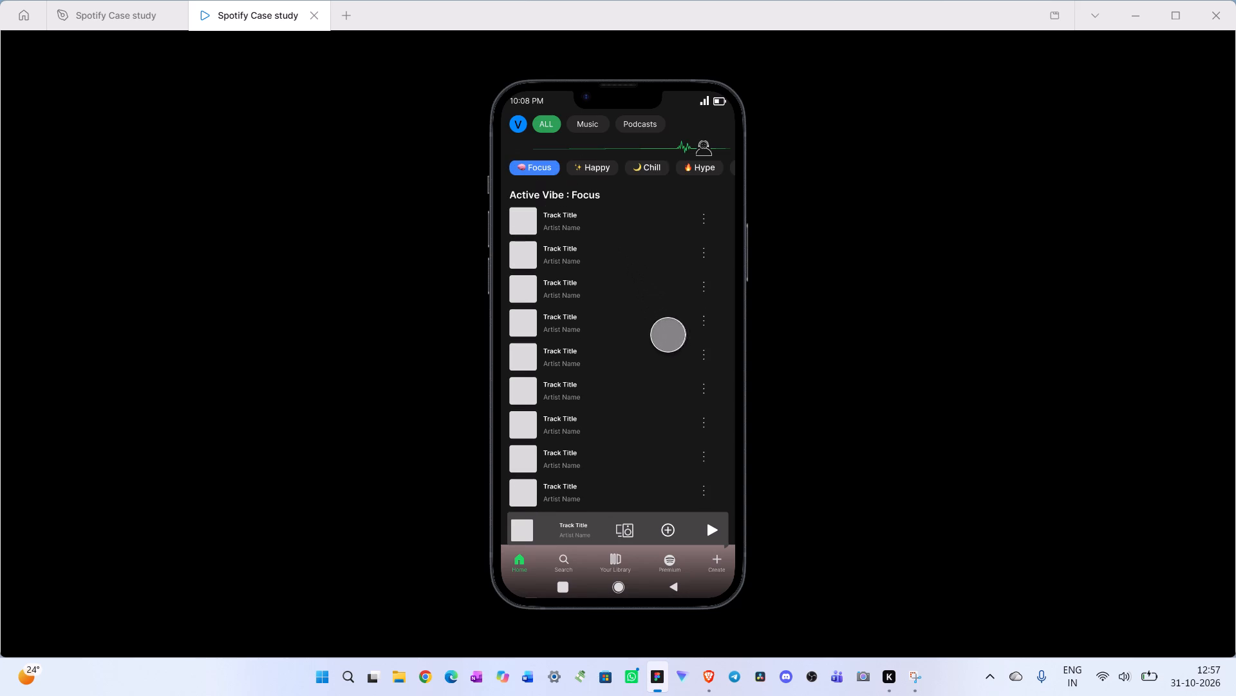
# Activate the Chill vibe from the Focus screen and run through its track list.
pyautogui.click(656, 168)
pyautogui.scroll(-6, 647, 279)
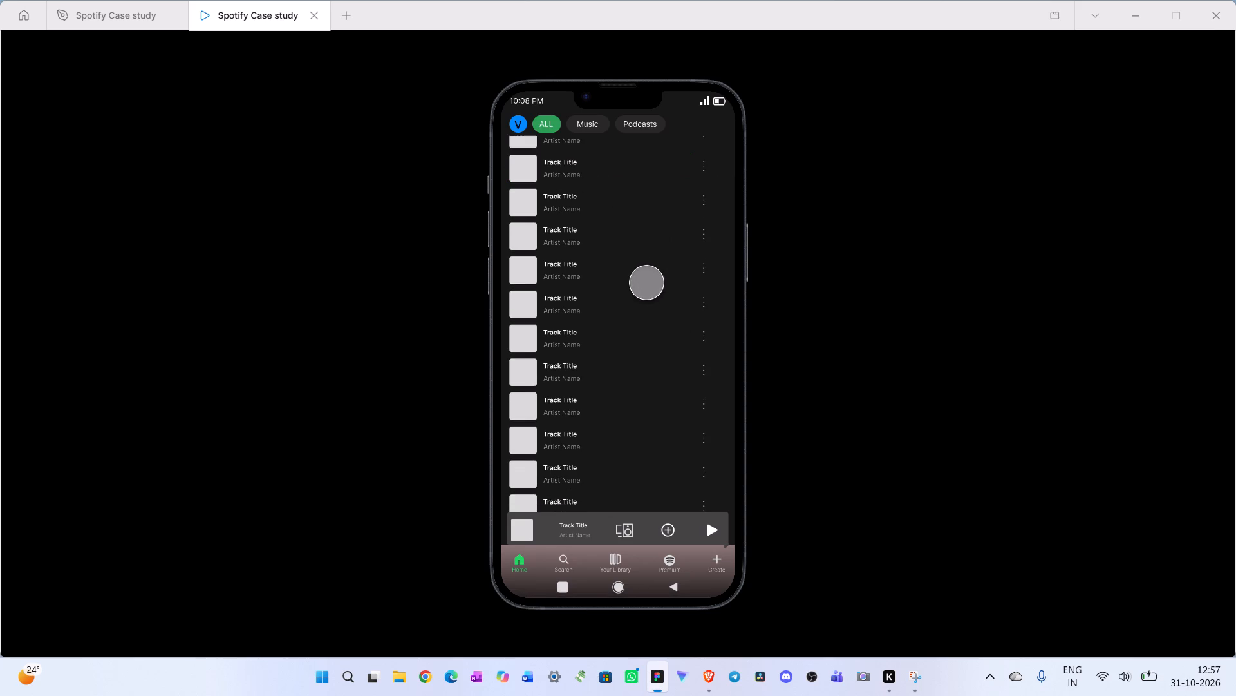
# Return to the start of the Chill tracks, activate the Happy vibe and run through its track list and back.
pyautogui.scroll(-2, 646, 282)
pyautogui.scroll(7, 660, 308)
pyautogui.click(637, 171)
pyautogui.scroll(-3, 652, 291)
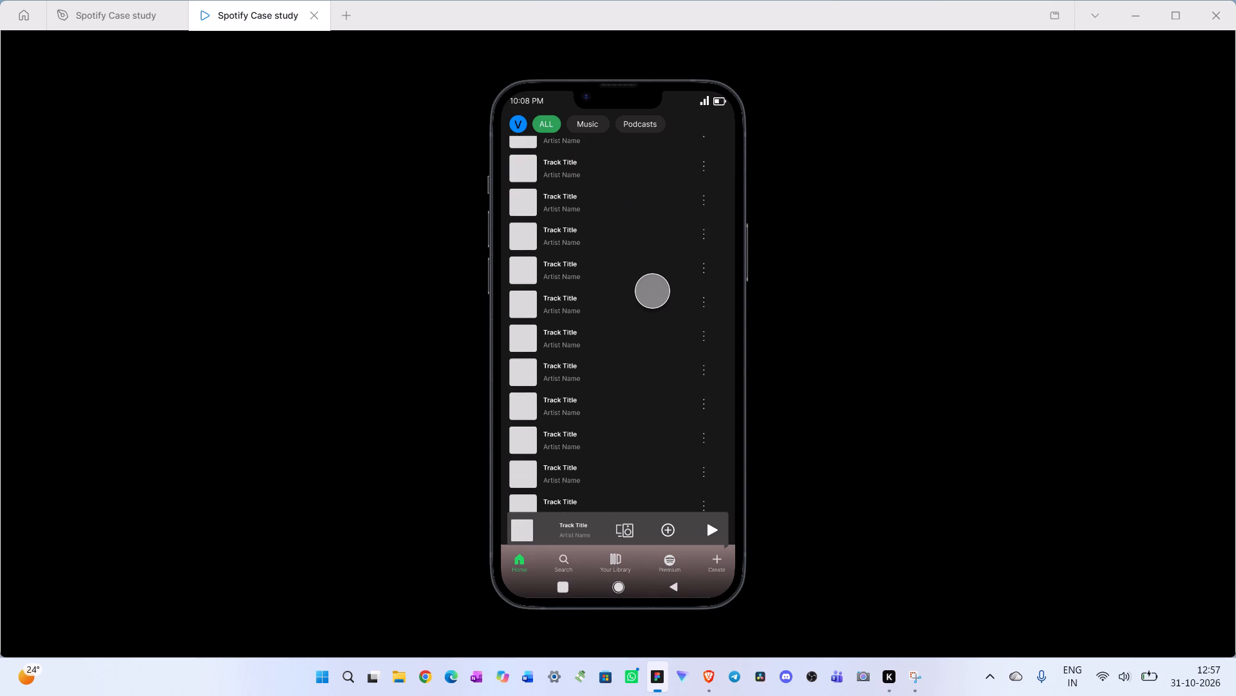
pyautogui.scroll(-5, 652, 291)
pyautogui.scroll(8, 660, 326)
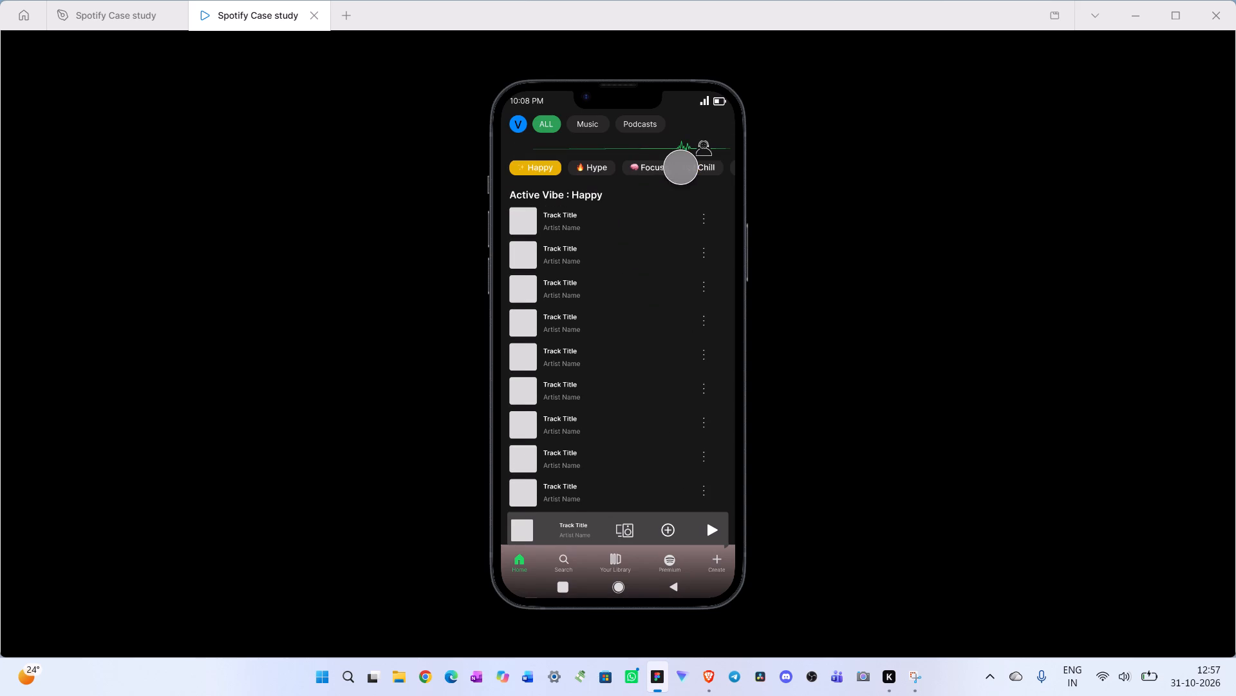
# Demonstrate the Sad and Nostalgia vibes from the vibe bar, running through each one's track list and back to its start.
pyautogui.moveTo(680, 167); pyautogui.dragTo(589, 172)
pyautogui.click(659, 164)
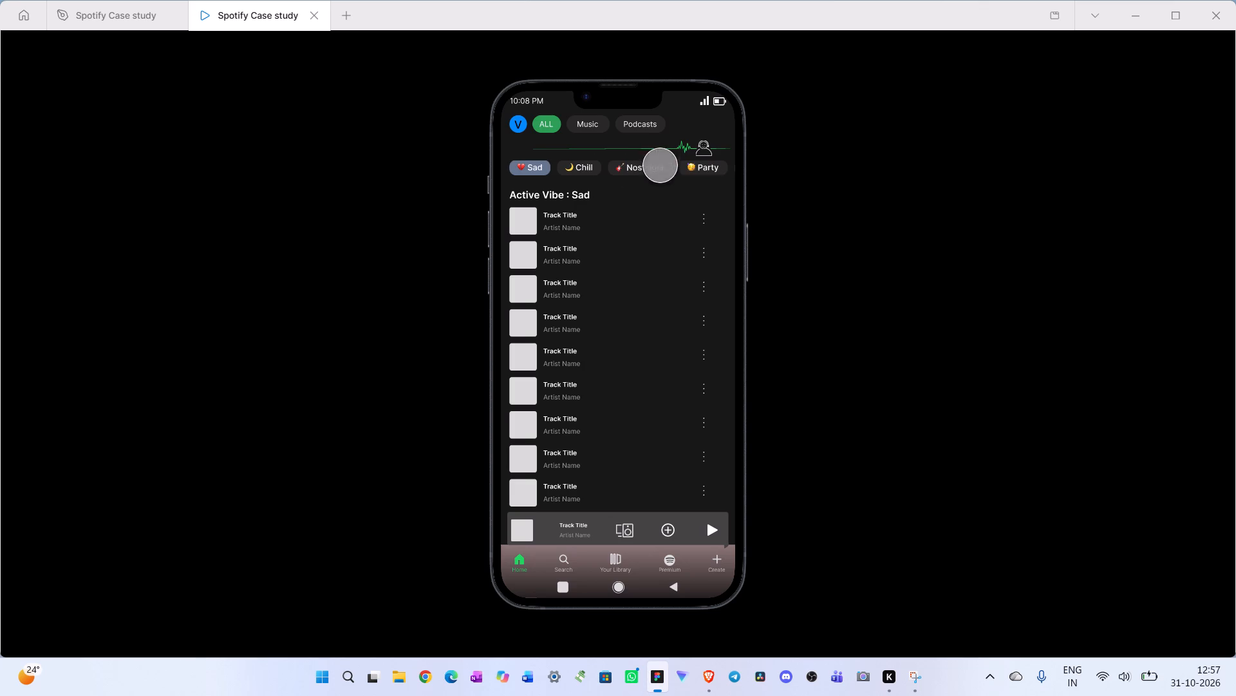
pyautogui.scroll(-4, 639, 304)
pyautogui.scroll(7, 642, 318)
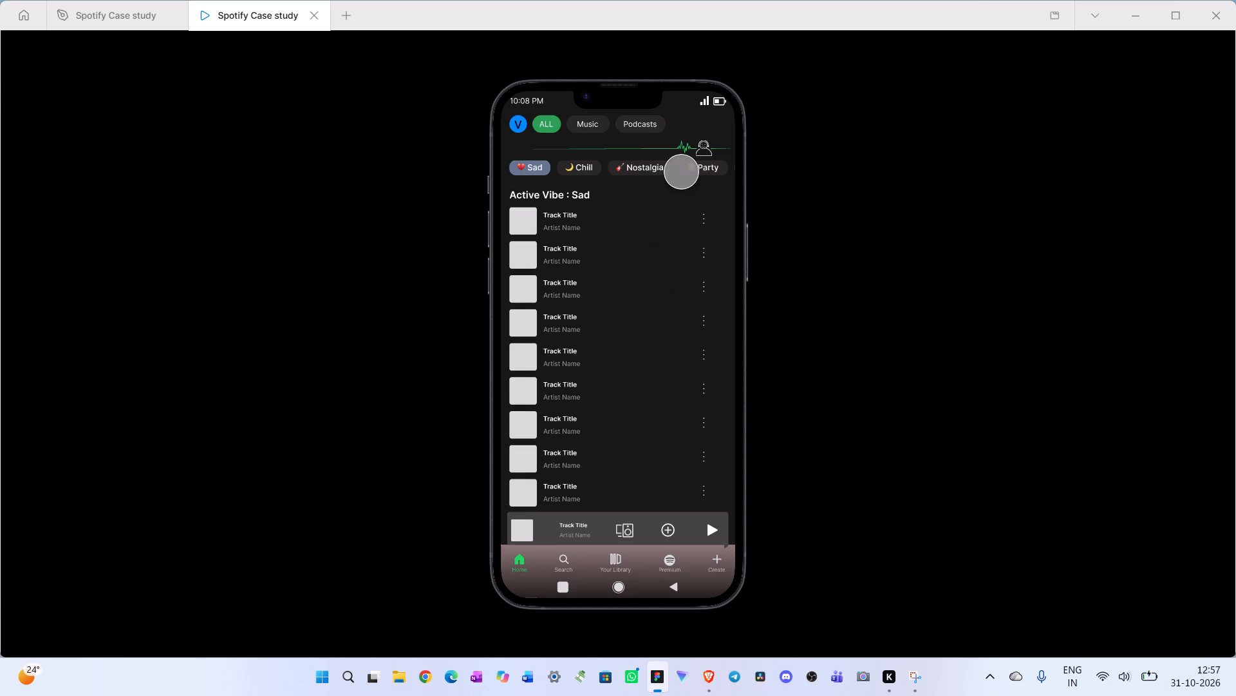
pyautogui.moveTo(681, 170); pyautogui.dragTo(634, 188)
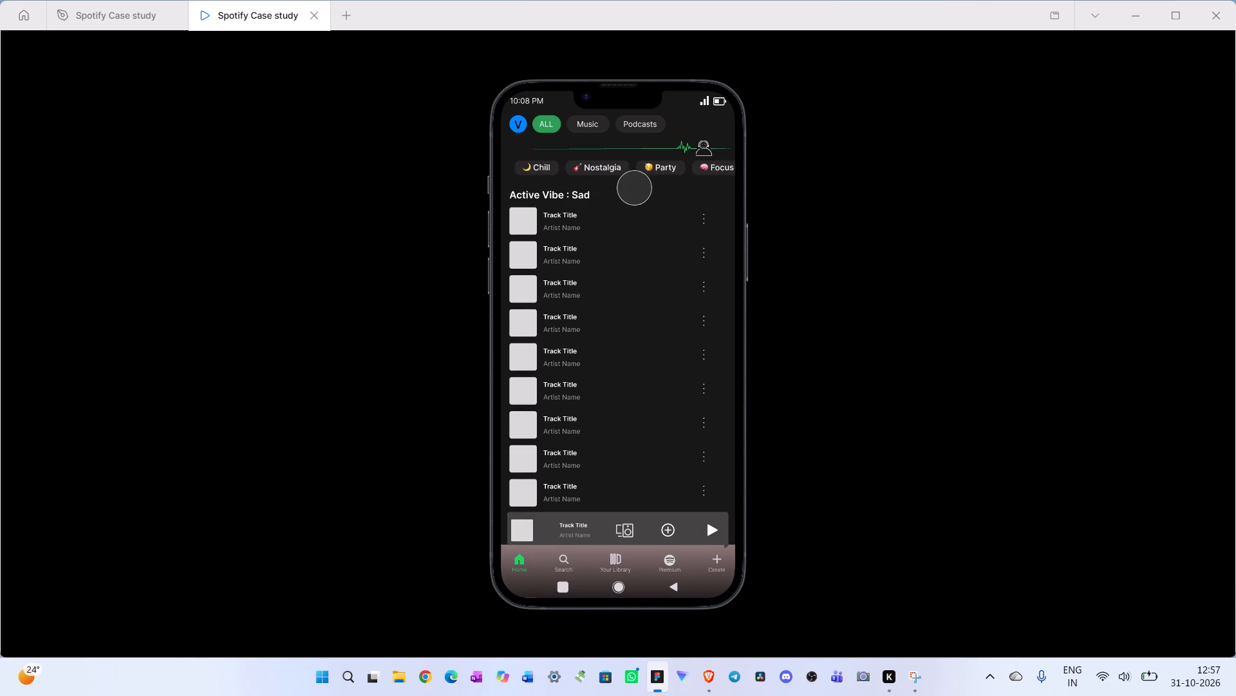
pyautogui.moveTo(634, 188); pyautogui.dragTo(670, 193)
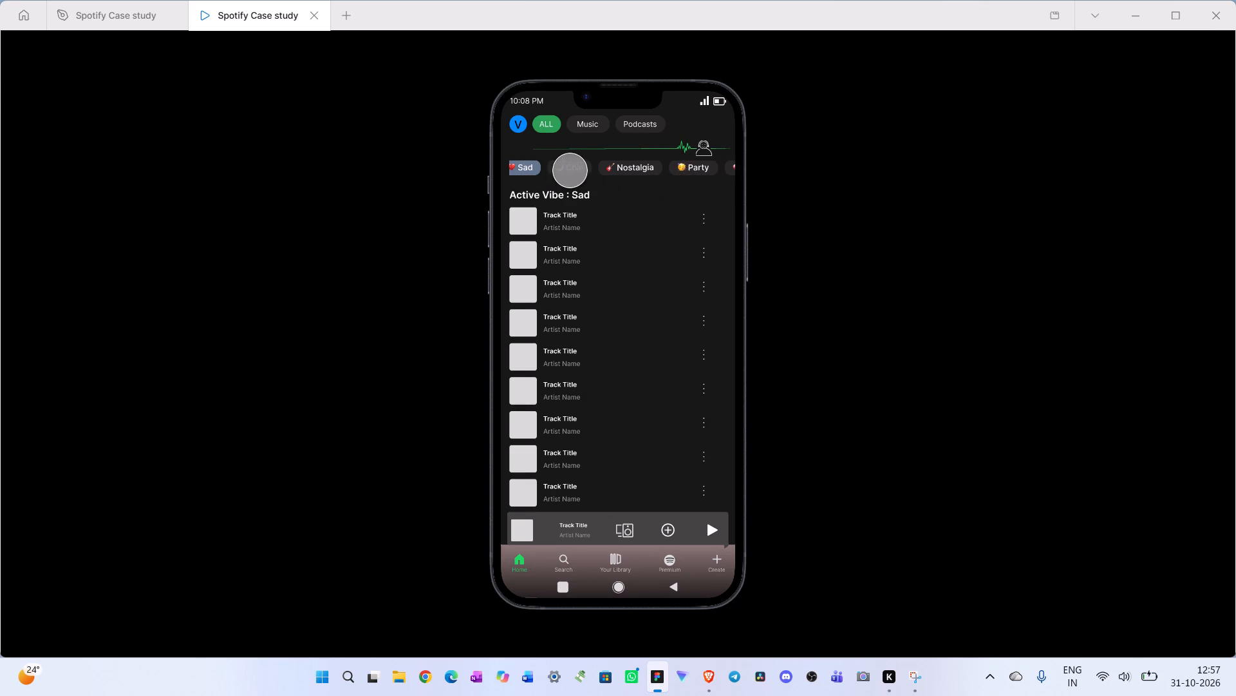
pyautogui.click(640, 169)
pyautogui.scroll(-4, 629, 242)
pyautogui.scroll(4, 631, 247)
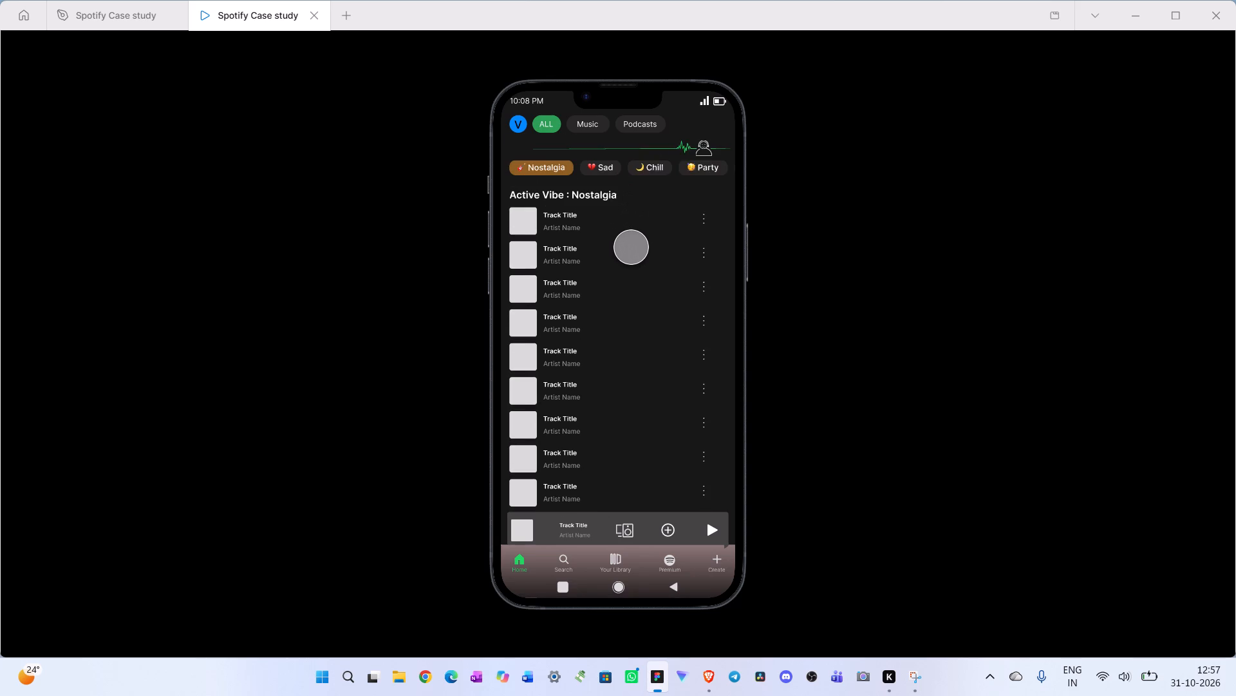
# Activate the Party vibe from the Nostalgia screen, run through its track list, and swipe its vibe bar to Focus and back.
pyautogui.moveTo(682, 164); pyautogui.dragTo(620, 167)
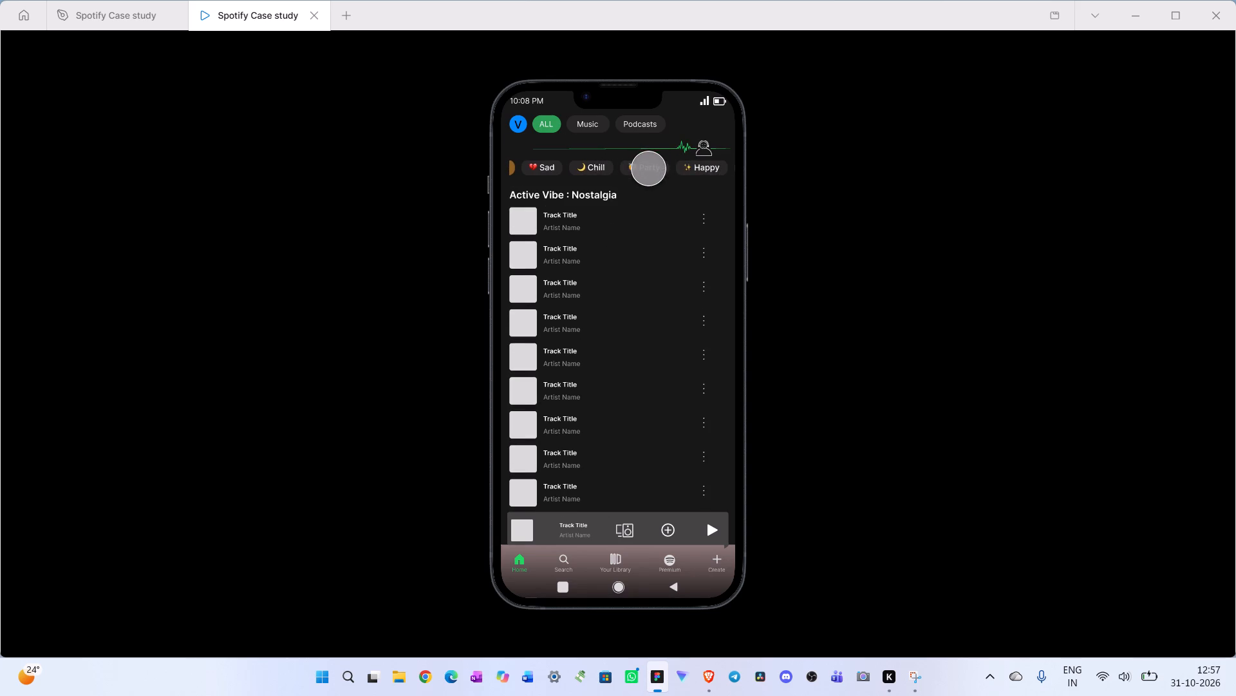
pyautogui.click(648, 168)
pyautogui.scroll(-4, 644, 235)
pyautogui.scroll(7, 648, 238)
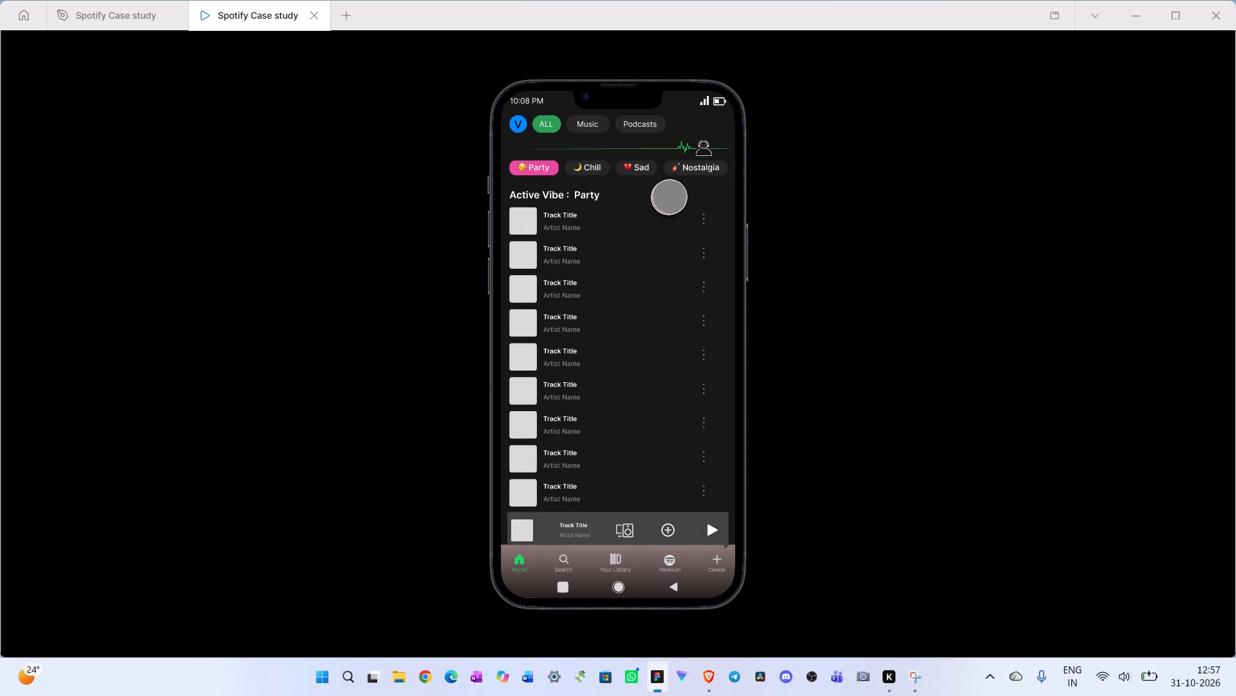
pyautogui.moveTo(697, 173); pyautogui.dragTo(492, 174)
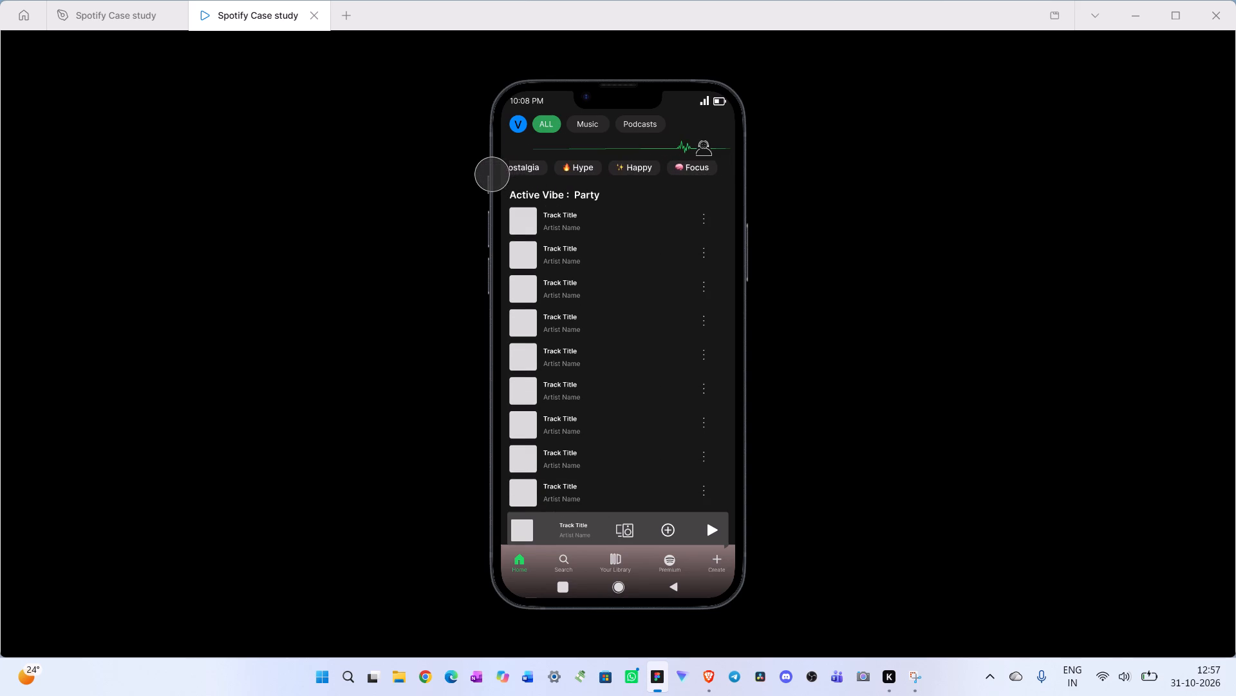
pyautogui.moveTo(492, 174); pyautogui.dragTo(869, 186)
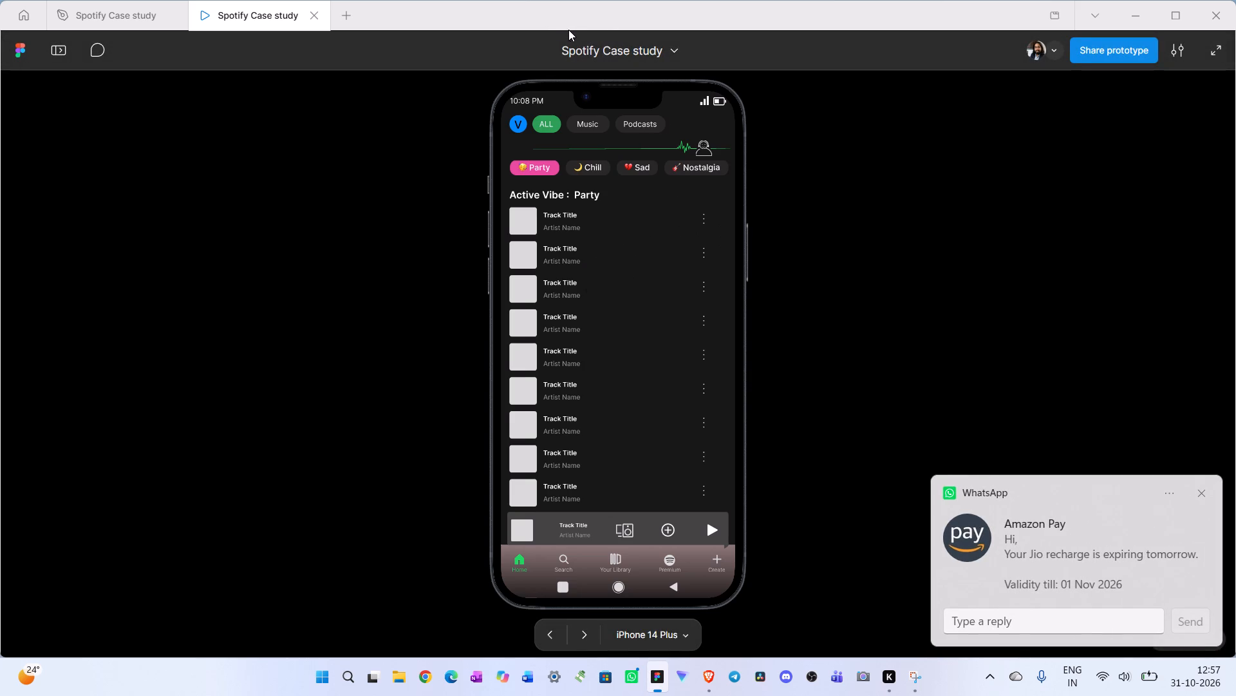
# Stop the screen recording of the prototype and close the Snipping Tool window.
pyautogui.click(570, 30)
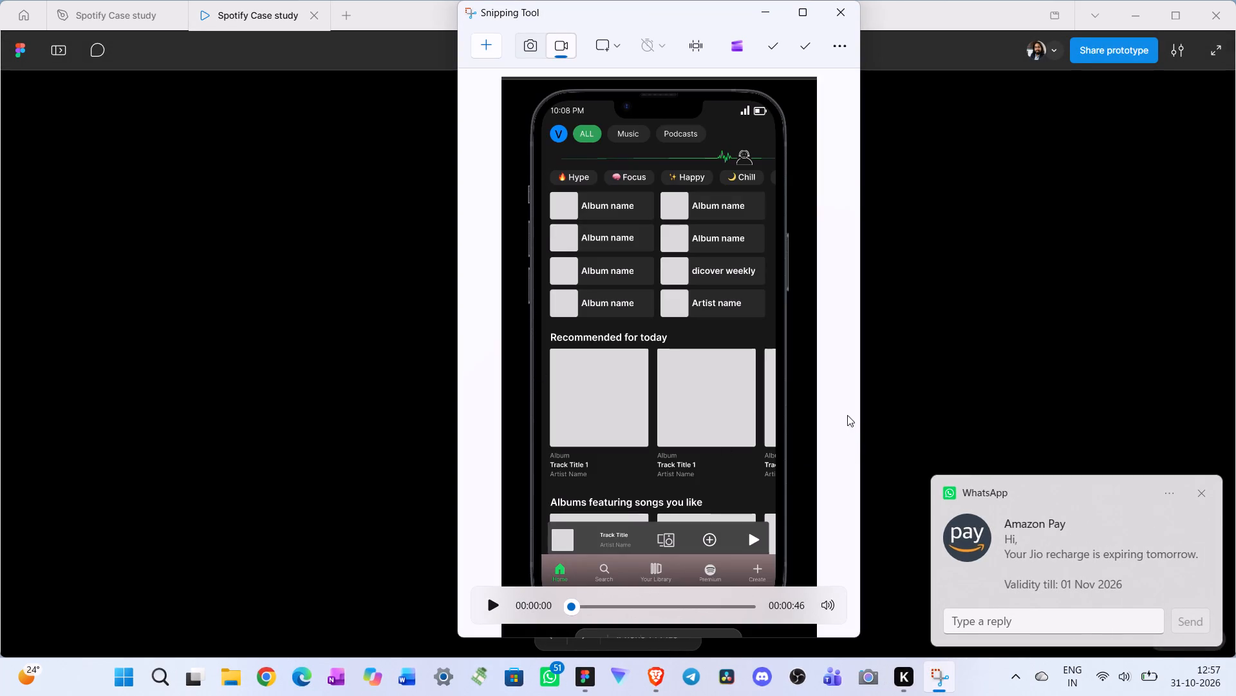
pyautogui.click(834, 15)
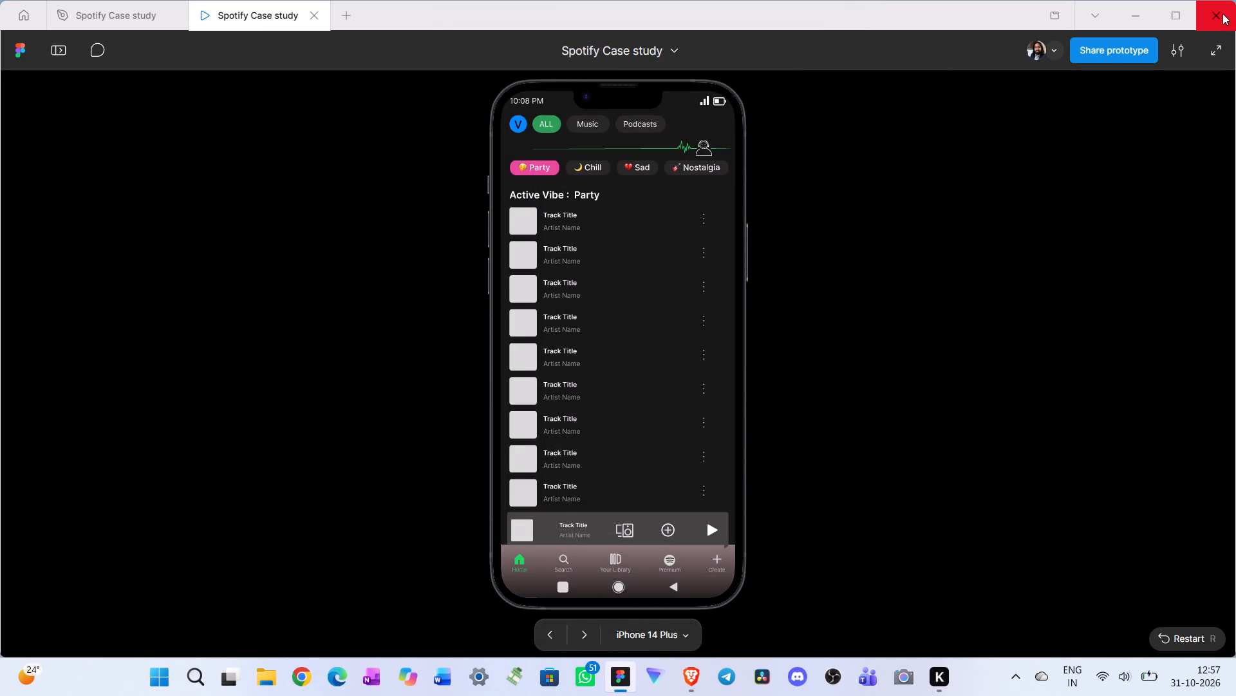